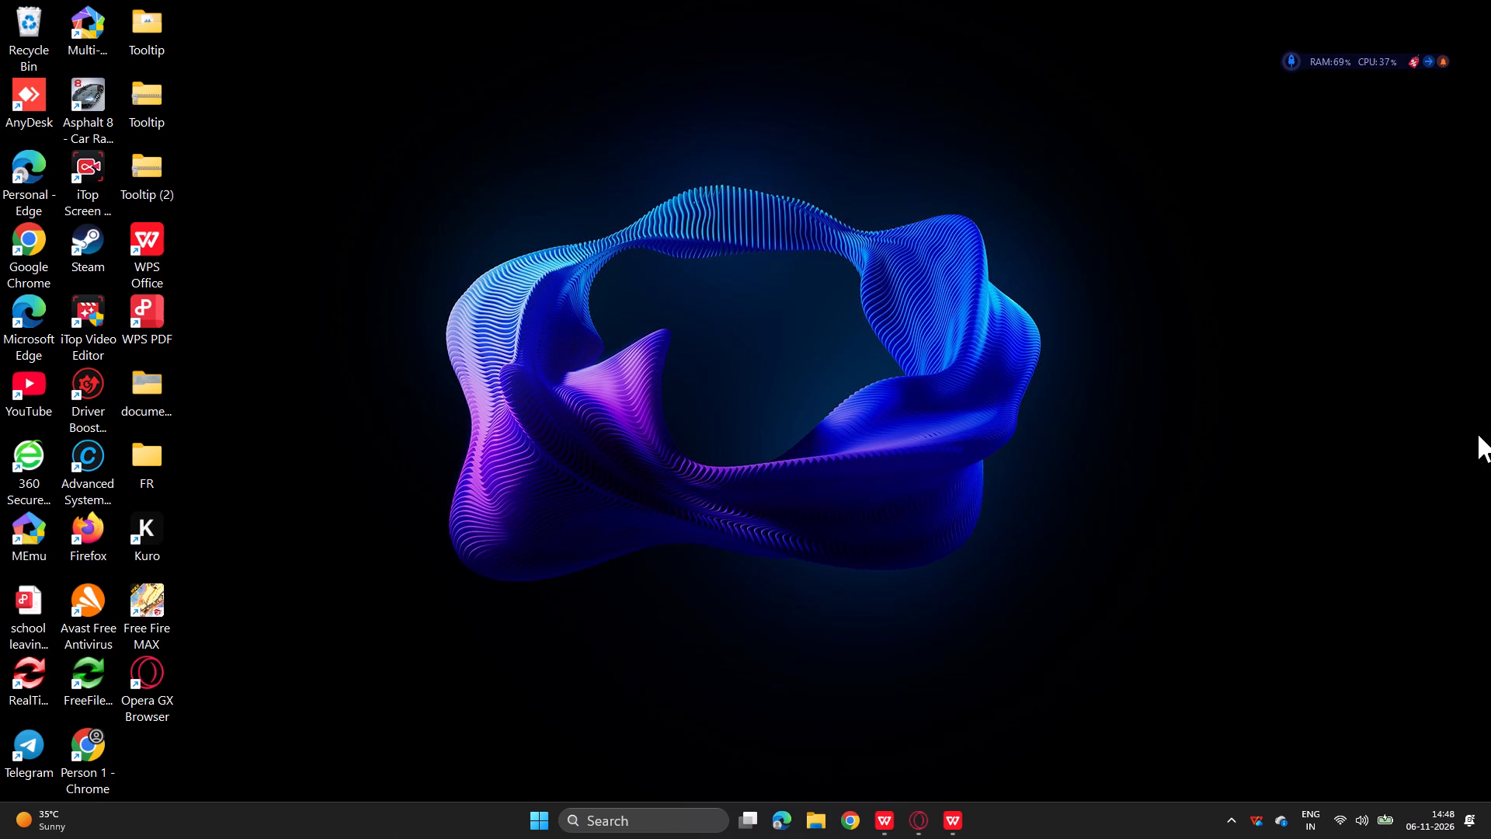
Bring up the 432 runner co workbook and the Section C tracker side by side.
{"action": "left_click", "coordinate": [954, 816]}
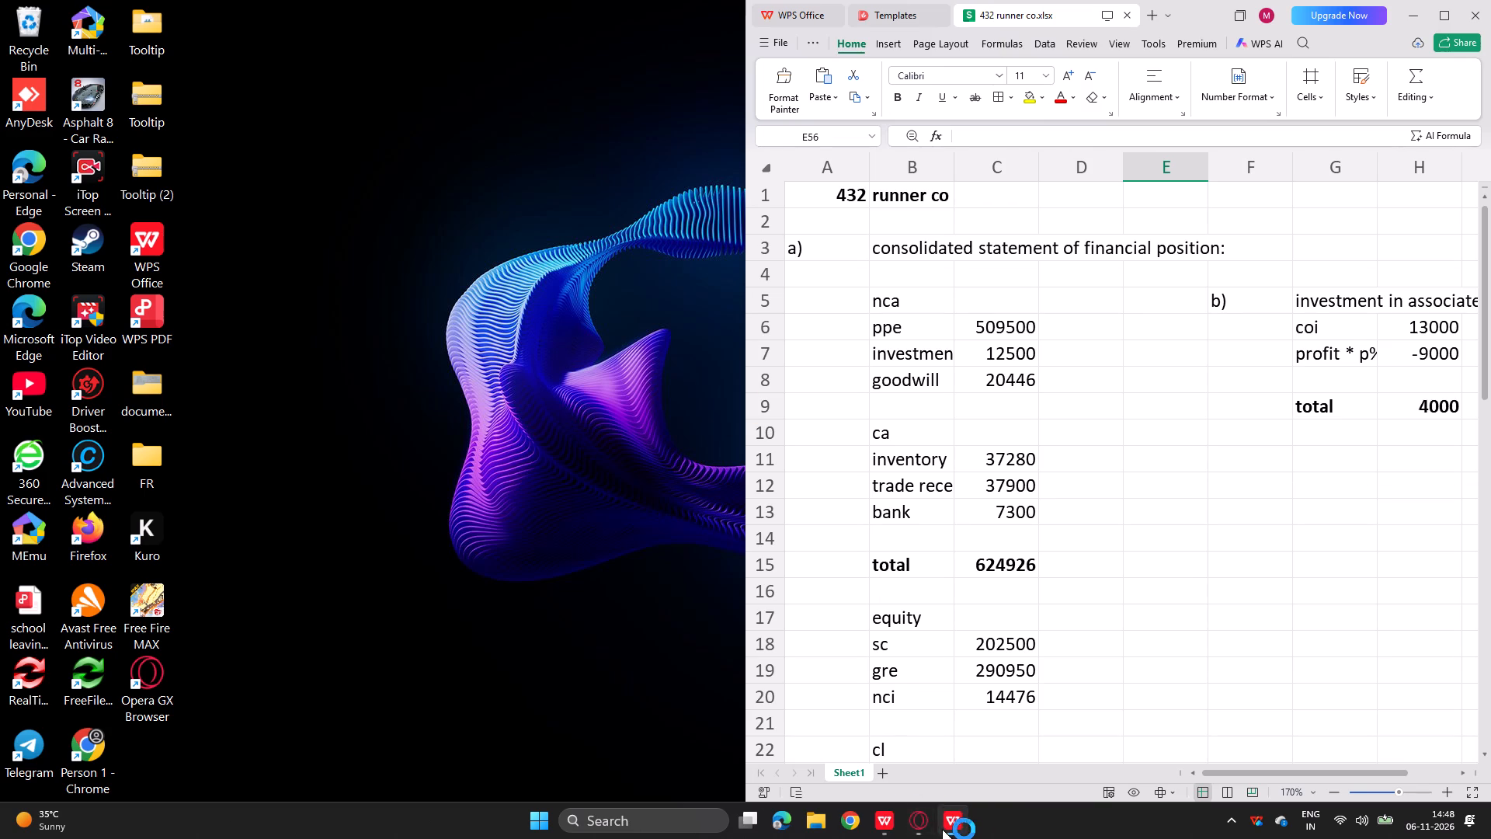
{"action": "left_click", "coordinate": [881, 743]}
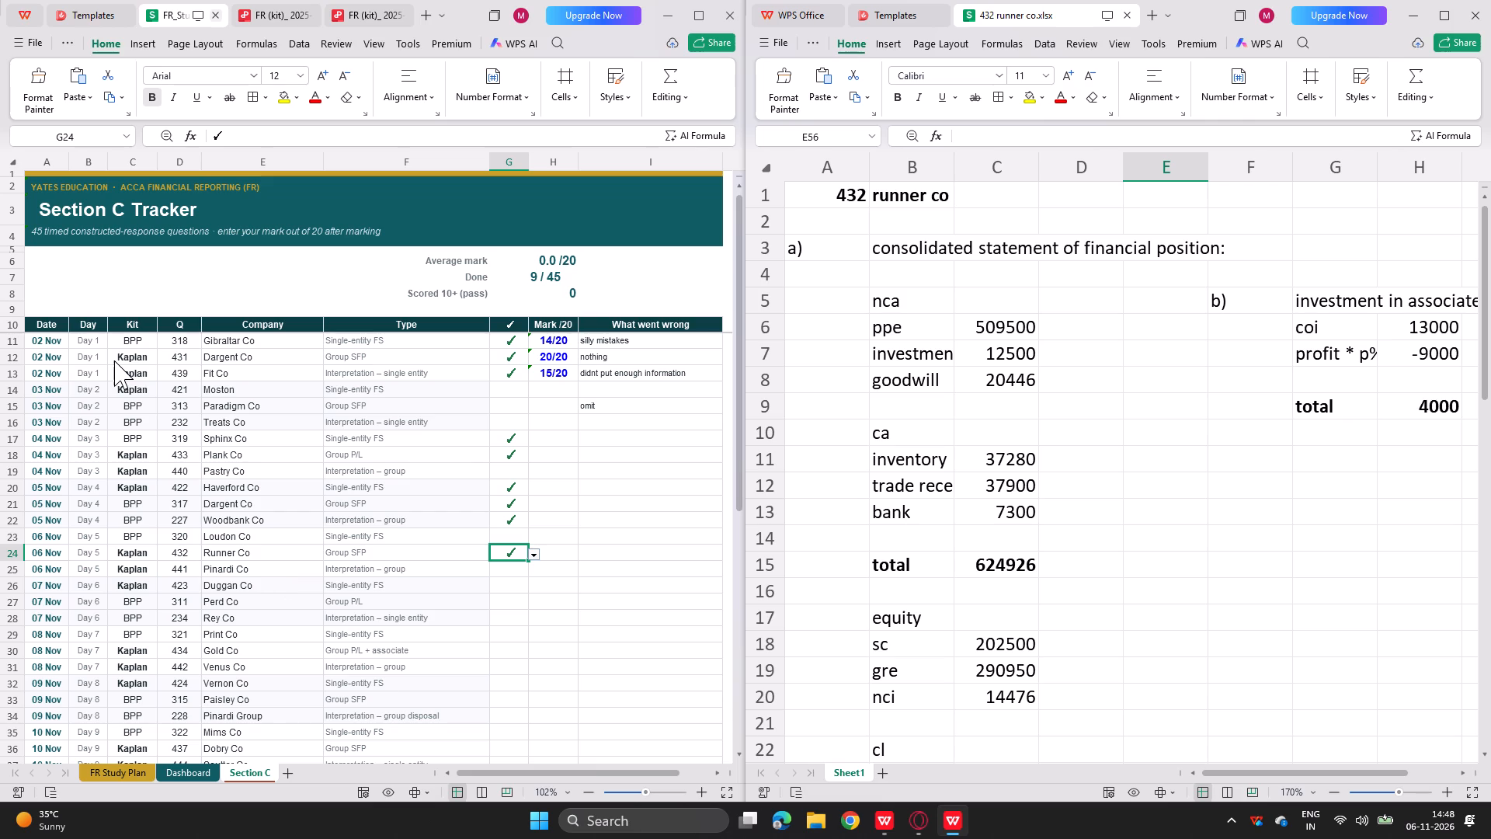
{"action": "scroll", "coordinate": [103, 23], "scroll_direction": "down", "scroll_amount": 2}
Create a new blank spreadsheet in the window that holds the 432 runner co workbook.
{"action": "left_click", "coordinate": [1149, 19]}
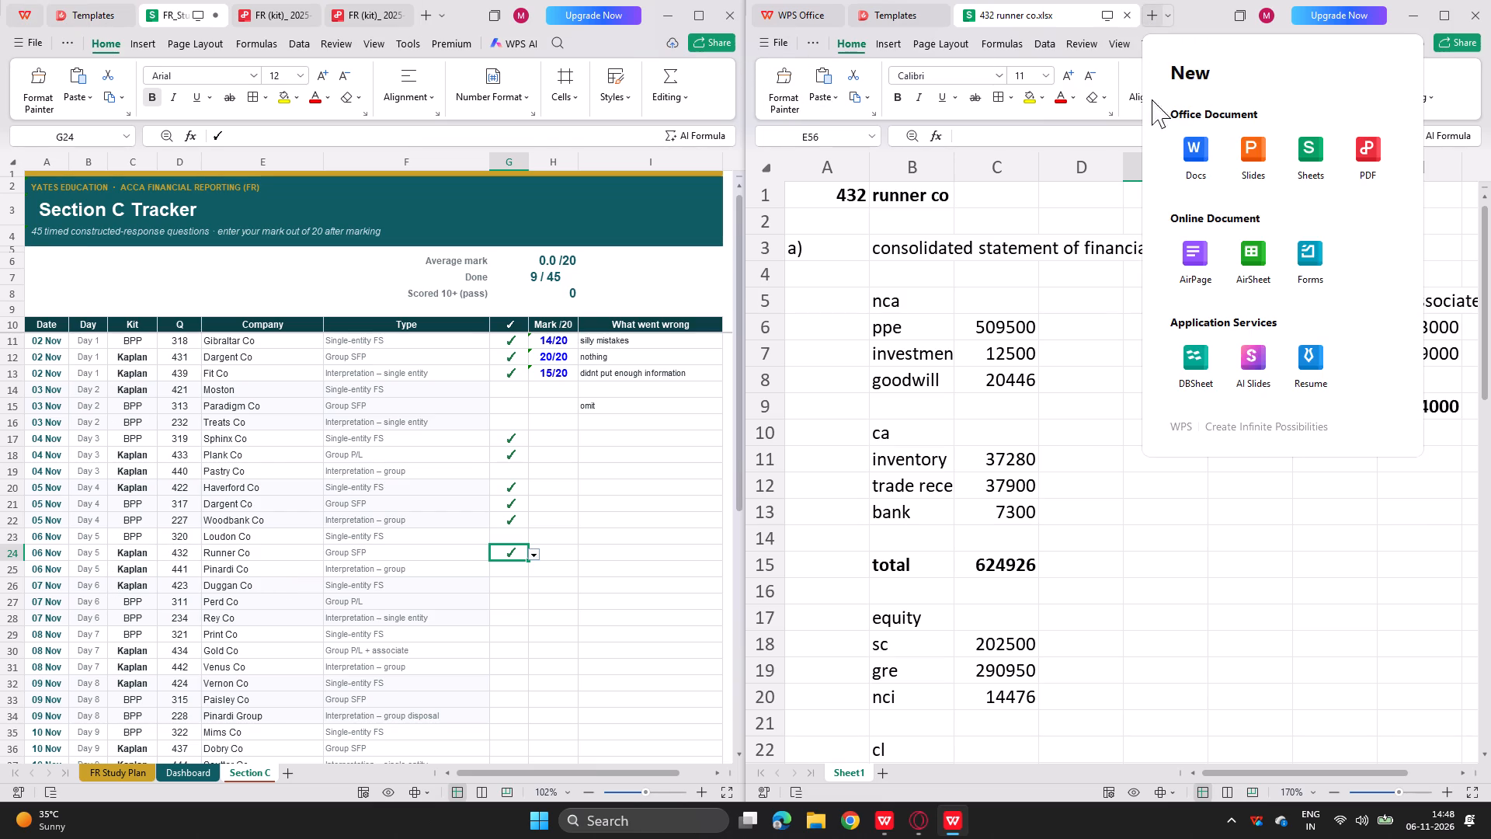
{"action": "left_click", "coordinate": [1316, 171]}
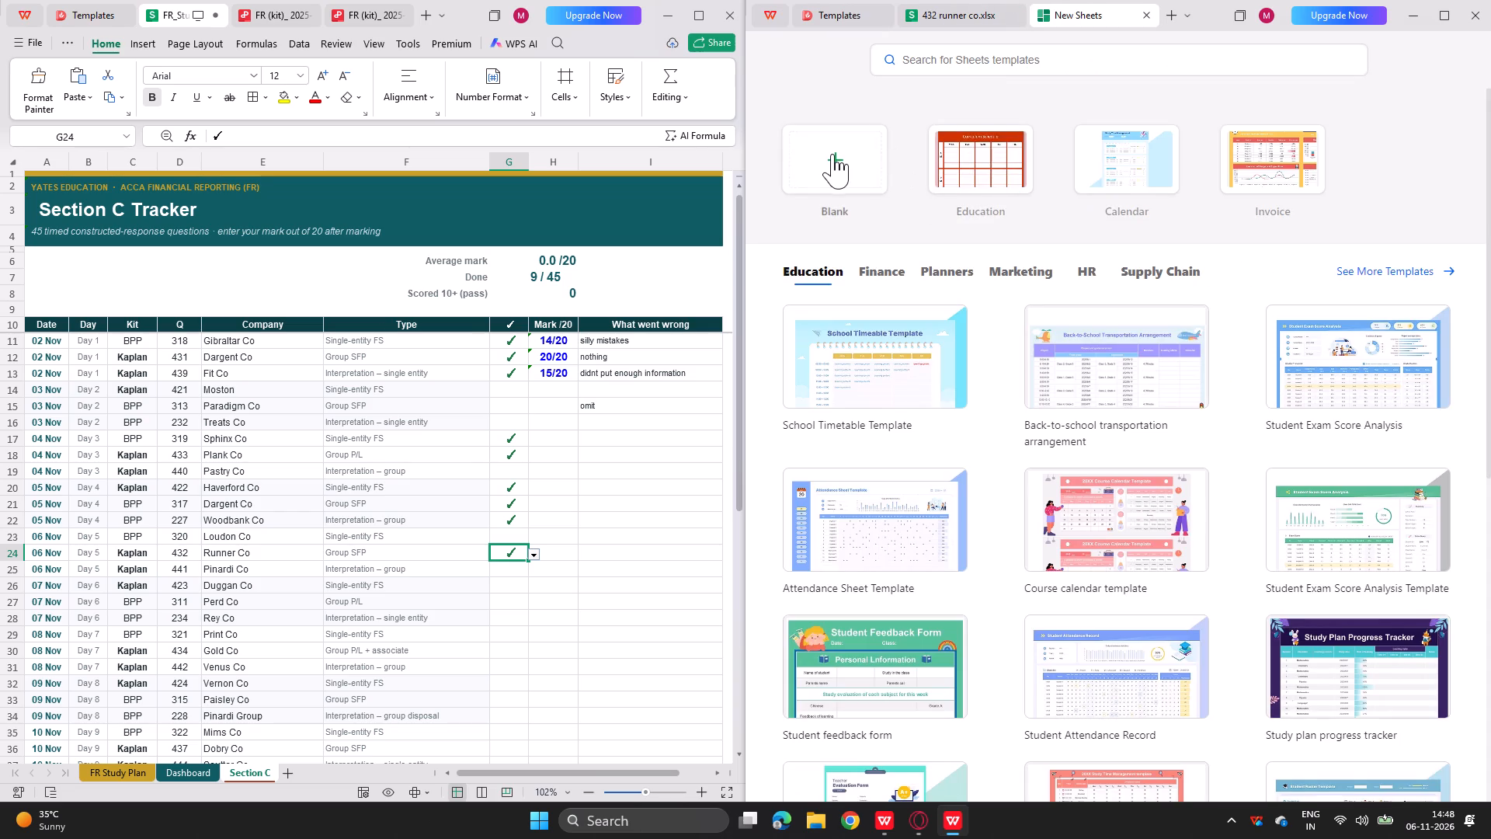
{"action": "left_click", "coordinate": [832, 154]}
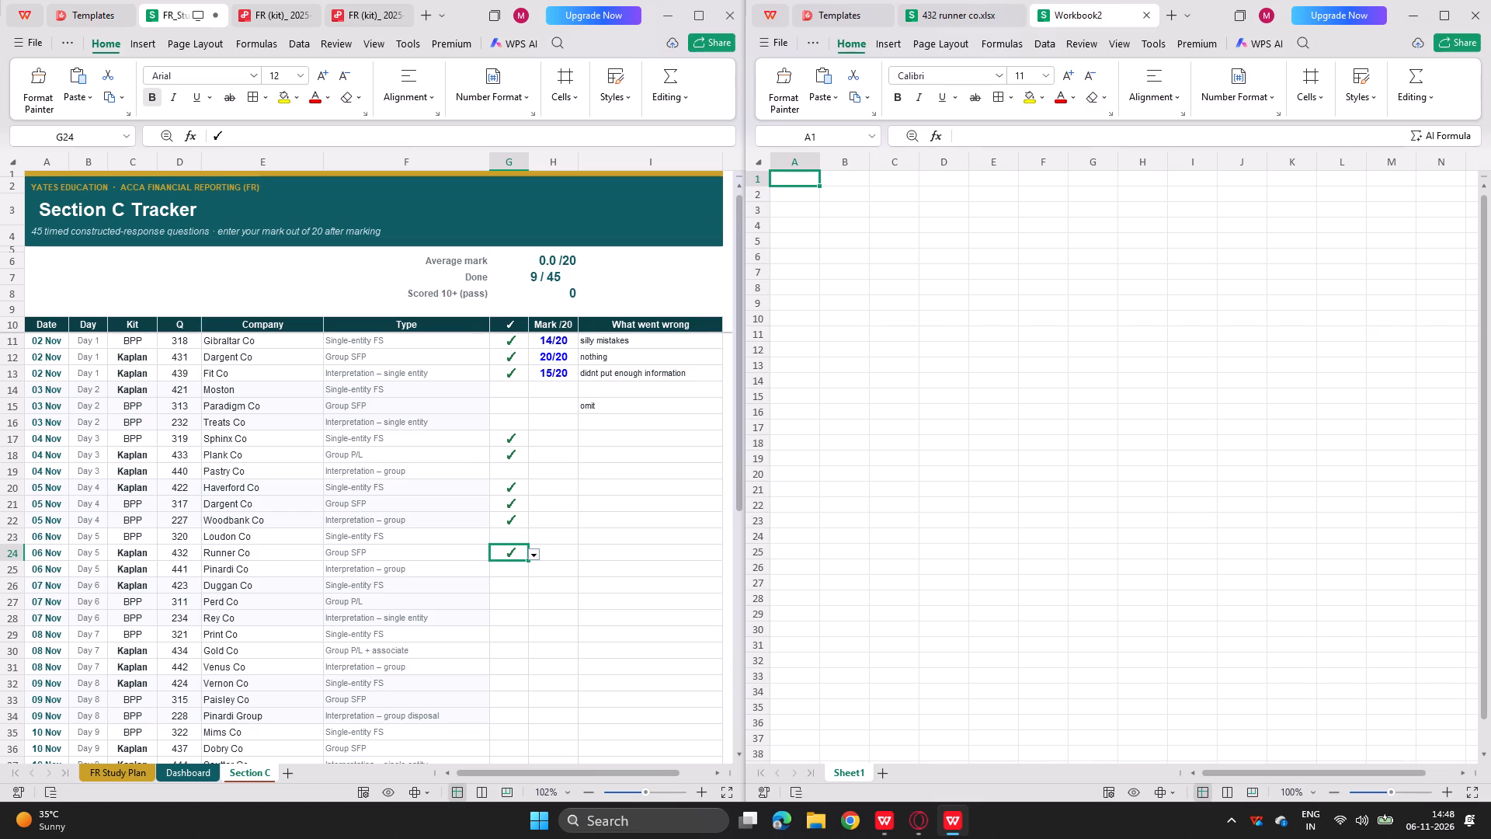
{"action": "scroll", "coordinate": [820, 195], "scroll_direction": "up", "scroll_amount": 6}
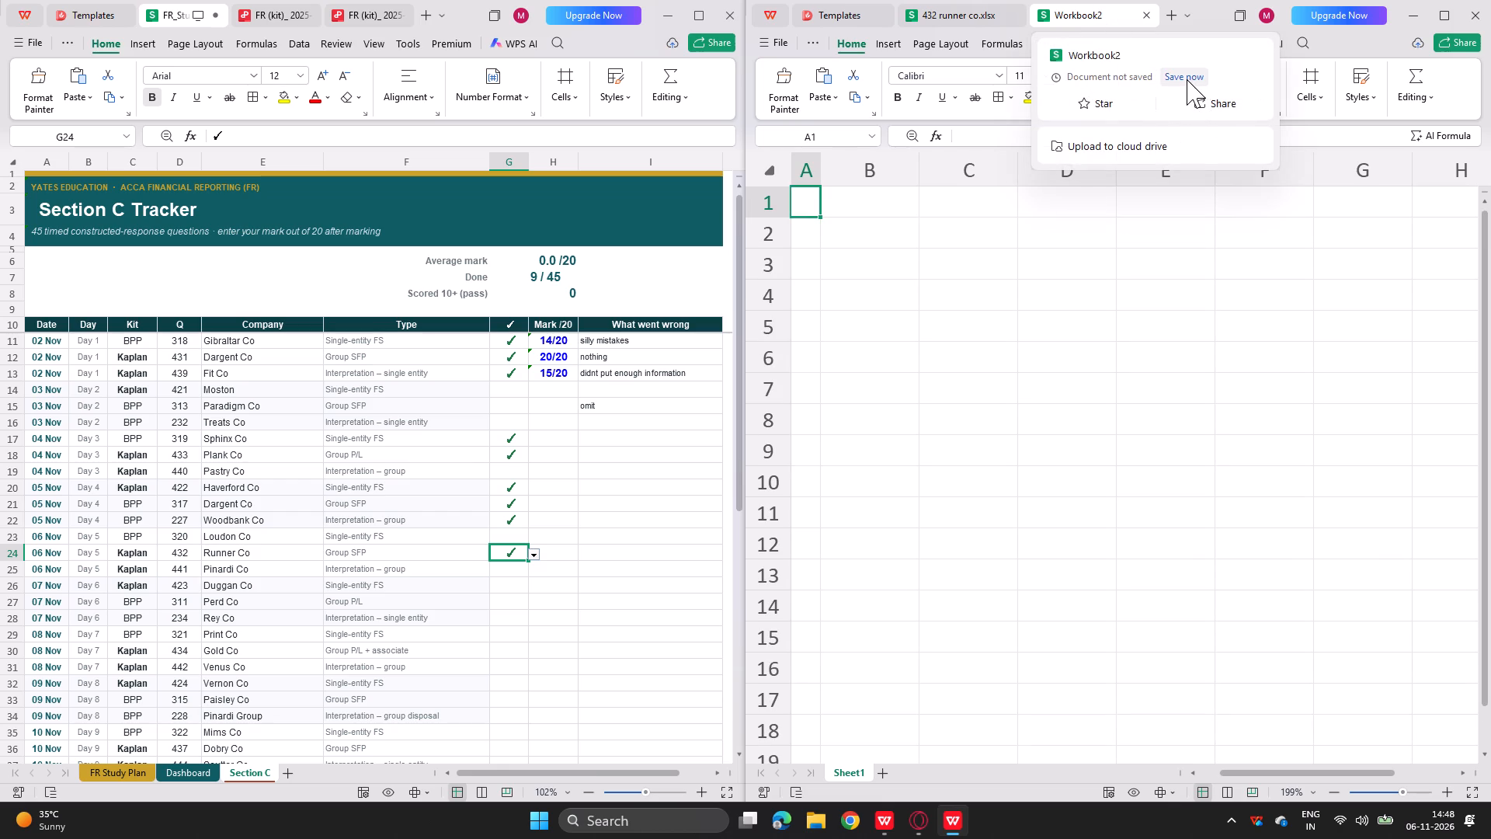
Save the new workbook in Documents as "320 loudon co fs bpp" in xlsx format.
{"action": "left_click", "coordinate": [1187, 79]}
{"action": "left_click", "coordinate": [1187, 79]}
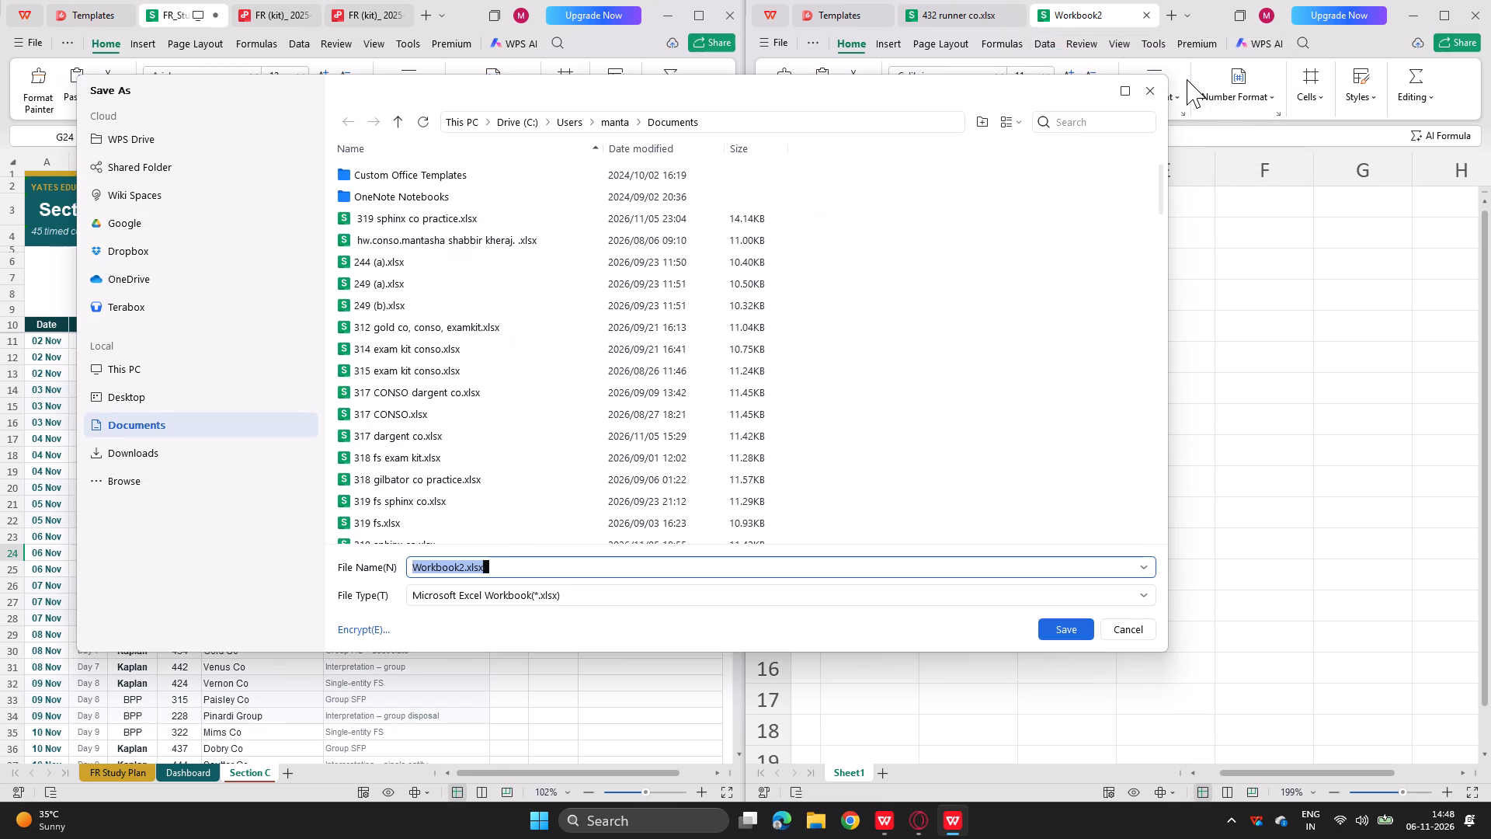
{"action": "key", "text": "BackSpace"}
{"action": "type", "text": "31"}
{"action": "key", "text": "BackSpace"}
{"action": "type", "text": "20"}
{"action": "left_click", "coordinate": [1187, 79]}
{"action": "key", "text": "space"}
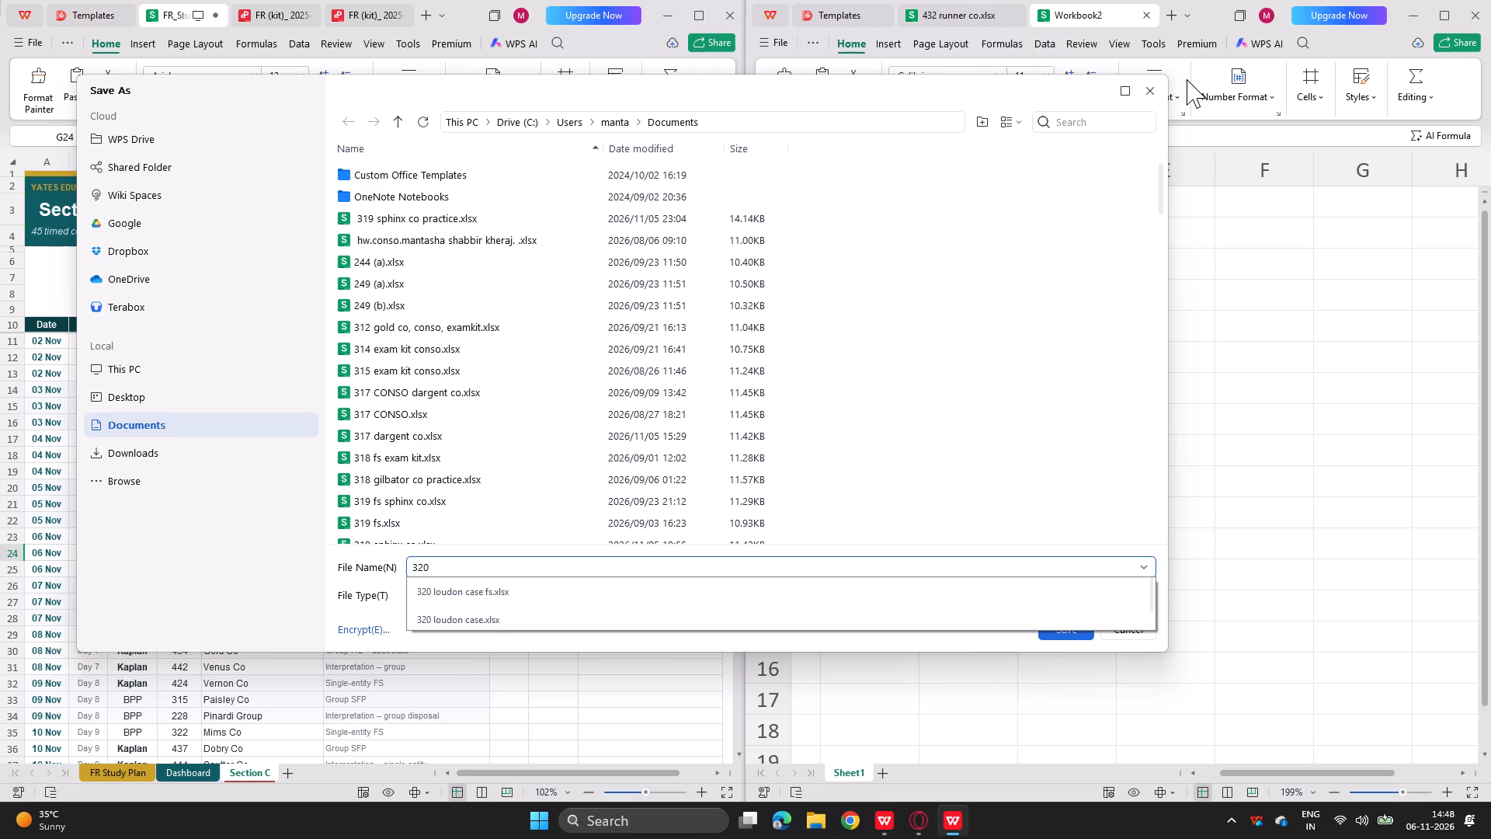
{"action": "type", "text": "loudon co"}
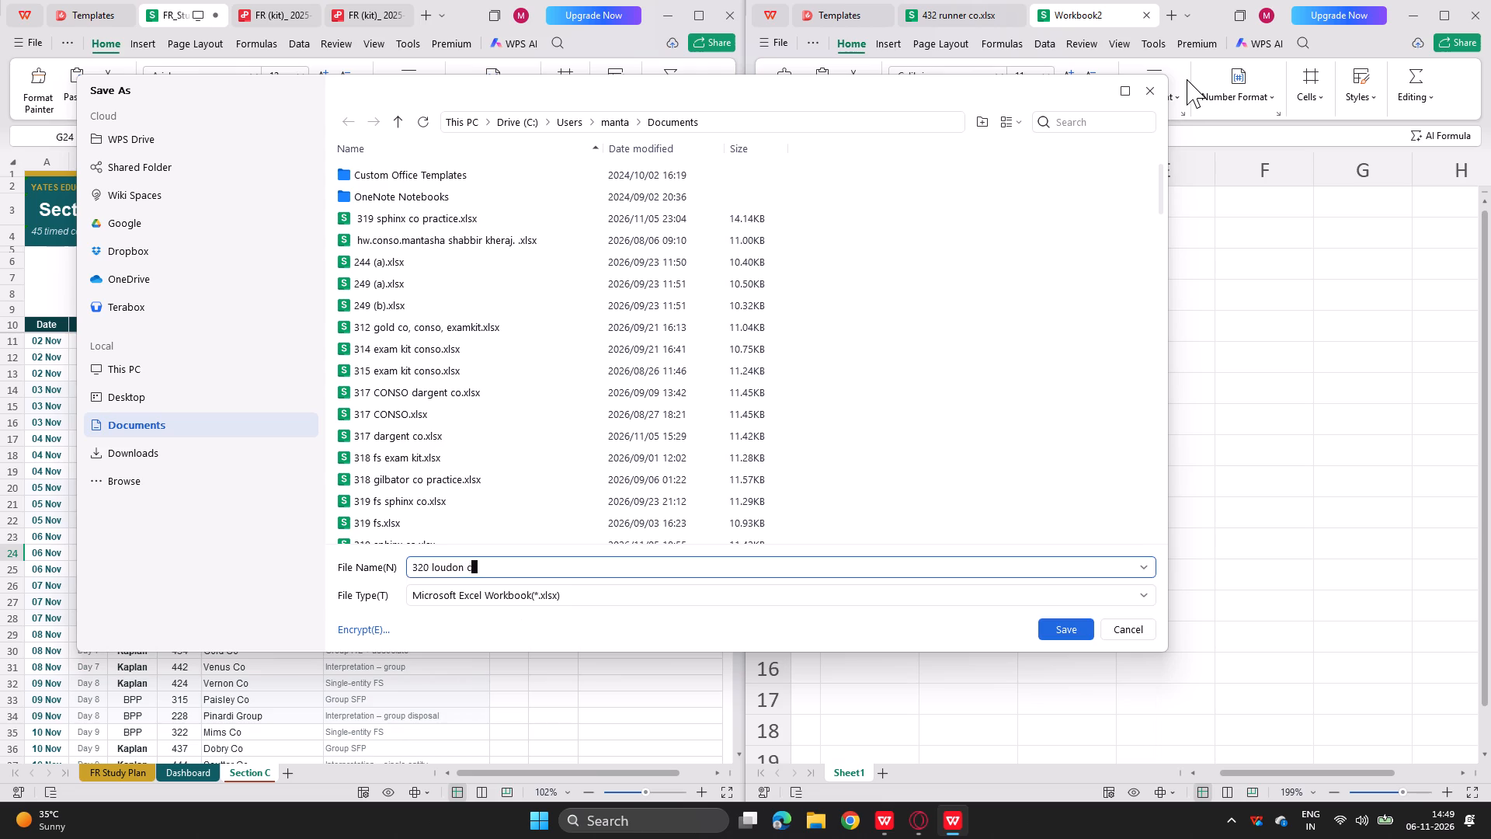
{"action": "key", "text": "space"}
{"action": "type", "text": "fs bpp"}
{"action": "key", "text": "Return"}
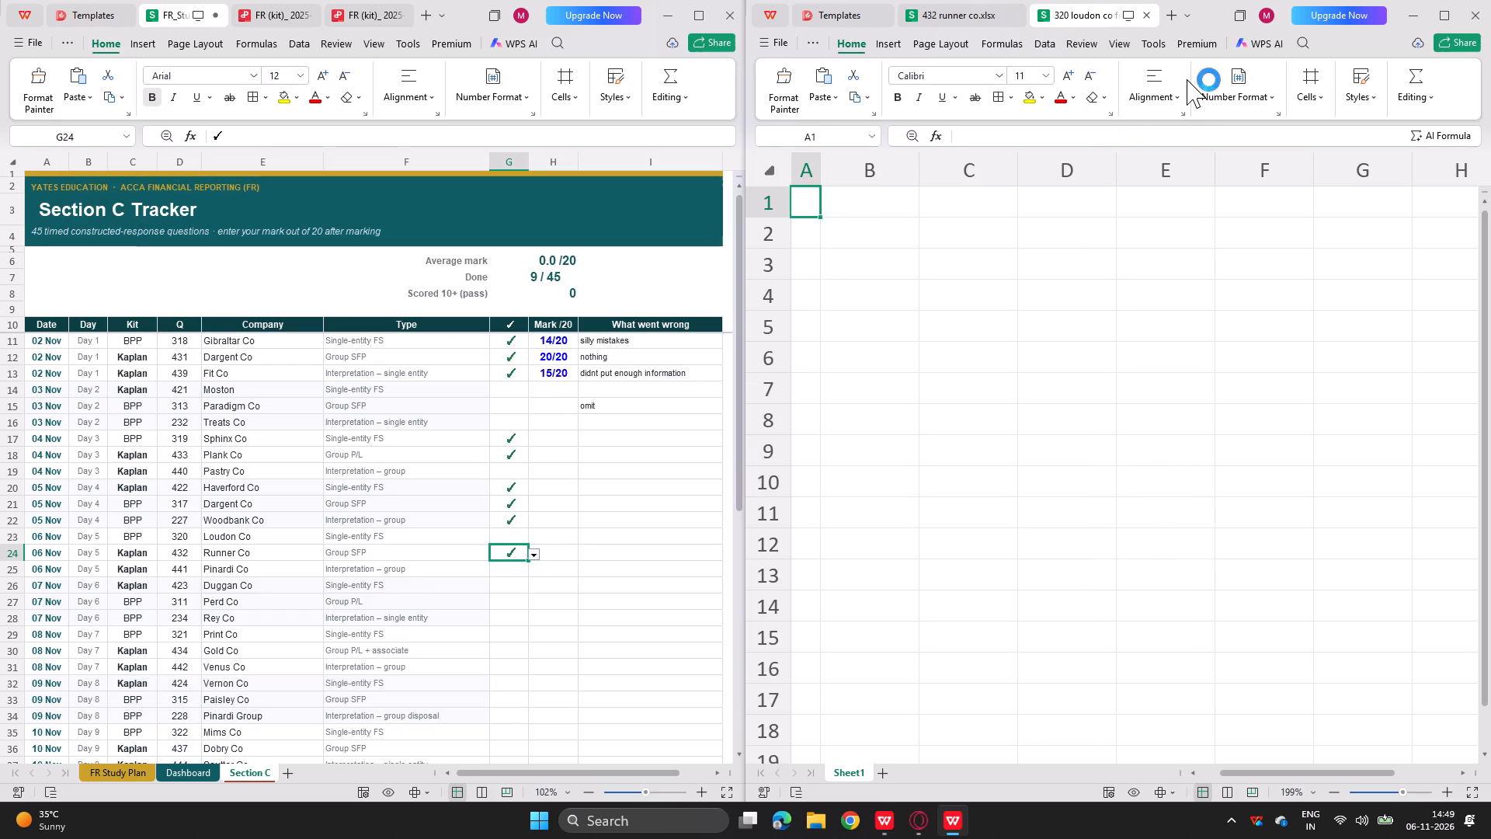
Open "FR Bpp kit 2026 (1).pdf" from the recent files in the tracker's window.
{"action": "scroll", "coordinate": [1068, 438], "scroll_direction": "right", "scroll_amount": 2}
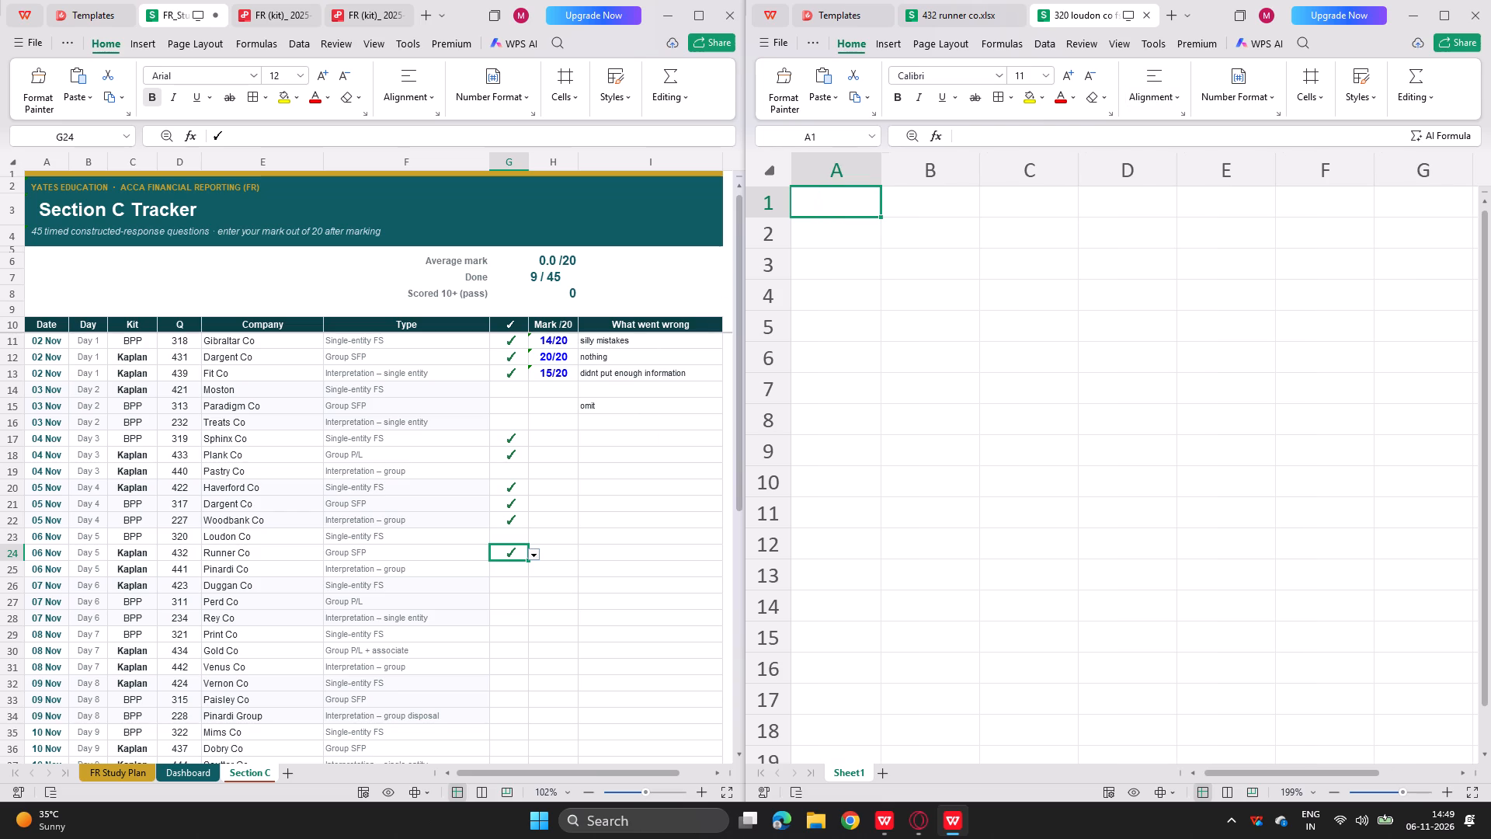
{"action": "scroll", "coordinate": [552, 474], "scroll_direction": "down", "scroll_amount": 1}
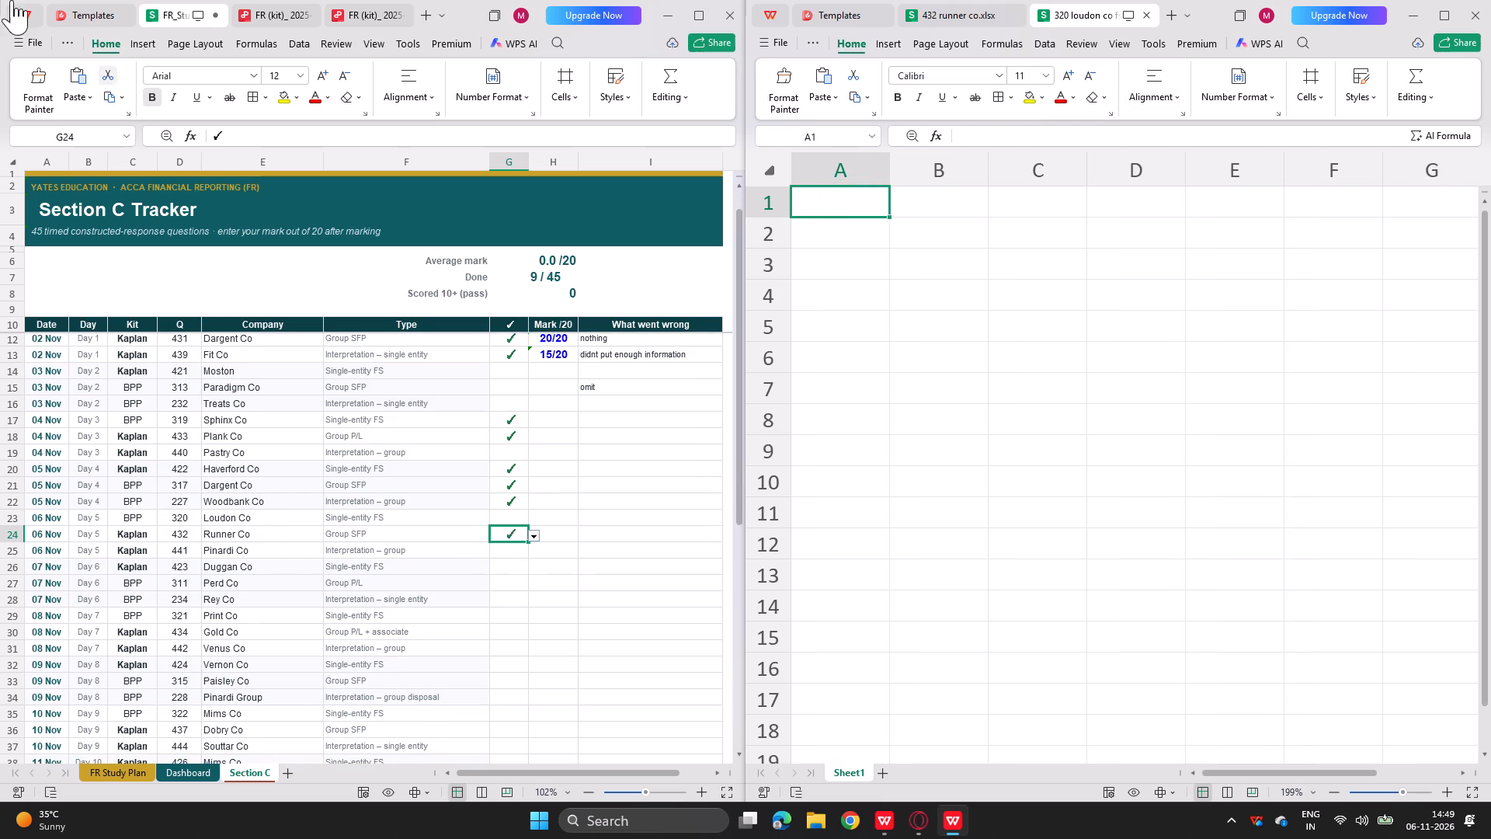
{"action": "left_click", "coordinate": [26, 21]}
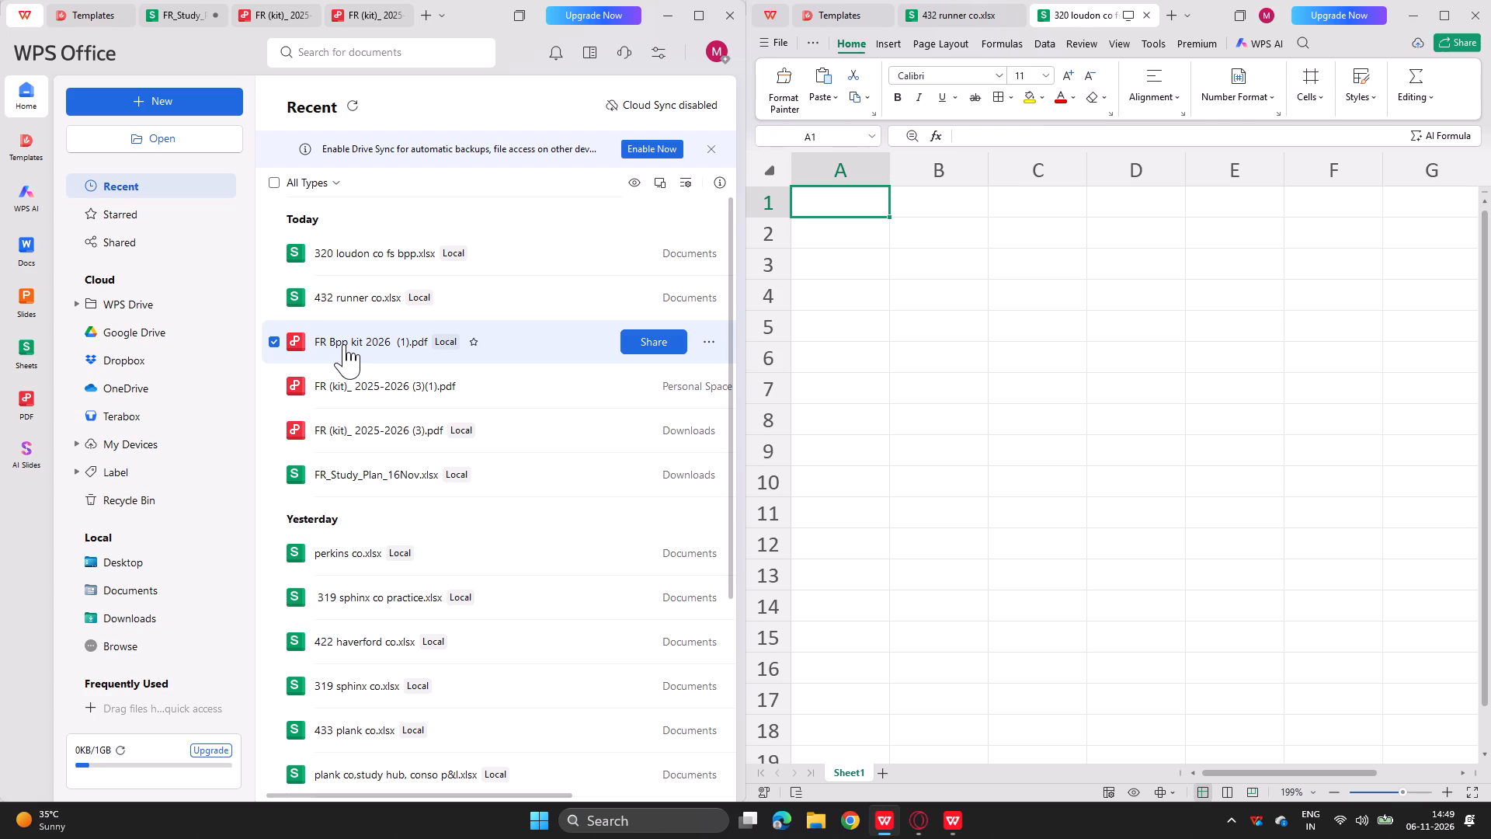
{"action": "double_click", "coordinate": [344, 344]}
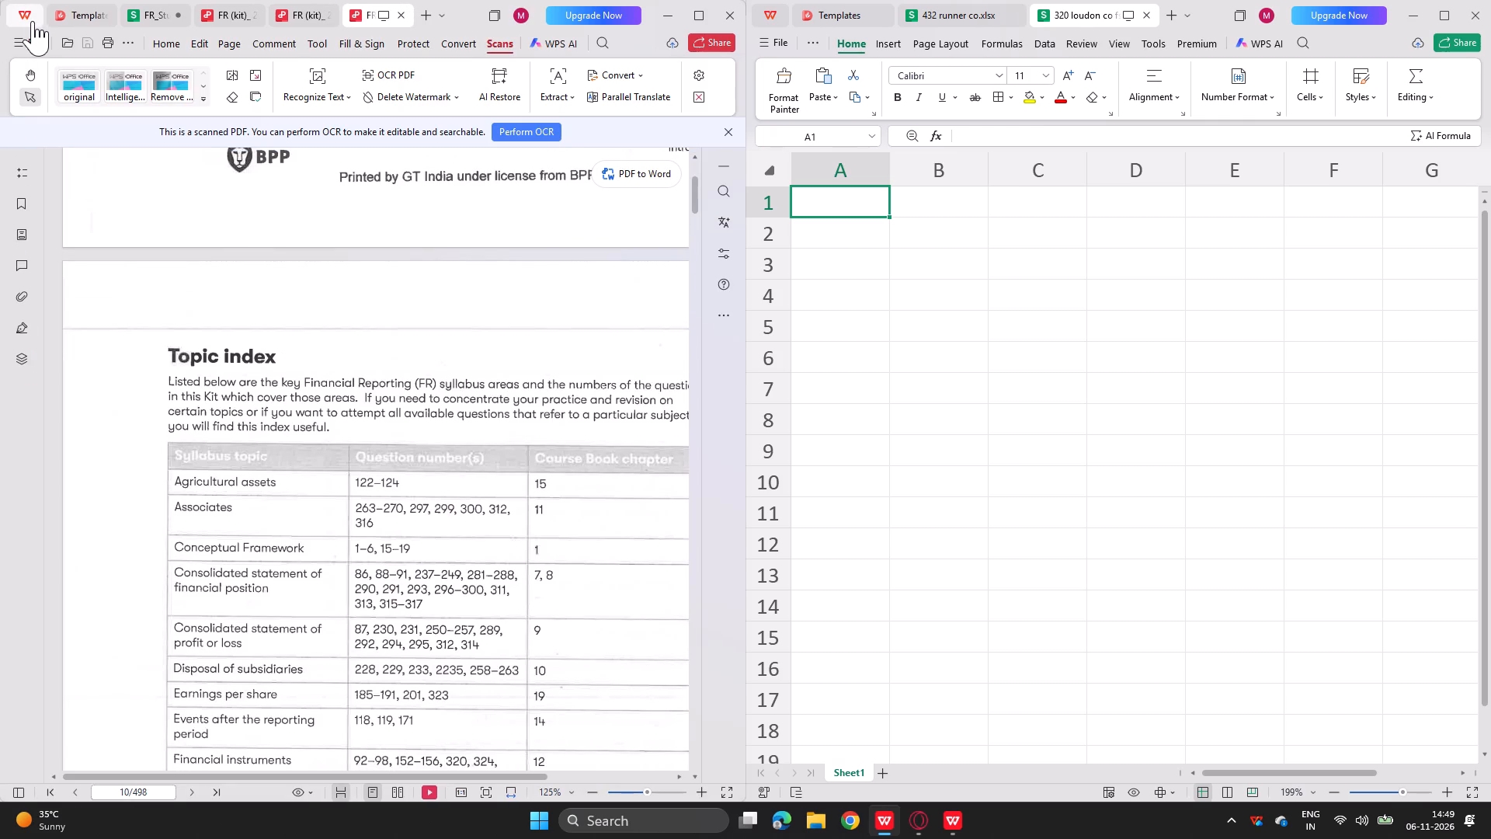
Close the two open "FR (kit)_ 2025-2026" PDFs.
{"action": "left_click", "coordinate": [327, 12]}
{"action": "left_click", "coordinate": [255, 12]}
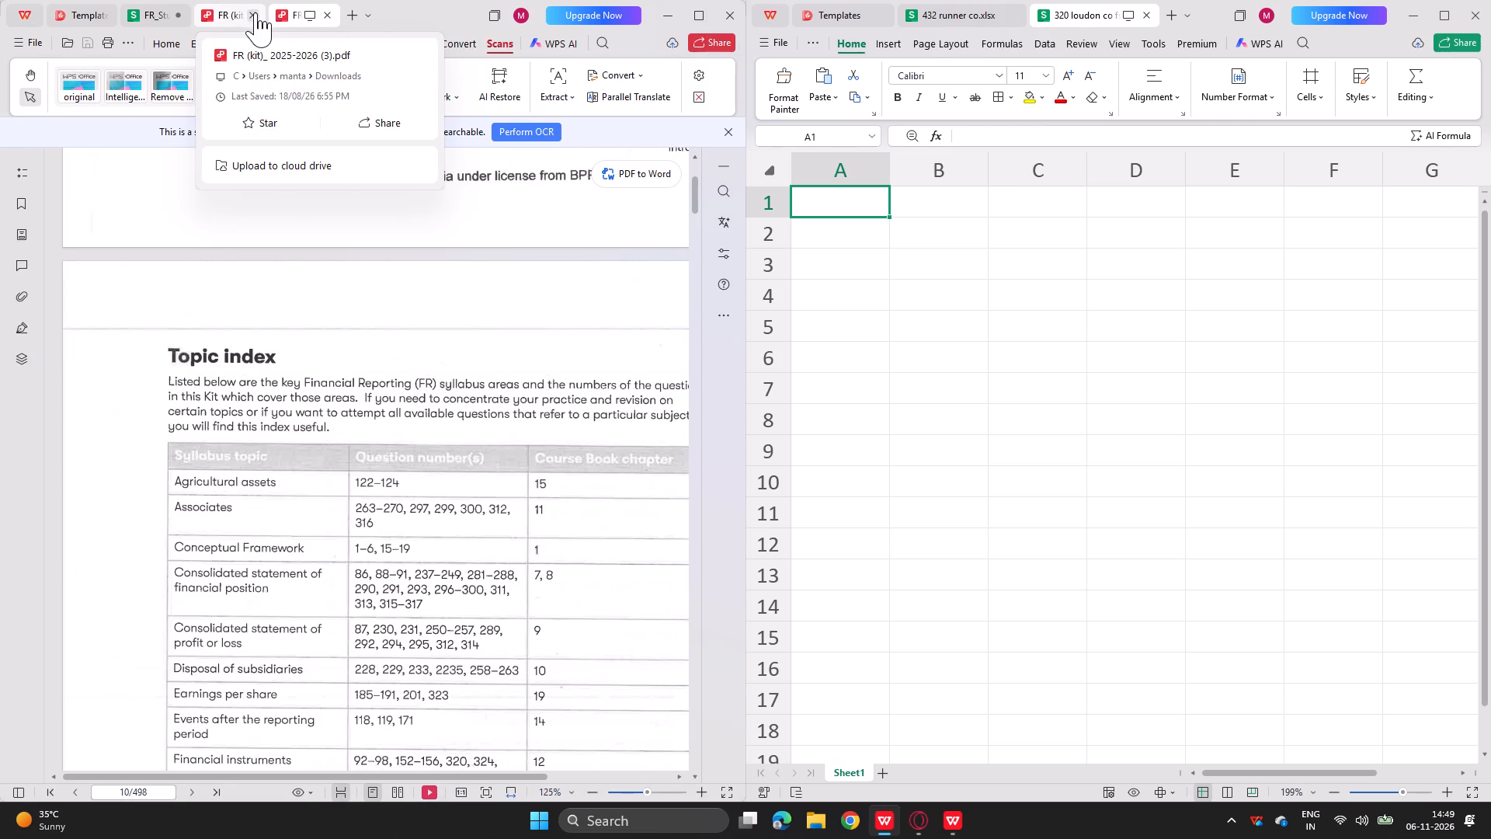
Open the second kit copy, "FR Bpp kit 2026 (1) (1).pdf", from WPS Drive.
{"action": "left_click", "coordinate": [26, 10]}
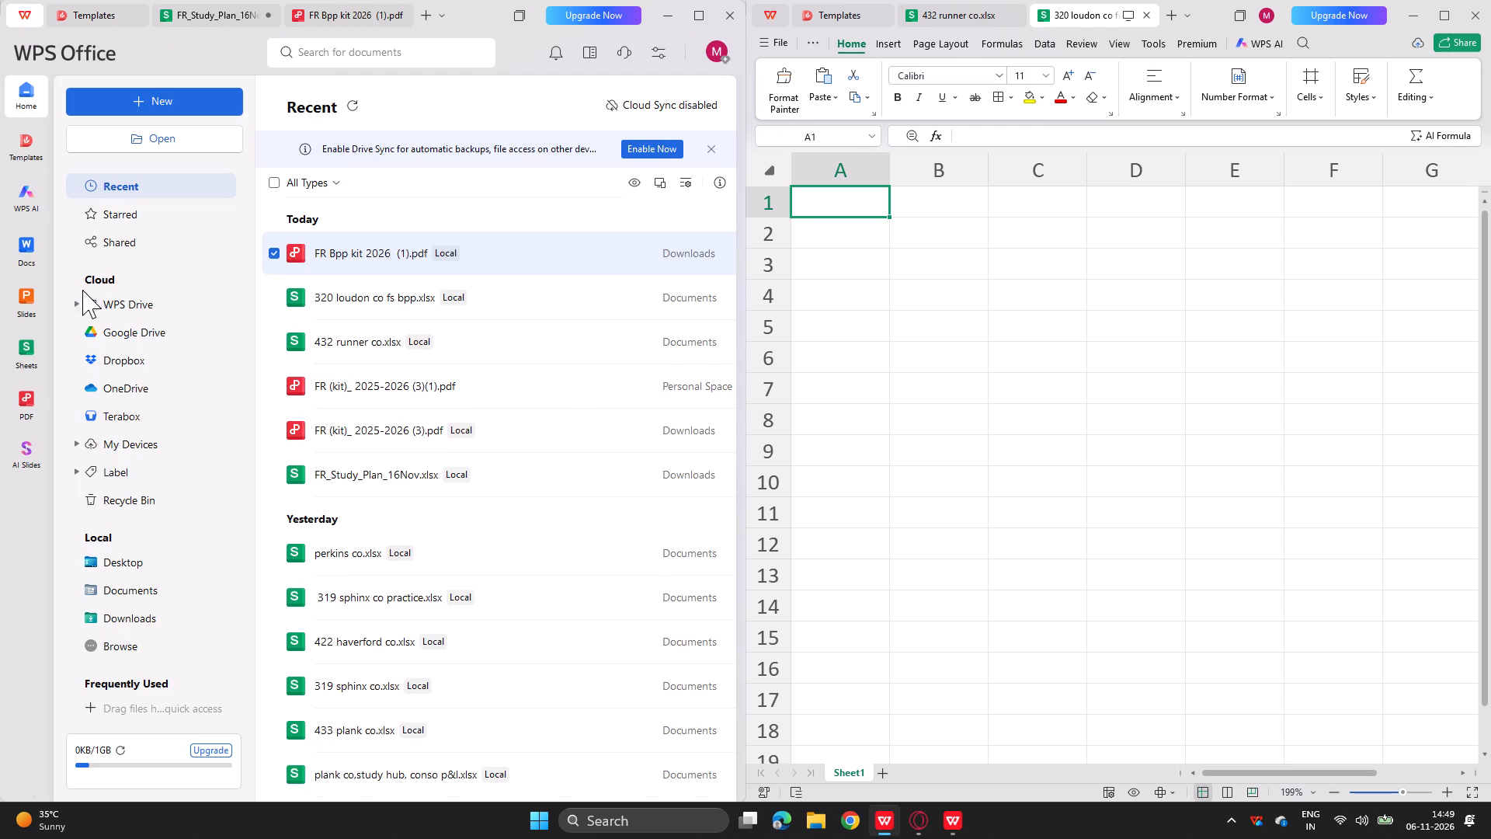
{"action": "left_click", "coordinate": [84, 301]}
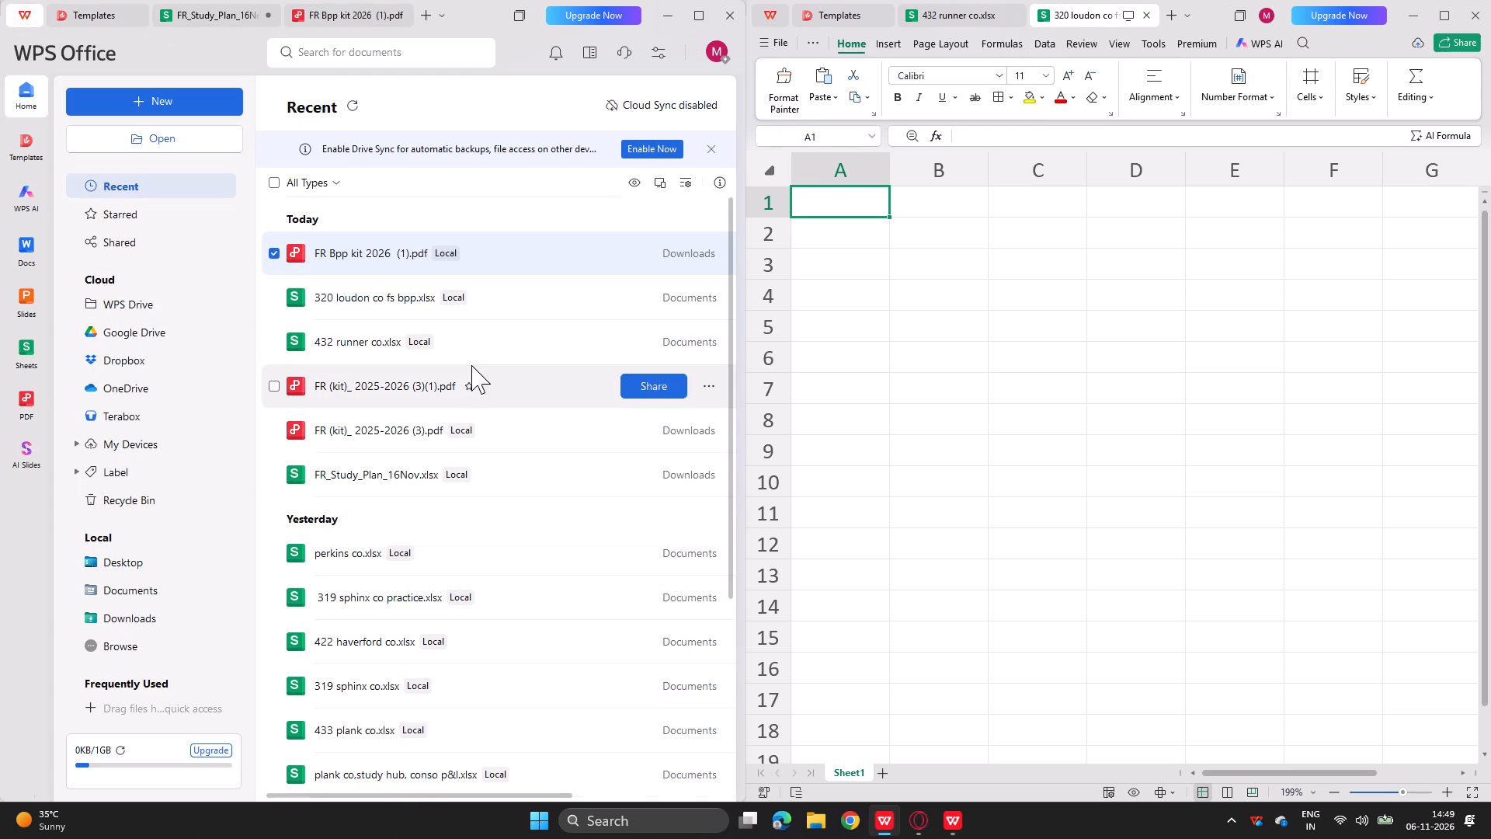
{"action": "left_click", "coordinate": [134, 313]}
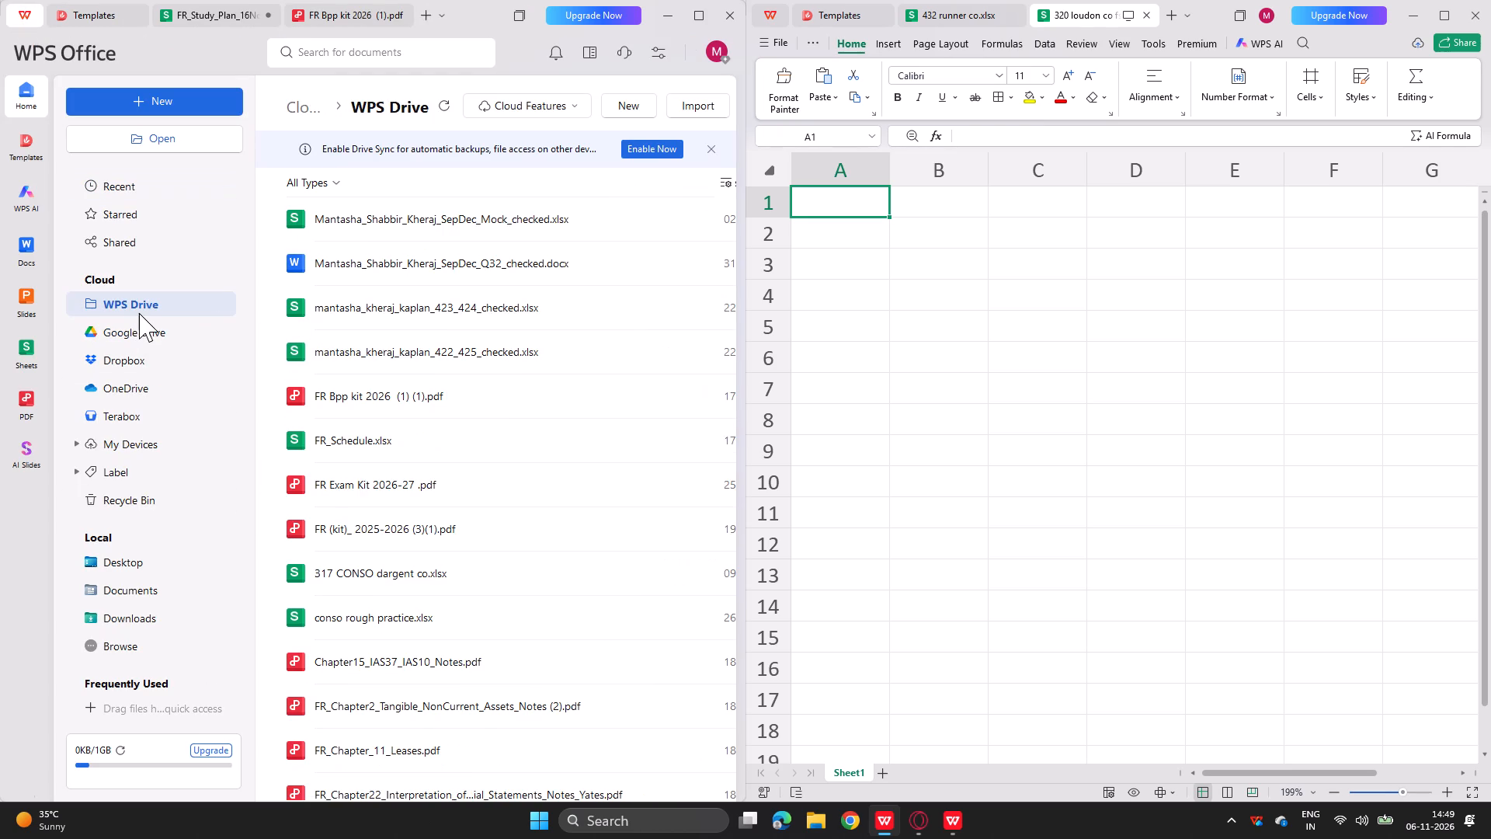
{"action": "double_click", "coordinate": [335, 399]}
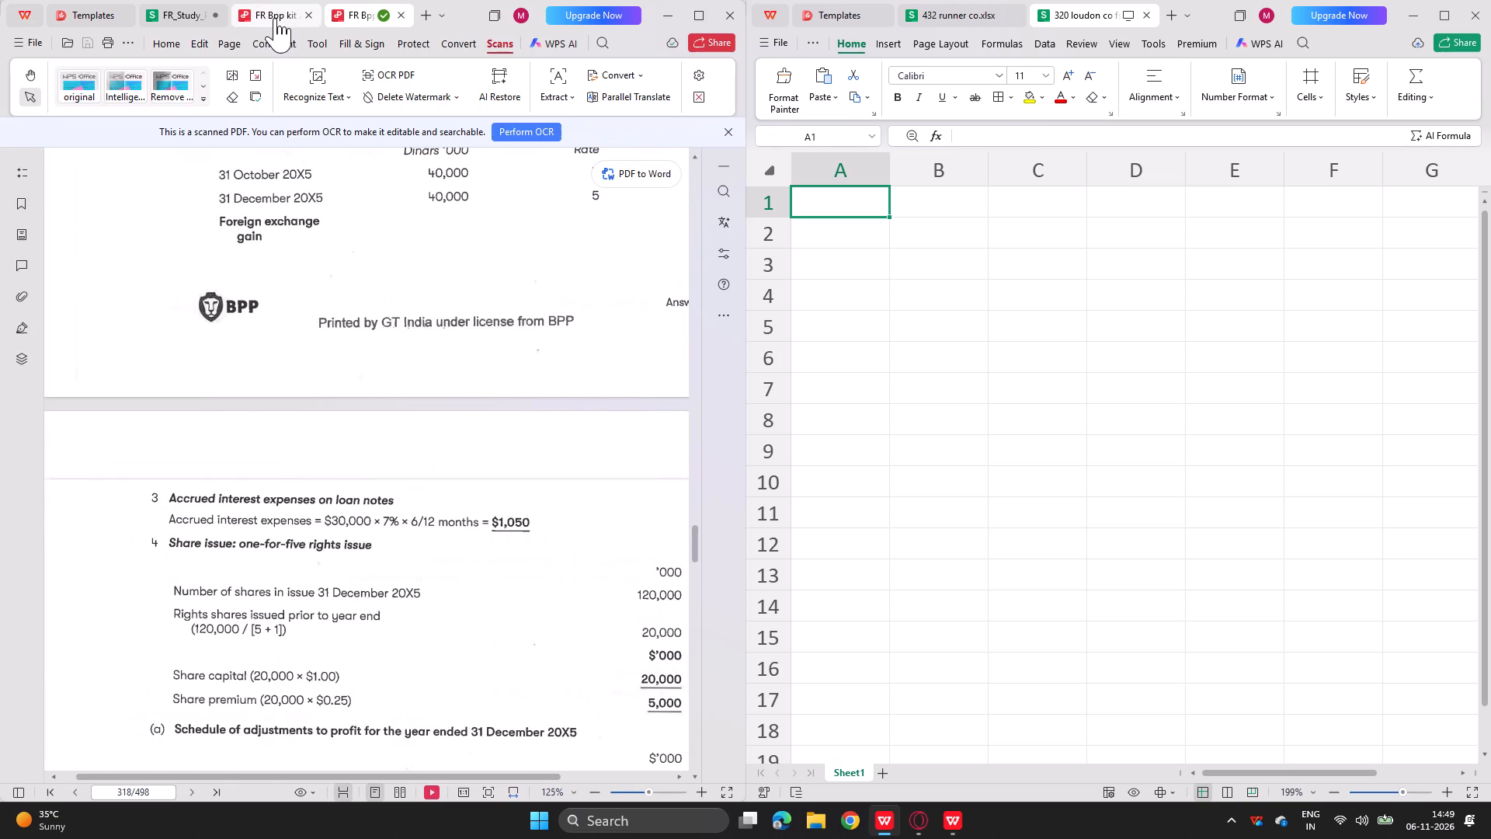
Locate the model answer and marking guide for question 320 Loudon Co in the second kit copy.
{"action": "scroll", "coordinate": [222, 587], "scroll_direction": "up", "scroll_amount": 4}
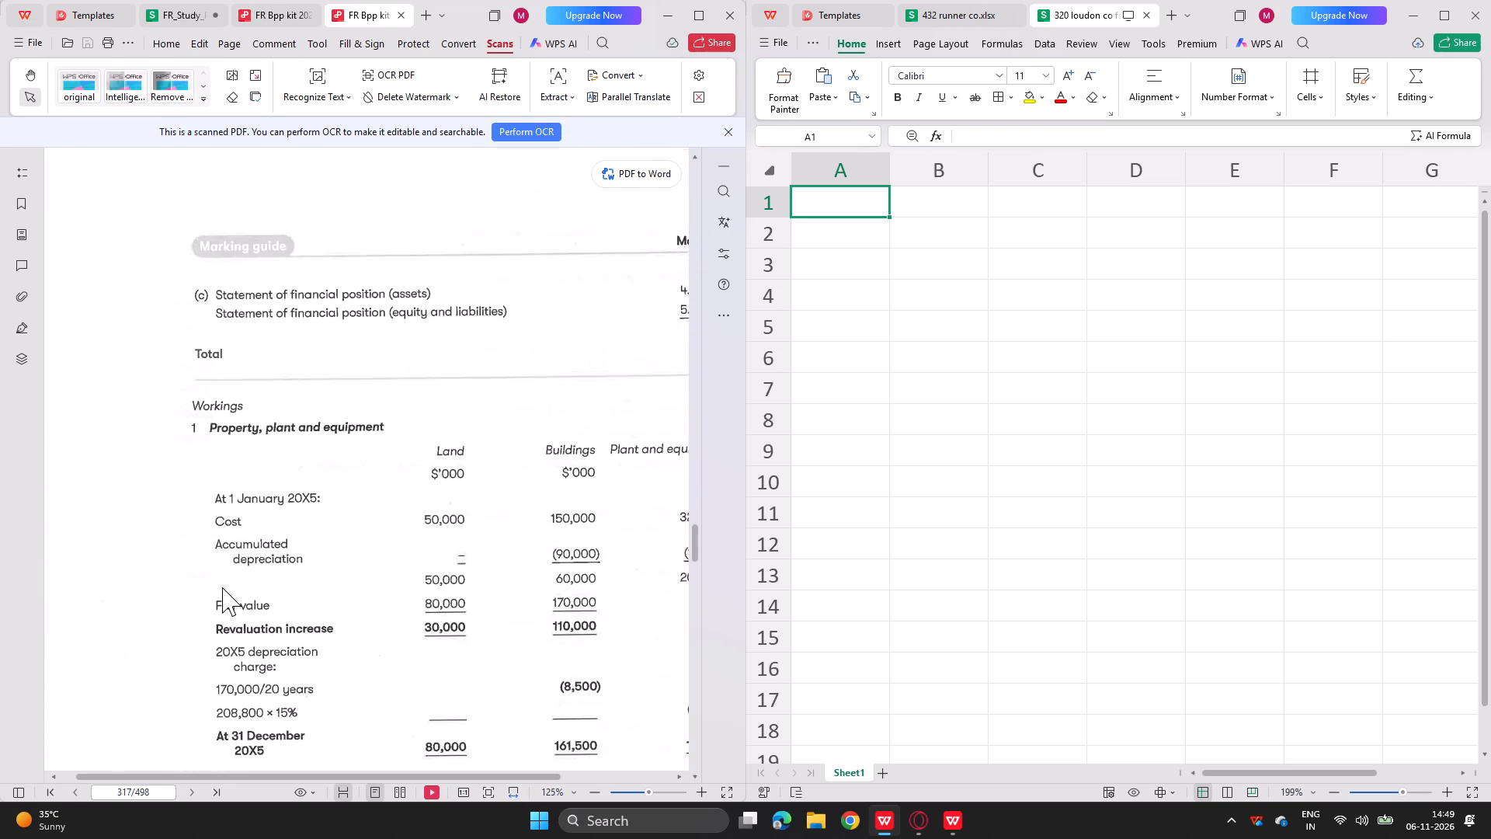
{"action": "scroll", "coordinate": [222, 587], "scroll_direction": "up", "scroll_amount": 3}
{"action": "scroll", "coordinate": [222, 587], "scroll_direction": "down", "scroll_amount": 5}
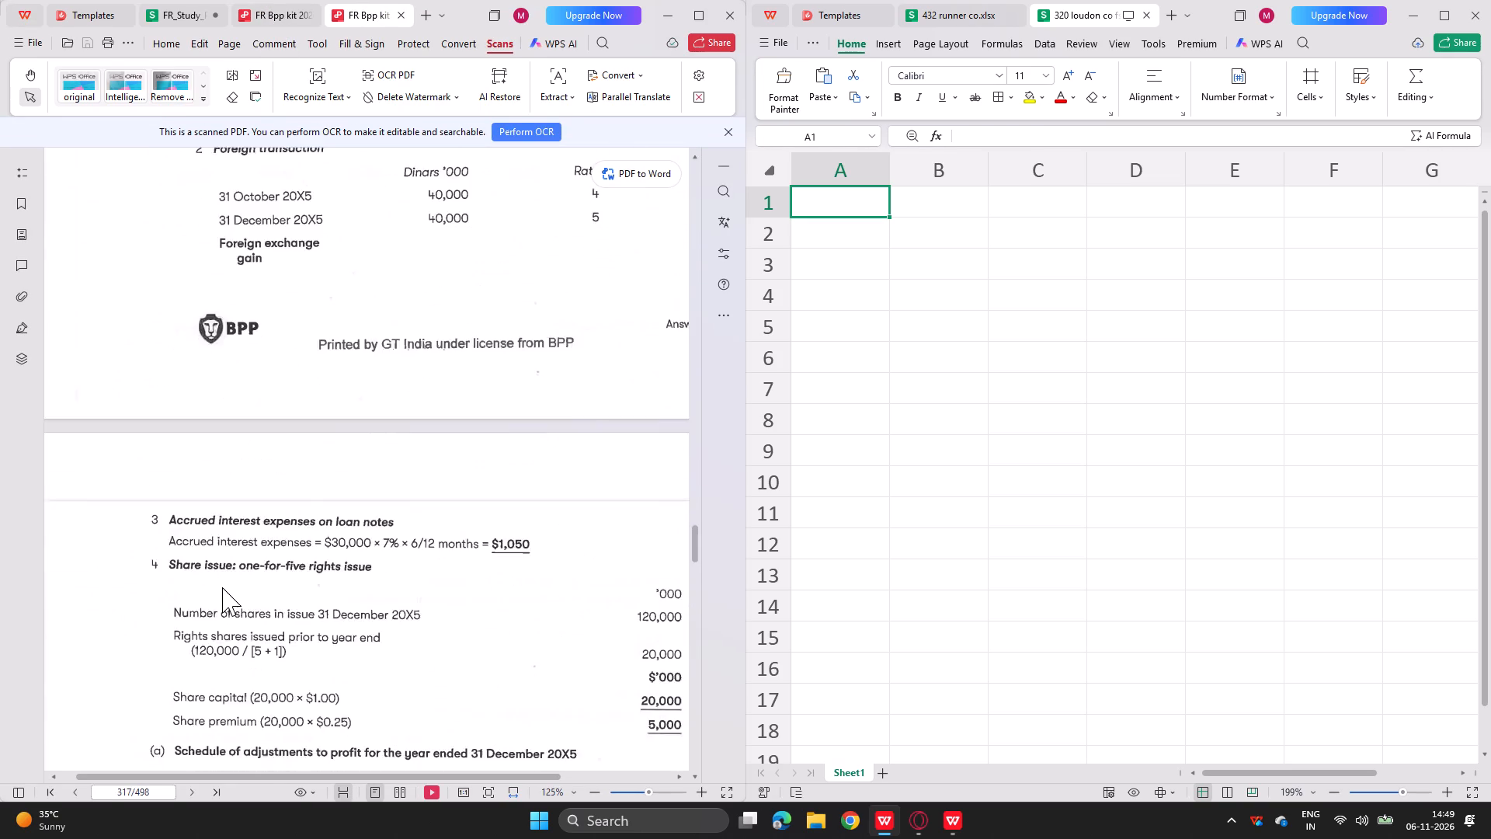
{"action": "scroll", "coordinate": [222, 587], "scroll_direction": "down", "scroll_amount": 6}
{"action": "scroll", "coordinate": [222, 587], "scroll_direction": "up", "scroll_amount": 1}
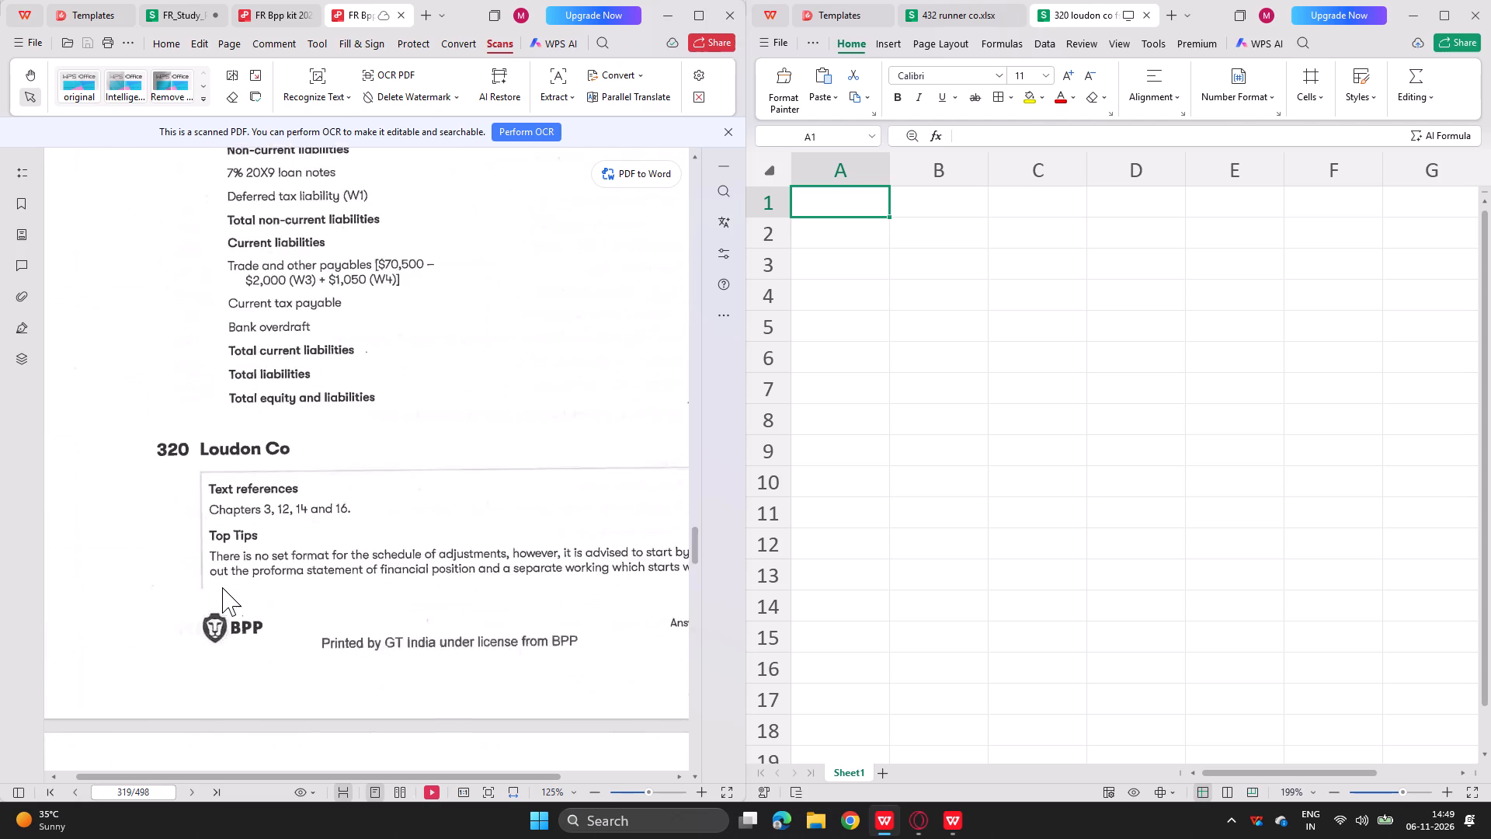
{"action": "scroll", "coordinate": [222, 587], "scroll_direction": "up", "scroll_amount": 1}
{"action": "scroll", "coordinate": [222, 587], "scroll_direction": "down", "scroll_amount": 2}
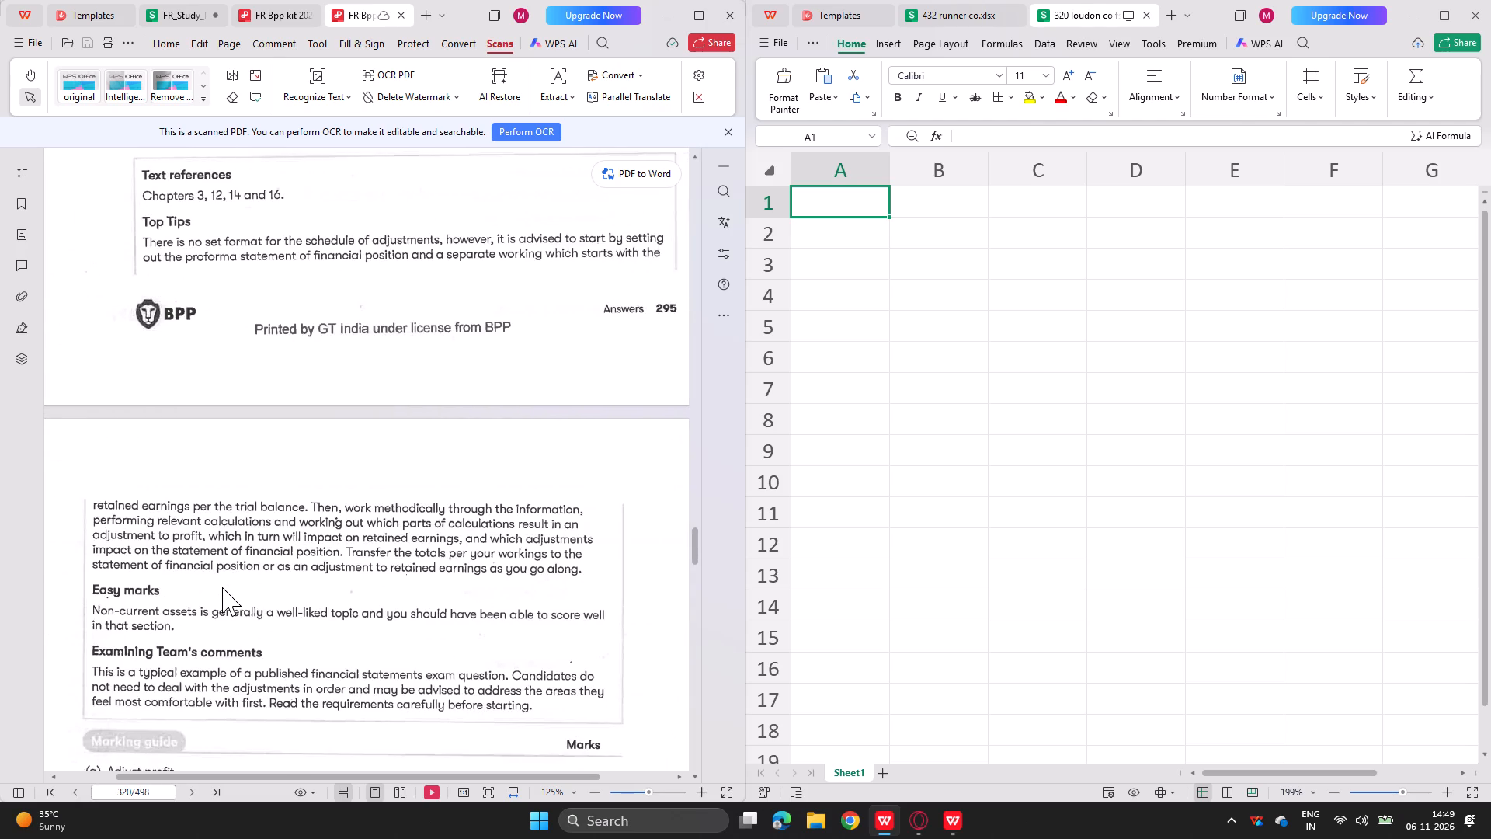
{"action": "scroll", "coordinate": [222, 587], "scroll_direction": "down", "scroll_amount": 2}
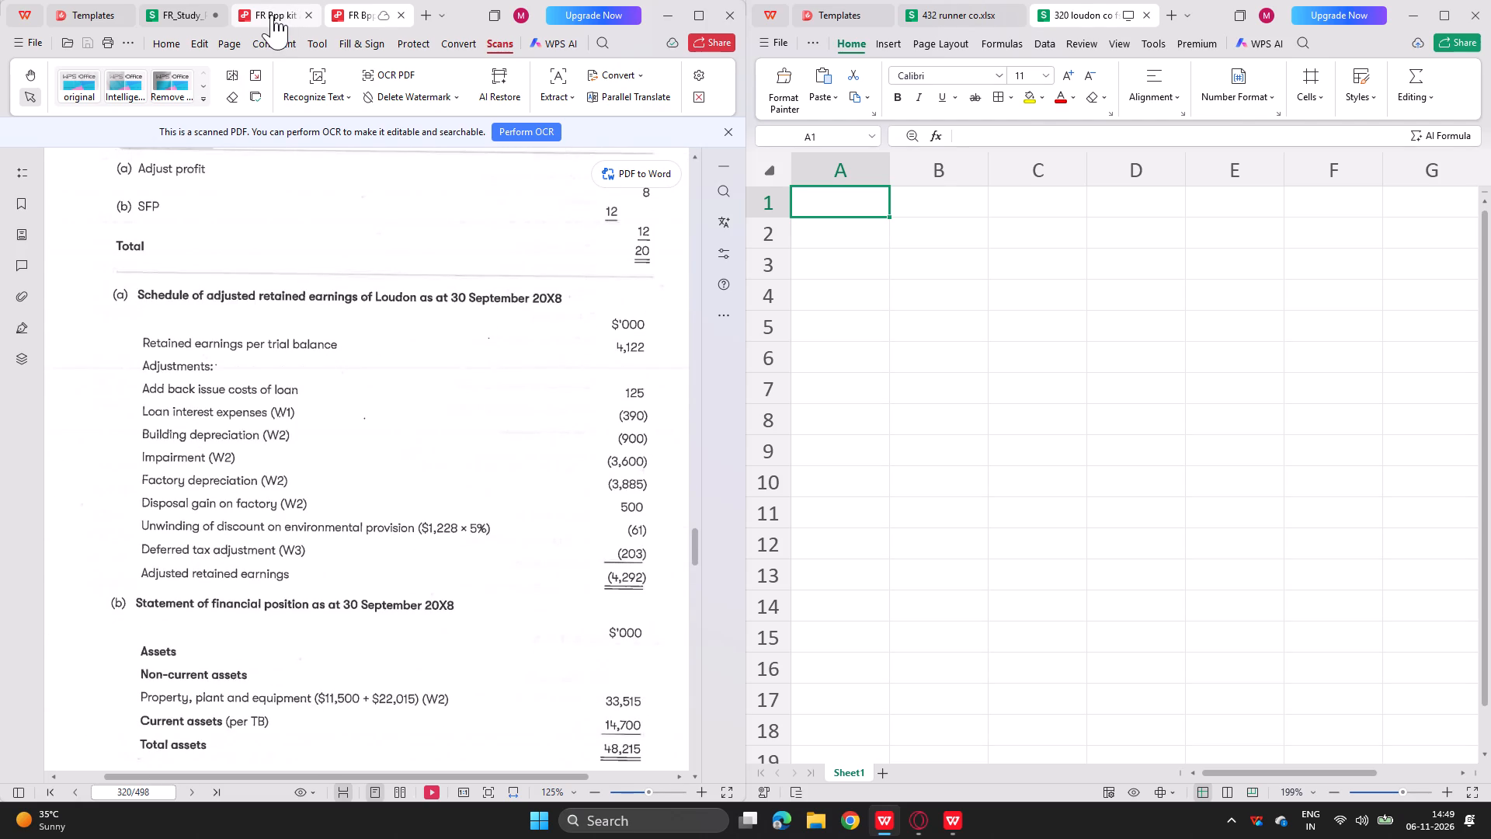
In the first kit copy, look through the front pages for the contents entry of question 320 Loudon Co.
{"action": "left_click", "coordinate": [272, 15]}
{"action": "scroll", "coordinate": [203, 460], "scroll_direction": "down", "scroll_amount": 6}
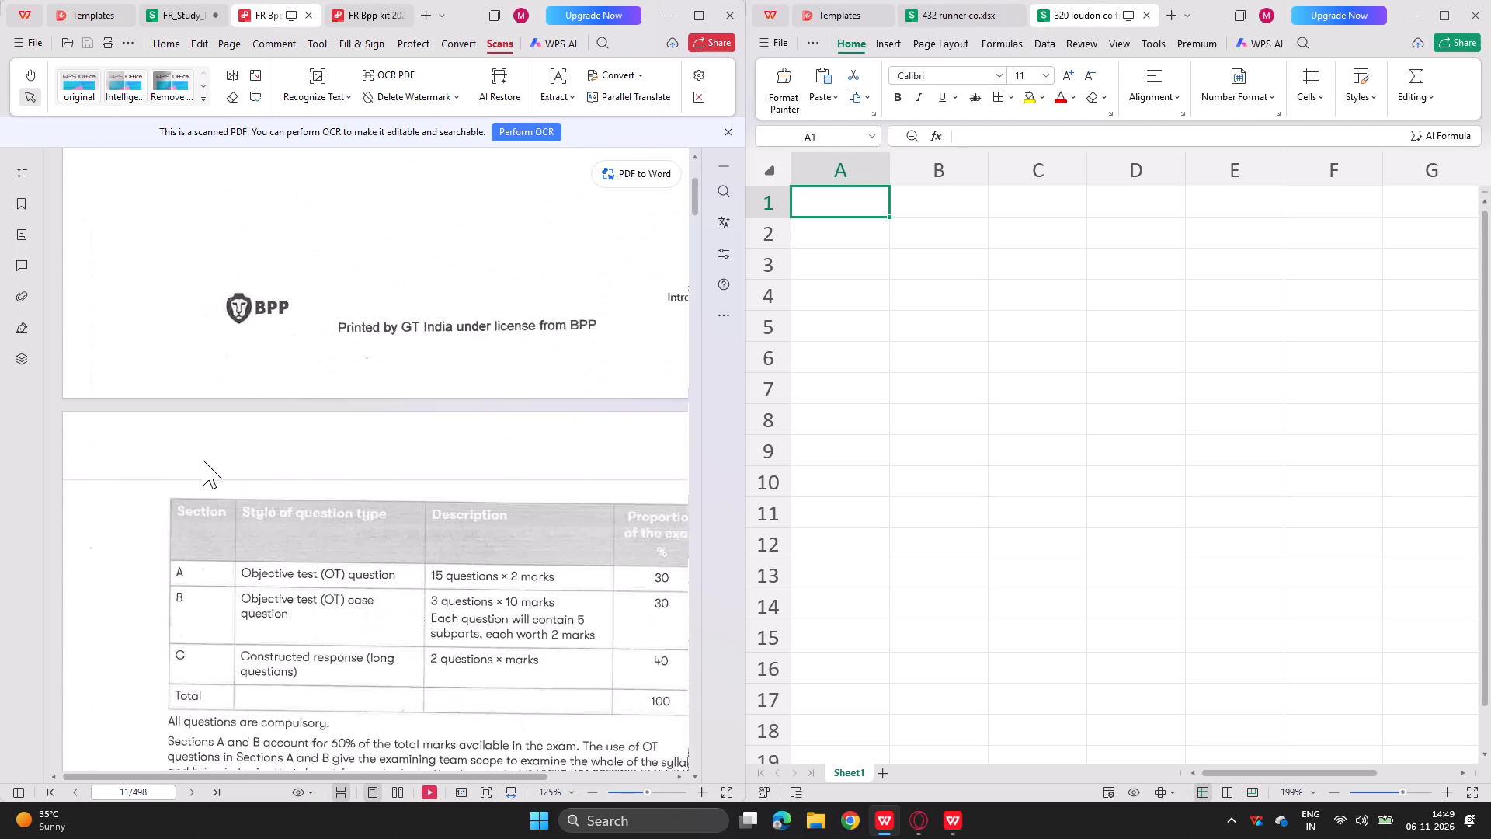
{"action": "scroll", "coordinate": [203, 460], "scroll_direction": "down", "scroll_amount": 11}
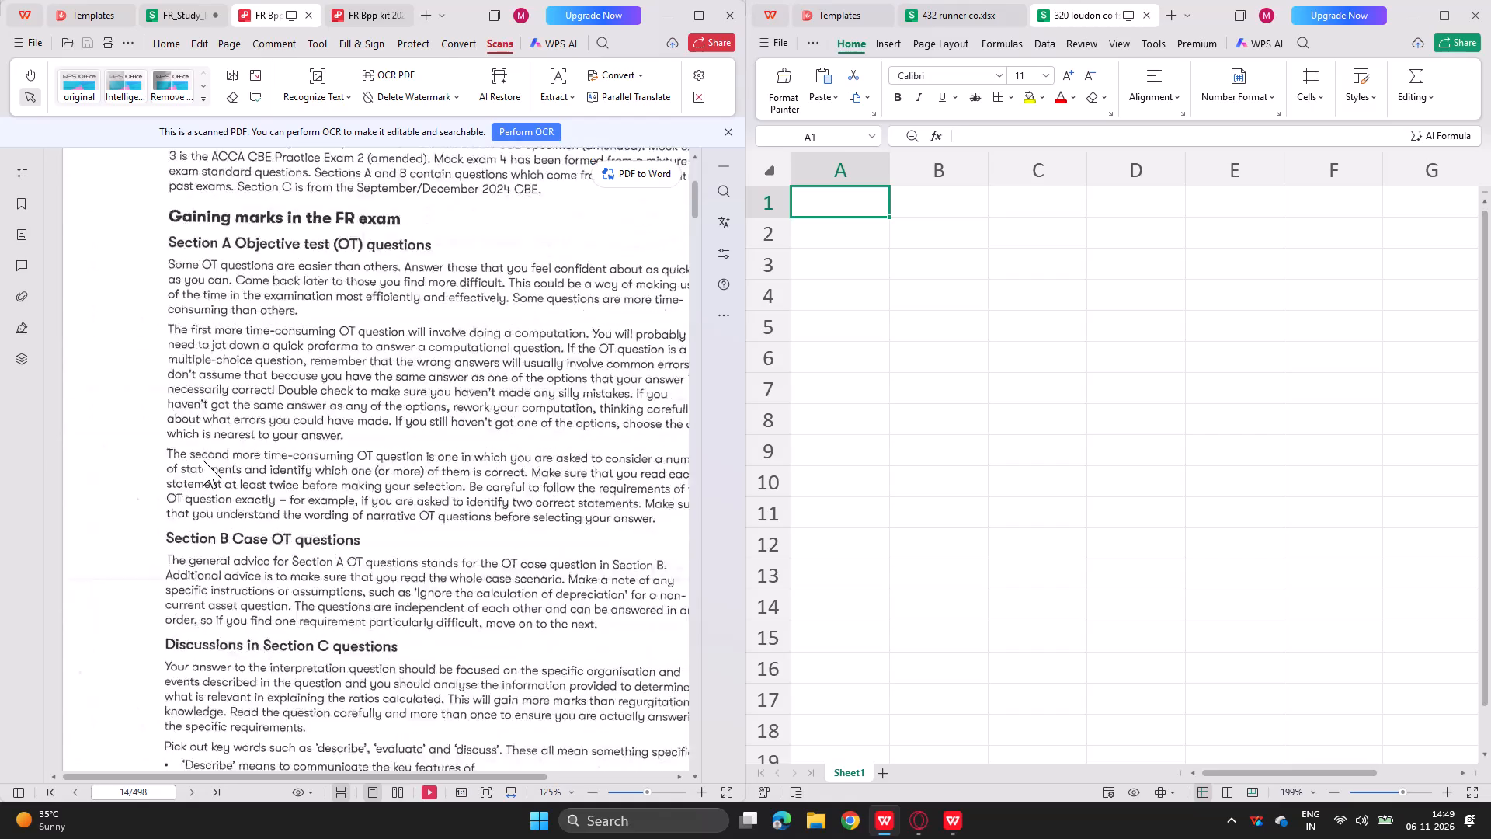
{"action": "scroll", "coordinate": [203, 460], "scroll_direction": "down", "scroll_amount": 11}
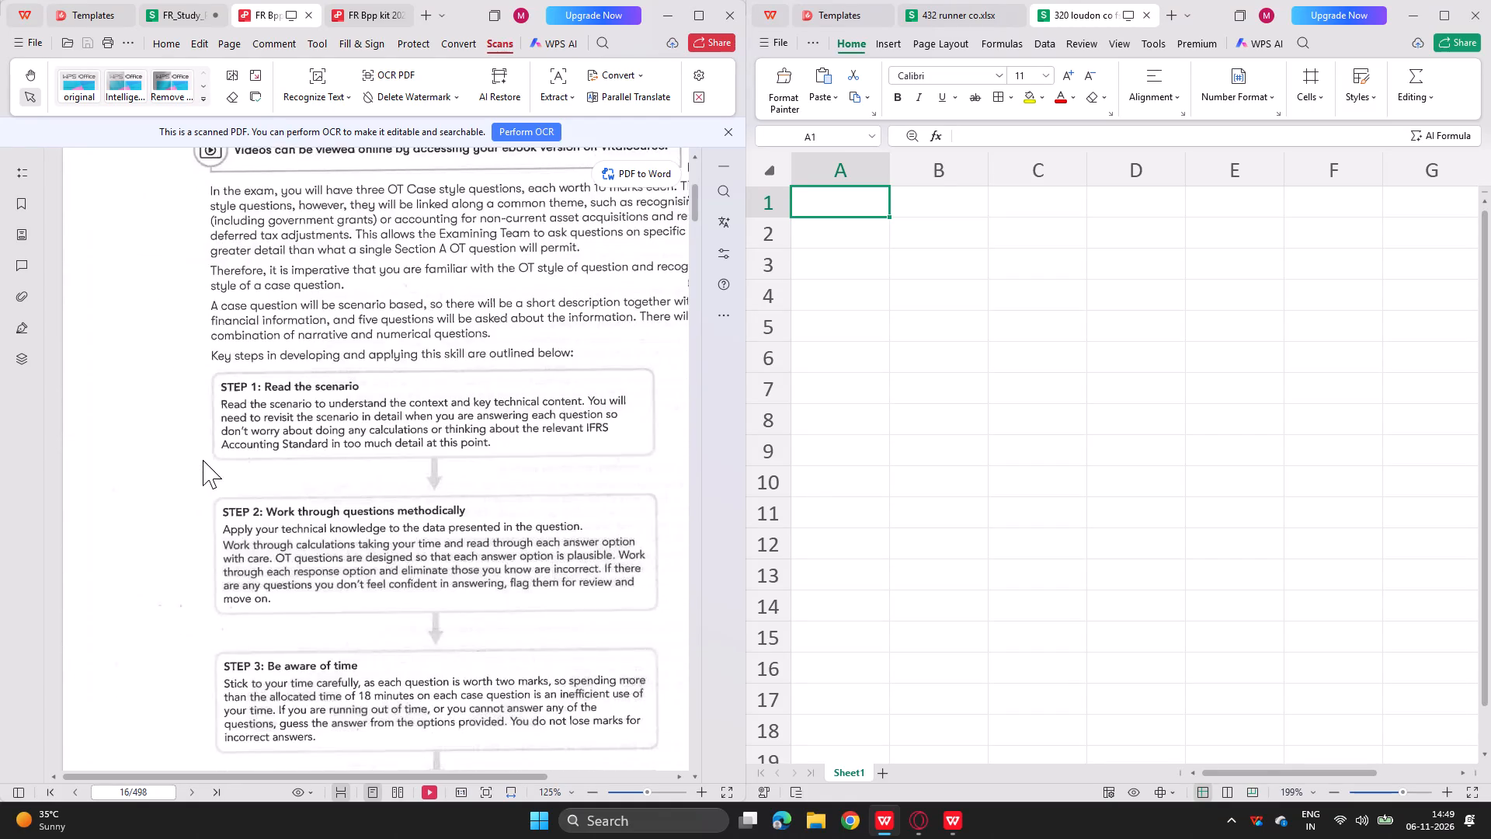
{"action": "scroll", "coordinate": [203, 460], "scroll_direction": "down", "scroll_amount": 11}
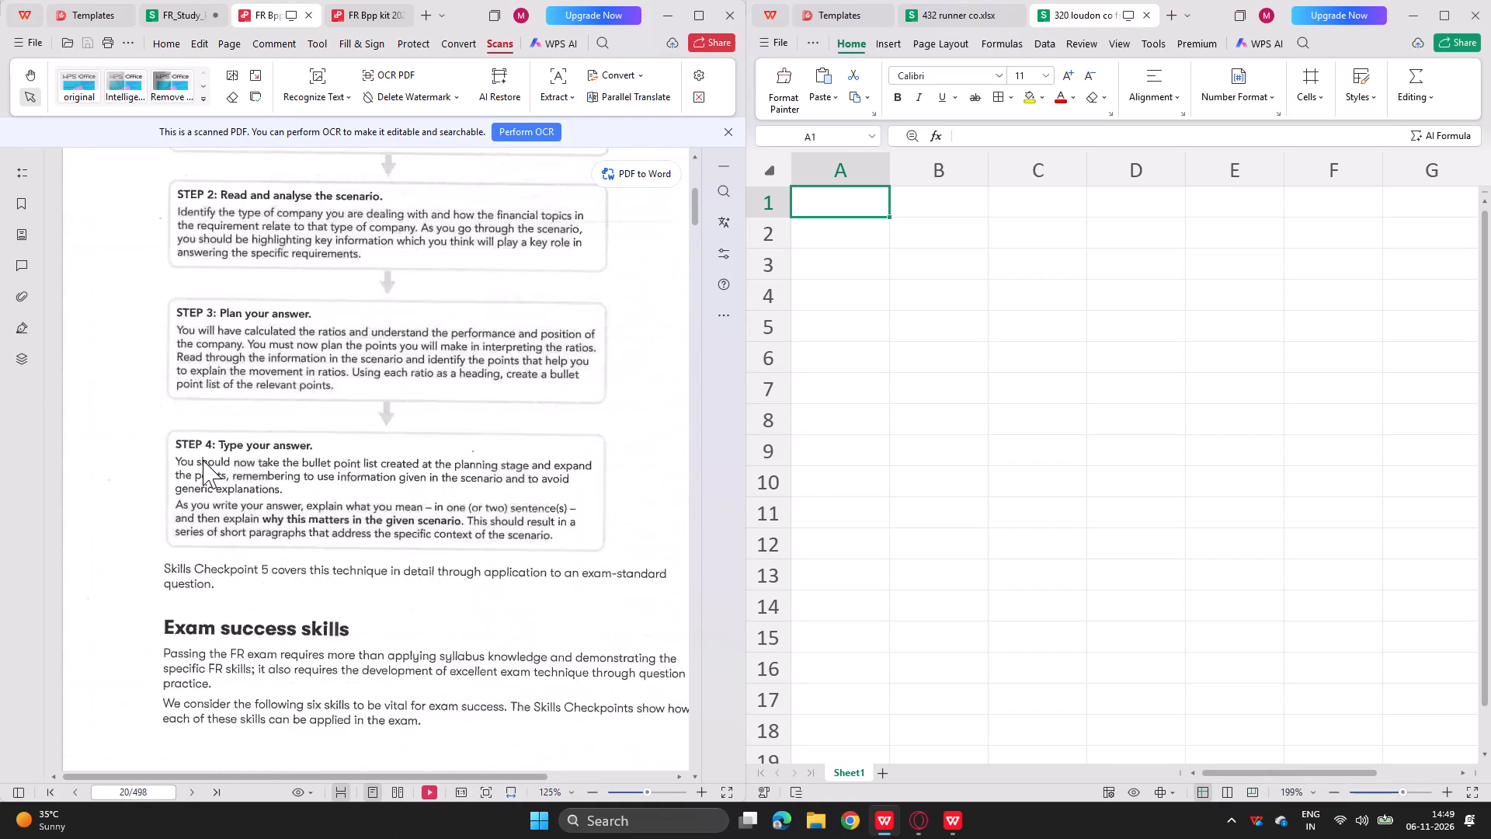
{"action": "scroll", "coordinate": [203, 460], "scroll_direction": "down", "scroll_amount": 11}
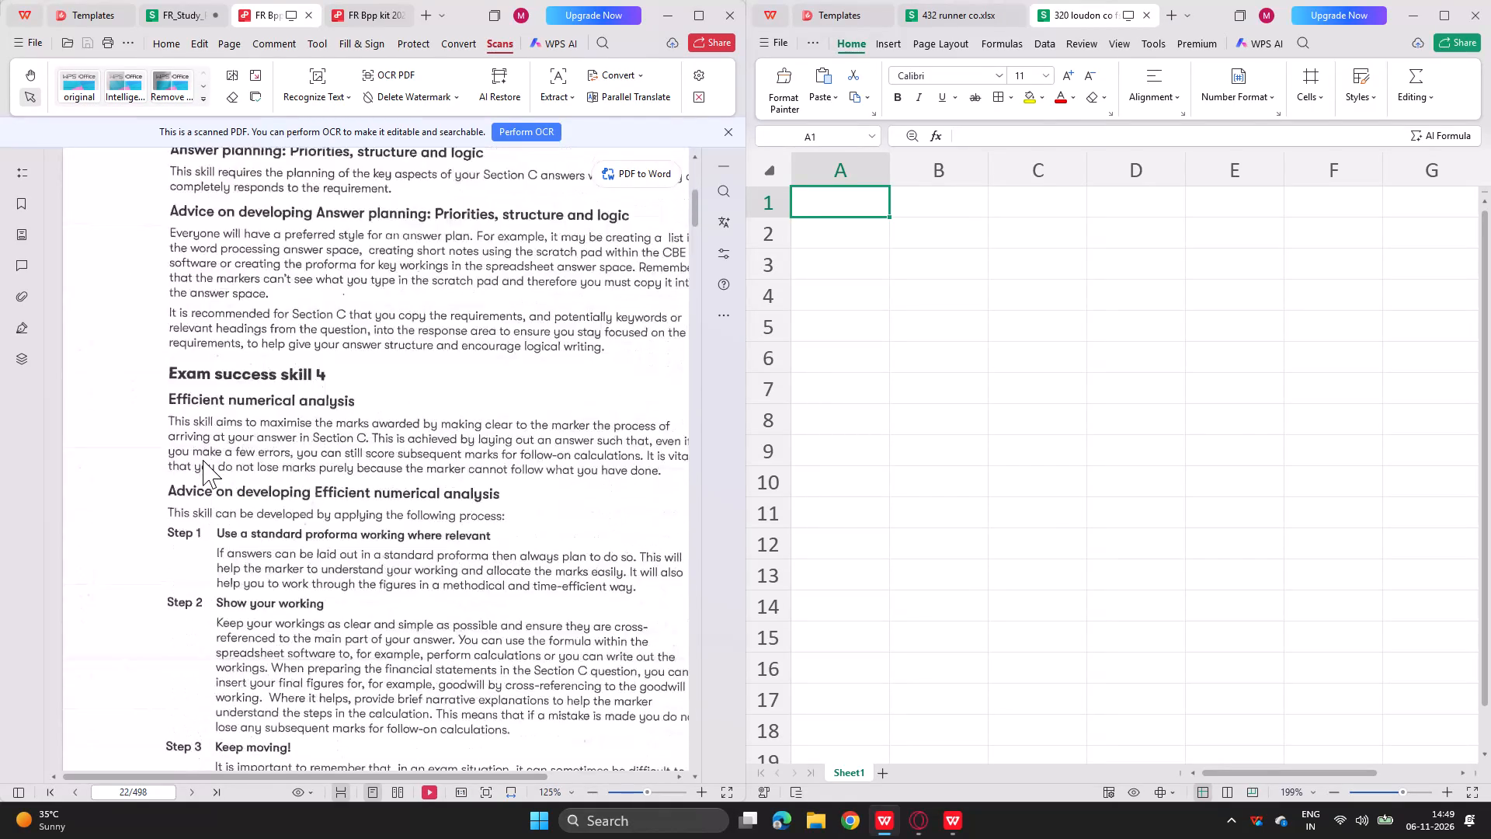
{"action": "scroll", "coordinate": [203, 460], "scroll_direction": "down", "scroll_amount": 5}
{"action": "scroll", "coordinate": [203, 460], "scroll_direction": "up", "scroll_amount": 1}
{"action": "scroll", "coordinate": [203, 460], "scroll_direction": "down", "scroll_amount": 9}
{"action": "scroll", "coordinate": [203, 460], "scroll_direction": "up", "scroll_amount": 4}
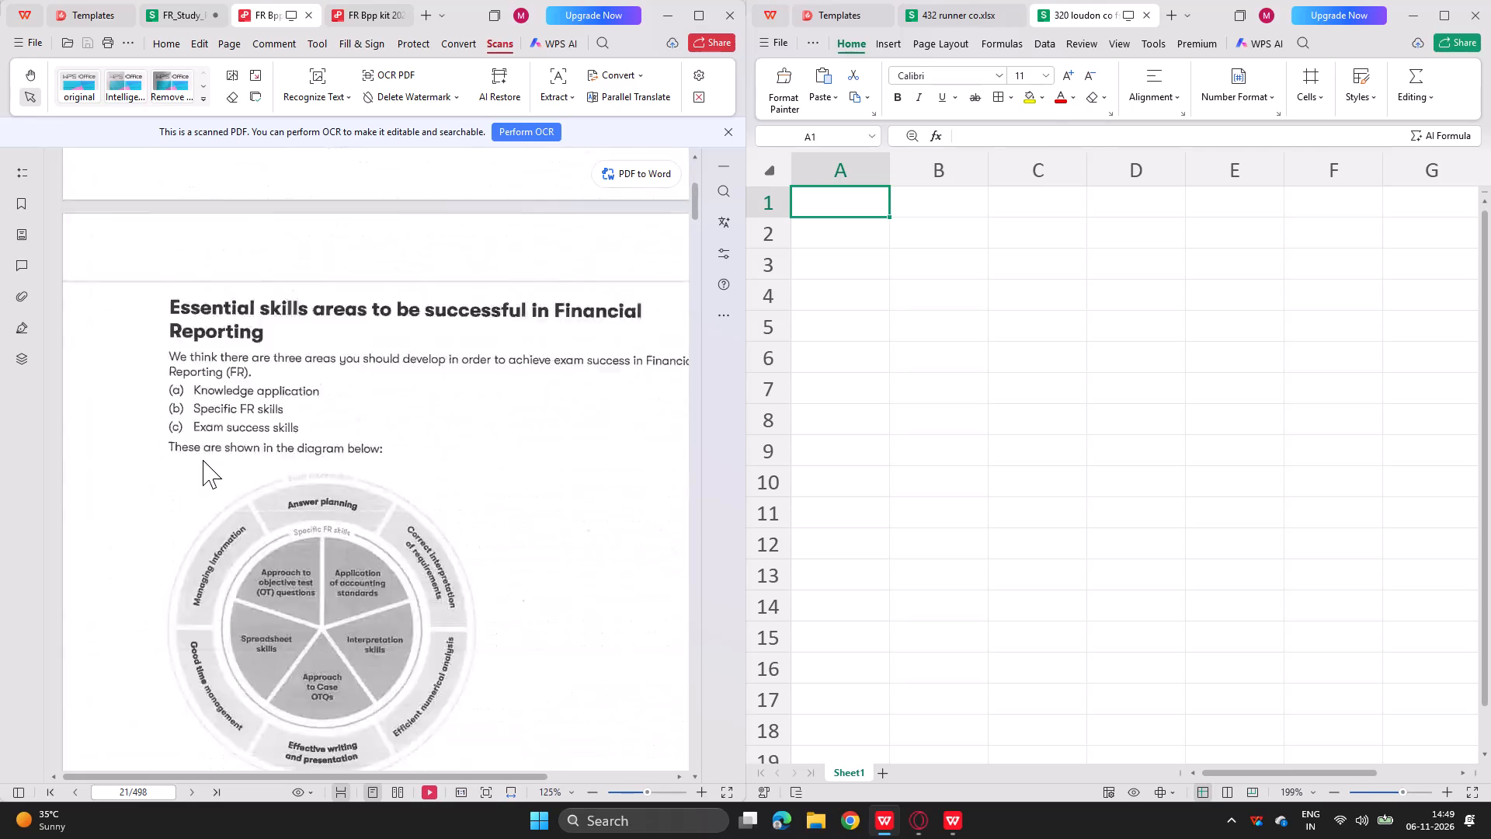
{"action": "scroll", "coordinate": [203, 460], "scroll_direction": "up", "scroll_amount": 3}
{"action": "scroll", "coordinate": [203, 460], "scroll_direction": "down", "scroll_amount": 1}
{"action": "scroll", "coordinate": [203, 460], "scroll_direction": "up", "scroll_amount": 1}
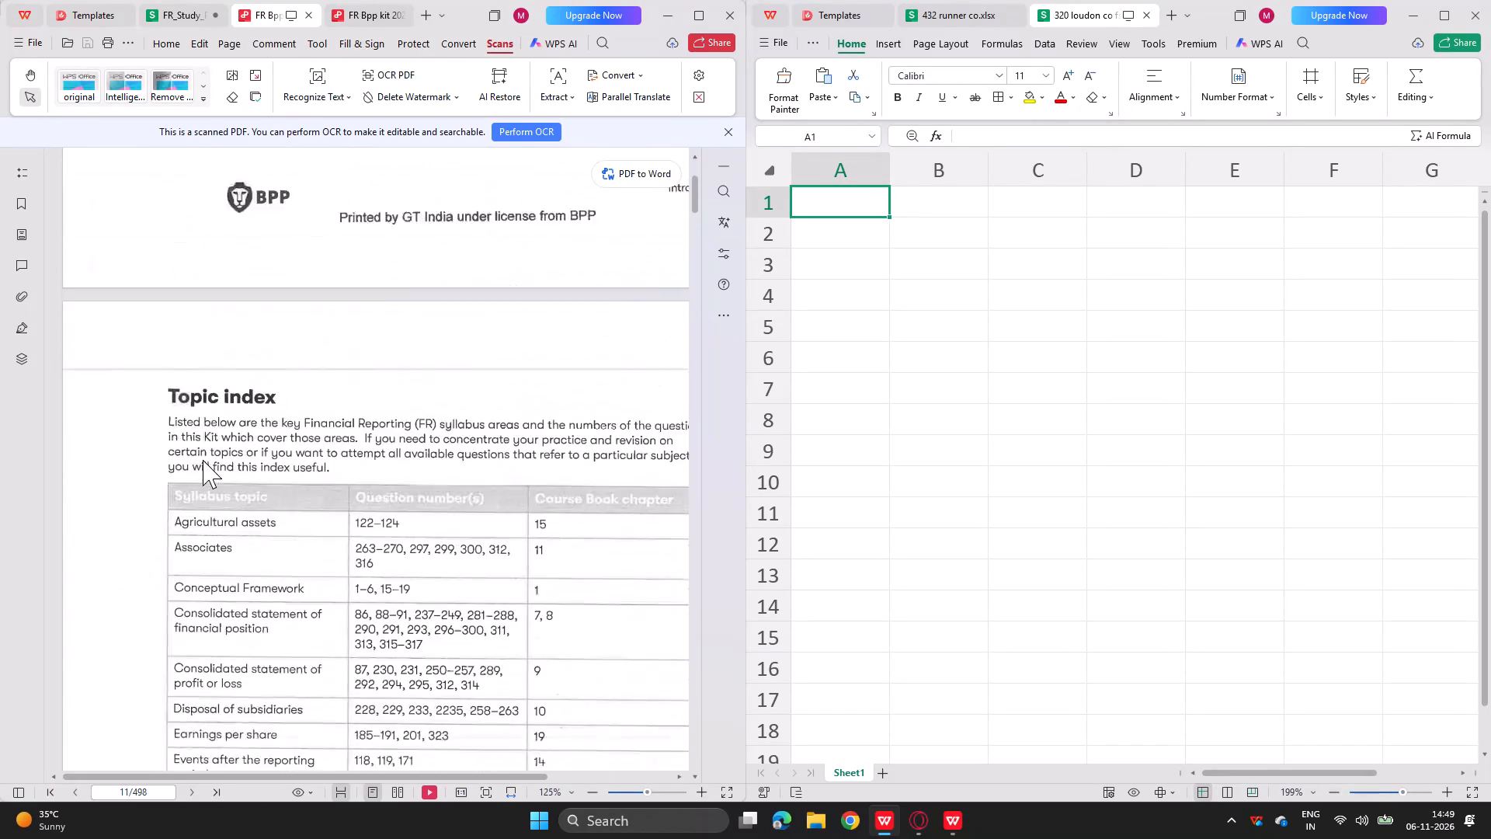
{"action": "scroll", "coordinate": [203, 460], "scroll_direction": "up", "scroll_amount": 1}
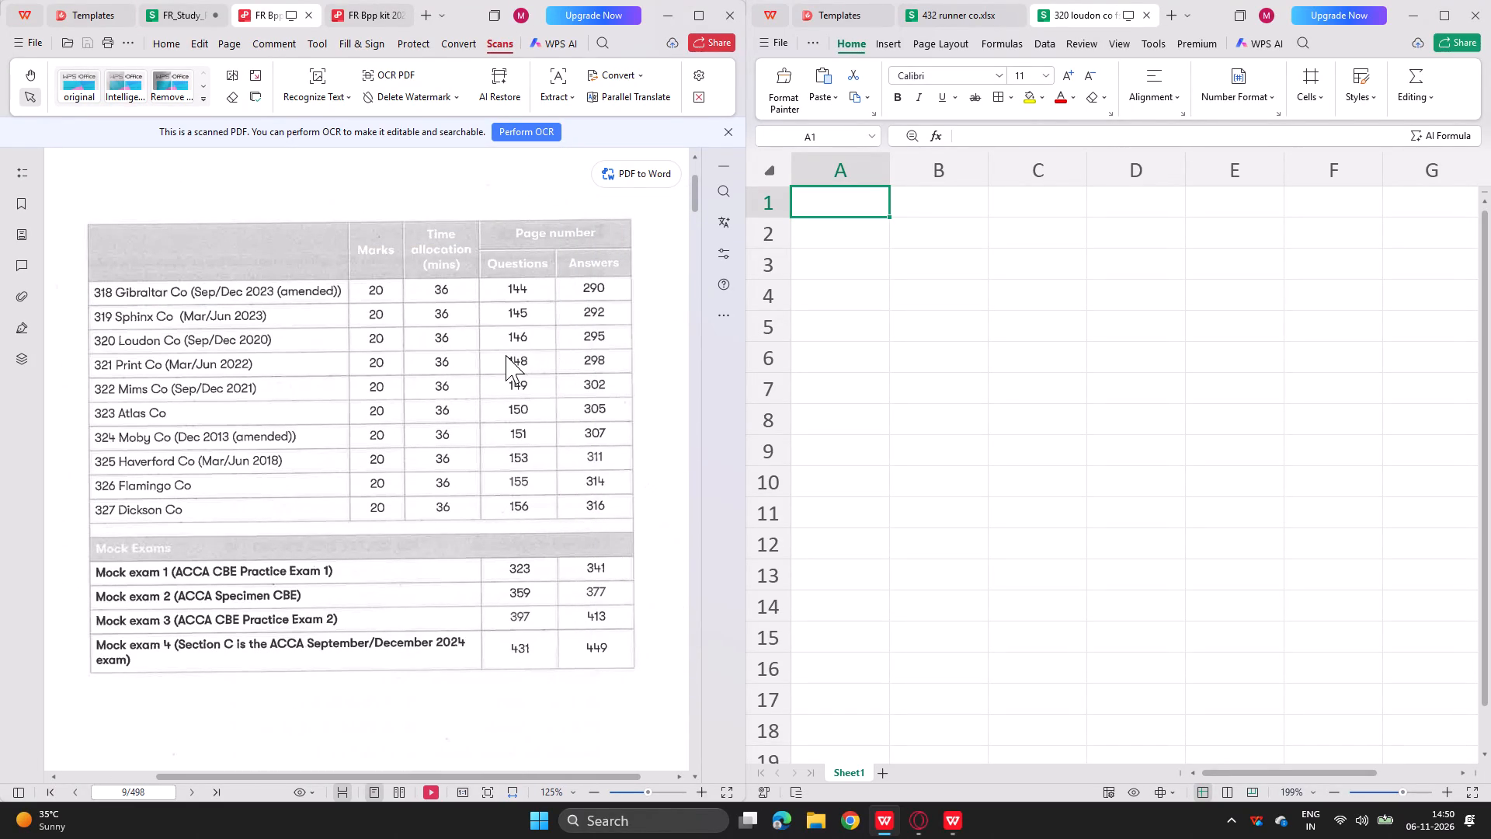
Go to page 146 of the first kit copy.
{"action": "left_click", "coordinate": [140, 792]}
{"action": "key", "text": "BackSpace"}
{"action": "type", "text": "146"}
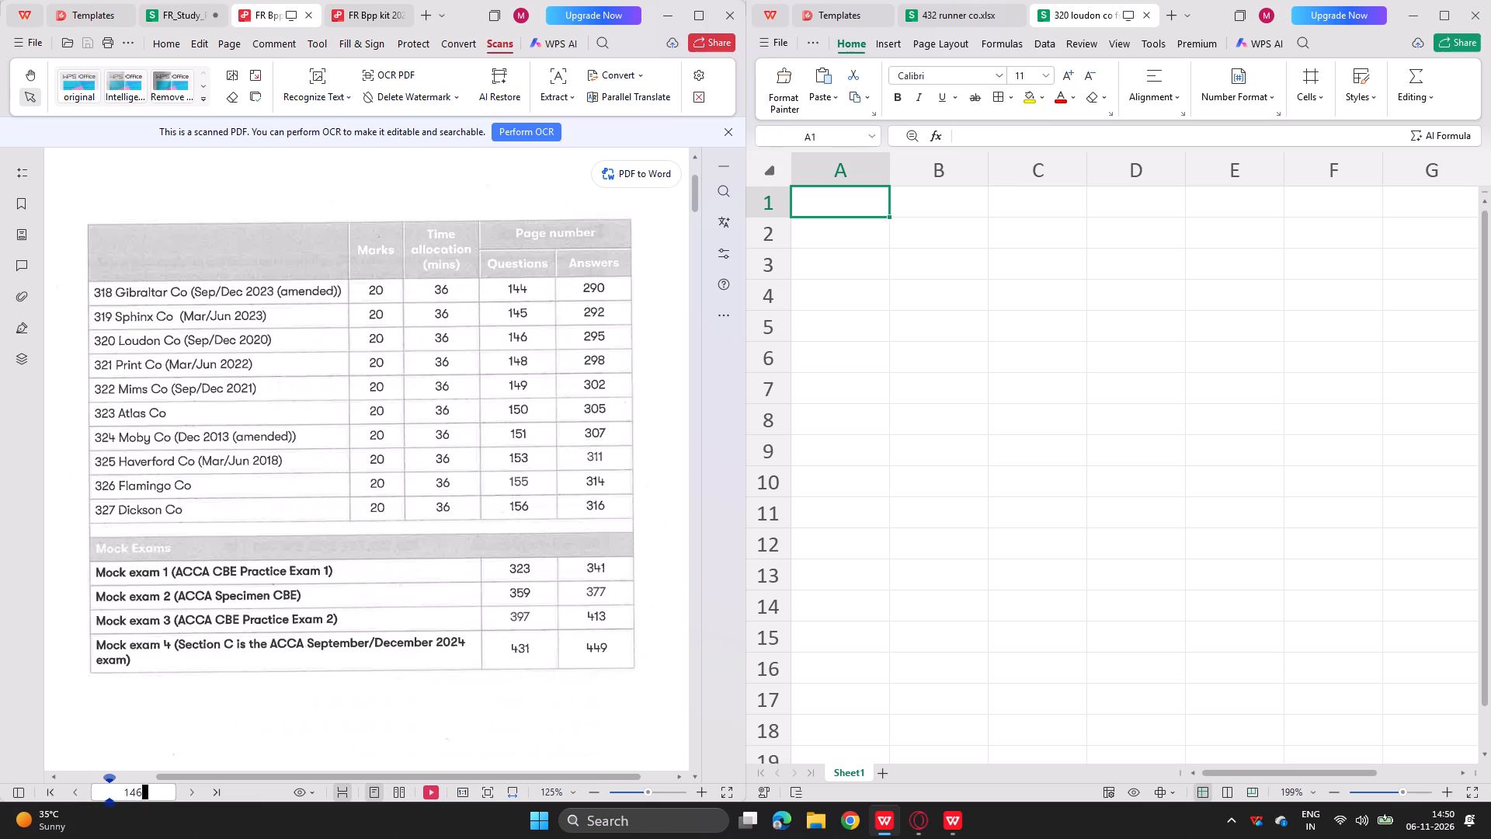
{"action": "key", "text": "Return"}
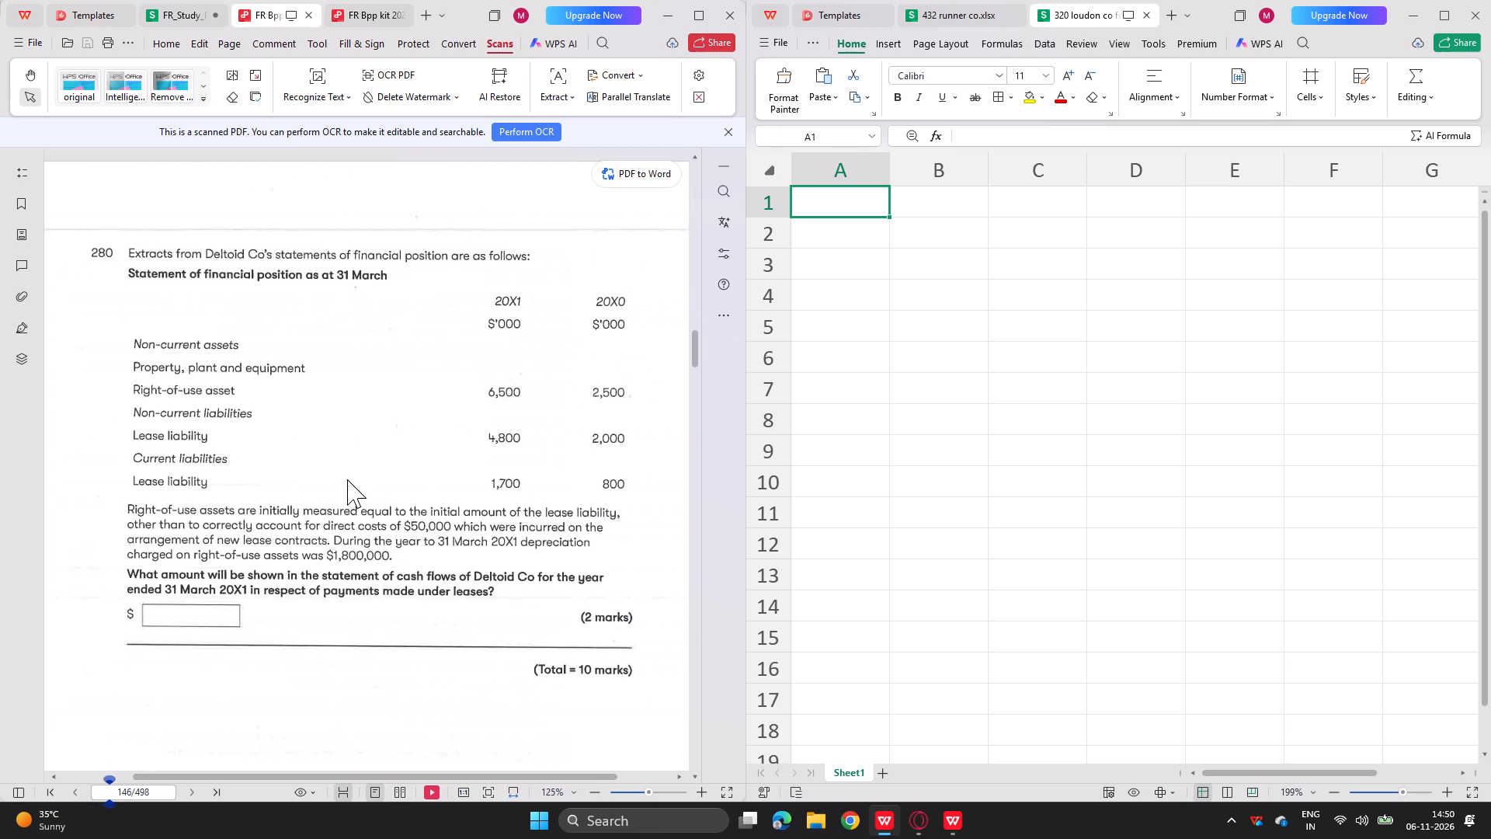
Locate the text of Section C question 320 Loudon Co (Sep/Dec 2020) in the first kit copy.
{"action": "scroll", "coordinate": [347, 479], "scroll_direction": "down", "scroll_amount": 2}
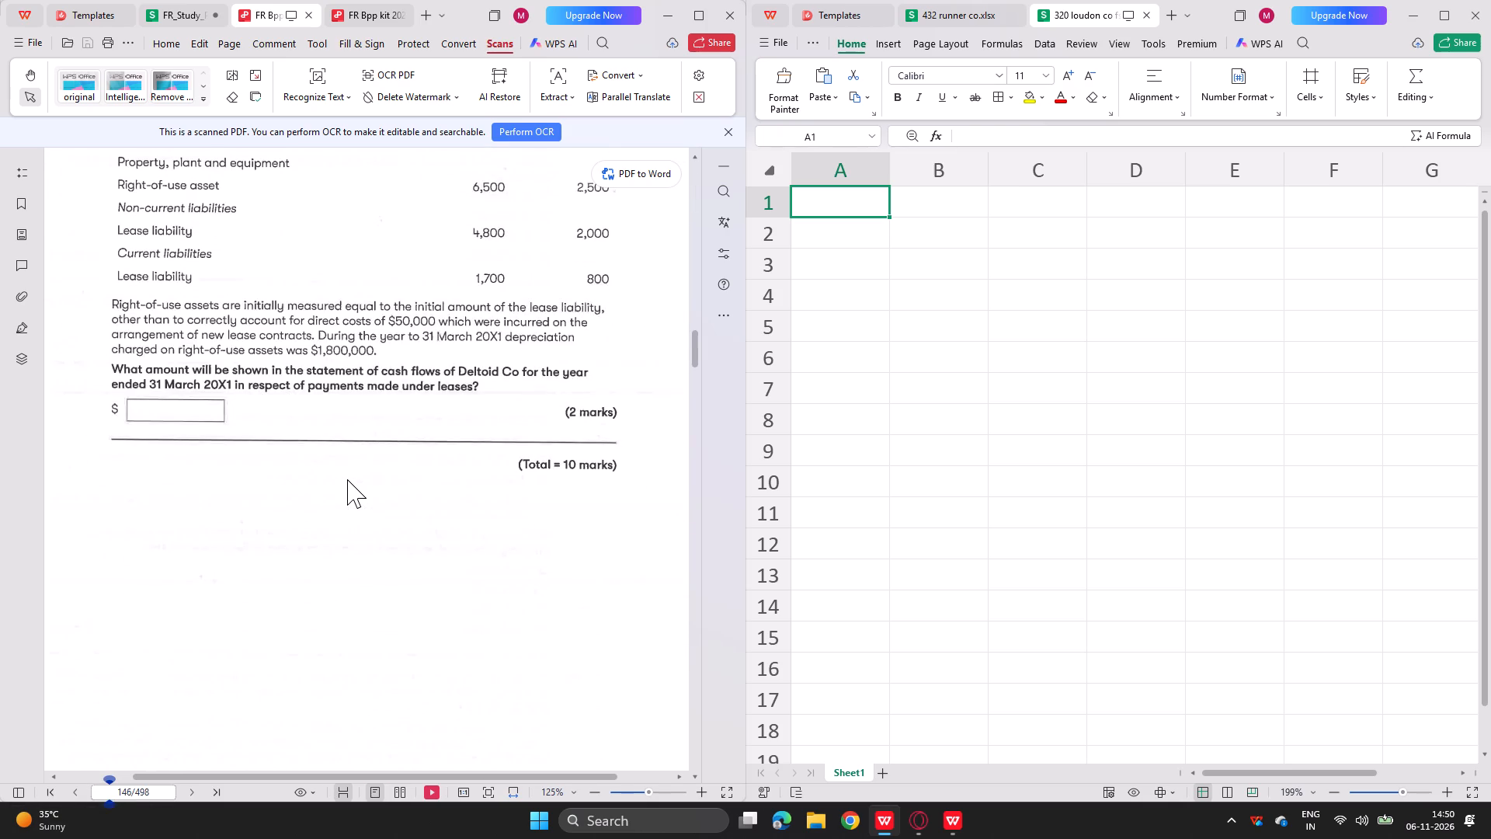
{"action": "scroll", "coordinate": [347, 479], "scroll_direction": "down", "scroll_amount": 9}
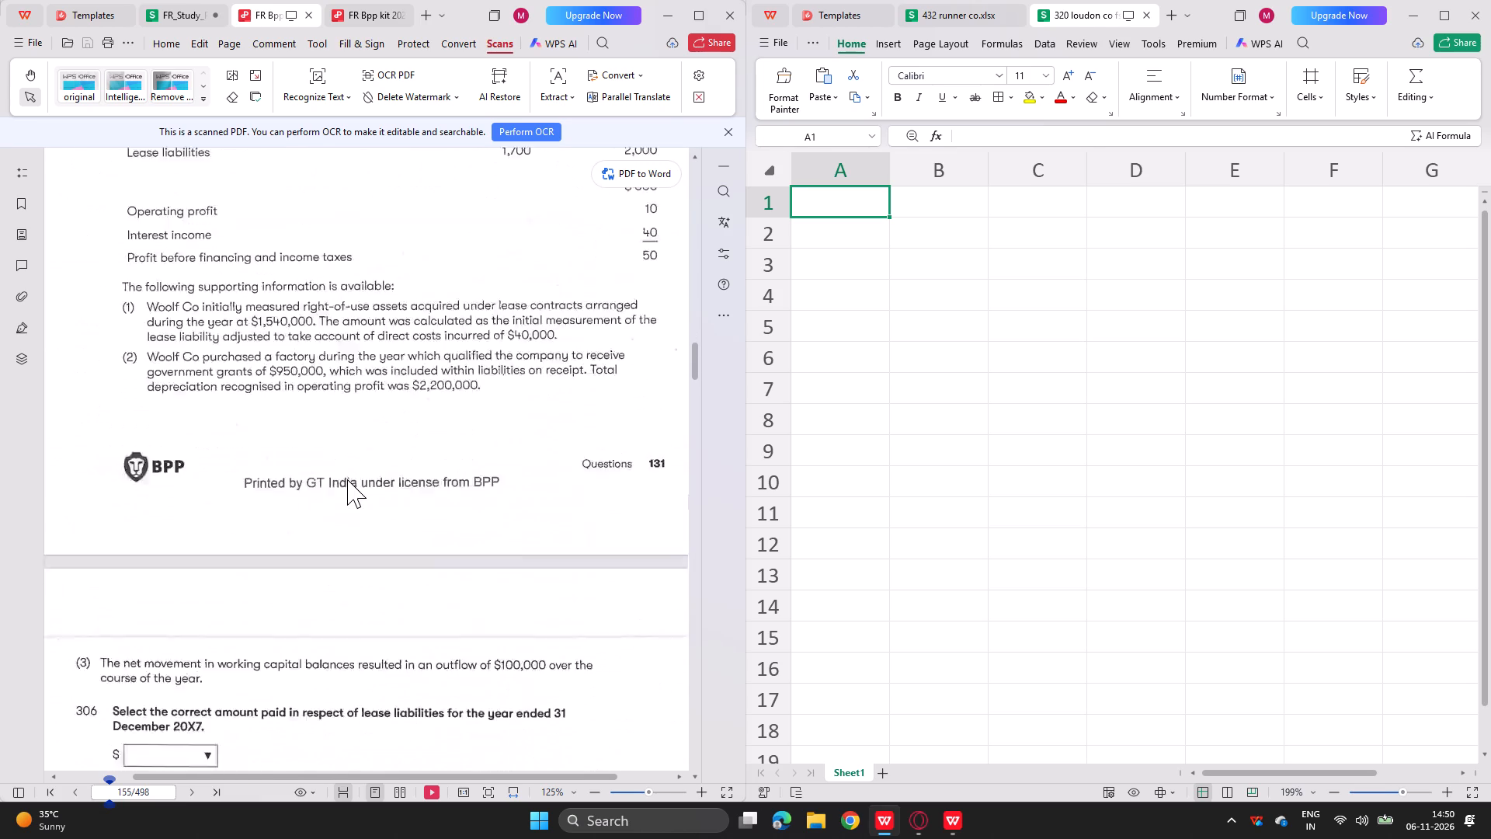
{"action": "scroll", "coordinate": [347, 479], "scroll_direction": "down", "scroll_amount": 5}
{"action": "scroll", "coordinate": [347, 479], "scroll_direction": "up", "scroll_amount": 1}
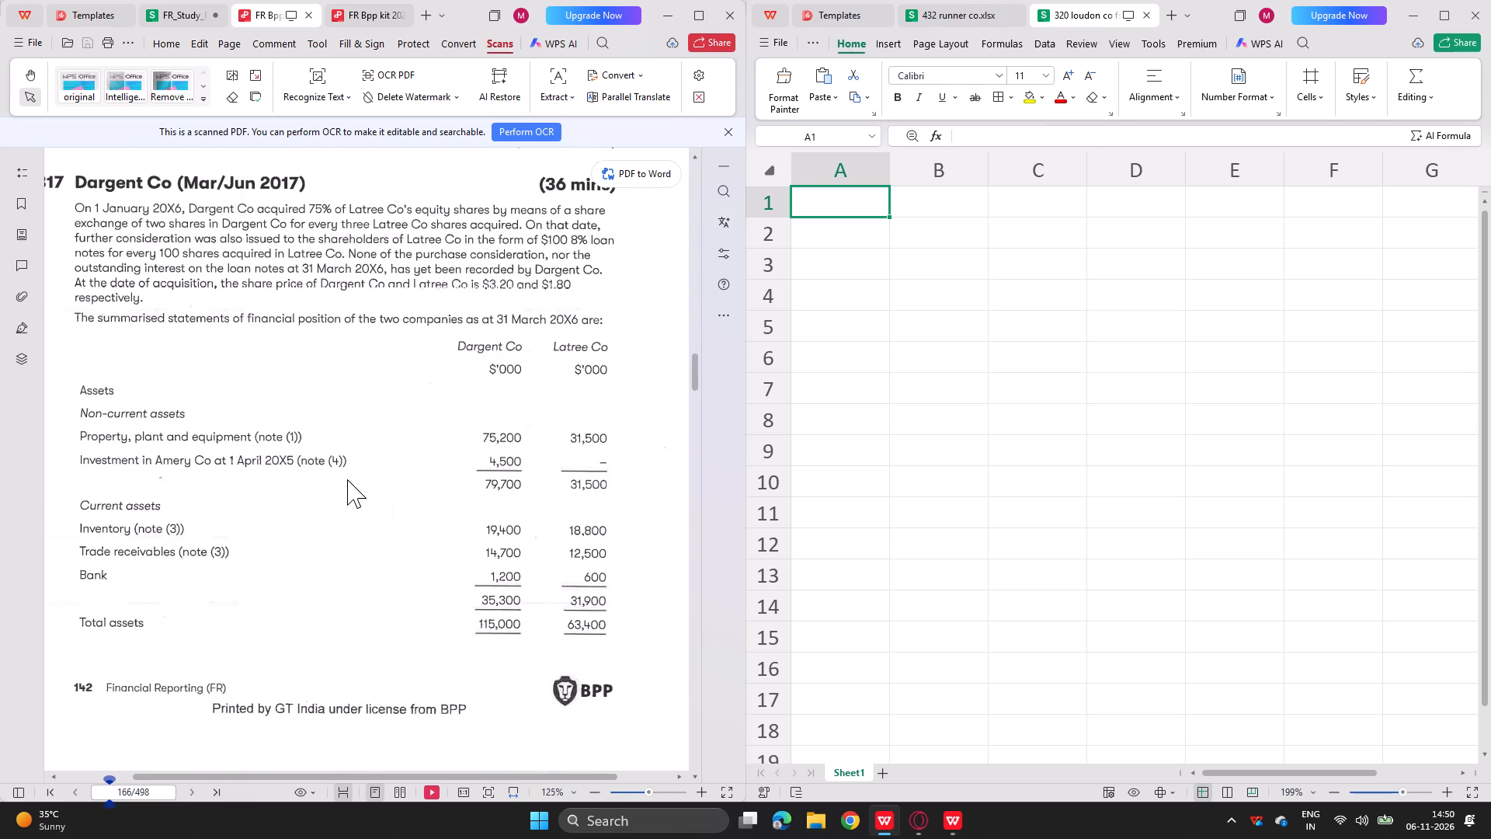
{"action": "scroll", "coordinate": [347, 479], "scroll_direction": "down", "scroll_amount": 10}
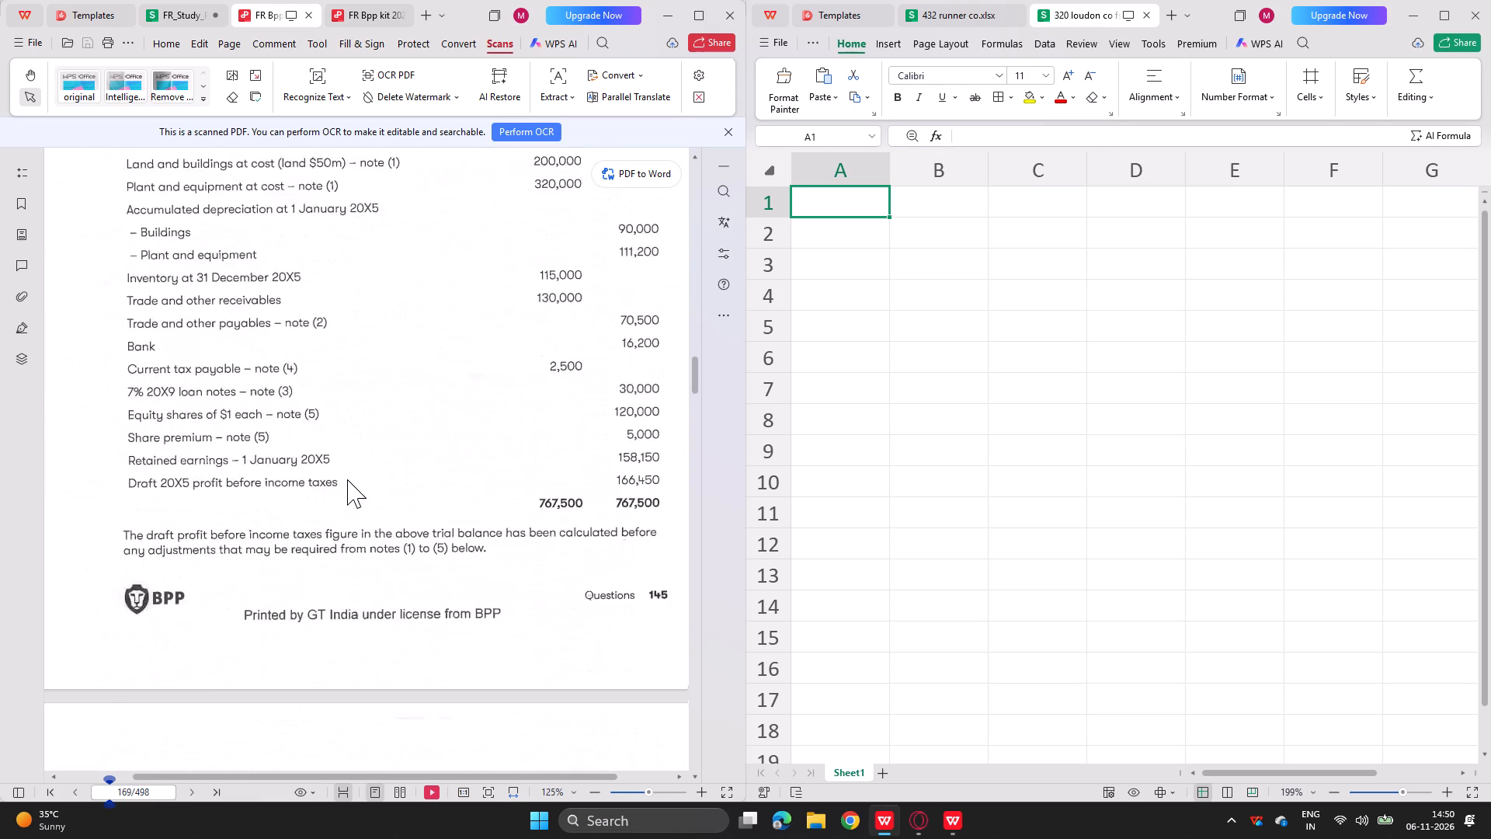
{"action": "scroll", "coordinate": [347, 479], "scroll_direction": "down", "scroll_amount": 5}
{"action": "scroll", "coordinate": [347, 479], "scroll_direction": "up", "scroll_amount": 1}
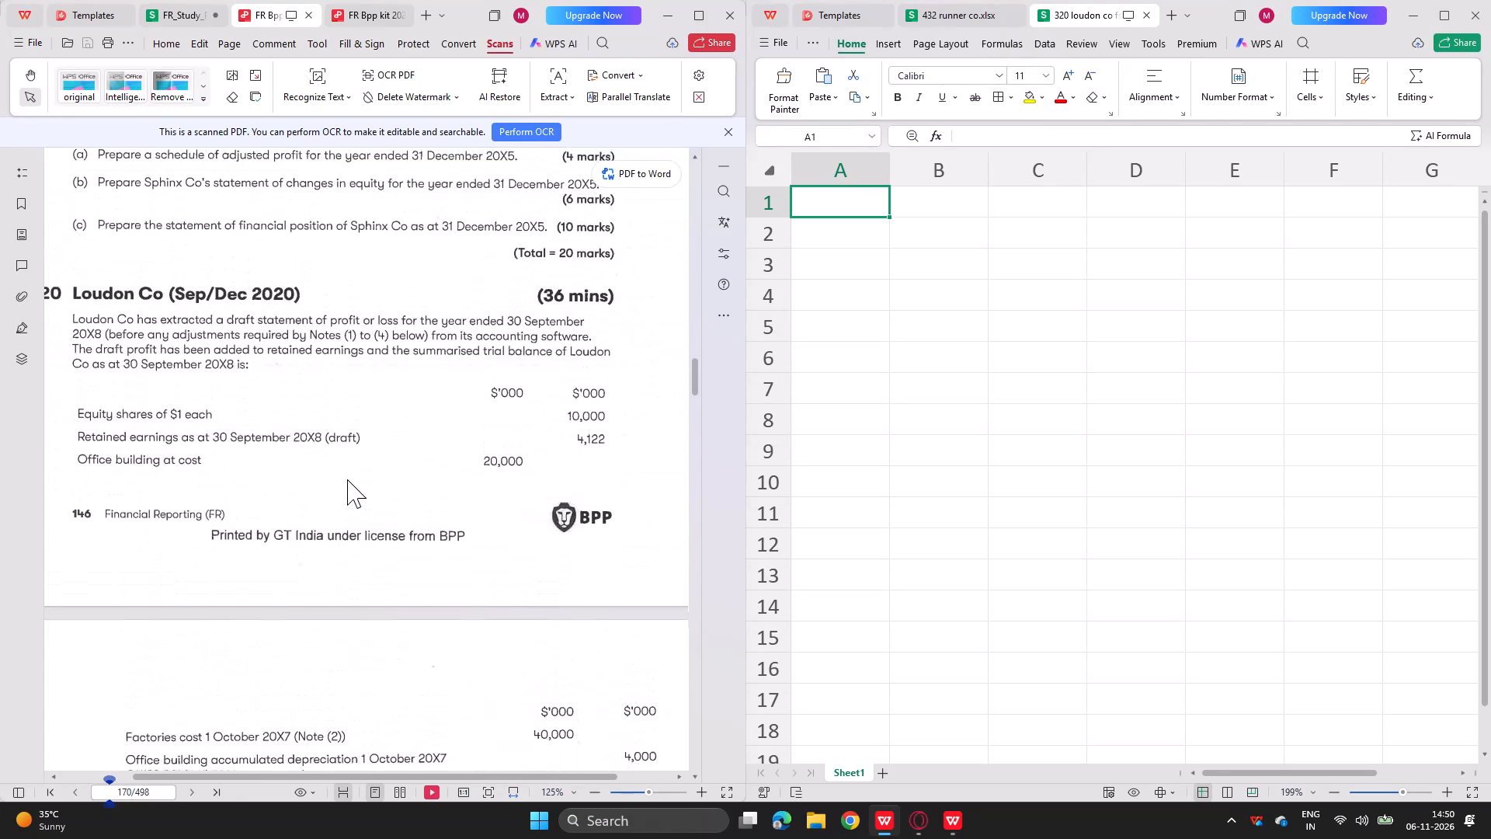
{"action": "scroll", "coordinate": [347, 479], "scroll_direction": "up", "scroll_amount": 1}
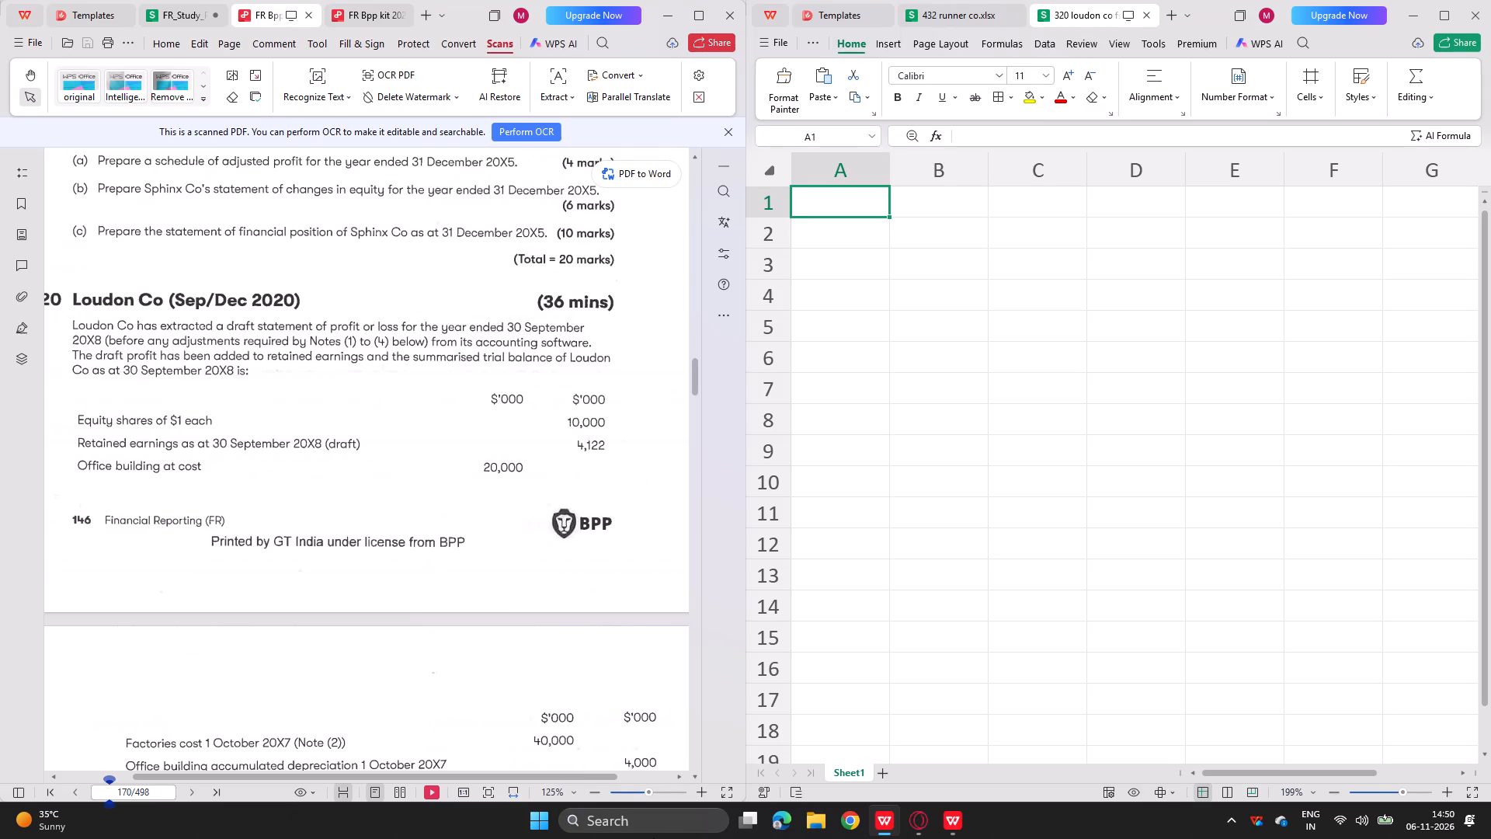
Search Windows for "kuro" and launch the best match.
{"action": "left_click", "coordinate": [652, 837]}
{"action": "left_click", "coordinate": [637, 829]}
{"action": "type", "text": "kuro"}
{"action": "key", "text": "Return"}
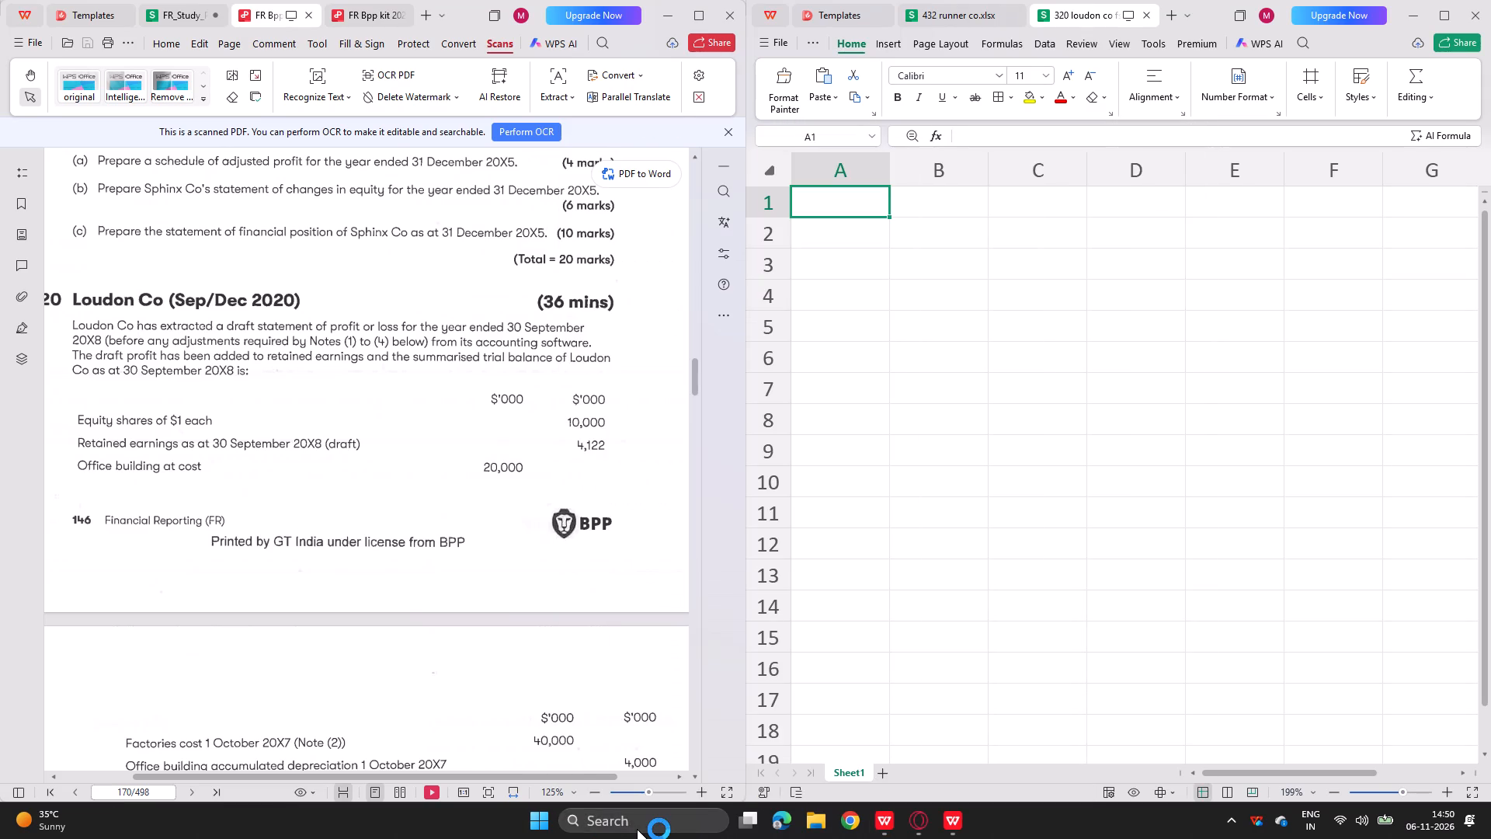
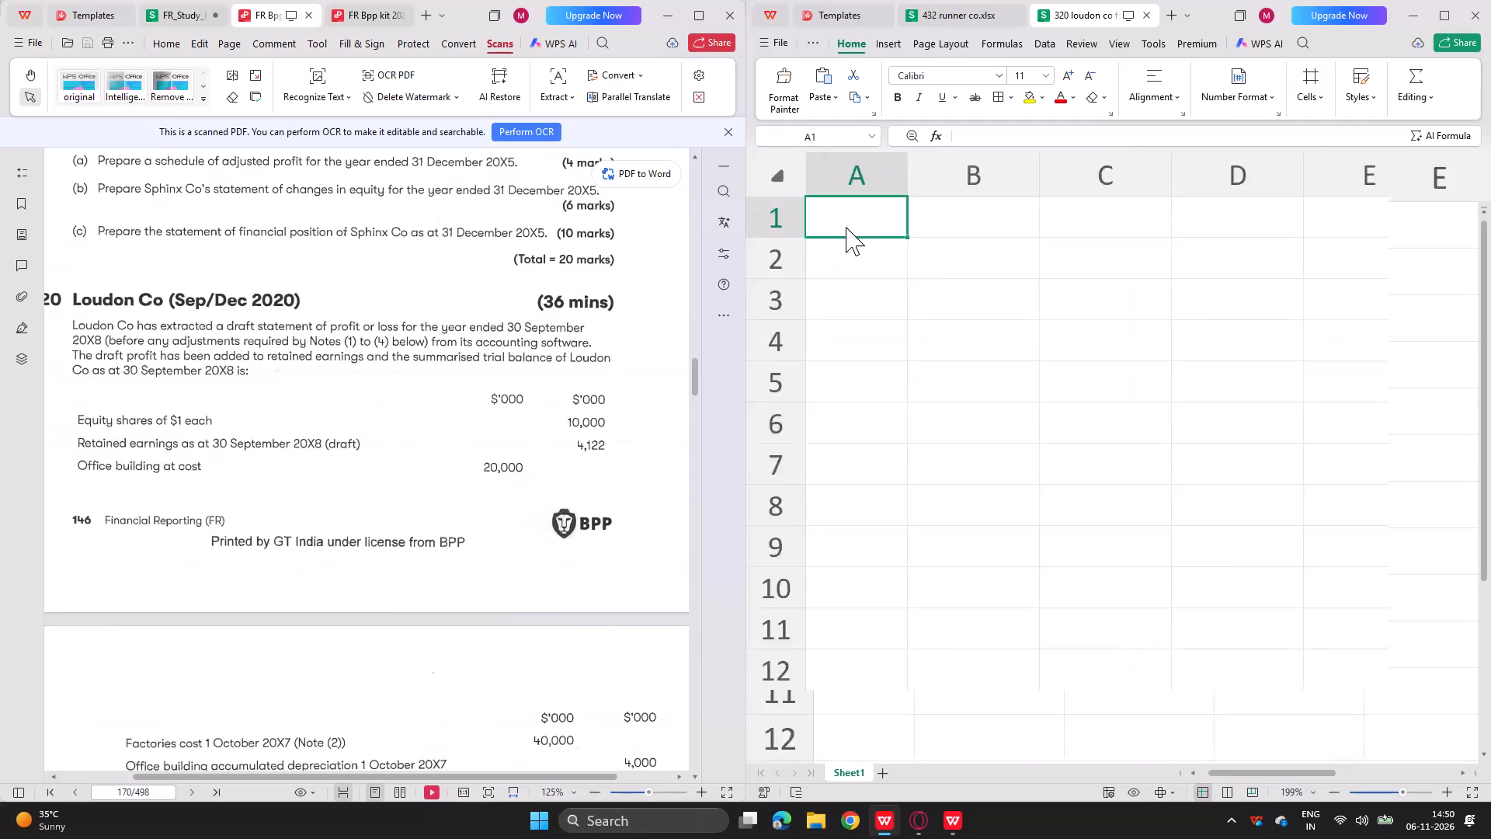
Title the sheet with 320 in cell A1 and "loudon co case" in cell B1.
{"action": "scroll", "coordinate": [846, 227], "scroll_direction": "up", "scroll_amount": 1}
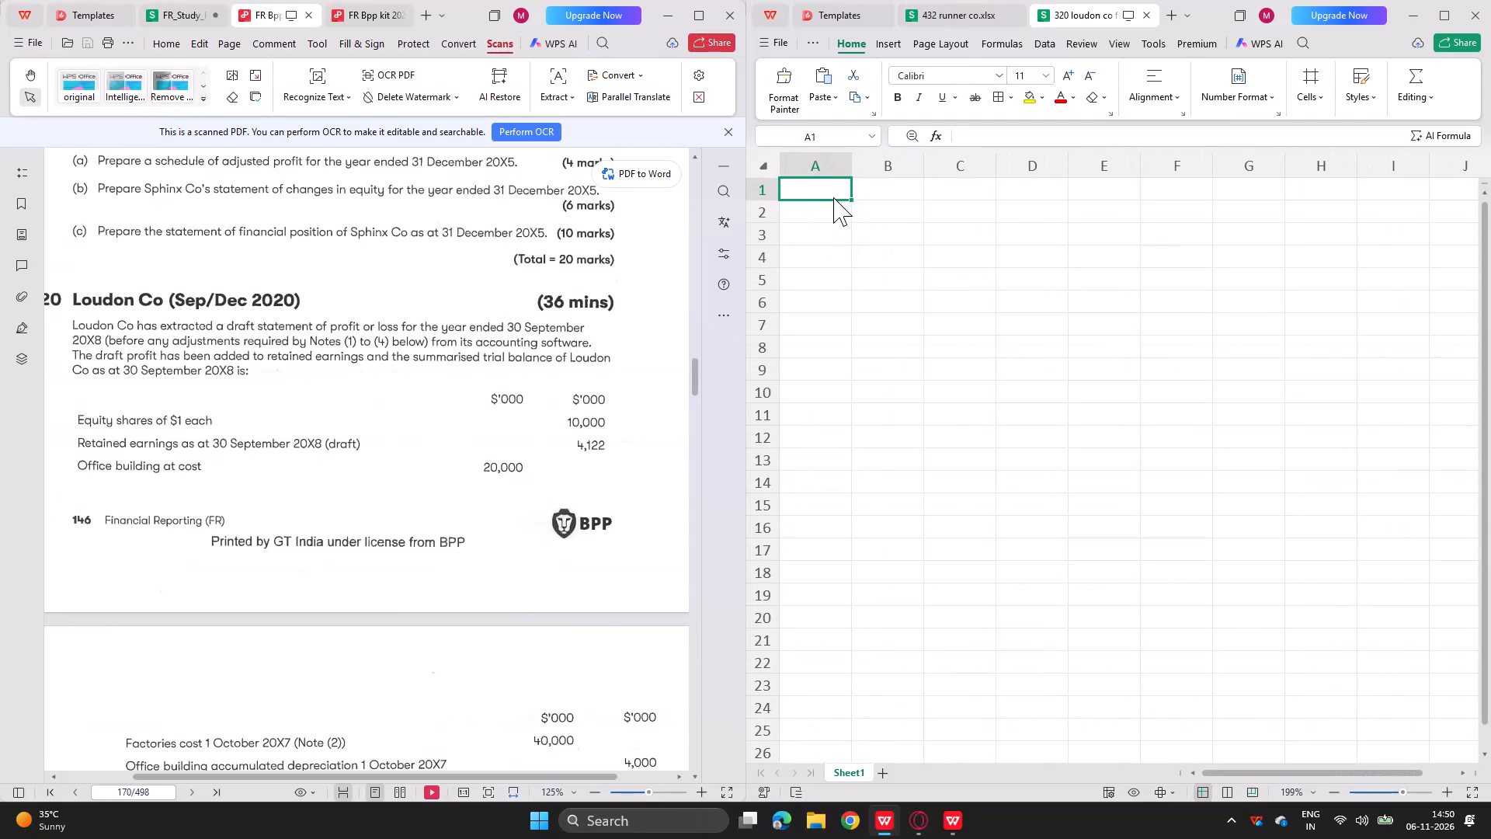
{"action": "type", "text": "320"}
{"action": "left_click", "coordinate": [822, 192]}
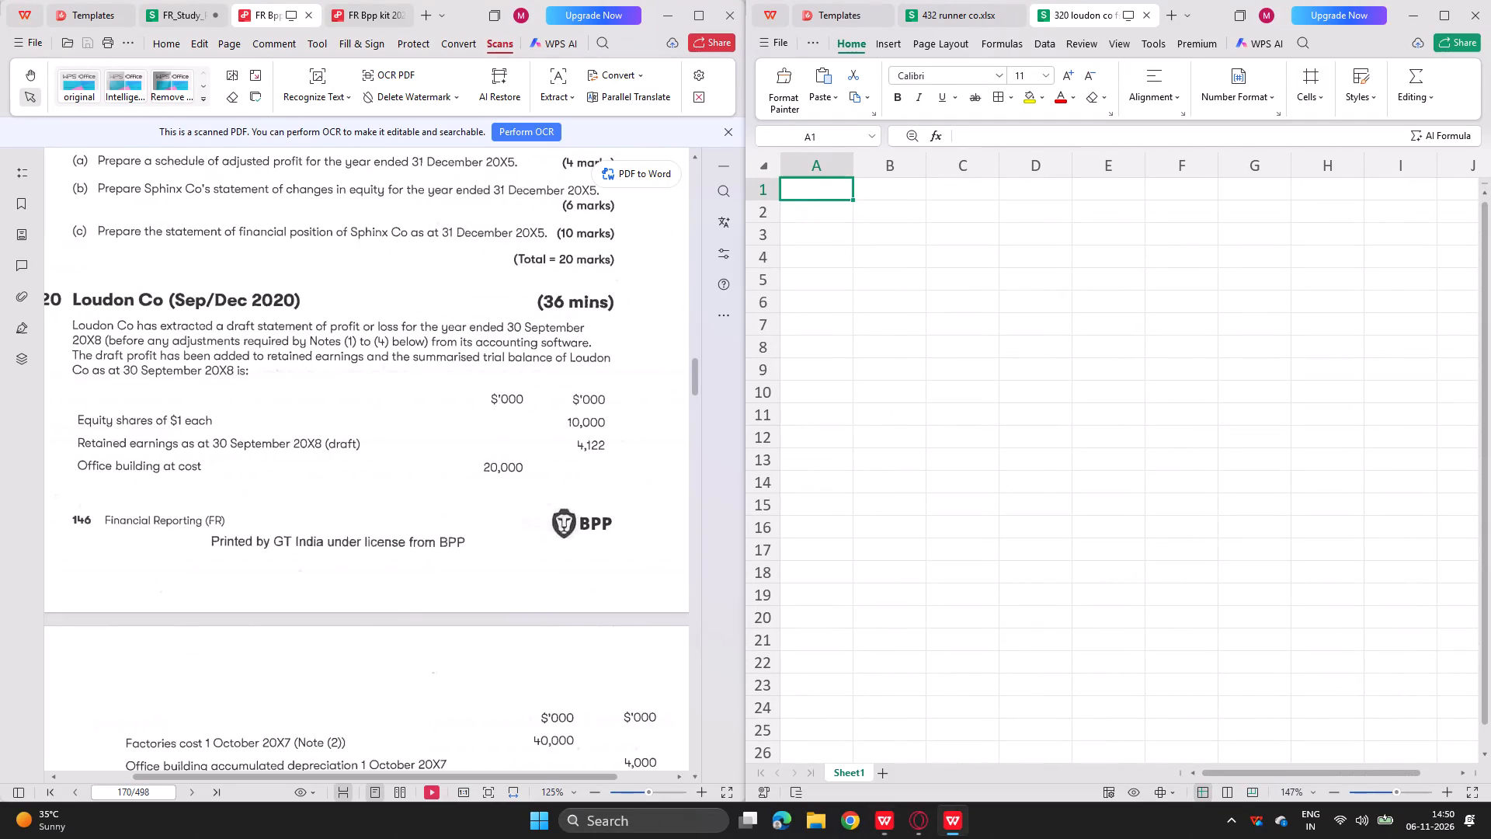
{"action": "left_click", "coordinate": [822, 192]}
{"action": "left_click", "coordinate": [834, 184]}
{"action": "left_click_drag", "start_coordinate": [834, 184], "coordinate": [822, 195]}
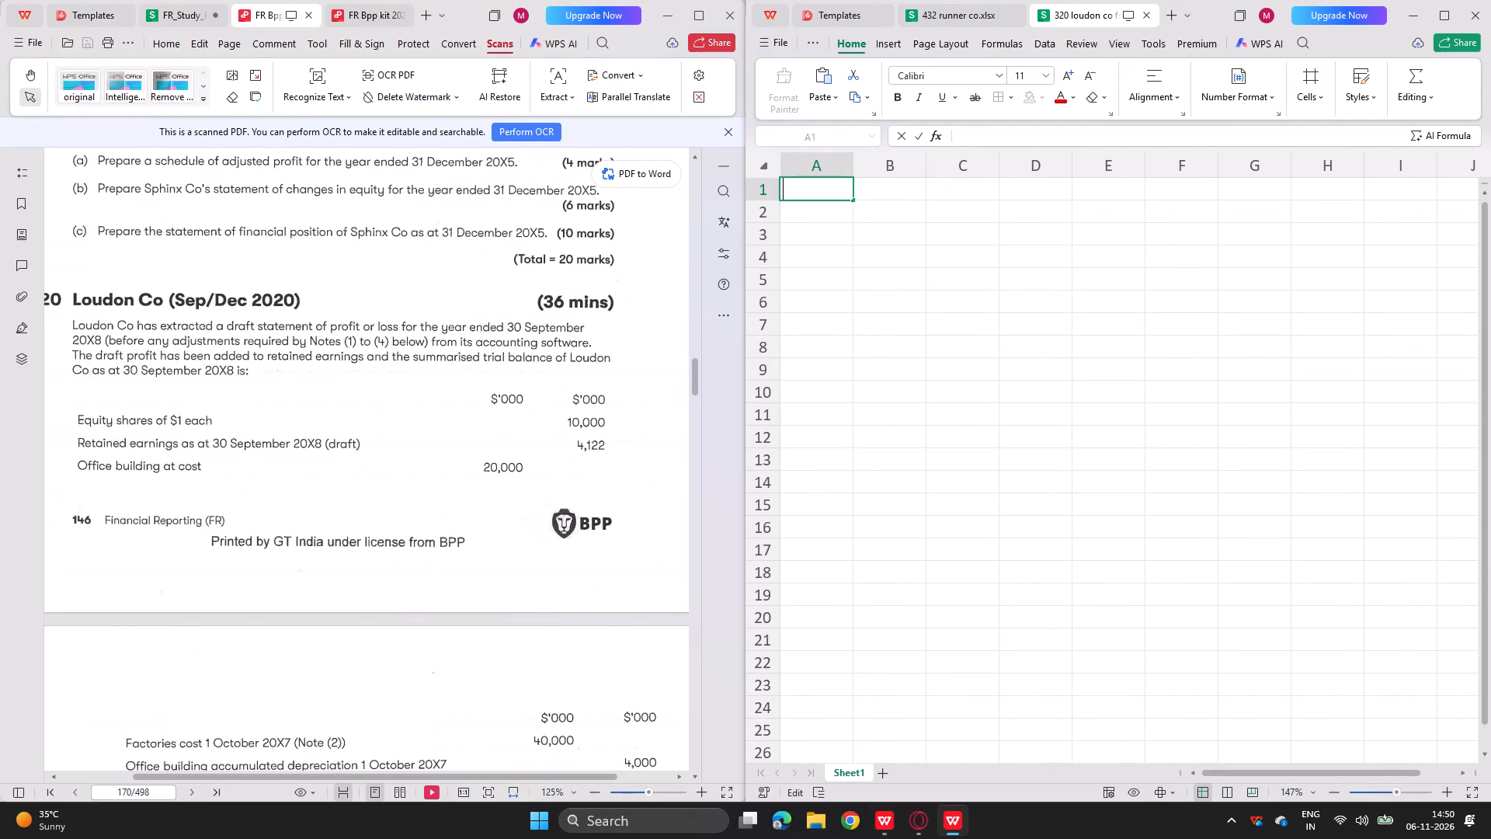
{"action": "type", "text": "320"}
{"action": "key", "text": "Right"}
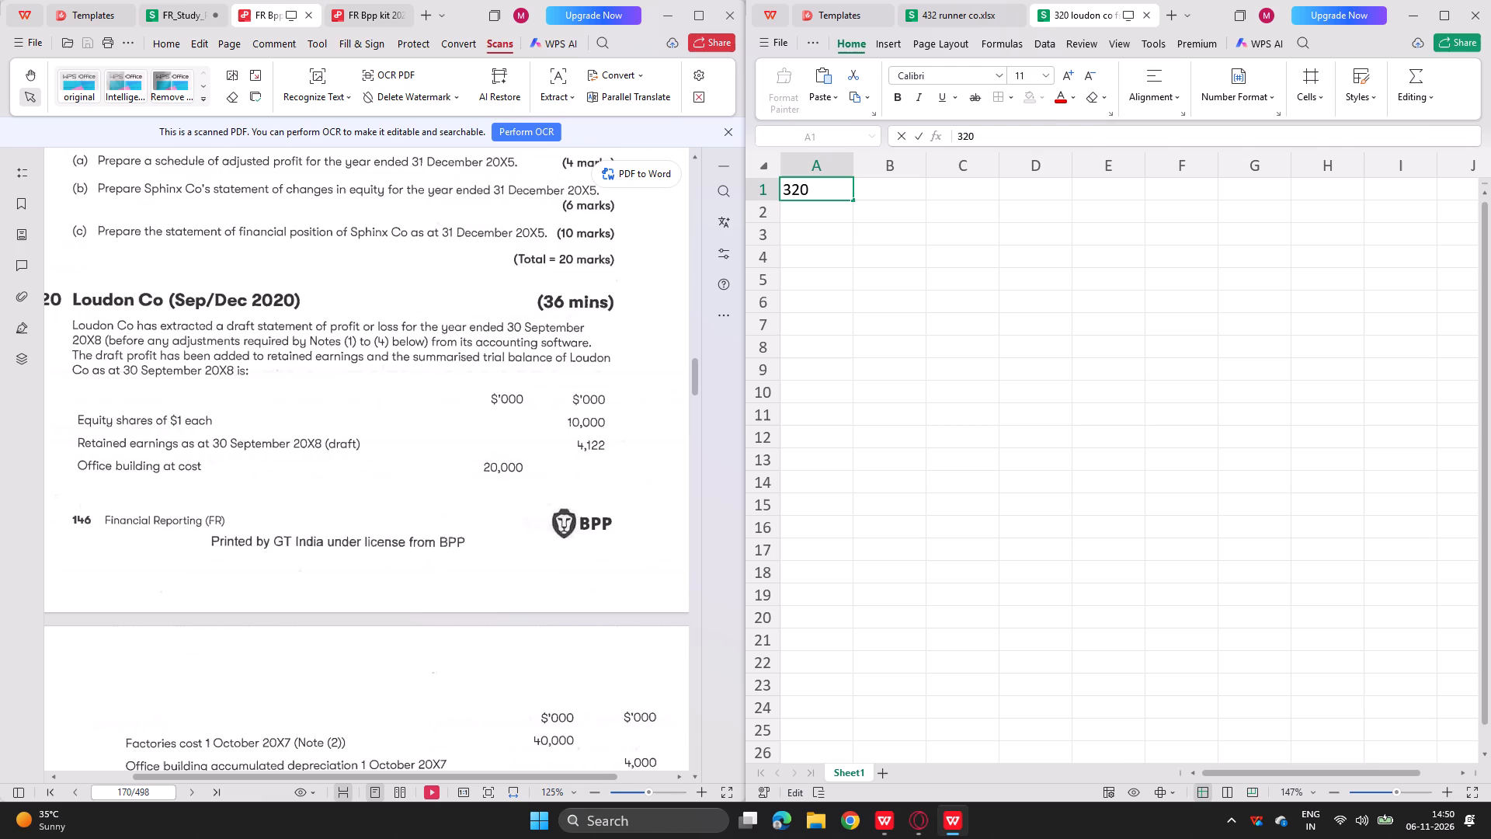
{"action": "double_click", "coordinate": [865, 189]}
{"action": "type", "text": "loudon co case"}
{"action": "key", "text": "Return"}
{"action": "left_click", "coordinate": [888, 238]}
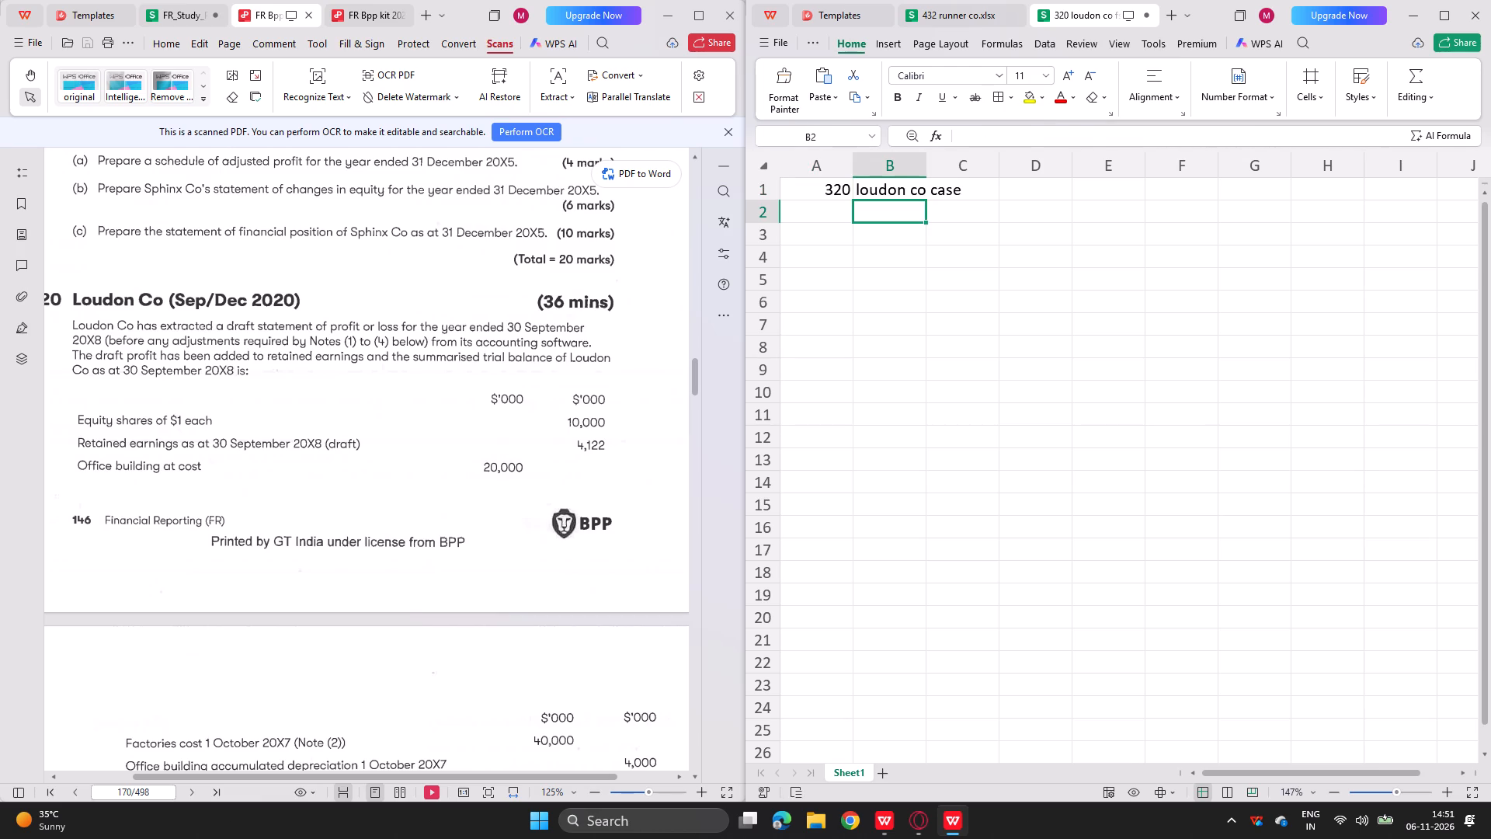
Read the notes and requirements of question 320 Loudon Co and compare them with the answer layout in the second kit copy.
{"action": "scroll", "coordinate": [410, 453], "scroll_direction": "down", "scroll_amount": 2}
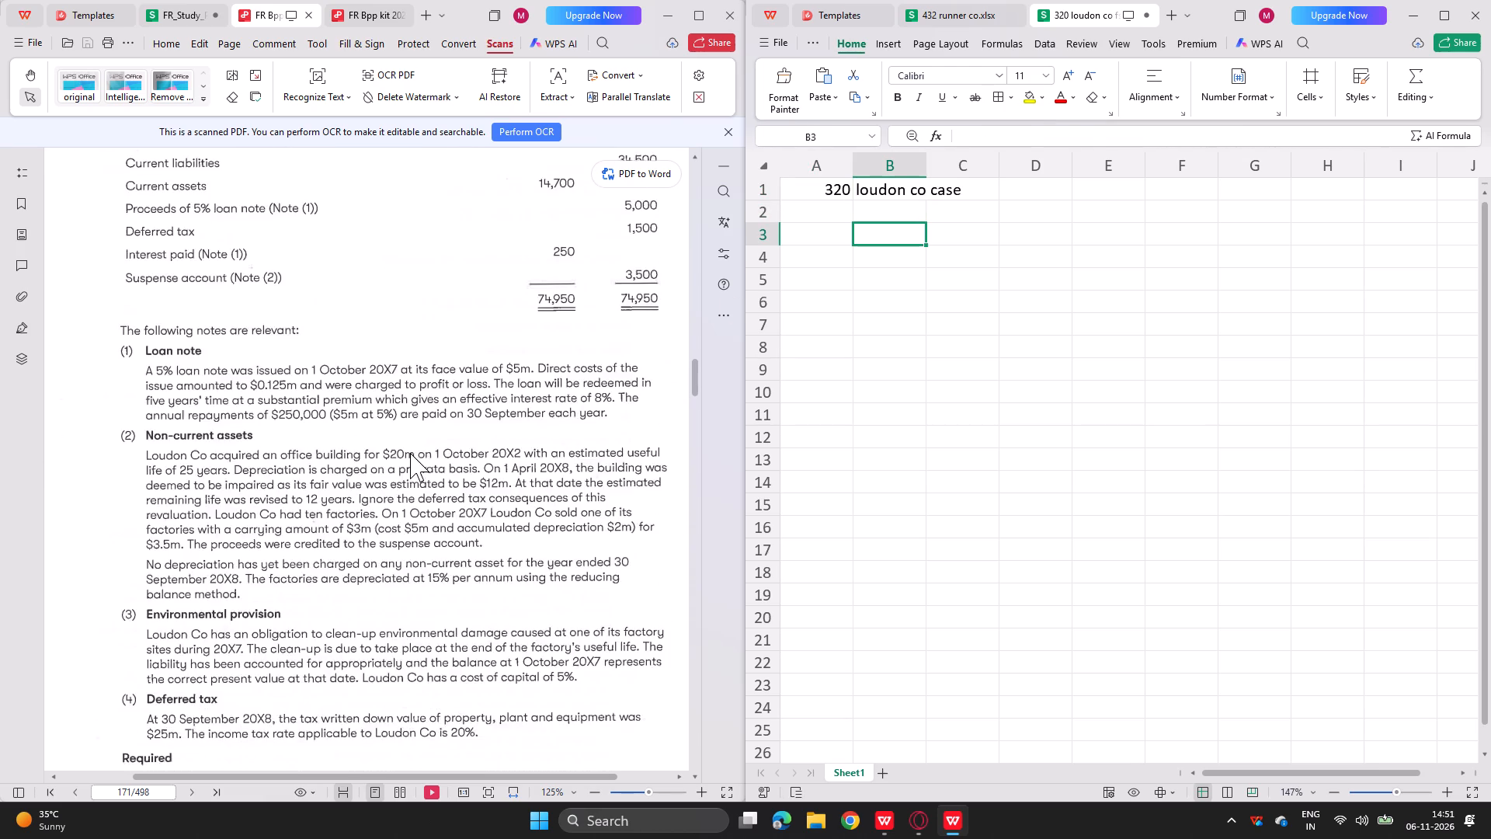
{"action": "scroll", "coordinate": [410, 453], "scroll_direction": "down", "scroll_amount": 2}
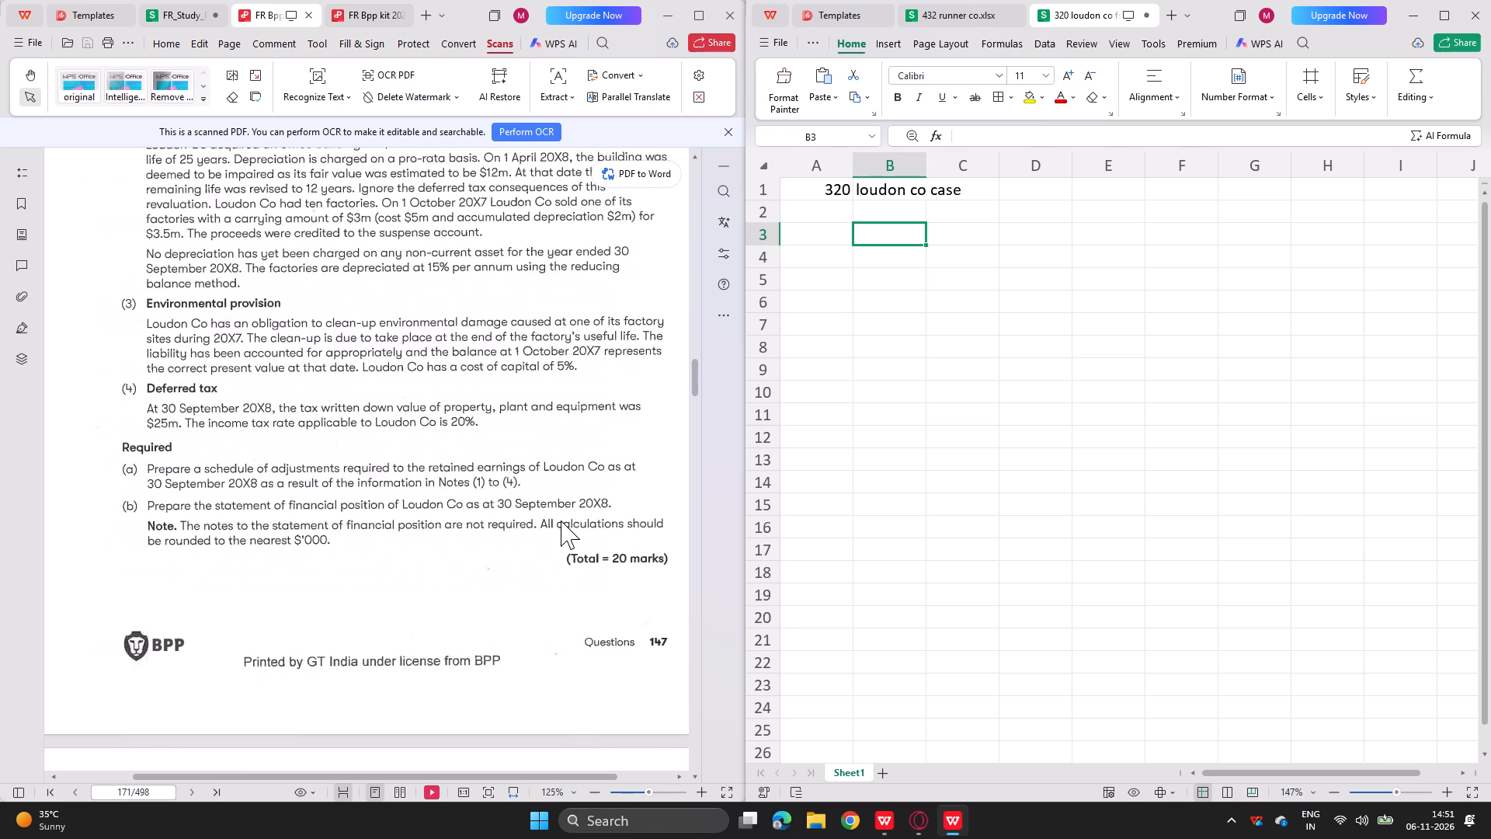
{"action": "scroll", "coordinate": [561, 520], "scroll_direction": "down", "scroll_amount": 1}
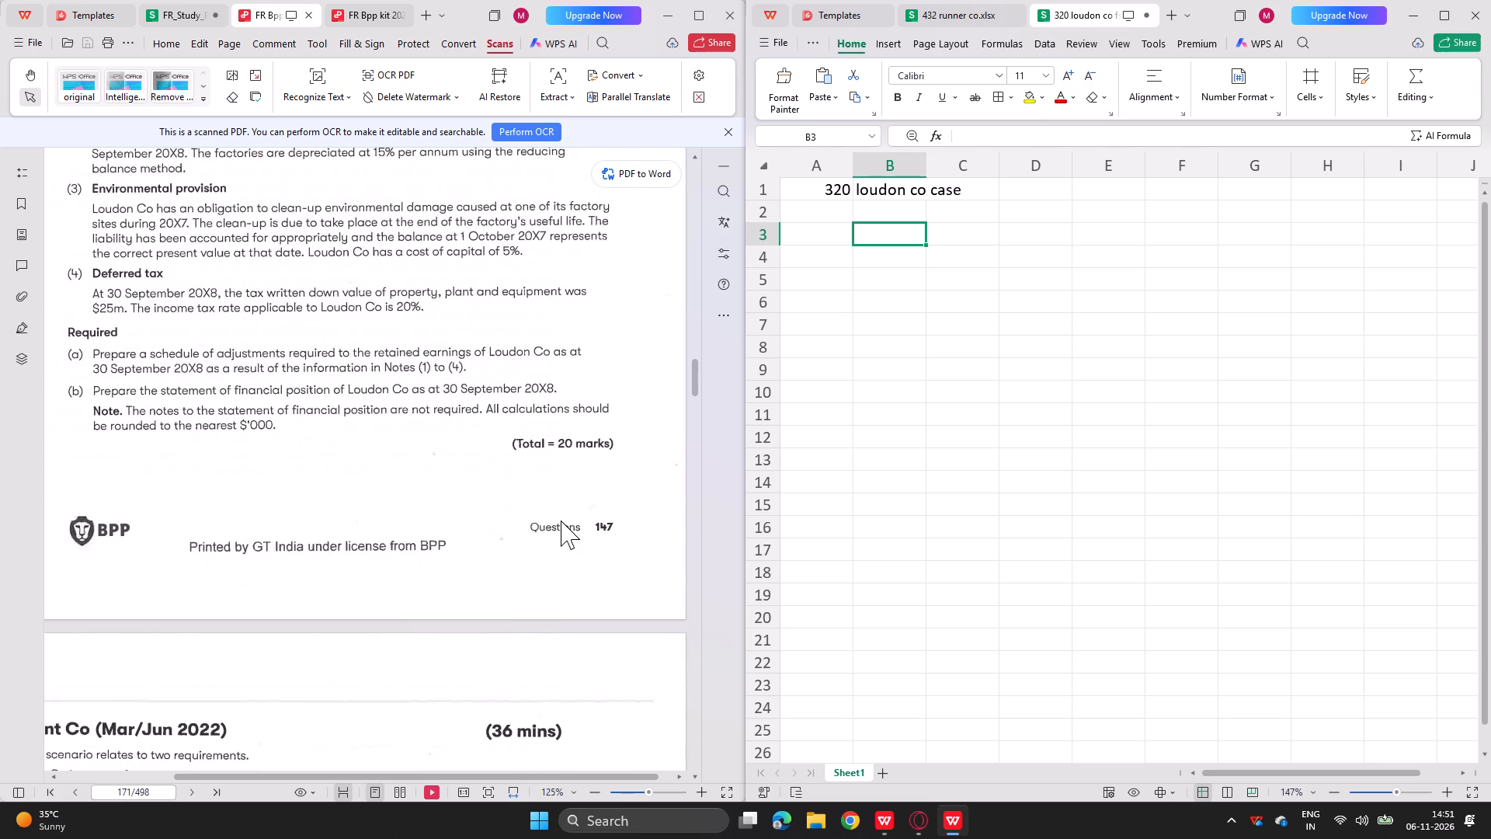
{"action": "scroll", "coordinate": [561, 520], "scroll_direction": "down", "scroll_amount": 1}
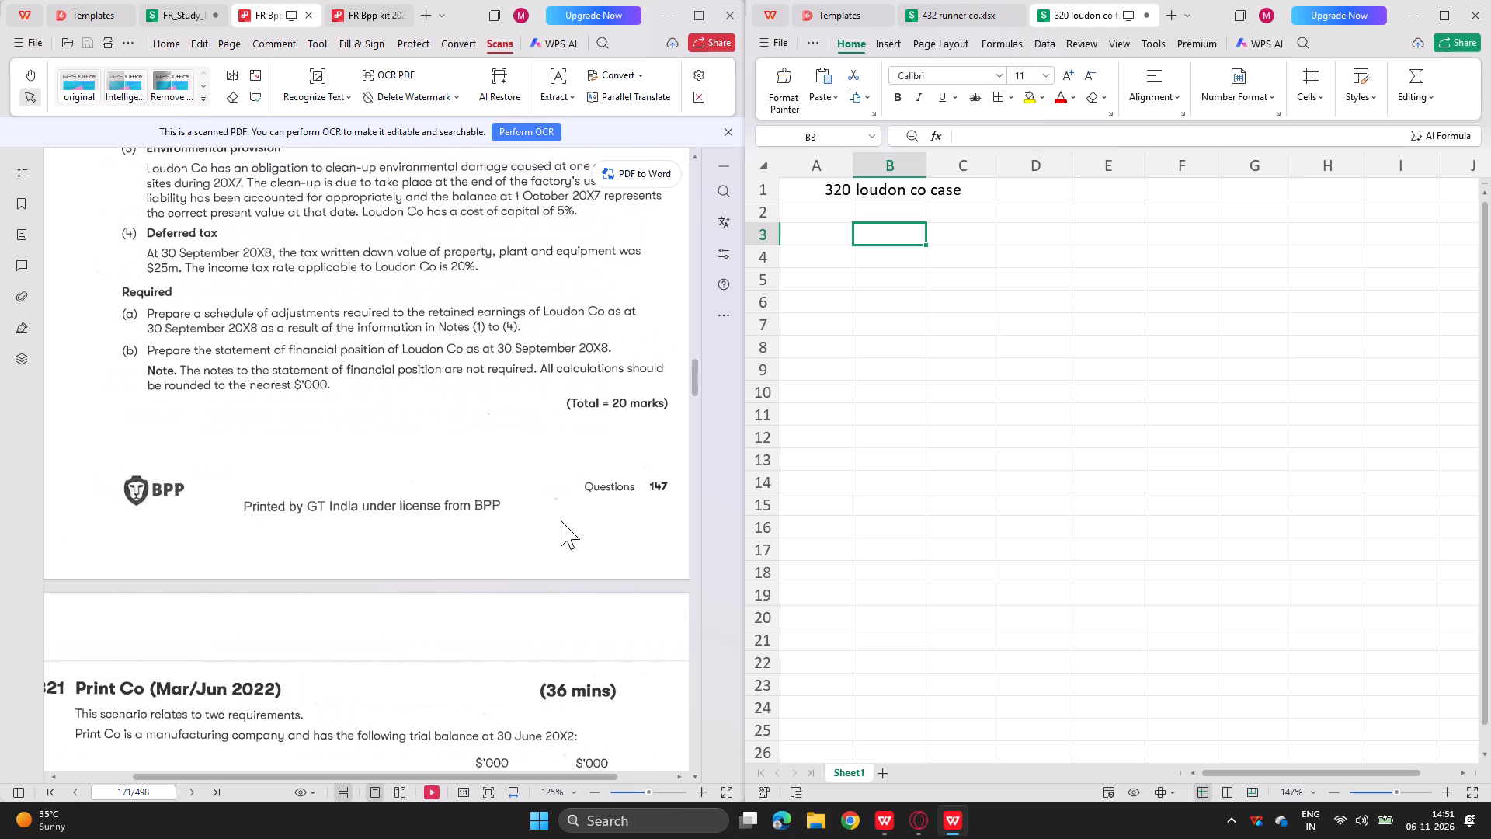
{"action": "left_click", "coordinate": [358, 0]}
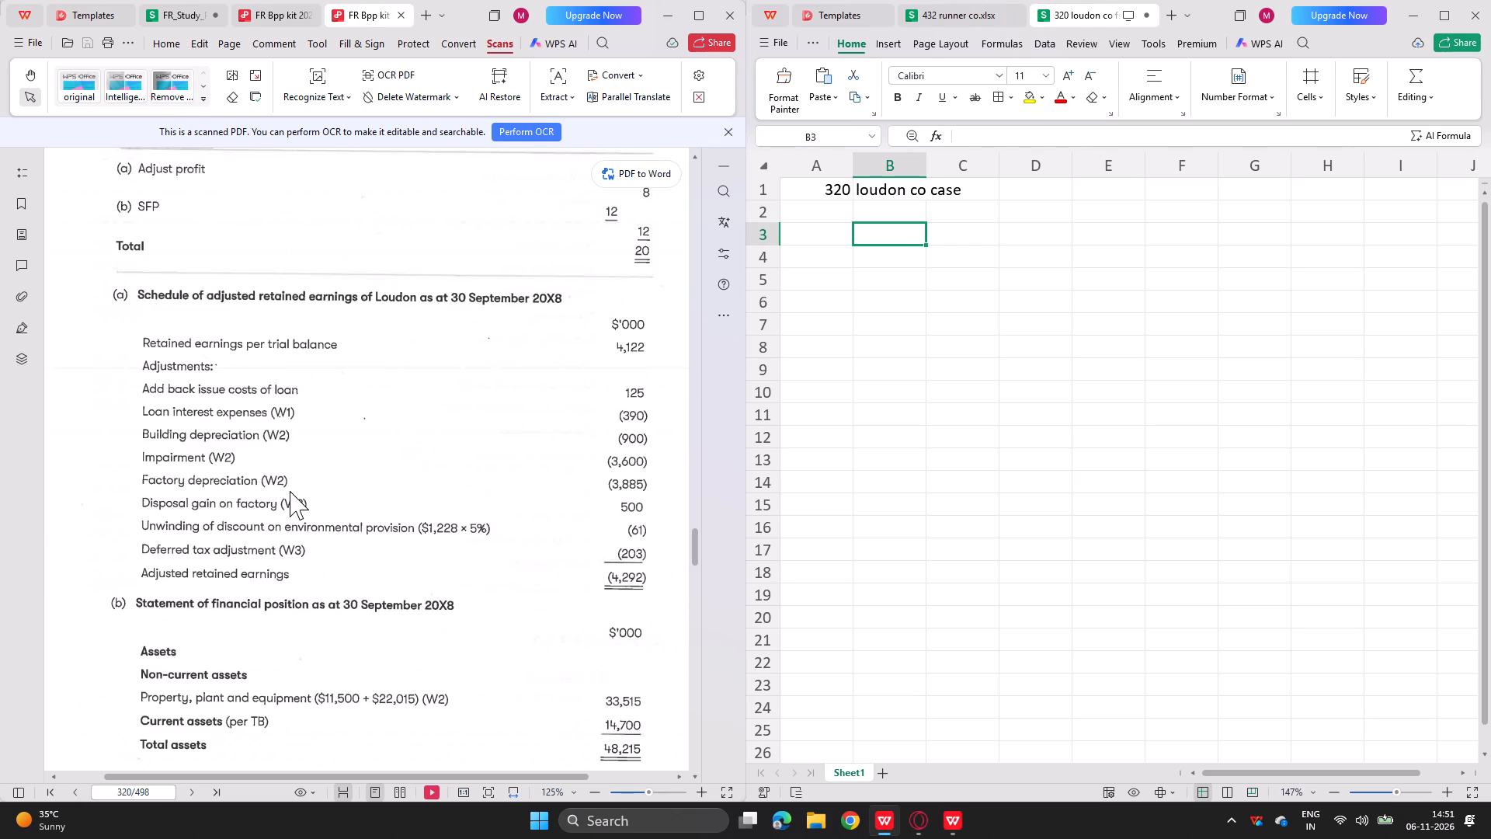
{"action": "left_click", "coordinate": [269, 0]}
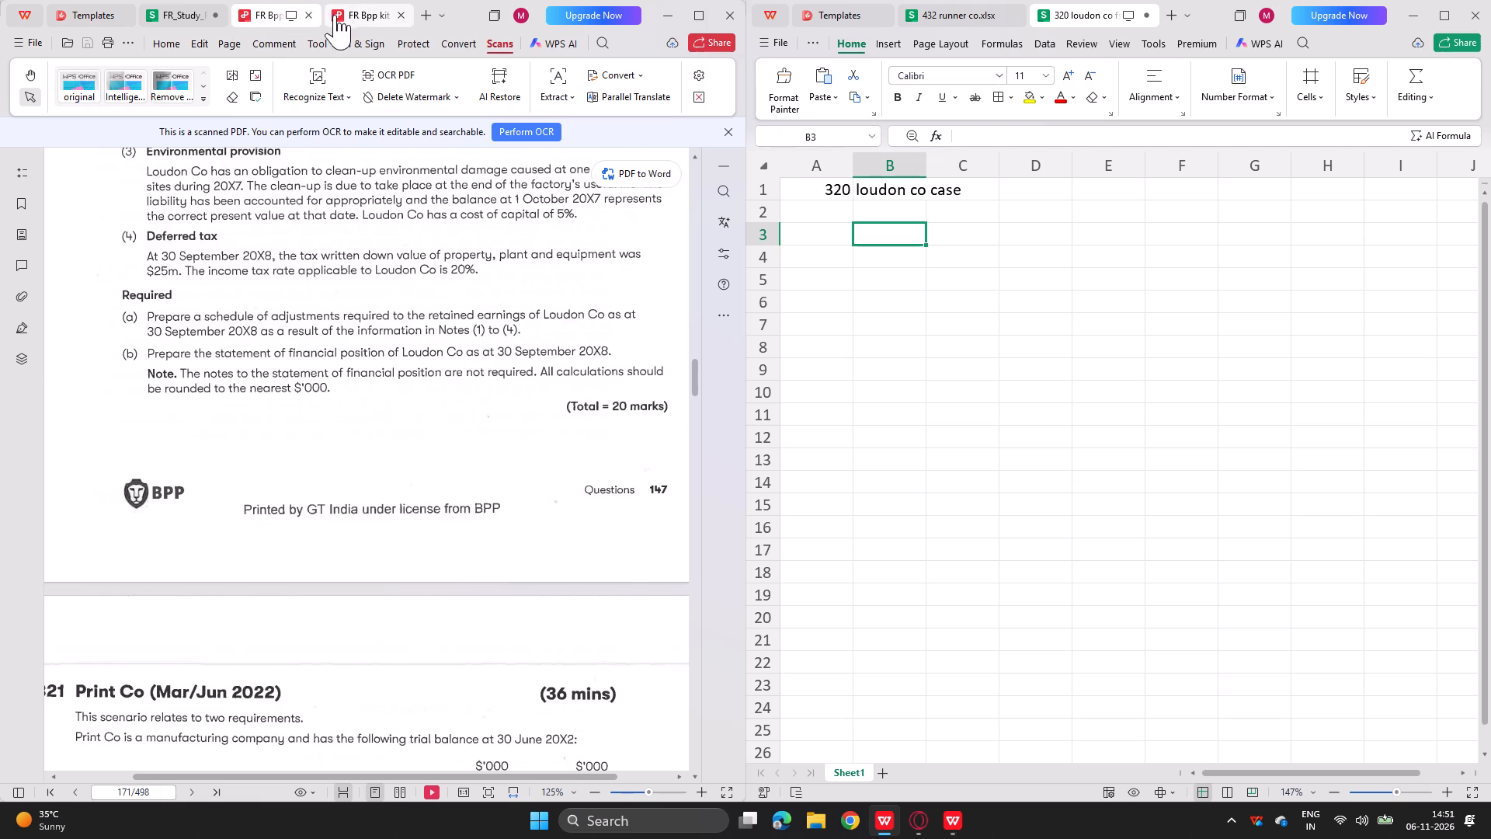
{"action": "left_click", "coordinate": [357, 0]}
{"action": "scroll", "coordinate": [291, 430], "scroll_direction": "up", "scroll_amount": 3}
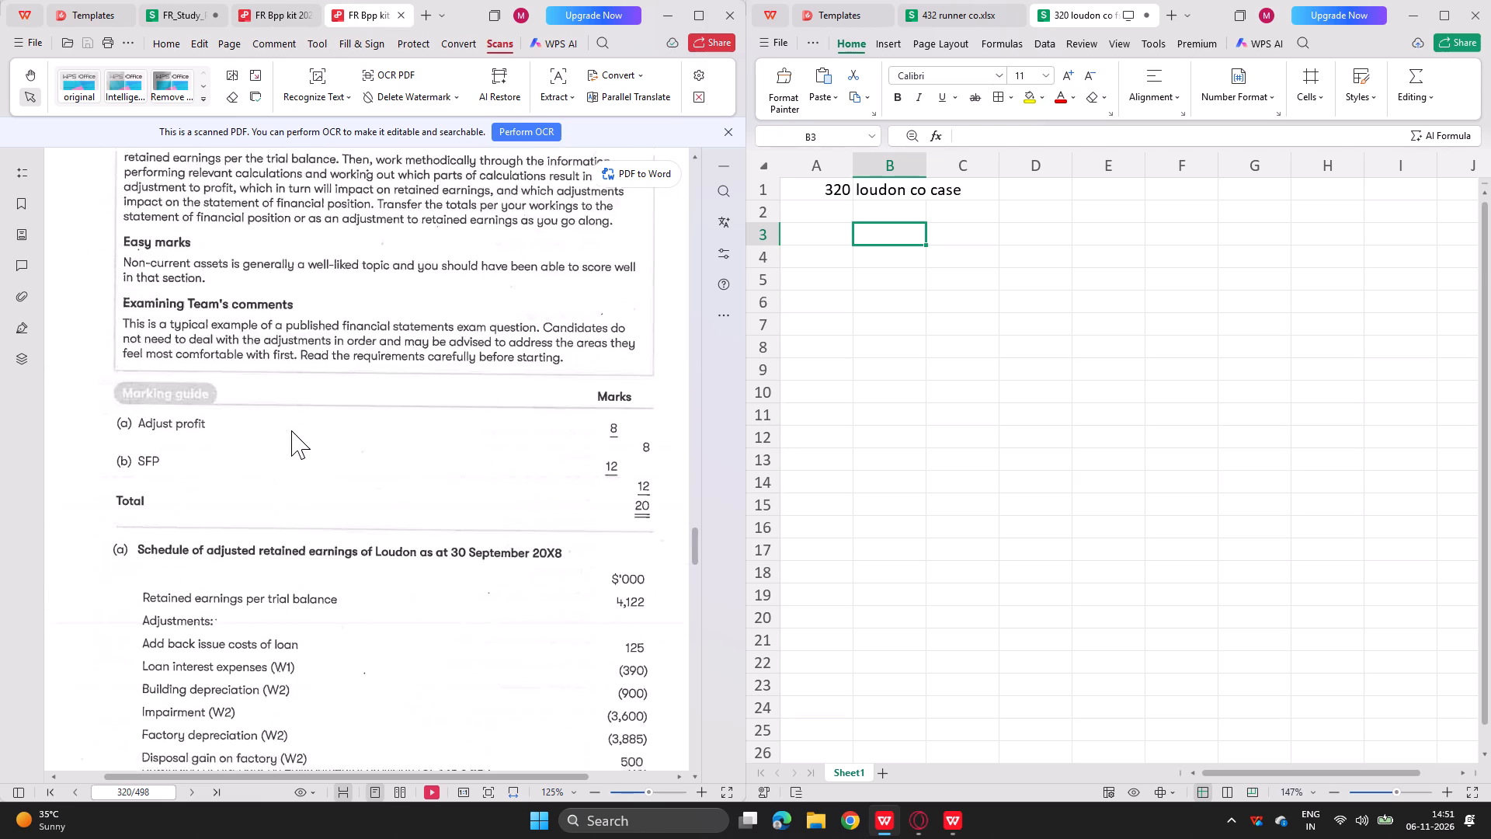
{"action": "scroll", "coordinate": [291, 430], "scroll_direction": "up", "scroll_amount": 4}
{"action": "scroll", "coordinate": [291, 430], "scroll_direction": "down", "scroll_amount": 1}
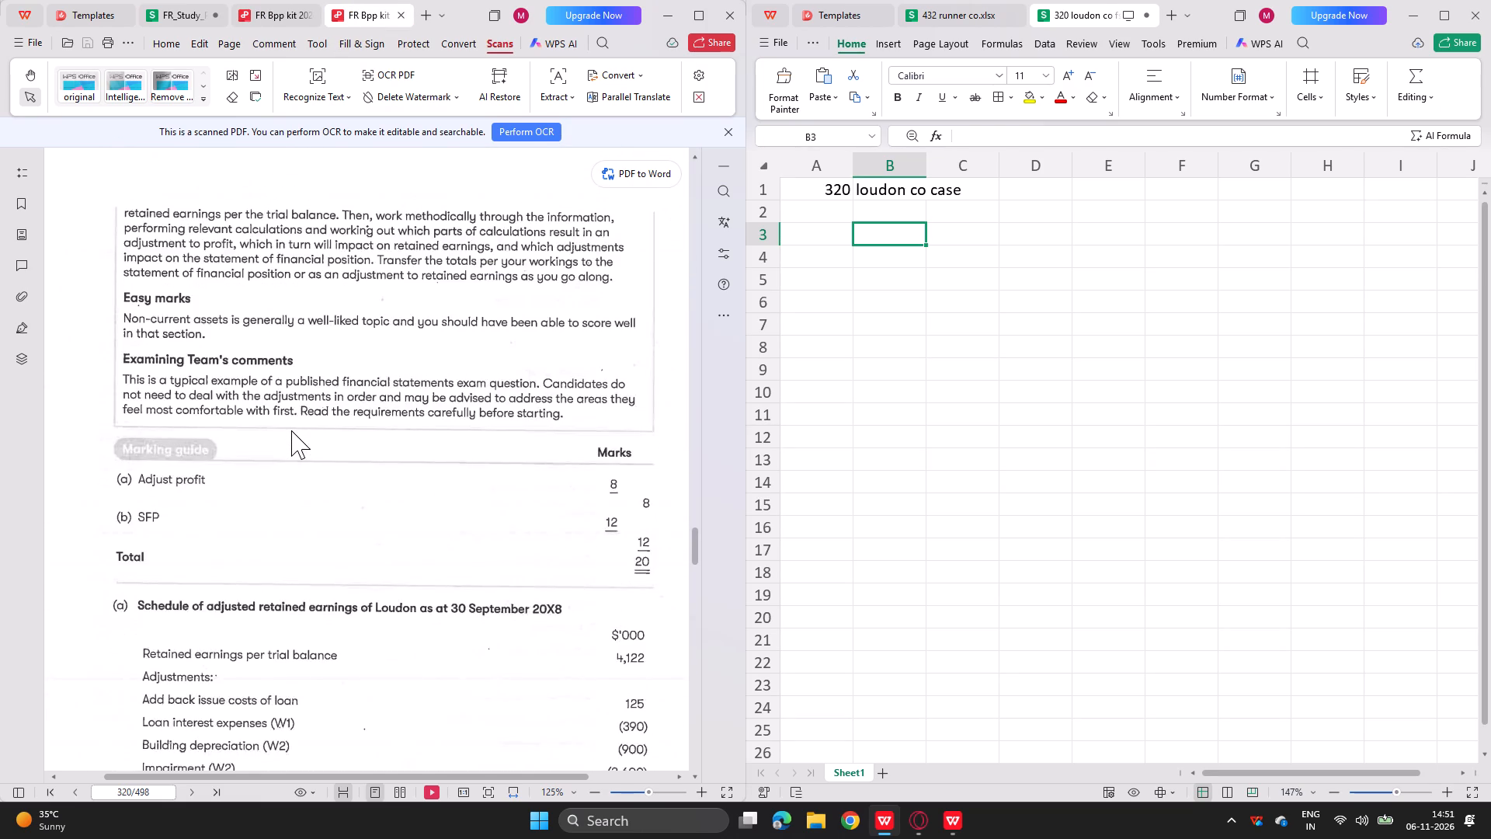
{"action": "scroll", "coordinate": [291, 430], "scroll_direction": "down", "scroll_amount": 1}
{"action": "left_click", "coordinate": [265, 0]}
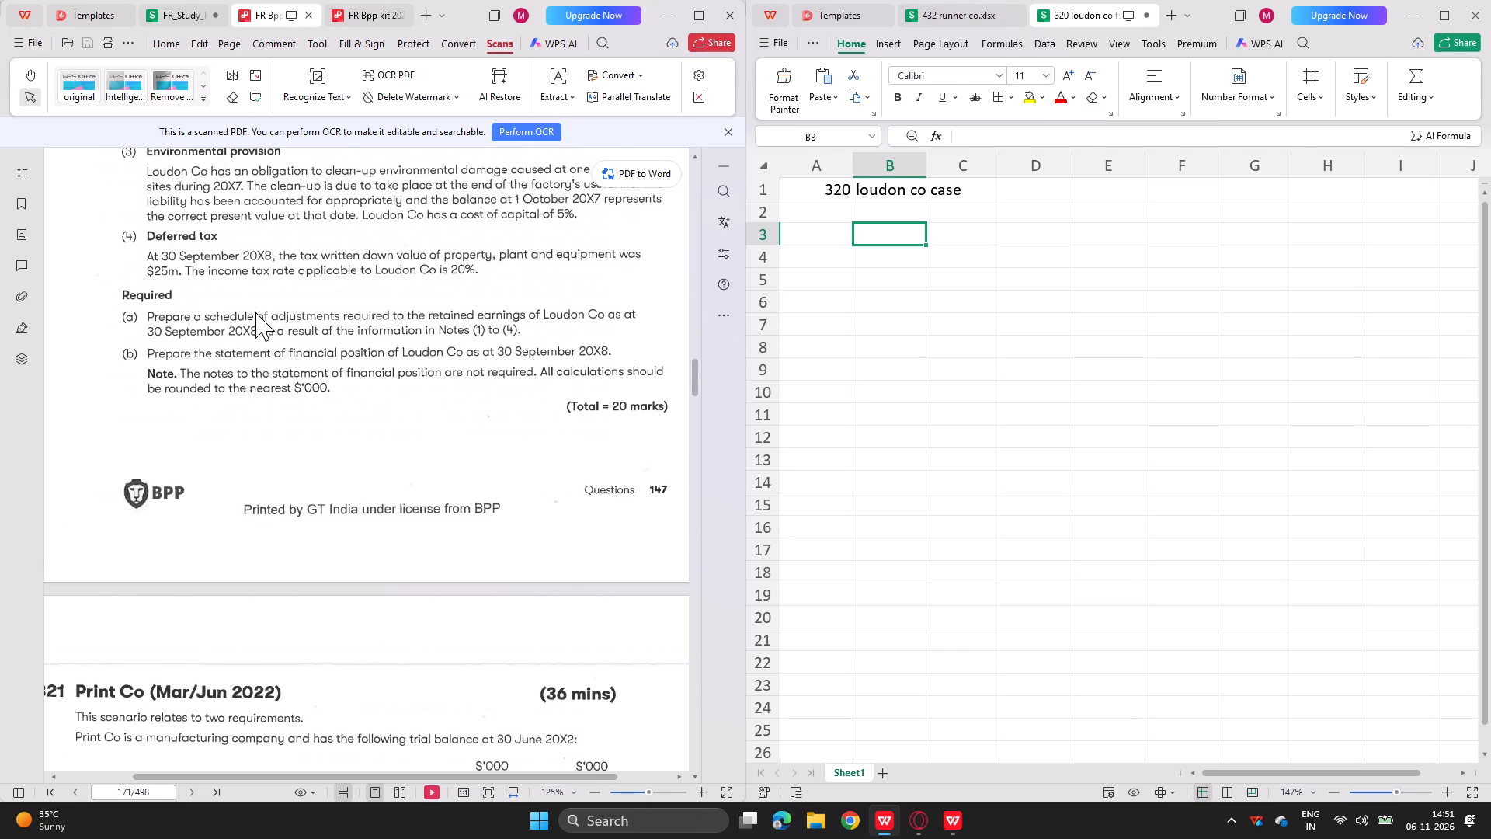
Label cell A3 as "A)" for the first requirement.
{"action": "left_click", "coordinate": [839, 221]}
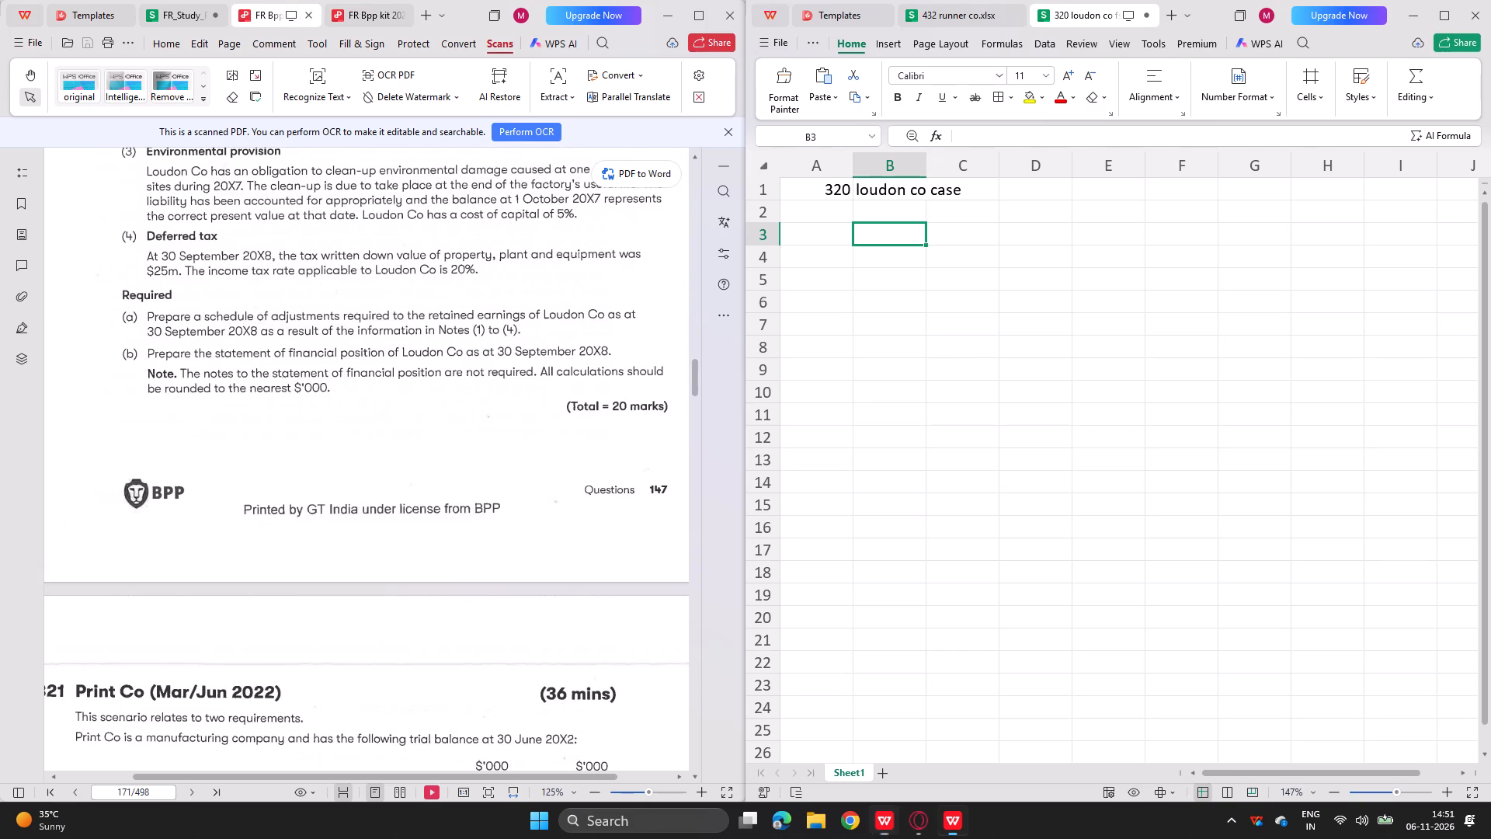
{"action": "left_click", "coordinate": [831, 238]}
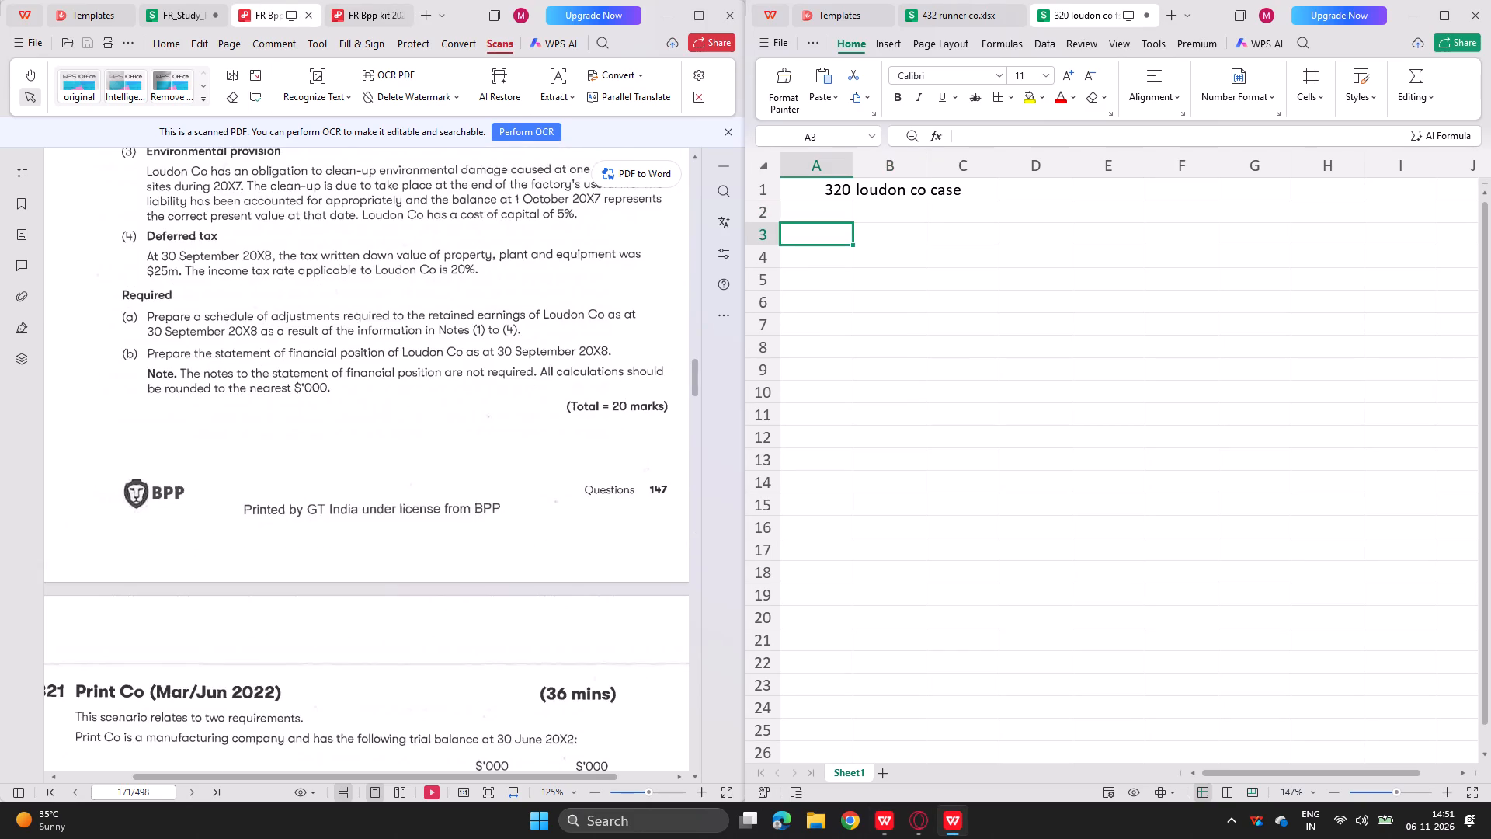
{"action": "type", "text": "A)"}
{"action": "key", "text": "Right"}
Start the part A heading in cell B3 with the words "adjusted retained earnings".
{"action": "type", "text": "adjustedx"}
{"action": "key", "text": "space"}
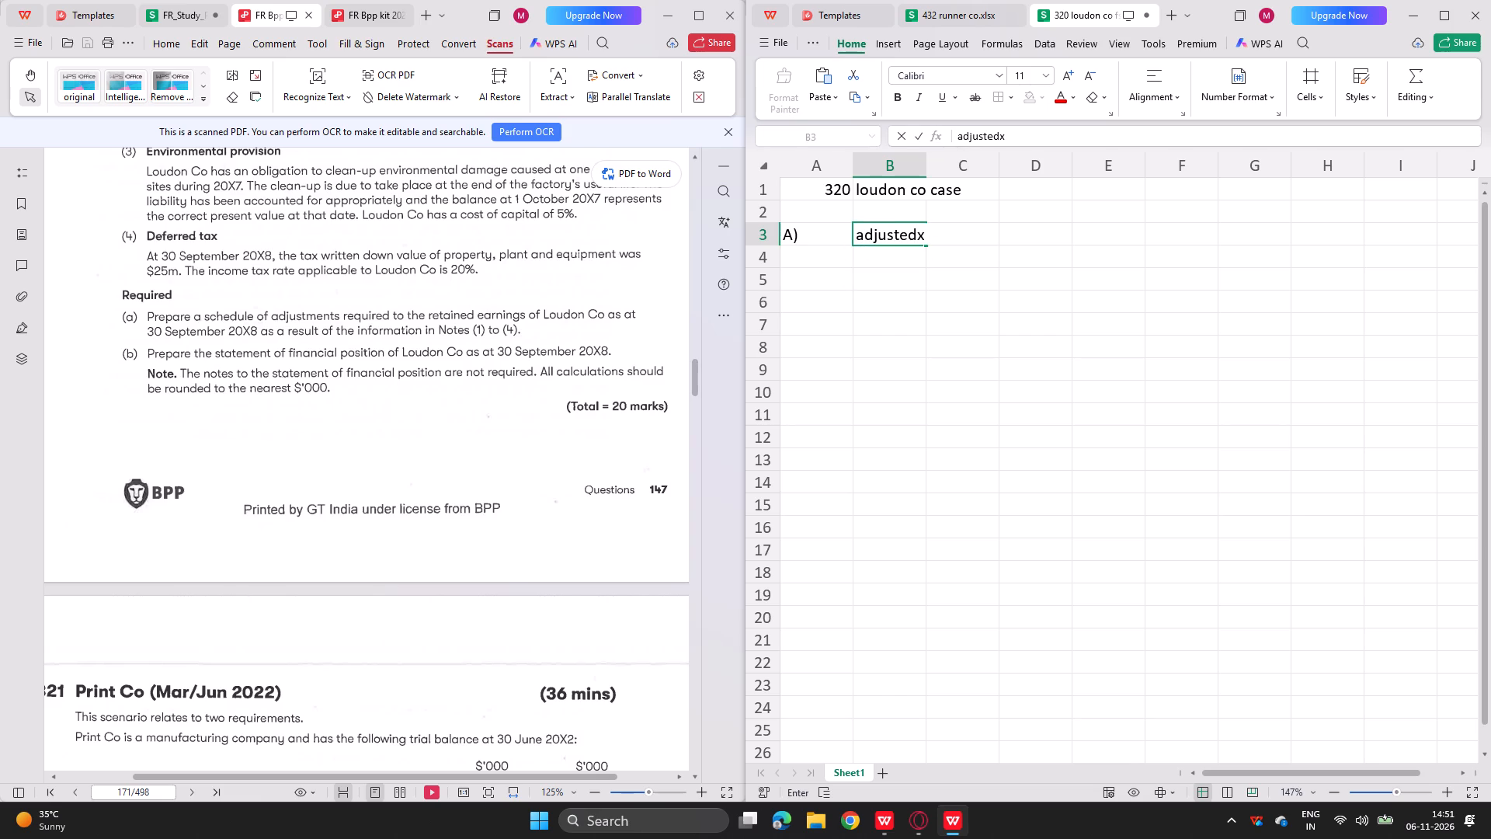
{"action": "key", "text": "BackSpace"}
{"action": "key", "text": "BackSpace"}
{"action": "key", "text": "space"}
{"action": "type", "text": "retai"}
{"action": "type", "text": "ned ean"}
{"action": "key", "text": "BackSpace"}
{"action": "type", "text": "rningfs fr"}
{"action": "key", "text": "BackSpace"}
{"action": "key", "text": "BackSpace"}
{"action": "key", "text": "BackSpace"}
{"action": "key", "text": "BackSpace"}
{"action": "key", "text": "BackSpace"}
{"action": "key", "text": "BackSpace"}
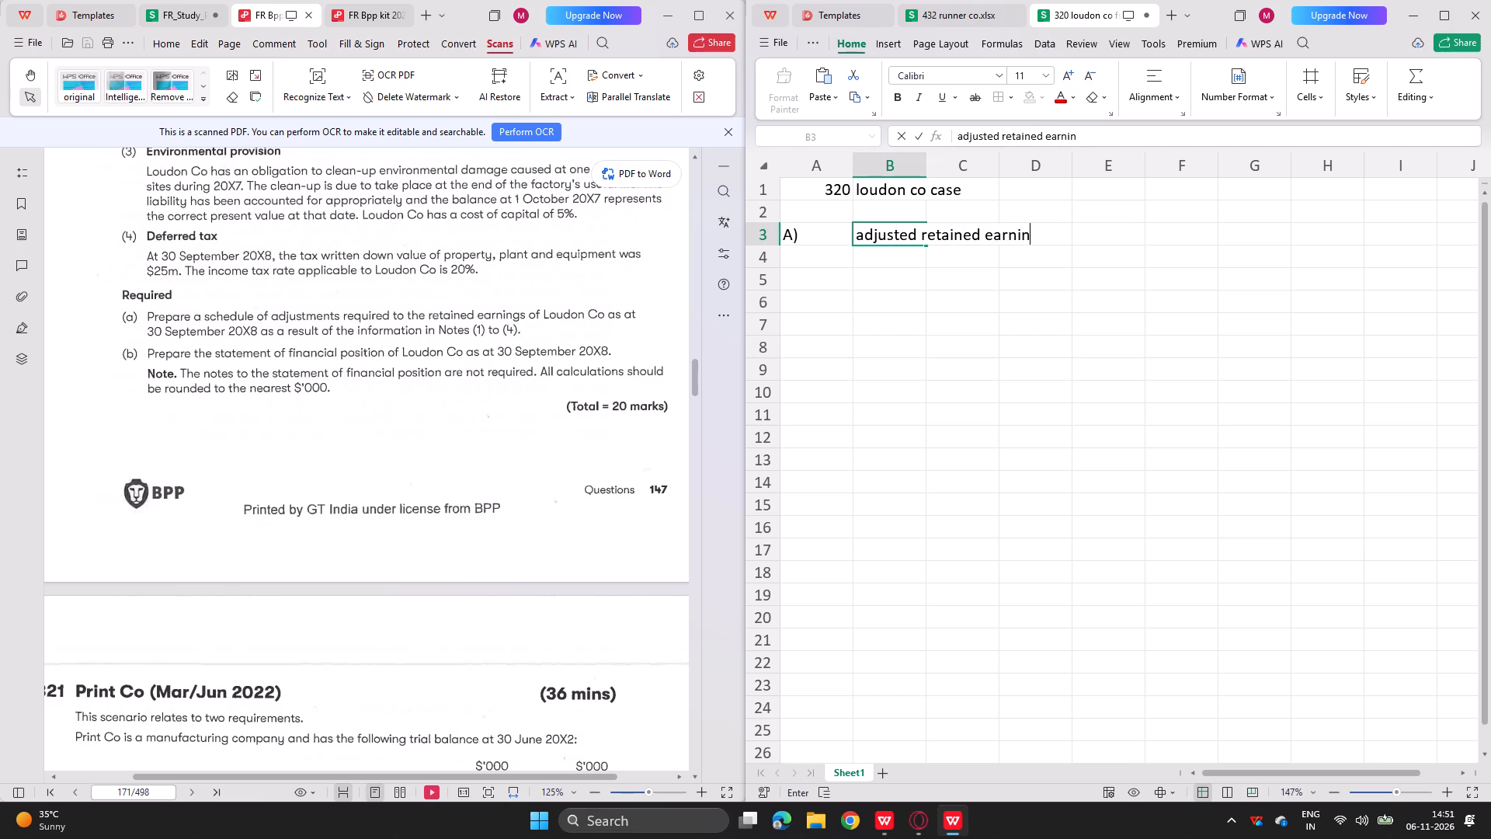
{"action": "type", "text": "gs for the"}
{"action": "key", "text": "space"}
{"action": "type", "text": "]\\"}
{"action": "key", "text": "BackSpace"}
{"action": "key", "text": "BackSpace"}
{"action": "key", "text": "BackSpace"}
{"action": "key", "text": "BackSpace"}
{"action": "key", "text": "BackSpace"}
{"action": "key", "text": "BackSpace"}
{"action": "key", "text": "BackSpace"}
{"action": "key", "text": "BackSpace"}
{"action": "key", "text": "BackSpace"}
{"action": "key", "text": "BackSpace"}
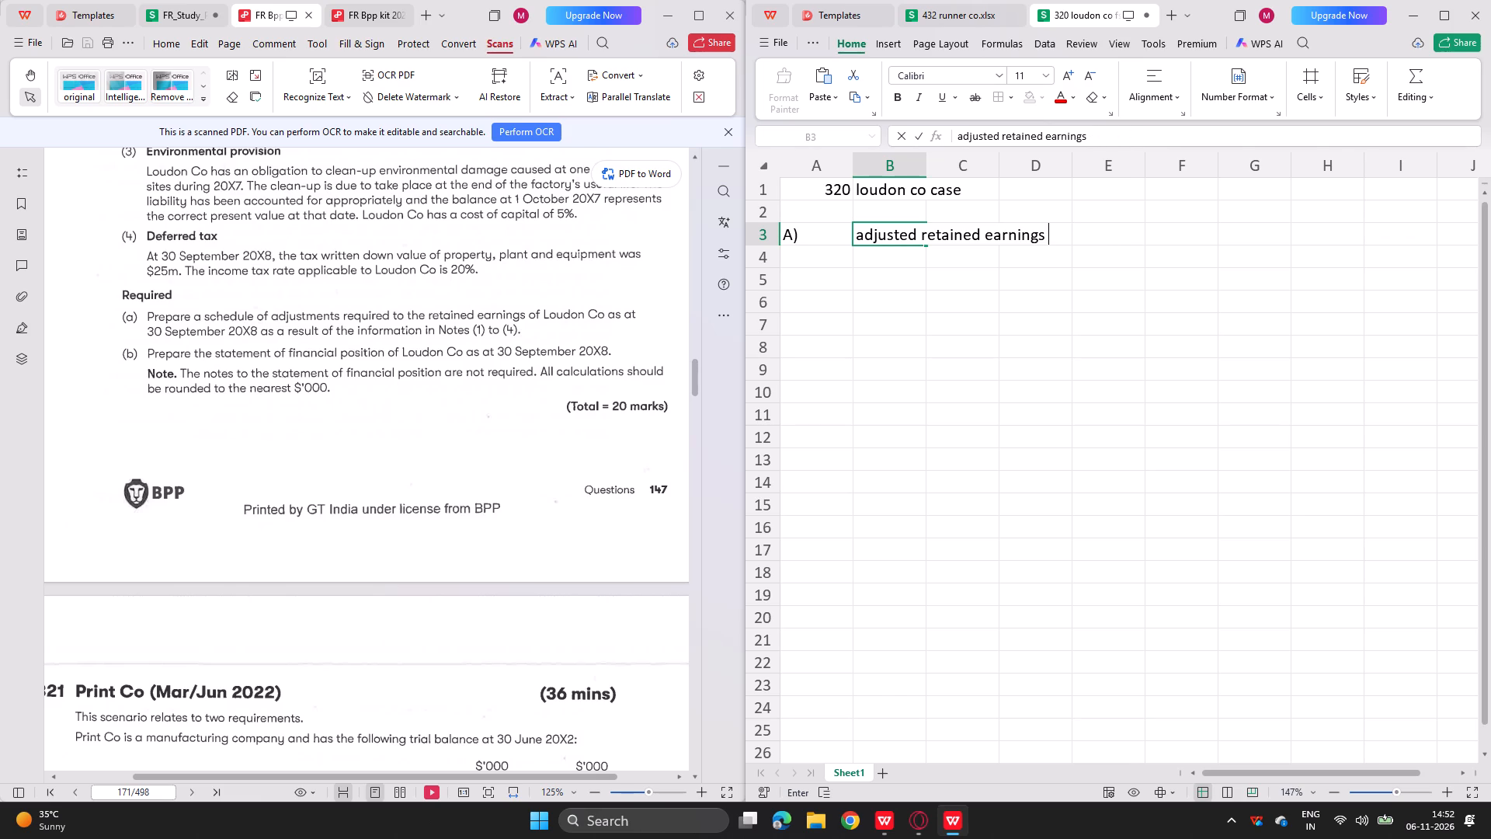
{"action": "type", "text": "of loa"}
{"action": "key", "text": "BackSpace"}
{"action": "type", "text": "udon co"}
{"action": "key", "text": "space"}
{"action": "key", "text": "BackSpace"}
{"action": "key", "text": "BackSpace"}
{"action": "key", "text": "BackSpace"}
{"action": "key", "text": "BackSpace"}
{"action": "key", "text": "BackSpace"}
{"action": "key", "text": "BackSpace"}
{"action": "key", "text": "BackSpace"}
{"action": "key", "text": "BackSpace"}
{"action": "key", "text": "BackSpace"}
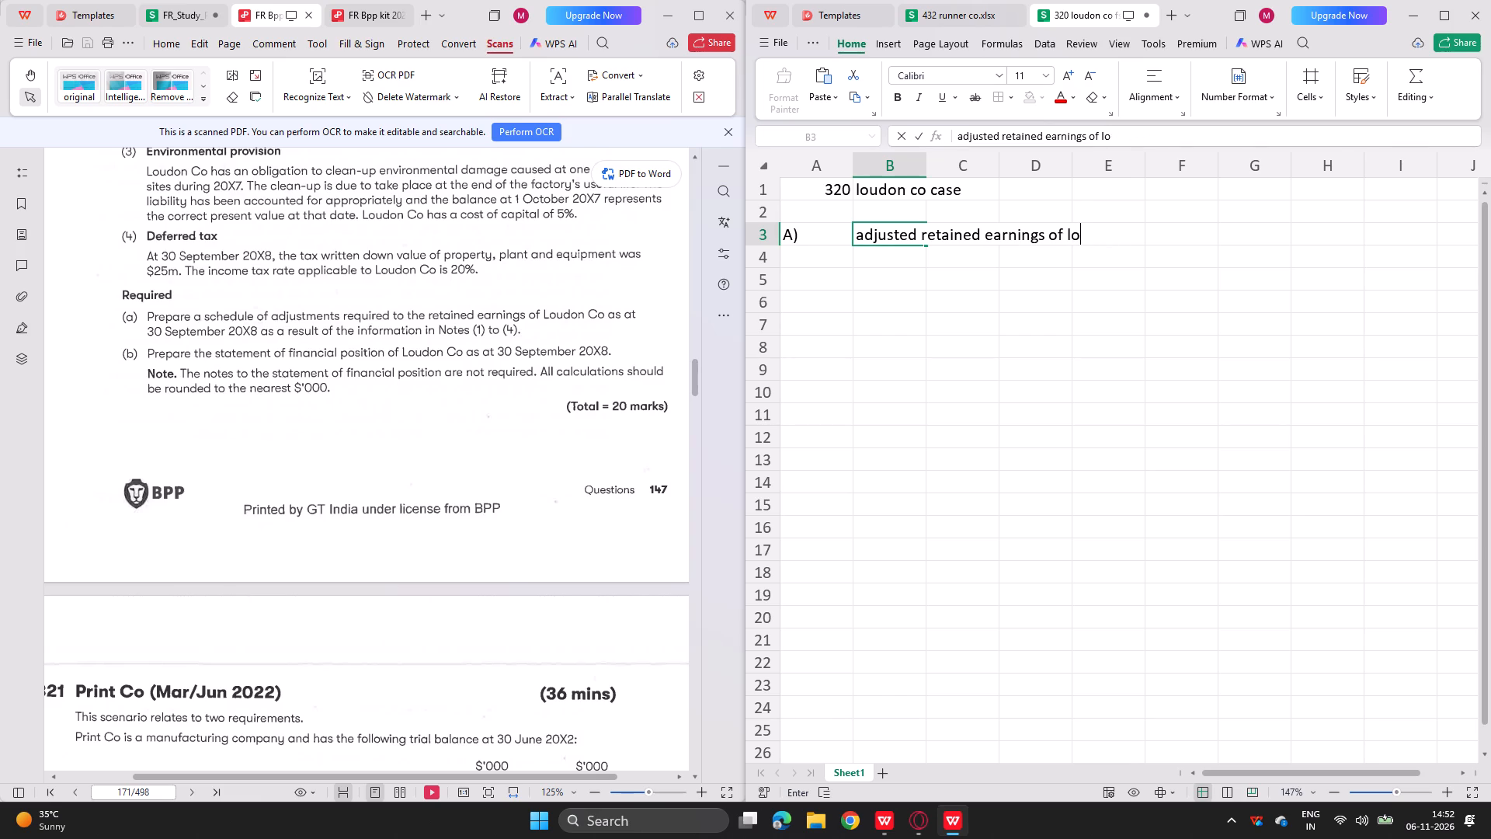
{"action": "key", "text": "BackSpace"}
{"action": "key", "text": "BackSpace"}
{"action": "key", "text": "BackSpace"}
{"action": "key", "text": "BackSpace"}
Complete the part A heading in B3 with "at 30 september 2008.".
{"action": "type", "text": "at 30 september"}
{"action": "key", "text": "space"}
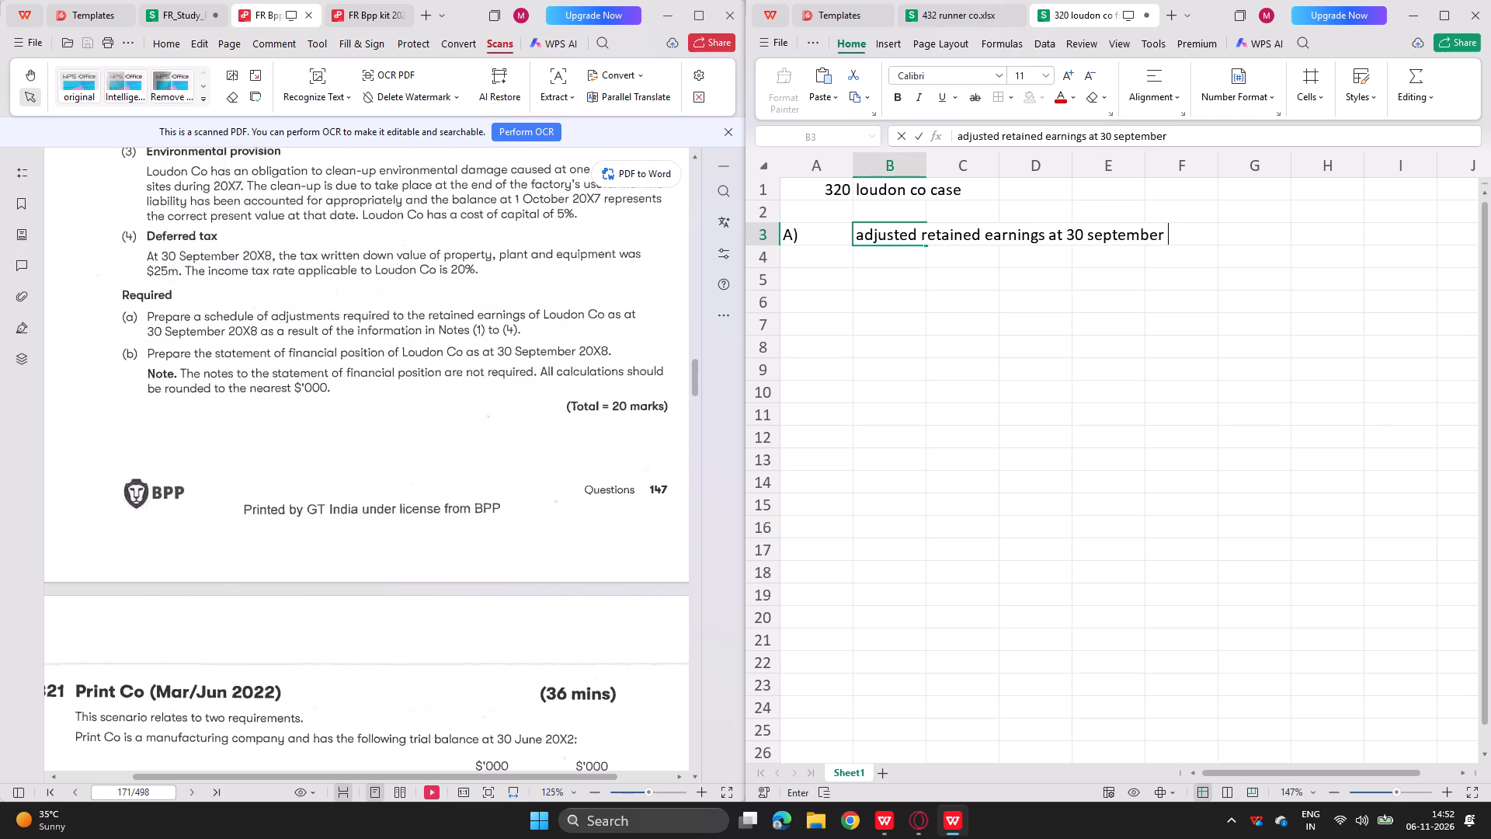
{"action": "type", "text": "2008"}
{"action": "key", "text": "period"}
{"action": "key", "text": "Return"}
{"action": "key", "text": "Return"}
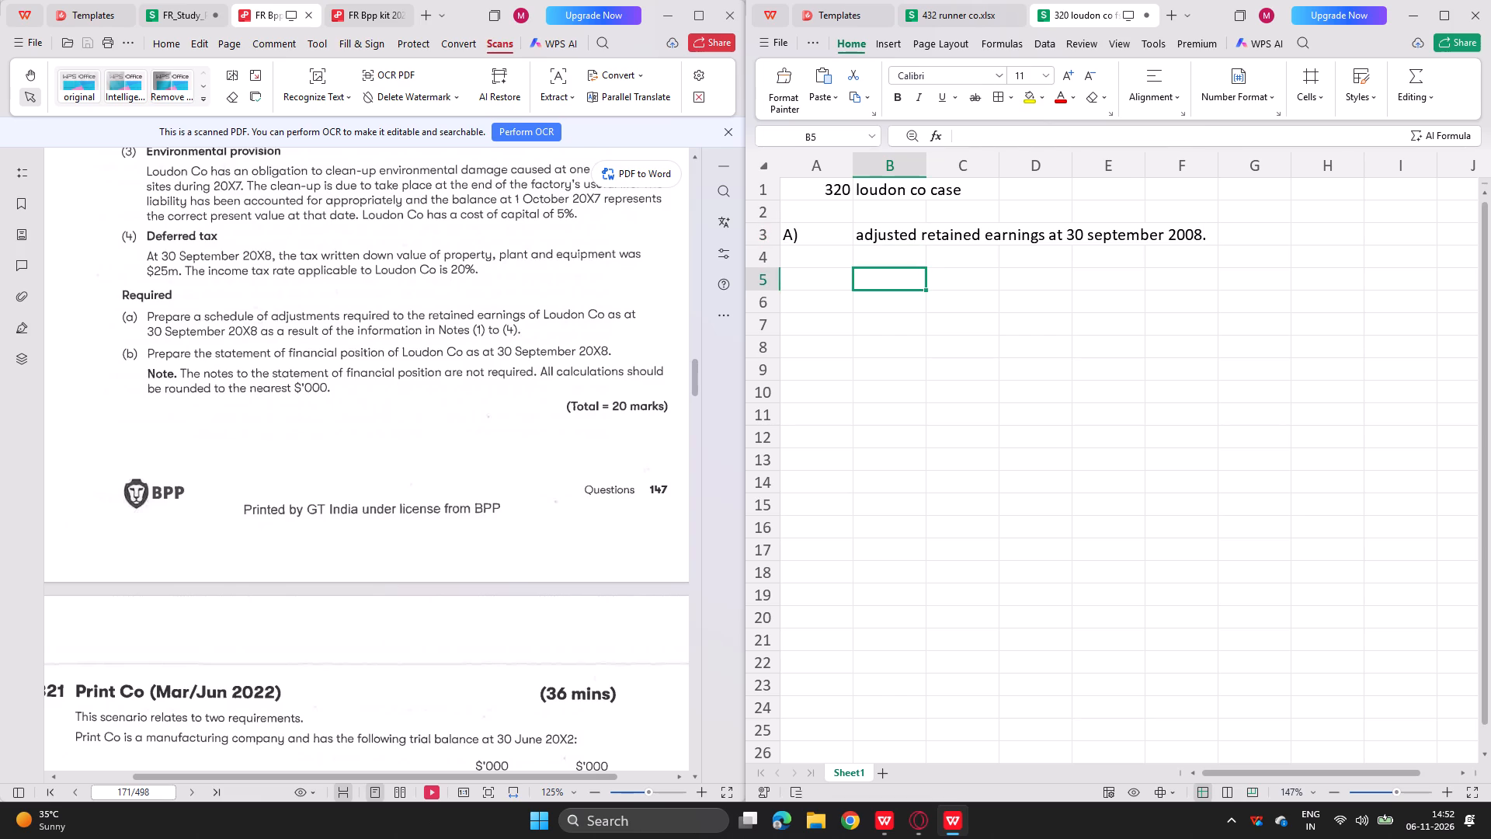
Label cell G3 as "B)" in capitals for the second requirement and select the adjacent cell H3.
{"action": "left_click", "coordinate": [1243, 242]}
{"action": "type", "text": "b)"}
{"action": "key", "text": "Right"}
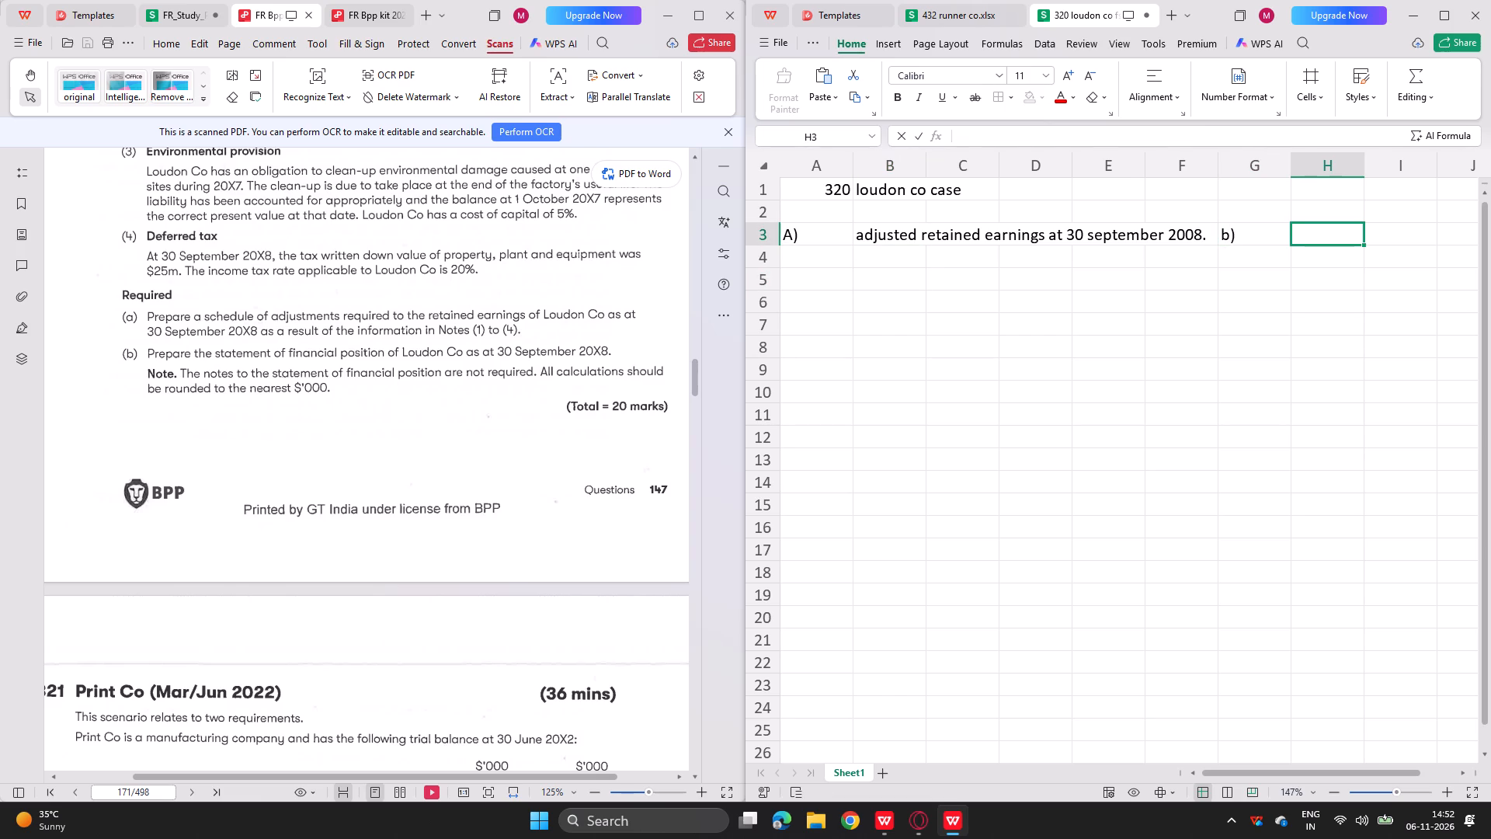
{"action": "double_click", "coordinate": [1239, 241]}
{"action": "key", "text": "BackSpace"}
{"action": "key", "text": "BackSpace"}
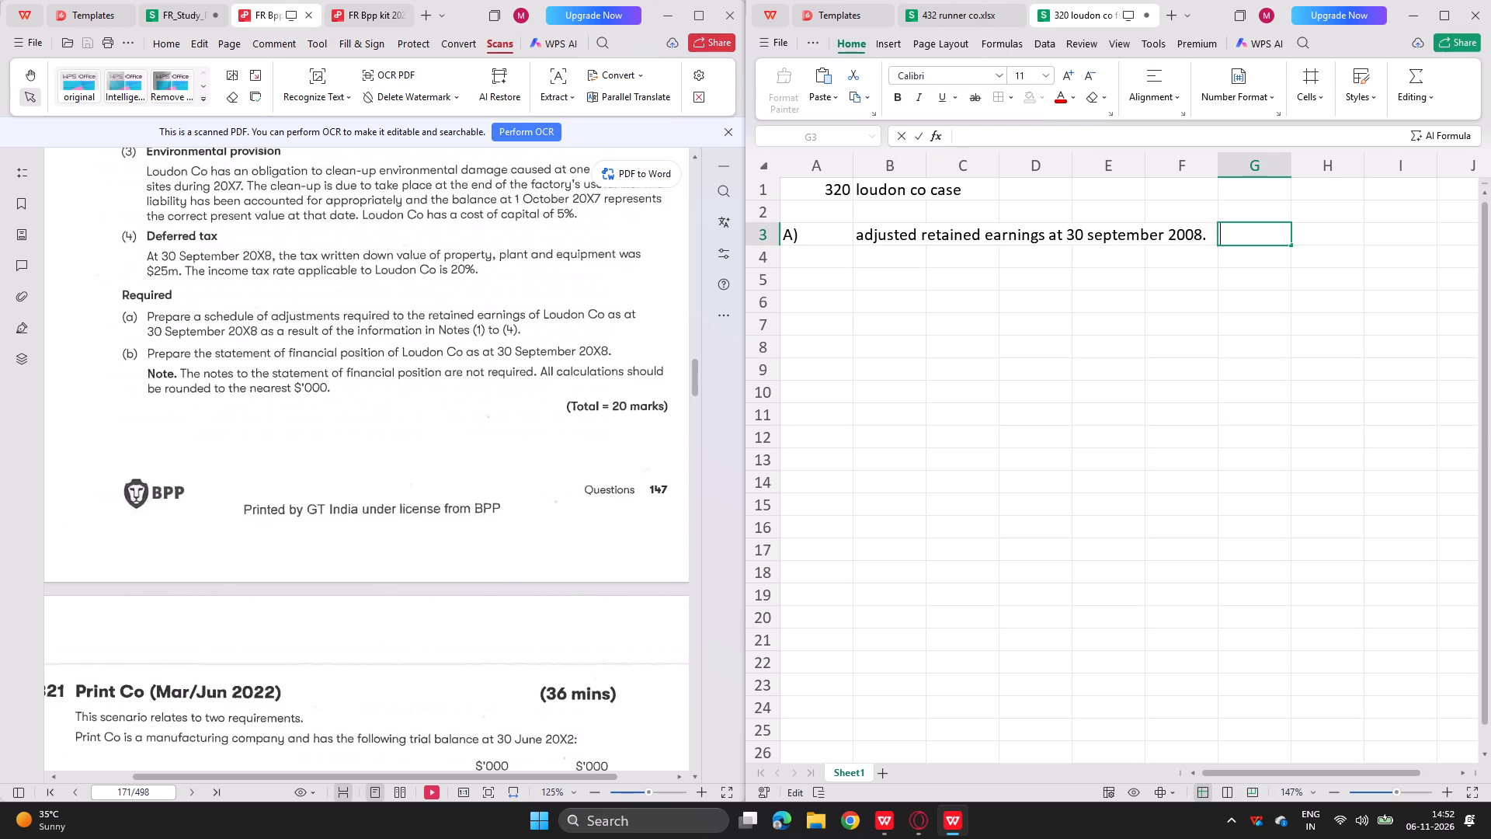
{"action": "type", "text": "B)"}
{"action": "key", "text": "Right"}
{"action": "key", "text": "Right"}
{"action": "key", "text": "Right"}
{"action": "key", "text": "Right"}
{"action": "left_click", "coordinate": [1204, 225]}
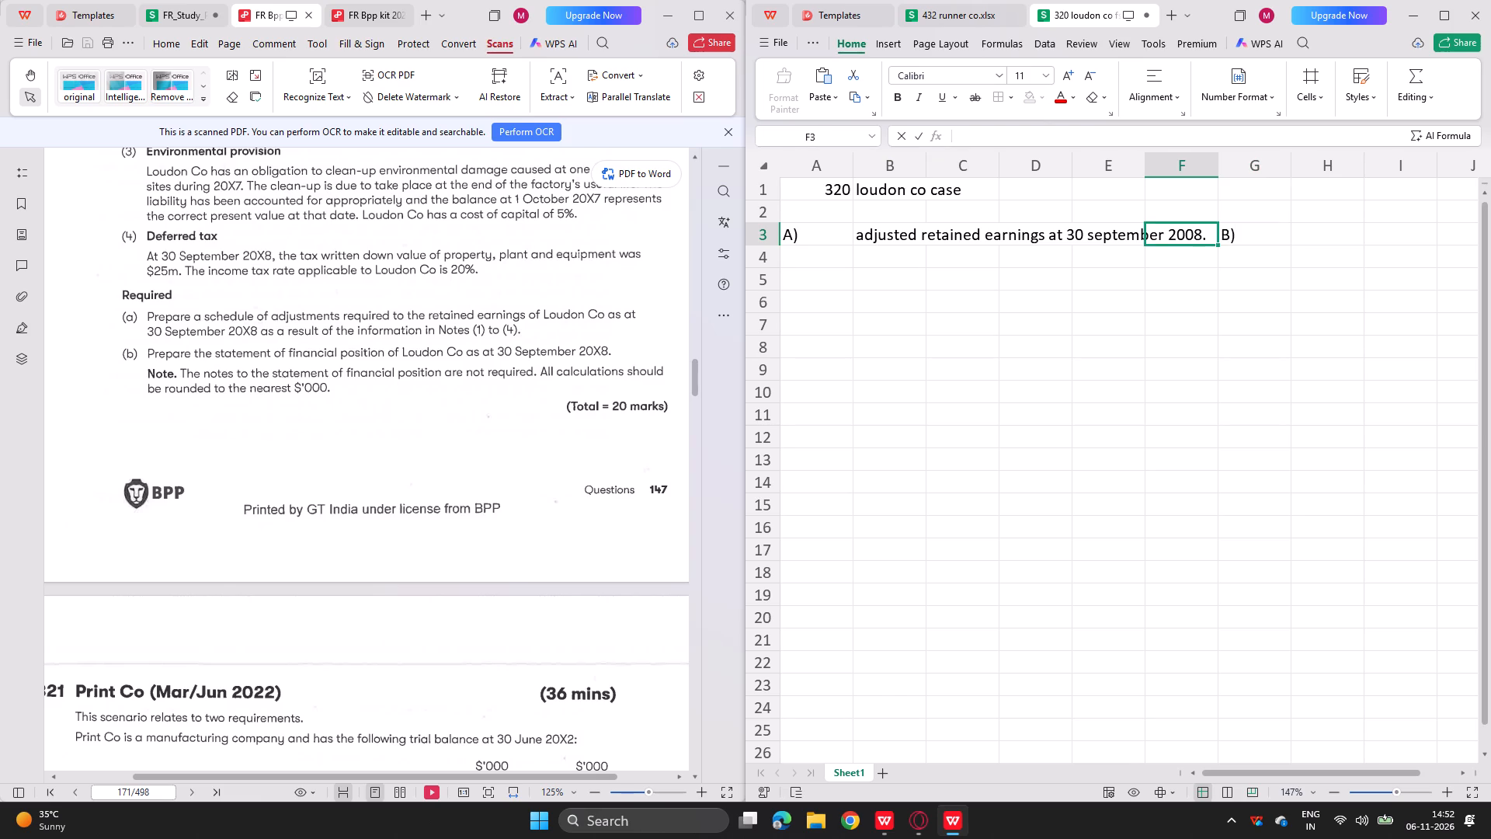
{"action": "key", "text": "Down"}
{"action": "key", "text": "Right"}
{"action": "key", "text": "Up"}
{"action": "key", "text": "Right"}
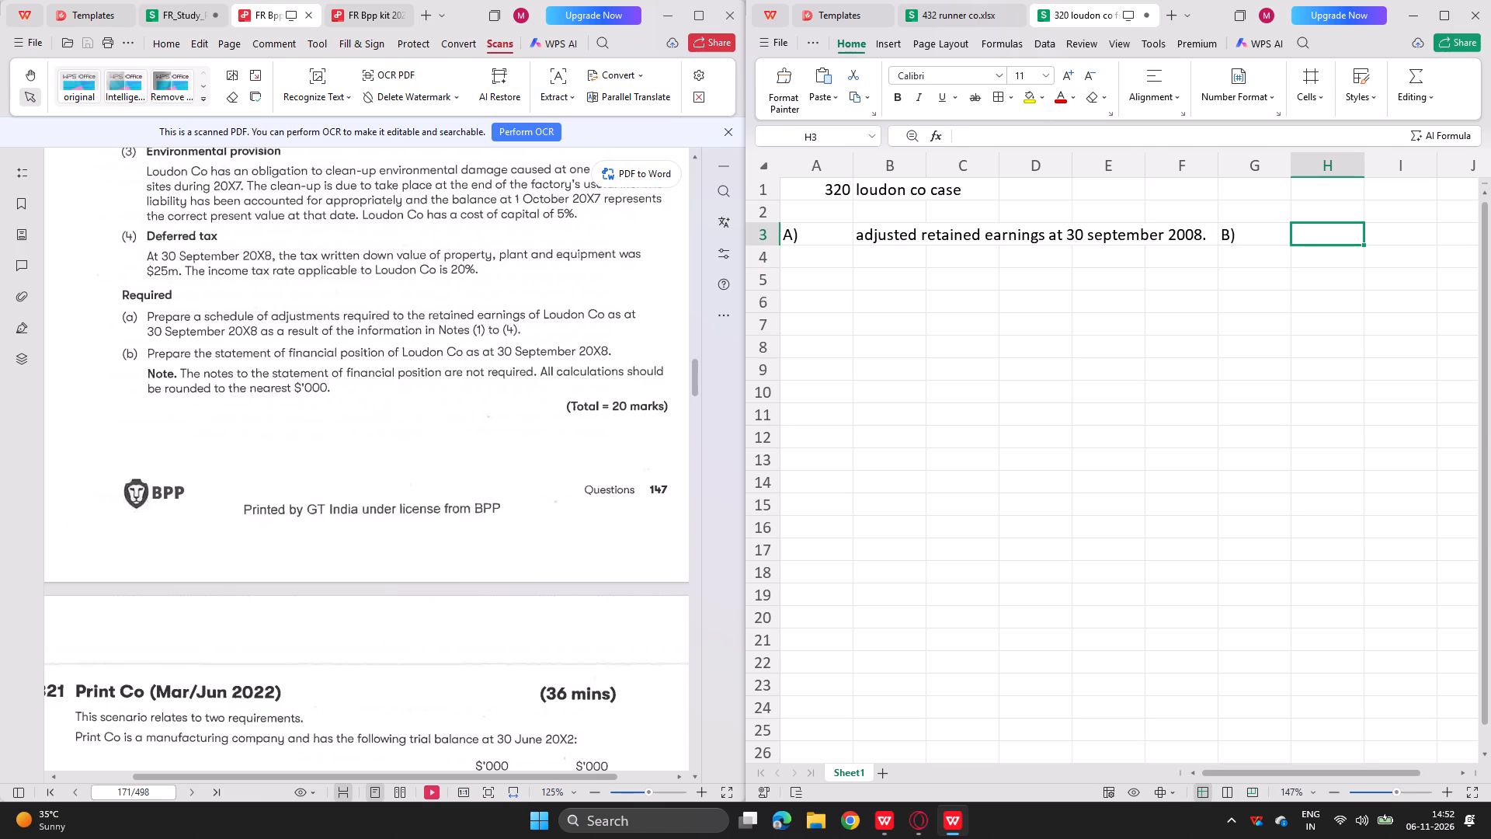
Enter the part B heading in cell H3 as "statemnt of financial position:".
{"action": "key", "text": "space"}
{"action": "scroll", "coordinate": [1204, 225], "scroll_direction": "left", "scroll_amount": 11}
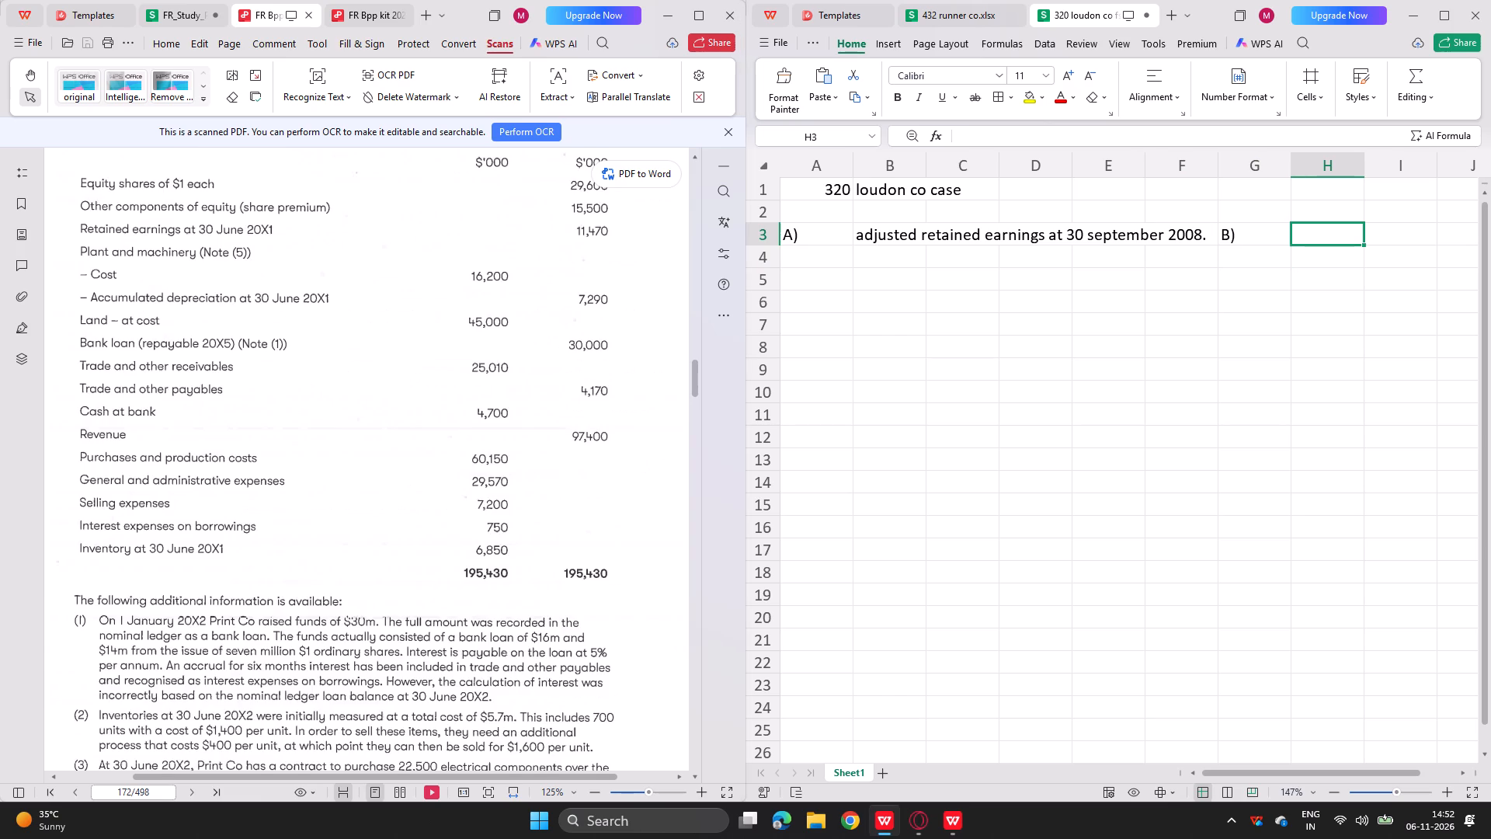
{"action": "scroll", "coordinate": [558, 388], "scroll_direction": "up", "scroll_amount": 2}
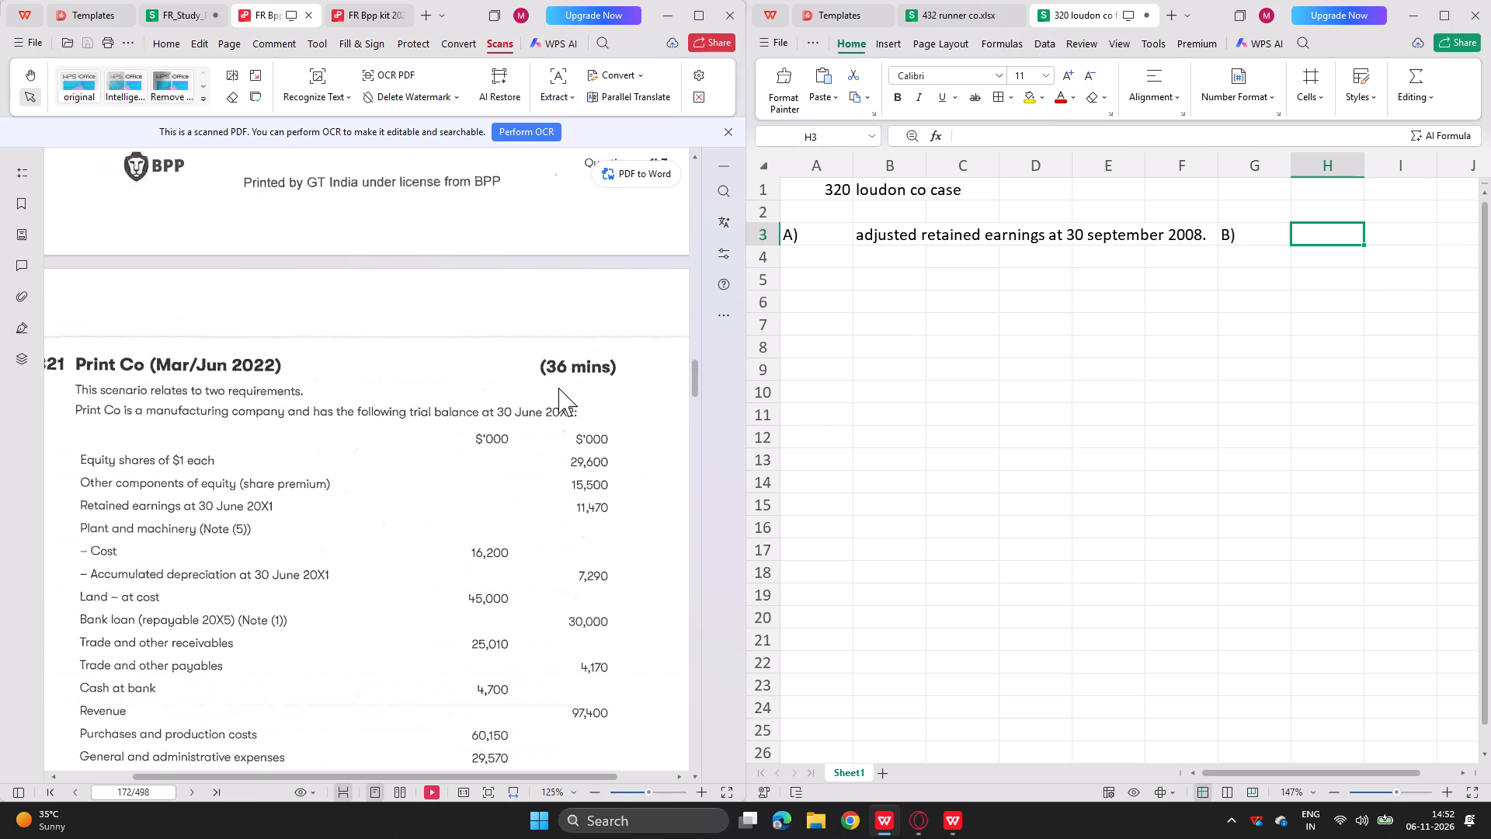
{"action": "scroll", "coordinate": [558, 388], "scroll_direction": "up", "scroll_amount": 2}
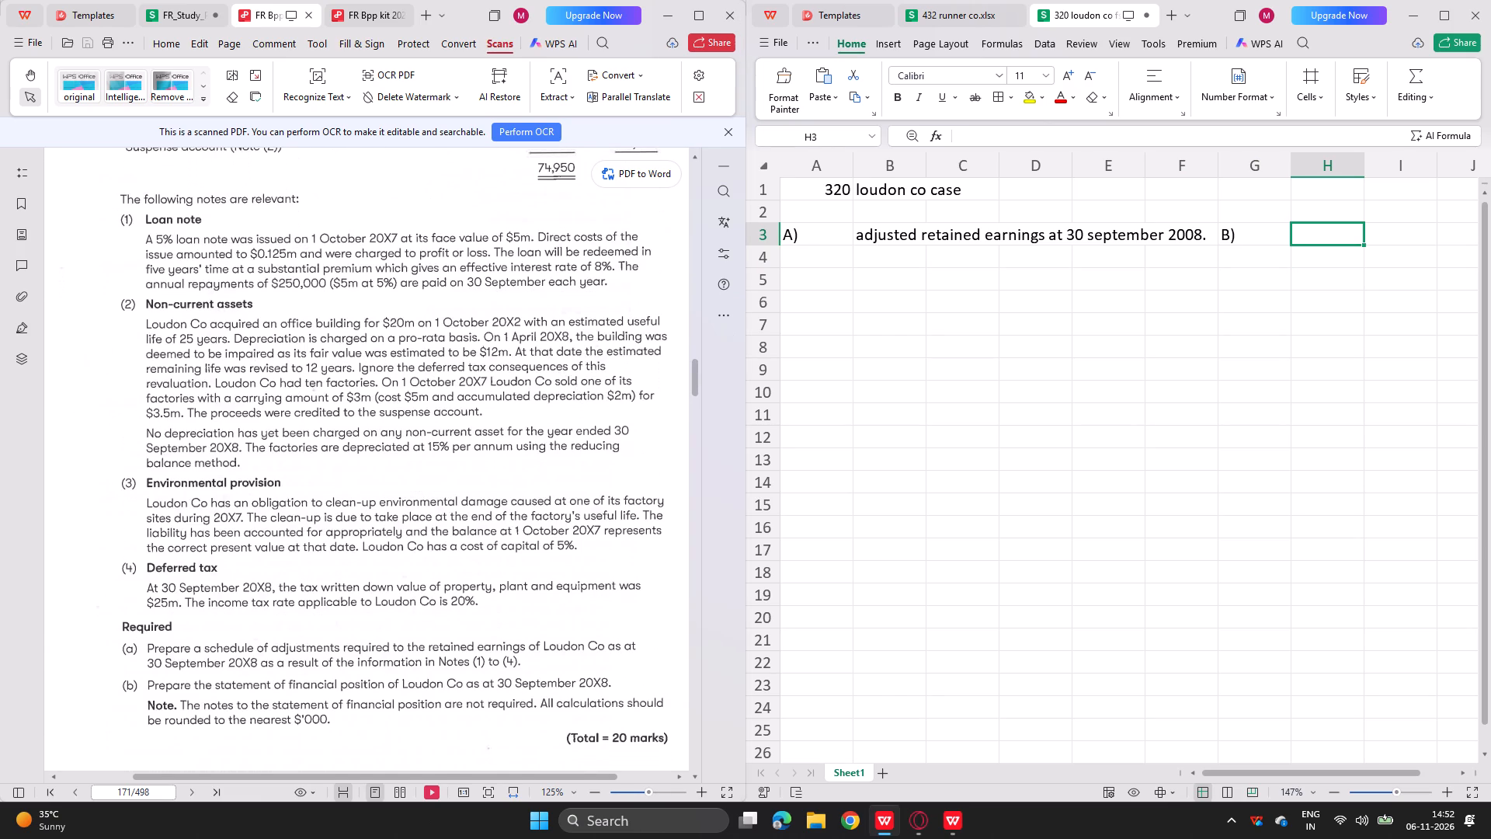
{"action": "type", "text": "statemnt"}
{"action": "double_click", "coordinate": [1305, 242]}
{"action": "type", "text": "statemnt of fi"}
{"action": "key", "text": "BackSpace"}
{"action": "key", "text": "BackSpace"}
{"action": "type", "text": "fiabn"}
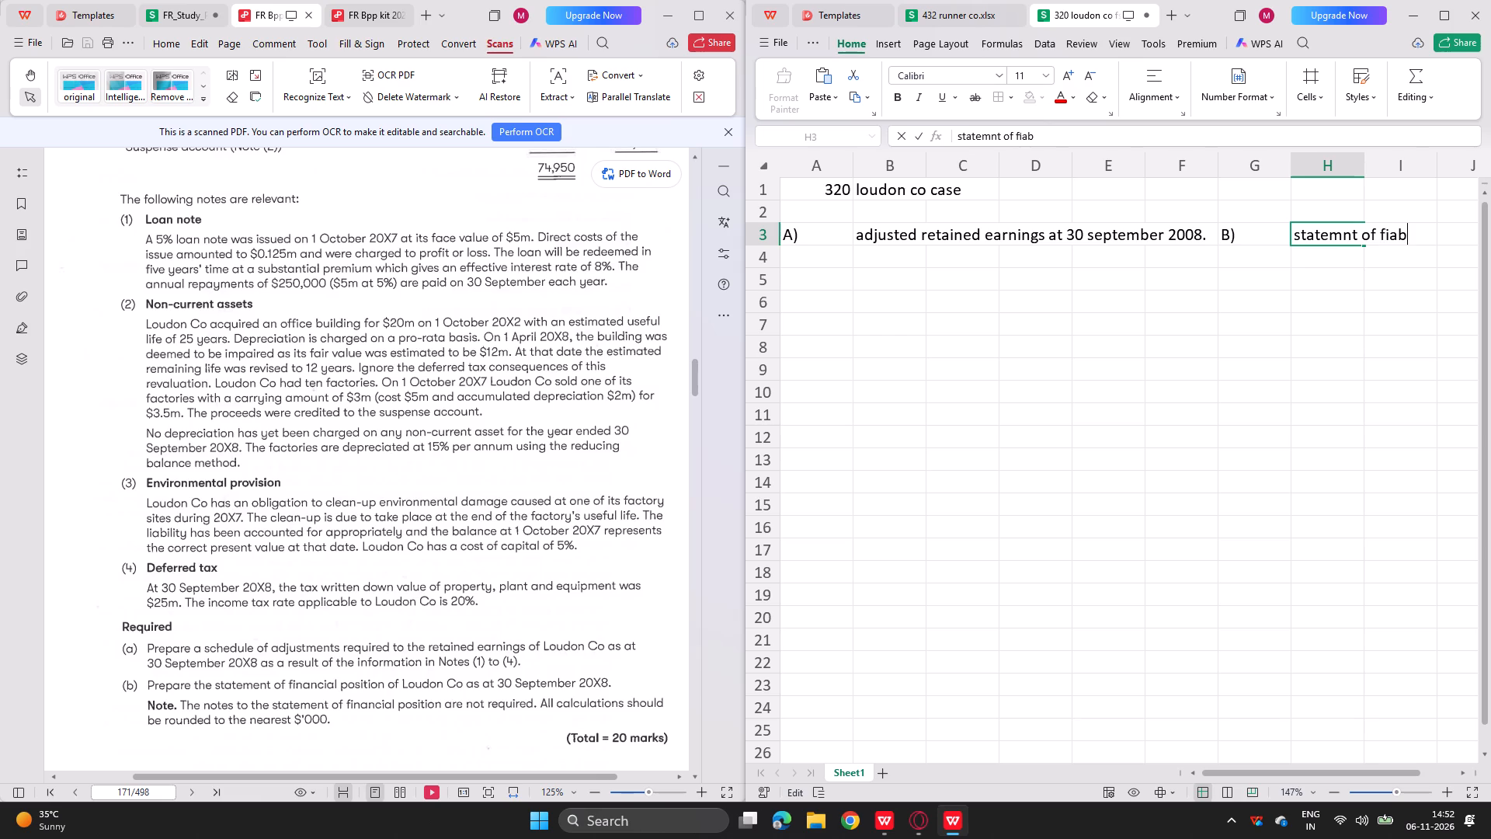
{"action": "key", "text": "BackSpace"}
{"action": "key", "text": "BackSpace"}
{"action": "key", "text": "BackSpace"}
{"action": "type", "text": "nancial position:"}
{"action": "key", "text": "Return"}
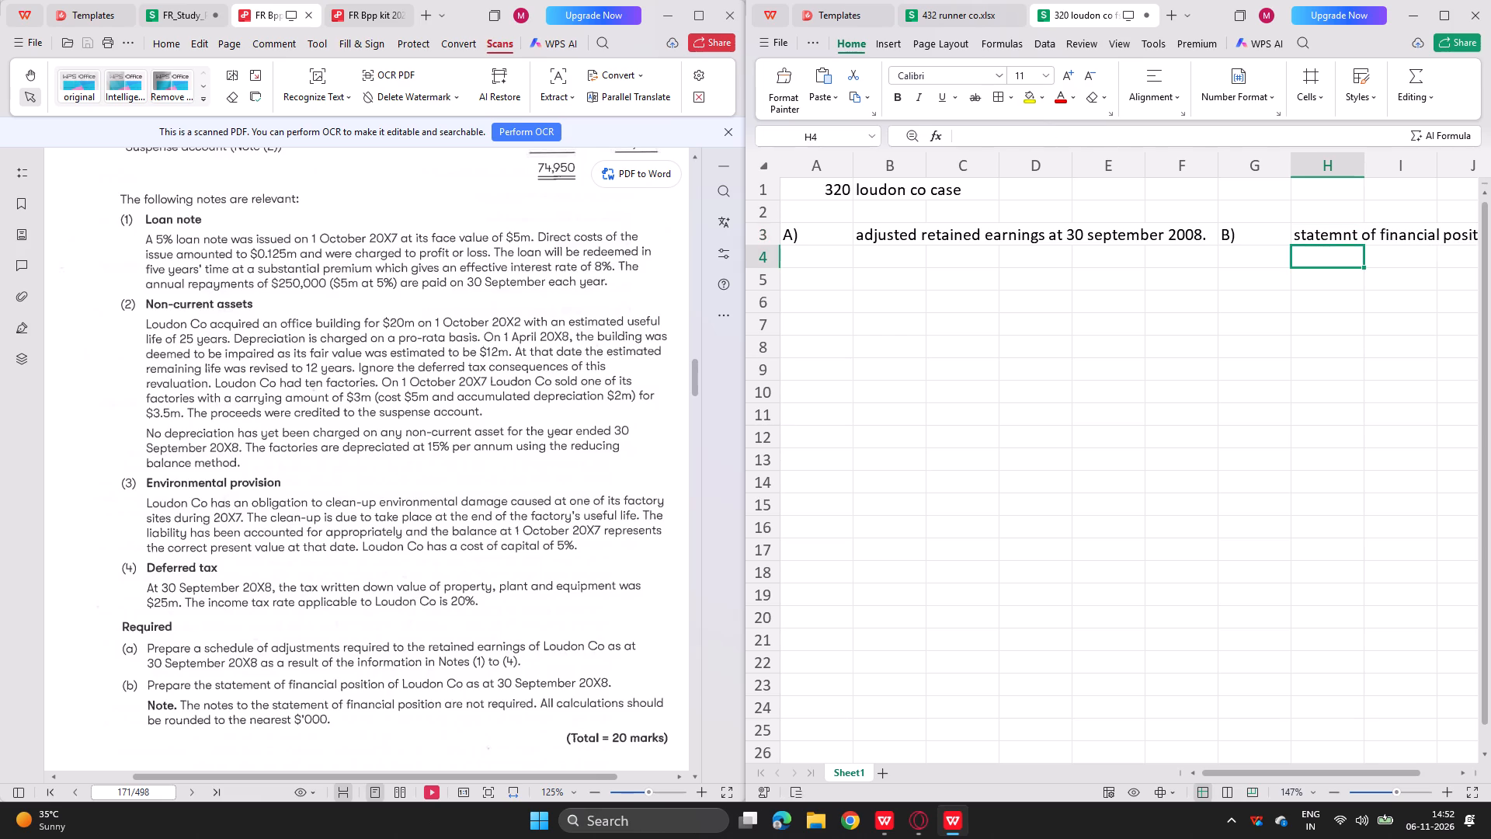
Extend the H3 heading by replacing its closing colon with "as at 30 september 2008.".
{"action": "key", "text": "BackSpace"}
{"action": "double_click", "coordinate": [1324, 229]}
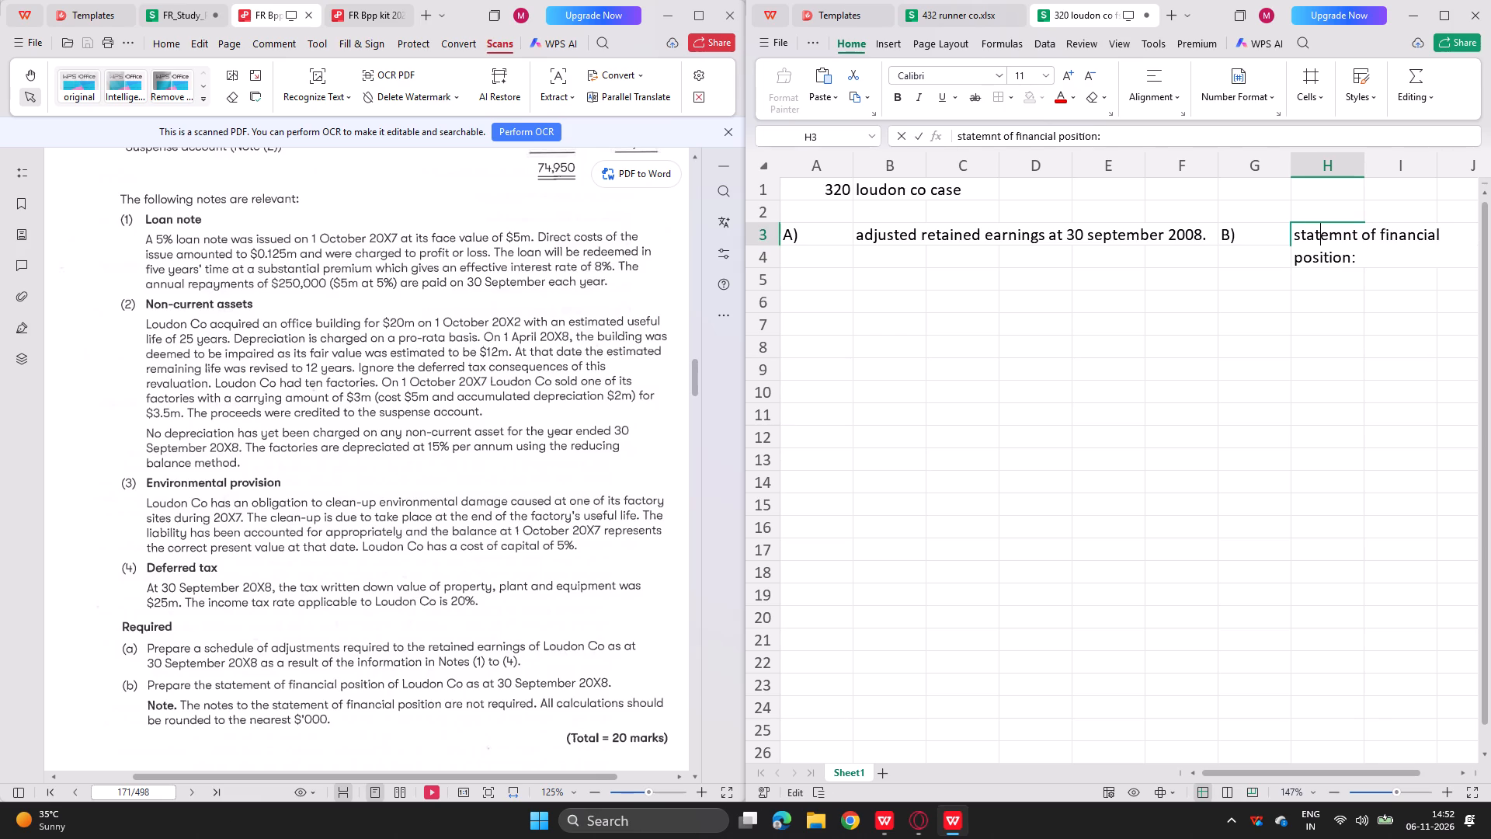
{"action": "left_click", "coordinate": [1389, 259]}
{"action": "key", "text": "BackSpace"}
{"action": "key", "text": "space"}
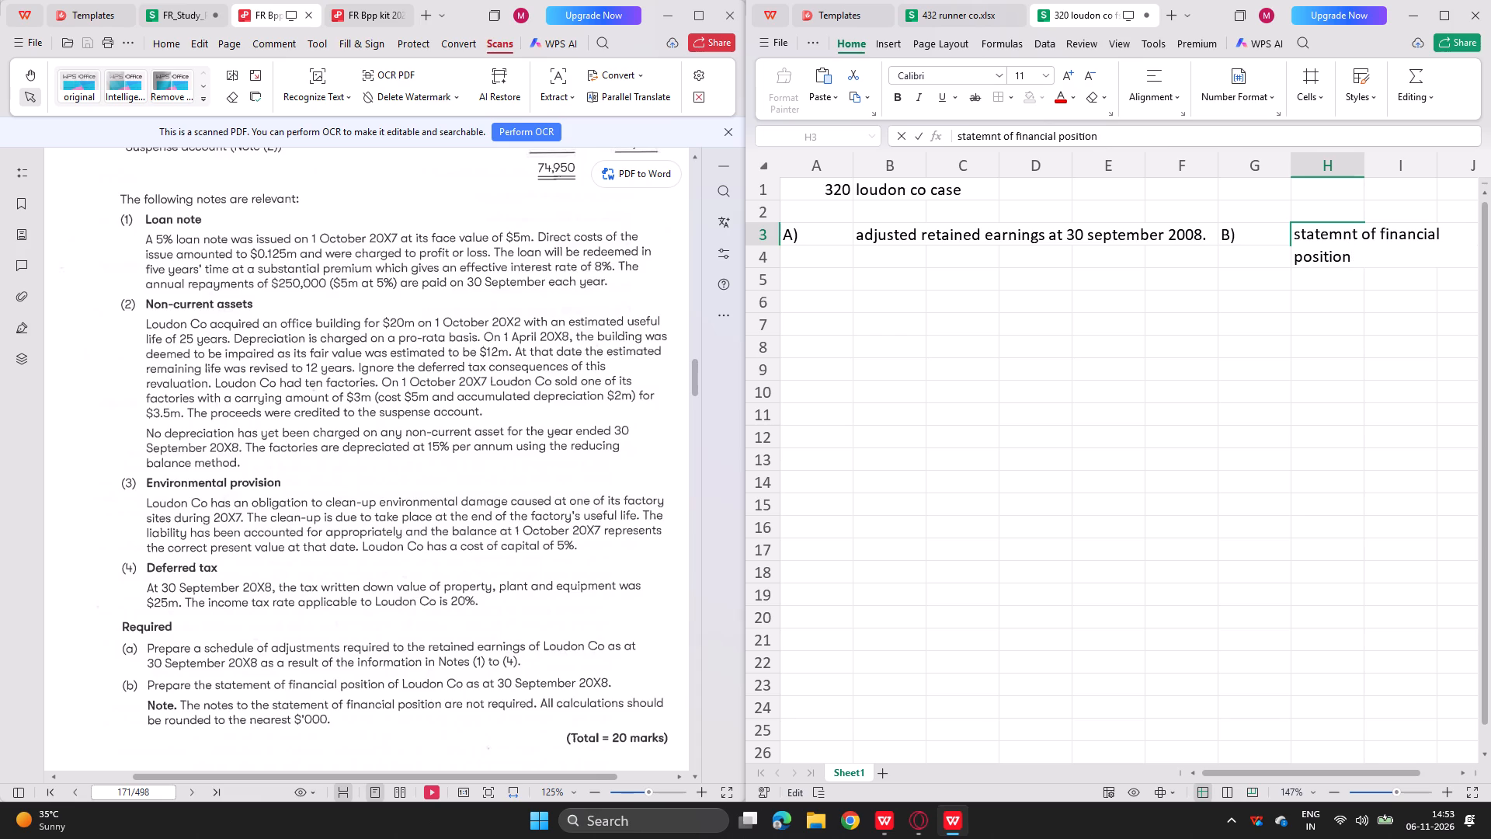
{"action": "type", "text": "as at 30 september 200"}
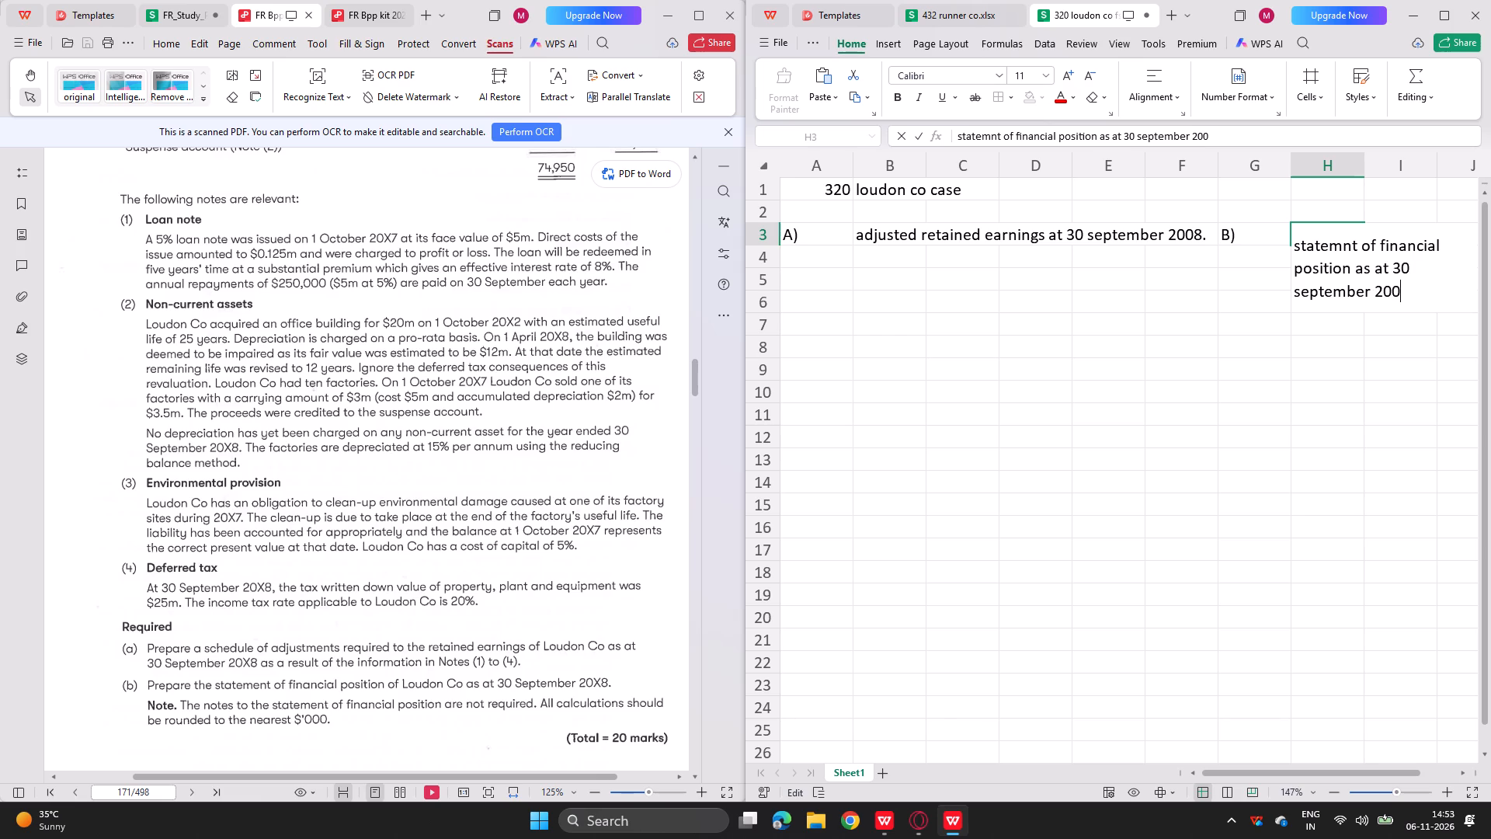
{"action": "type", "text": "8."}
{"action": "key", "text": "Return"}
{"action": "key", "text": "Return"}
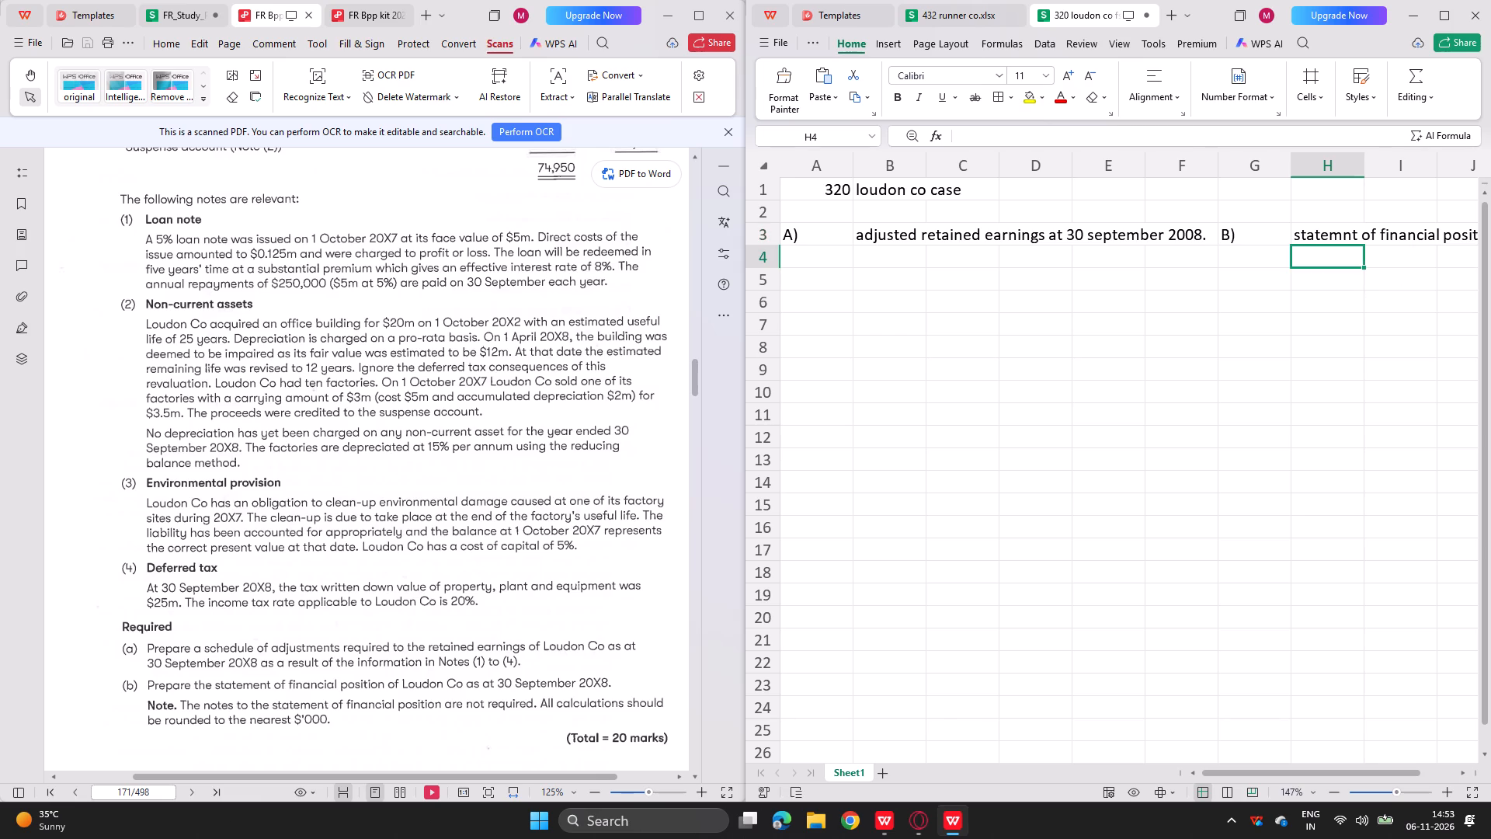
Correct the spelling of "statement" in the H3 heading by adding the missing letter.
{"action": "left_click", "coordinate": [1323, 241]}
{"action": "left_click_drag", "start_coordinate": [1323, 241], "coordinate": [1346, 248]}
{"action": "left_click", "coordinate": [1346, 248]}
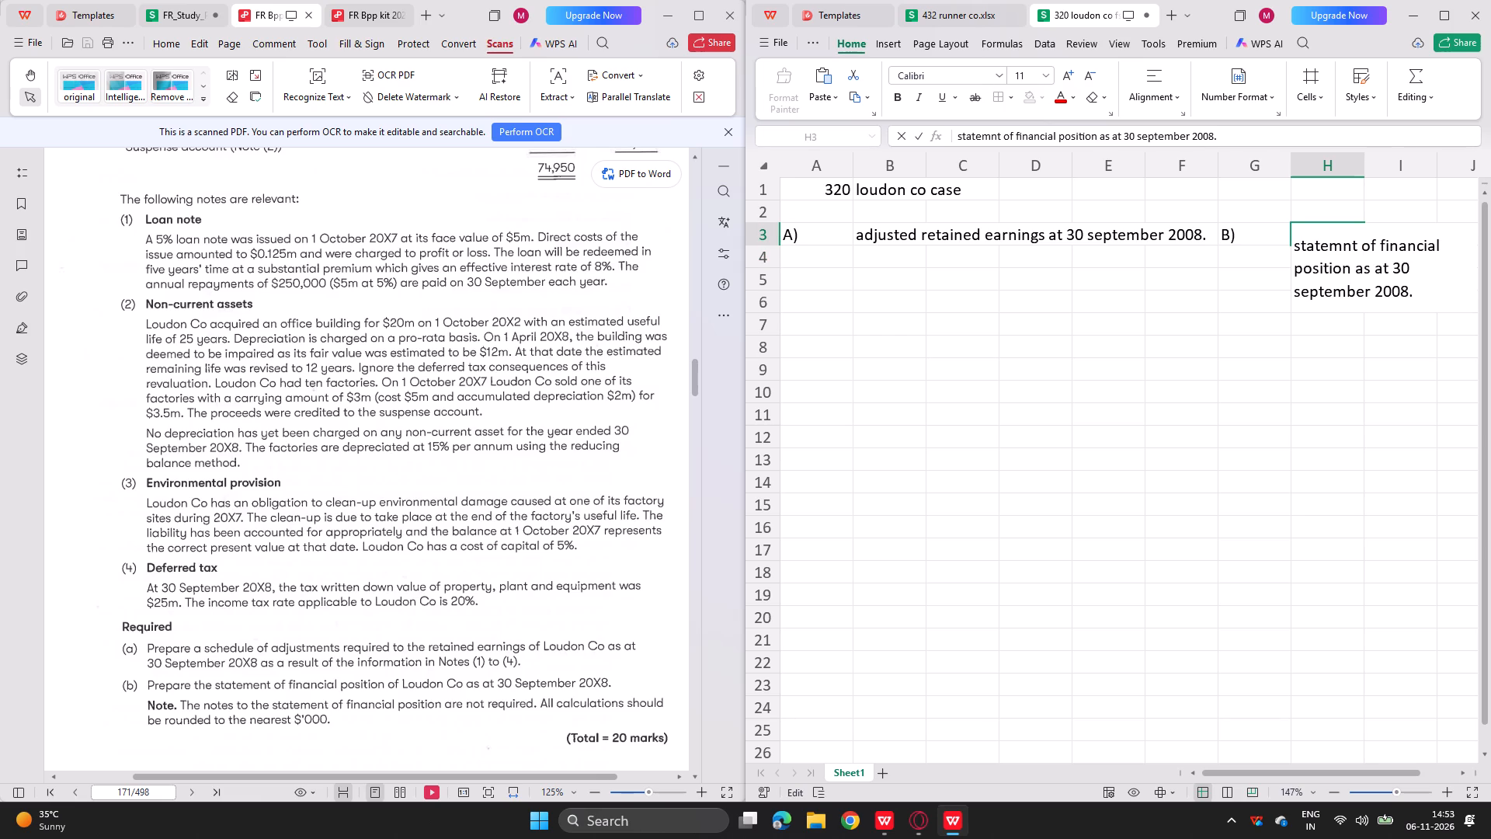
{"action": "key", "text": "e"}
{"action": "key", "text": "Return"}
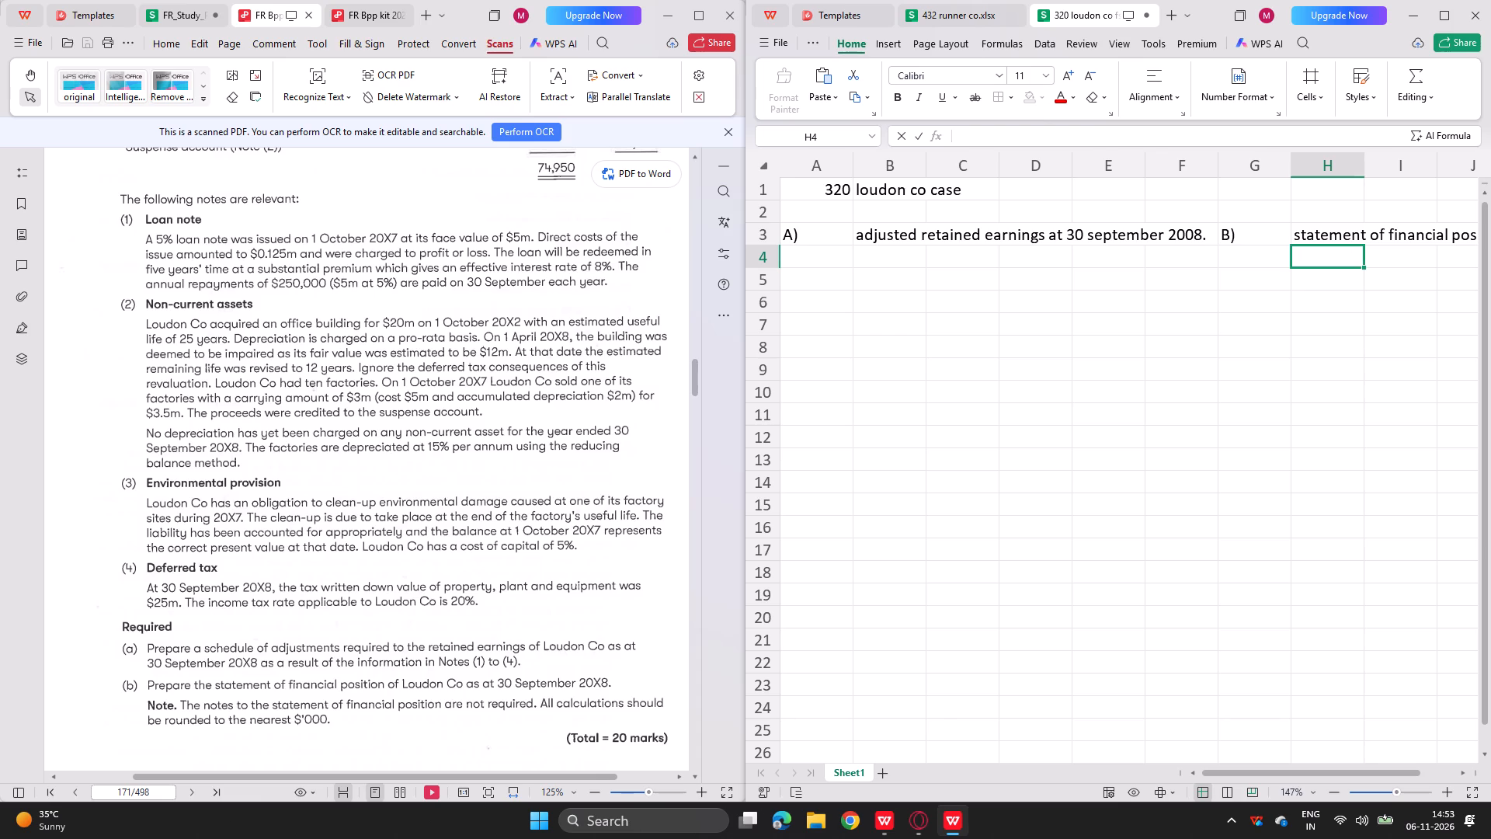
Select cell B5 and review question 320's trial balance, notes (1) to (4) and requirements in the BPP kit question PDF.
{"action": "left_click", "coordinate": [876, 283]}
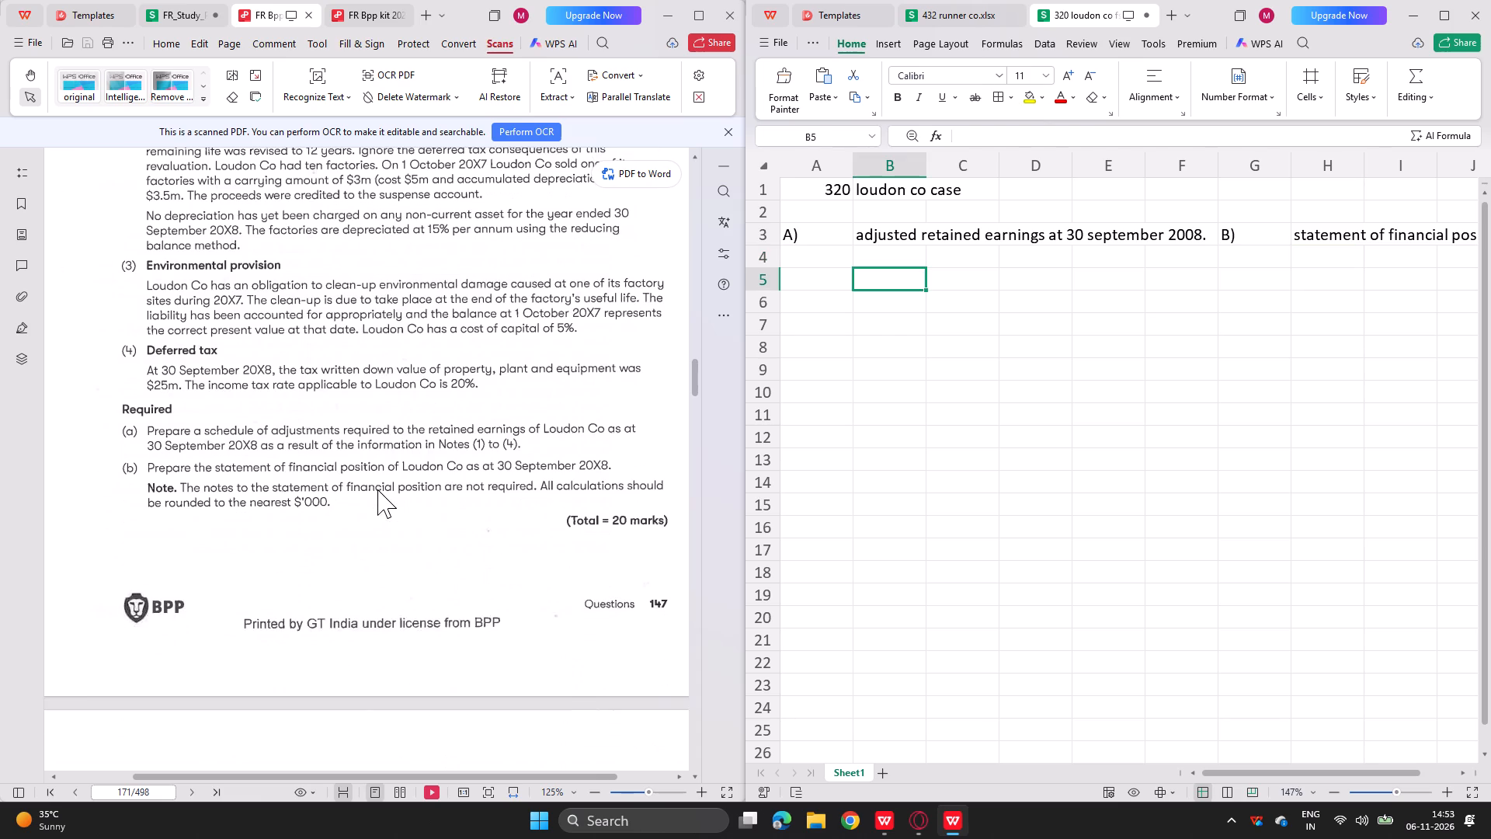
{"action": "scroll", "coordinate": [377, 489], "scroll_direction": "up", "scroll_amount": 3}
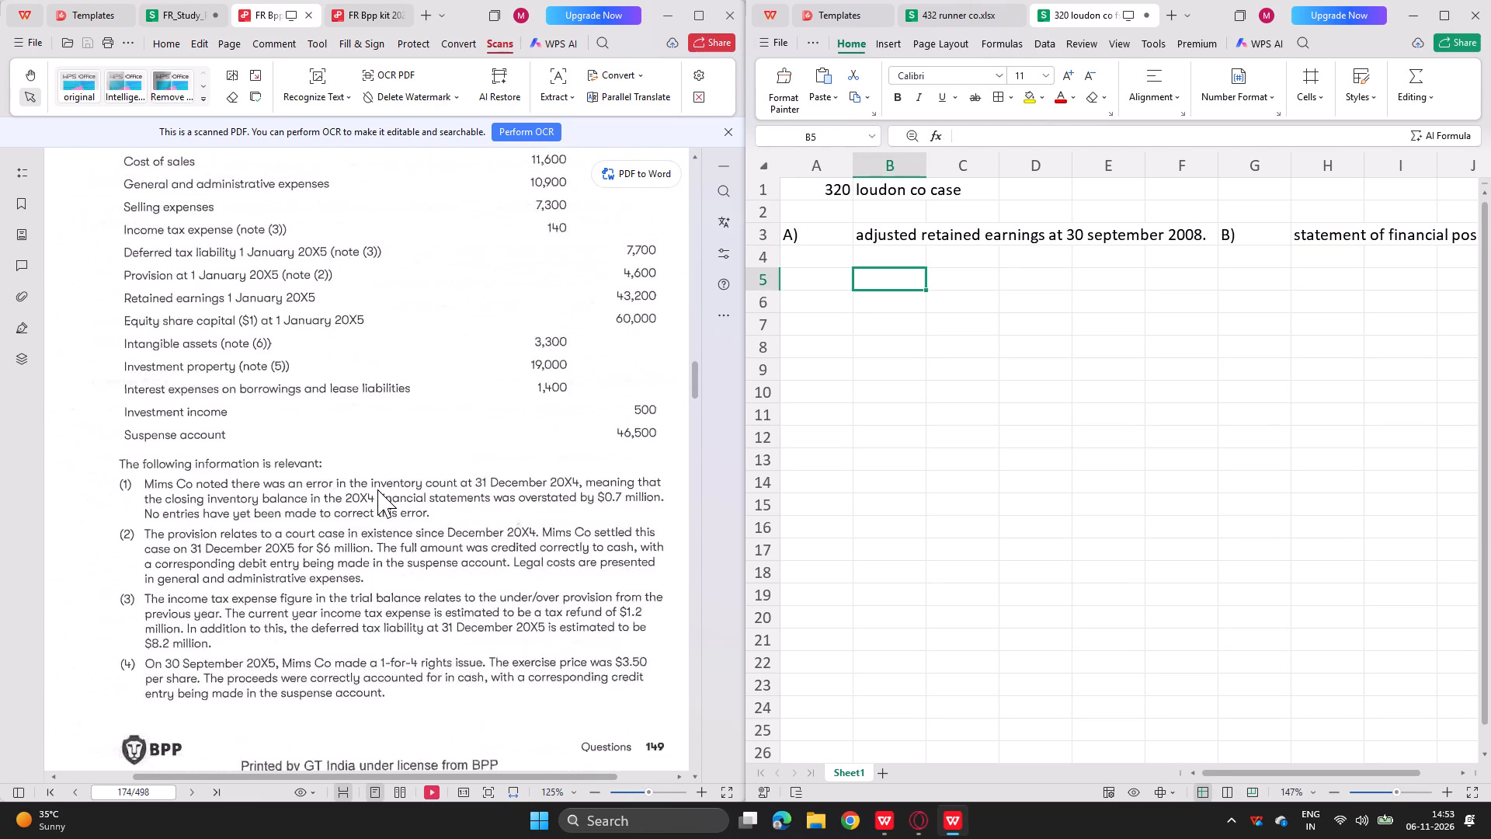
{"action": "scroll", "coordinate": [377, 489], "scroll_direction": "up", "scroll_amount": 7}
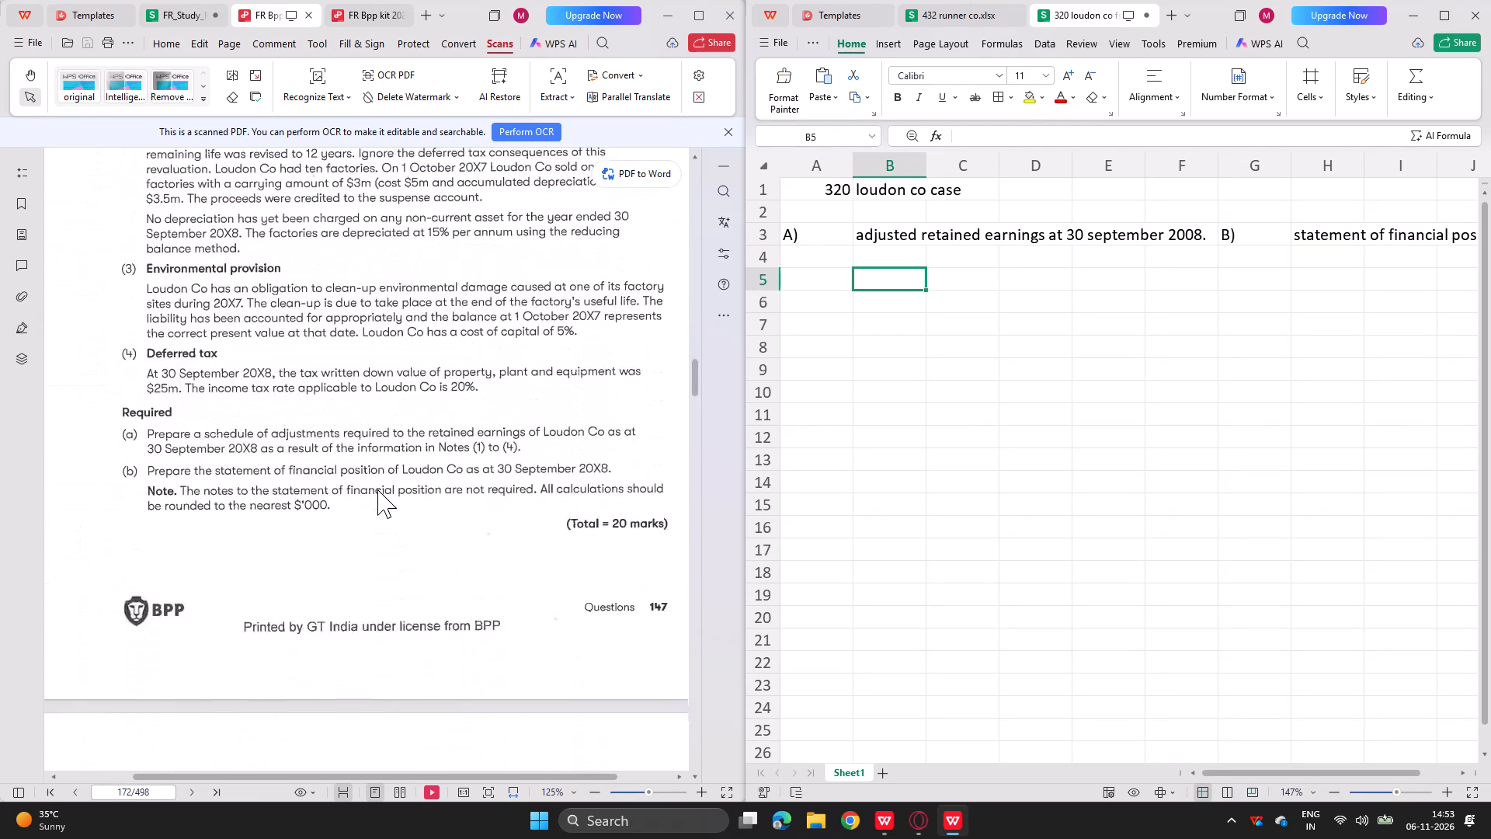
{"action": "scroll", "coordinate": [377, 489], "scroll_direction": "up", "scroll_amount": 6}
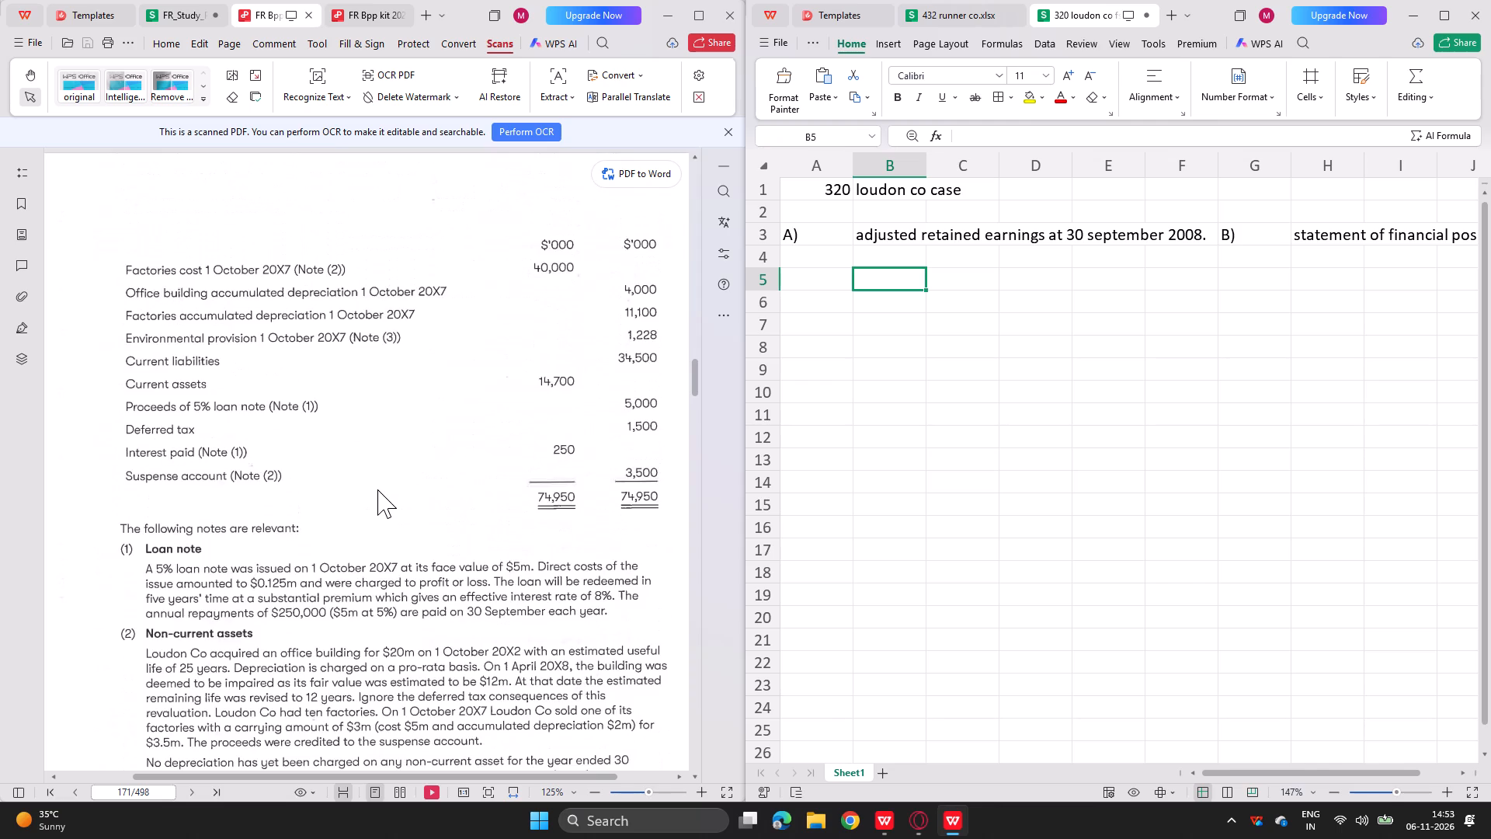
{"action": "scroll", "coordinate": [377, 489], "scroll_direction": "right", "scroll_amount": 1}
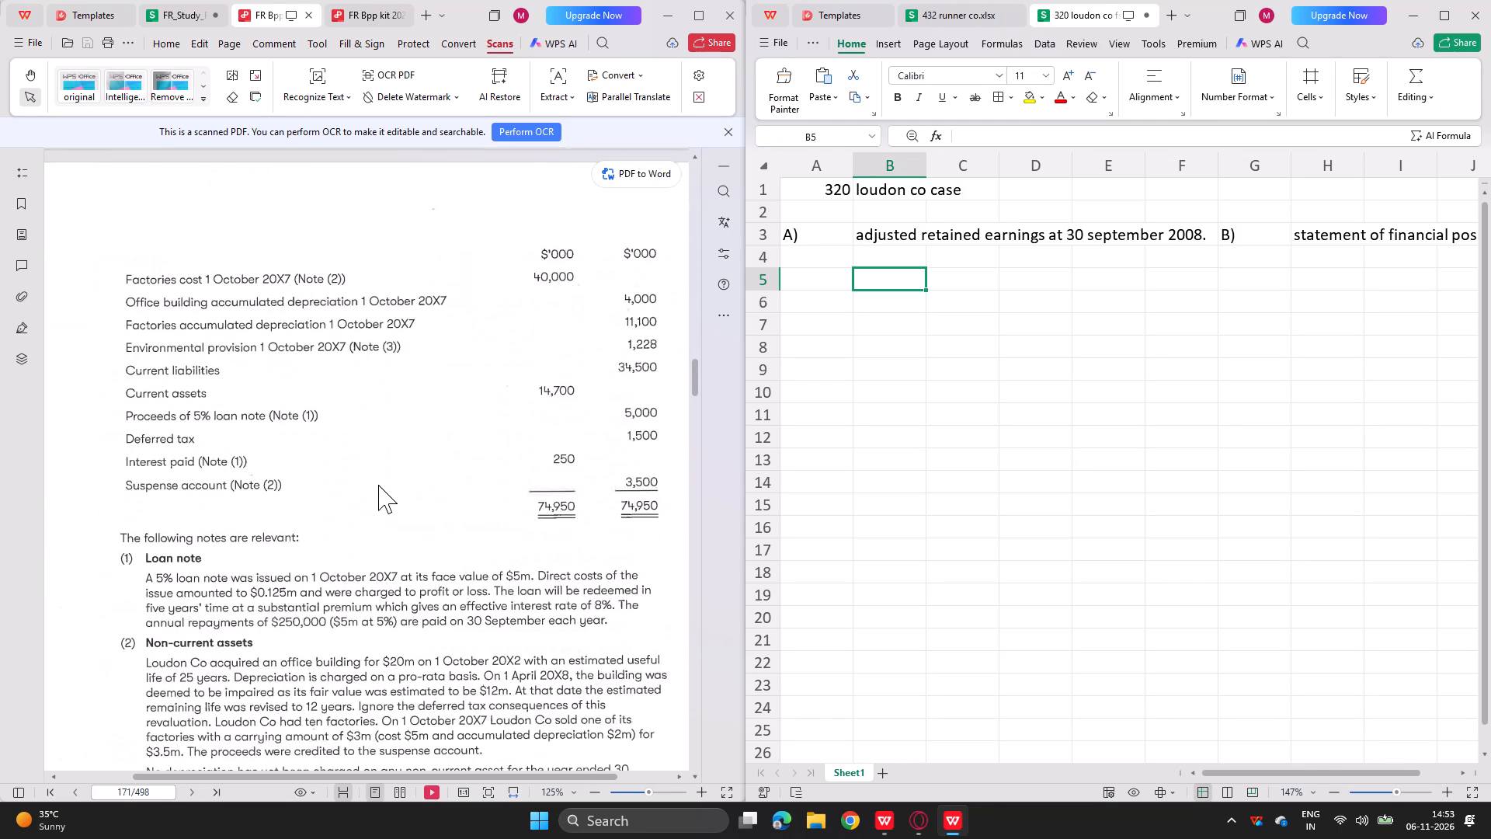
{"action": "scroll", "coordinate": [378, 485], "scroll_direction": "down", "scroll_amount": 2}
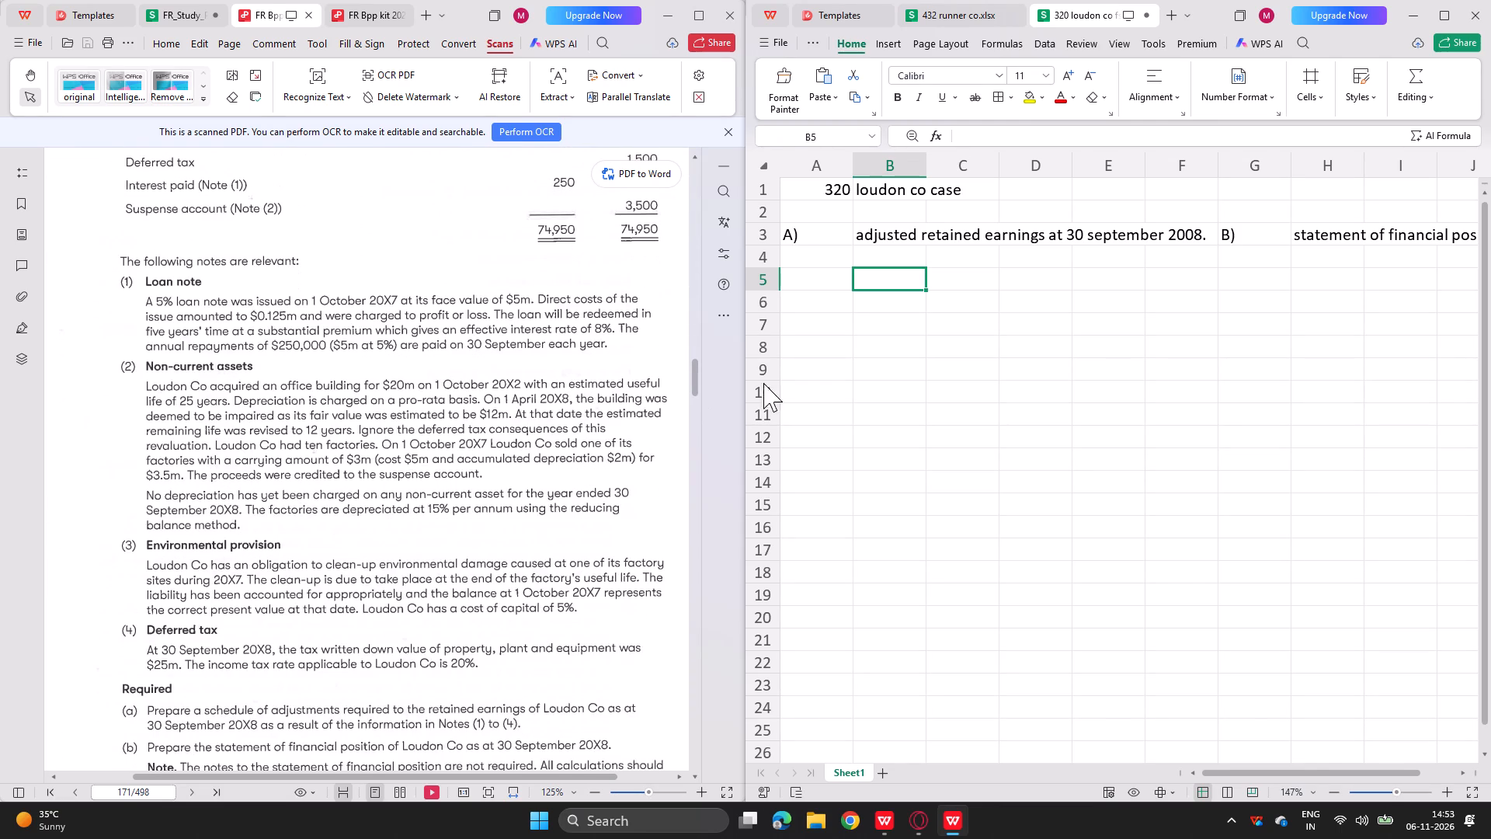
{"action": "scroll", "coordinate": [798, 549], "scroll_direction": "down", "scroll_amount": 1}
{"action": "scroll", "coordinate": [944, 604], "scroll_direction": "down", "scroll_amount": 3}
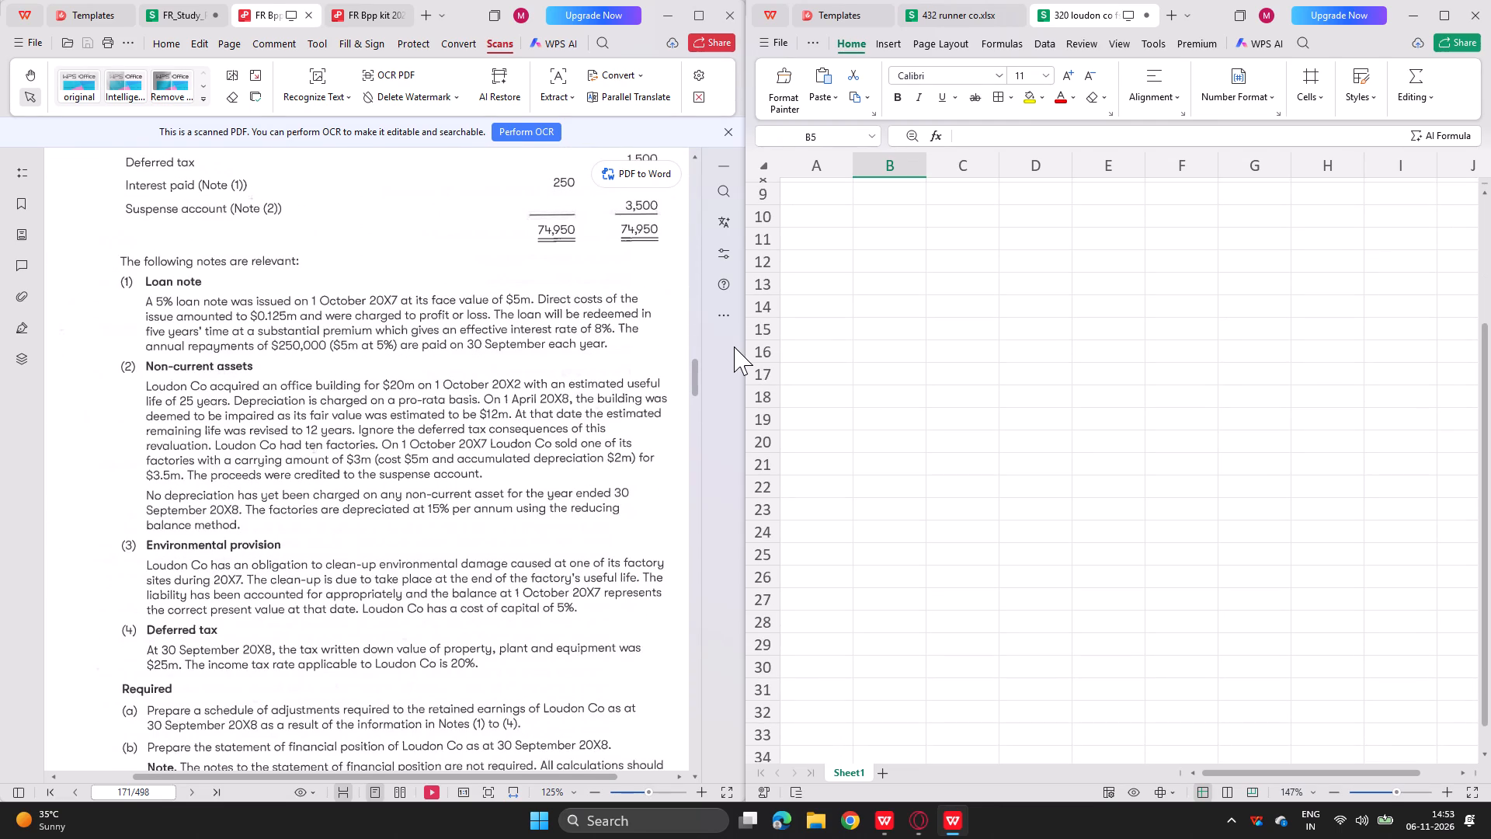
{"action": "scroll", "coordinate": [569, 386], "scroll_direction": "up", "scroll_amount": 1}
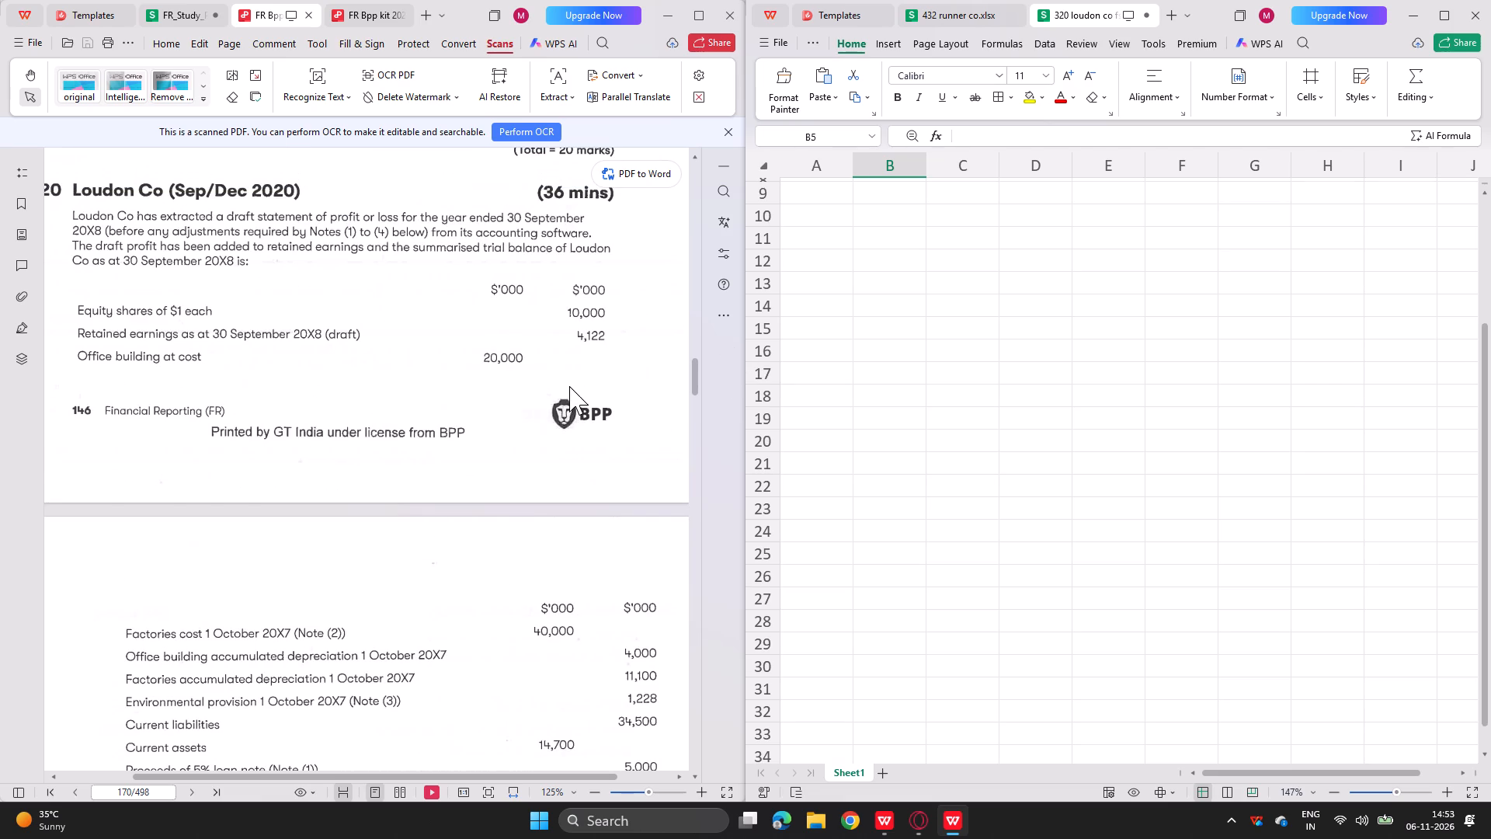
{"action": "scroll", "coordinate": [569, 386], "scroll_direction": "up", "scroll_amount": 3}
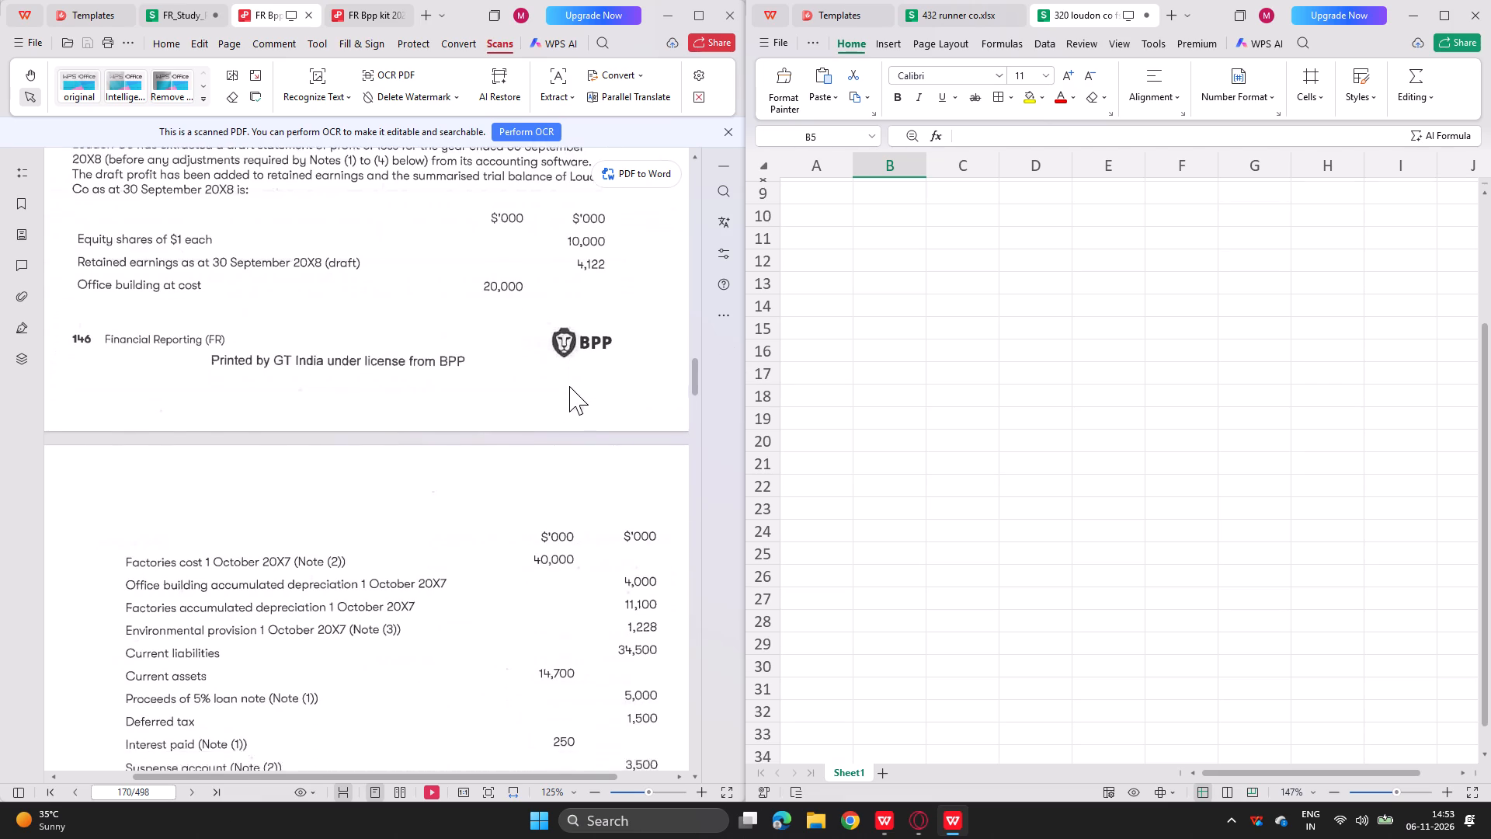
{"action": "scroll", "coordinate": [569, 386], "scroll_direction": "up", "scroll_amount": 2}
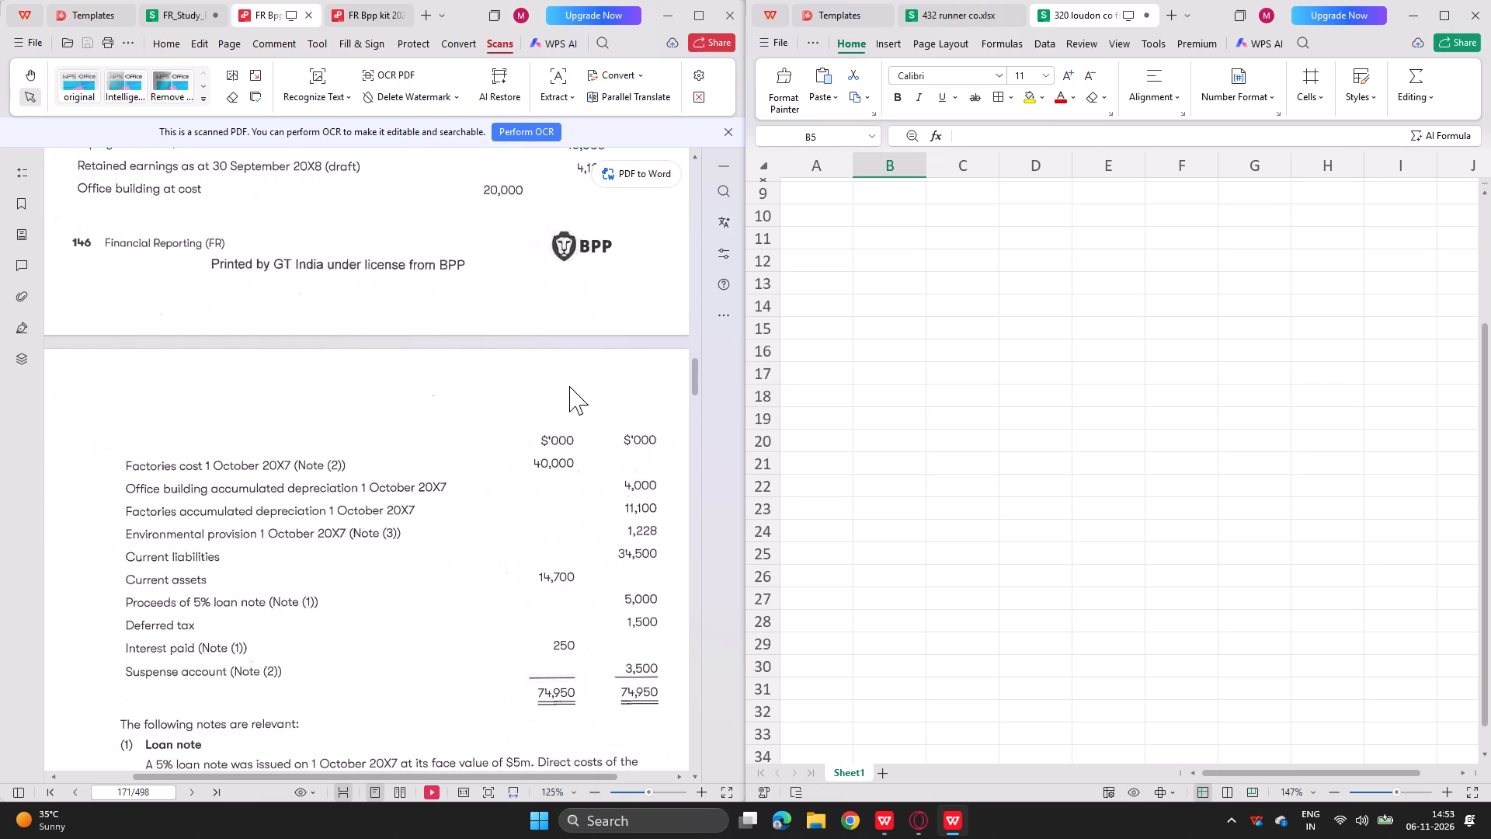
{"action": "scroll", "coordinate": [569, 386], "scroll_direction": "up", "scroll_amount": 2}
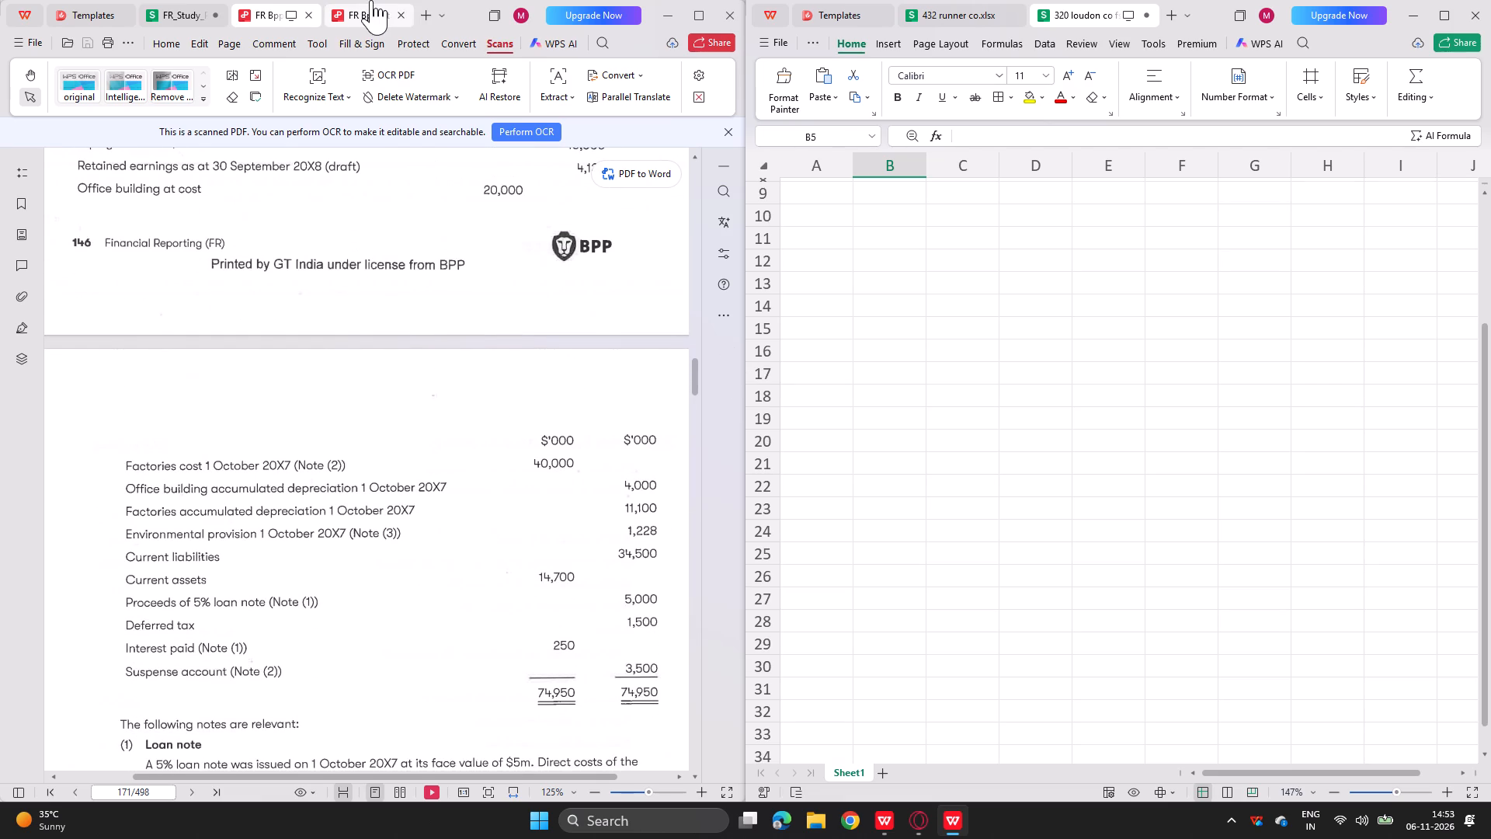
Examine the model answer's marking guide and adjusted retained earnings schedule for Loudon, and return to question 320's trial balance.
{"action": "left_click", "coordinate": [371, 2]}
{"action": "scroll", "coordinate": [313, 327], "scroll_direction": "down", "scroll_amount": 1}
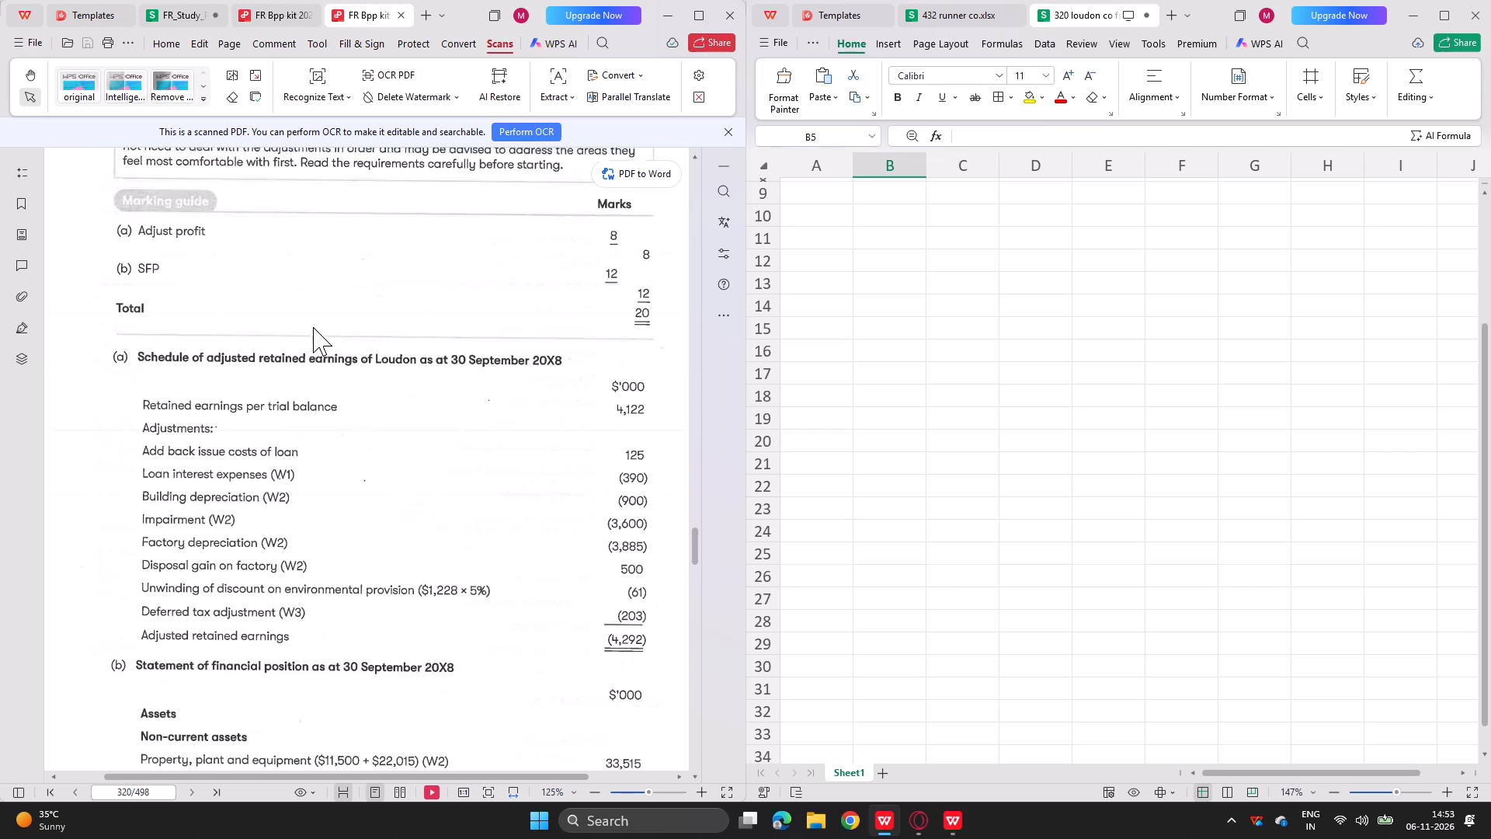
{"action": "scroll", "coordinate": [313, 327], "scroll_direction": "down", "scroll_amount": 3}
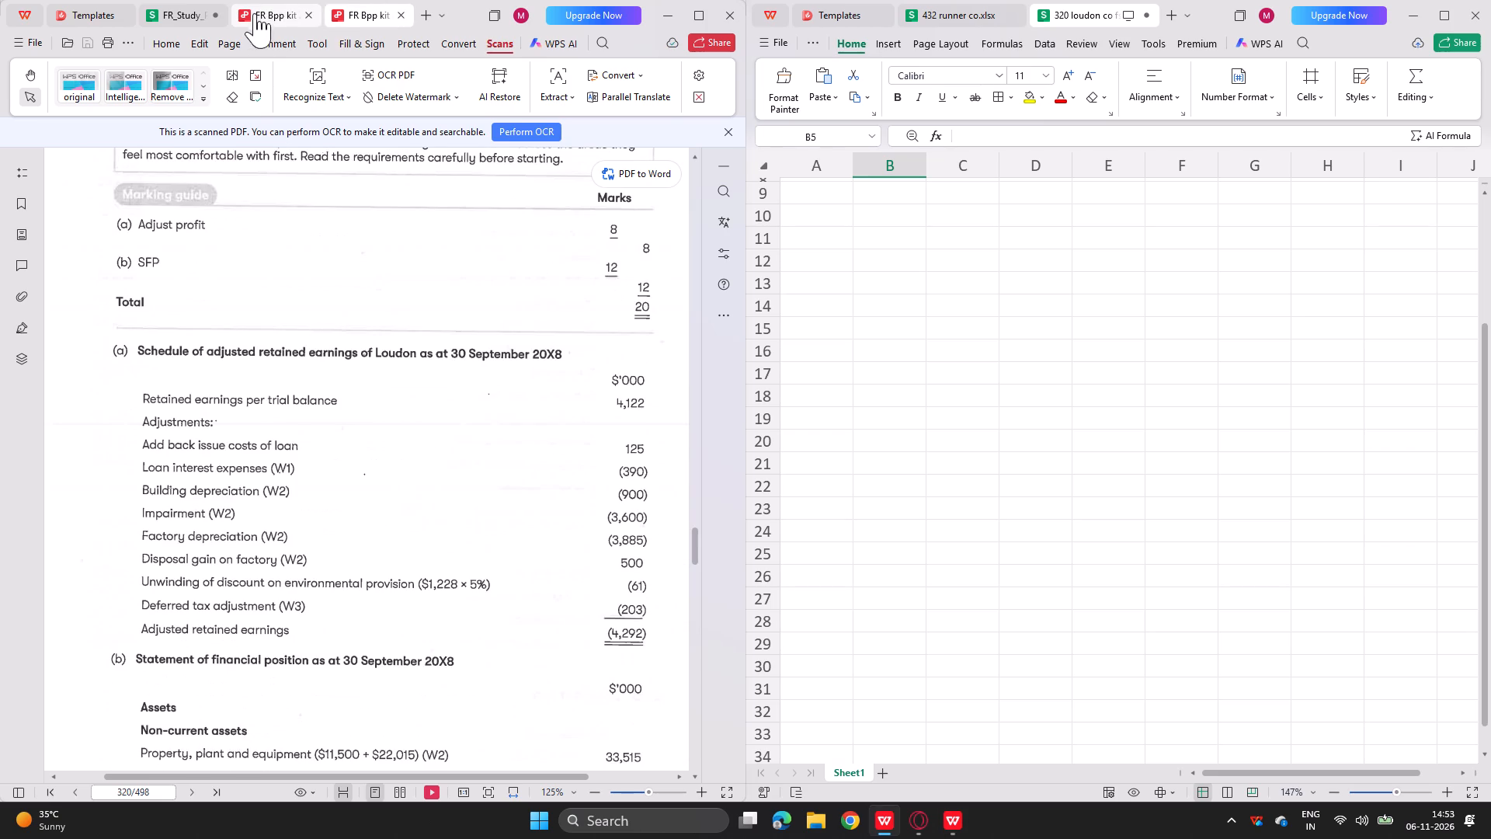
{"action": "left_click", "coordinate": [255, 9]}
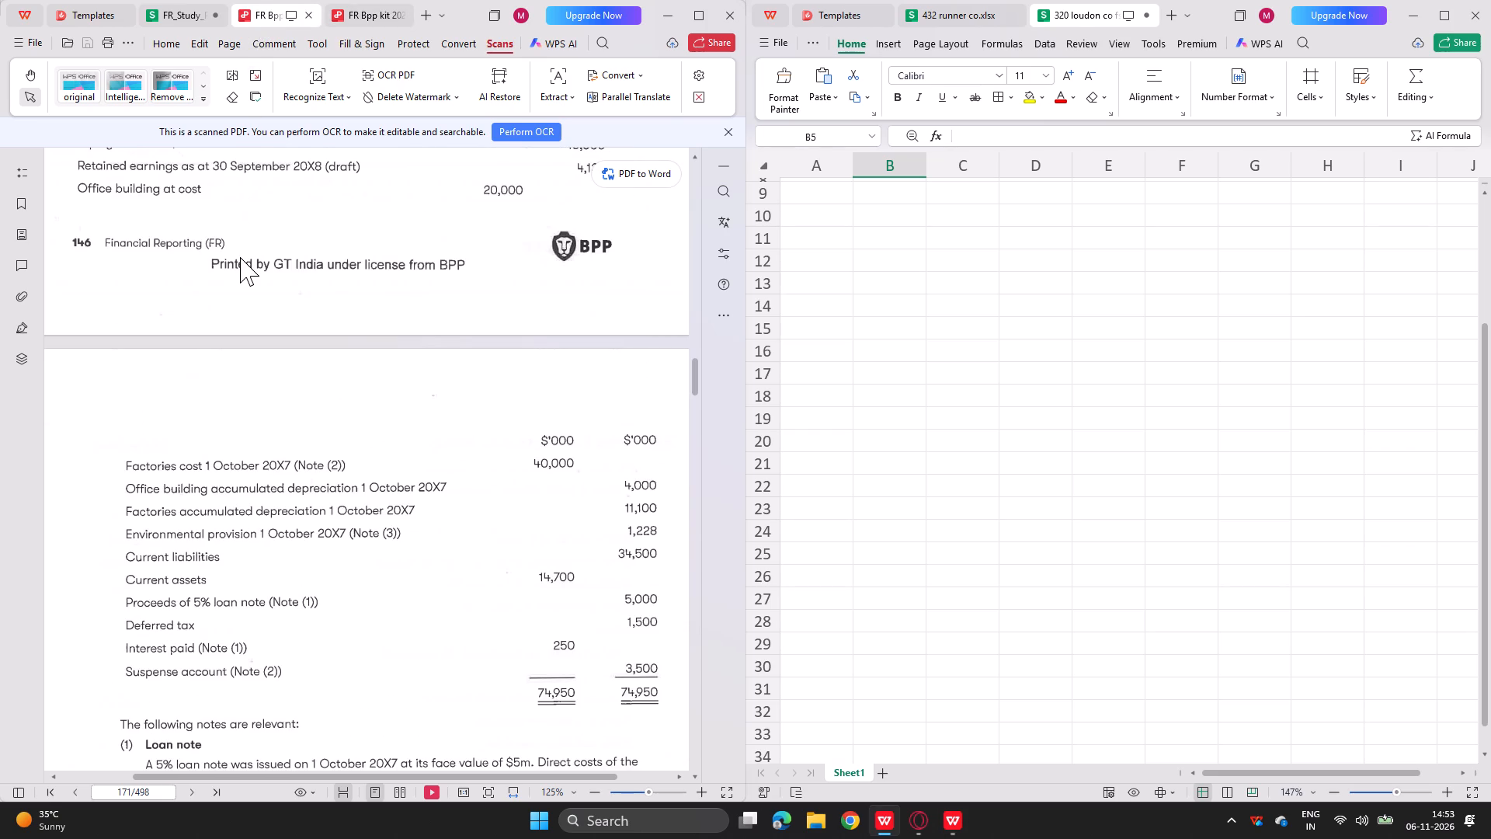
{"action": "scroll", "coordinate": [240, 257], "scroll_direction": "up", "scroll_amount": 1}
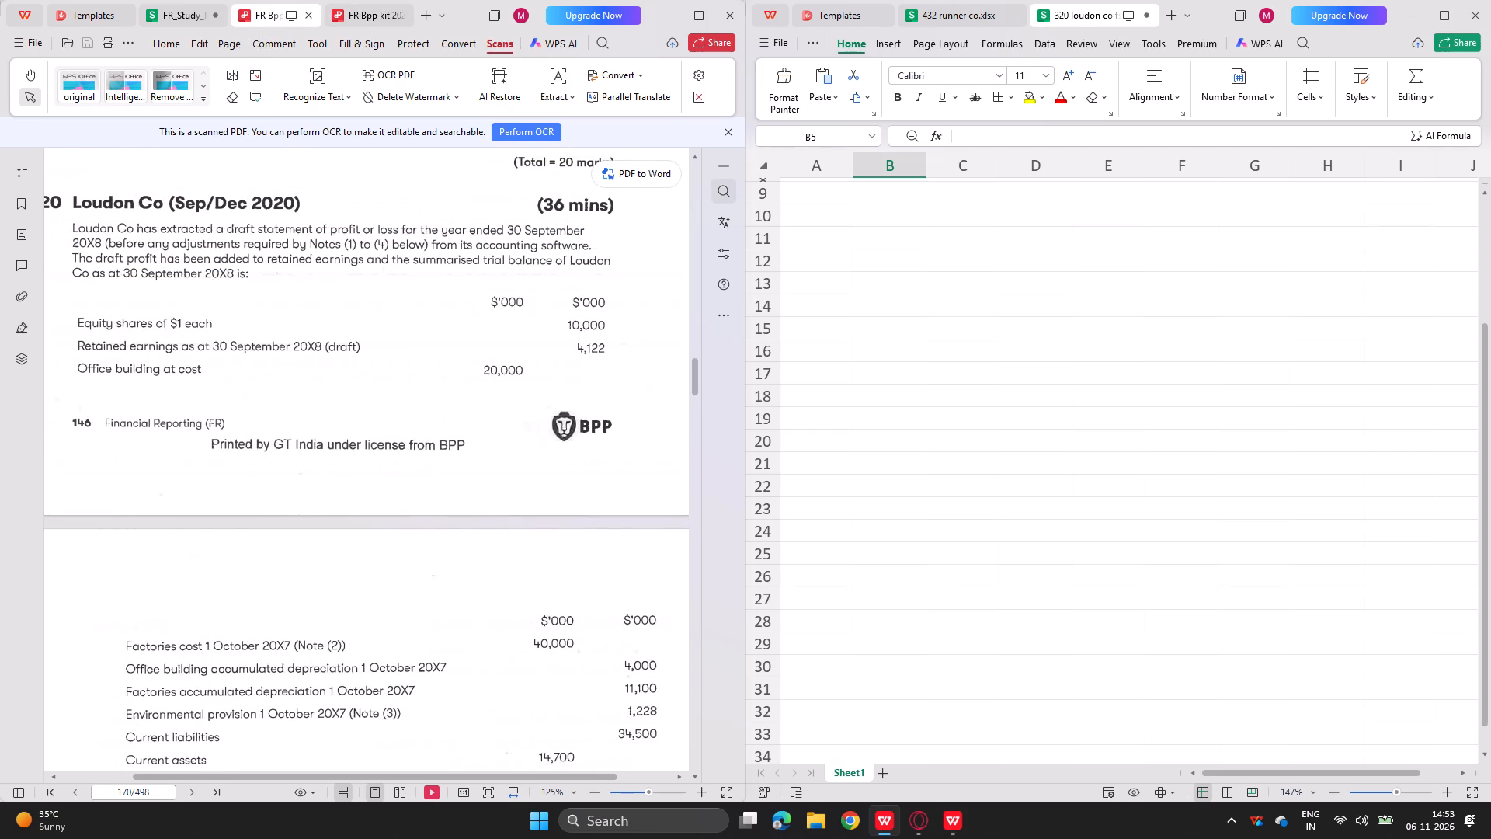
{"action": "scroll", "coordinate": [963, 211], "scroll_direction": "up", "scroll_amount": 4}
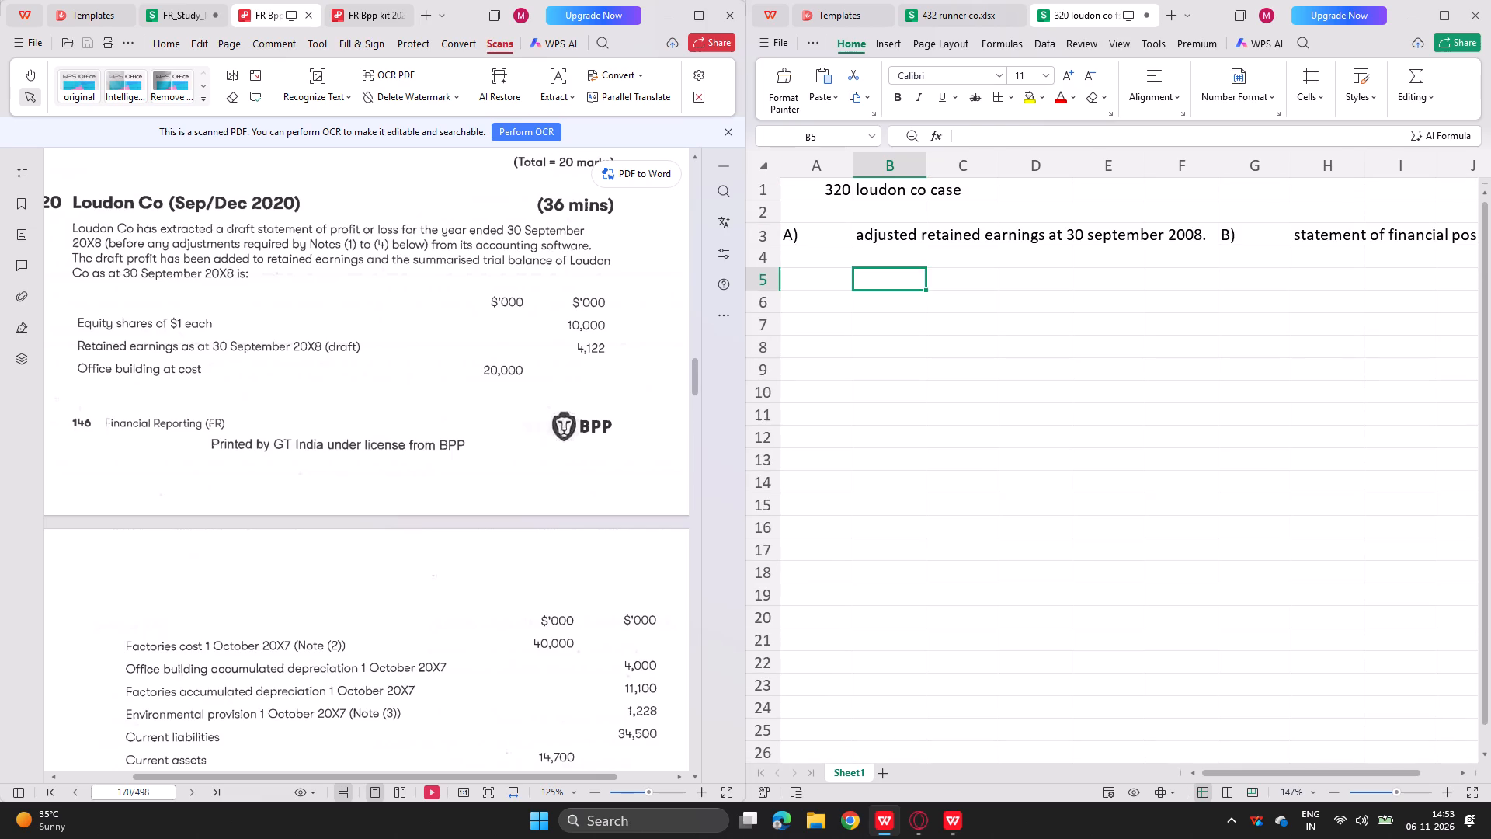
Label cell B5 "draft profit" as the first line of the adjusted retained earnings schedule.
{"action": "type", "text": "draft pro"}
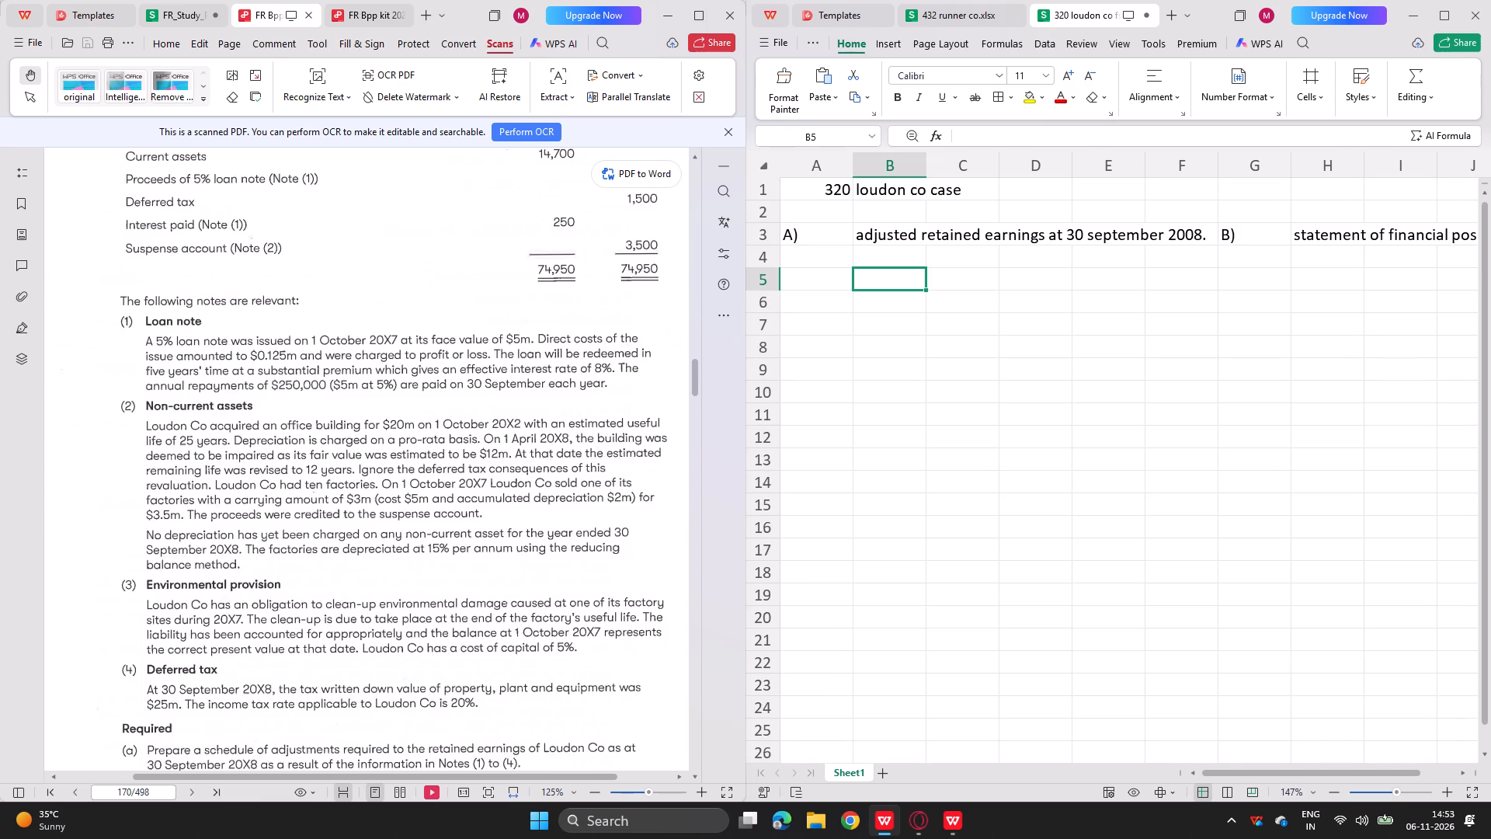
{"action": "scroll", "coordinate": [547, 349], "scroll_direction": "up", "scroll_amount": 1}
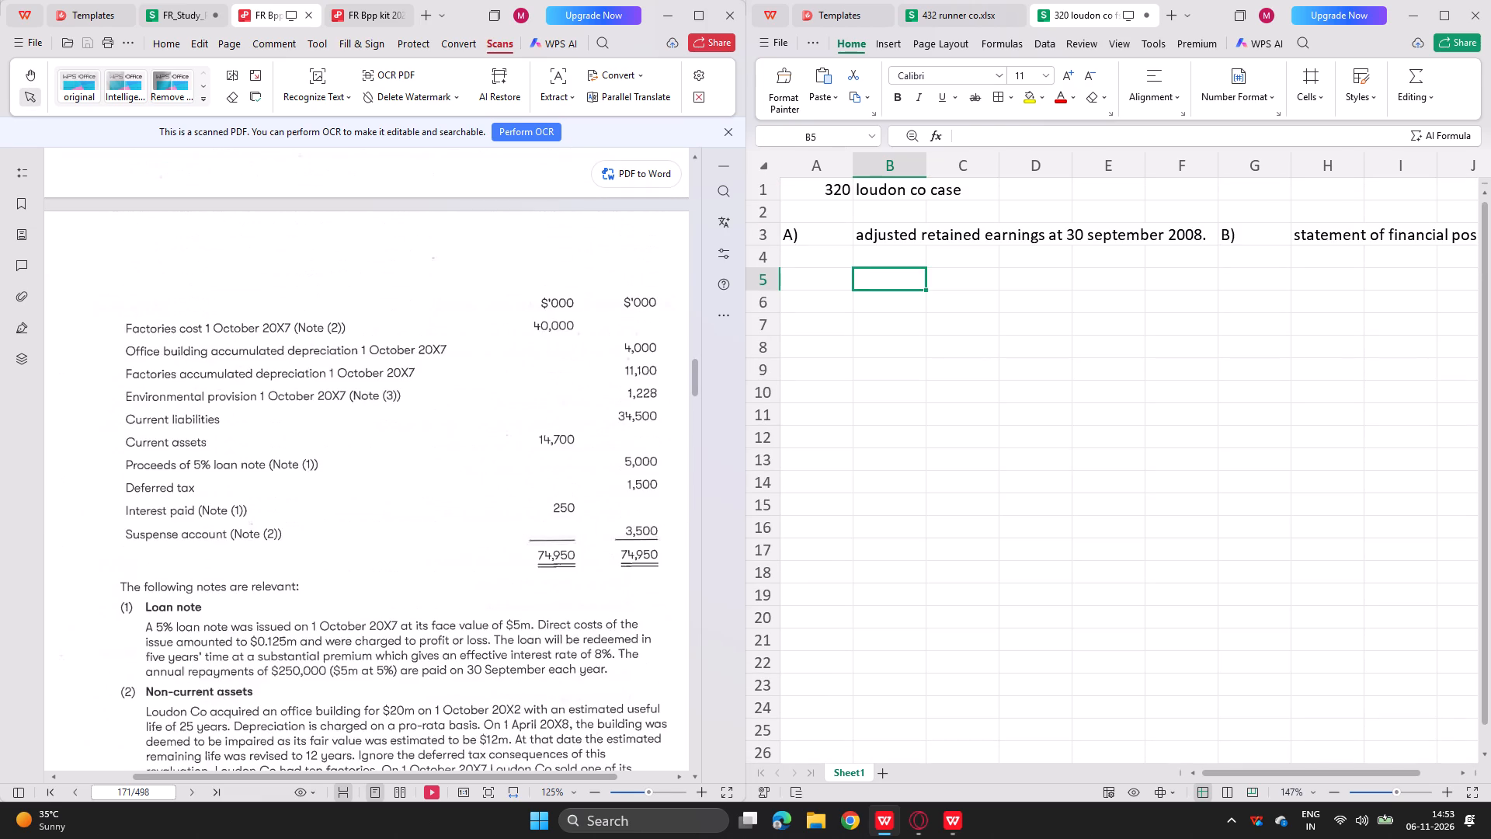
{"action": "double_click", "coordinate": [887, 277]}
{"action": "type", "text": "draft peofit"}
{"action": "key", "text": "BackSpace"}
{"action": "key", "text": "BackSpace"}
{"action": "key", "text": "BackSpace"}
{"action": "key", "text": "BackSpace"}
{"action": "key", "text": "BackSpace"}
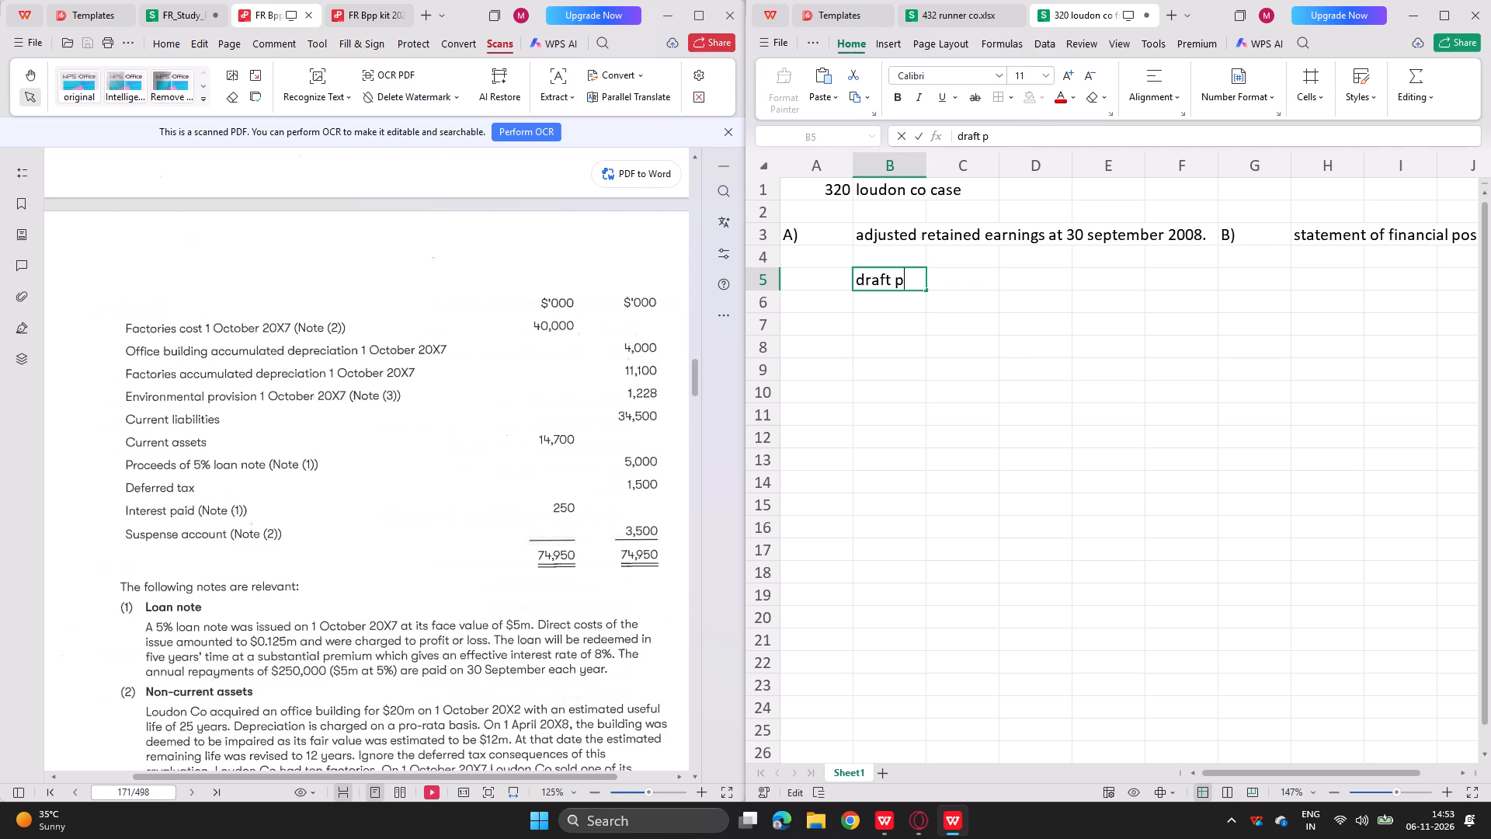
{"action": "type", "text": "rpfit"}
{"action": "key", "text": "Return"}
{"action": "key", "text": "Up"}
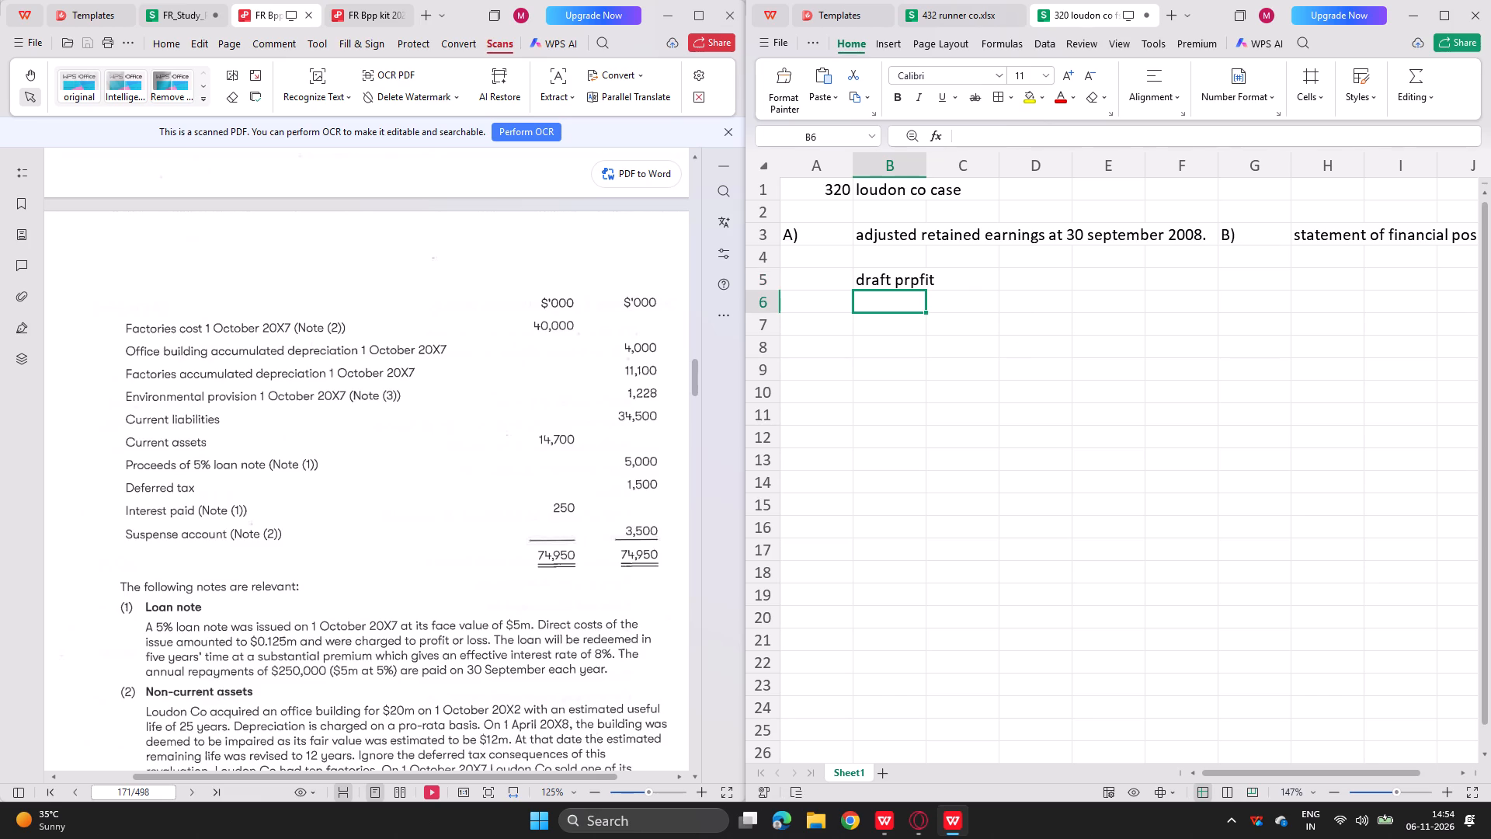
{"action": "key", "text": "F2"}
{"action": "key", "text": "BackSpace"}
{"action": "key", "text": "BackSpace"}
{"action": "key", "text": "BackSpace"}
{"action": "key", "text": "BackSpace"}
{"action": "type", "text": "ofit"}
{"action": "key", "text": "Return"}
Label cell B20 "pat" as the closing line of the schedule, leaving blank rows for adjustments below draft profit.
{"action": "key", "text": "Return"}
{"action": "key", "text": "Return"}
{"action": "key", "text": "Return"}
{"action": "key", "text": "Return"}
{"action": "key", "text": "Return"}
{"action": "key", "text": "Return"}
{"action": "key", "text": "Return"}
{"action": "key", "text": "Return"}
{"action": "key", "text": "Return"}
{"action": "key", "text": "Return"}
{"action": "key", "text": "Return"}
{"action": "key", "text": "Return"}
{"action": "key", "text": "Return"}
{"action": "key", "text": "Return"}
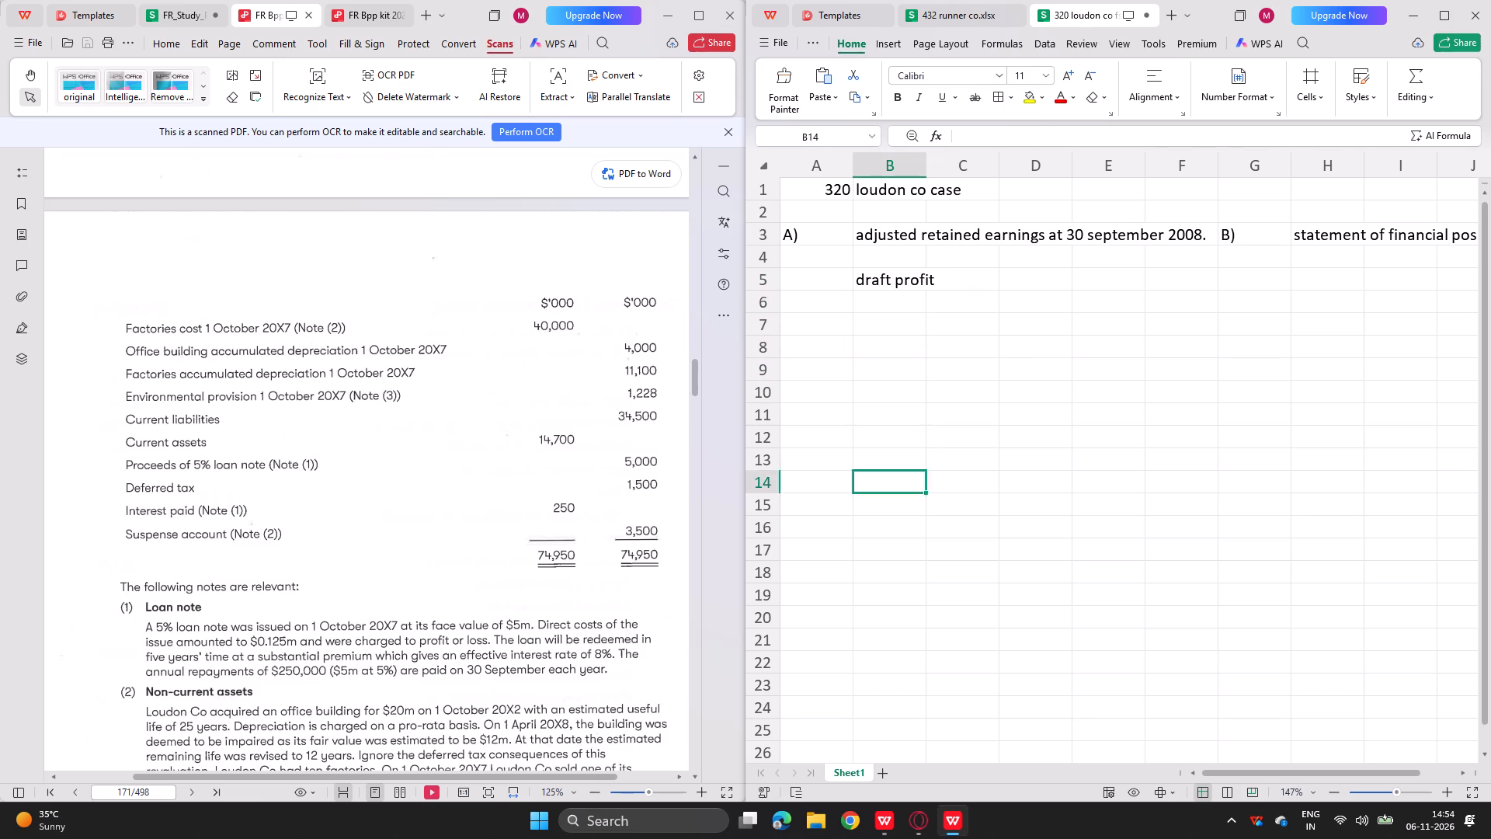
{"action": "type", "text": "pat"}
{"action": "key", "text": "Return"}
{"action": "key", "text": "Return"}
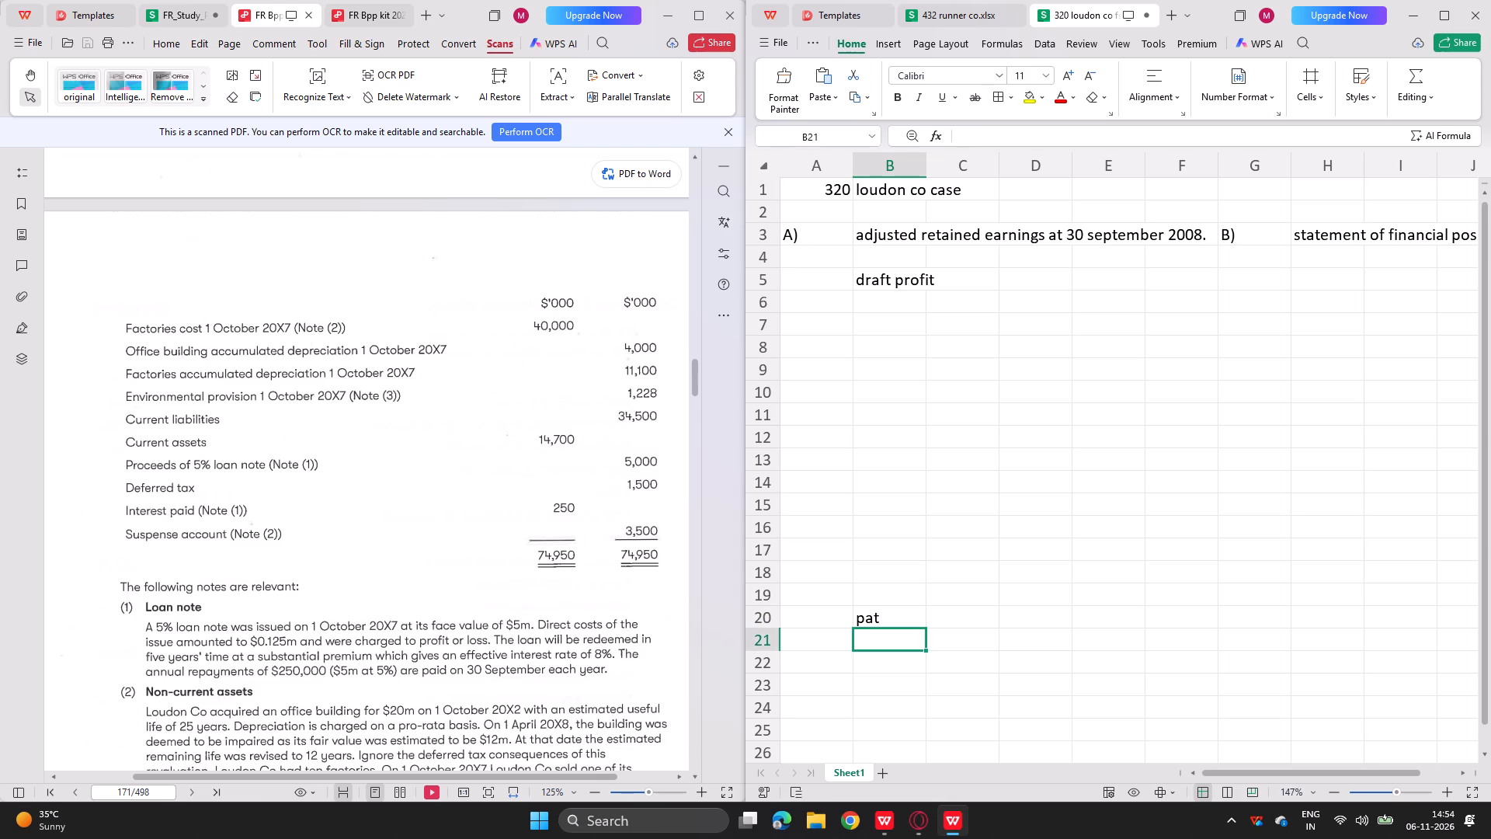
Add the heading "workings:" in B22 and label row 23 beneath it as working 1, "loan notes".
{"action": "type", "text": "workings:"}
{"action": "key", "text": "Return"}
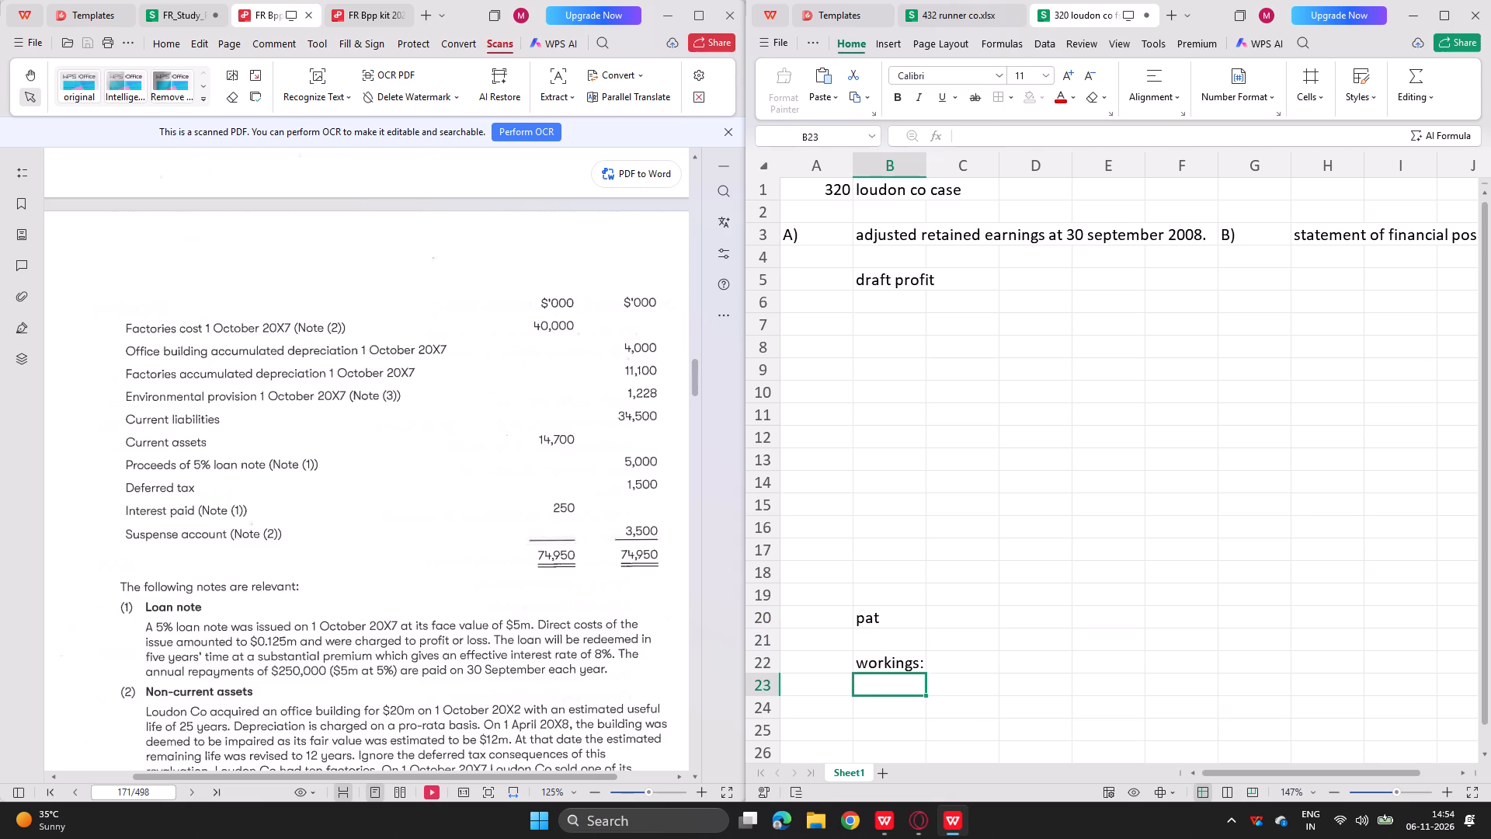
{"action": "type", "text": "`1"}
{"action": "key", "text": "BackSpace"}
{"action": "key", "text": "BackSpace"}
{"action": "key", "text": "1"}
{"action": "key", "text": "Right"}
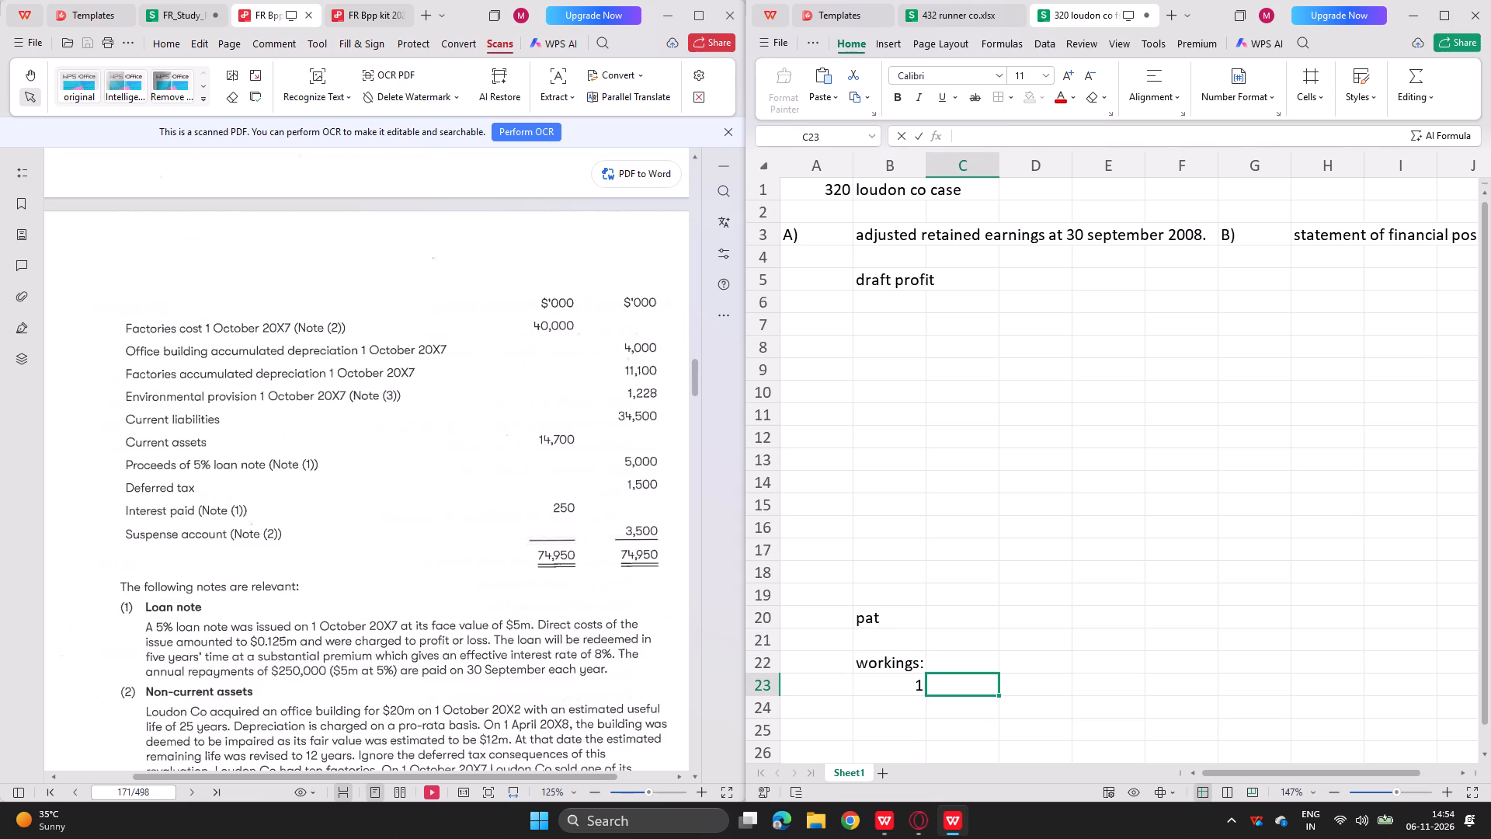
{"action": "scroll", "coordinate": [439, 696], "scroll_direction": "down", "scroll_amount": 1}
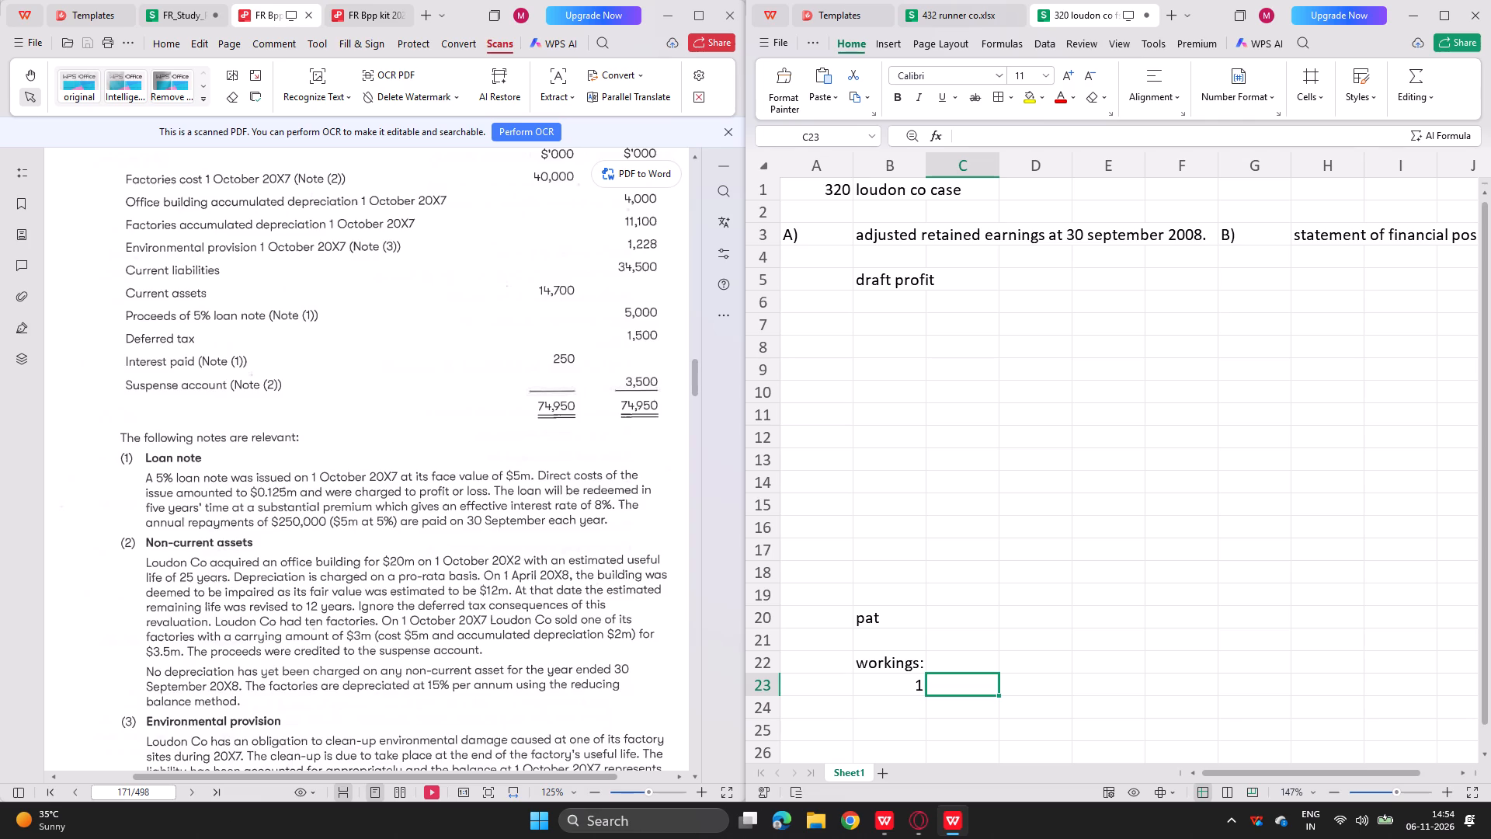
{"action": "type", "text": "loan notes"}
{"action": "key", "text": "Return"}
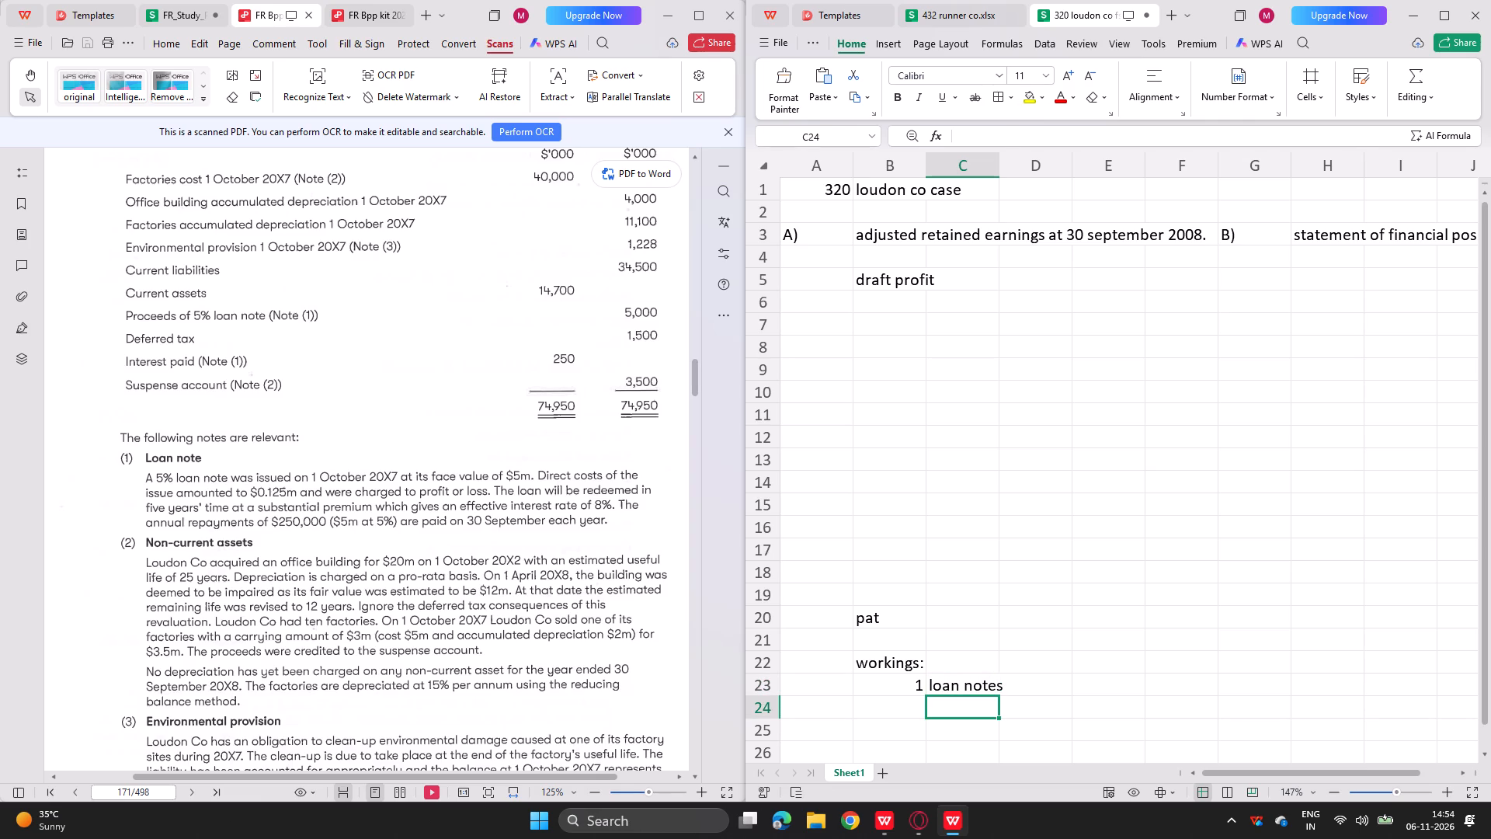
Review question 320's trial balance and the loan note details in note (1).
{"action": "scroll", "coordinate": [436, 557], "scroll_direction": "up", "scroll_amount": 1}
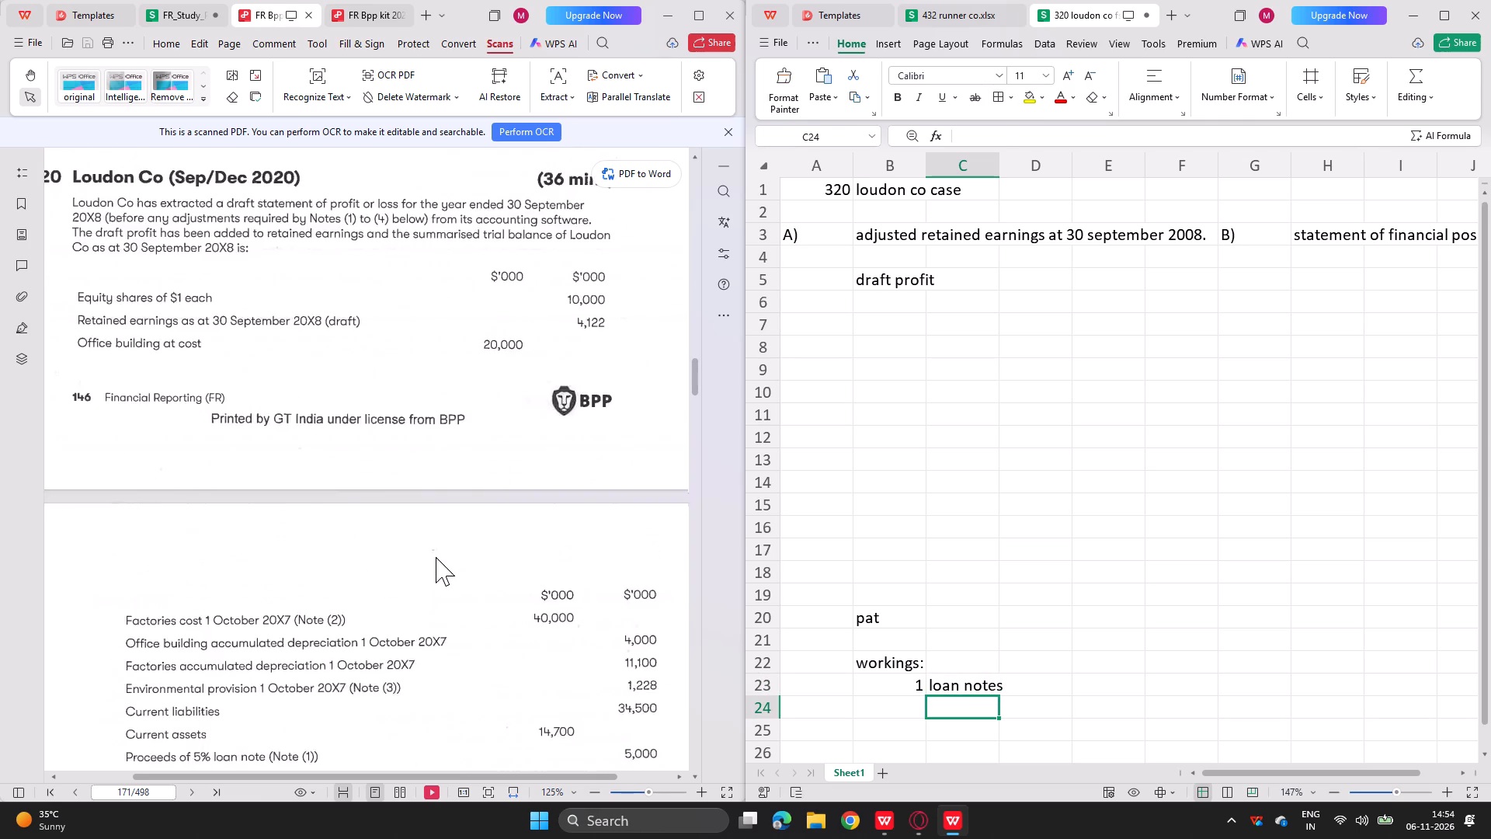
{"action": "scroll", "coordinate": [436, 557], "scroll_direction": "up", "scroll_amount": 1}
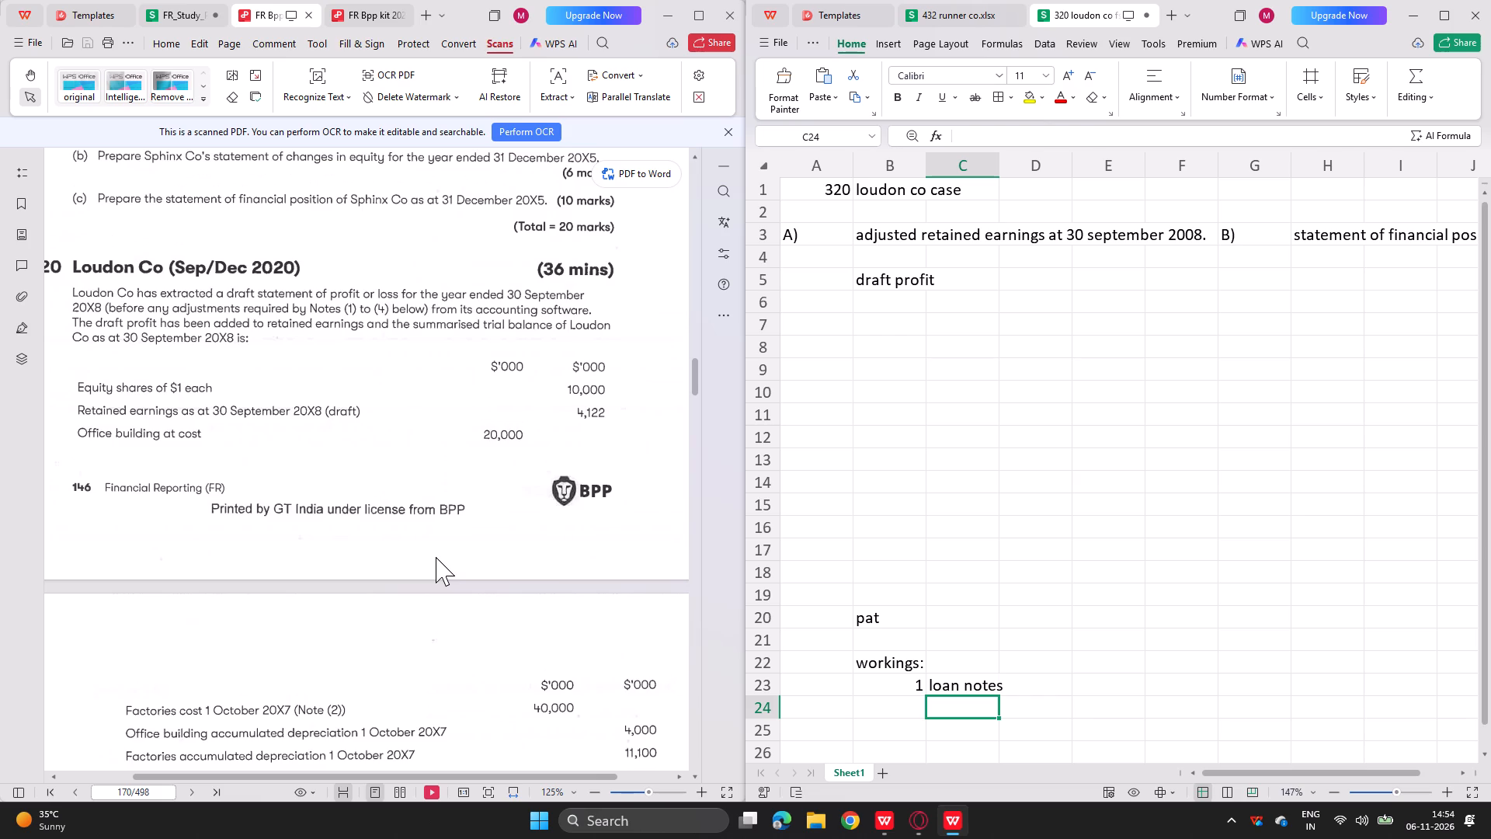
{"action": "scroll", "coordinate": [436, 557], "scroll_direction": "down", "scroll_amount": 3}
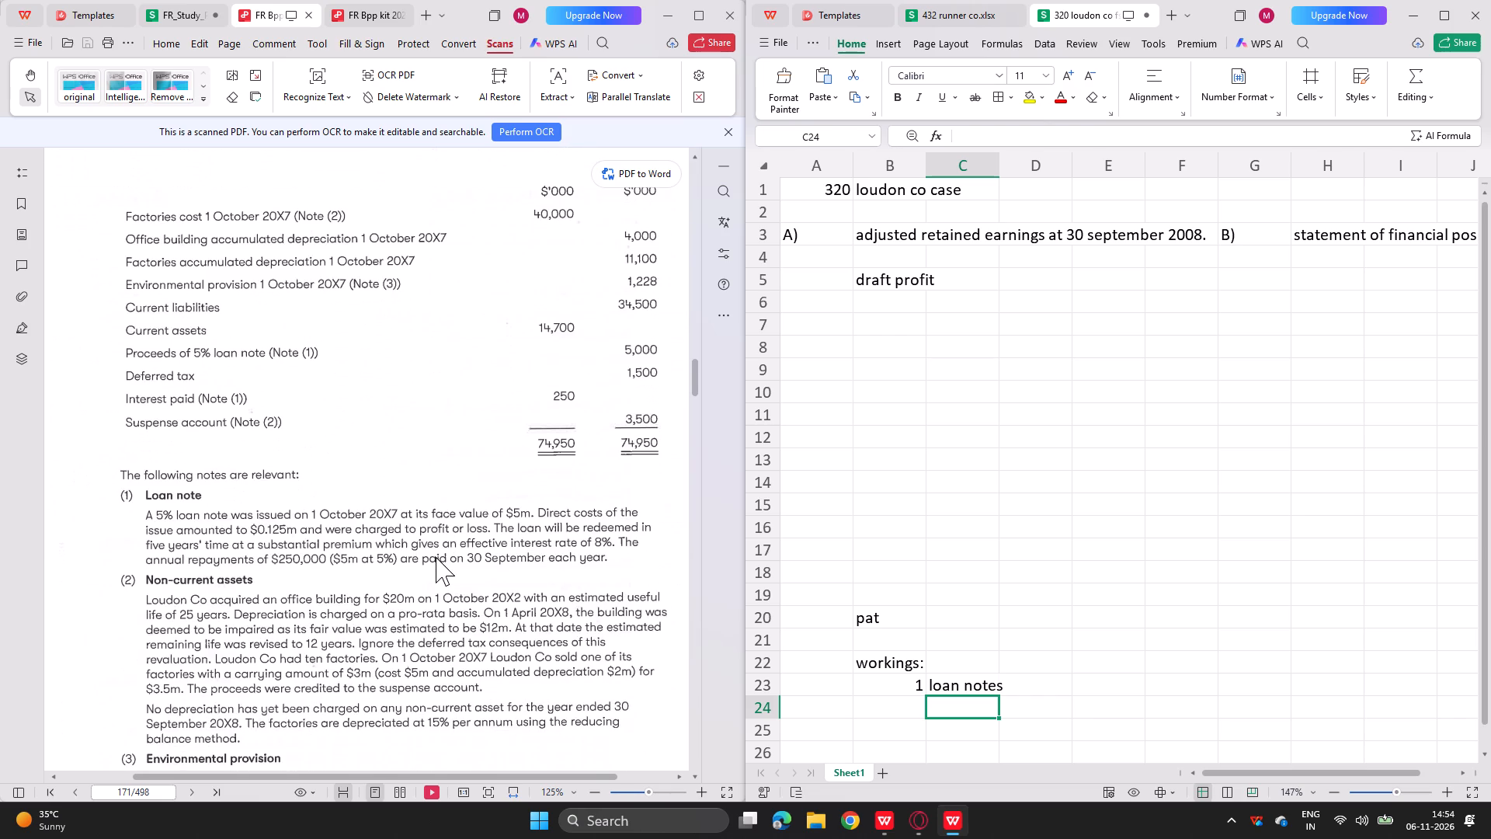
{"action": "scroll", "coordinate": [870, 636], "scroll_direction": "down", "scroll_amount": 1}
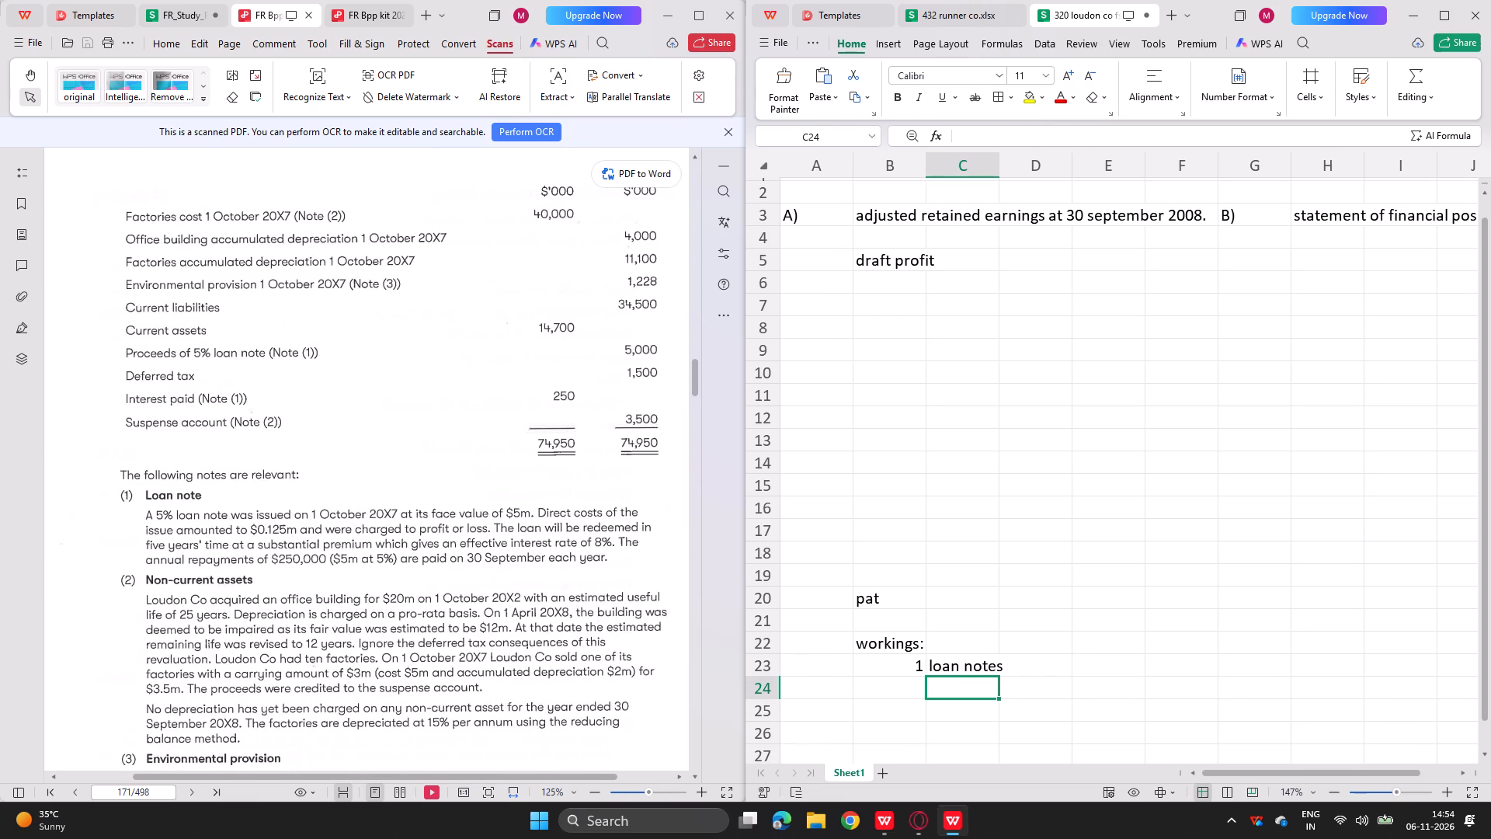
{"action": "scroll", "coordinate": [1055, 693], "scroll_direction": "down", "scroll_amount": 2}
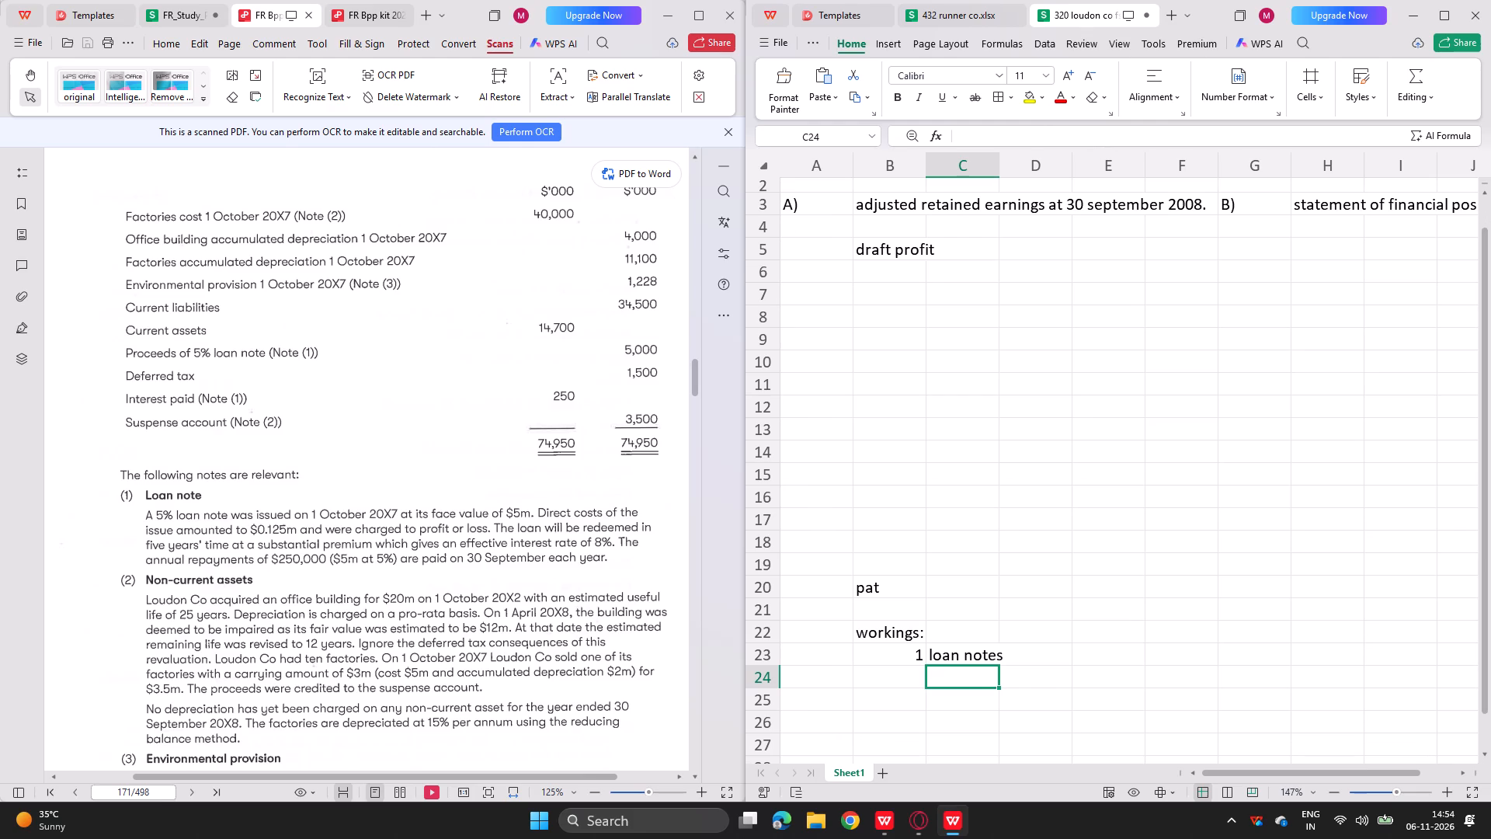
{"action": "scroll", "coordinate": [1055, 693], "scroll_direction": "down", "scroll_amount": 1}
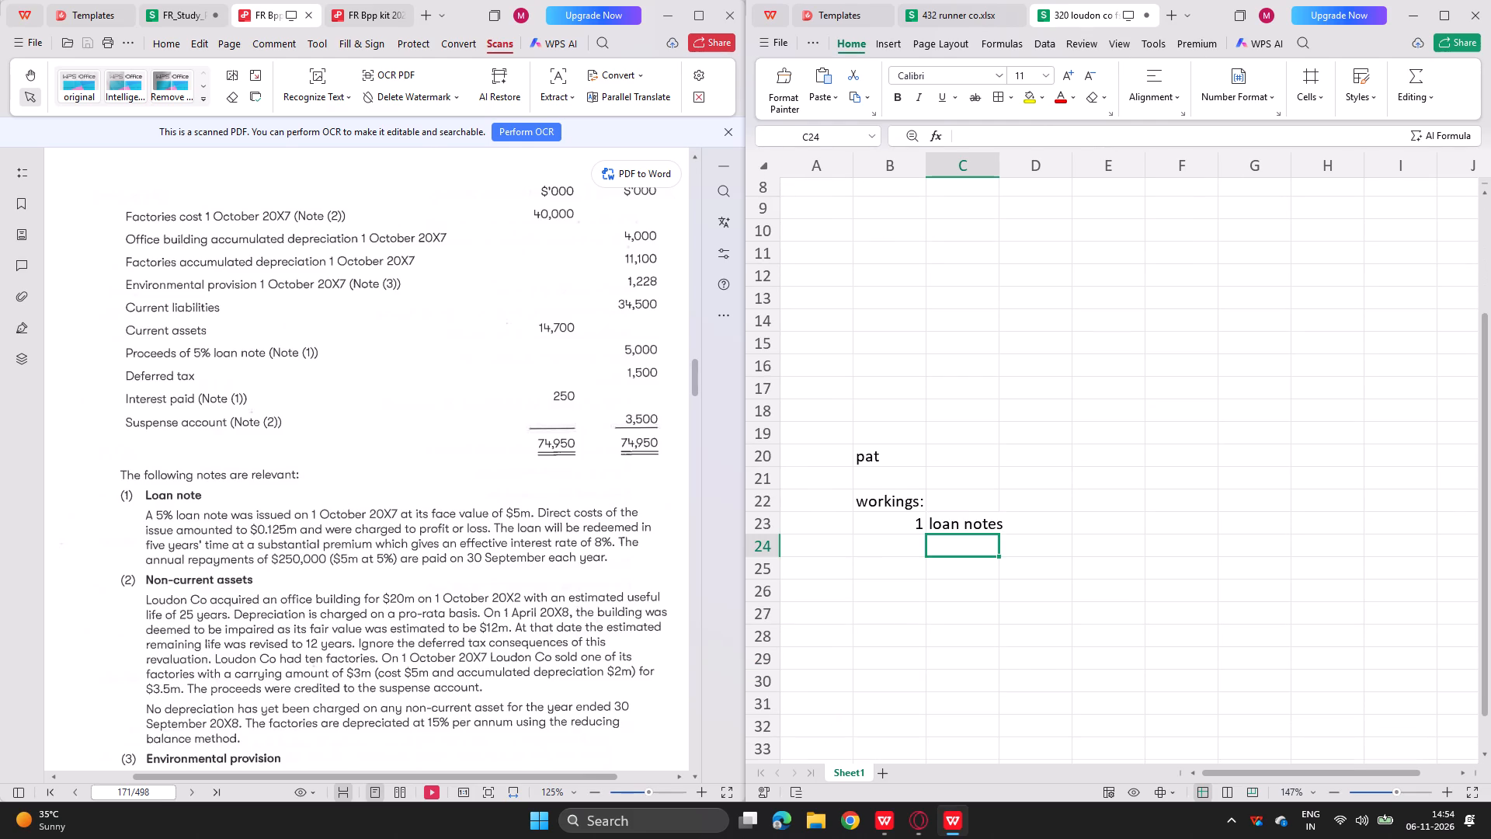
Find the earlier attempt "320 loudon case fs.xlsx" among the recent files and open it.
{"action": "left_click", "coordinate": [18, 14]}
{"action": "scroll", "coordinate": [411, 602], "scroll_direction": "down", "scroll_amount": 4}
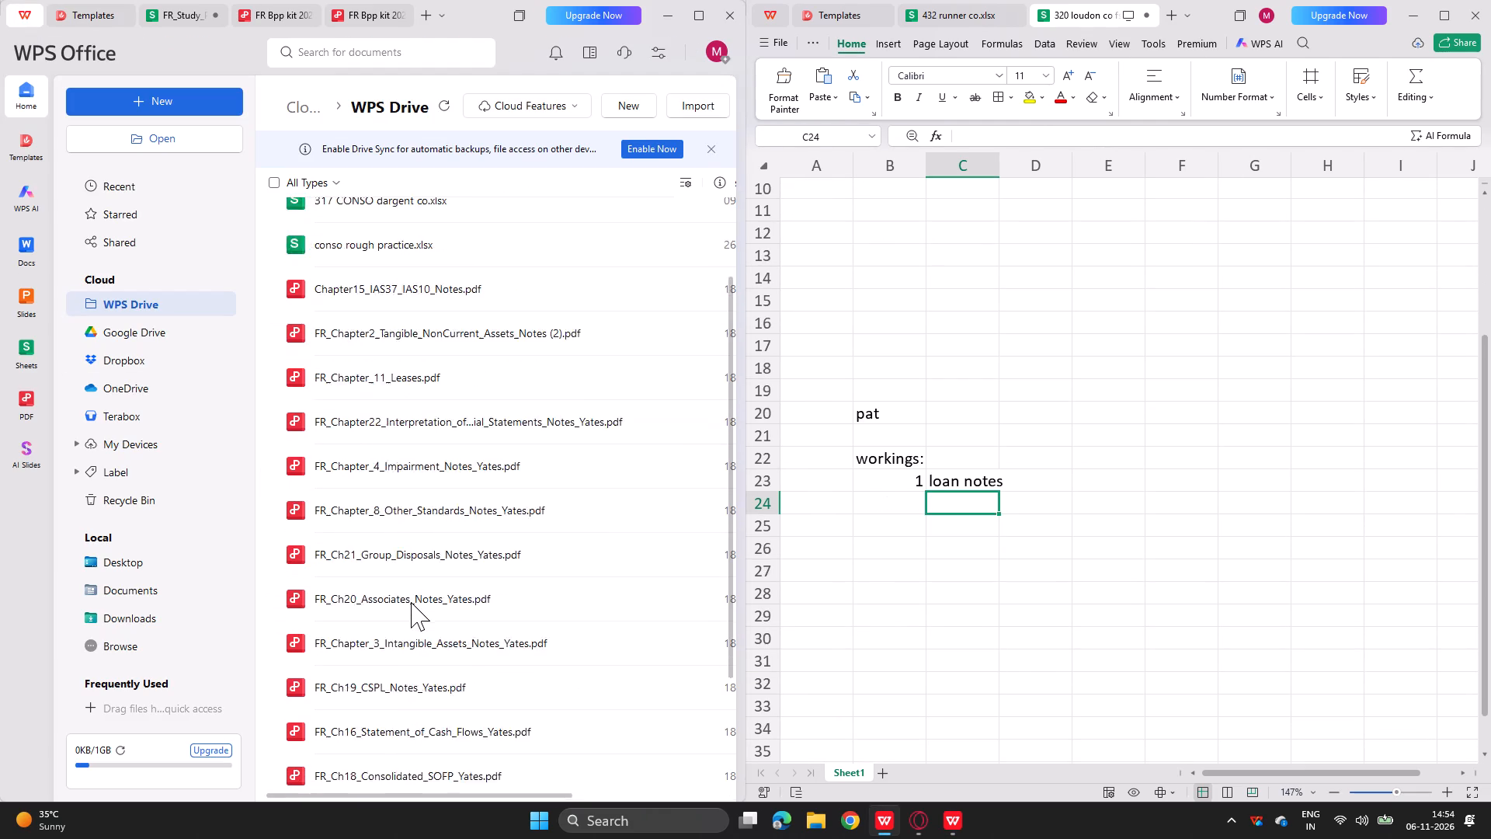
{"action": "scroll", "coordinate": [411, 602], "scroll_direction": "down", "scroll_amount": 5}
{"action": "scroll", "coordinate": [411, 602], "scroll_direction": "up", "scroll_amount": 11}
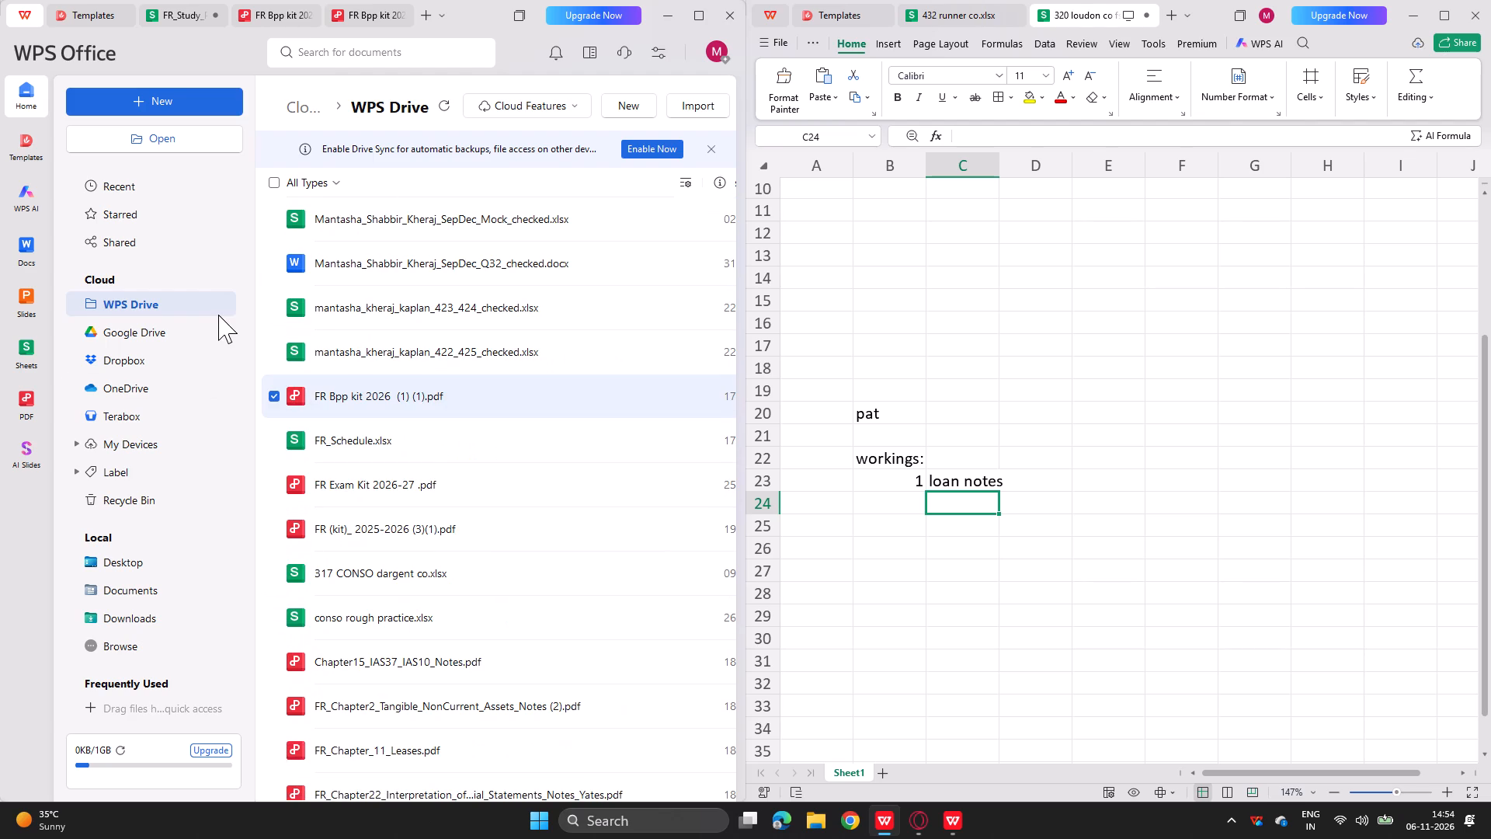
{"action": "left_click", "coordinate": [172, 187]}
{"action": "scroll", "coordinate": [579, 673], "scroll_direction": "down", "scroll_amount": 7}
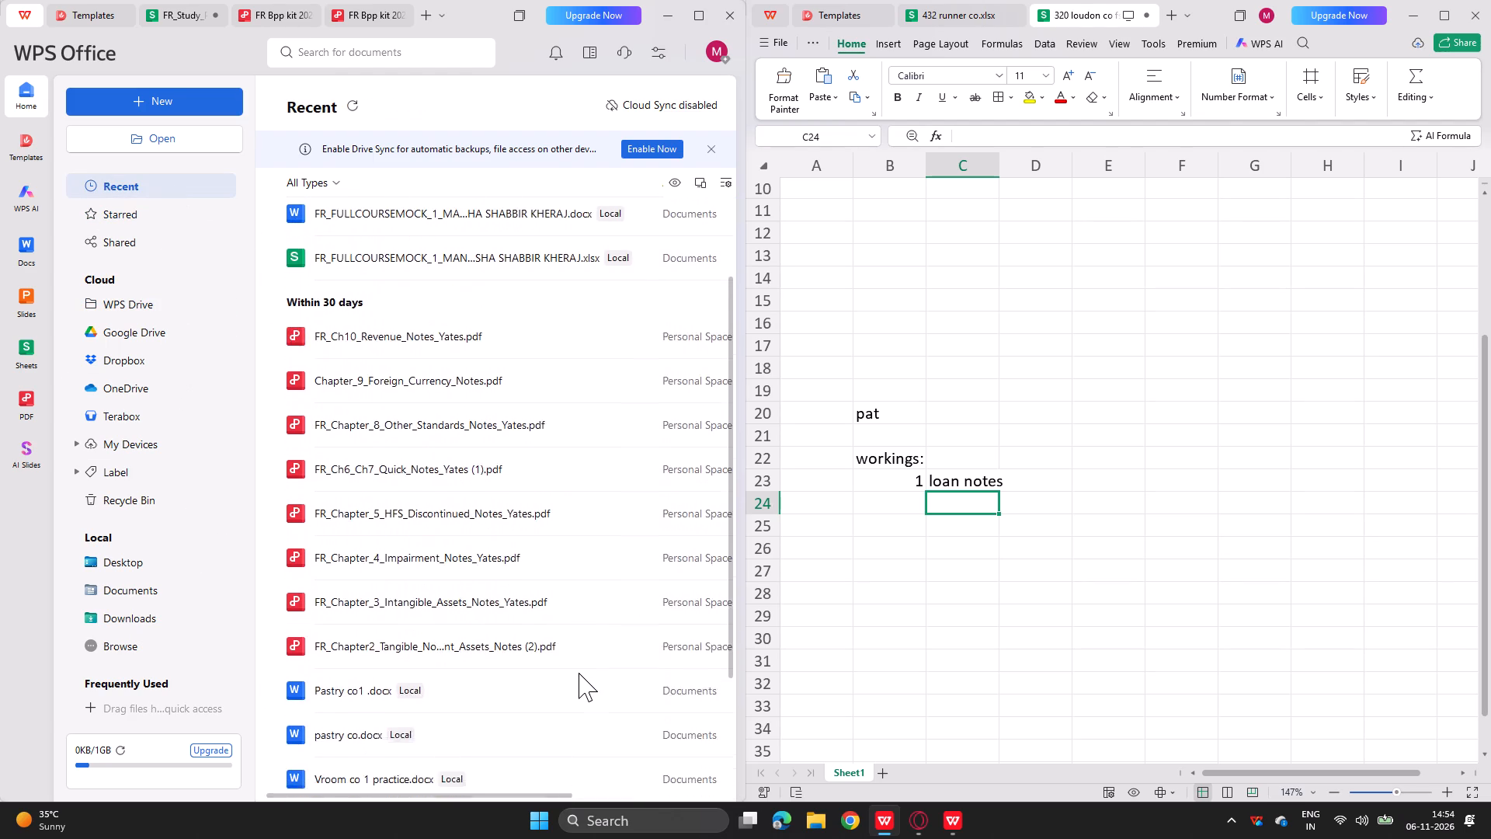
{"action": "scroll", "coordinate": [579, 673], "scroll_direction": "down", "scroll_amount": 2}
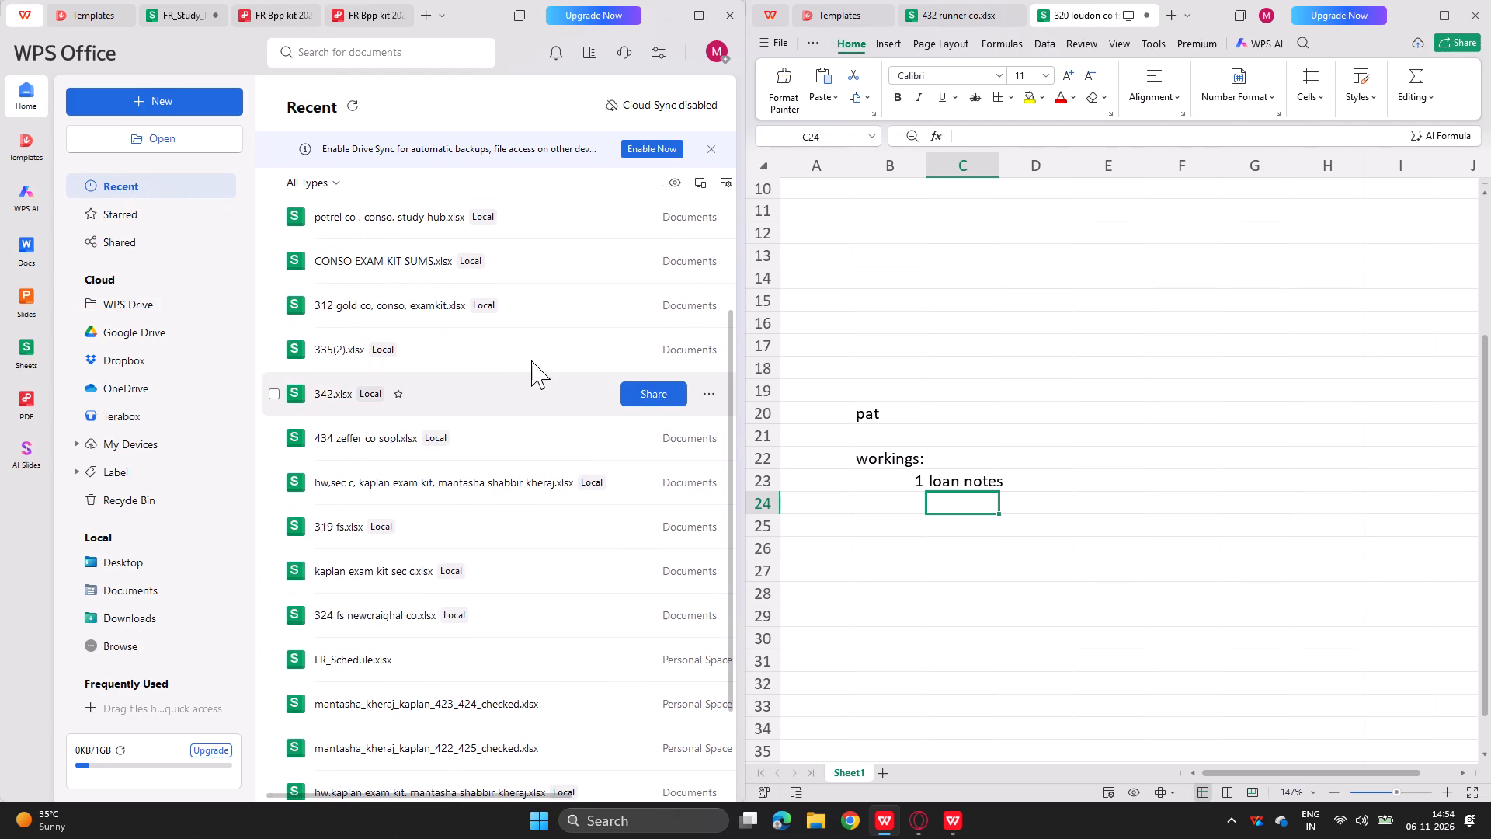
{"action": "scroll", "coordinate": [467, 669], "scroll_direction": "down", "scroll_amount": 2}
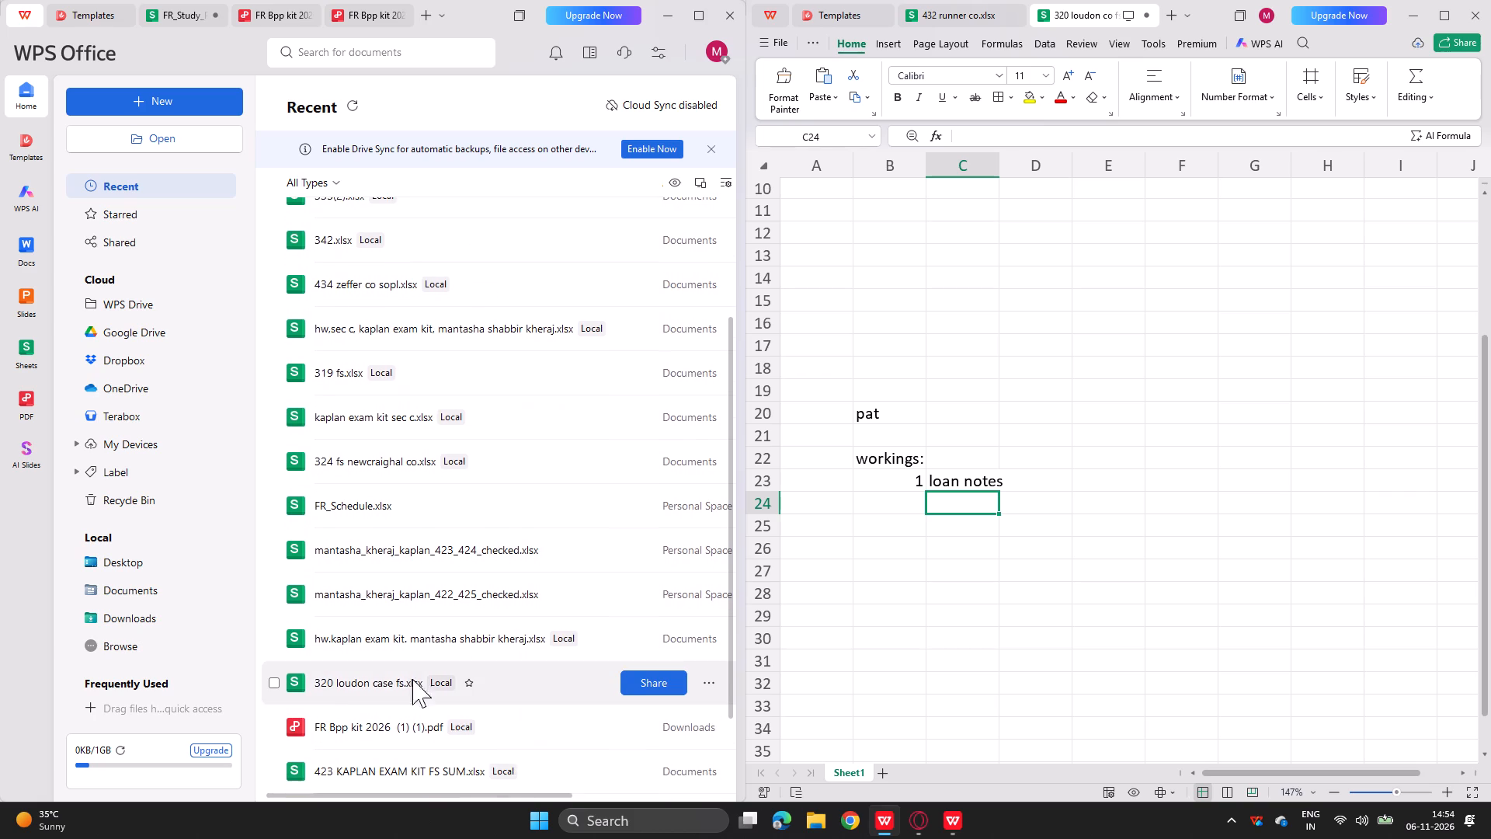
{"action": "double_click", "coordinate": [348, 686]}
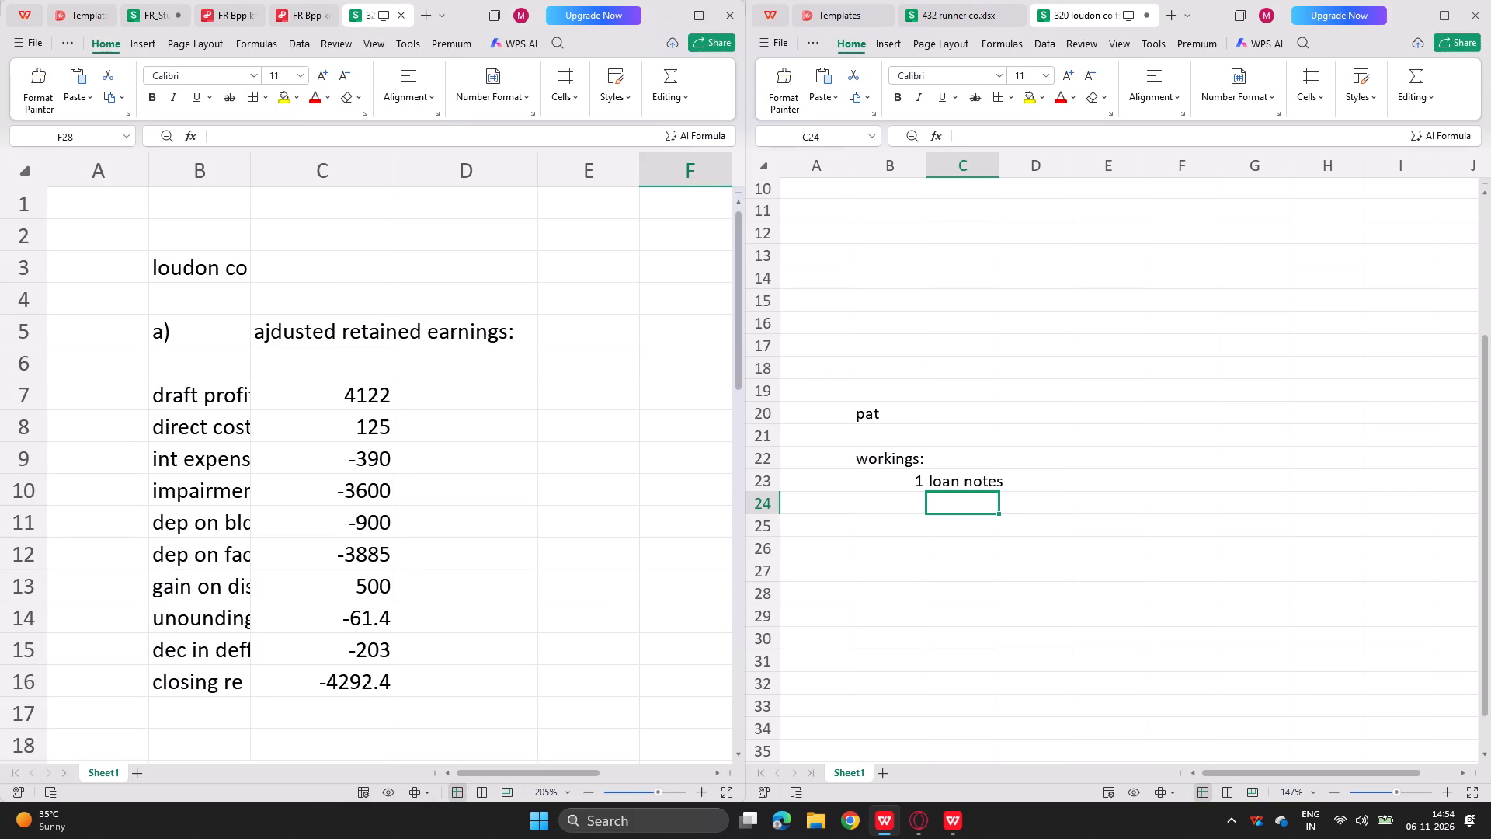
Compare the earlier attempt's retained earnings, workings and balance sheet with the BPP model answer for Loudon.
{"action": "scroll", "coordinate": [257, 482], "scroll_direction": "down", "scroll_amount": 7}
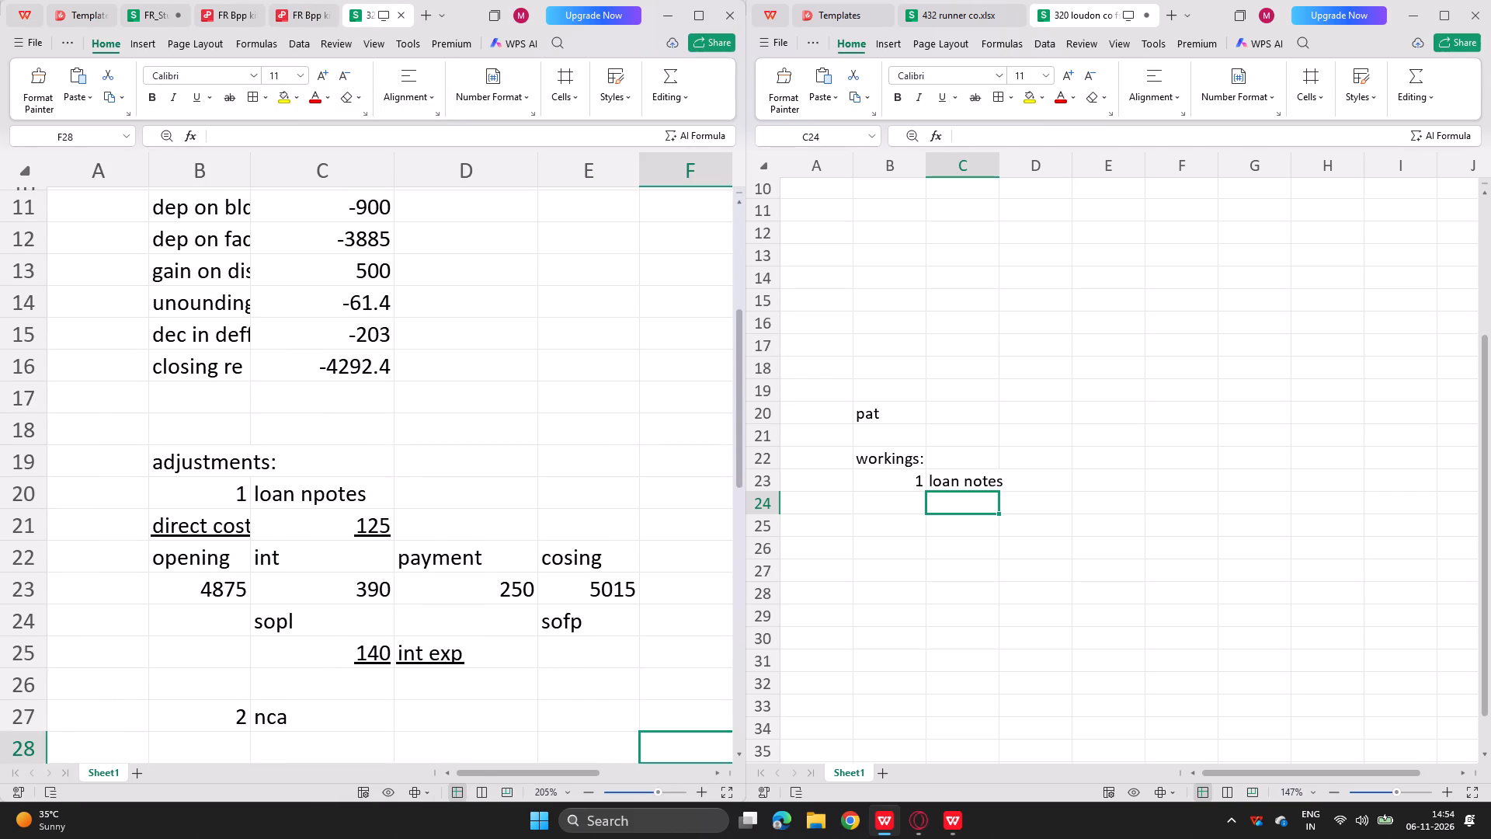
{"action": "scroll", "coordinate": [257, 482], "scroll_direction": "left", "scroll_amount": 10}
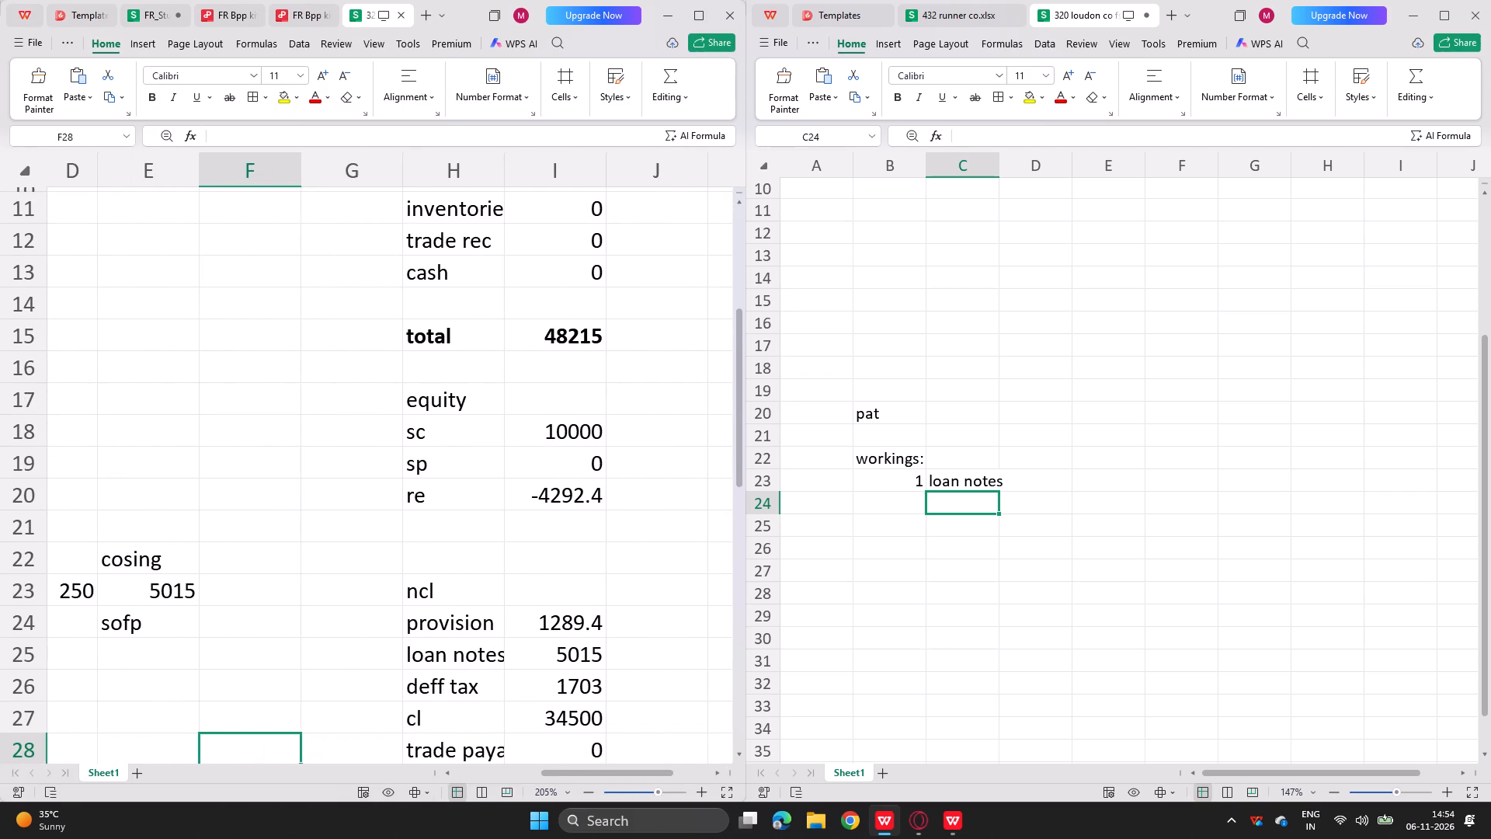
{"action": "left_click", "coordinate": [297, 17]}
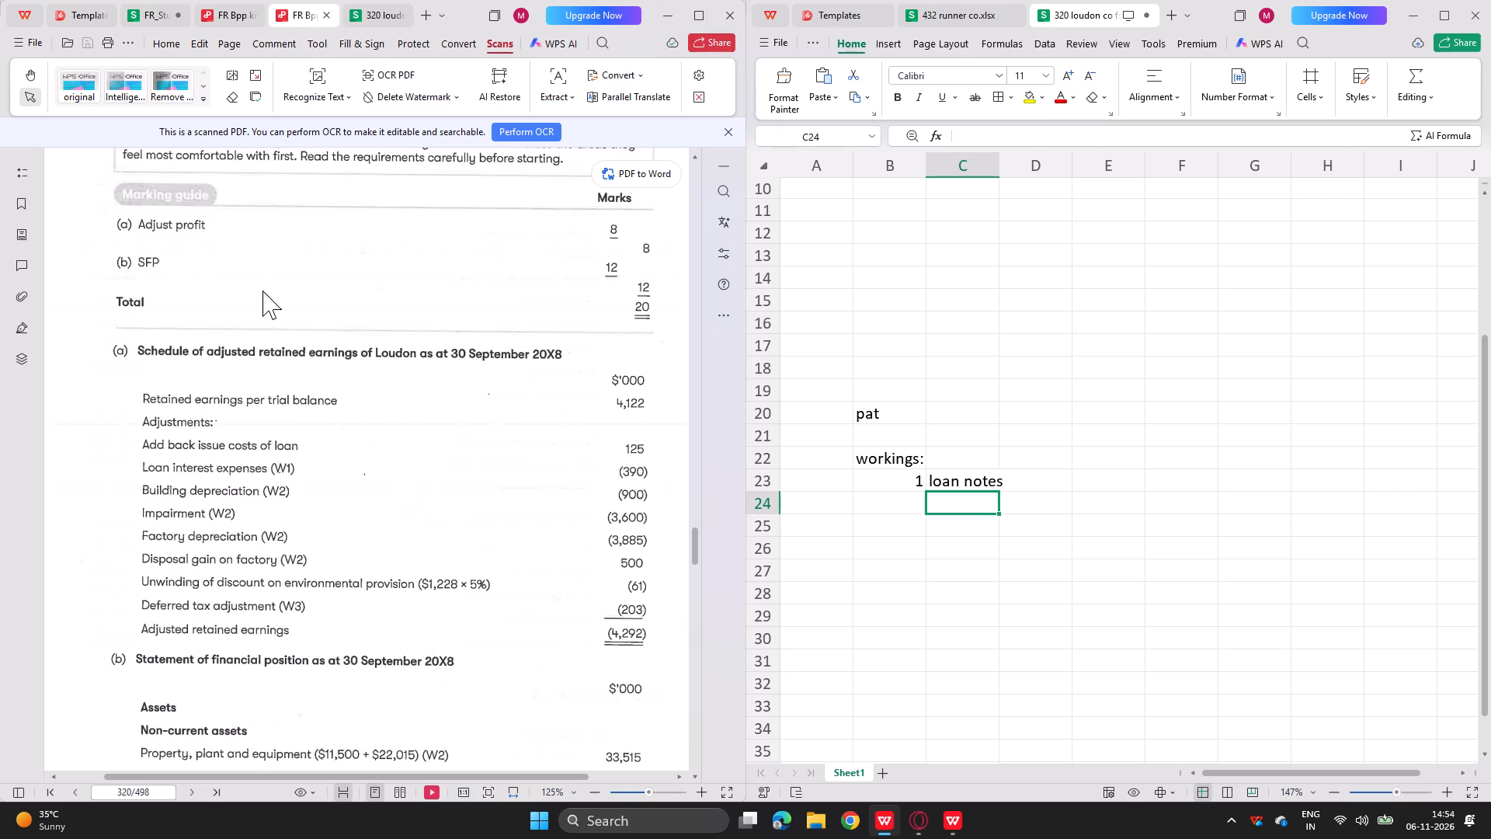
{"action": "scroll", "coordinate": [256, 399], "scroll_direction": "down", "scroll_amount": 2}
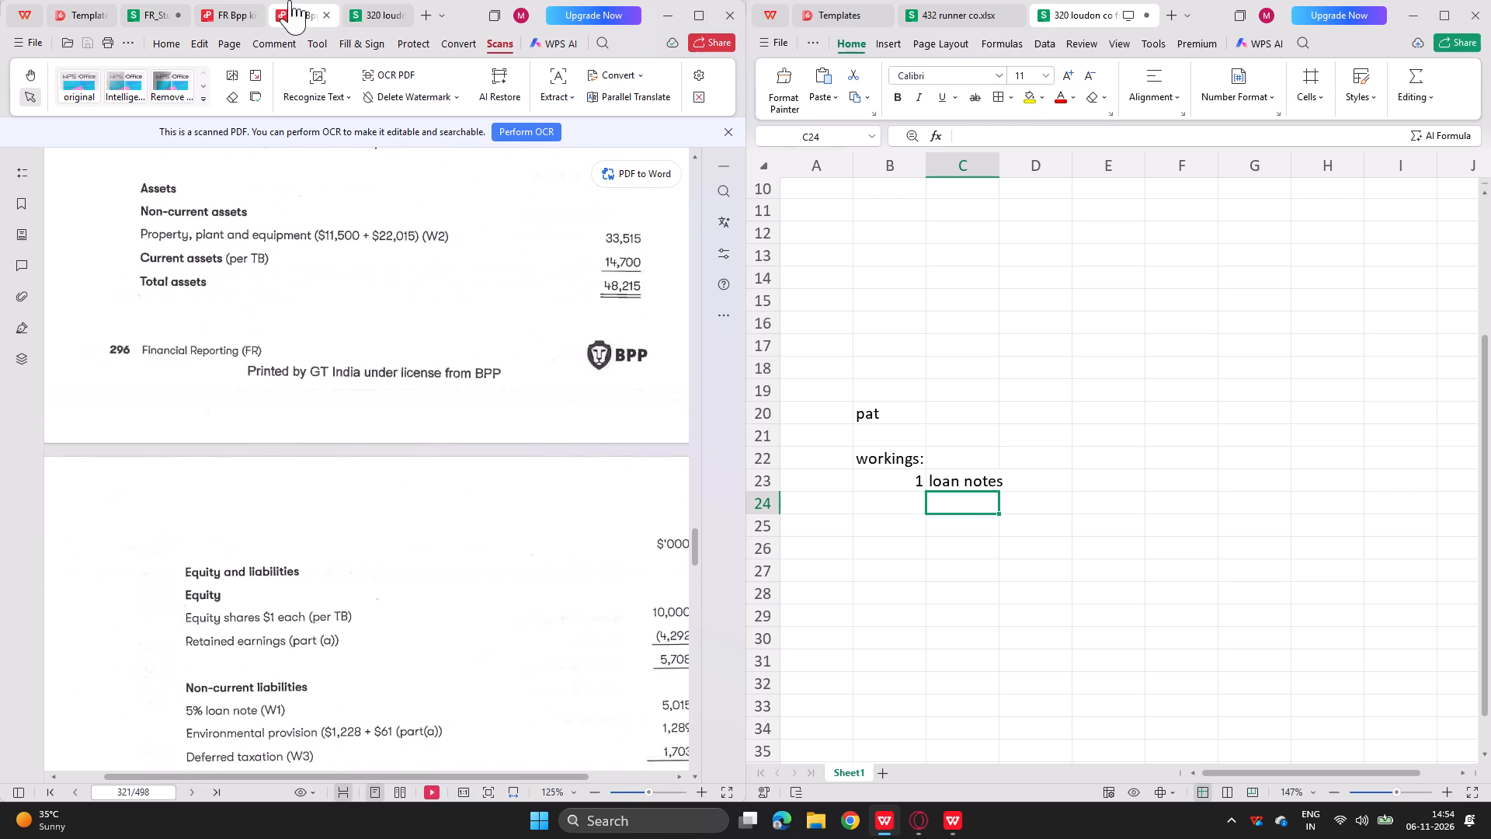
{"action": "left_click", "coordinate": [363, 16]}
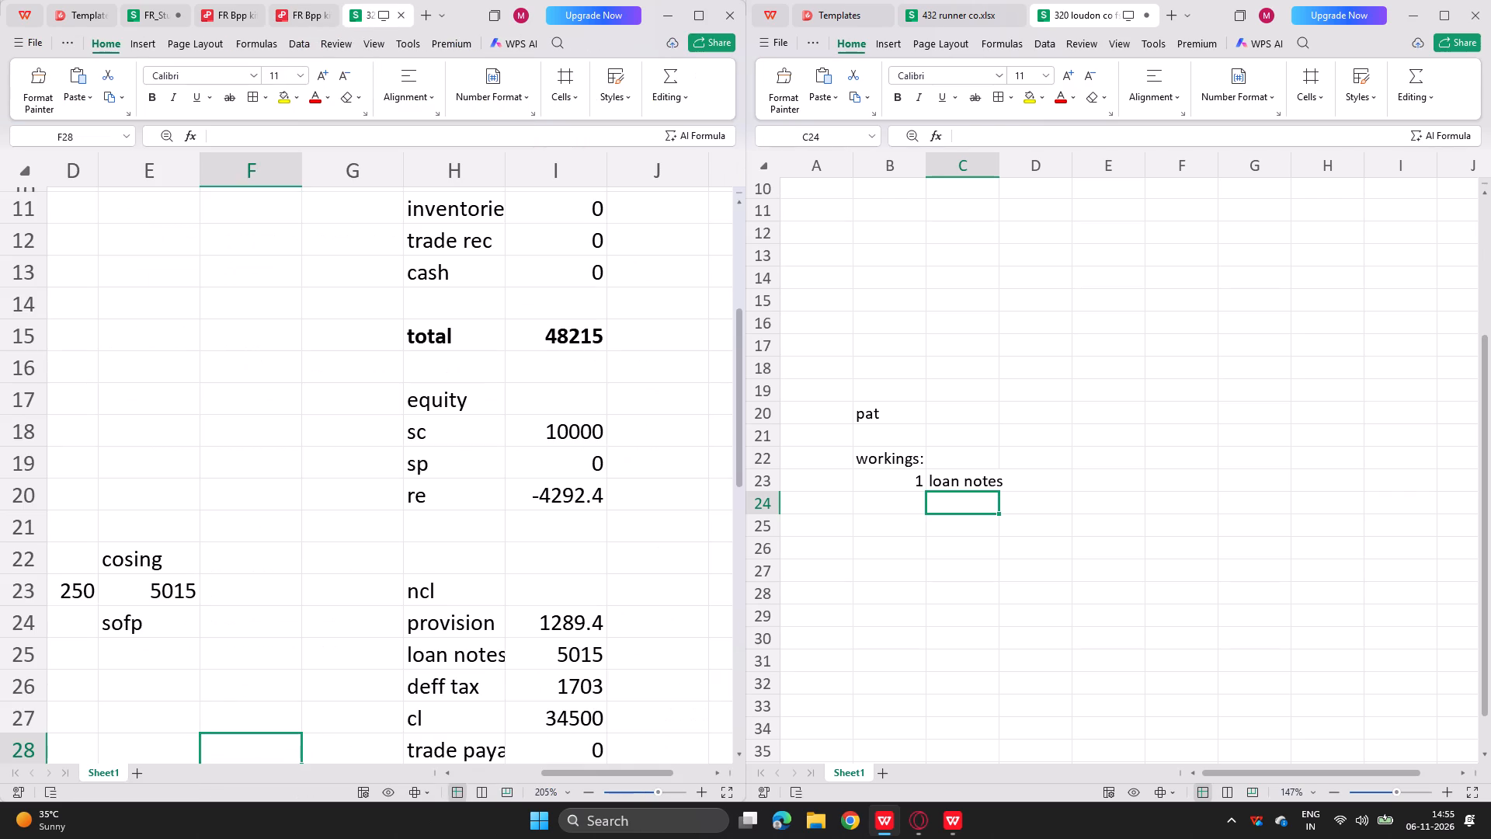
{"action": "scroll", "coordinate": [392, 487], "scroll_direction": "down", "scroll_amount": 4}
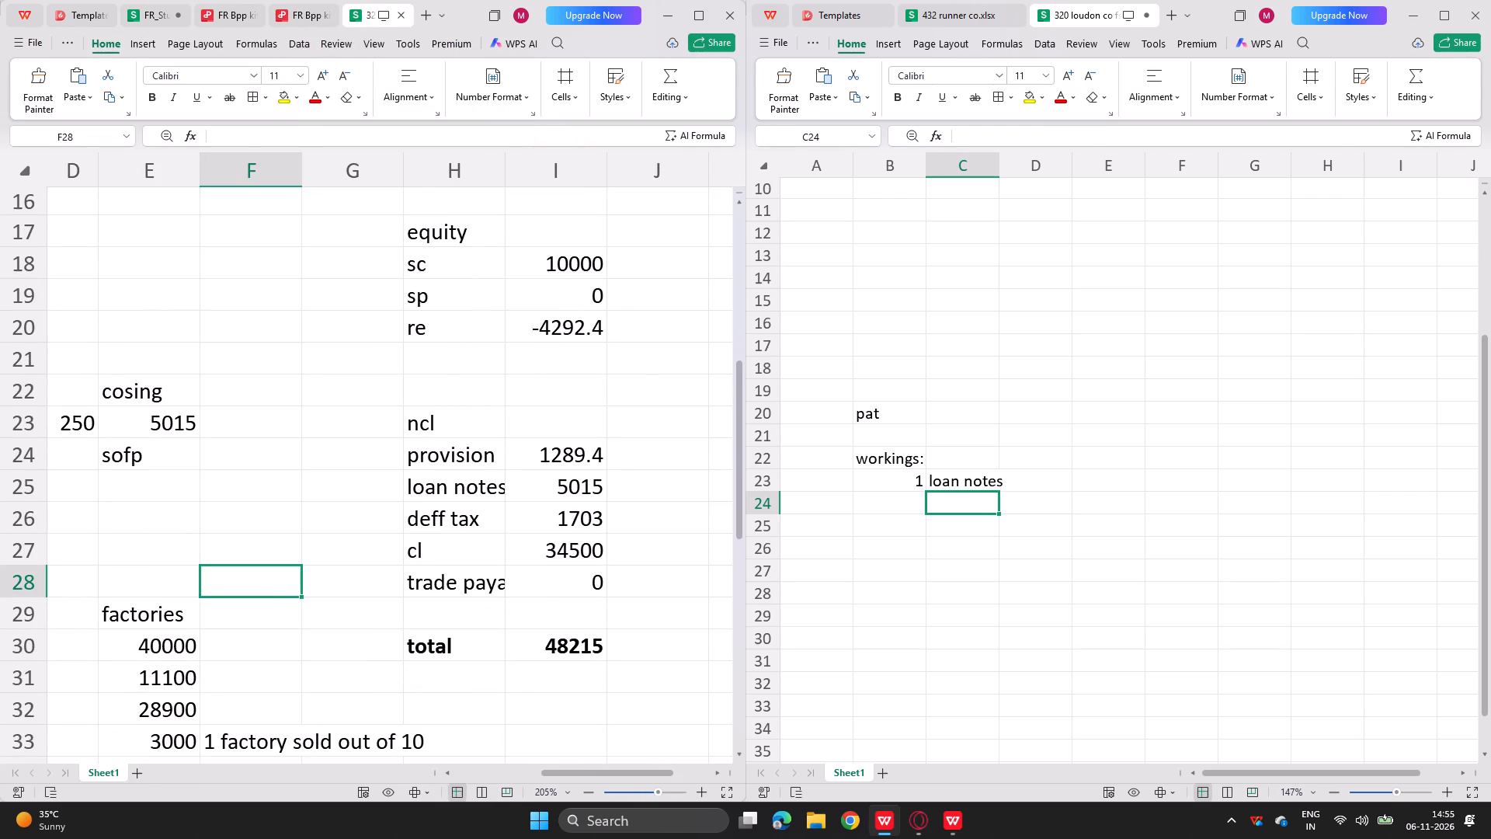
Inspect the formulas behind the two balance sheet totals in I30 and I15 of the earlier attempt.
{"action": "double_click", "coordinate": [547, 653]}
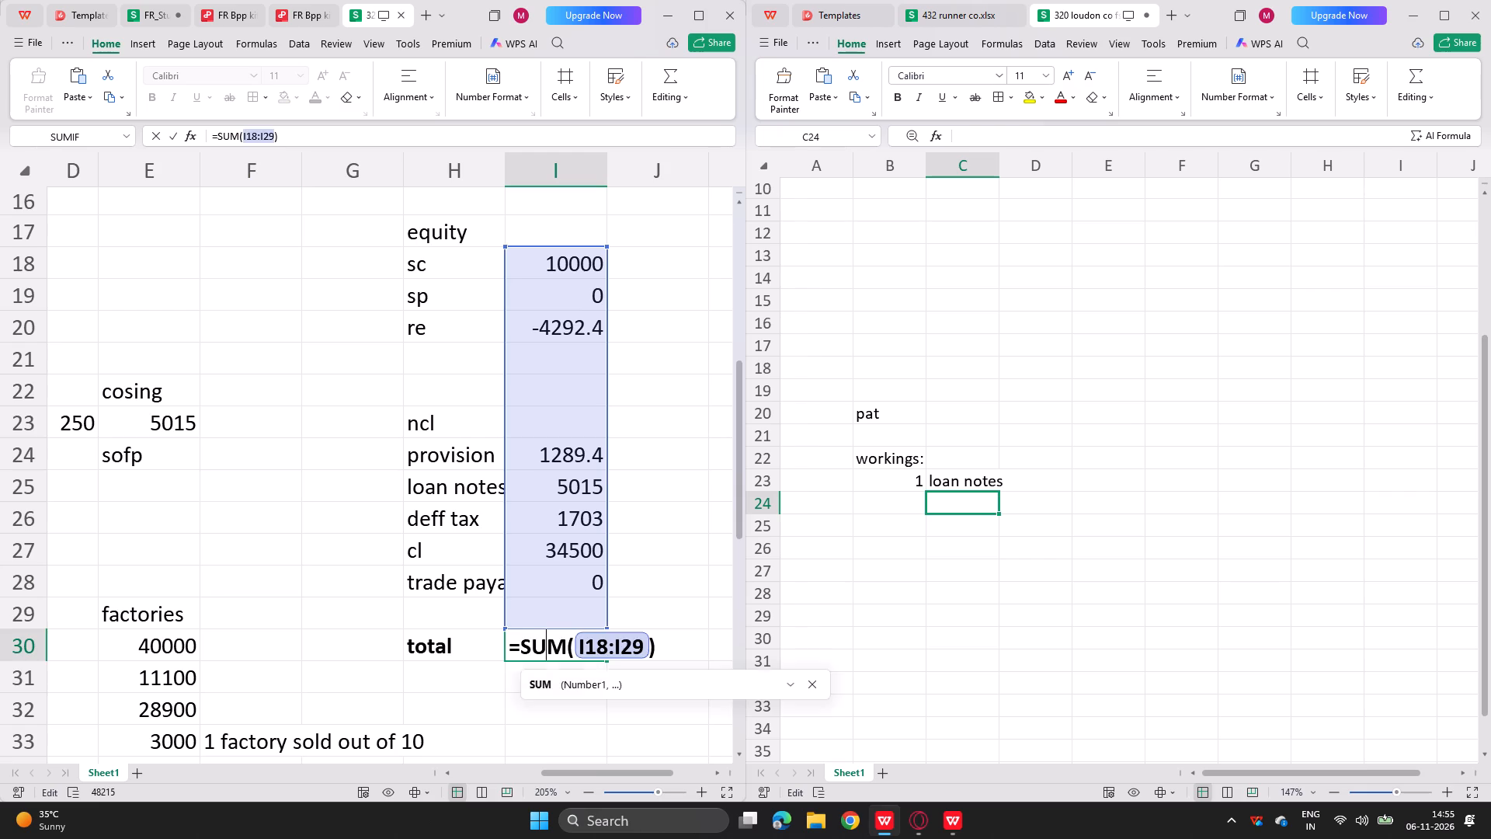
{"action": "key", "text": "Return"}
{"action": "key", "text": "Up"}
{"action": "key", "text": "Up"}
{"action": "key", "text": "Up"}
{"action": "key", "text": "Up"}
{"action": "key", "text": "Up"}
{"action": "key", "text": "Up"}
{"action": "key", "text": "Up"}
{"action": "key", "text": "Up"}
{"action": "key", "text": "Up"}
{"action": "key", "text": "Up"}
{"action": "key", "text": "Up"}
{"action": "key", "text": "Up"}
{"action": "key", "text": "Up"}
{"action": "key", "text": "Up"}
{"action": "key", "text": "Up"}
{"action": "key", "text": "Up"}
{"action": "key", "text": "Up"}
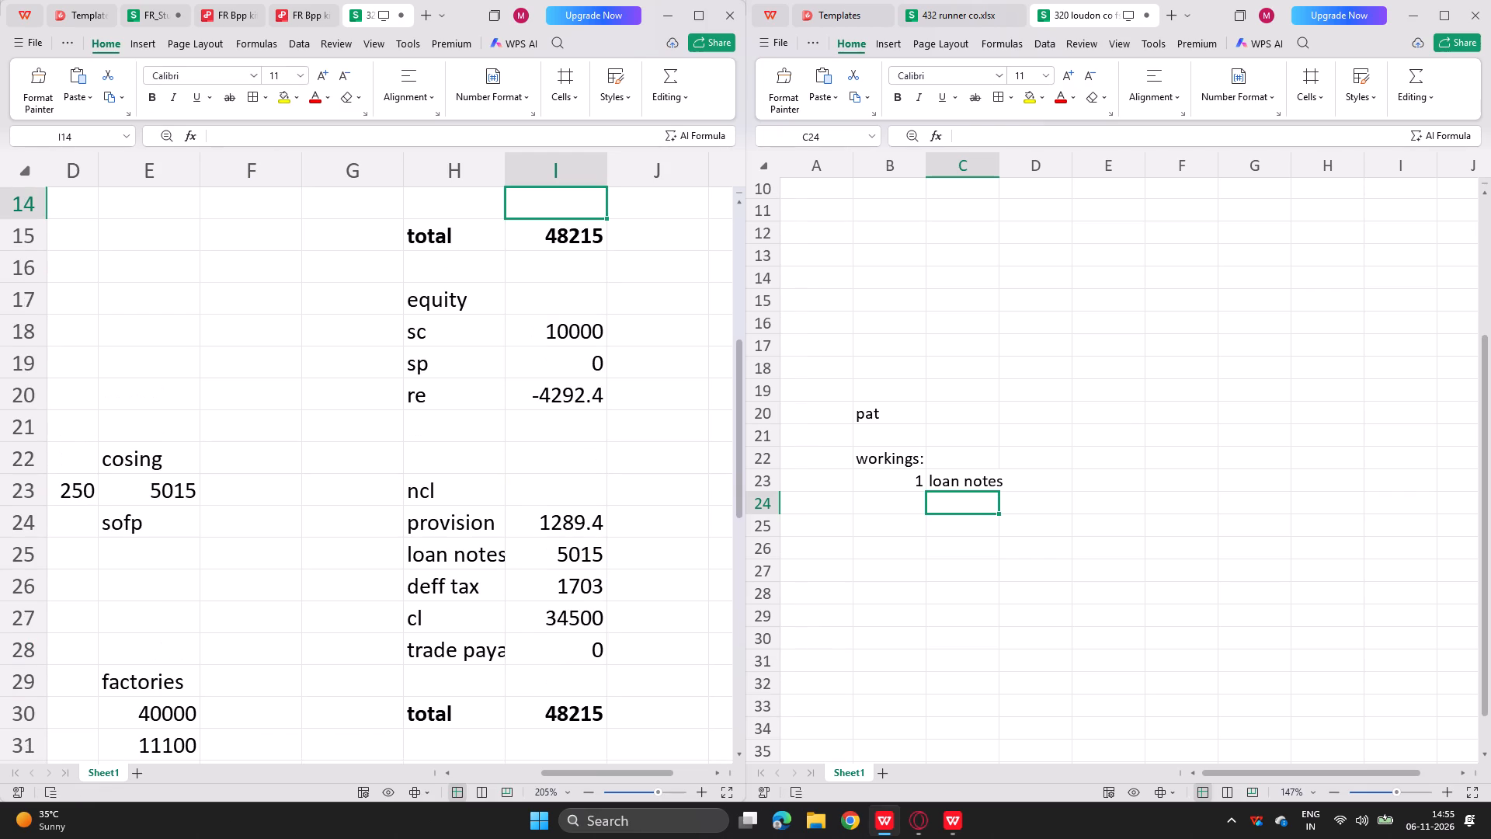
{"action": "key", "text": "Down"}
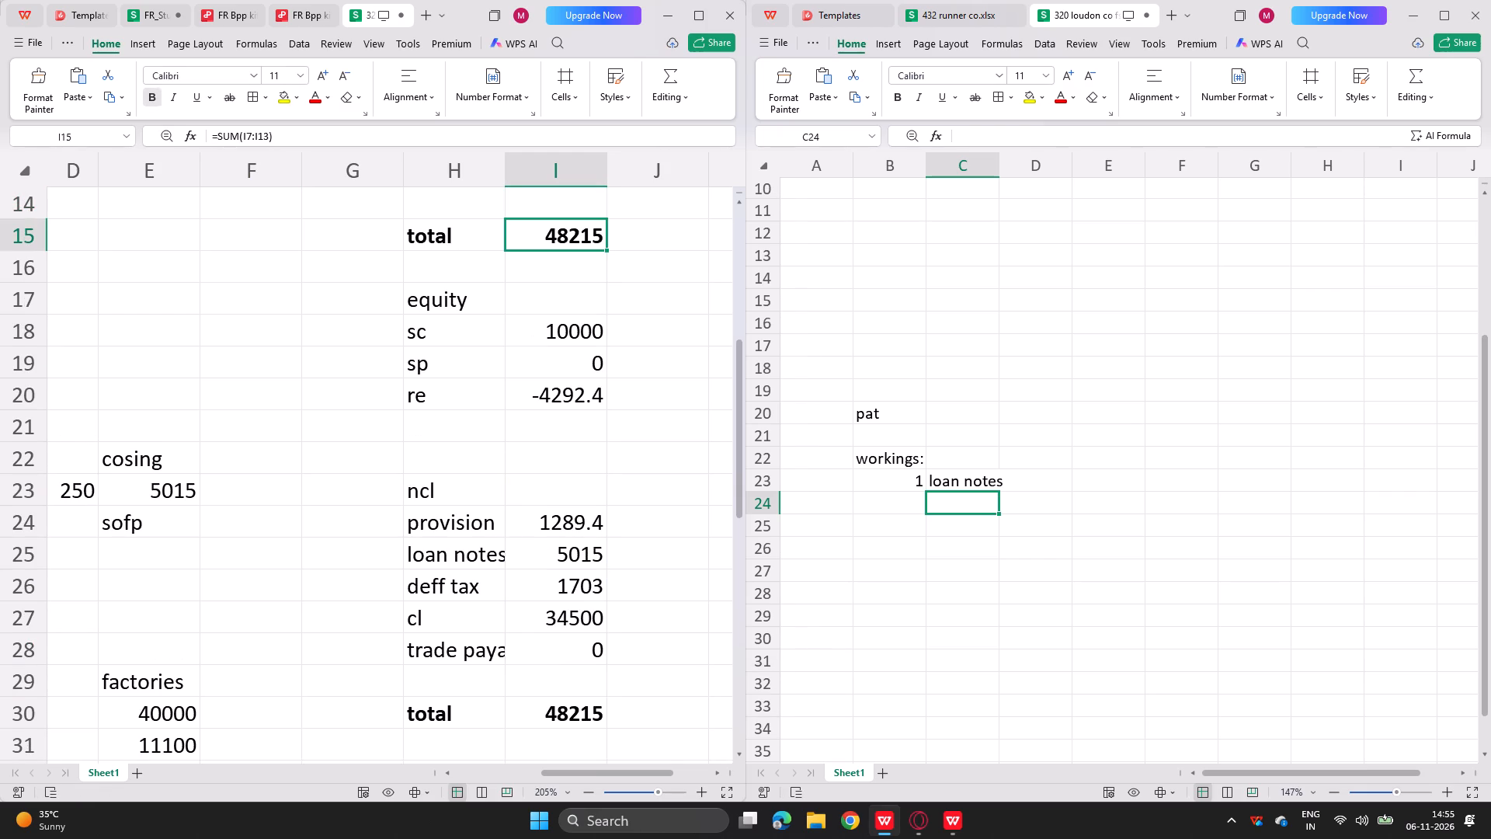
In the new workbook's loan notes working, enter "direct cost" in B24 and 125 in D24, following the earlier attempt.
{"action": "scroll", "coordinate": [338, 300], "scroll_direction": "up", "scroll_amount": 5}
{"action": "scroll", "coordinate": [338, 300], "scroll_direction": "right", "scroll_amount": 2}
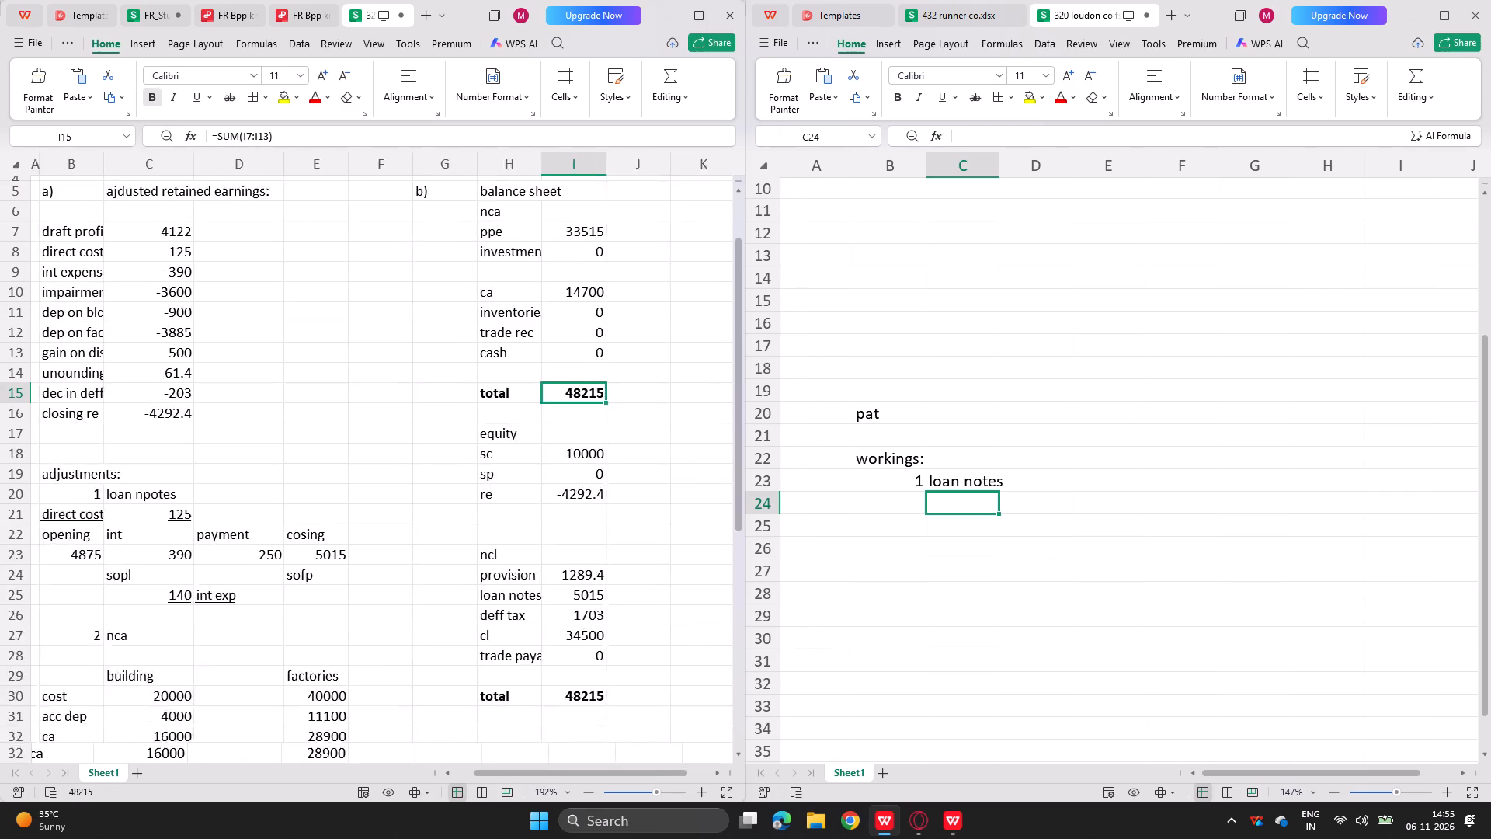
{"action": "scroll", "coordinate": [338, 300], "scroll_direction": "right", "scroll_amount": 1}
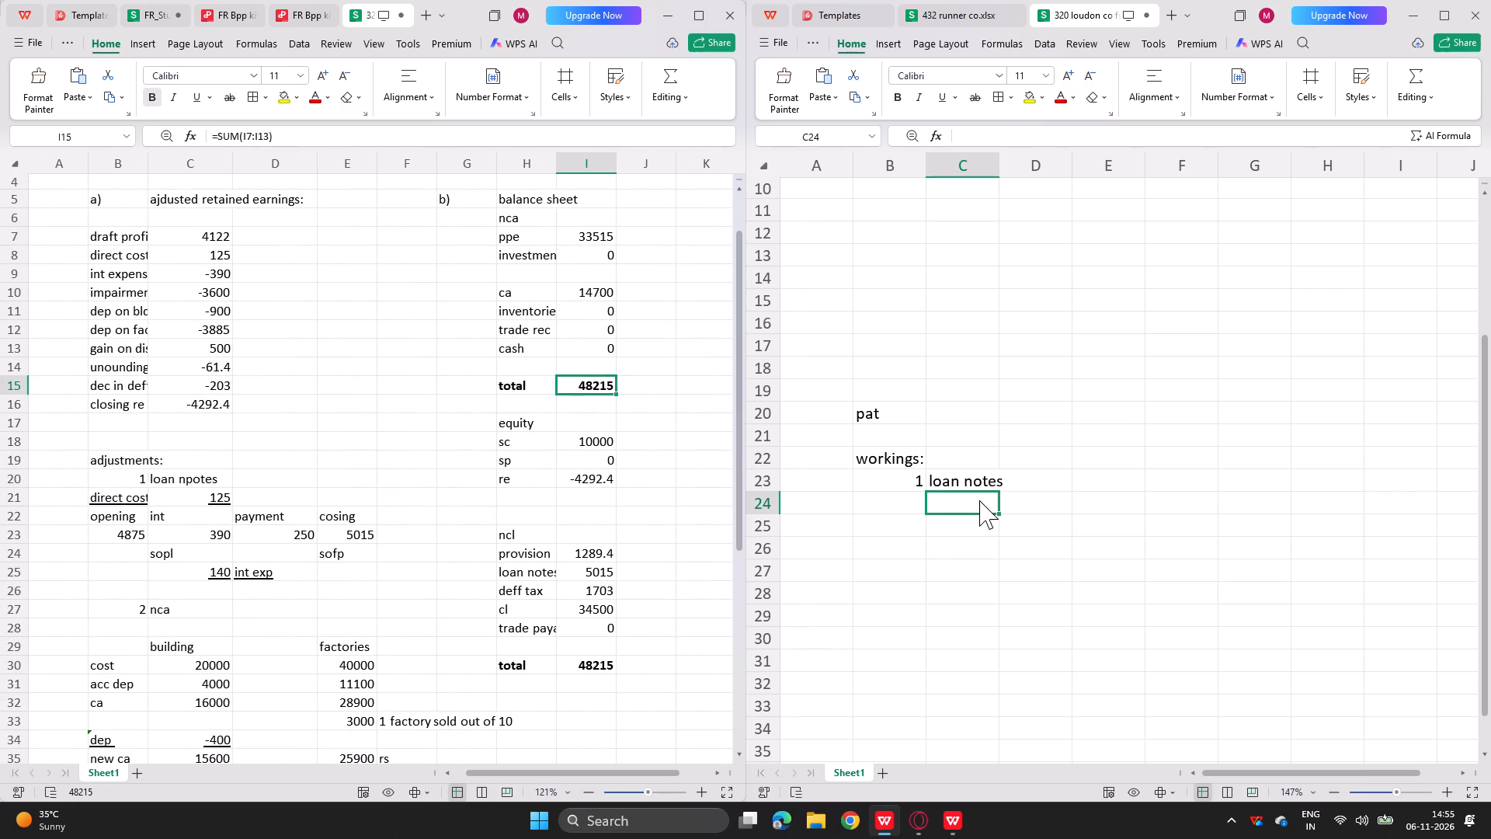
{"action": "left_click", "coordinate": [909, 500]}
{"action": "type", "text": "direct cost"}
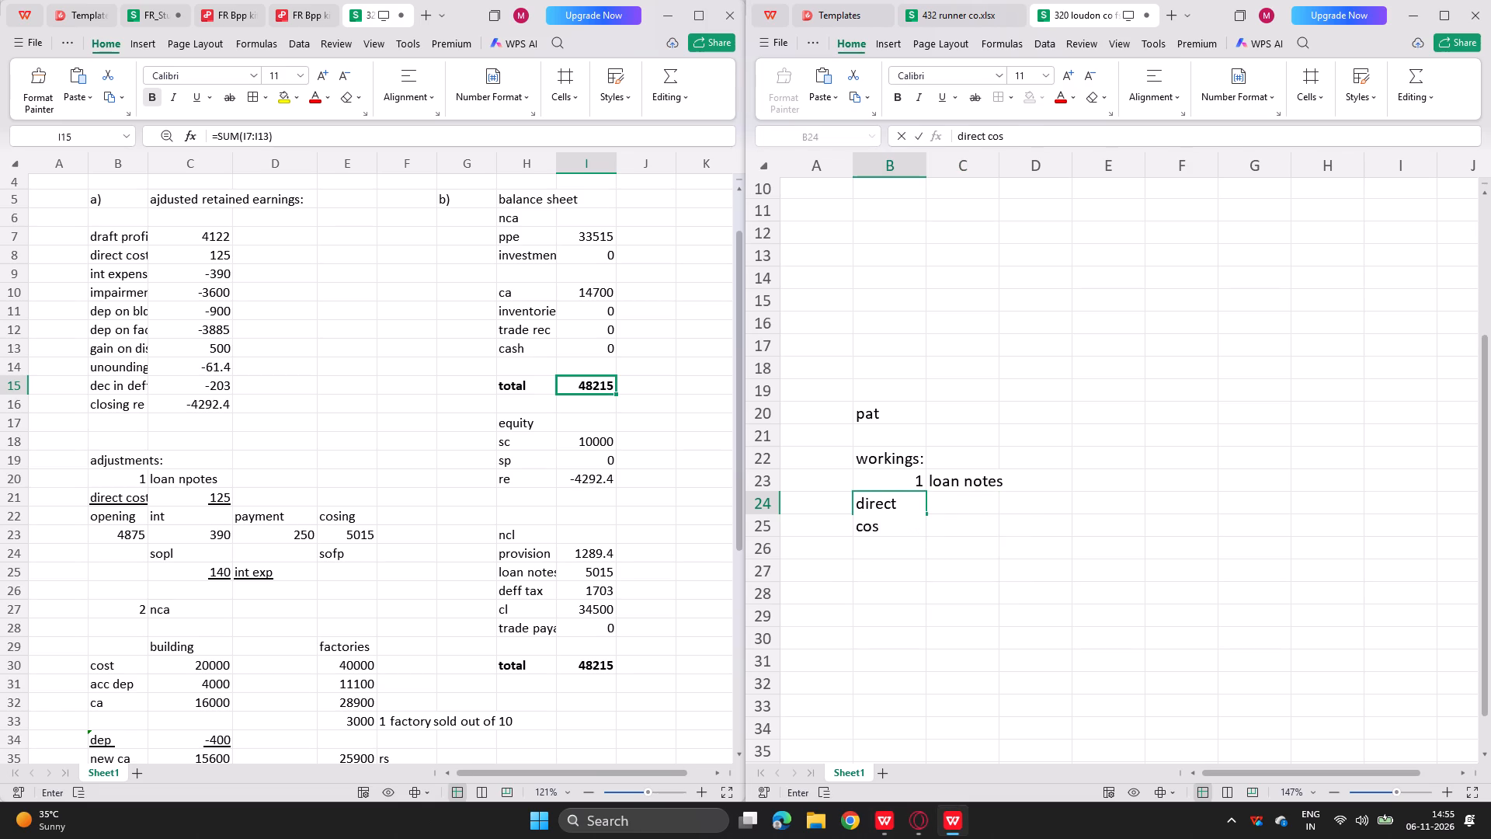
{"action": "key", "text": "Right"}
{"action": "key", "text": "Right"}
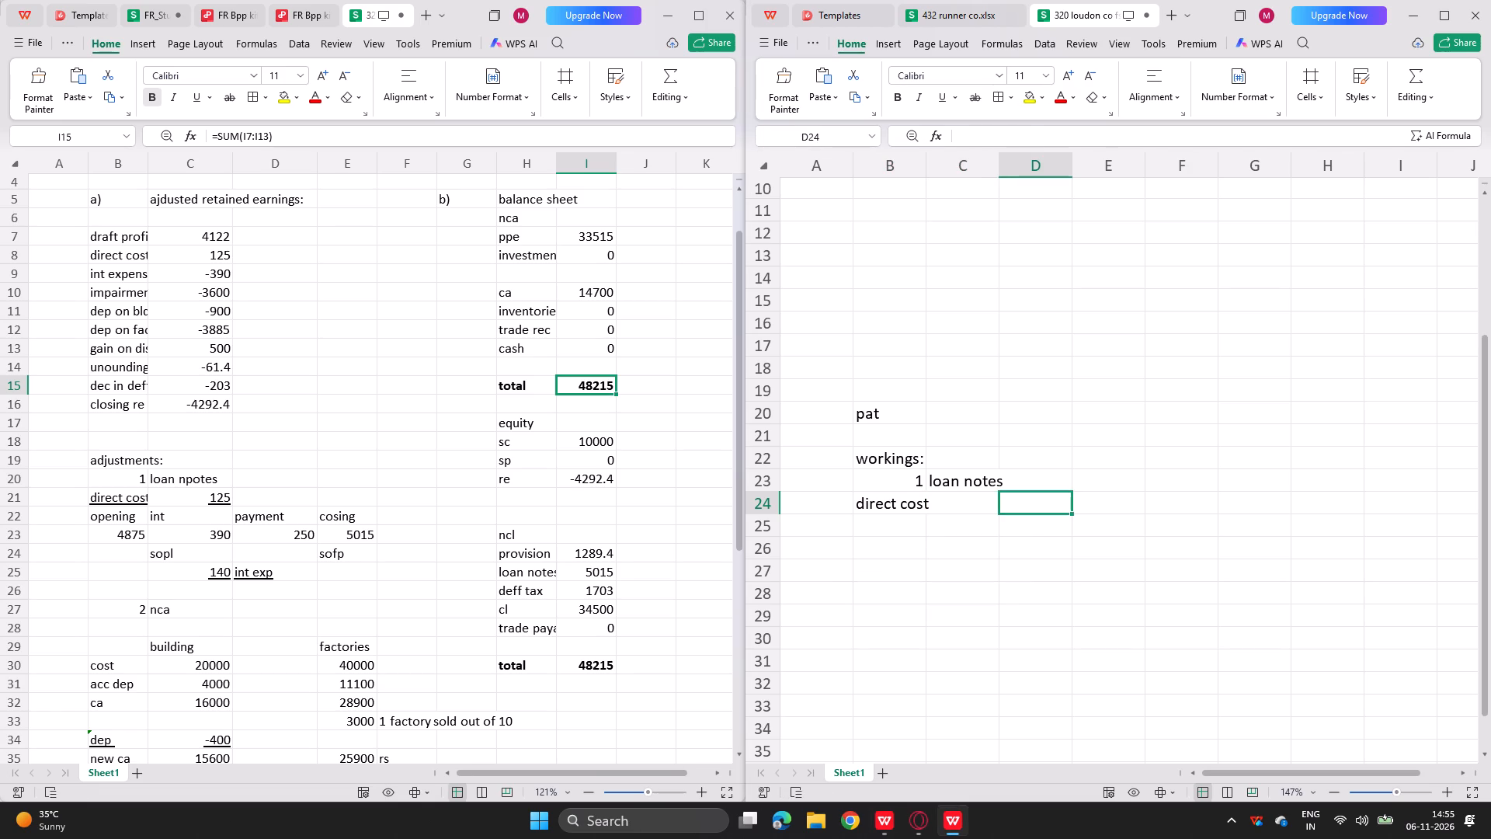
{"action": "type", "text": "125"}
{"action": "key", "text": "Return"}
Head the loan note table in B25:E25 with opening, interest, payment and closing, and select the cell beneath opening.
{"action": "key", "text": "Left"}
{"action": "key", "text": "Left"}
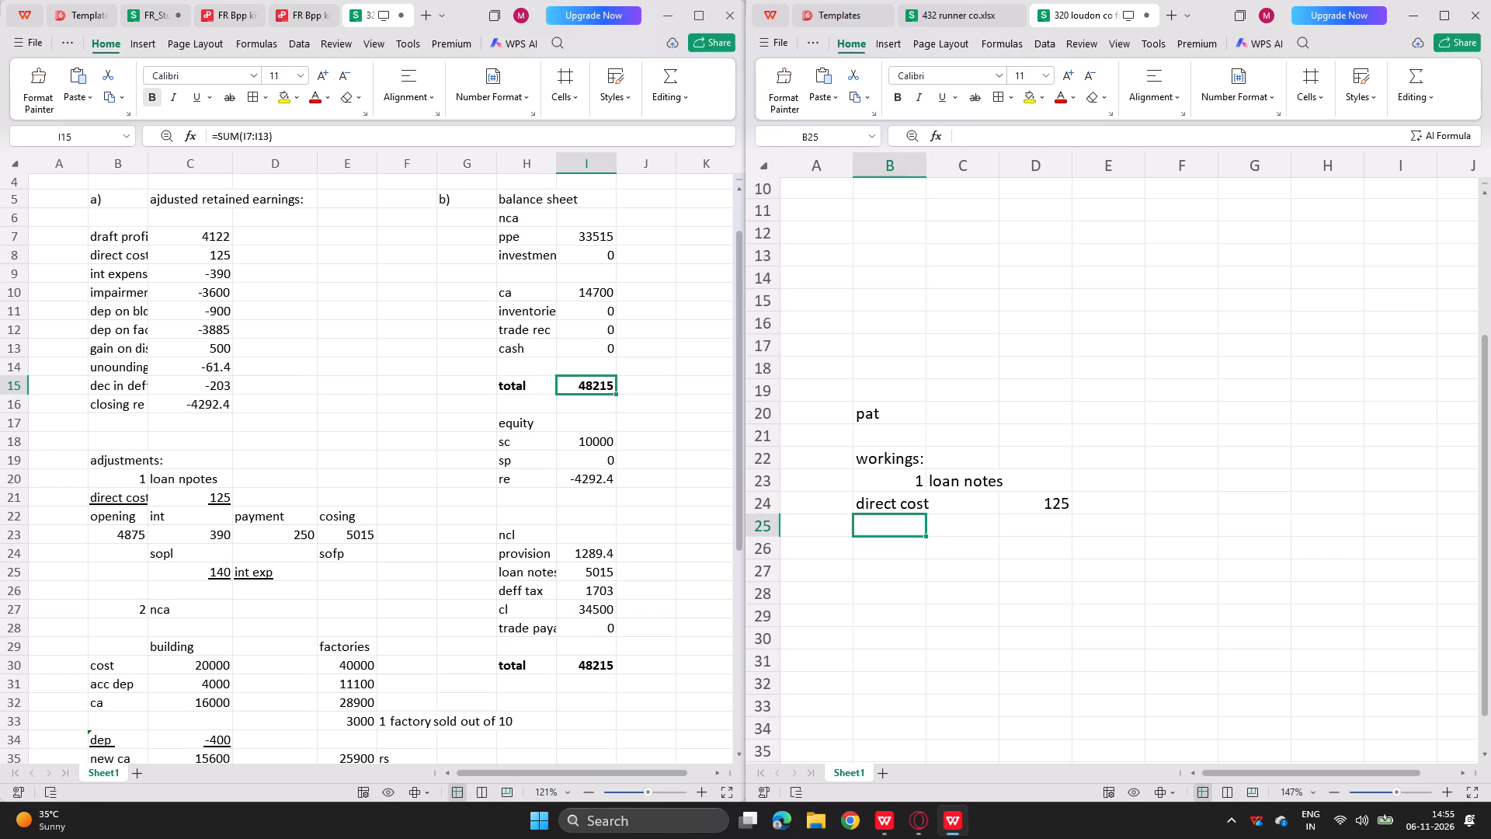
{"action": "type", "text": "opening"}
{"action": "key", "text": "Right"}
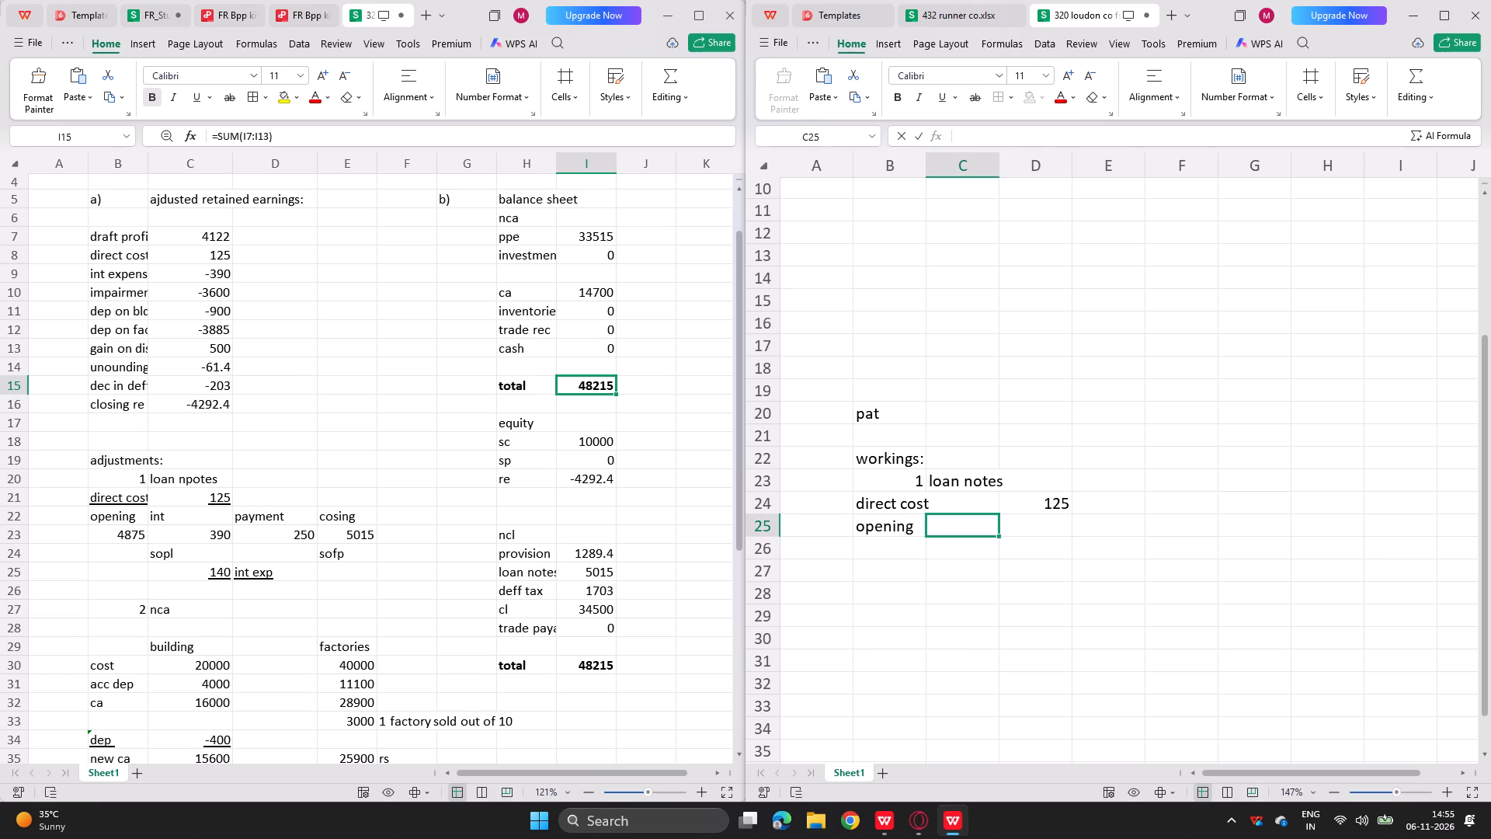
{"action": "type", "text": "interest"}
{"action": "key", "text": "Right"}
{"action": "type", "text": "patymen"}
{"action": "key", "text": "BackSpace"}
{"action": "key", "text": "BackSpace"}
{"action": "key", "text": "BackSpace"}
{"action": "key", "text": "BackSpace"}
{"action": "key", "text": "BackSpace"}
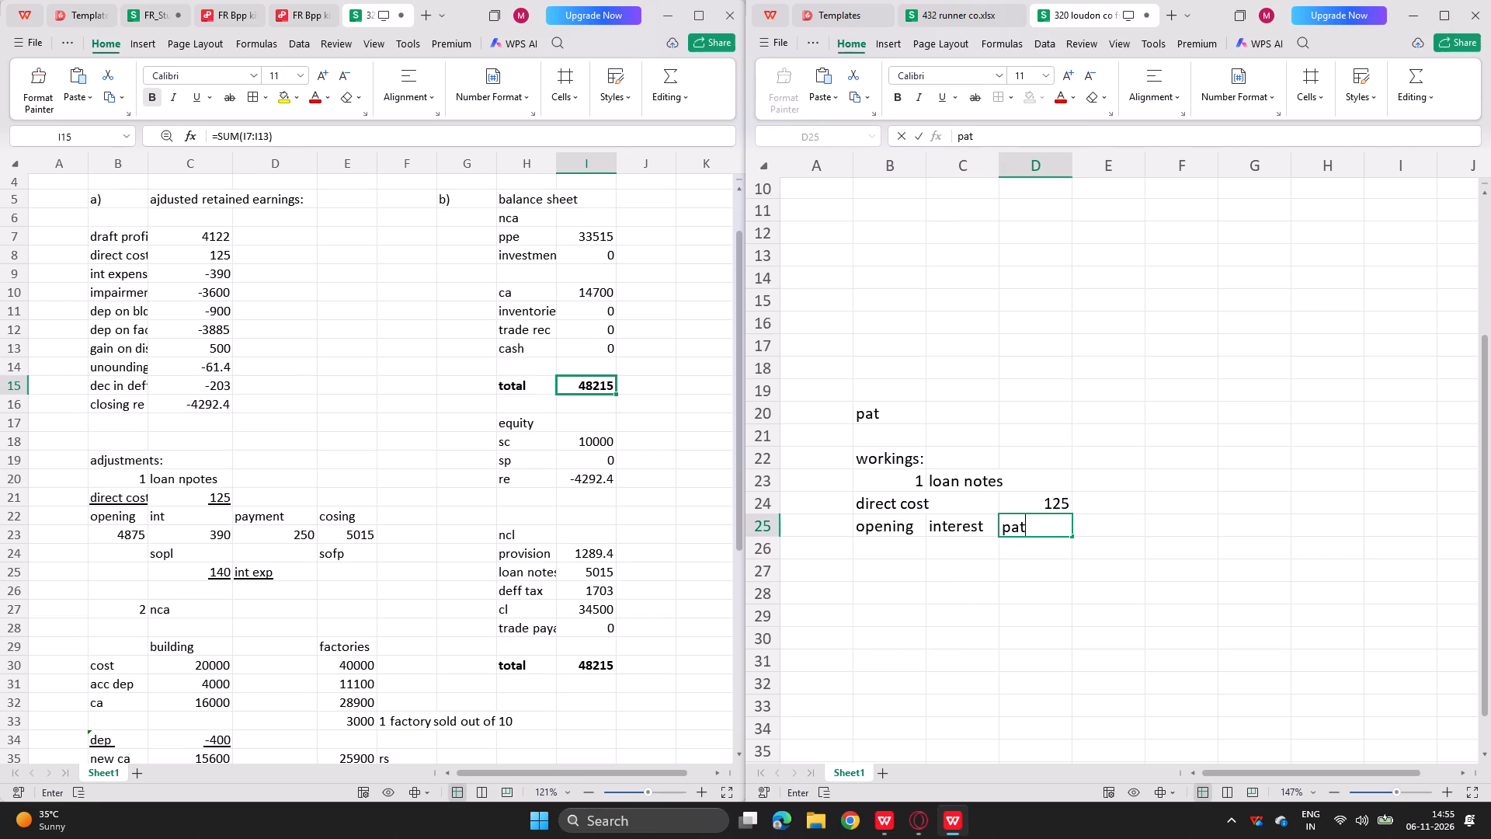
{"action": "type", "text": "ye"}
{"action": "key", "text": "BackSpace"}
{"action": "type", "text": "ment"}
{"action": "key", "text": "Right"}
{"action": "type", "text": "closing"}
{"action": "key", "text": "Return"}
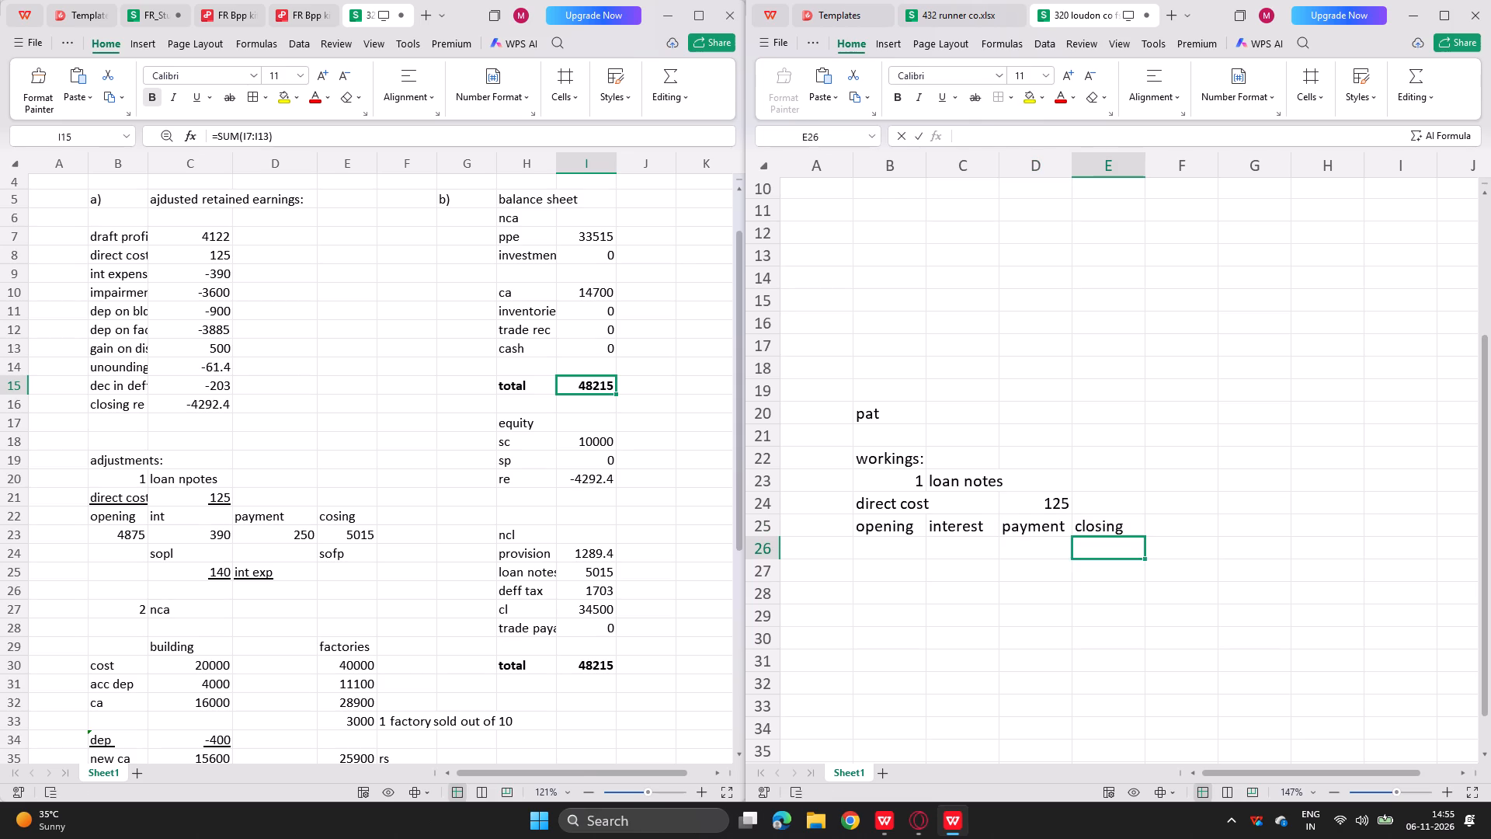
{"action": "key", "text": "Left"}
{"action": "key", "text": "Left"}
{"action": "key", "text": "Left"}
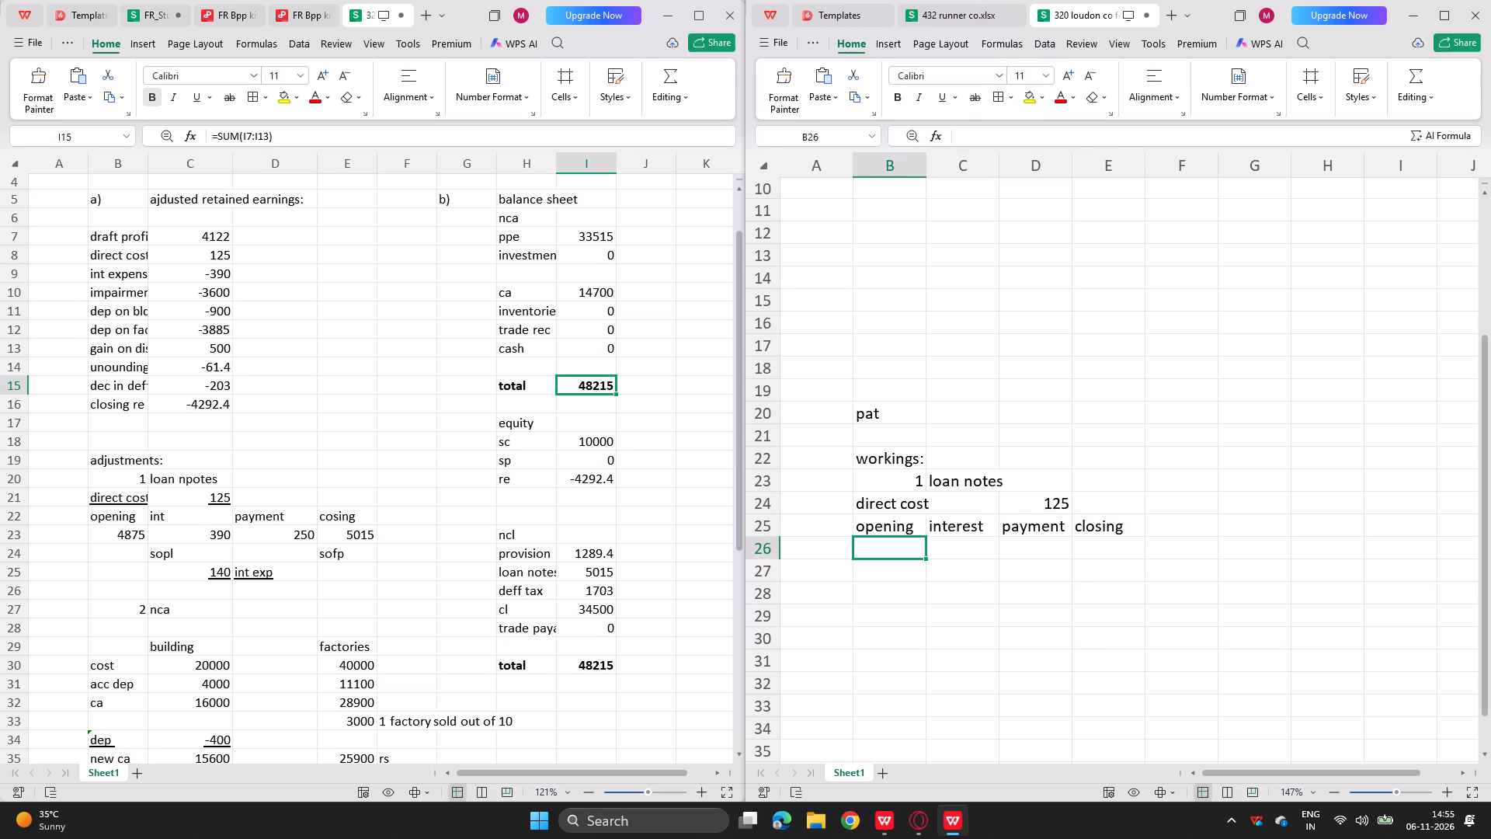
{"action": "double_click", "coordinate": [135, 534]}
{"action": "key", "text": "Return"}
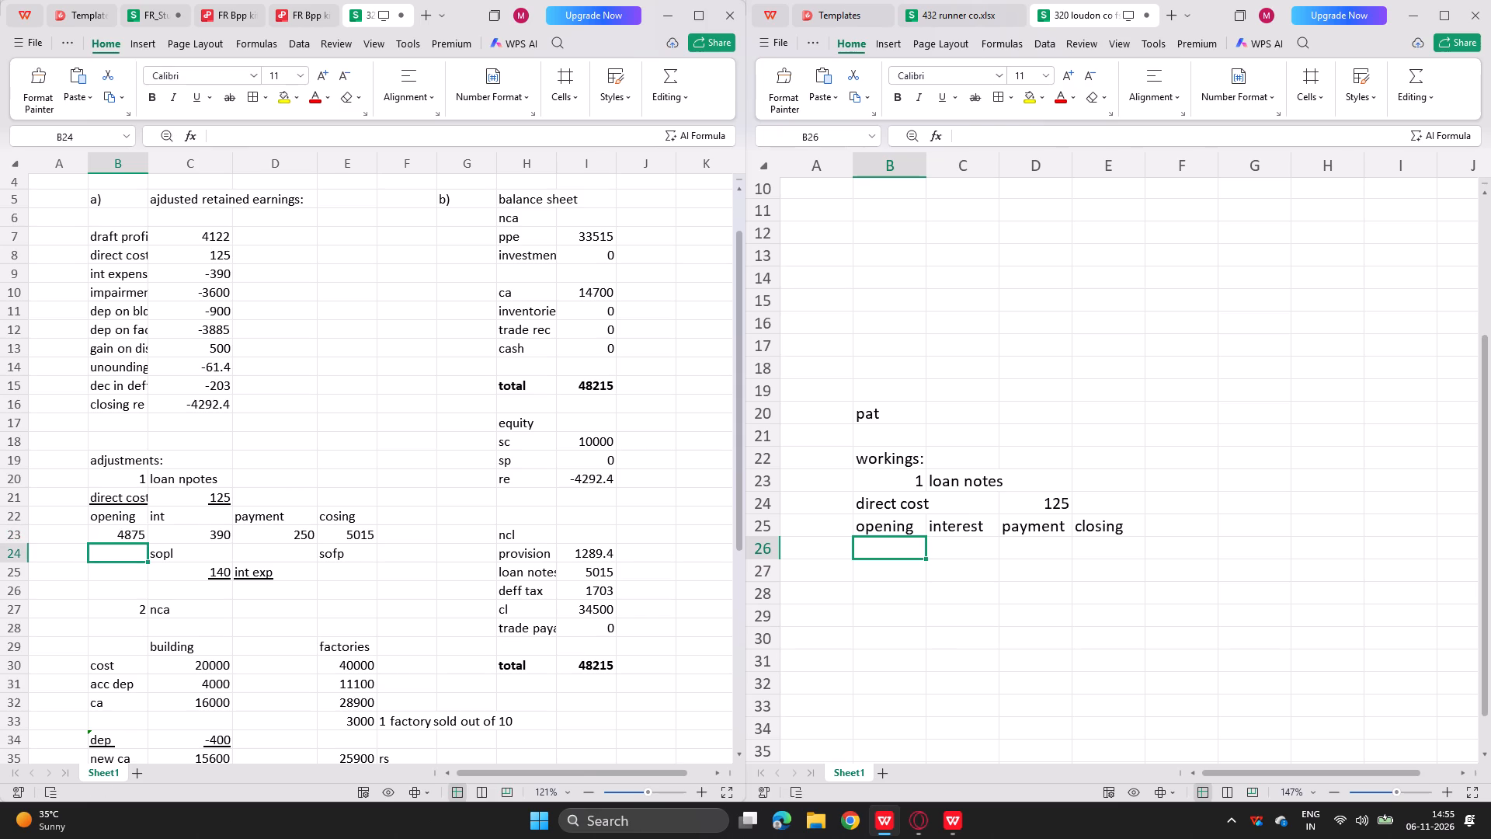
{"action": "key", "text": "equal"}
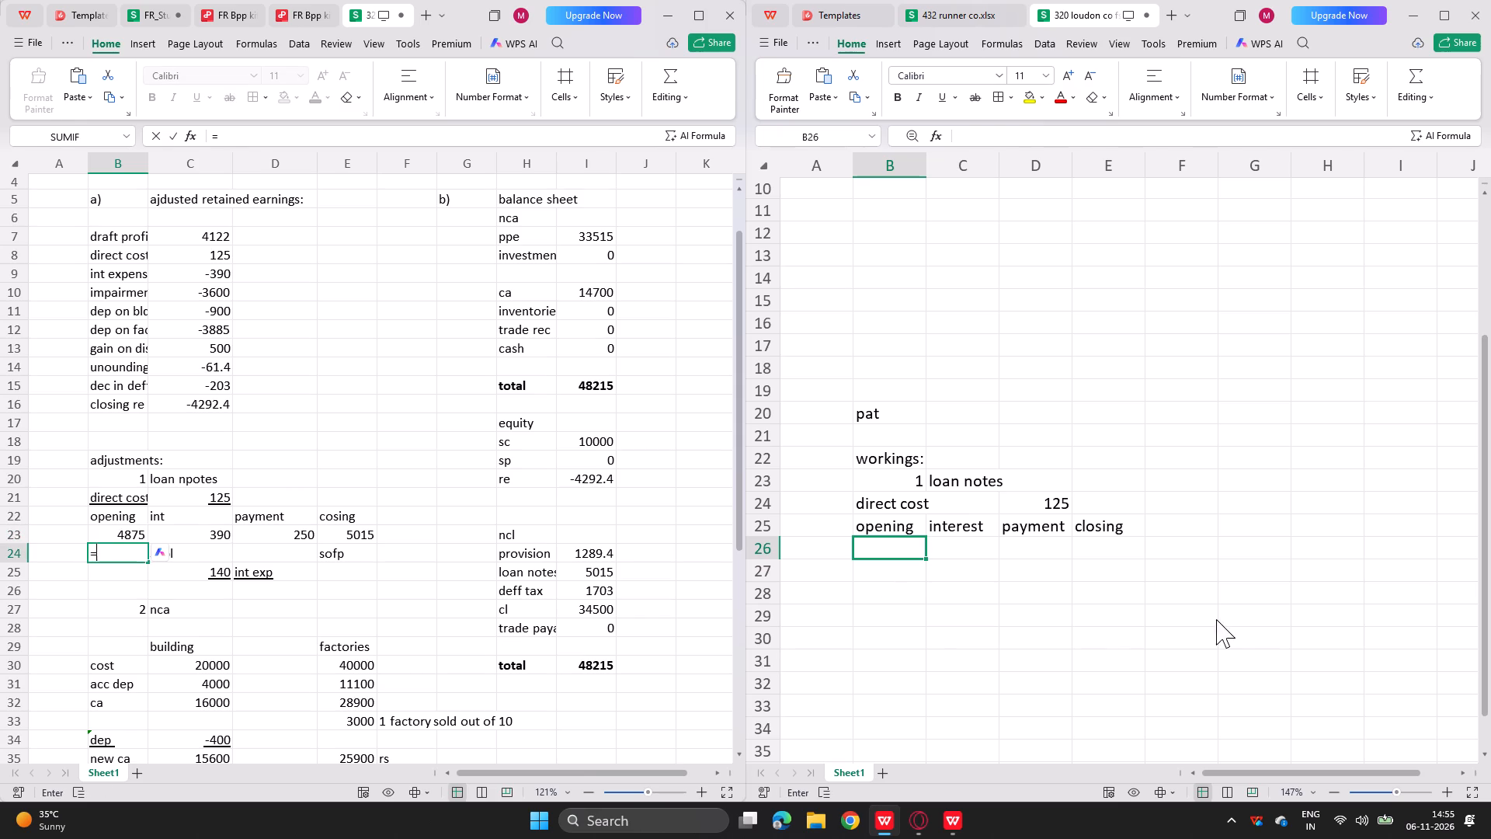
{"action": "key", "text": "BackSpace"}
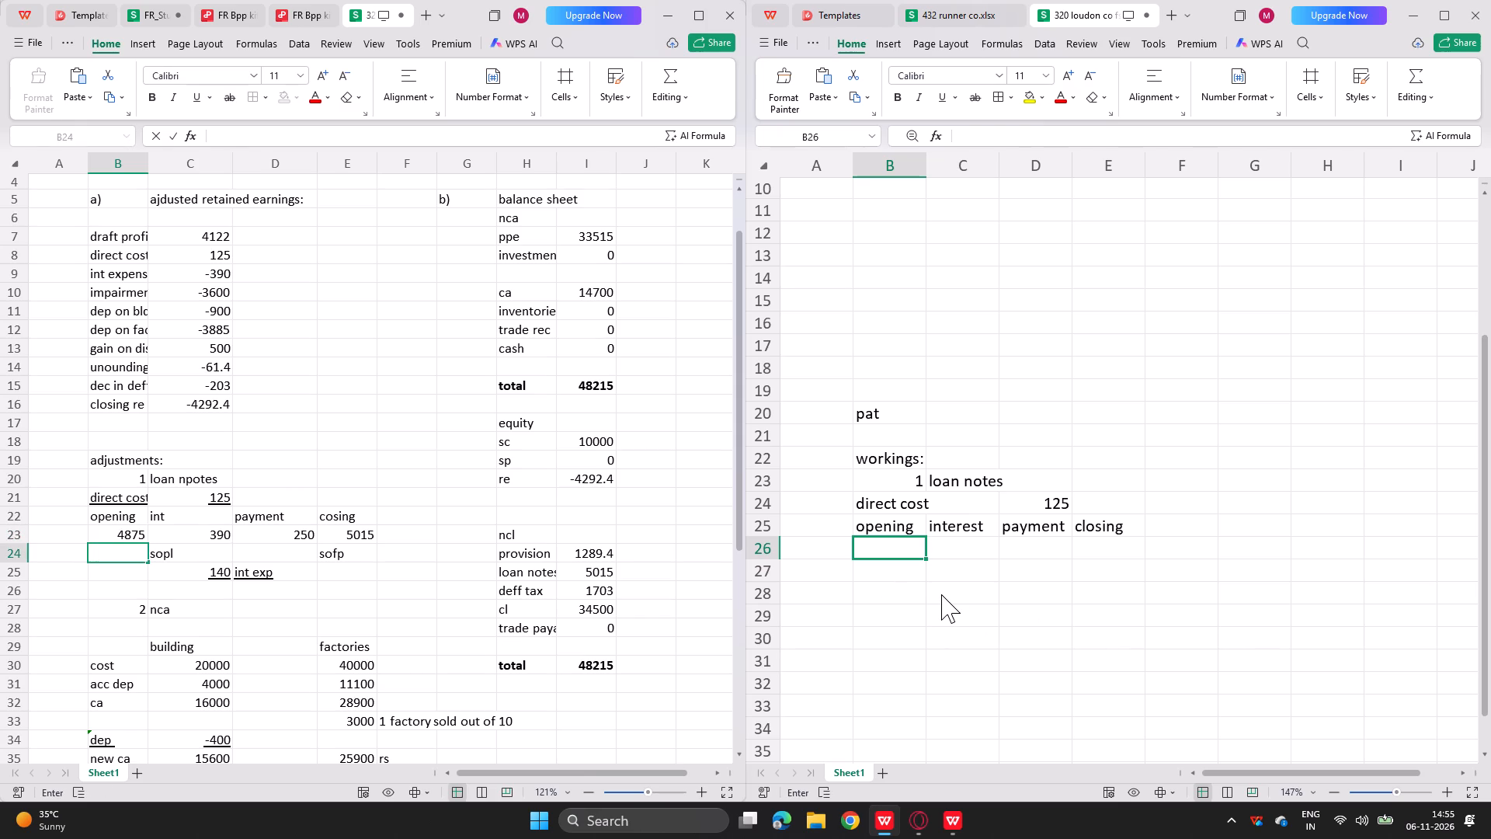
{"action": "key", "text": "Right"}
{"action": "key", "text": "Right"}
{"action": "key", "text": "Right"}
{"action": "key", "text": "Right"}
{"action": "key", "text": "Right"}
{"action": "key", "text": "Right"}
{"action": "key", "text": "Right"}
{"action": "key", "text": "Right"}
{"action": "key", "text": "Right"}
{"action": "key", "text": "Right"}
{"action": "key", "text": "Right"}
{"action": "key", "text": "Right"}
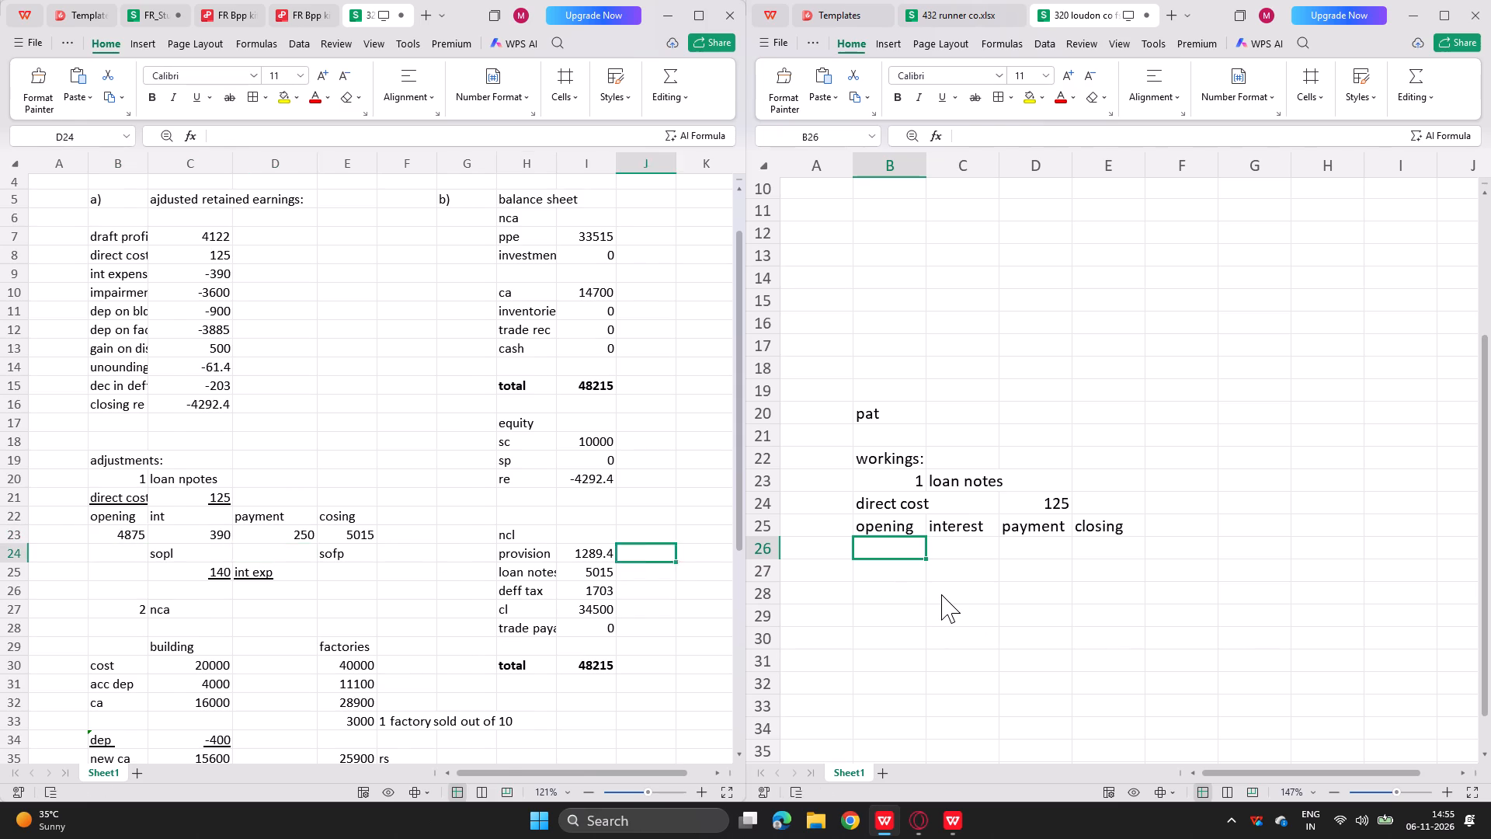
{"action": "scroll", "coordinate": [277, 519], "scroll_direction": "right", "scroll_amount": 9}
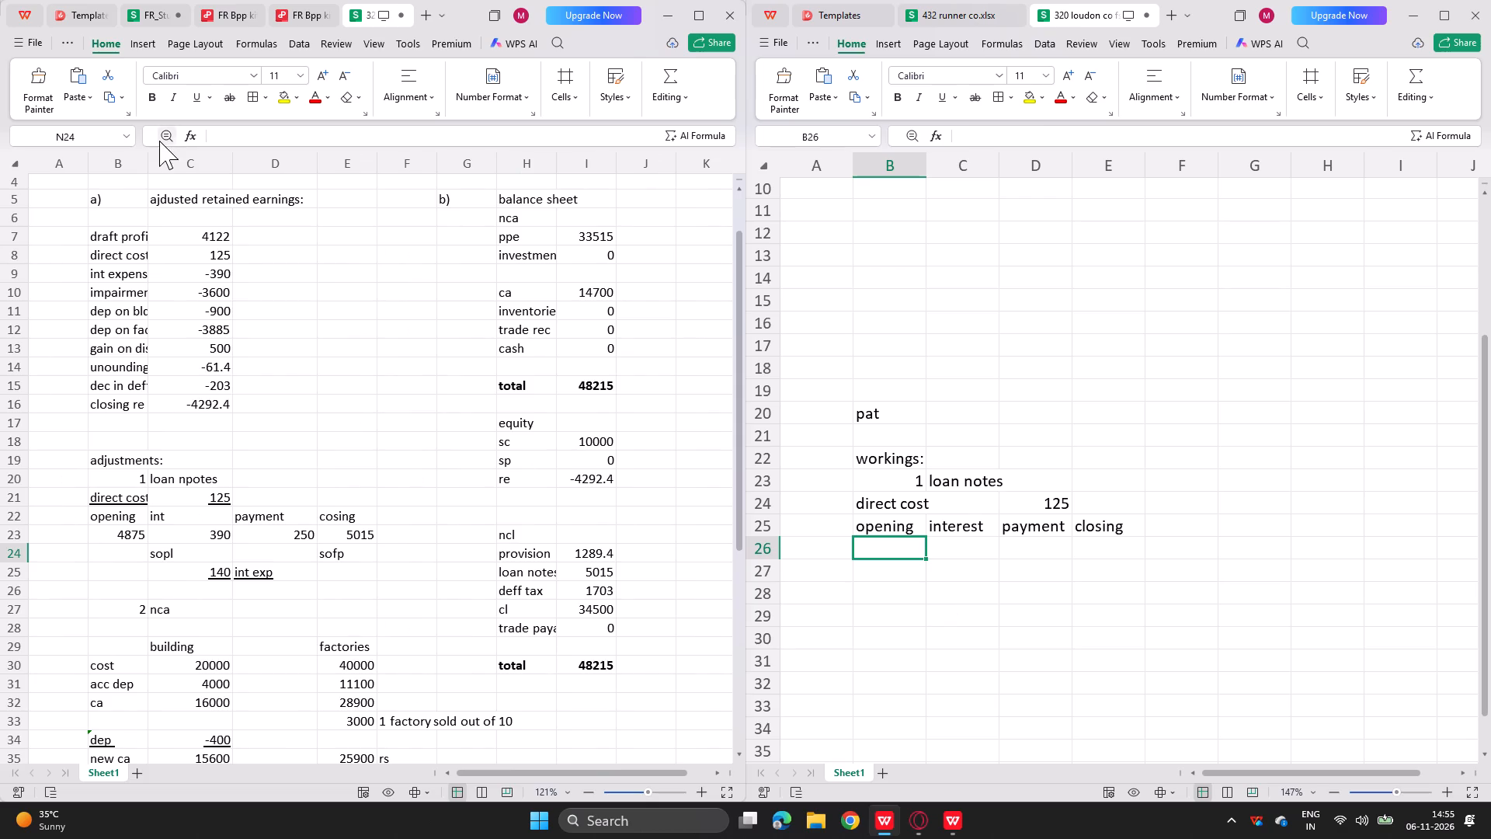
Using the question's loan note details, enter the opening balance in B26 of the new workbook as =5000-125.
{"action": "left_click", "coordinate": [228, 12]}
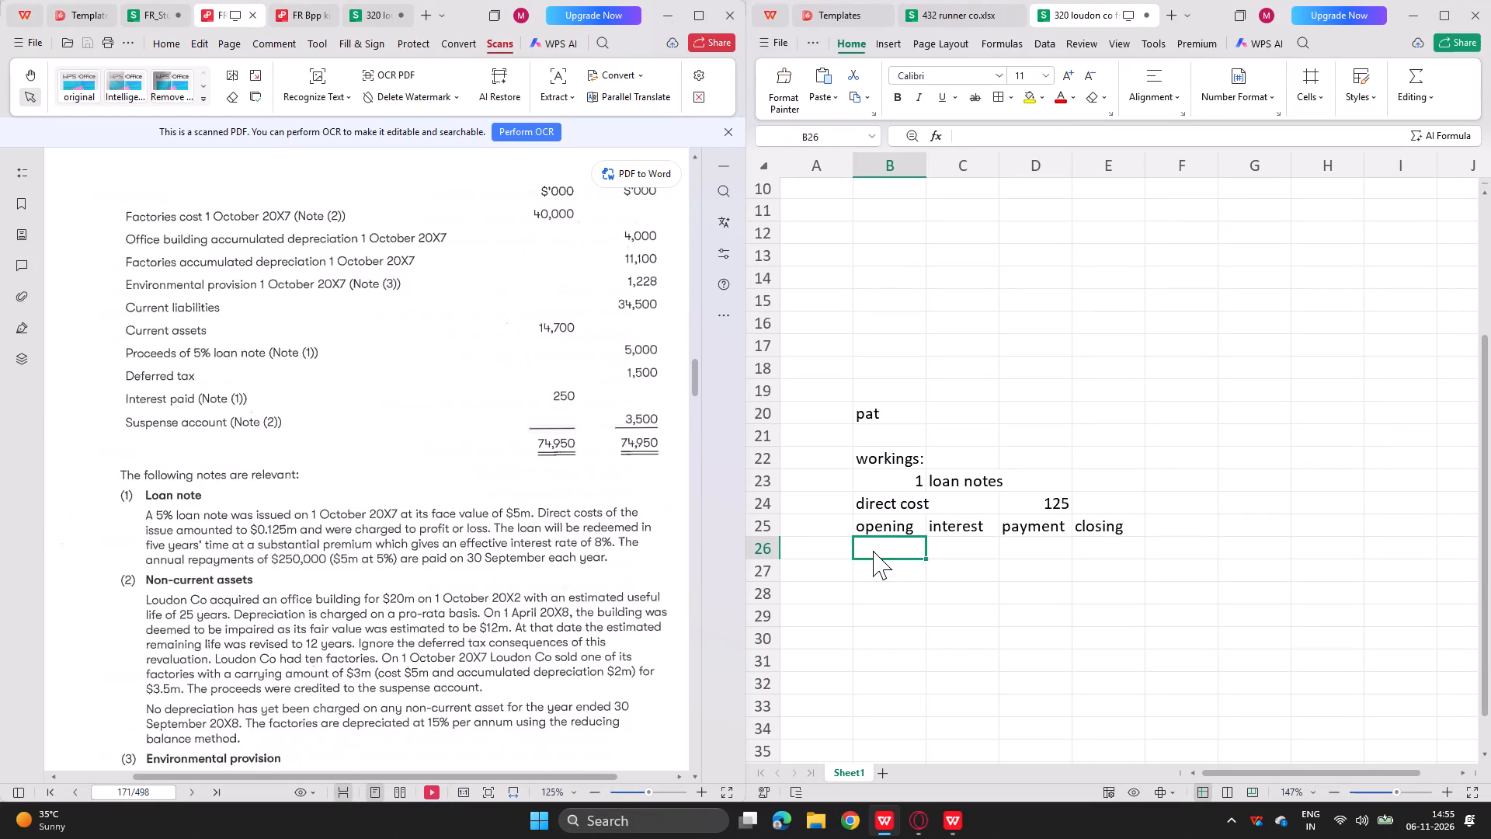
{"action": "left_click", "coordinate": [875, 551]}
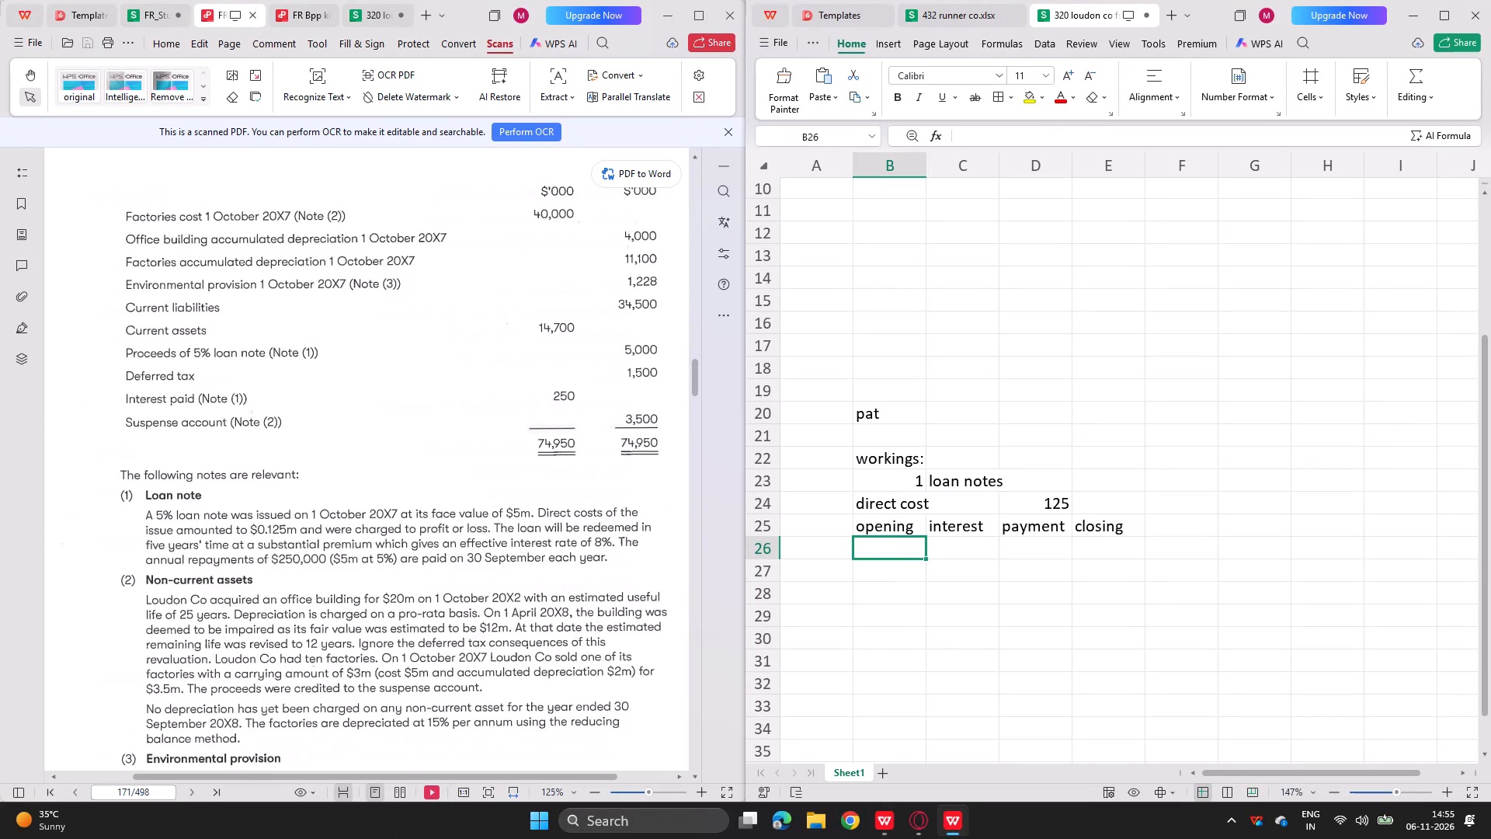
{"action": "double_click", "coordinate": [886, 545]}
{"action": "type", "text": "=5000"}
{"action": "type", "text": "-125"}
{"action": "key", "text": "Return"}
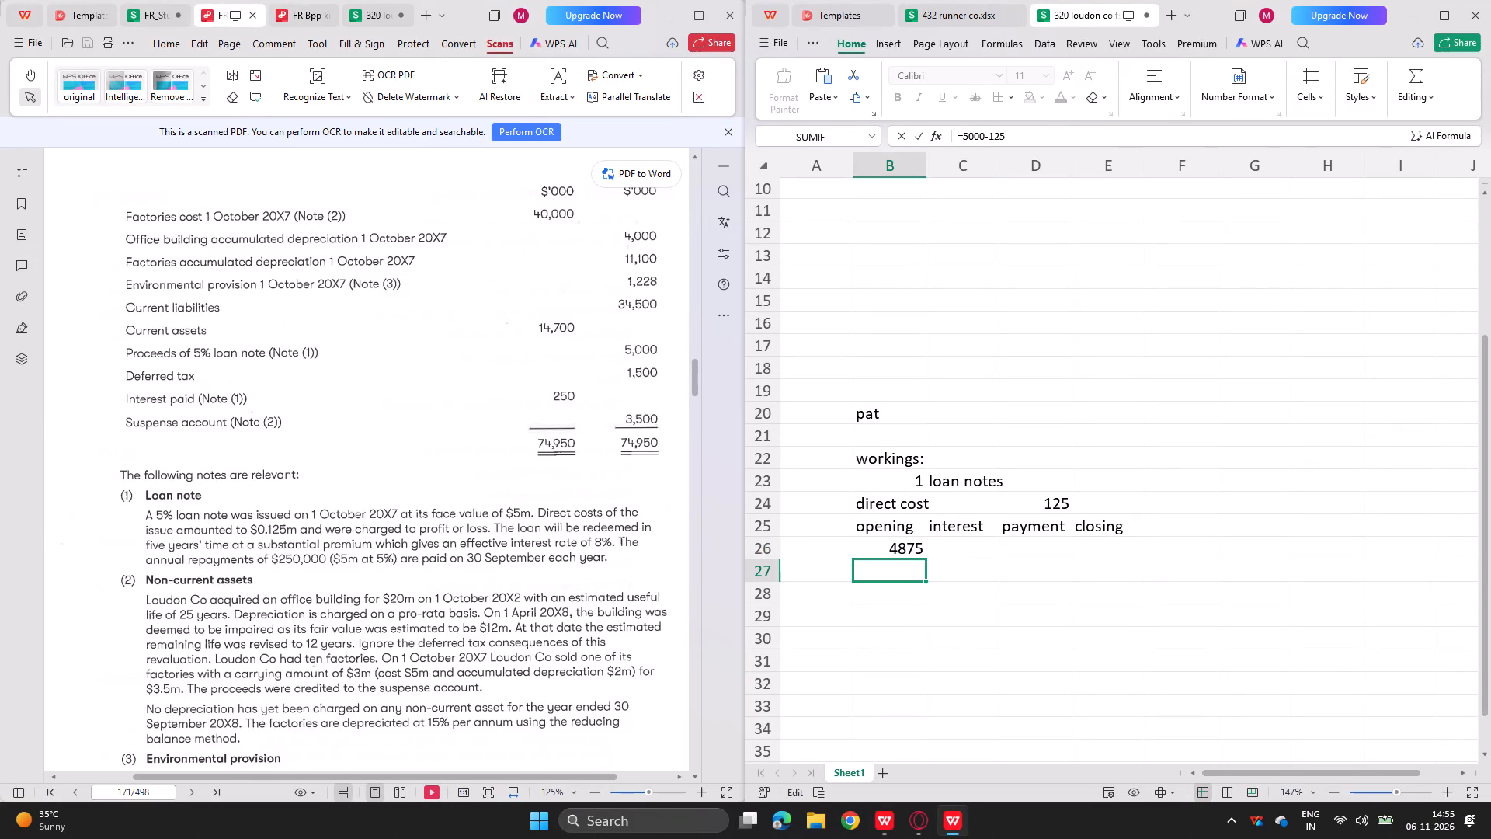
Calculate the loan note interest in C26 at 8% of the opening balance with =B26*0.08.
{"action": "key", "text": "Right"}
{"action": "key", "text": "Up"}
{"action": "key", "text": "equal"}
{"action": "key", "text": "Left"}
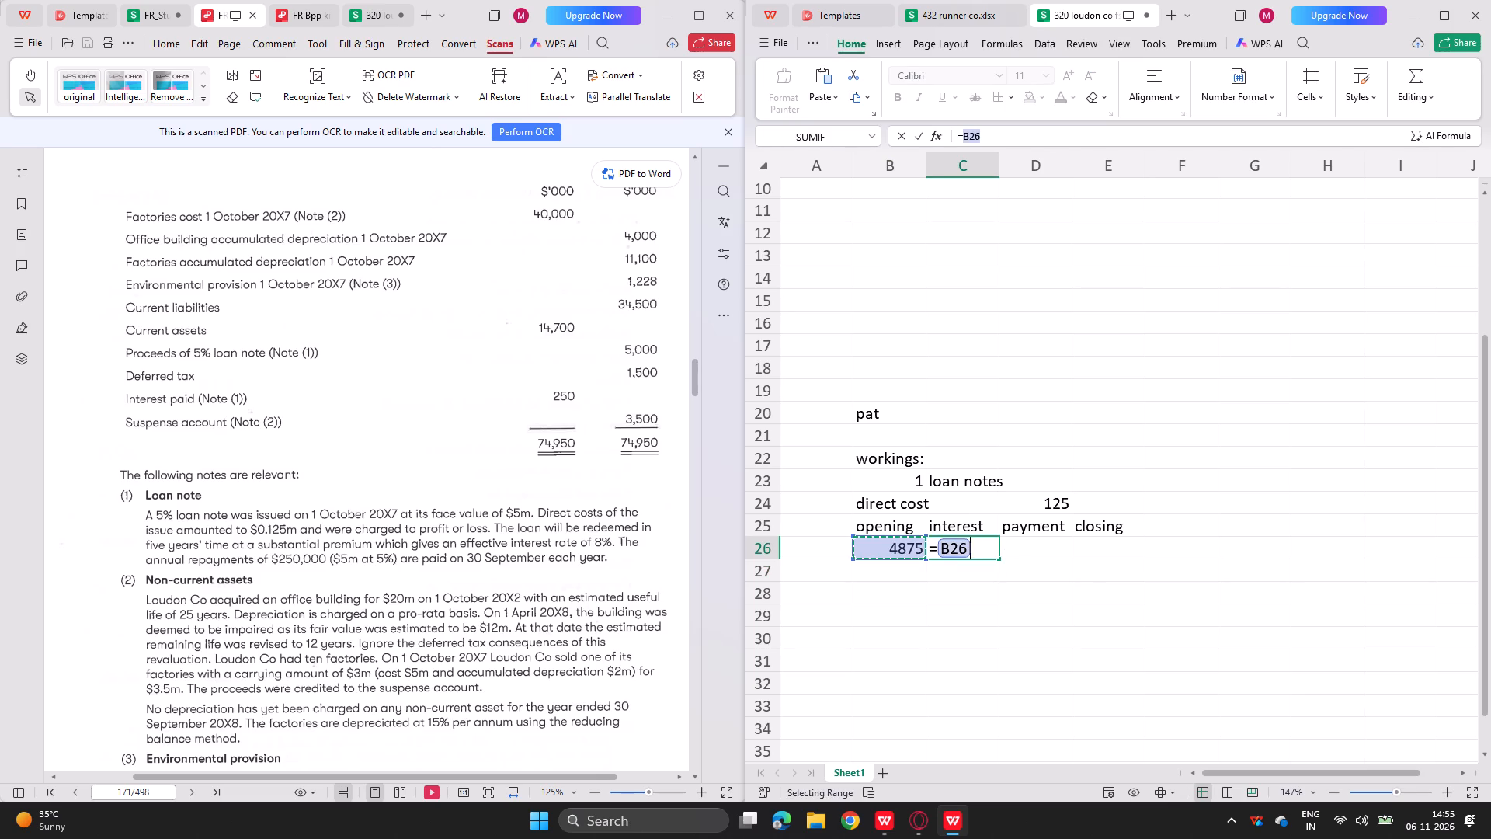
{"action": "key", "text": "asterisk"}
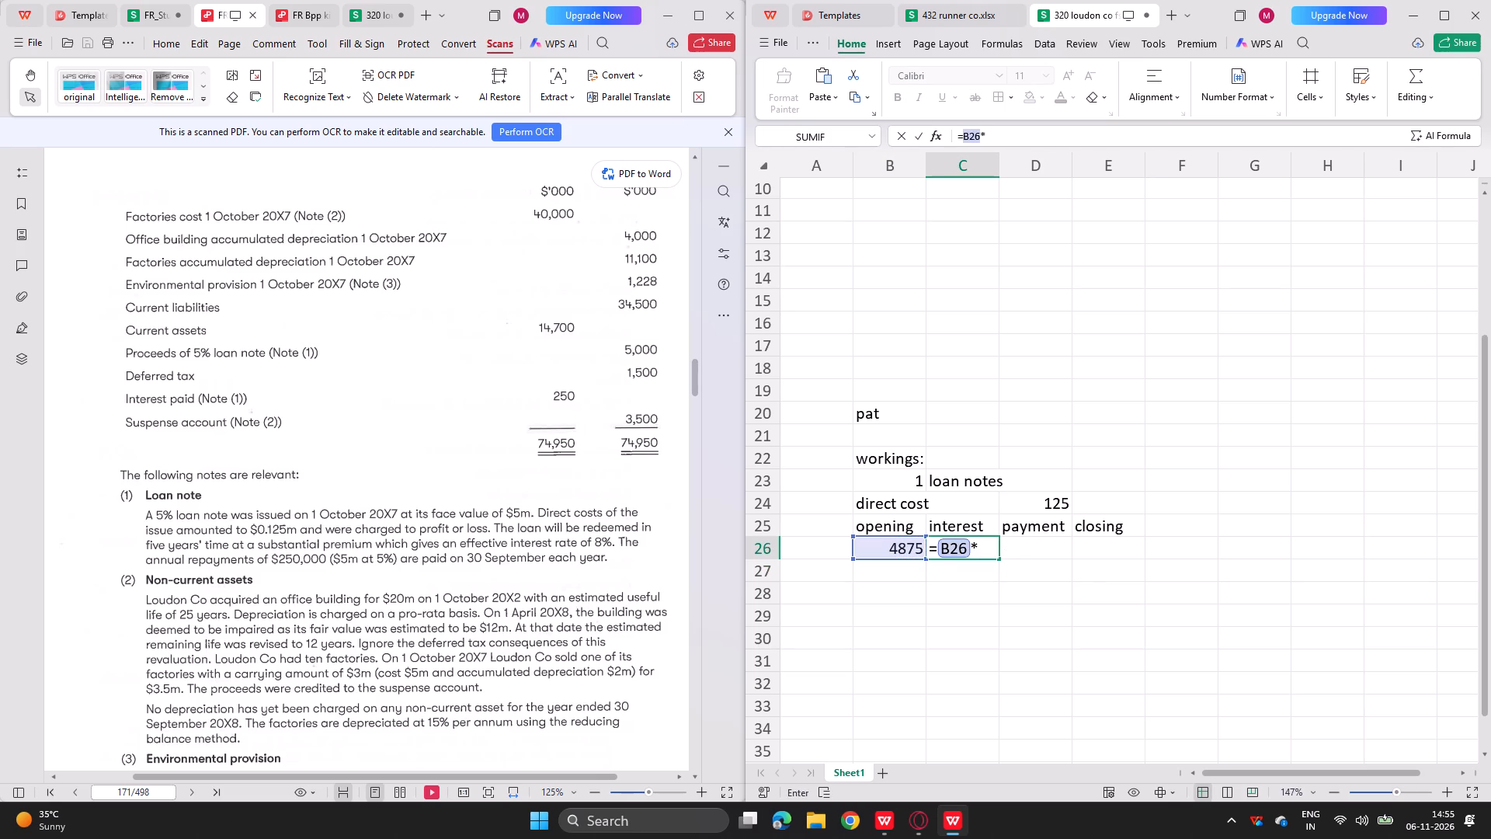
{"action": "type", "text": "0.08"}
{"action": "key", "text": "Right"}
Calculate the annual loan note payment in D26 with =5000*0.05.
{"action": "key", "text": "equal"}
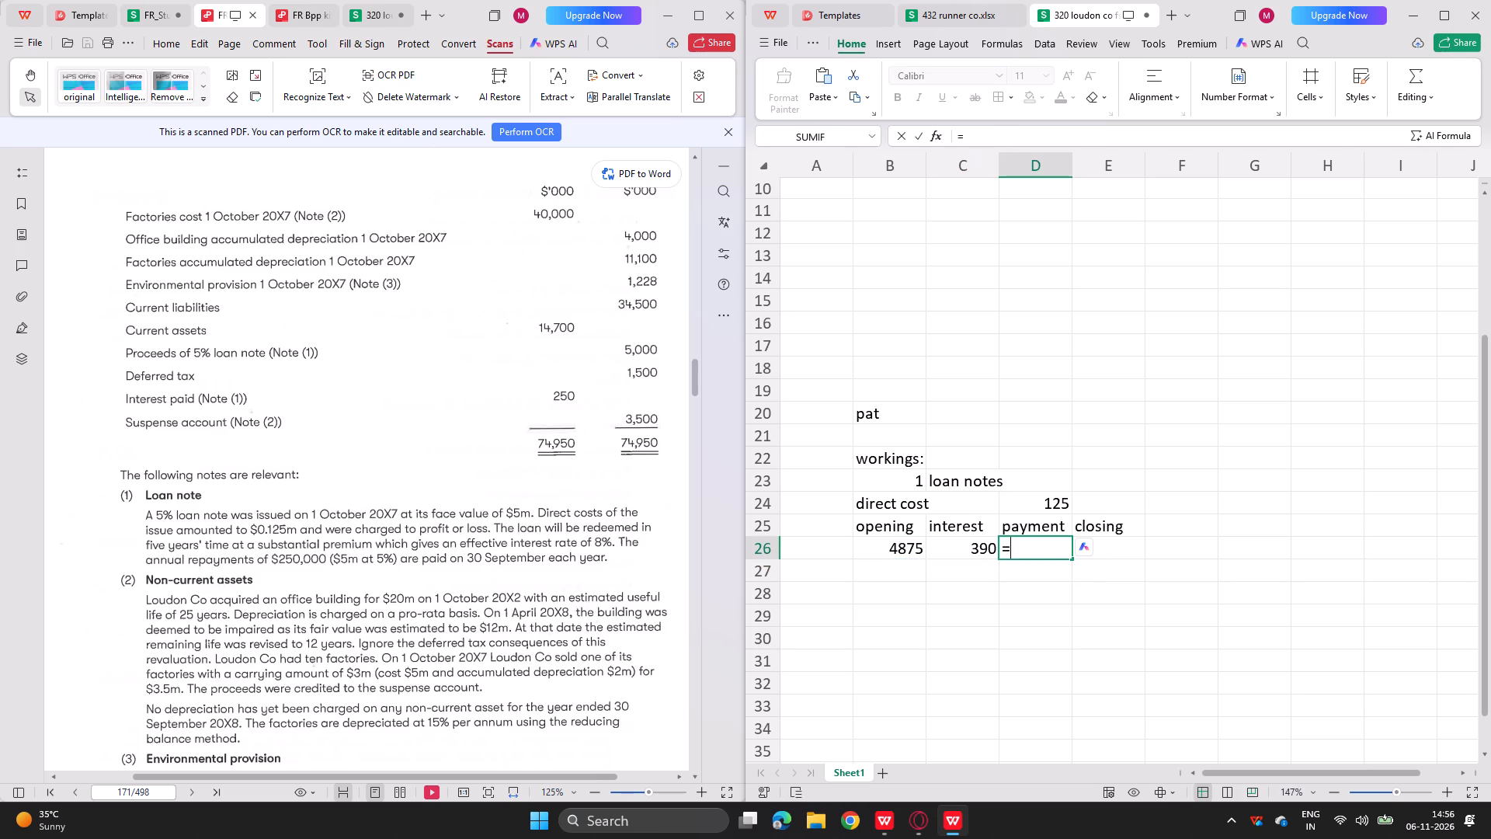
{"action": "type", "text": "5000"}
{"action": "key", "text": "asterisk"}
{"action": "type", "text": "0.05"}
{"action": "key", "text": "Return"}
Calculate the closing loan note balance in E26 as opening plus interest less payment.
{"action": "key", "text": "Right"}
{"action": "key", "text": "Up"}
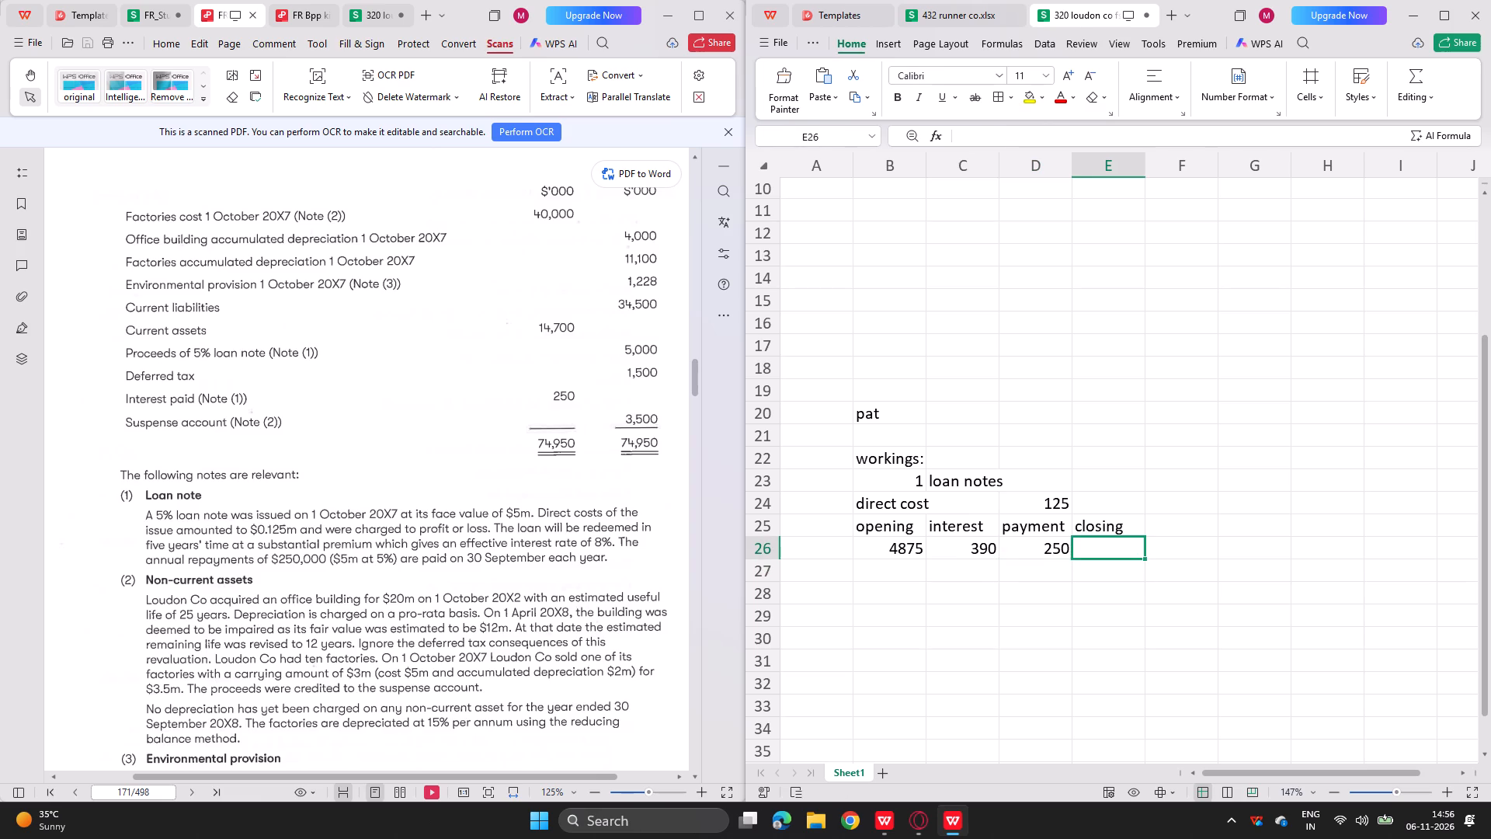
{"action": "key", "text": "equal"}
{"action": "key", "text": "Left"}
{"action": "key", "text": "Left"}
{"action": "key", "text": "Left"}
{"action": "key", "text": "plus"}
{"action": "key", "text": "Left"}
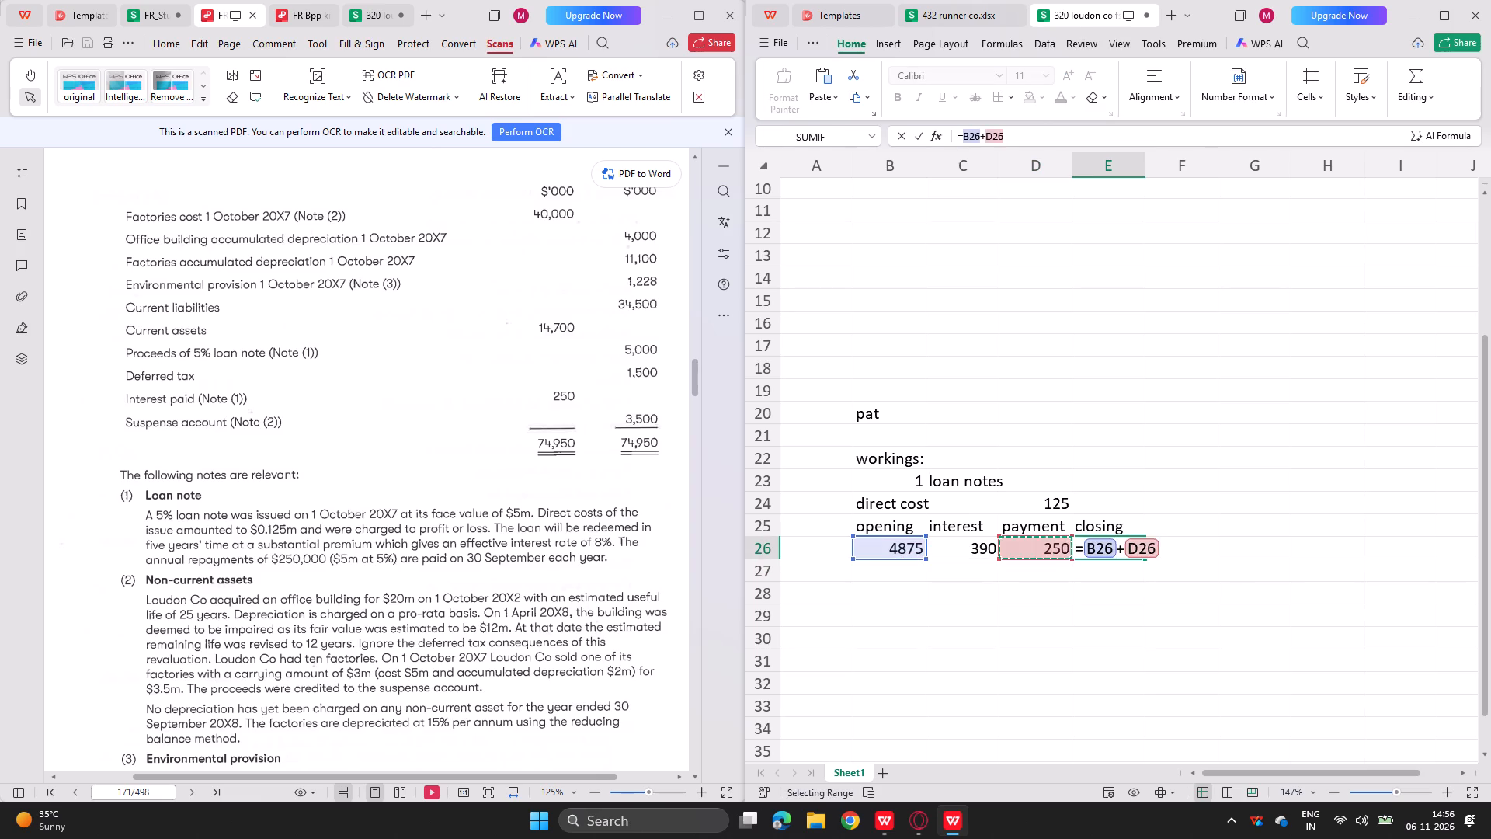
{"action": "key", "text": "Left"}
{"action": "key", "text": "minus"}
{"action": "key", "text": "Left"}
{"action": "key", "text": "Return"}
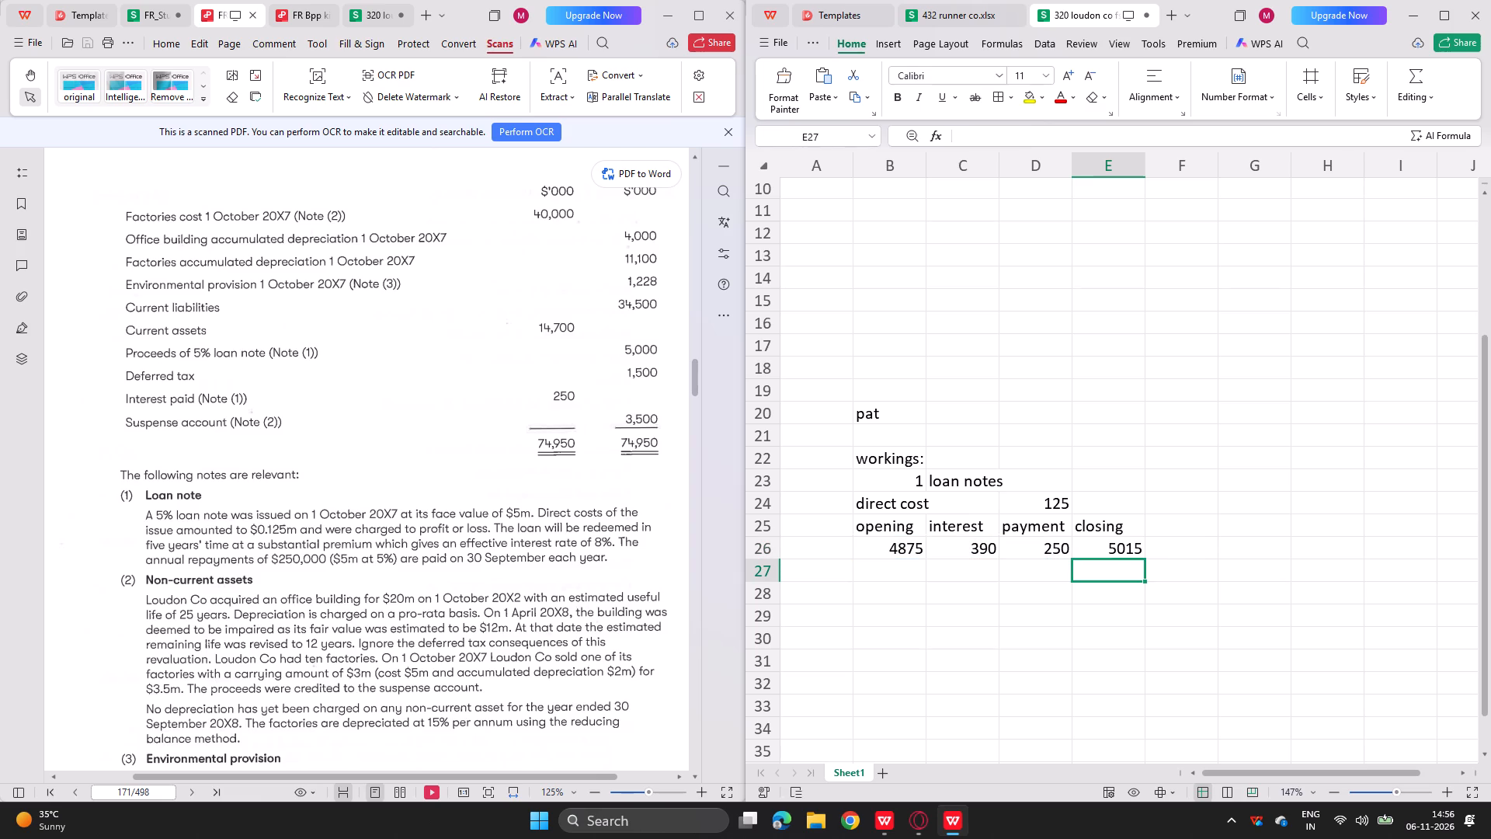
Cross-reference the loan notes working: enter "a)" under interest in C27, "ncl" under closing in E27 and "a)" beside direct cost in E24.
{"action": "left_click", "coordinate": [360, 6]}
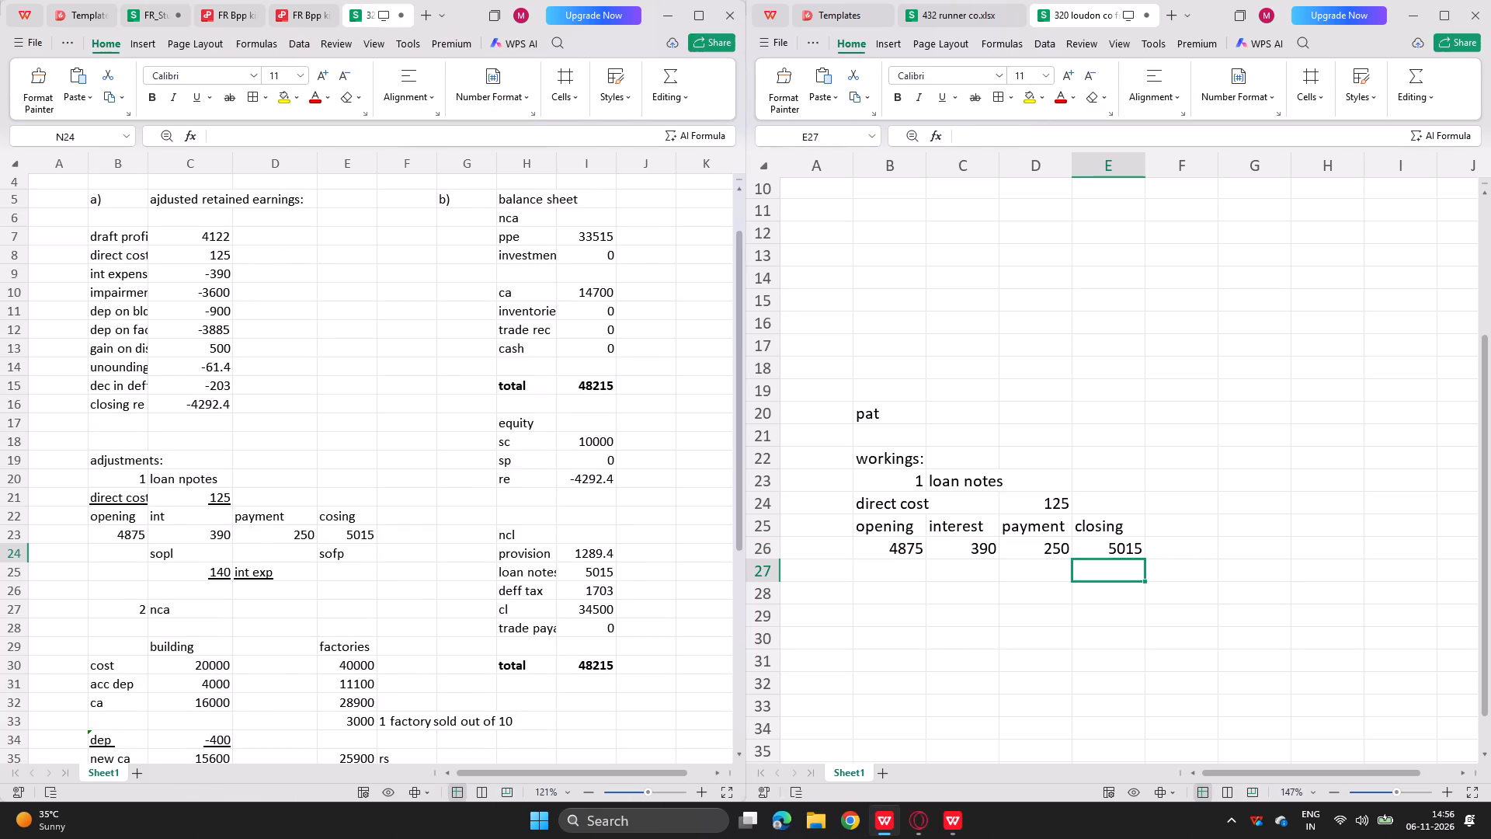
{"action": "scroll", "coordinate": [294, 374], "scroll_direction": "down", "scroll_amount": 1}
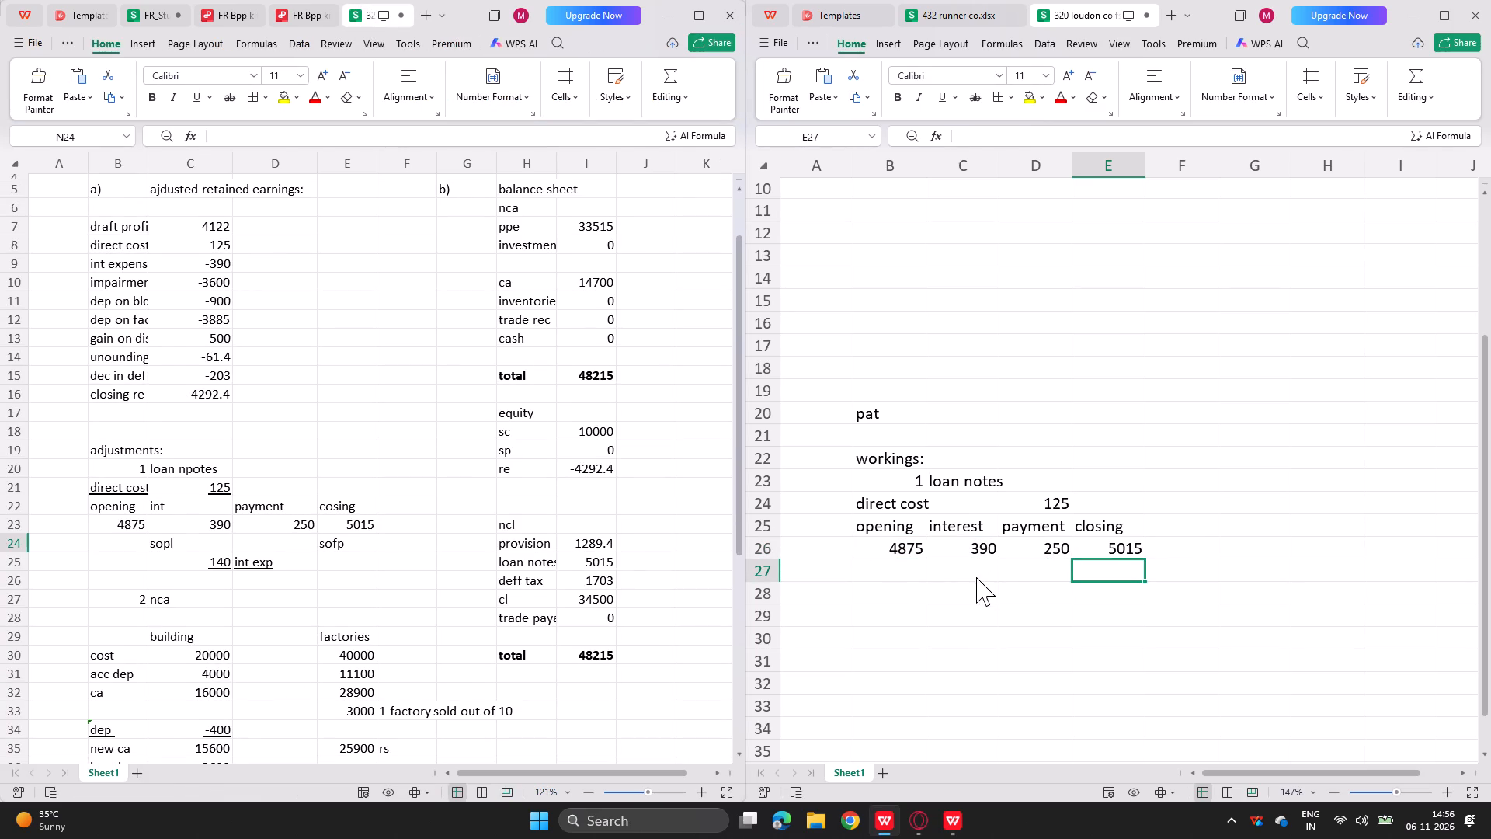
{"action": "left_click", "coordinate": [976, 577]}
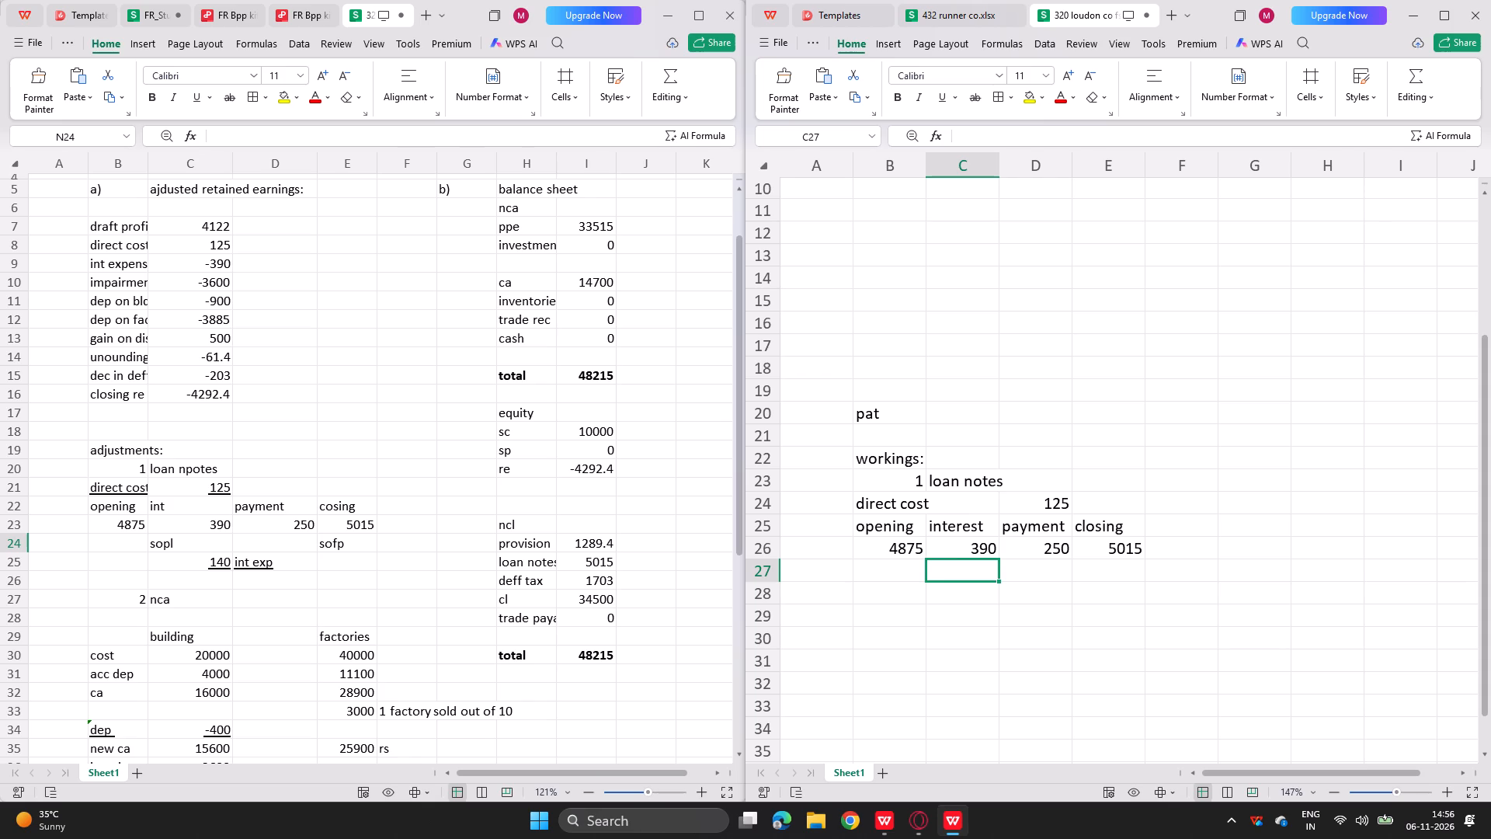
{"action": "type", "text": "a)"}
{"action": "key", "text": "Right"}
{"action": "key", "text": "Right"}
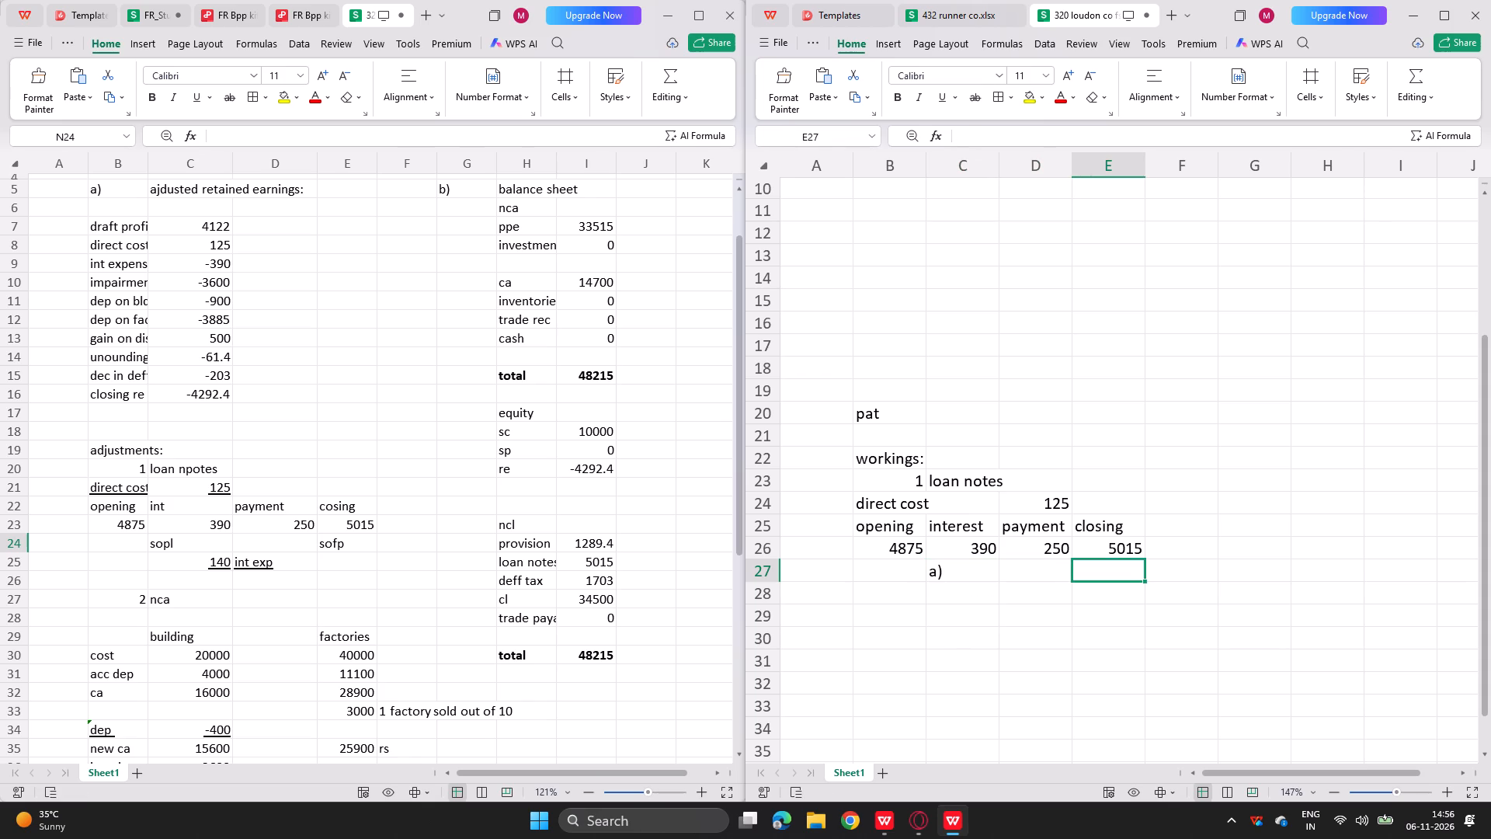
{"action": "type", "text": "nvl"}
{"action": "key", "text": "space"}
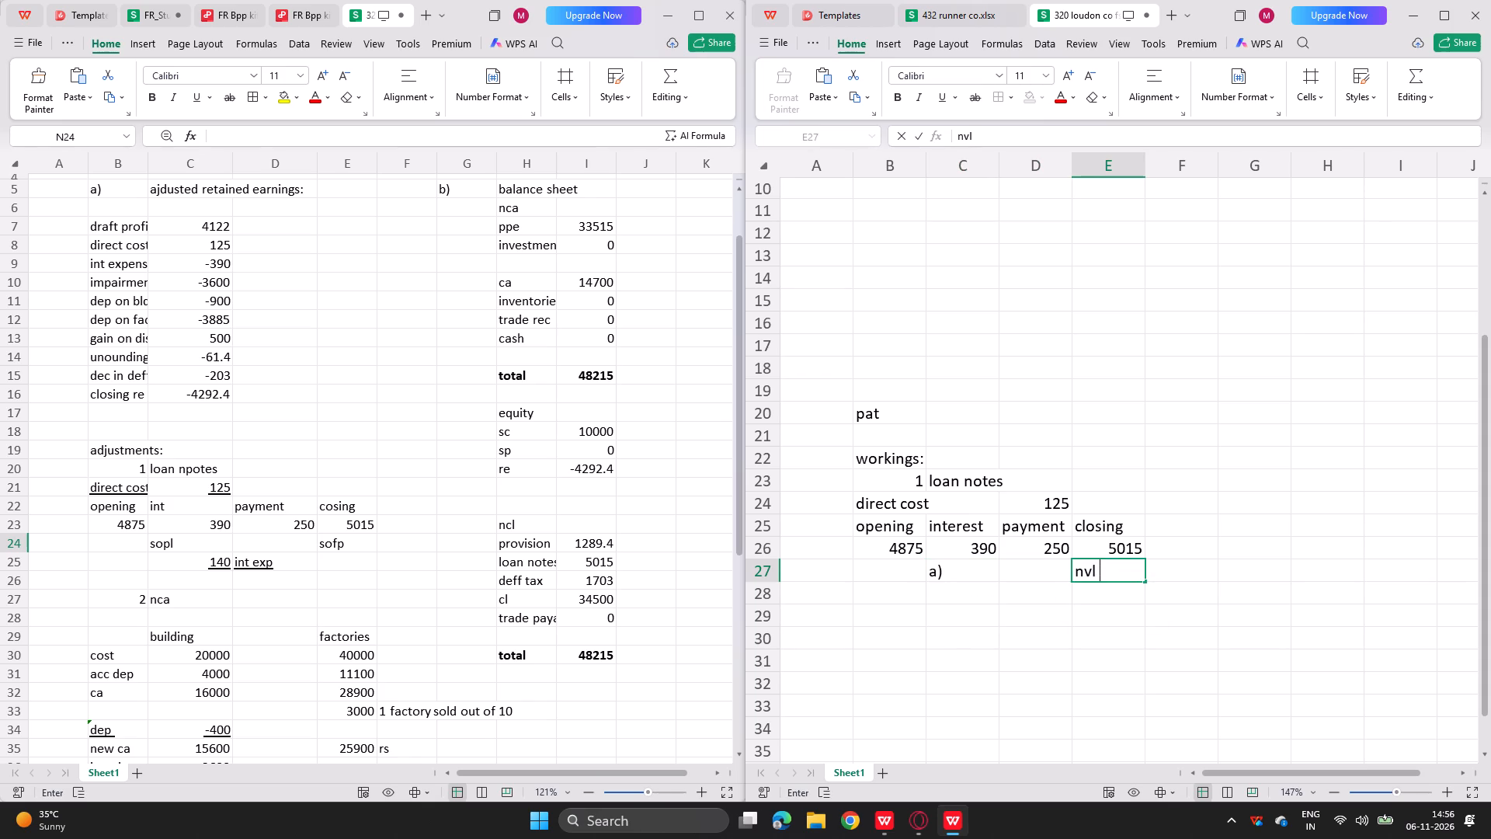
{"action": "key", "text": "BackSpace"}
{"action": "key", "text": "BackSpace"}
{"action": "key", "text": "BackSpace"}
{"action": "type", "text": "cl"}
{"action": "key", "text": "Return"}
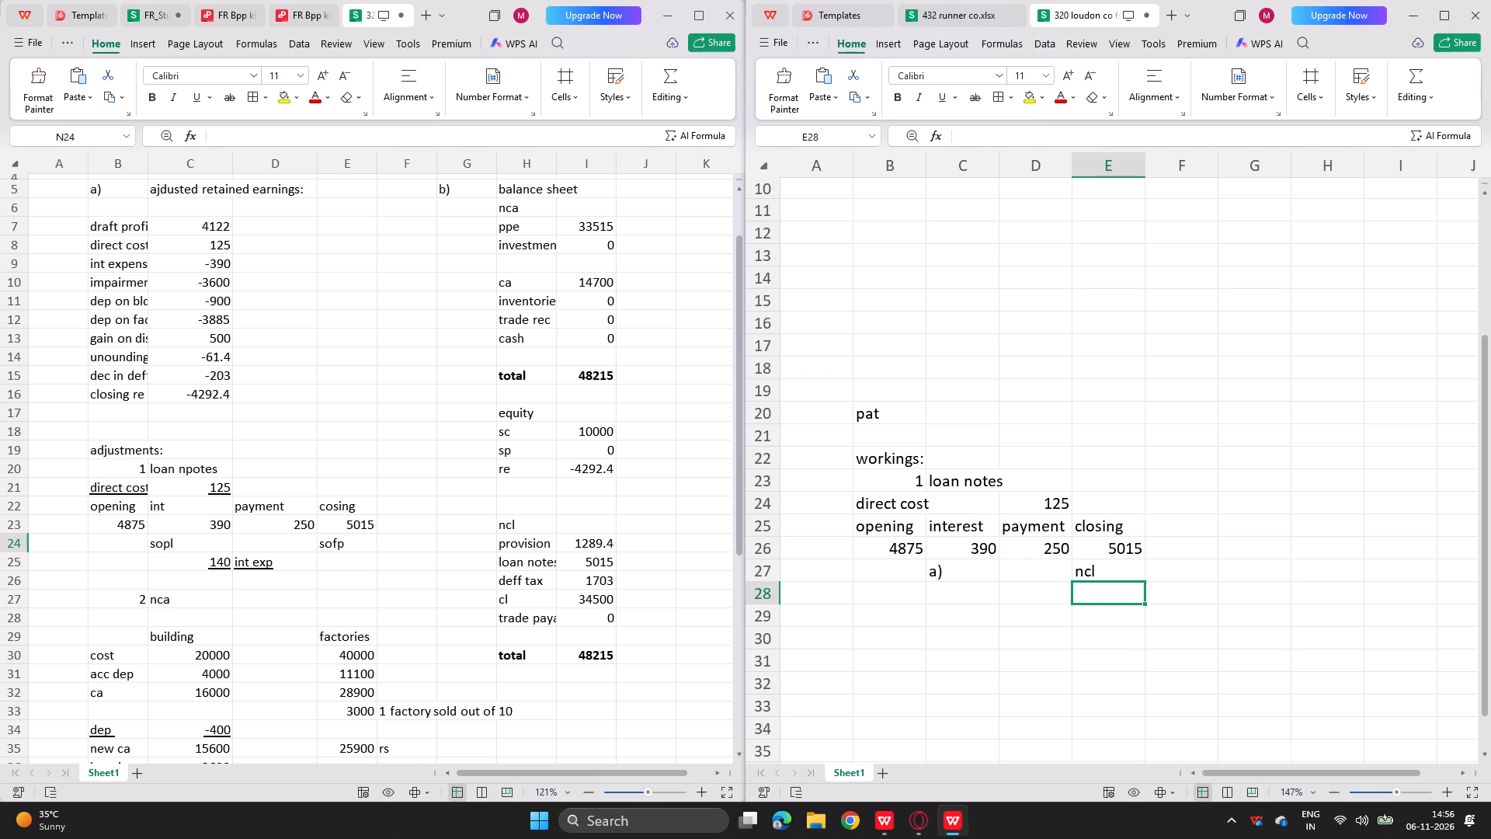
{"action": "left_click", "coordinate": [1100, 510]}
{"action": "type", "text": "a)"}
Enter 4122 as the draft profit in D5 of the adjusted retained earnings.
{"action": "scroll", "coordinate": [1006, 343], "scroll_direction": "up", "scroll_amount": 4}
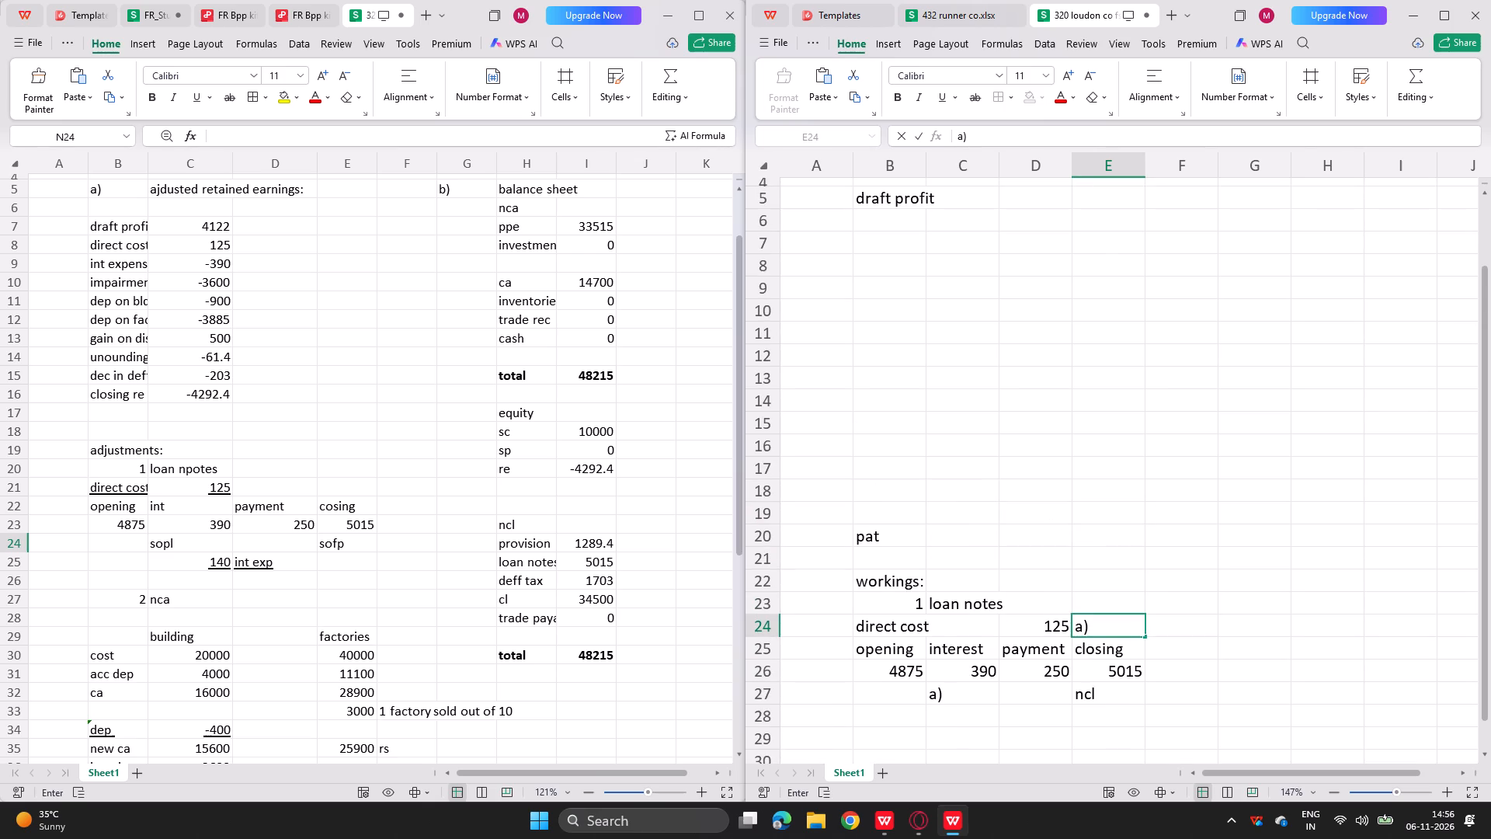
{"action": "scroll", "coordinate": [924, 287], "scroll_direction": "up", "scroll_amount": 2}
{"action": "left_click", "coordinate": [1055, 283]}
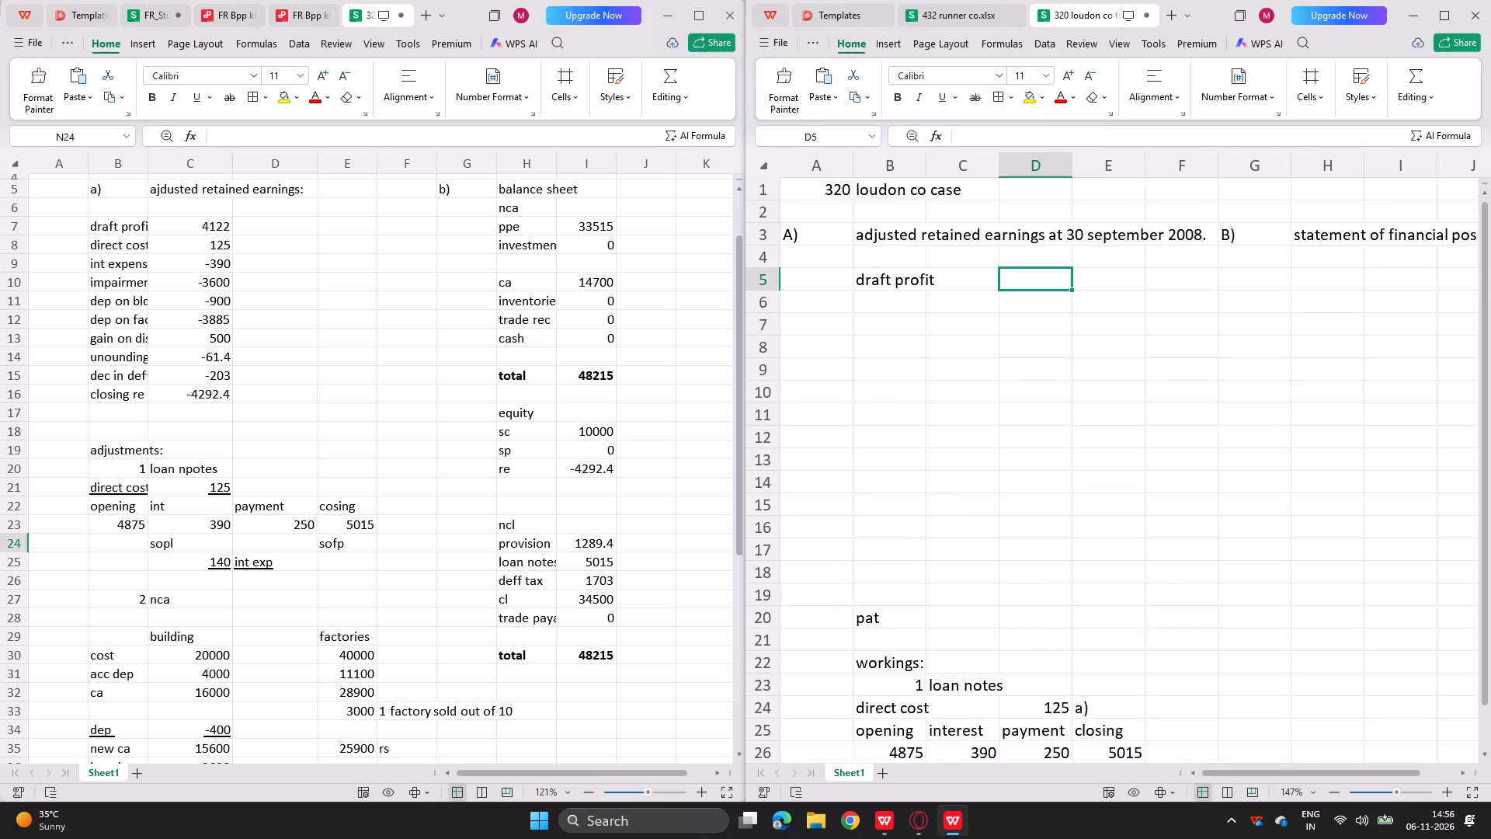
{"action": "type", "text": "44"}
{"action": "key", "text": "BackSpace"}
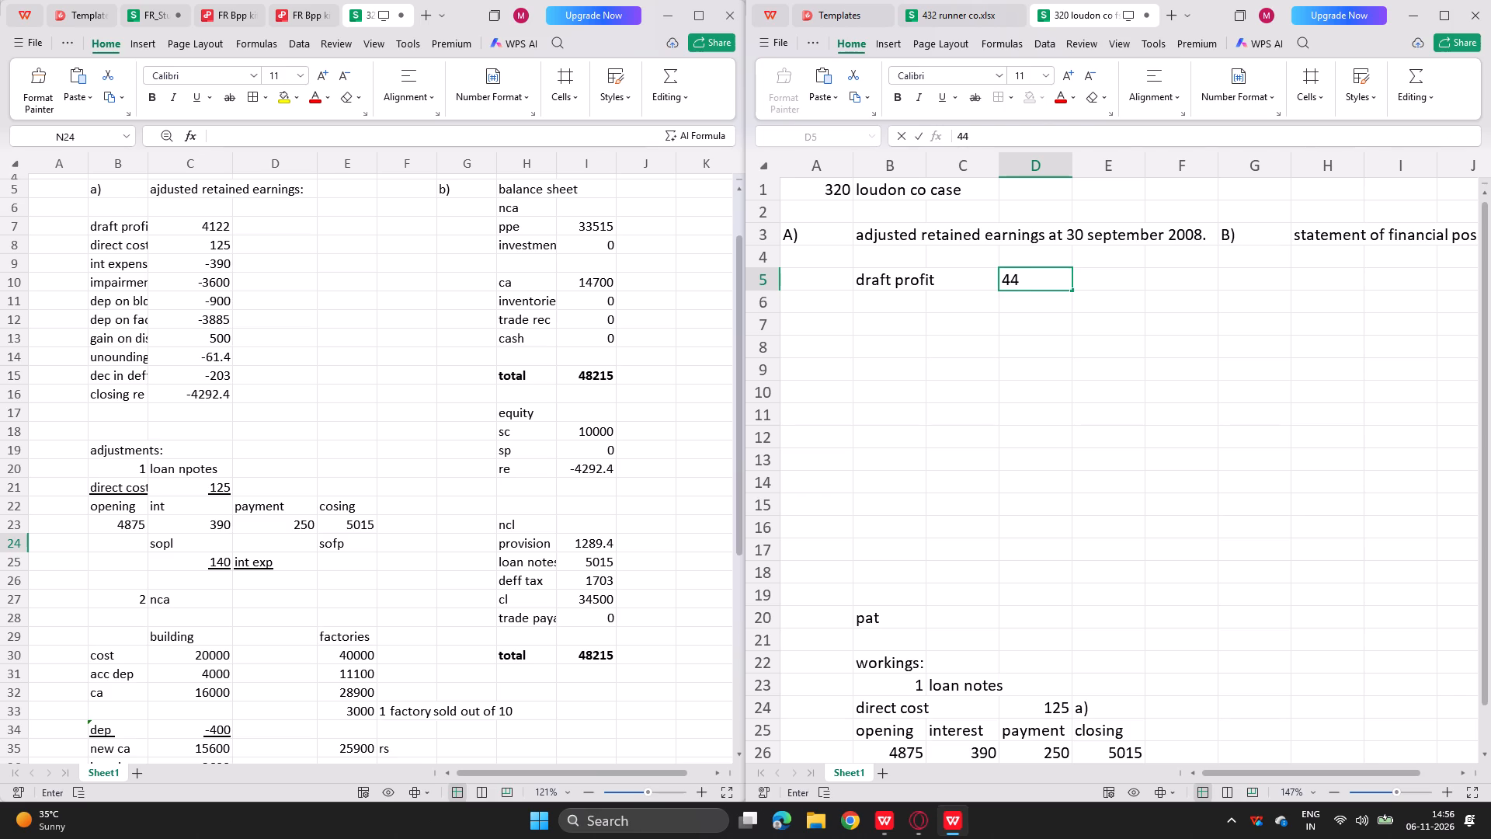
{"action": "type", "text": "122"}
{"action": "key", "text": "Return"}
Add the line labels "direct cost" in B6 and "int exp" in B7 beneath draft profit.
{"action": "key", "text": "Left"}
{"action": "key", "text": "Left"}
{"action": "type", "text": "dorecr cost"}
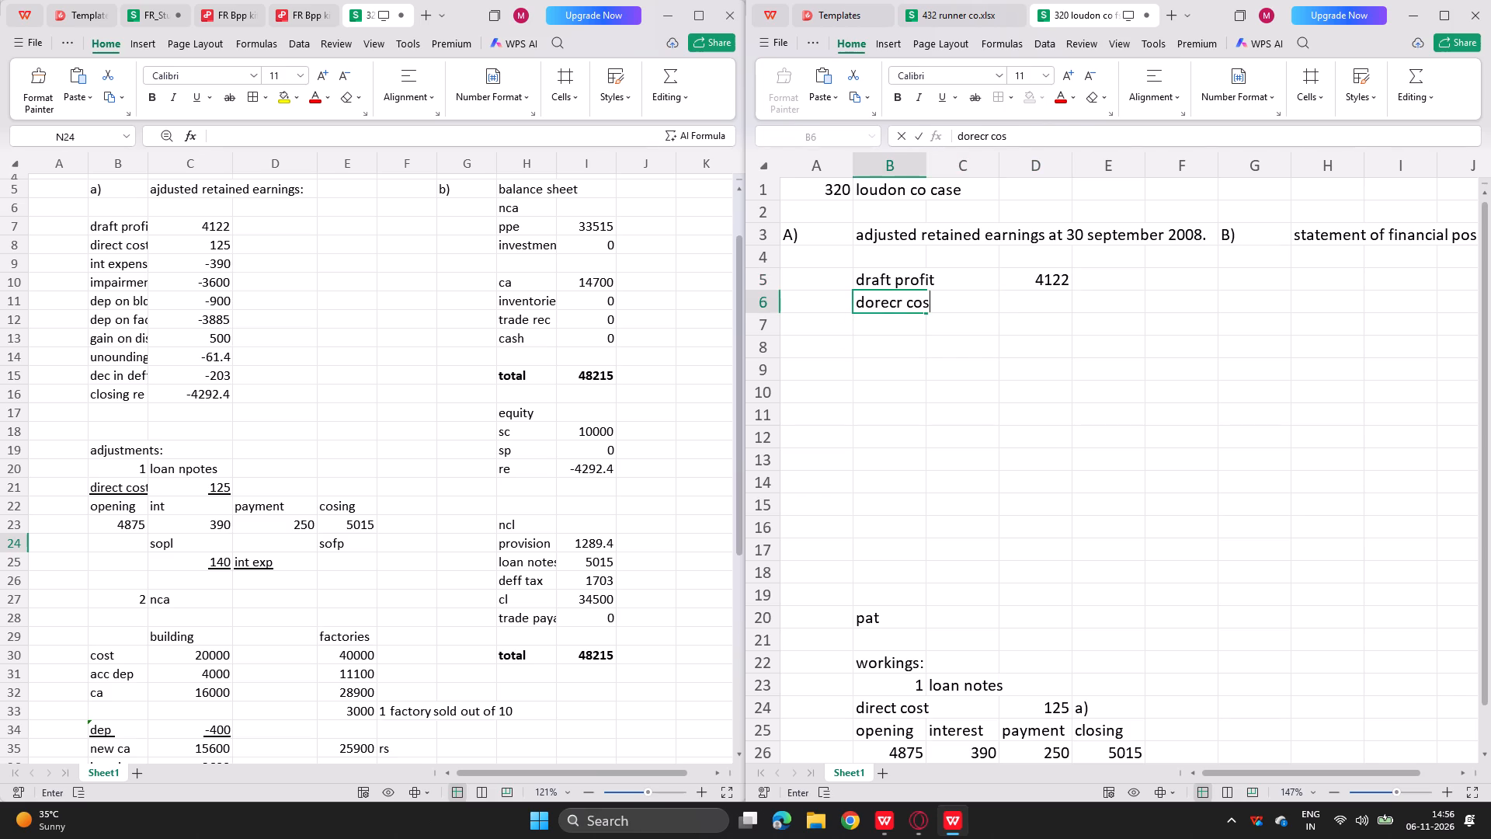
{"action": "key", "text": "BackSpace"}
{"action": "key", "text": "BackSpace"}
{"action": "key", "text": "BackSpace"}
{"action": "key", "text": "BackSpace"}
{"action": "key", "text": "BackSpace"}
{"action": "key", "text": "BackSpace"}
{"action": "key", "text": "BackSpace"}
{"action": "key", "text": "BackSpace"}
{"action": "key", "text": "BackSpace"}
{"action": "key", "text": "BackSpace"}
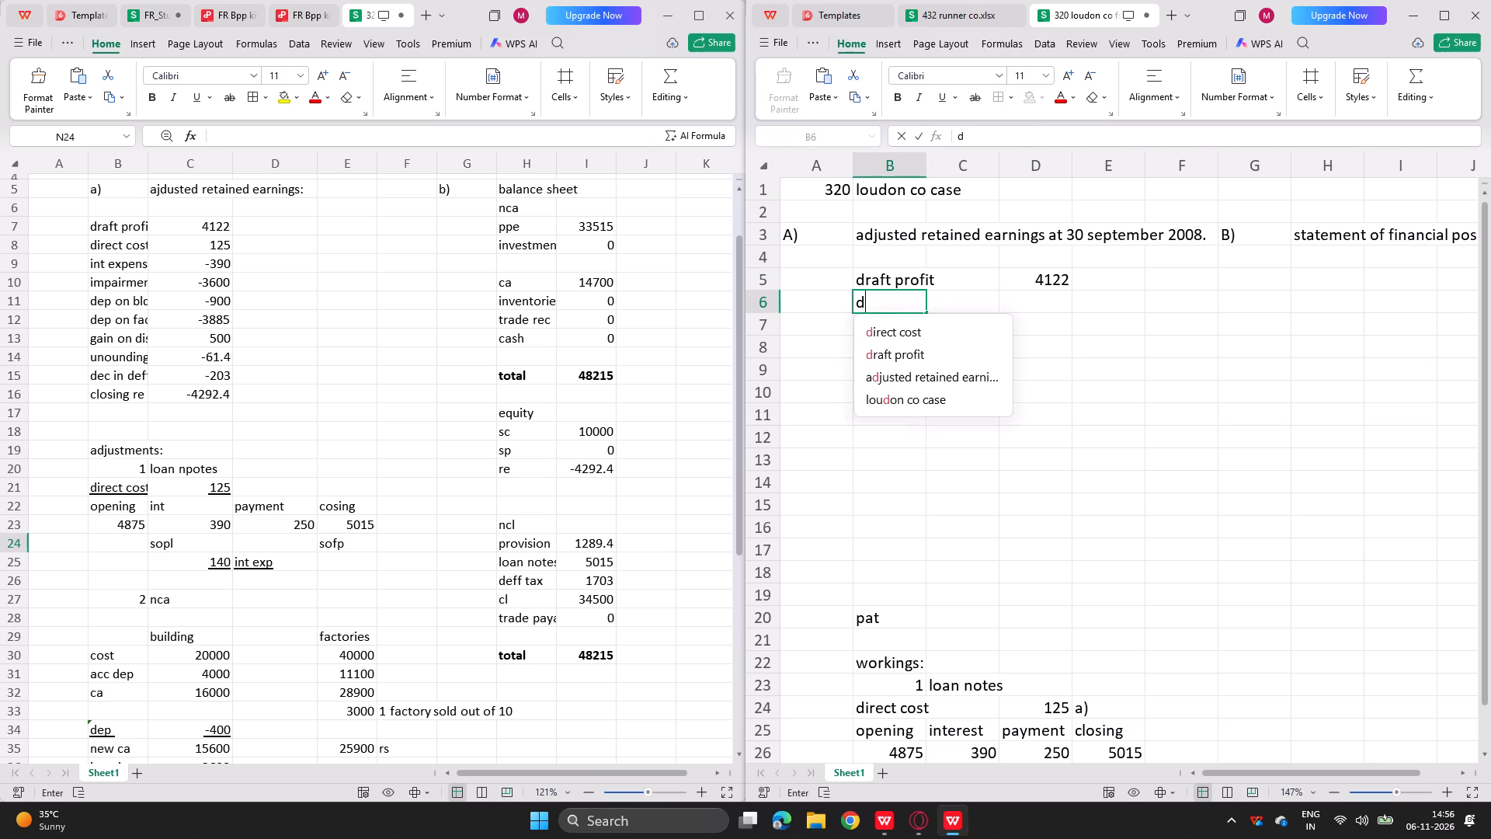
{"action": "type", "text": "ie"}
{"action": "key", "text": "BackSpace"}
{"action": "key", "text": "r"}
{"action": "key", "text": "Return"}
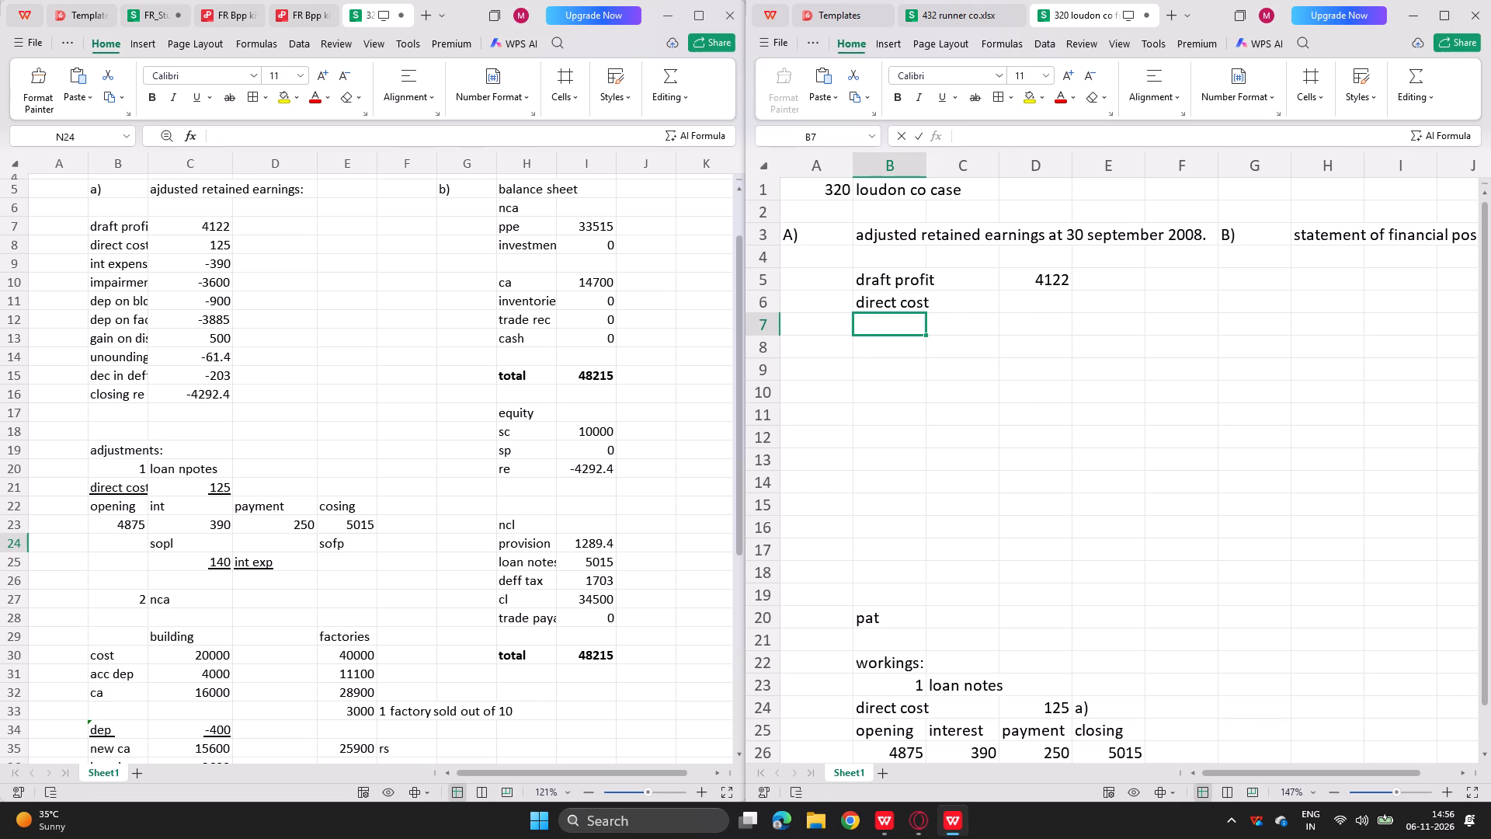
{"action": "type", "text": "int exp"}
{"action": "key", "text": "Return"}
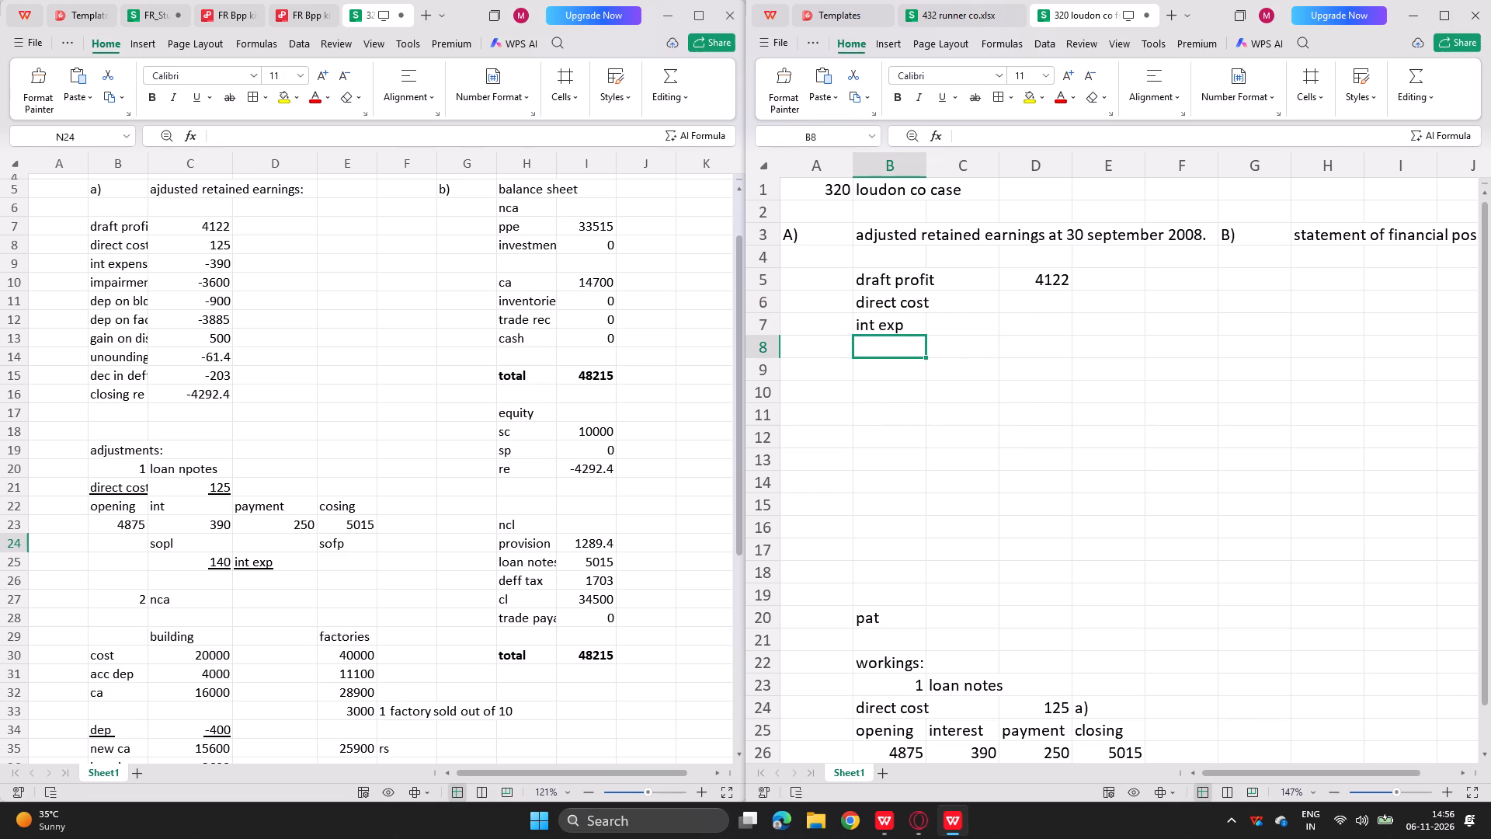
In the loan notes working, calculate interest less payment in C28 with =C26-D26 and label it "int exp" in D28.
{"action": "scroll", "coordinate": [940, 462], "scroll_direction": "down", "scroll_amount": 1}
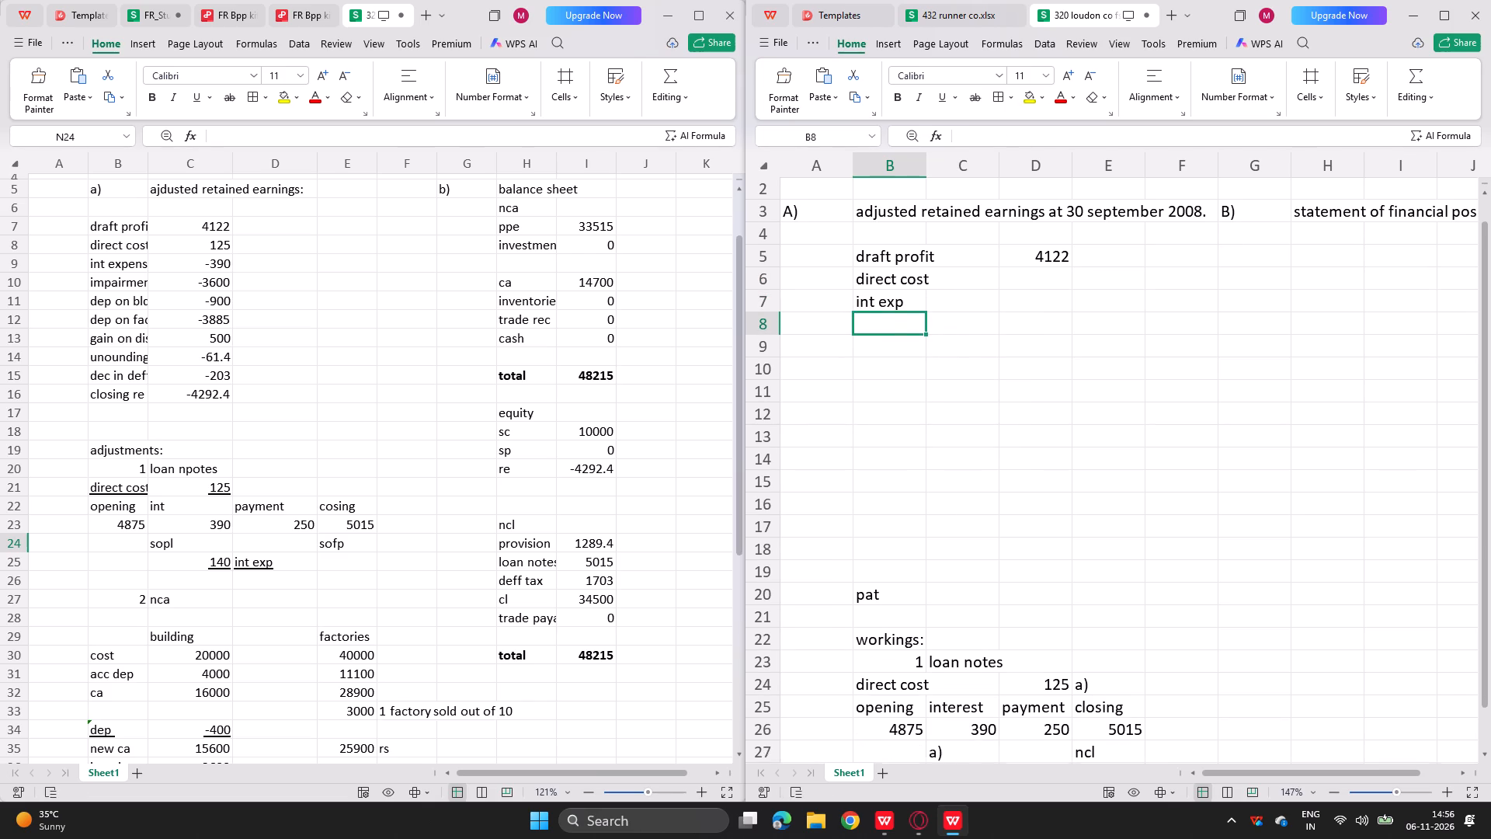
{"action": "scroll", "coordinate": [940, 462], "scroll_direction": "down", "scroll_amount": 2}
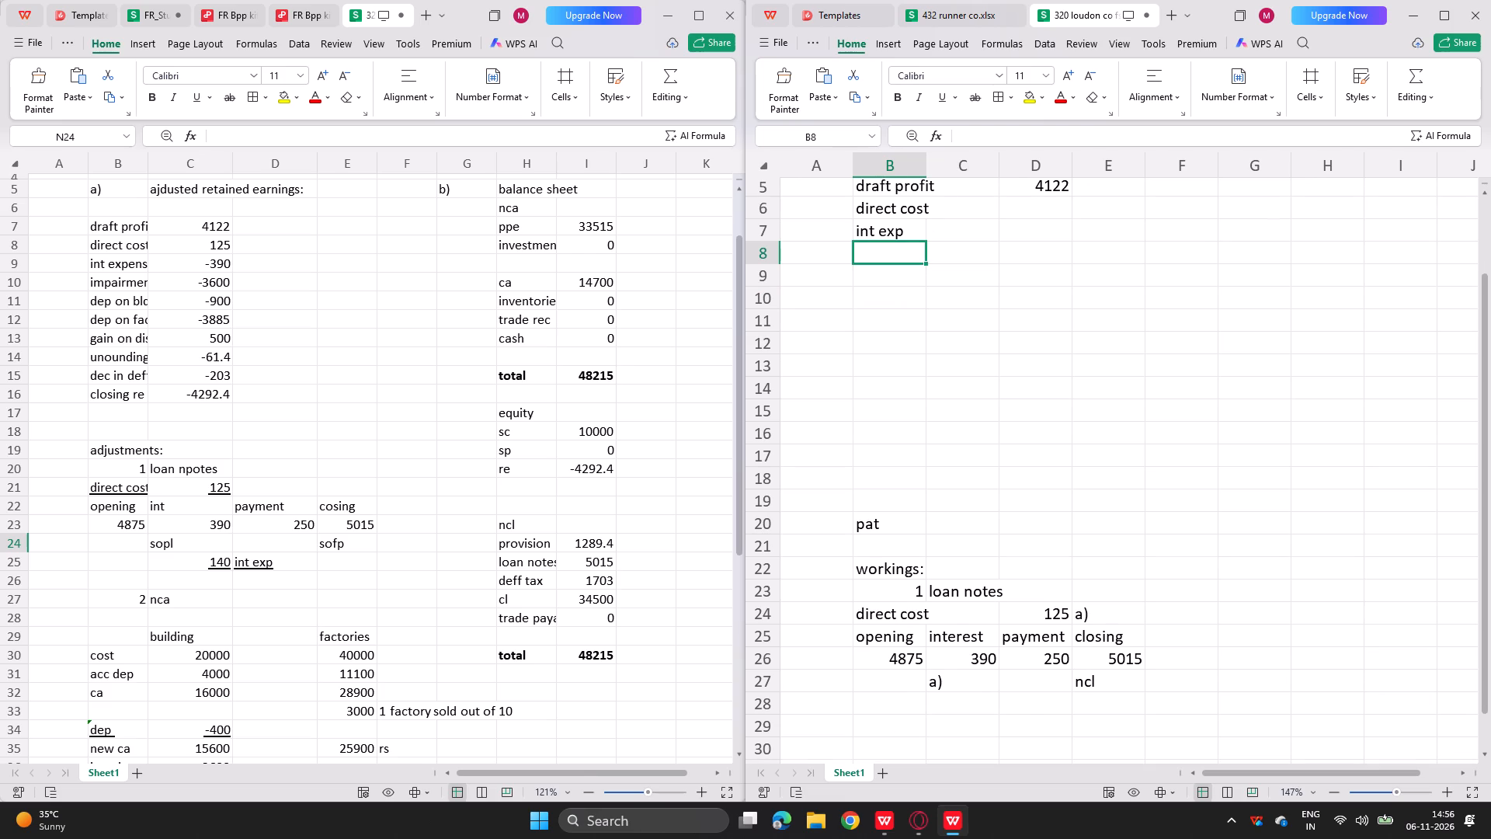
{"action": "left_click", "coordinate": [985, 702]}
{"action": "key", "text": "minus"}
{"action": "key", "text": "BackSpace"}
{"action": "key", "text": "equal"}
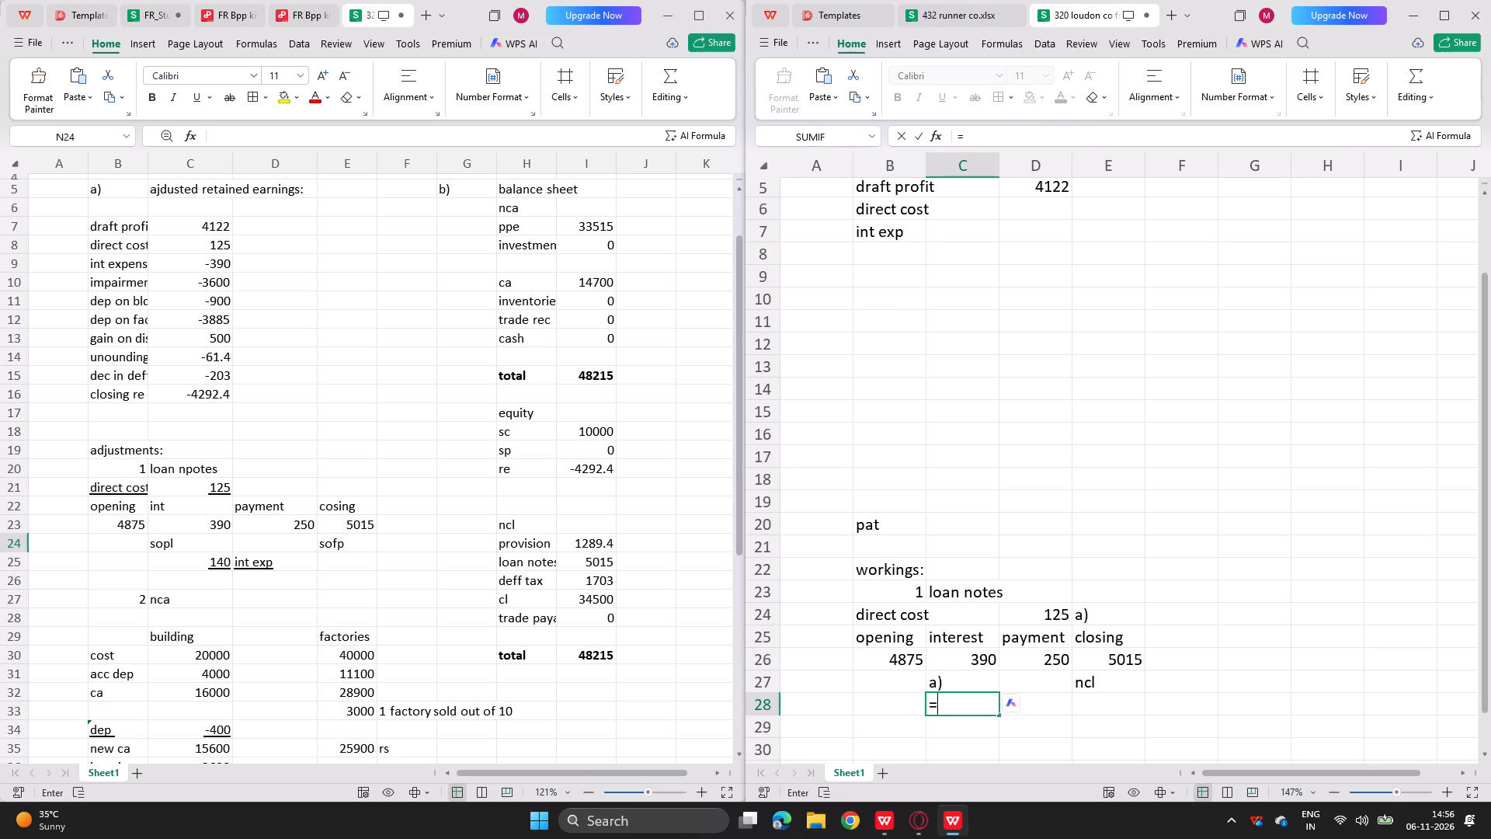
{"action": "key", "text": "Up"}
{"action": "key", "text": "Up"}
{"action": "key", "text": "minus"}
{"action": "key", "text": "Right"}
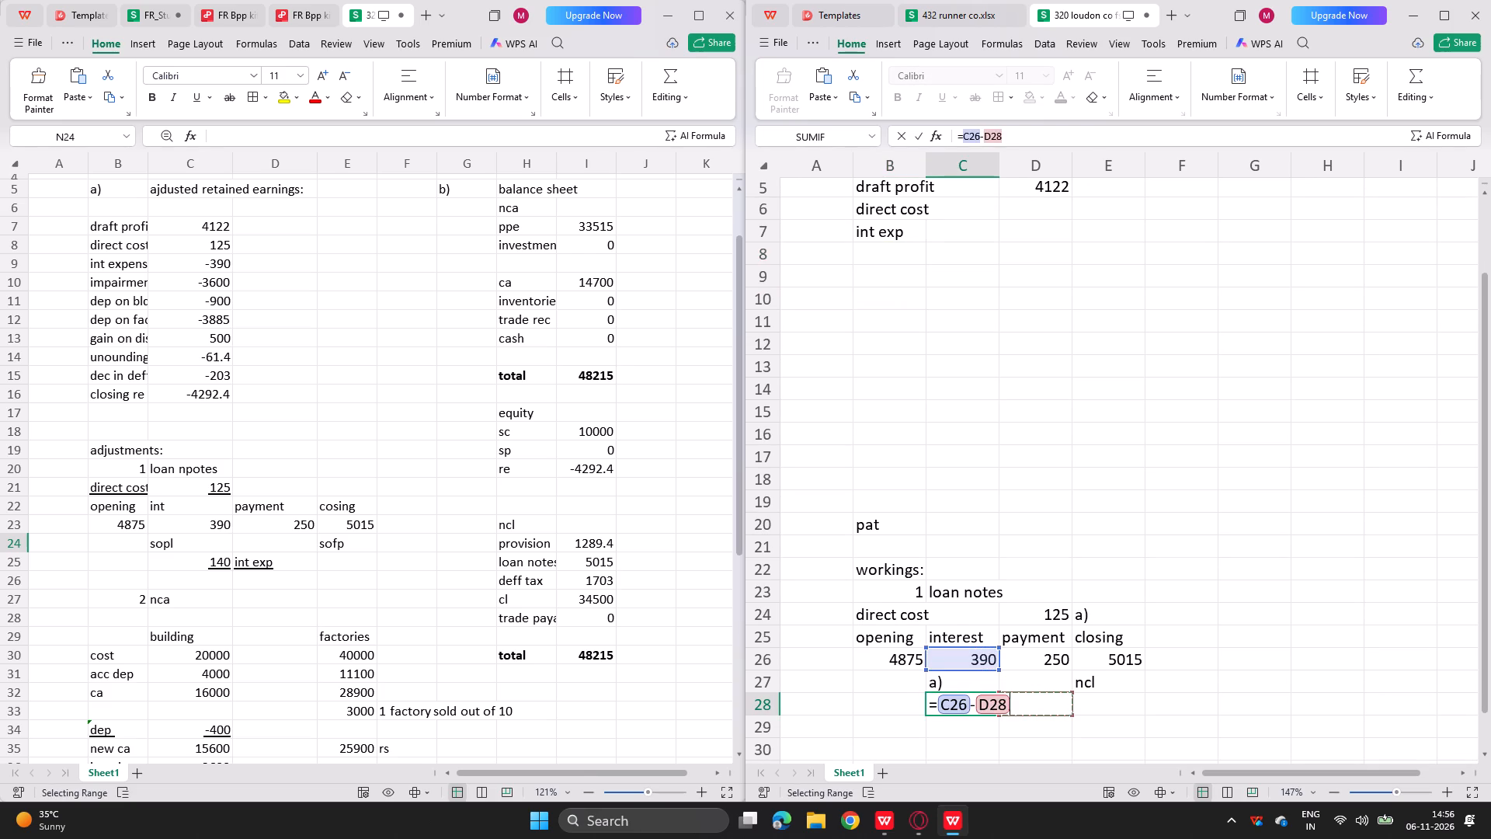
{"action": "key", "text": "Up"}
{"action": "key", "text": "Up"}
{"action": "key", "text": "Return"}
{"action": "key", "text": "Right"}
{"action": "key", "text": "Up"}
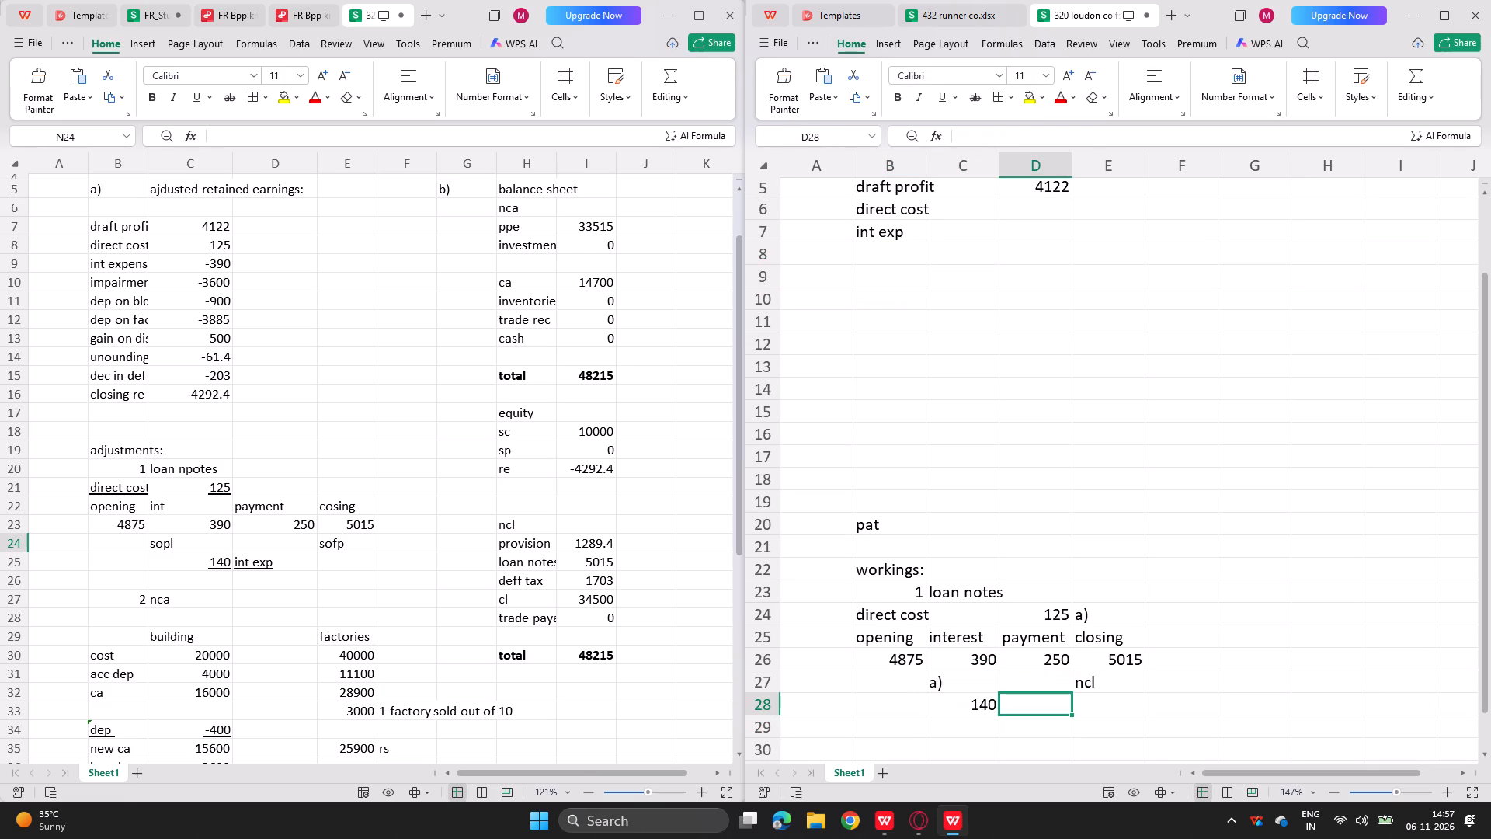
{"action": "type", "text": "int exp"}
{"action": "key", "text": "Return"}
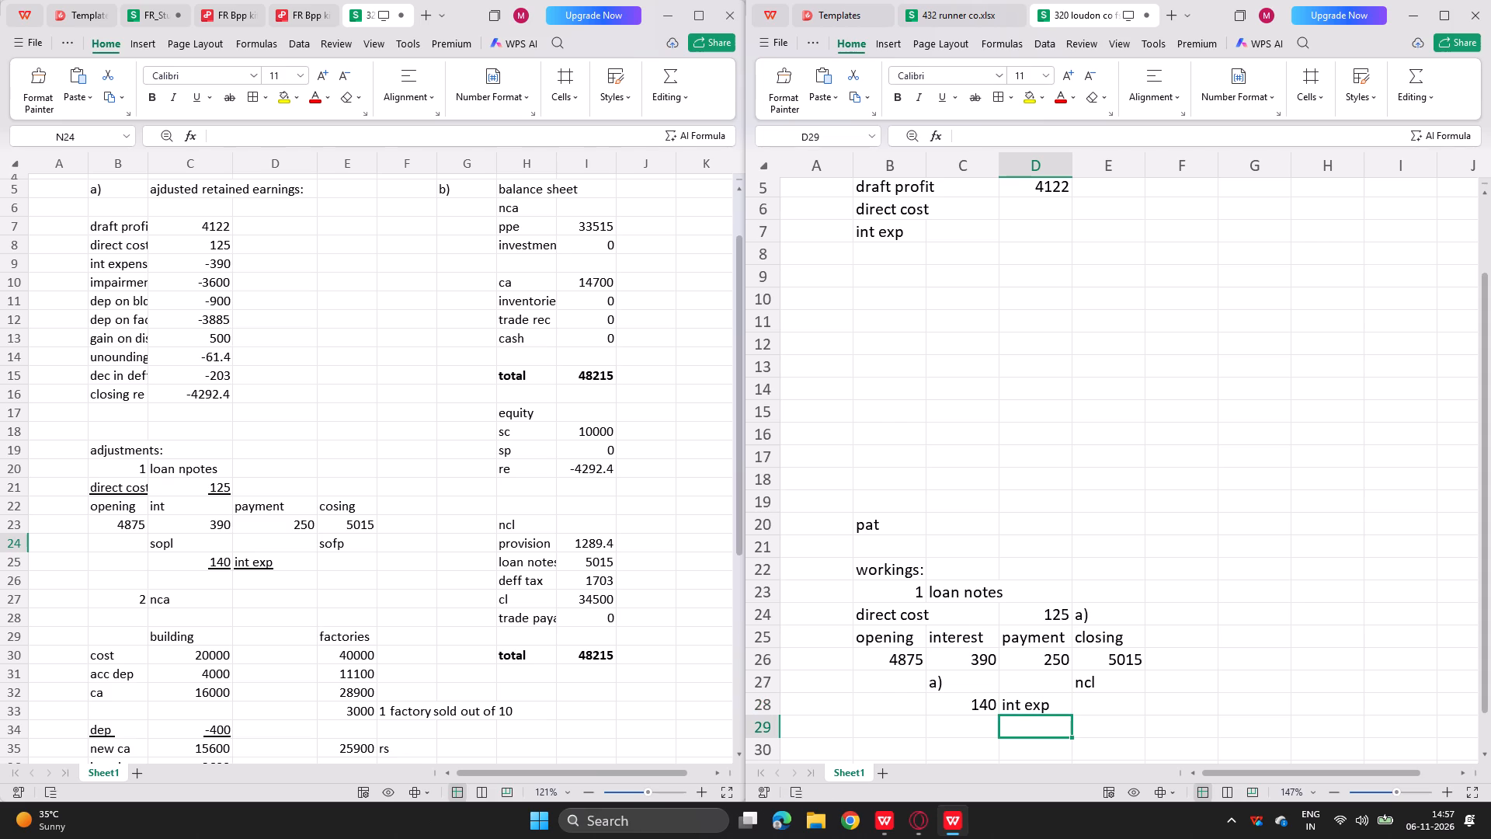
Link direct cost in D6 of the adjusted retained earnings to the loan notes working with =D24.
{"action": "left_click", "coordinate": [1058, 211]}
{"action": "key", "text": "equal"}
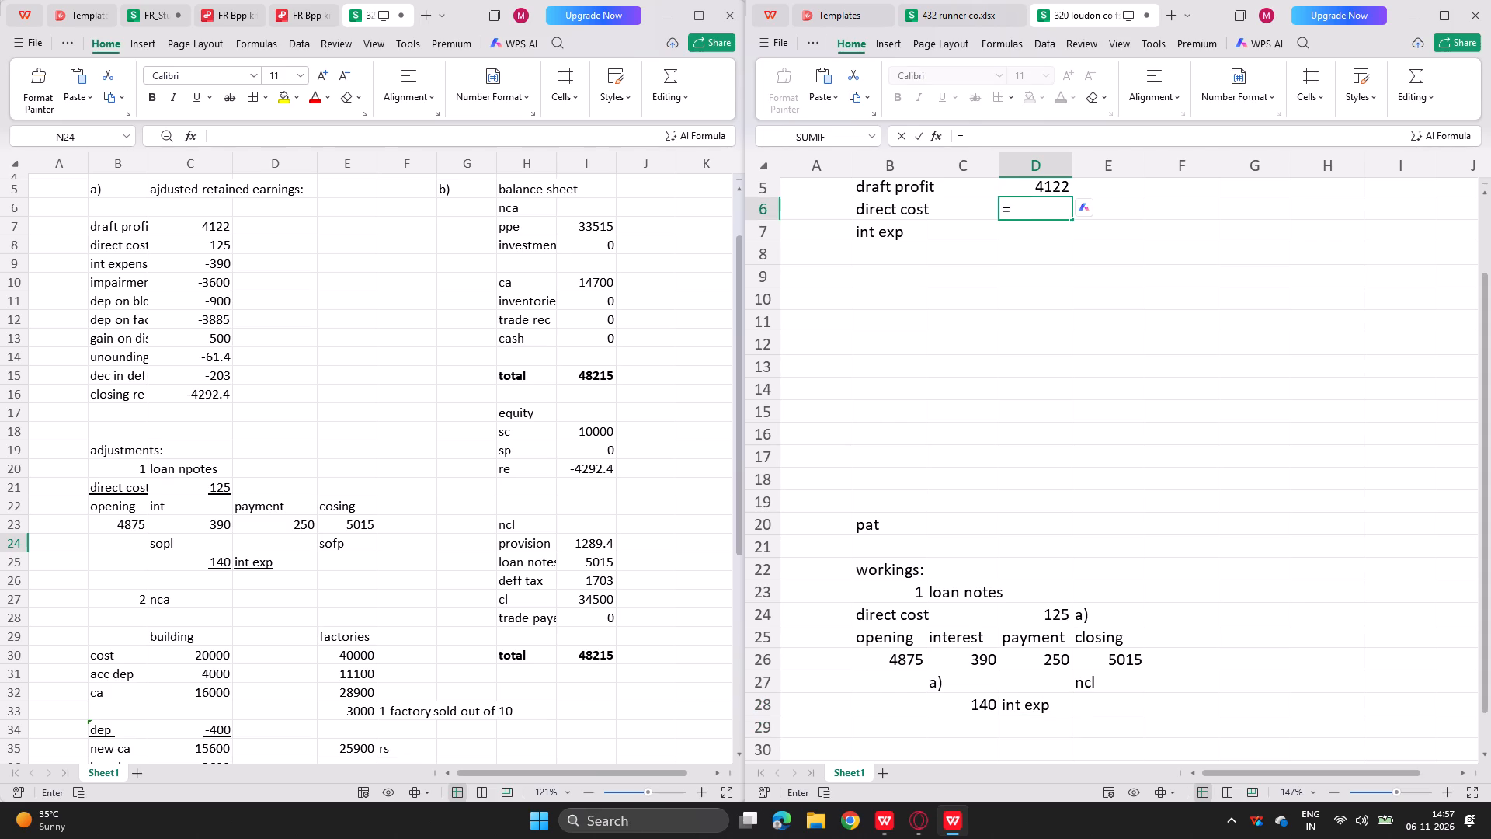
{"action": "key", "text": "Down"}
{"action": "key", "text": "Down"}
{"action": "key", "text": "Down"}
{"action": "key", "text": "Down"}
{"action": "key", "text": "Down"}
{"action": "key", "text": "Down"}
{"action": "key", "text": "Down"}
{"action": "key", "text": "Down"}
{"action": "key", "text": "Down"}
{"action": "key", "text": "Down"}
{"action": "key", "text": "Down"}
{"action": "key", "text": "Down"}
{"action": "key", "text": "Down"}
{"action": "key", "text": "Down"}
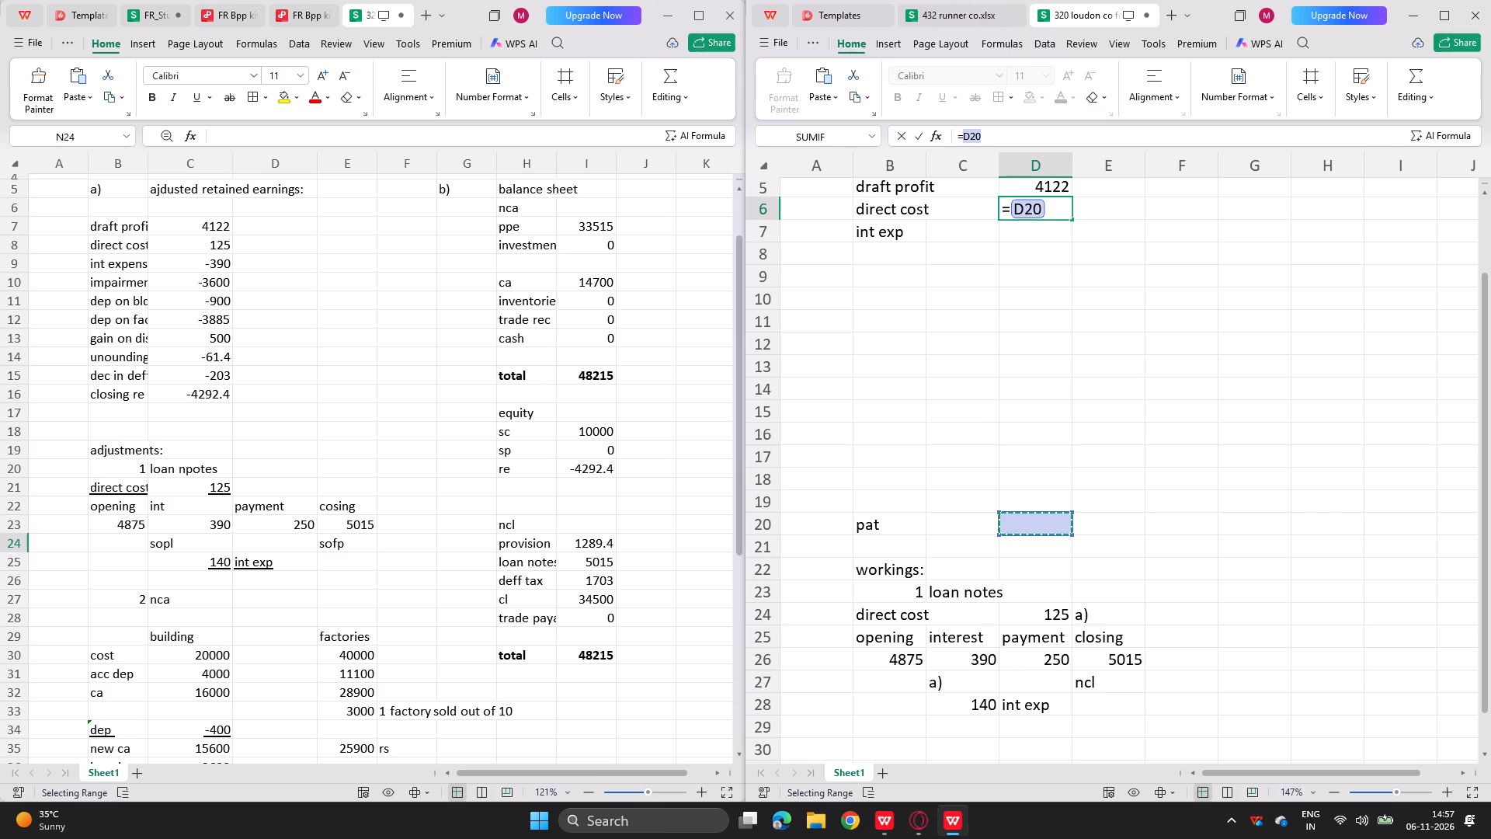
{"action": "key", "text": "Down"}
{"action": "key", "text": "Down"}
{"action": "key", "text": "Down"}
{"action": "key", "text": "Down"}
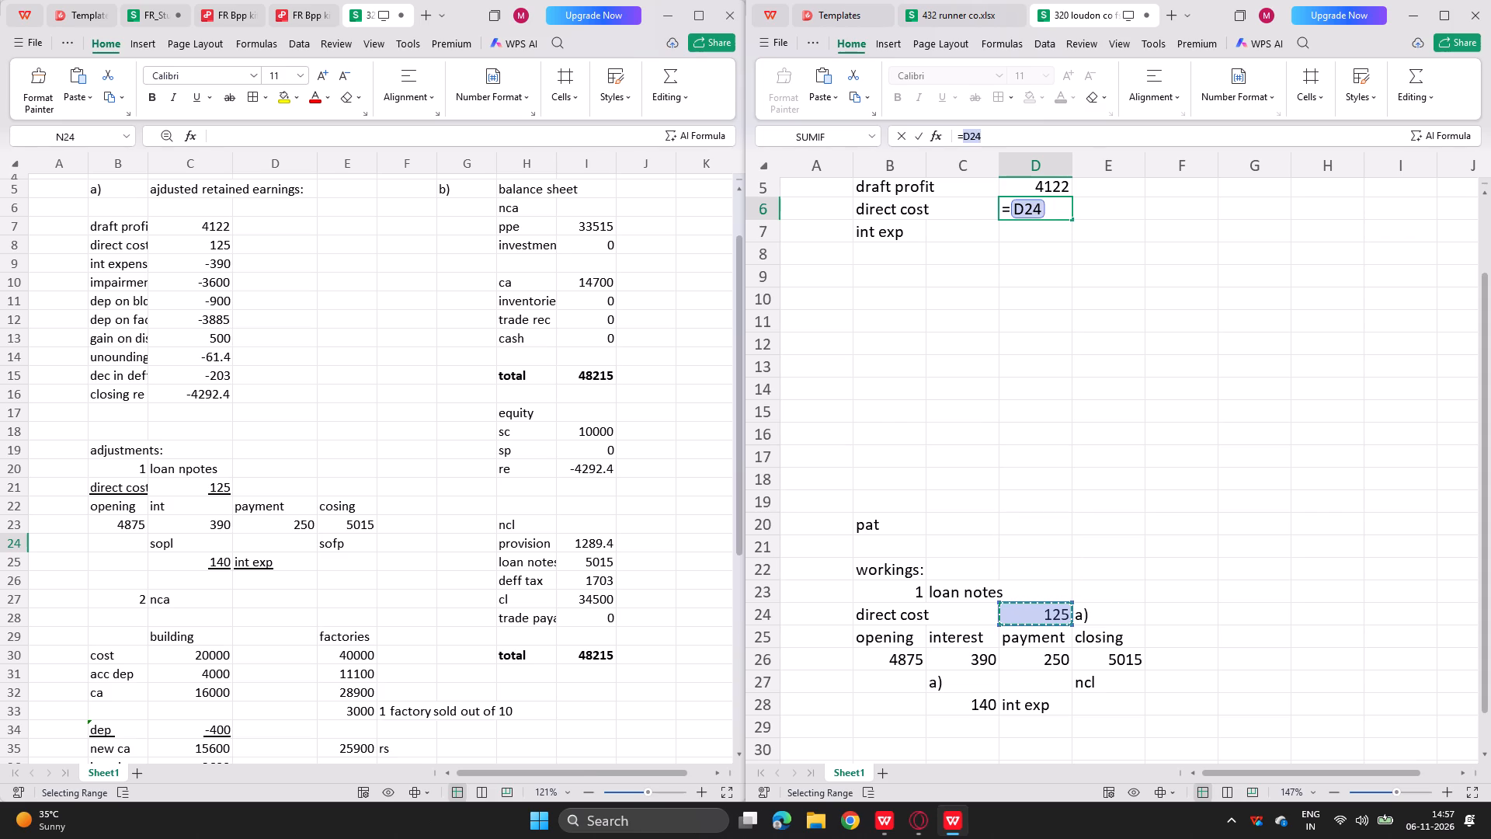
{"action": "key", "text": "Return"}
Bring int exp into D7 of the adjusted retained earnings as the negative of the loan notes interest in C26.
{"action": "key", "text": "equal"}
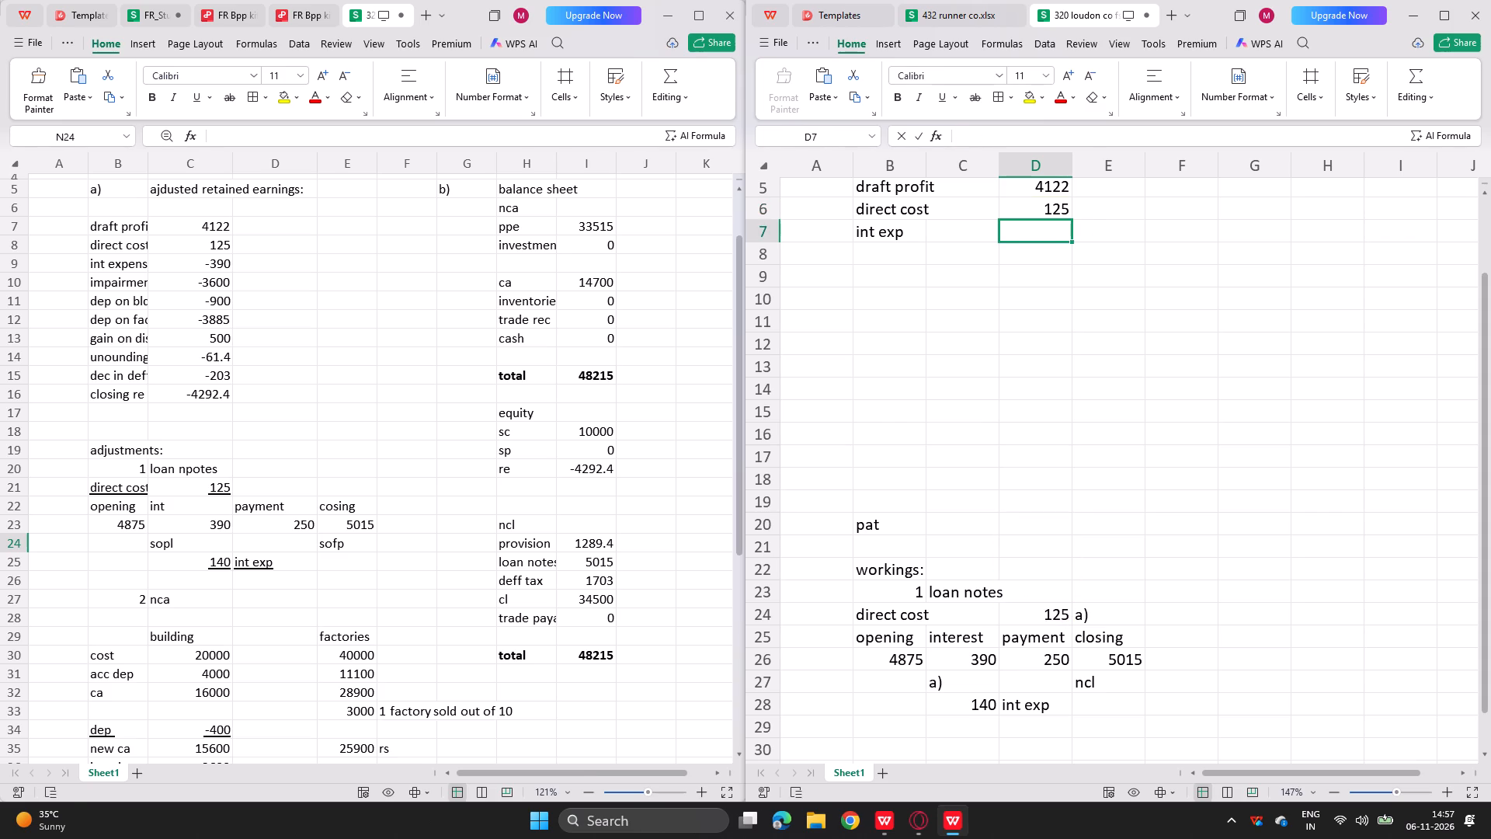
{"action": "key", "text": "Down"}
{"action": "key", "text": "Down"}
{"action": "key", "text": "Down"}
{"action": "key", "text": "Down"}
{"action": "key", "text": "Down"}
{"action": "key", "text": "Down"}
{"action": "key", "text": "Down"}
{"action": "key", "text": "Down"}
{"action": "key", "text": "Down"}
{"action": "key", "text": "Down"}
{"action": "key", "text": "Down"}
{"action": "key", "text": "Down"}
{"action": "key", "text": "Down"}
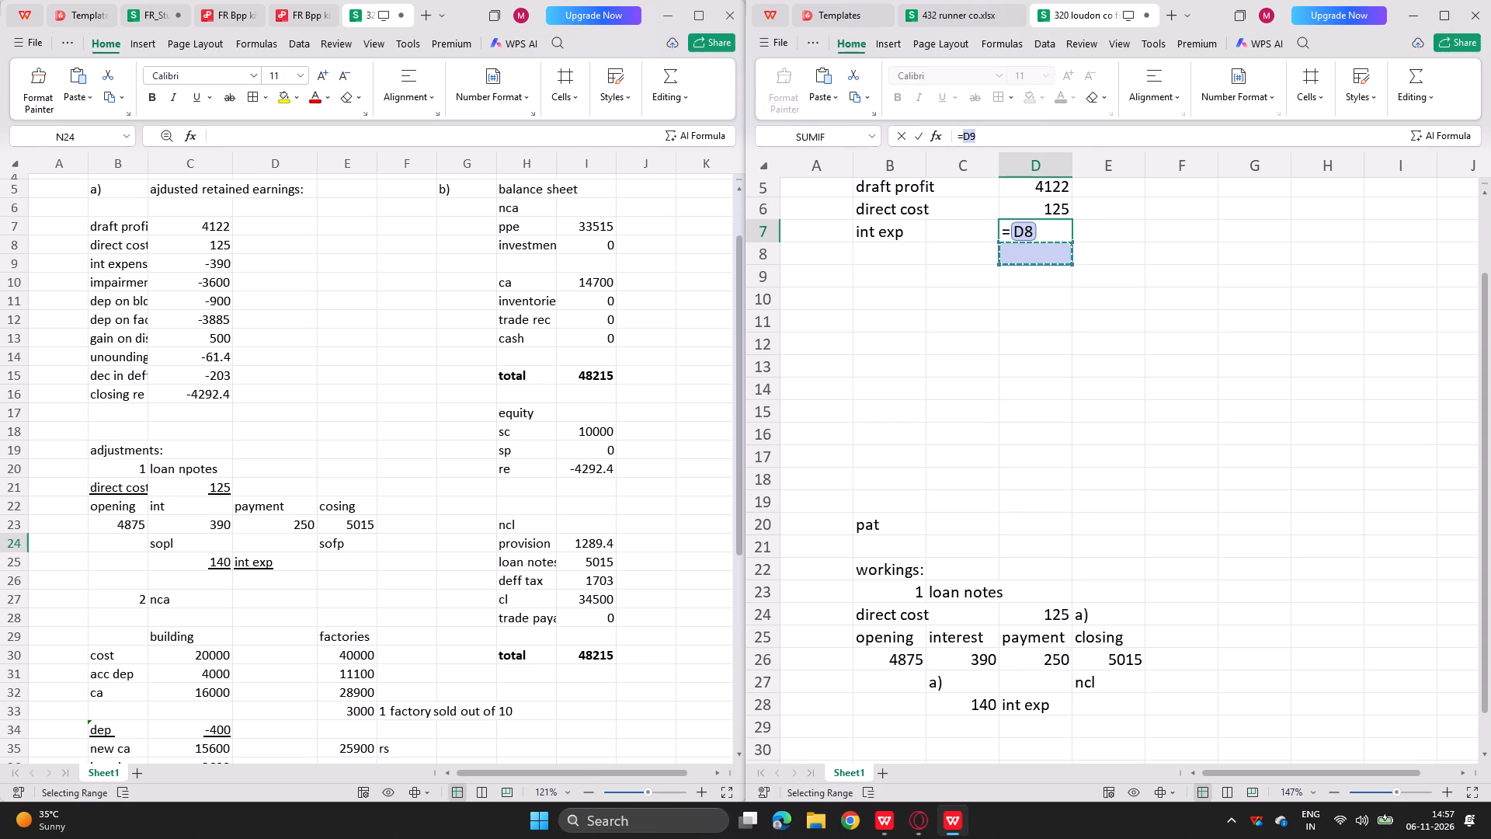
{"action": "key", "text": "Down"}
{"action": "key", "text": "Down"}
{"action": "key", "text": "Down"}
{"action": "key", "text": "Down"}
{"action": "key", "text": "Down"}
{"action": "key", "text": "Left"}
{"action": "key", "text": "Left"}
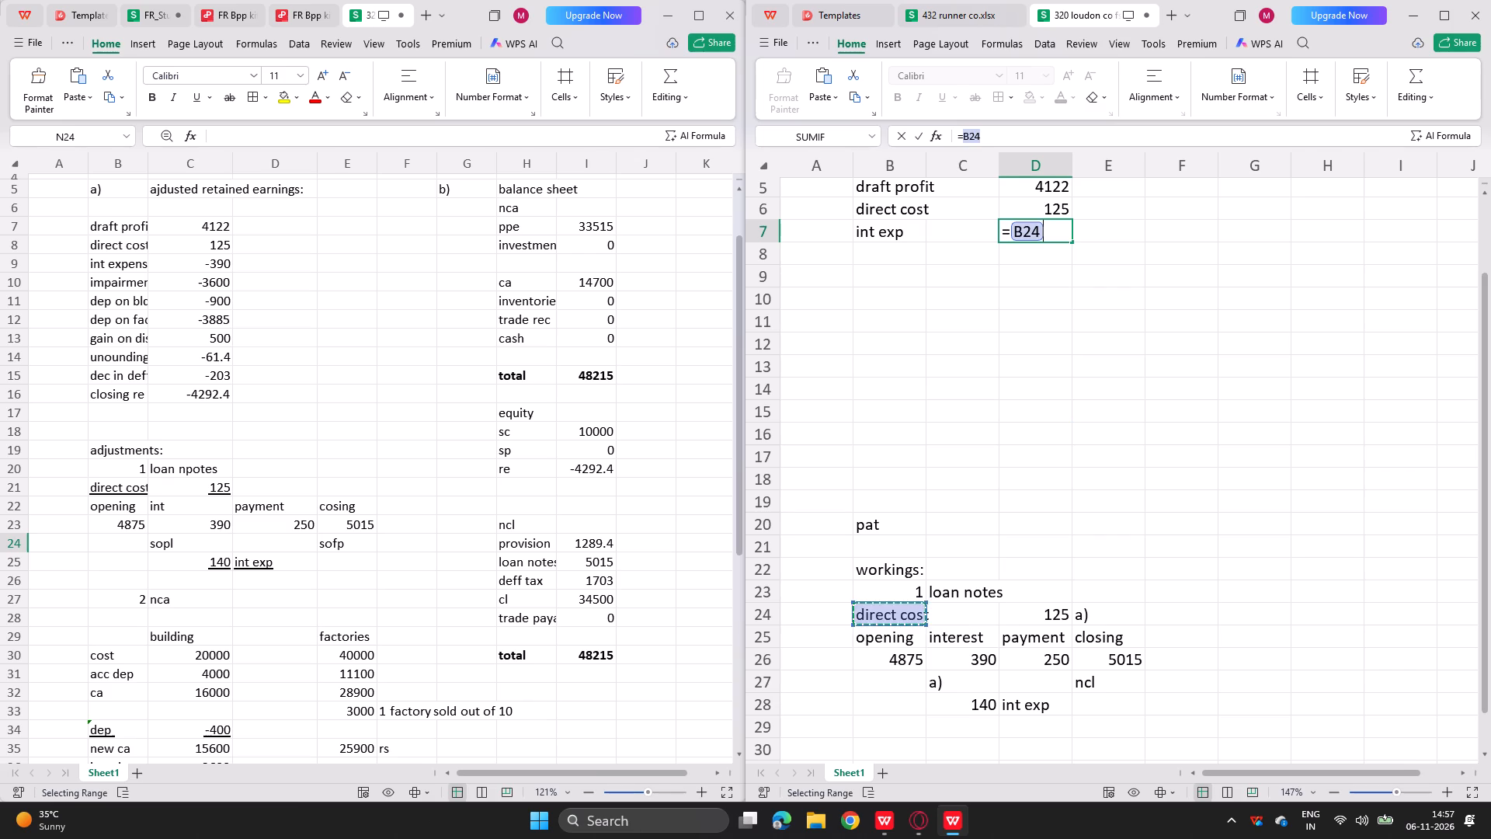
{"action": "key", "text": "Down"}
{"action": "key", "text": "Down"}
{"action": "key", "text": "Right"}
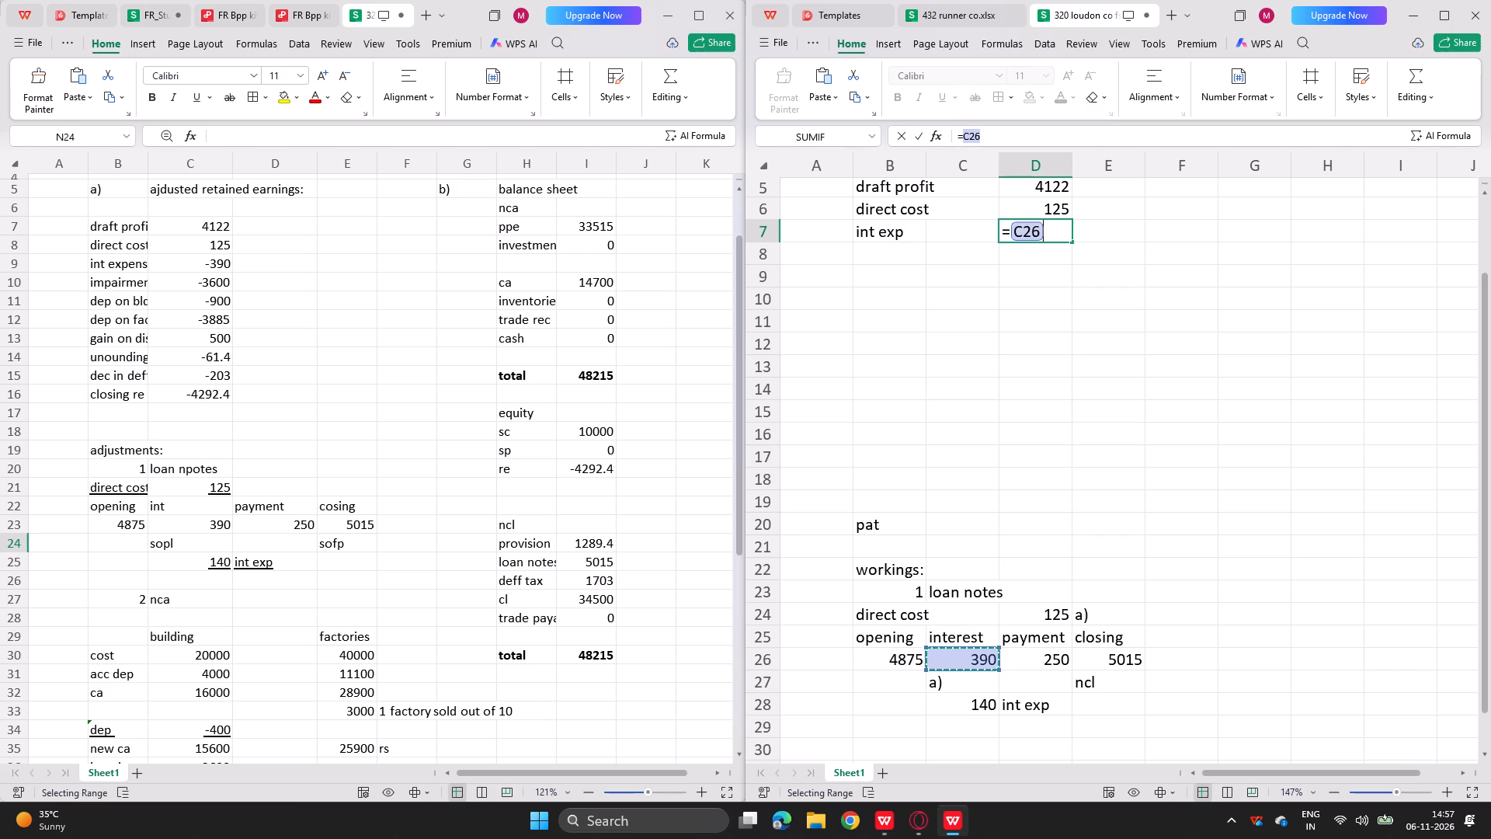
{"action": "left_click", "coordinate": [1013, 233]}
{"action": "key", "text": "minus"}
{"action": "key", "text": "Return"}
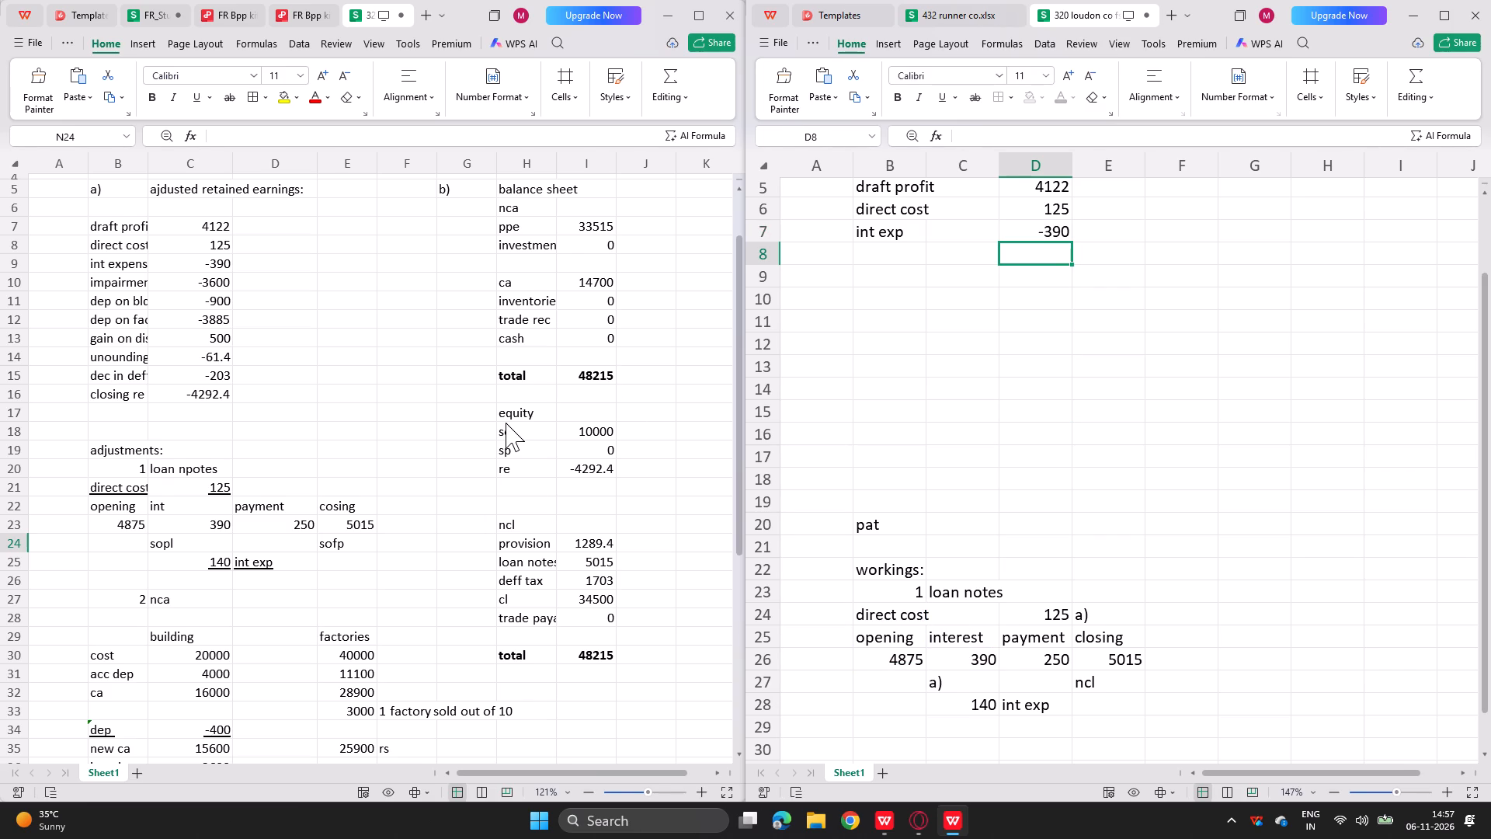
Check the question's notes and head the second working with 2 in B30 and "nca" in C30.
{"action": "scroll", "coordinate": [506, 423], "scroll_direction": "down", "scroll_amount": 1}
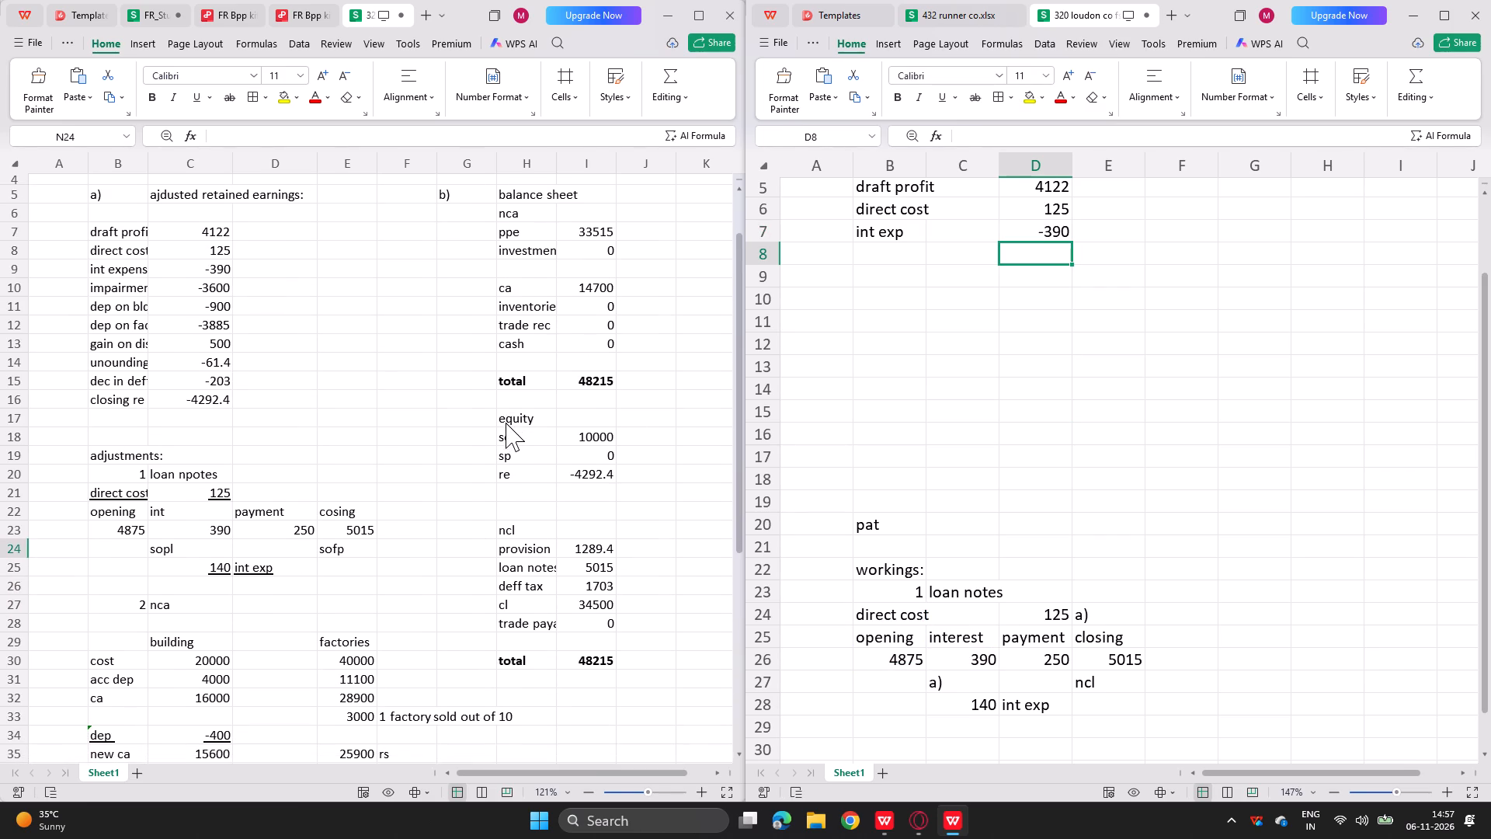
{"action": "scroll", "coordinate": [506, 423], "scroll_direction": "down", "scroll_amount": 1}
{"action": "left_click", "coordinate": [215, 0]}
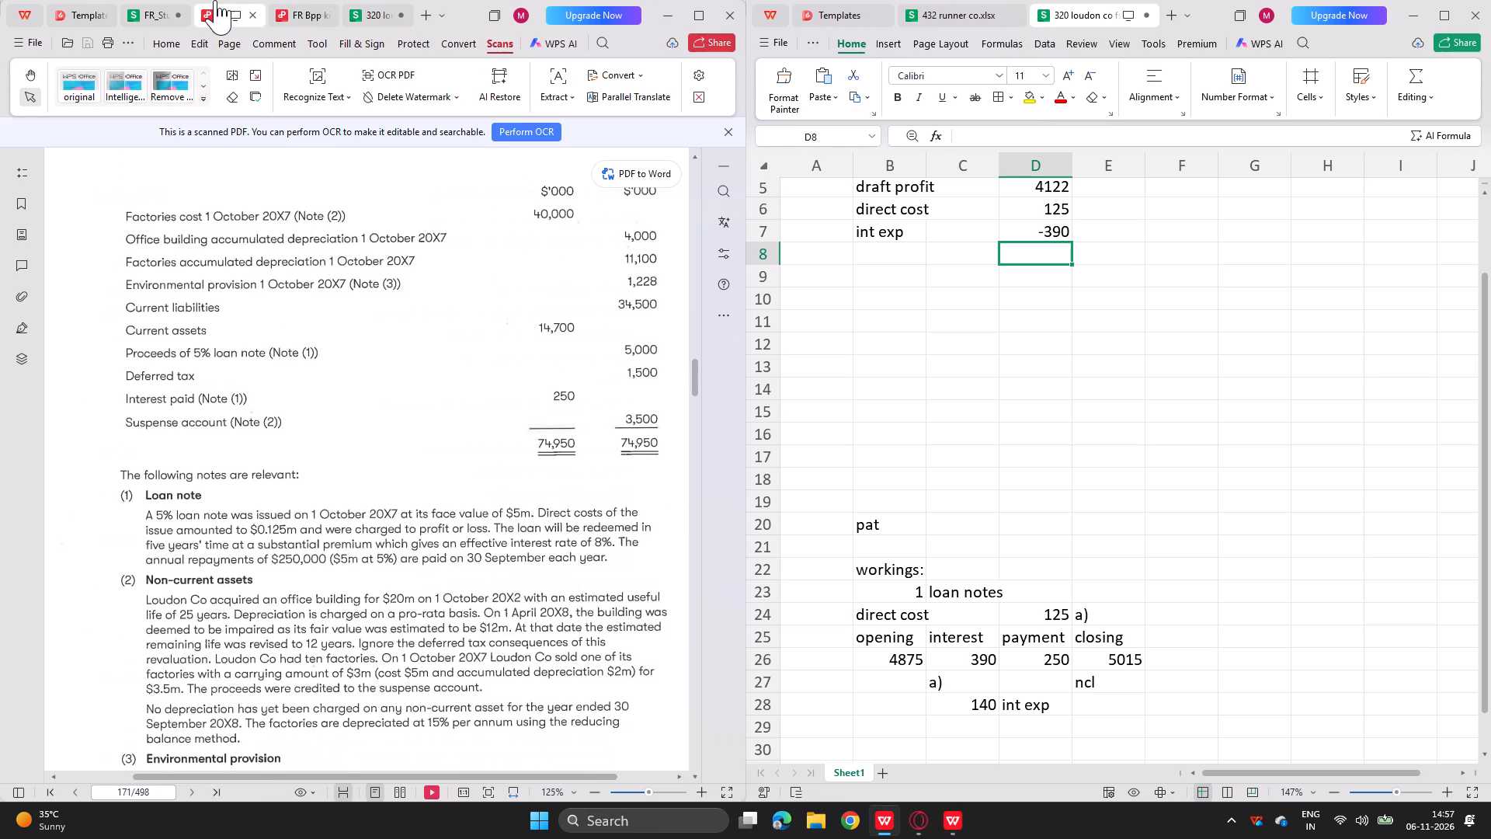
{"action": "scroll", "coordinate": [226, 508], "scroll_direction": "down", "scroll_amount": 1}
{"action": "scroll", "coordinate": [930, 650], "scroll_direction": "down", "scroll_amount": 2}
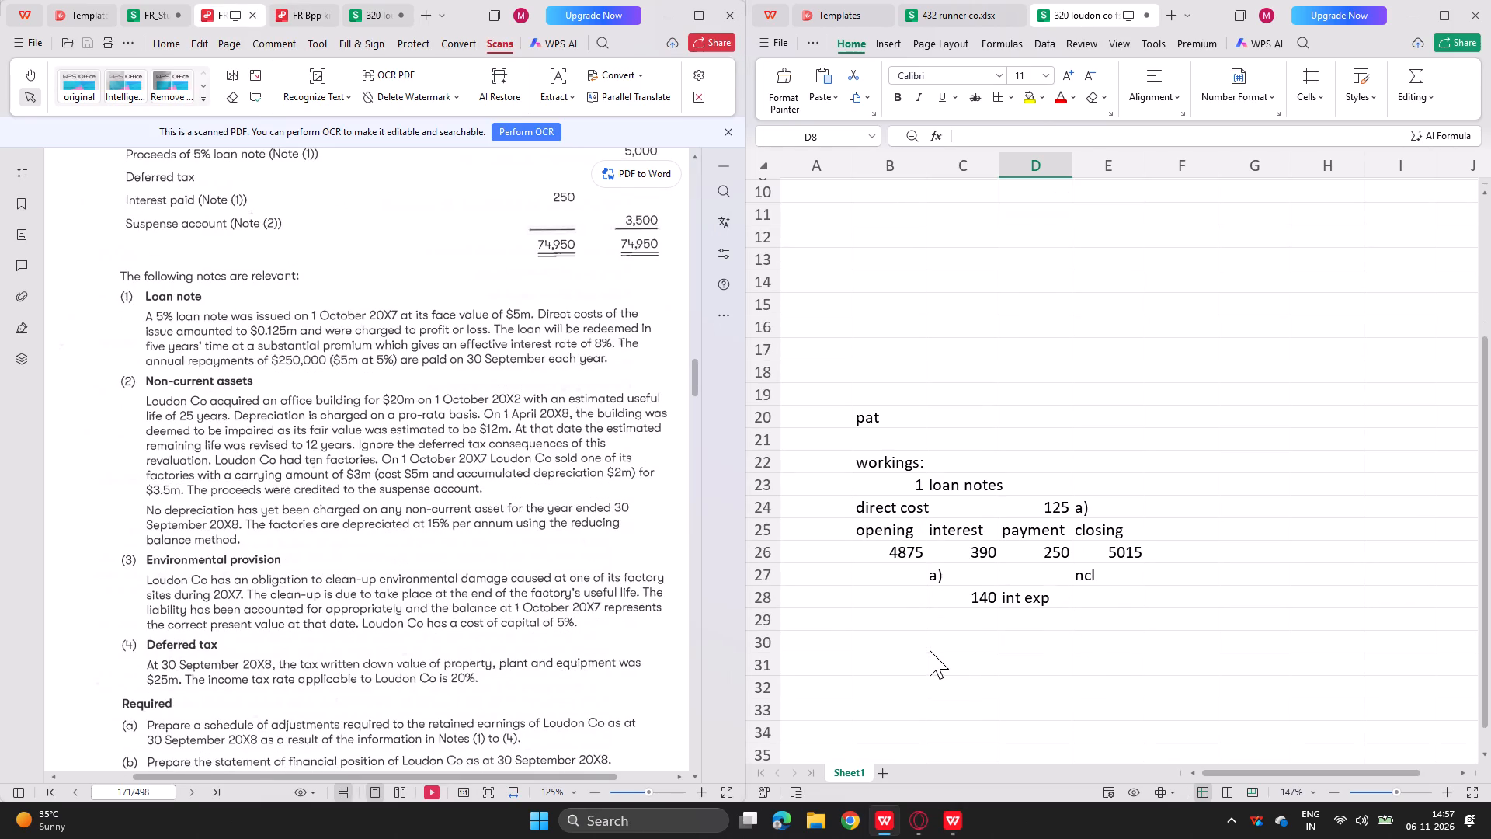
{"action": "left_click", "coordinate": [898, 639]}
{"action": "key", "text": "3"}
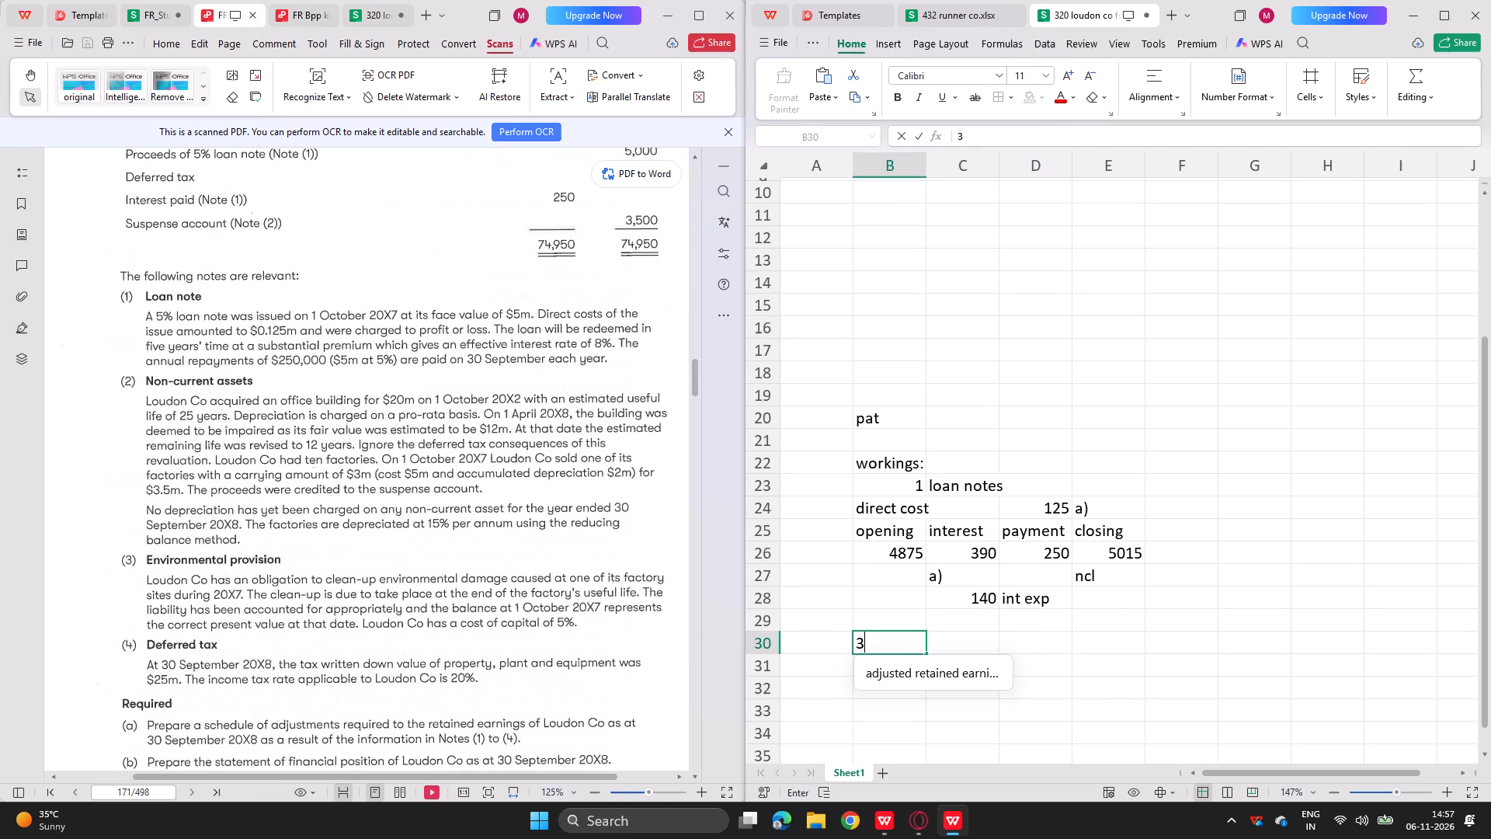
{"action": "key", "text": "BackSpace"}
{"action": "key", "text": "2"}
{"action": "key", "text": "Right"}
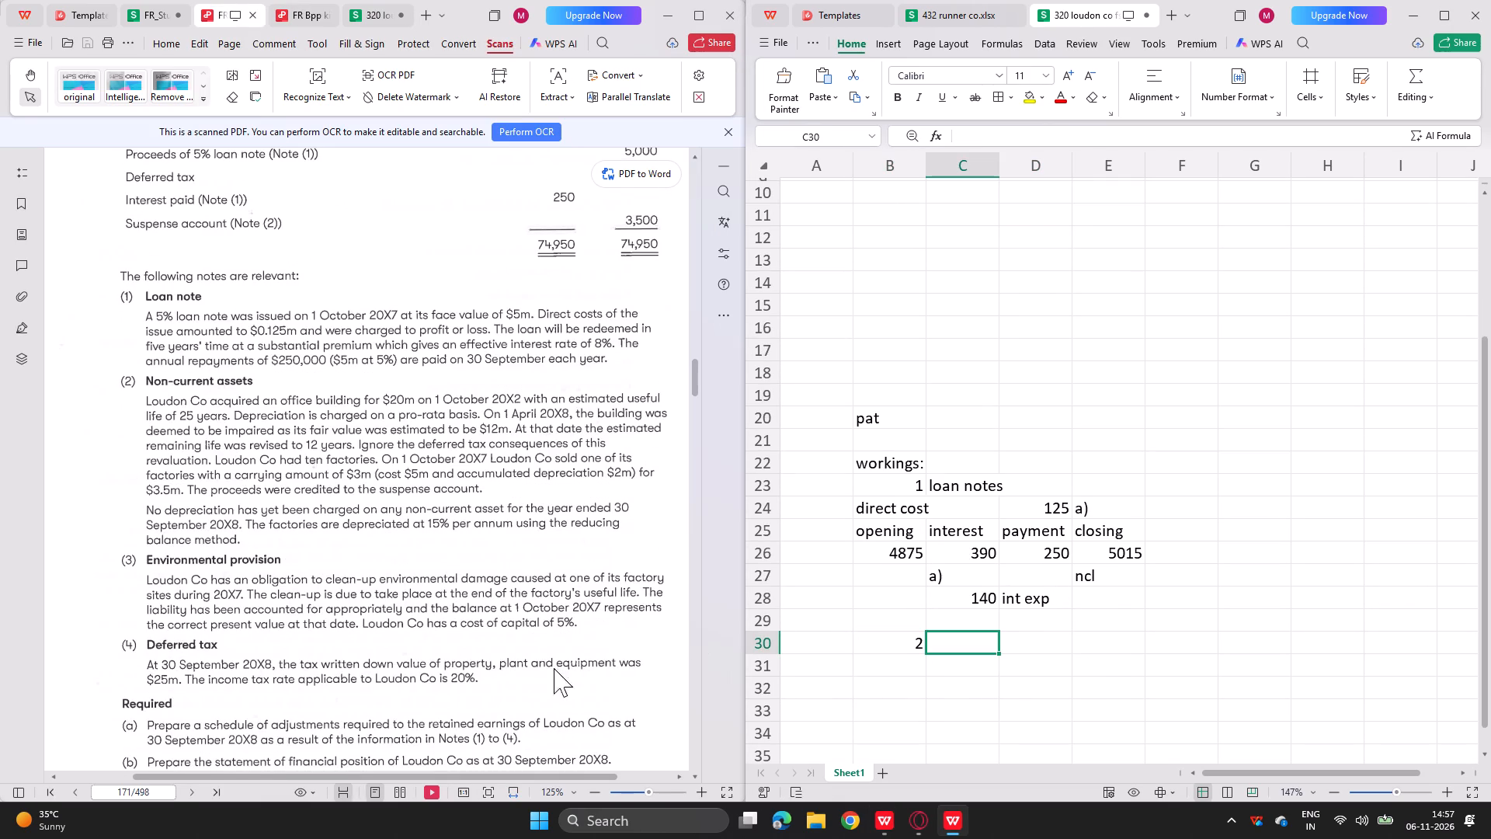
{"action": "scroll", "coordinate": [403, 594], "scroll_direction": "down", "scroll_amount": 1}
{"action": "type", "text": "nca"}
{"action": "key", "text": "Return"}
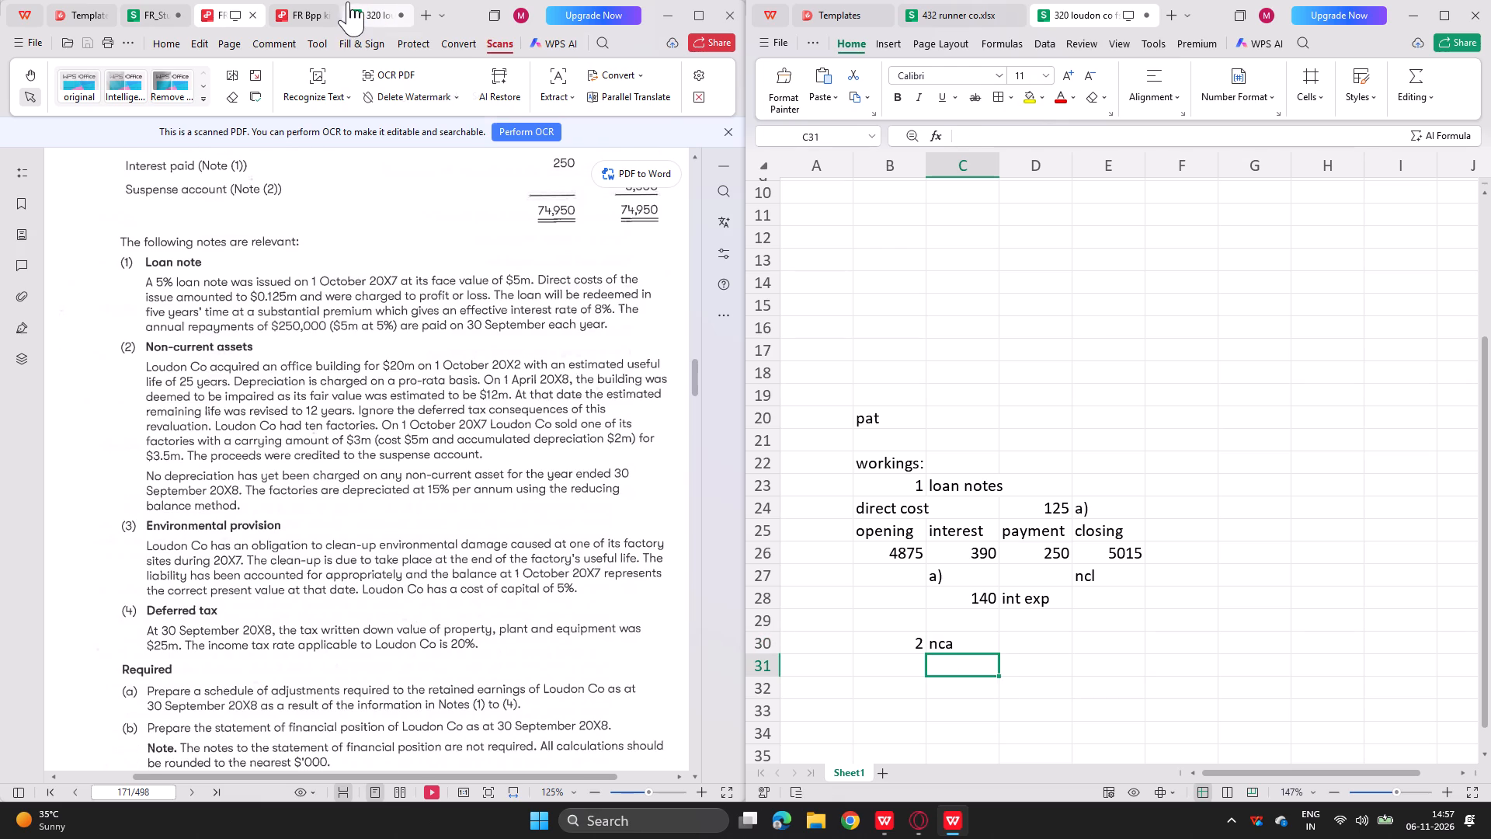
Examine the nca working in the 320 loudon case fs workbook and the trial balance in the question PDF.
{"action": "left_click", "coordinate": [369, 10]}
{"action": "scroll", "coordinate": [120, 524], "scroll_direction": "down", "scroll_amount": 1}
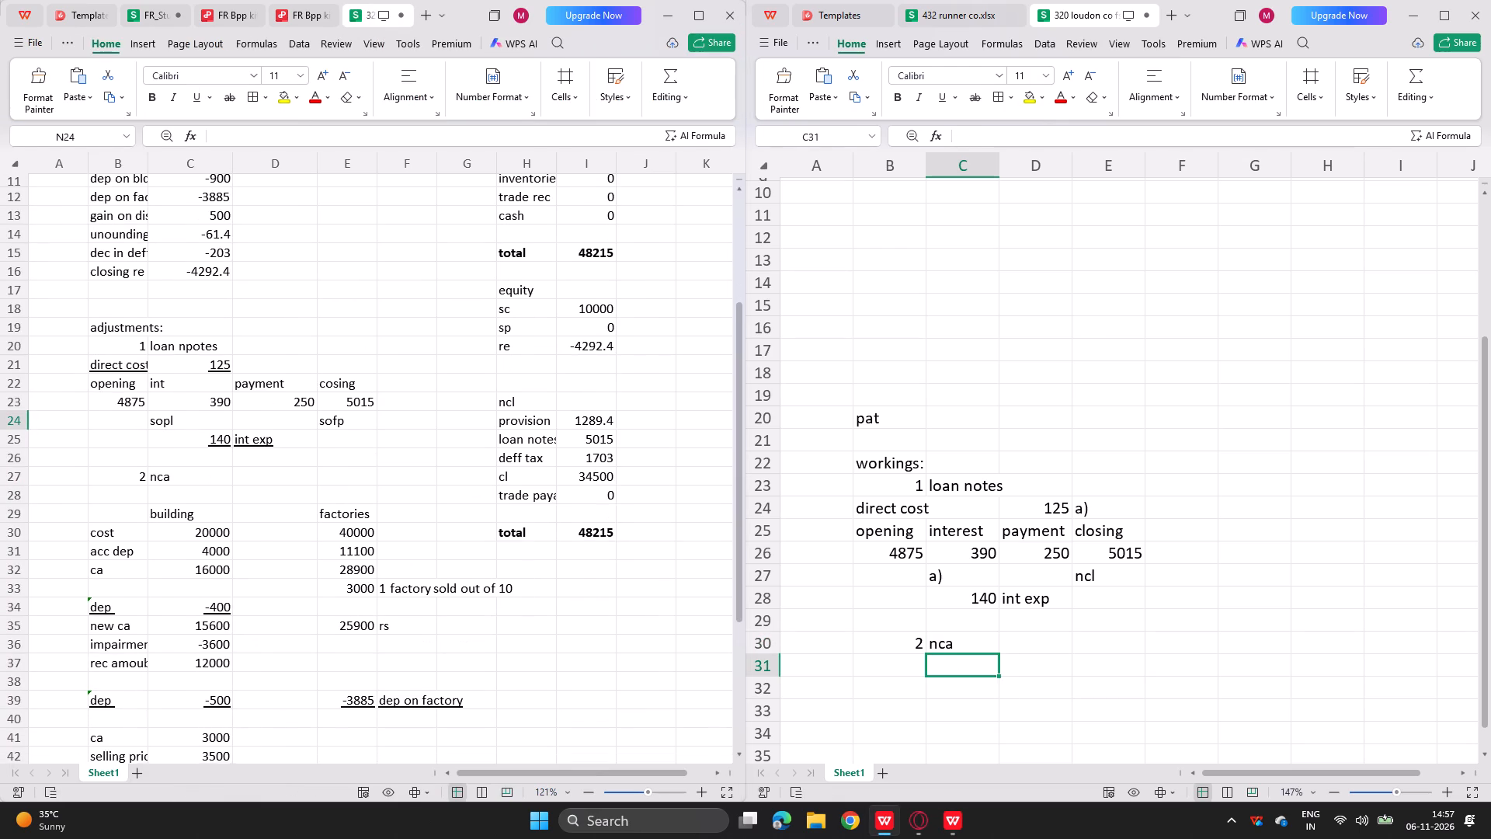
{"action": "scroll", "coordinate": [120, 524], "scroll_direction": "down", "scroll_amount": 1}
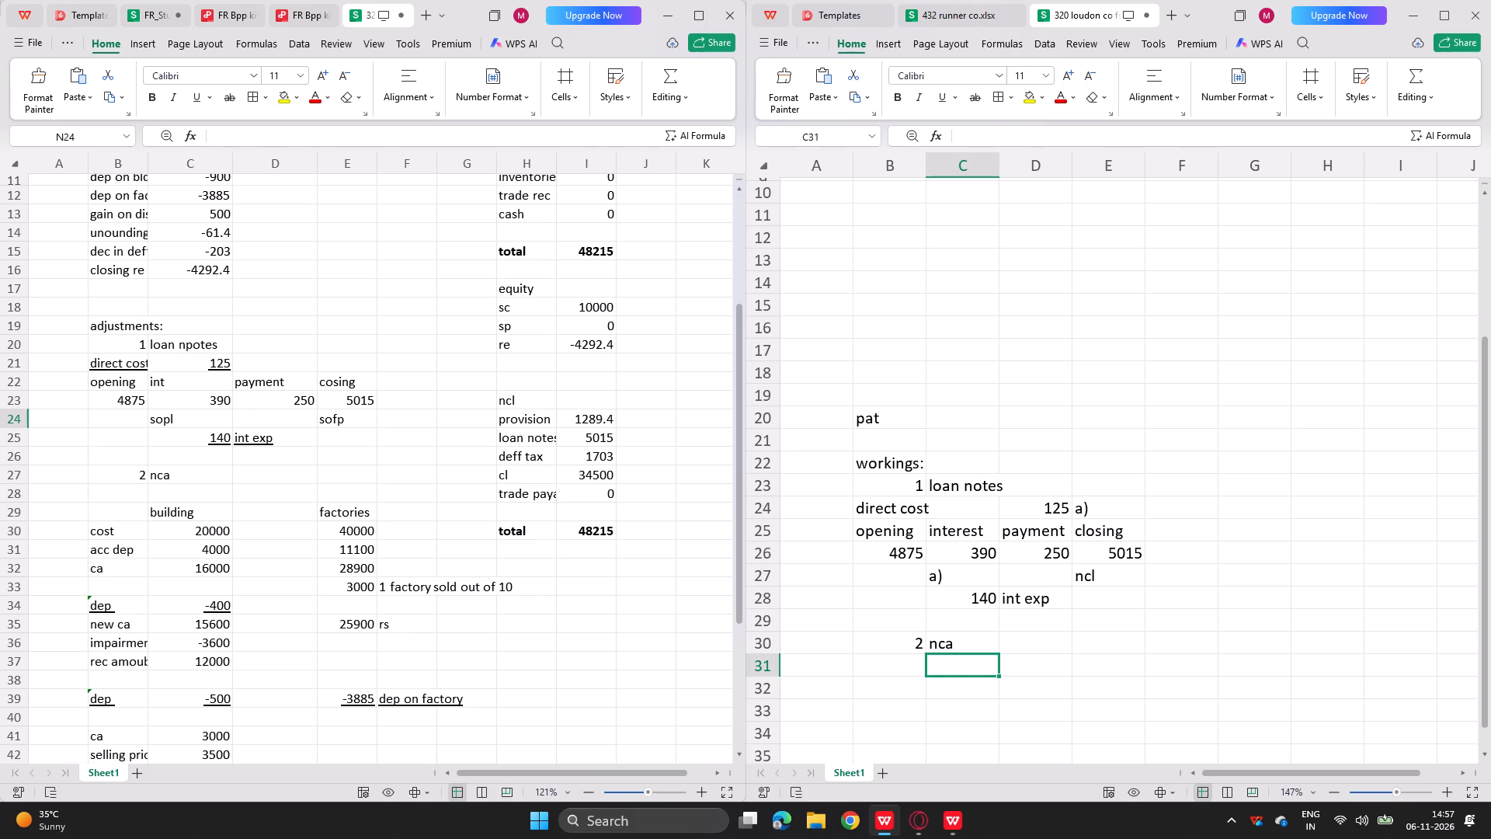
{"action": "left_click", "coordinate": [227, 5]}
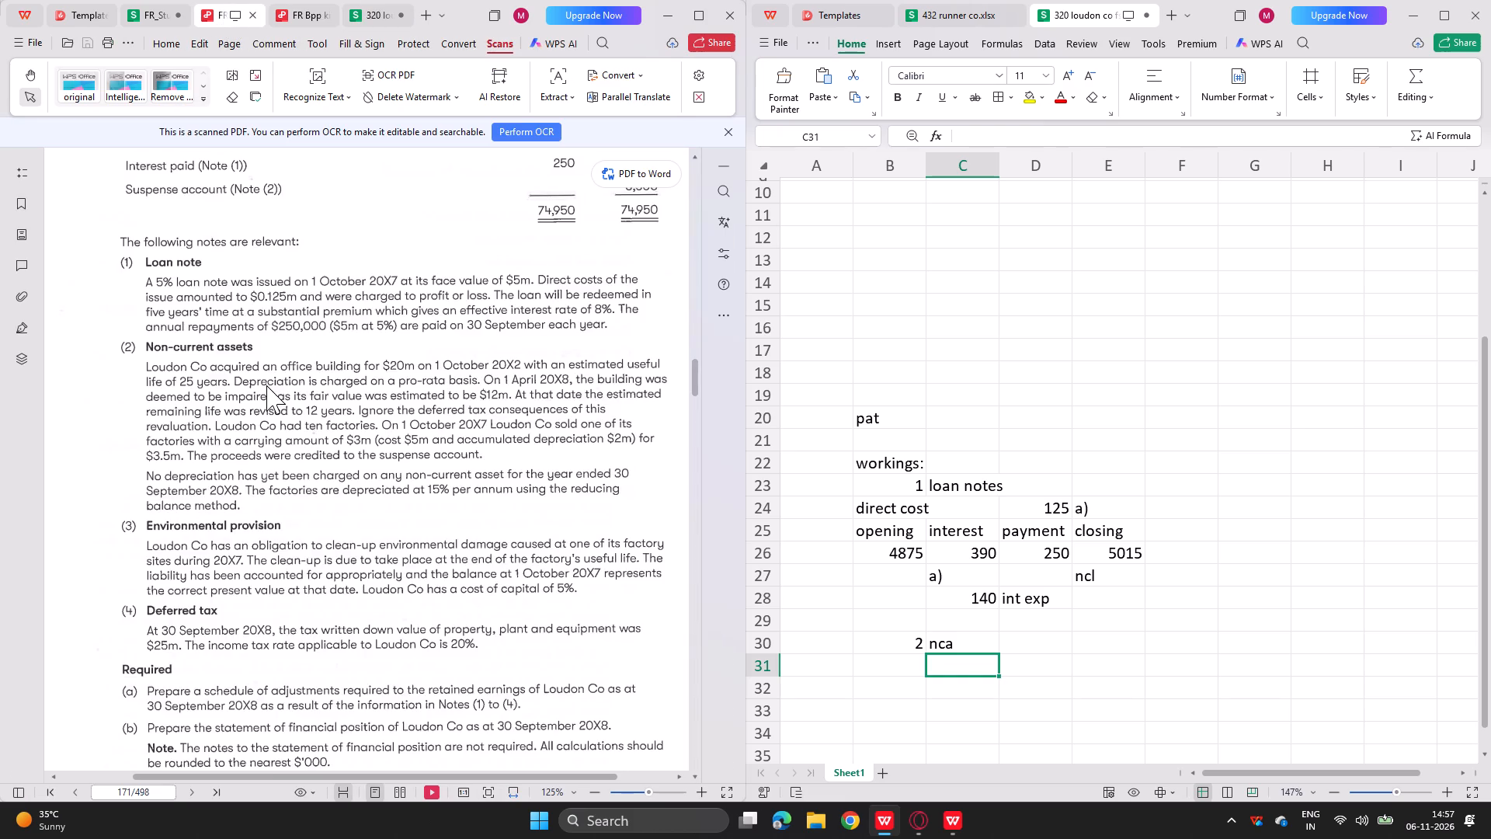
{"action": "scroll", "coordinate": [266, 385], "scroll_direction": "up", "scroll_amount": 3}
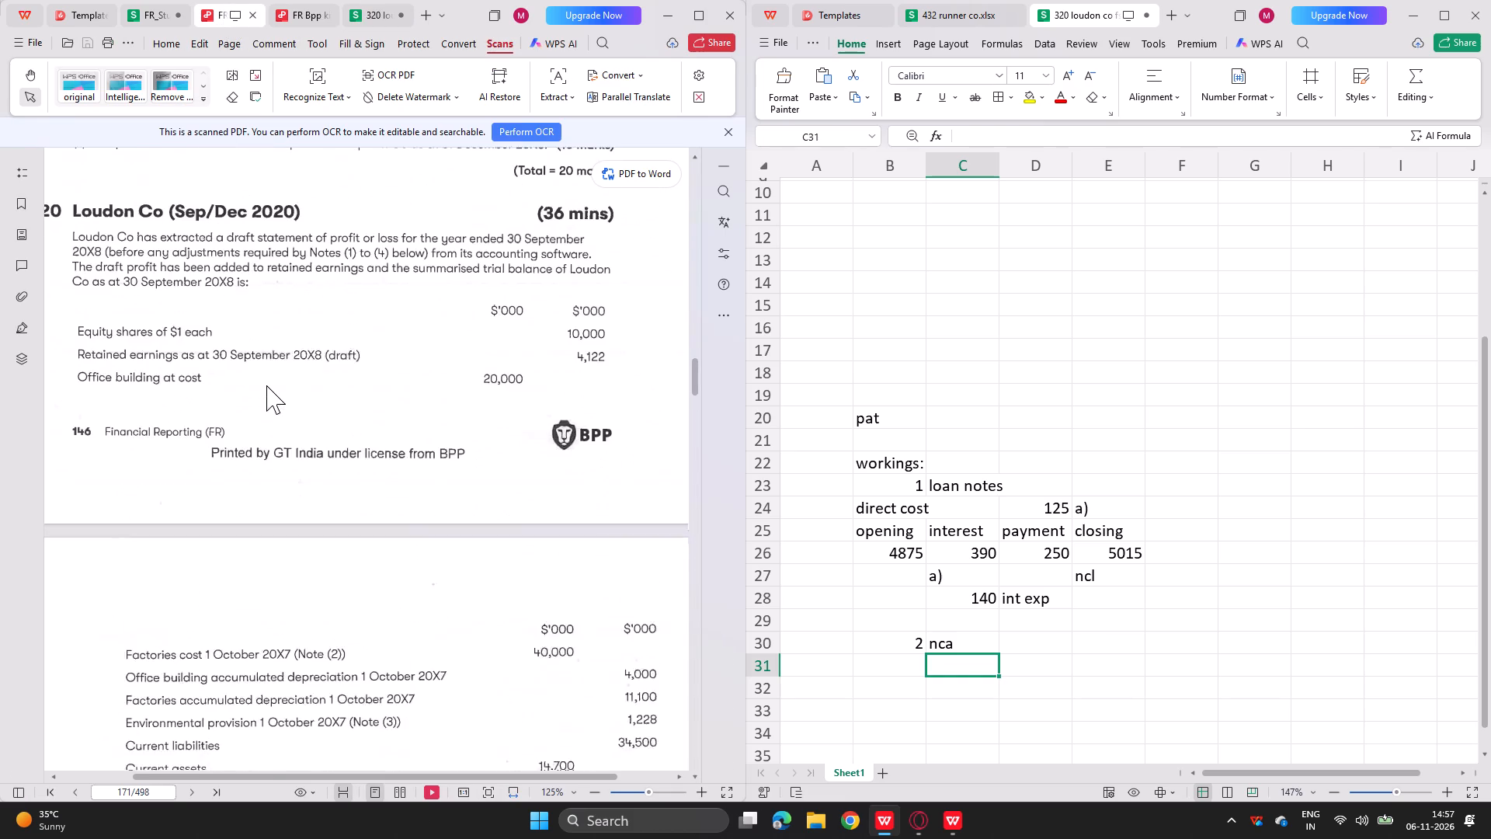
{"action": "scroll", "coordinate": [266, 385], "scroll_direction": "up", "scroll_amount": 1}
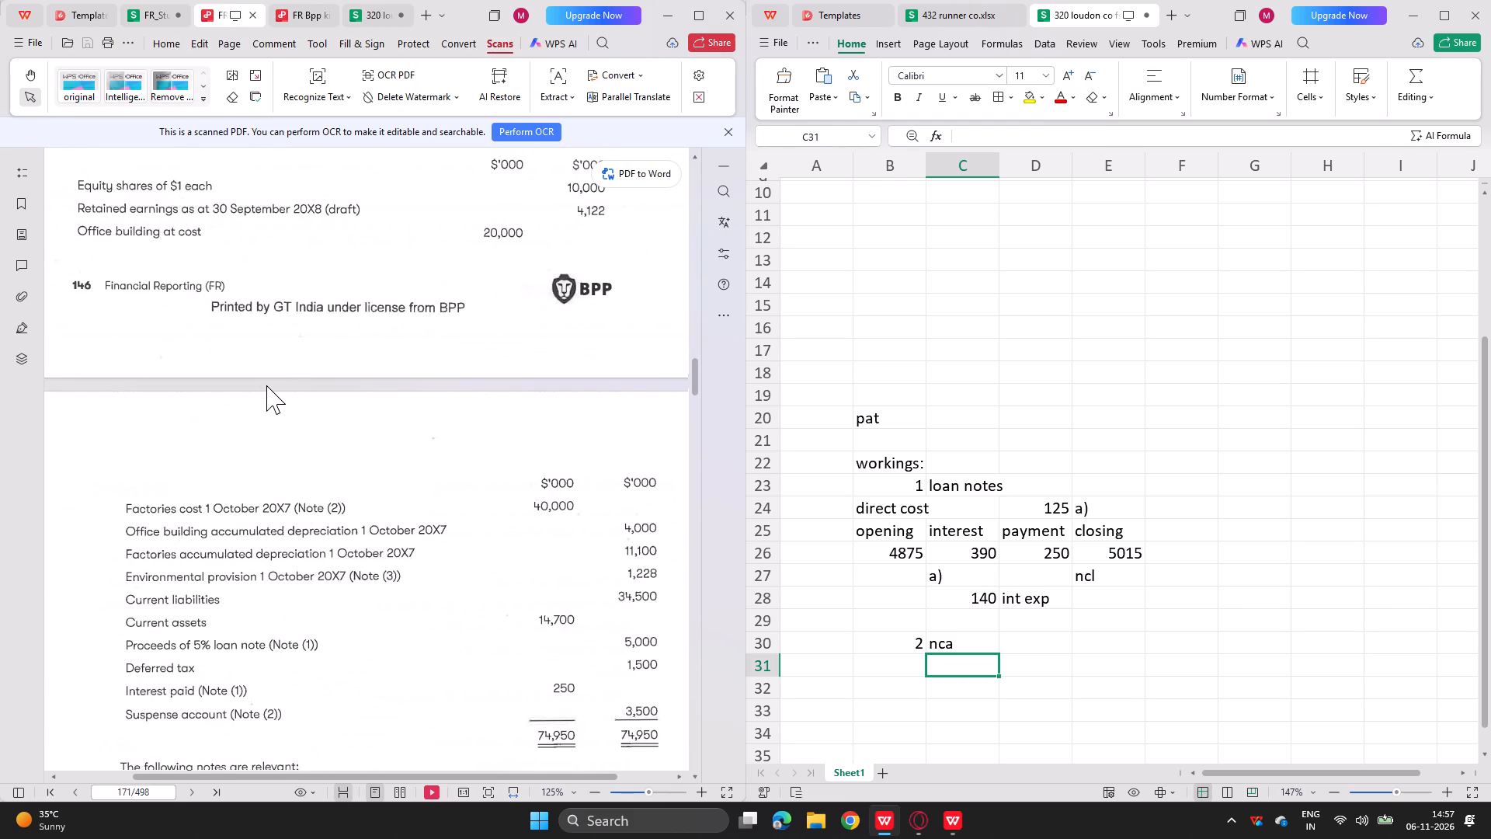
{"action": "scroll", "coordinate": [266, 385], "scroll_direction": "up", "scroll_amount": 1}
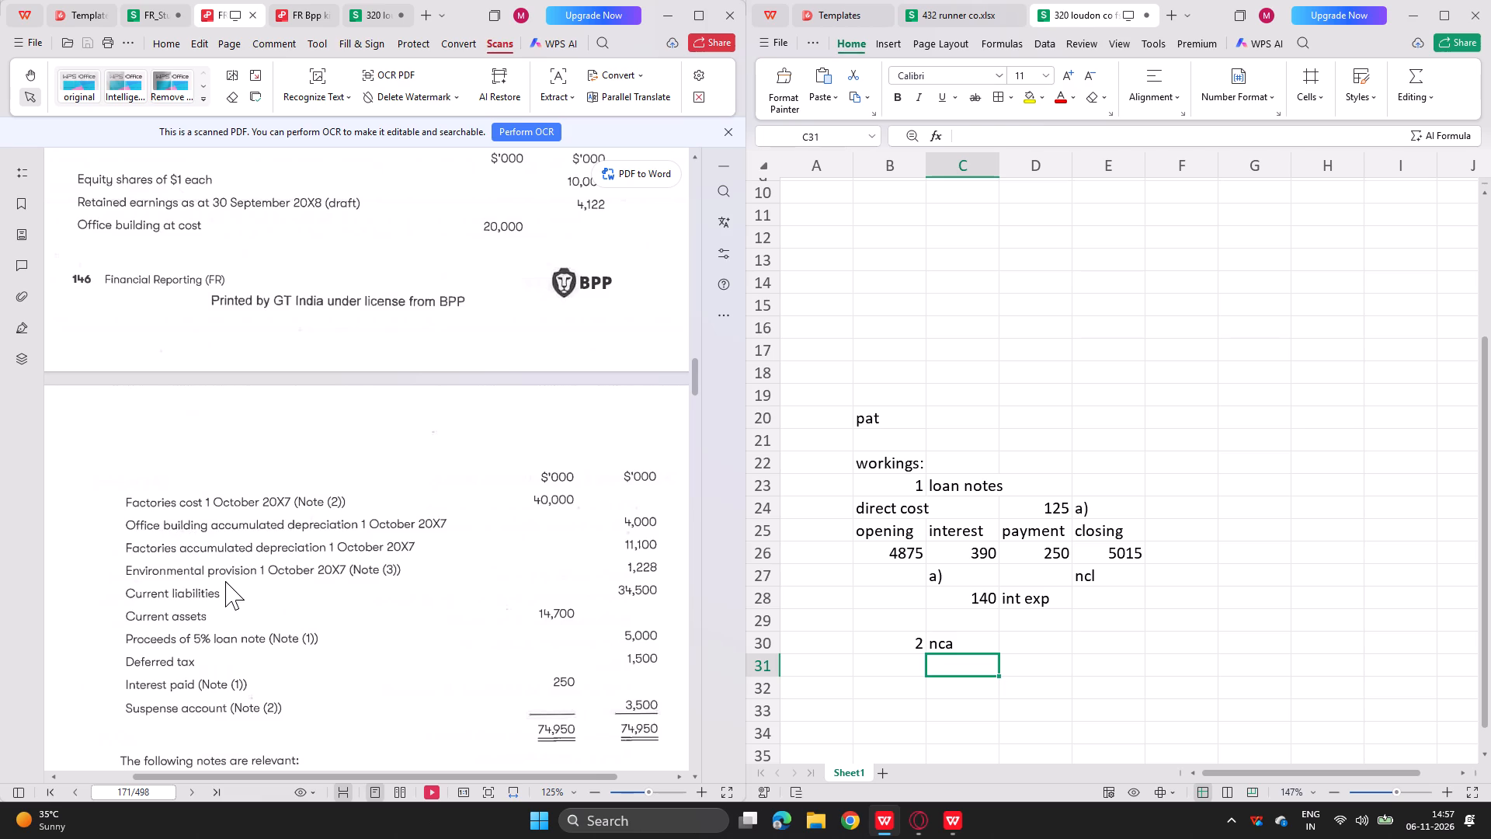
{"action": "scroll", "coordinate": [343, 531], "scroll_direction": "down", "scroll_amount": 1}
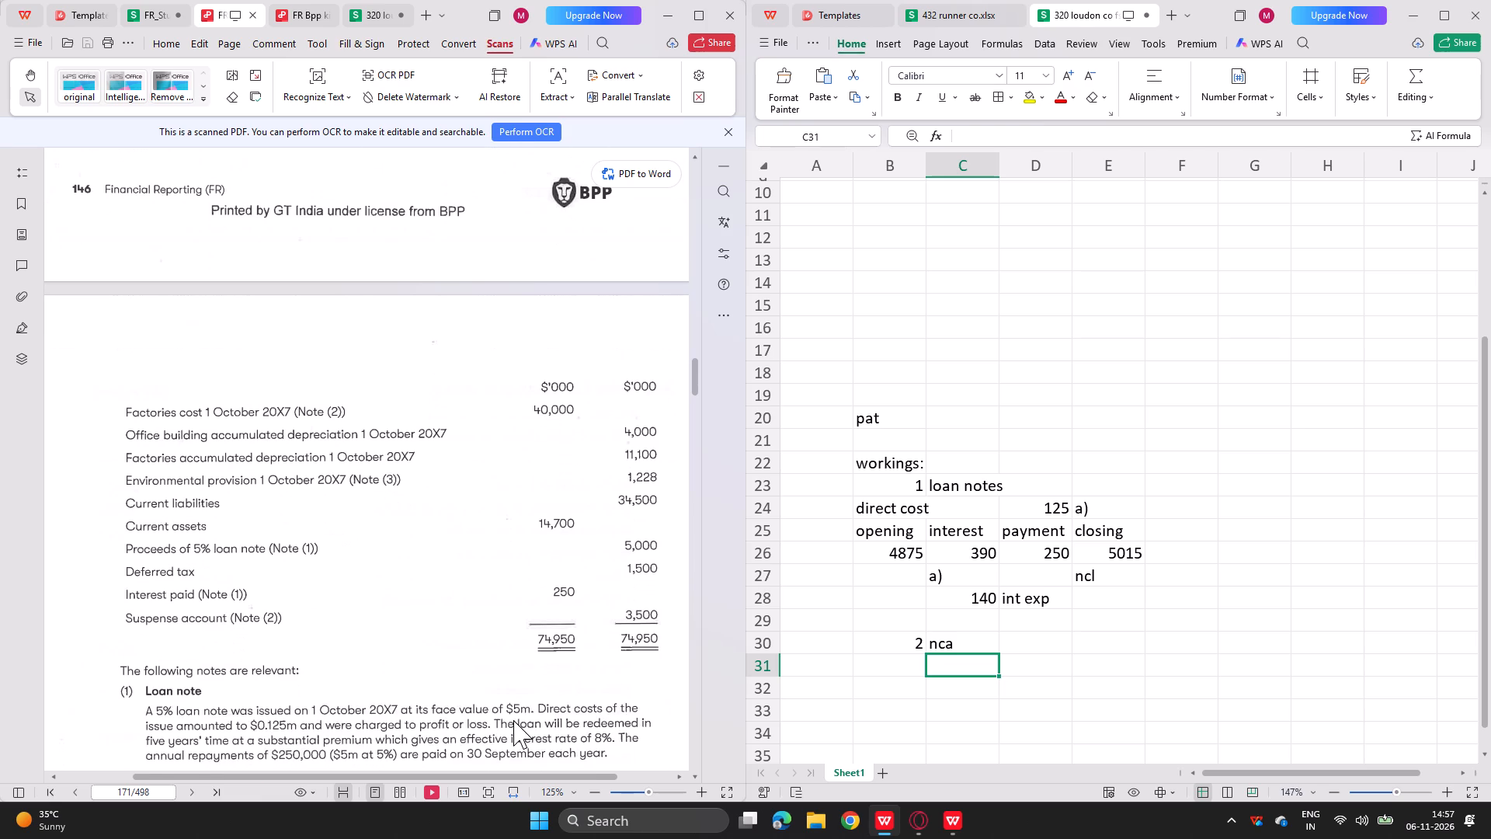
Head the nca working with "building" in C31 and add the row labels "cost", "acc dep" and "ca" in B32 to B34.
{"action": "left_click", "coordinate": [953, 658]}
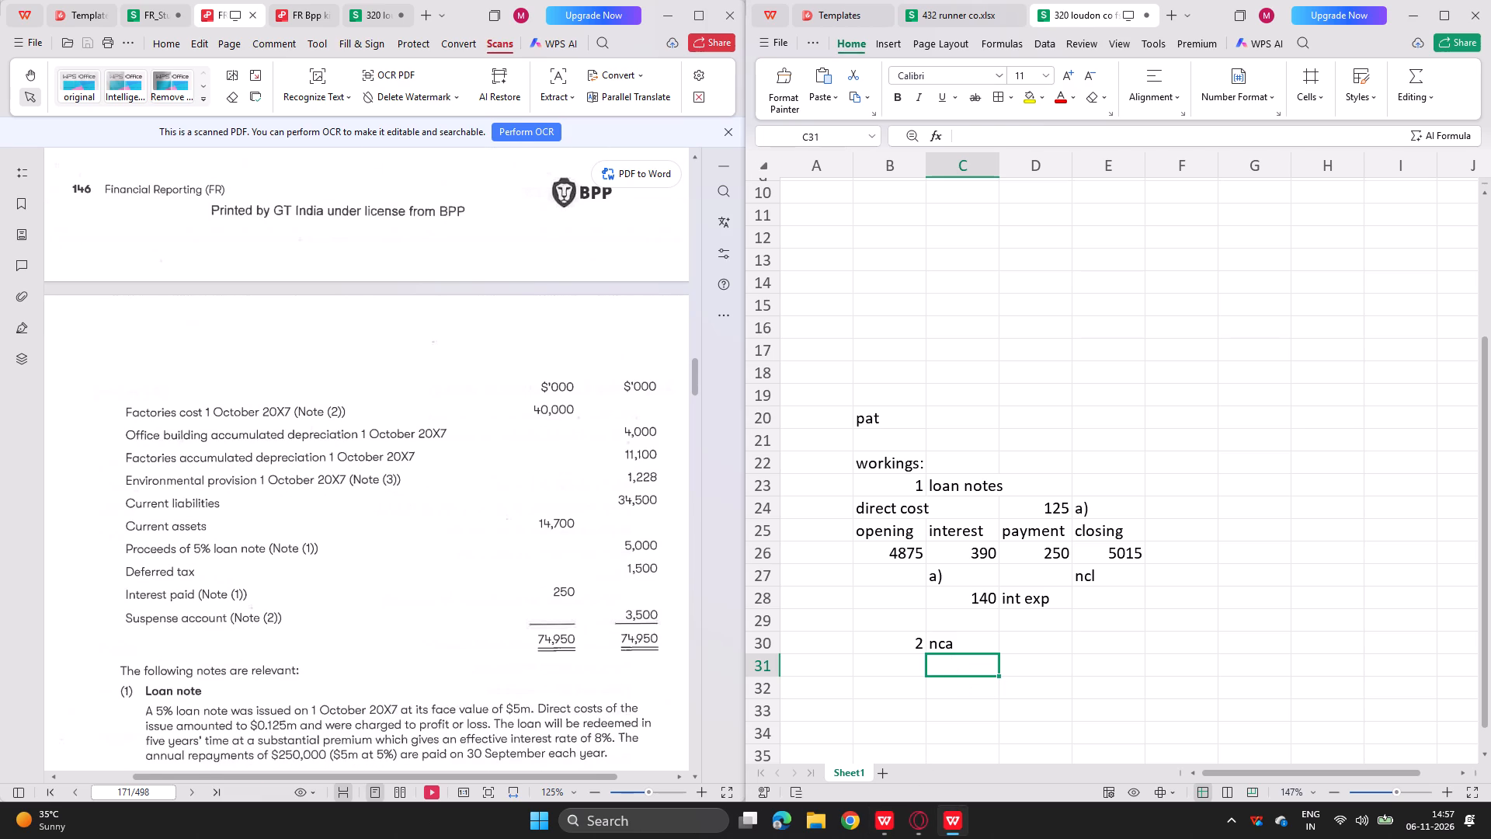
{"action": "left_click", "coordinate": [953, 662]}
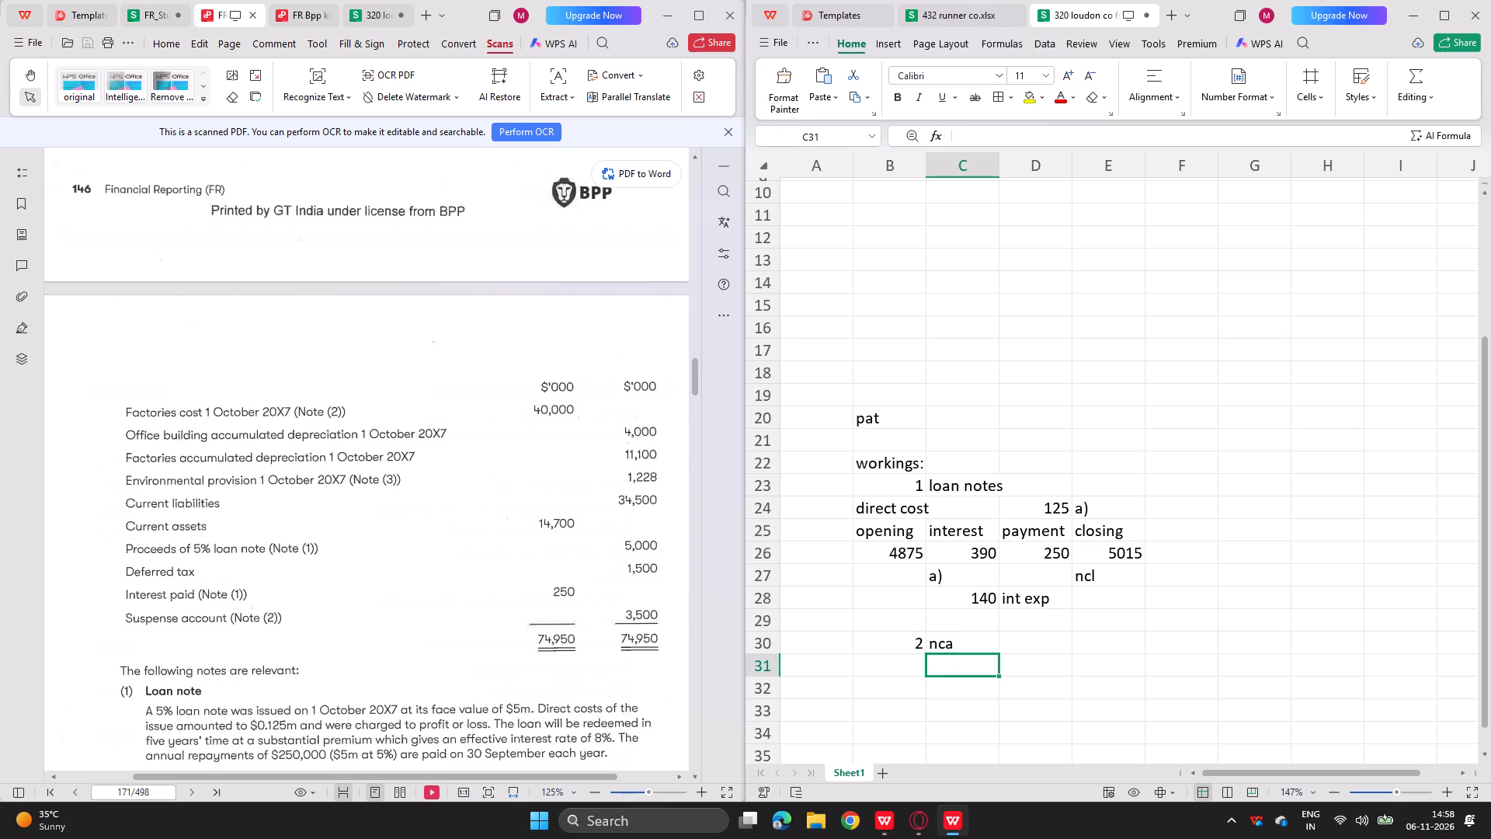
{"action": "double_click", "coordinate": [950, 666]}
{"action": "type", "text": "building"}
{"action": "key", "text": "Return"}
{"action": "key", "text": "Left"}
{"action": "type", "text": "cps"}
{"action": "key", "text": "BackSpace"}
{"action": "key", "text": "BackSpace"}
{"action": "type", "text": "ost"}
{"action": "key", "text": "Return"}
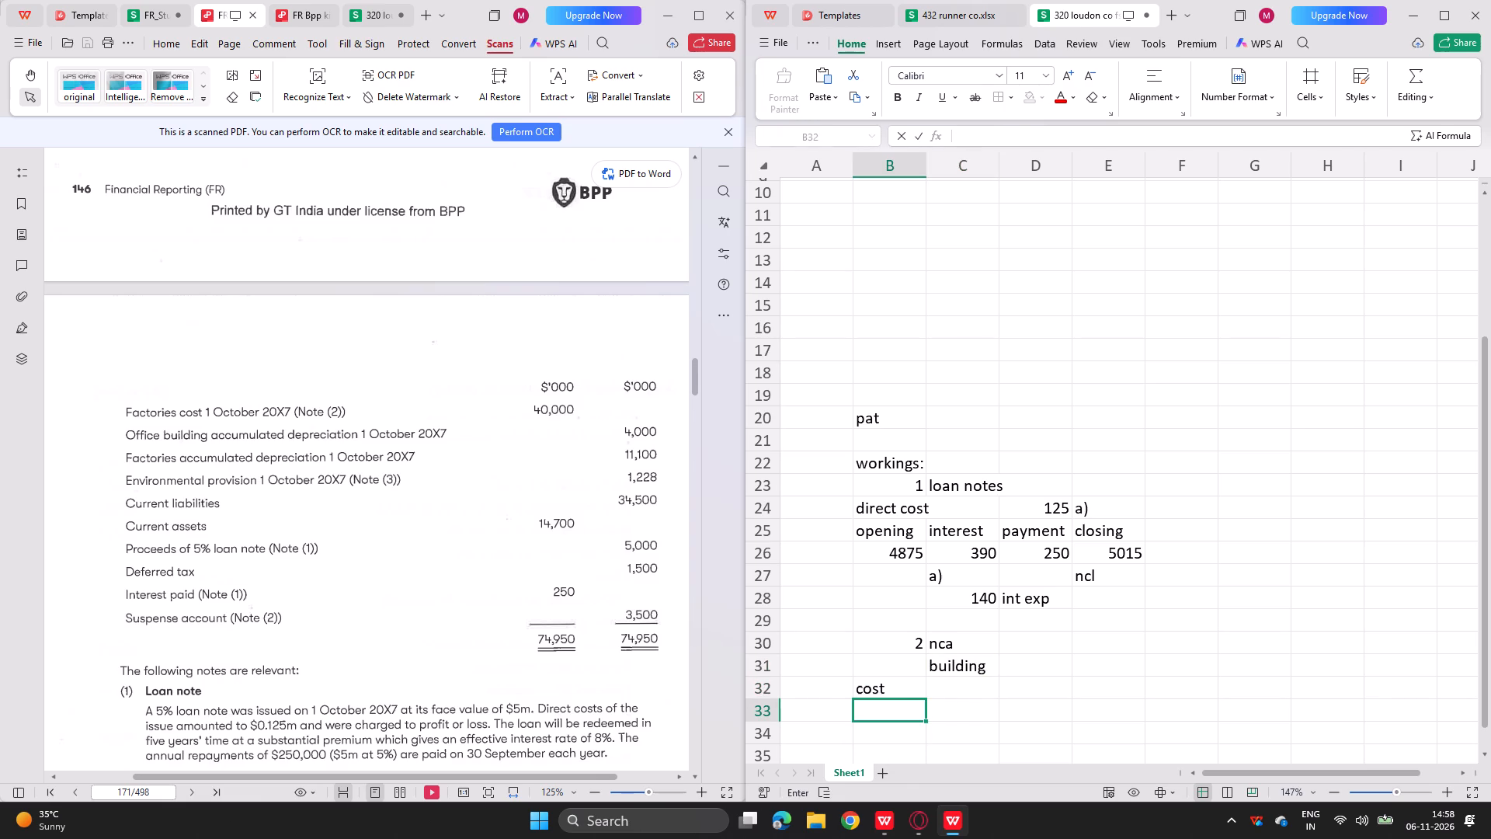
{"action": "type", "text": "acc dep"}
{"action": "key", "text": "Return"}
{"action": "type", "text": "ca"}
{"action": "key", "text": "Return"}
Enter the building's cost of 20000 in C32 and its accumulated depreciation of 4000 in C33.
{"action": "key", "text": "Right"}
{"action": "key", "text": "Up"}
{"action": "key", "text": "Up"}
{"action": "key", "text": "Up"}
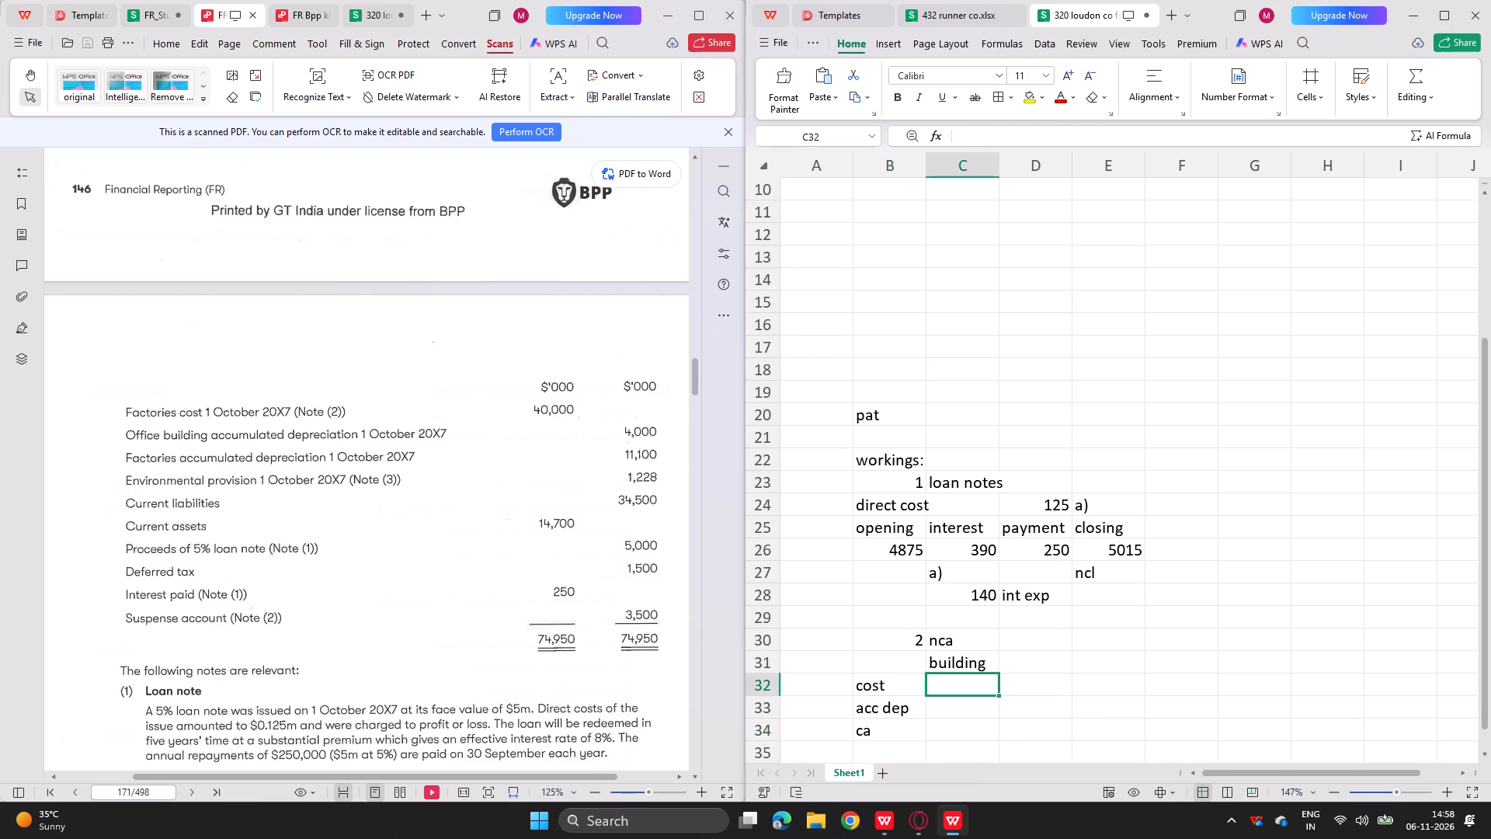
{"action": "left_click", "coordinate": [370, 4]}
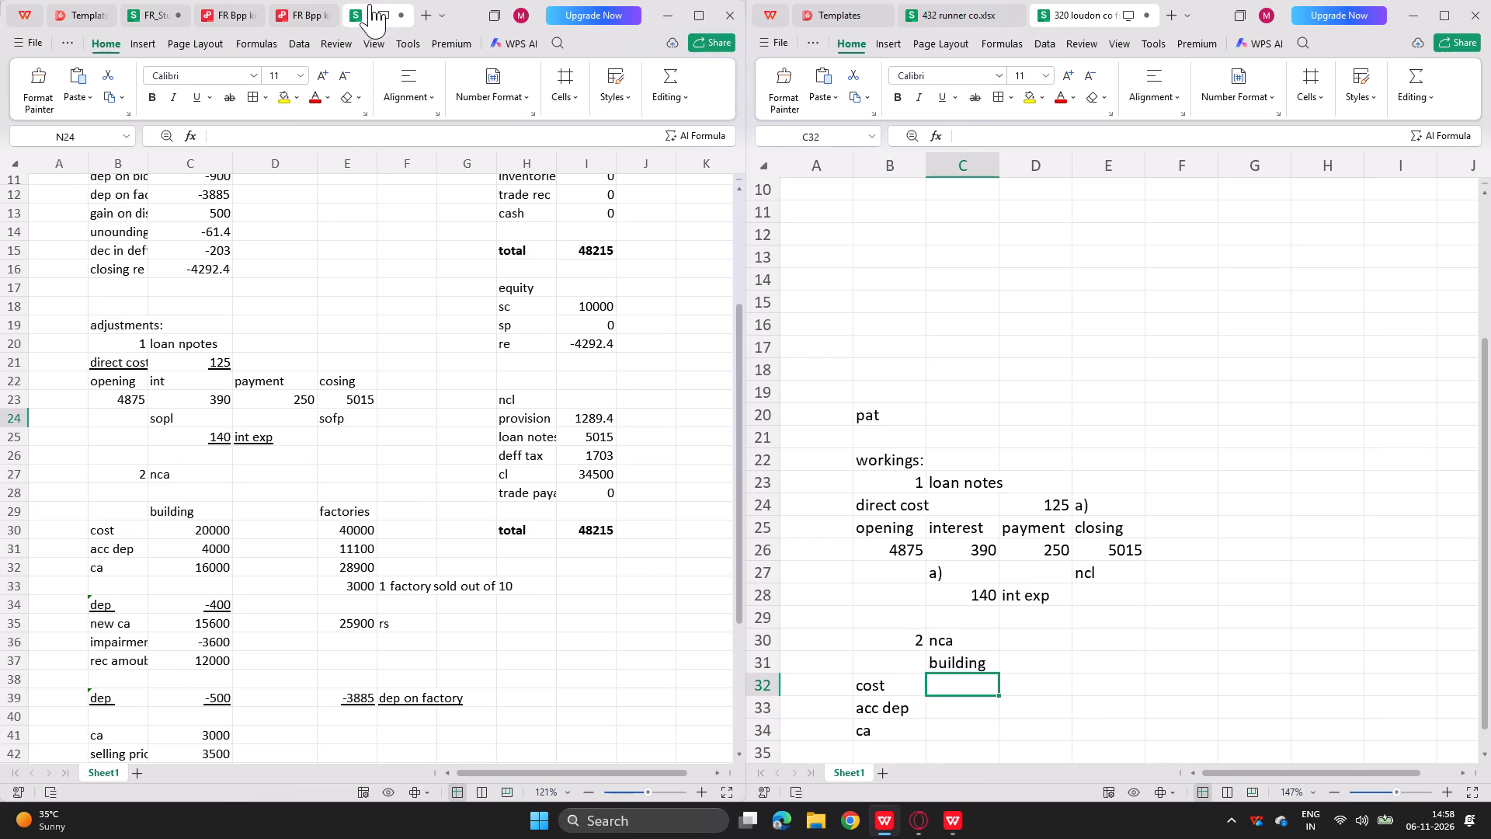
{"action": "left_click", "coordinate": [944, 679]}
{"action": "left_click", "coordinate": [951, 692]}
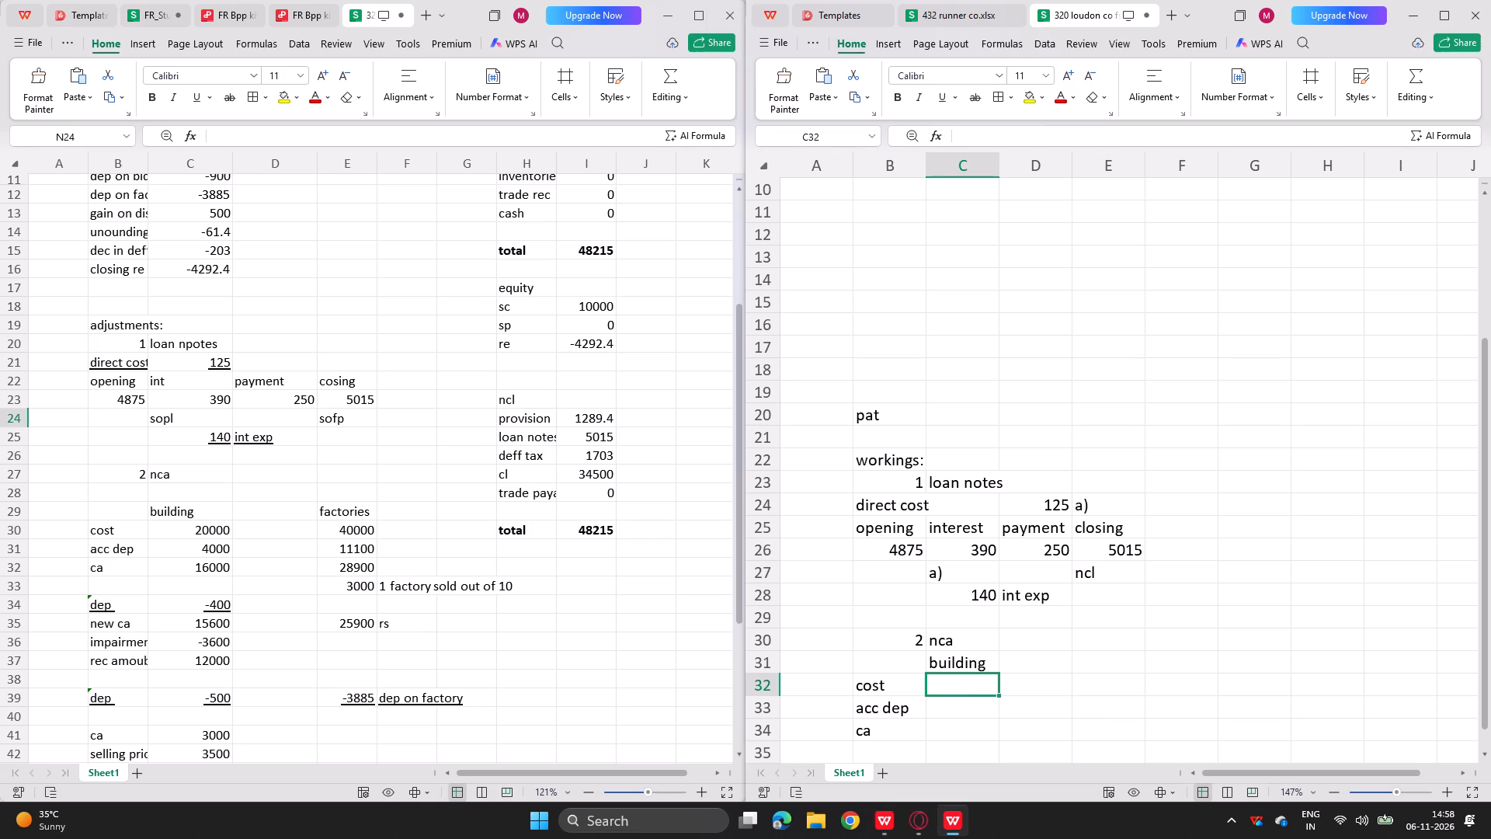
{"action": "left_click", "coordinate": [961, 678]}
{"action": "left_click_drag", "start_coordinate": [961, 678], "coordinate": [958, 687]}
{"action": "type", "text": "20000"}
{"action": "key", "text": "Return"}
{"action": "type", "text": "4000"}
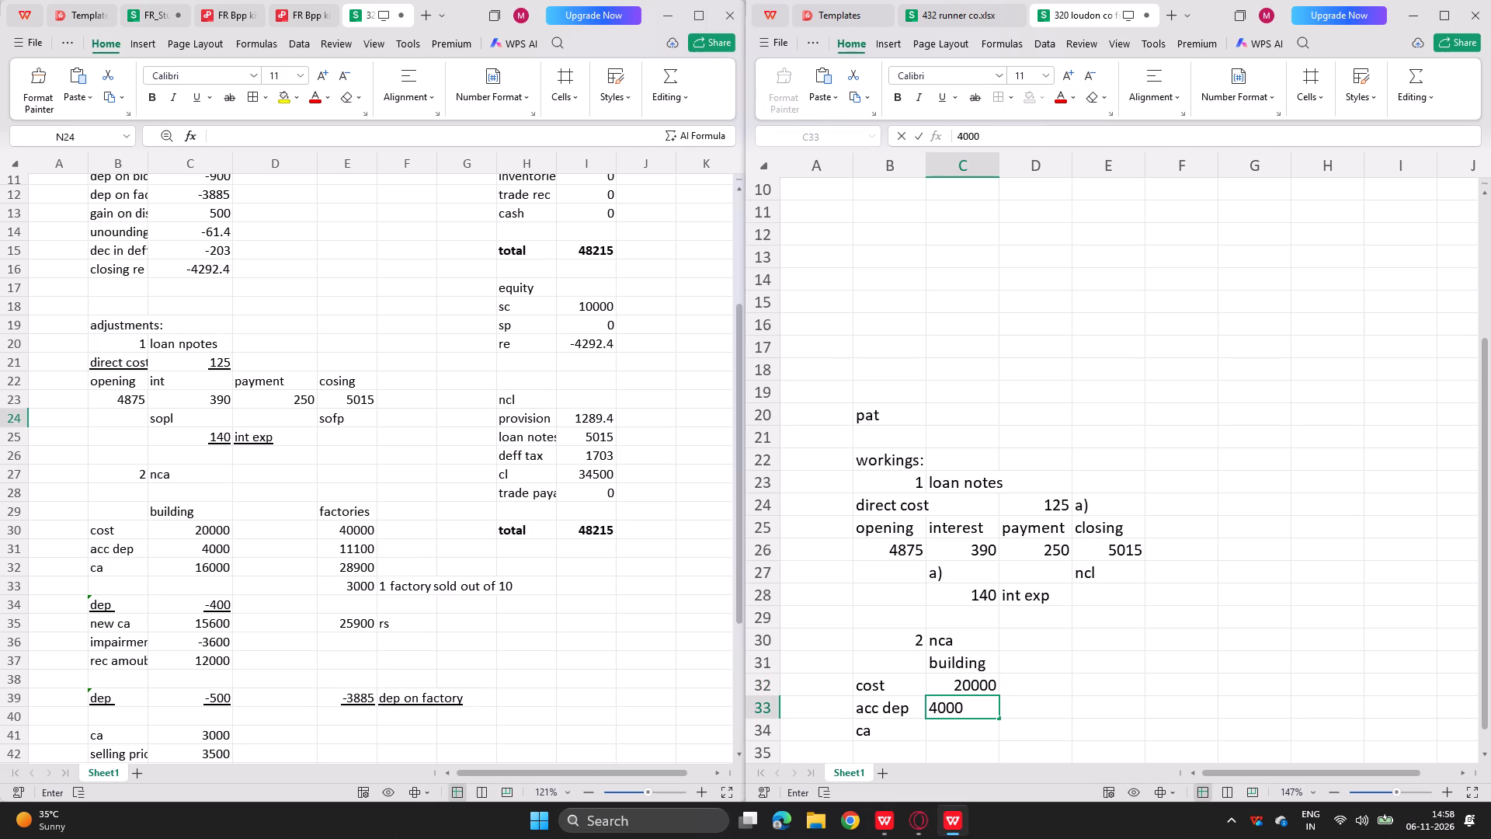
{"action": "key", "text": "Down"}
Calculate the building's carrying amount in C34 with =C32-C33.
{"action": "key", "text": "equal"}
{"action": "key", "text": "Up"}
{"action": "key", "text": "Up"}
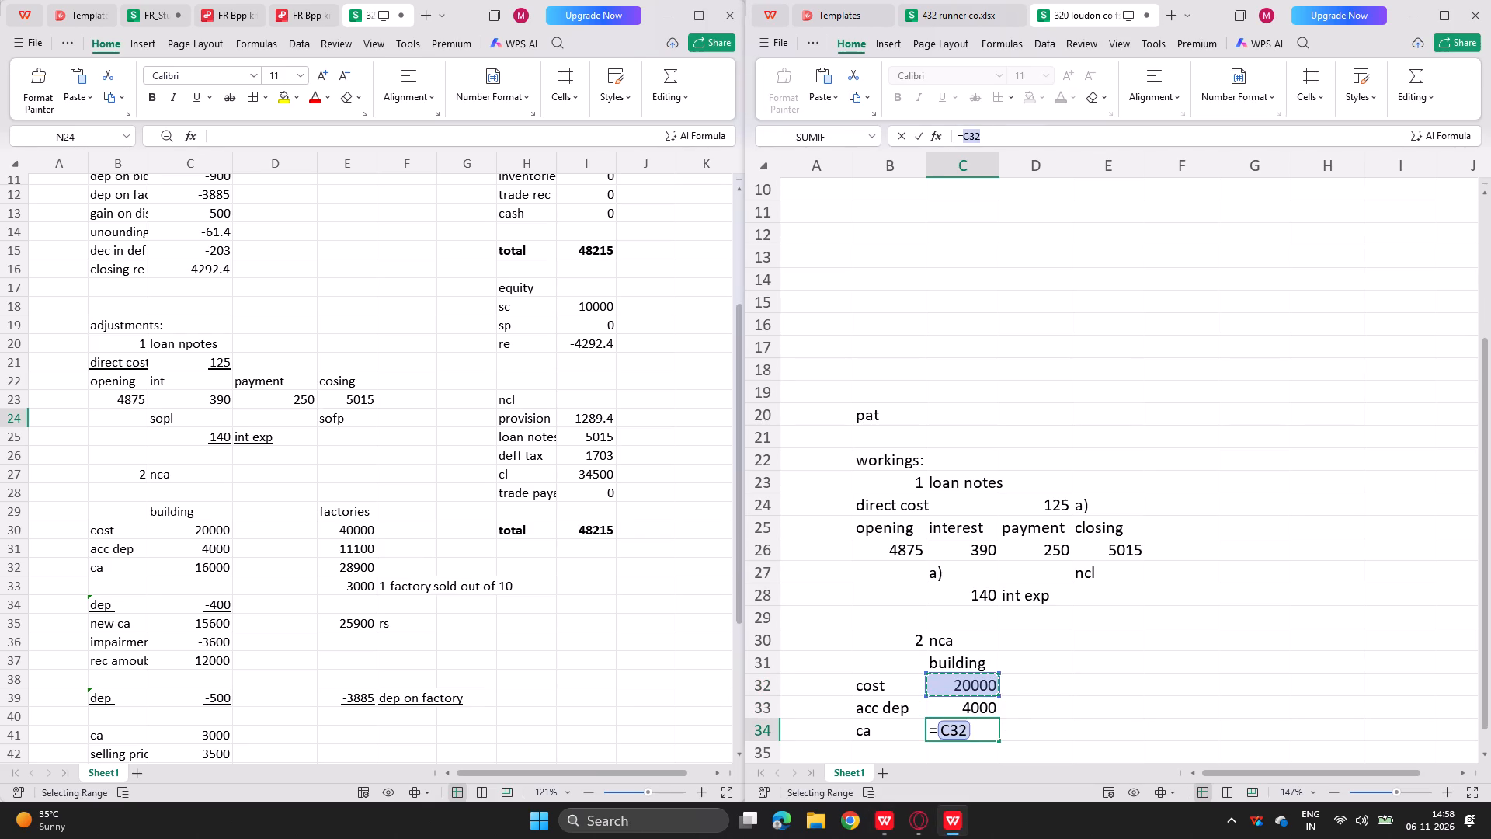
{"action": "key", "text": "minus"}
{"action": "key", "text": "Up"}
{"action": "key", "text": "Return"}
{"action": "key", "text": "Left"}
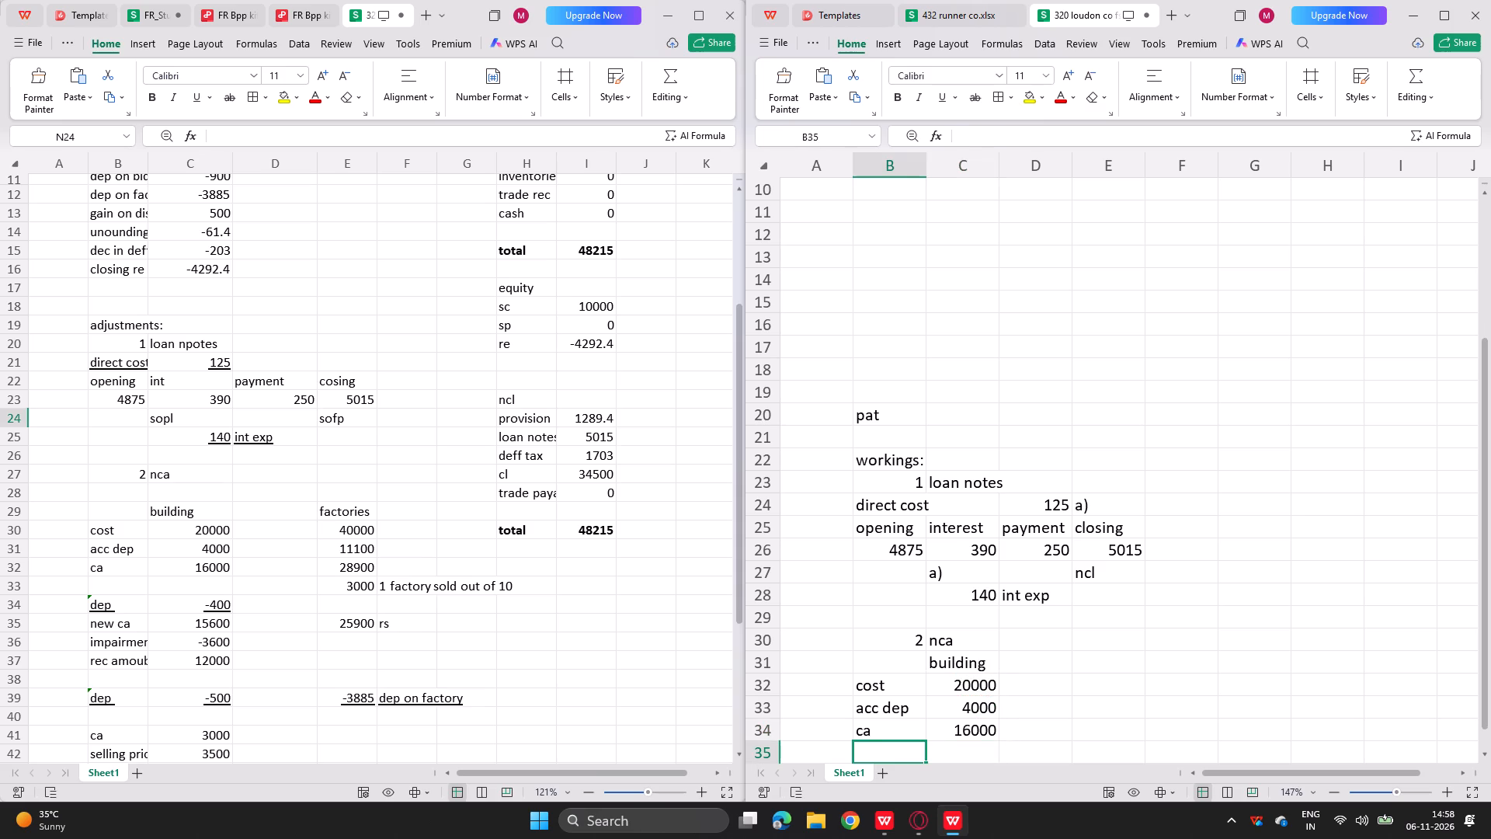
Examine the formulas behind the building's new ca and dep in the 320 loudon case fs workbook.
{"action": "scroll", "coordinate": [547, 637], "scroll_direction": "down", "scroll_amount": 1}
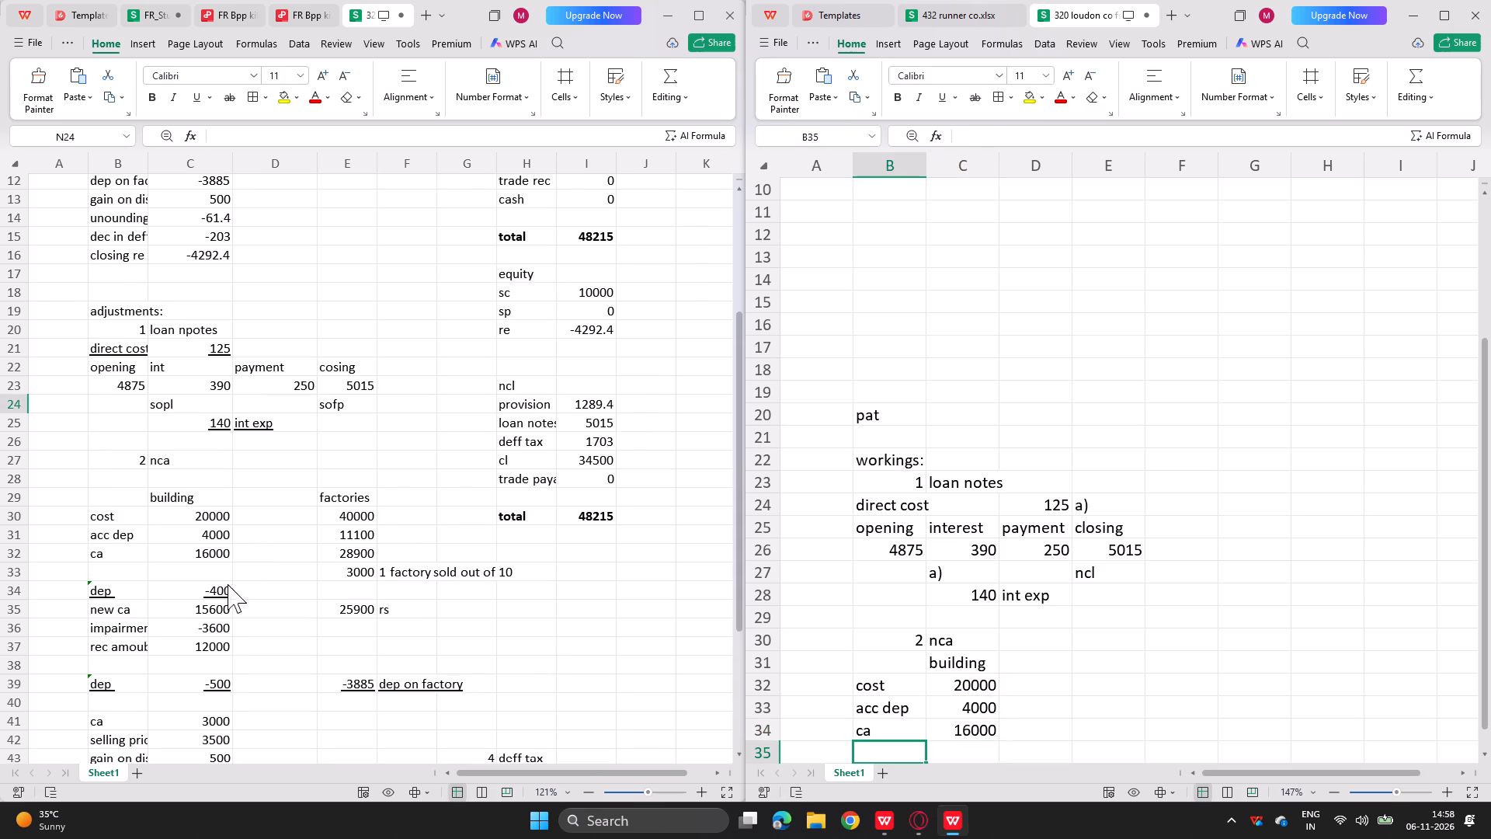
{"action": "left_click", "coordinate": [198, 612]}
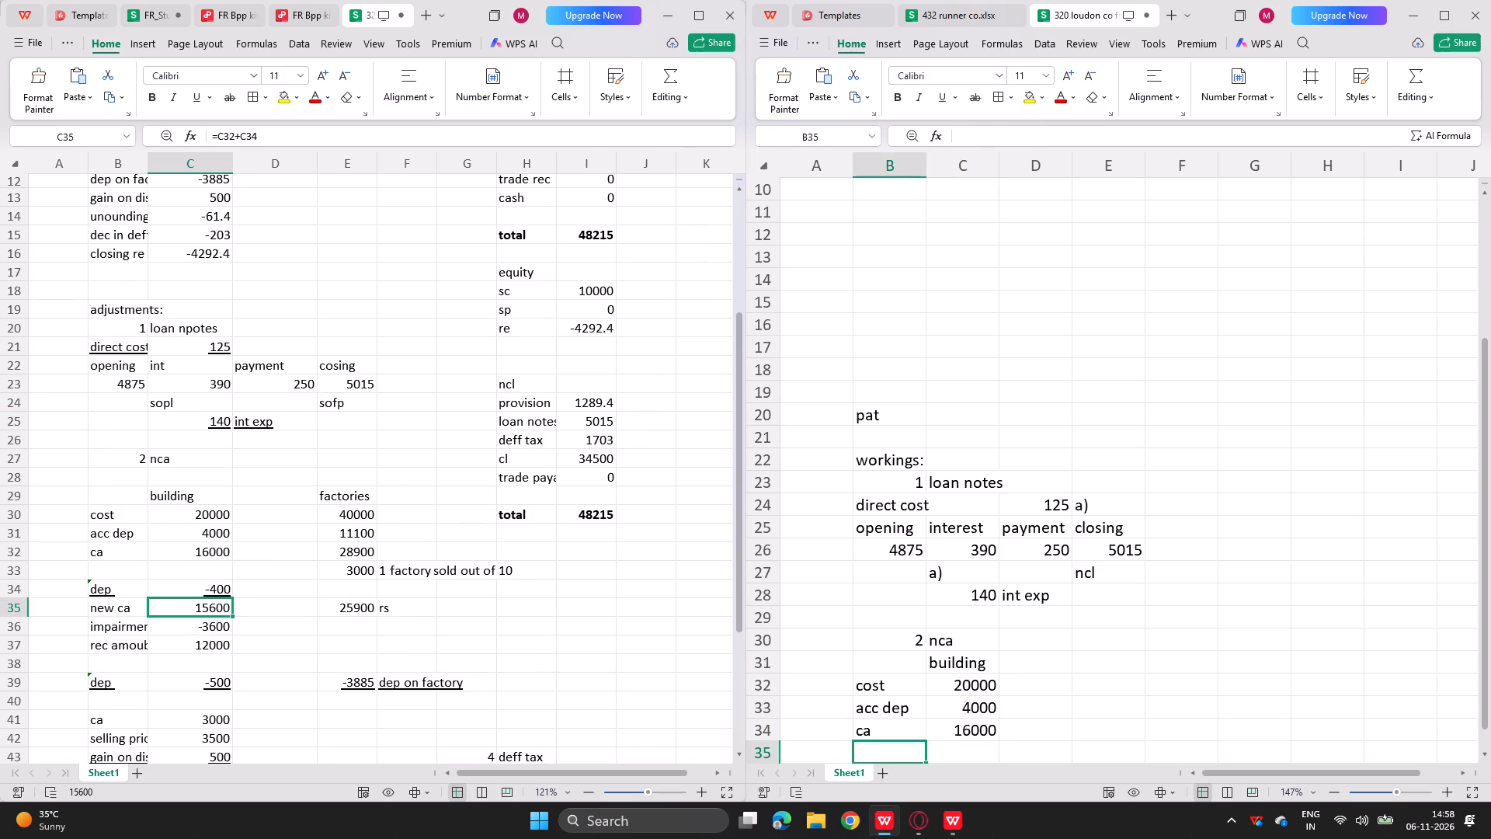
{"action": "double_click", "coordinate": [174, 607]}
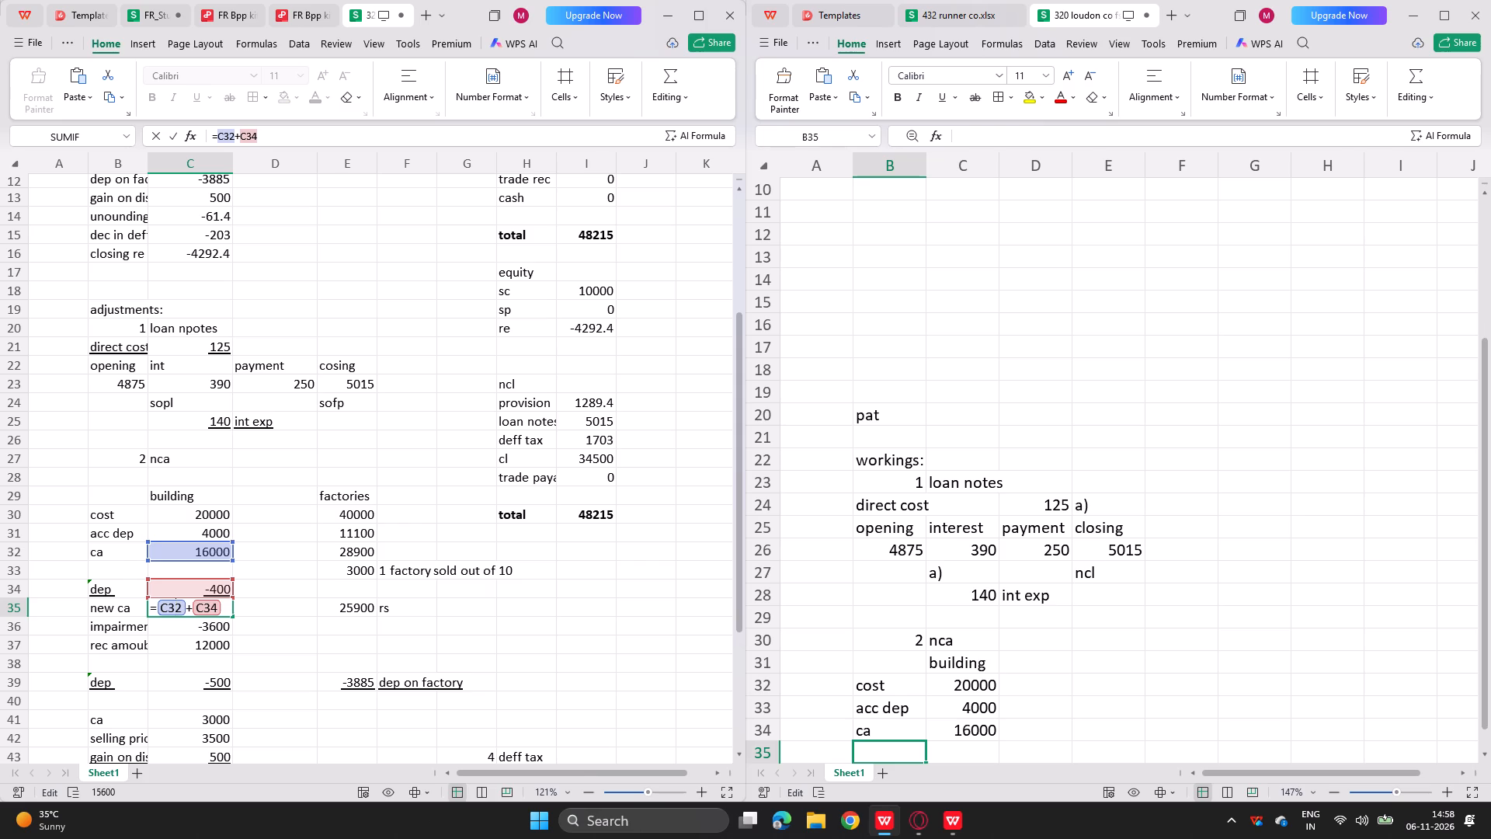
{"action": "key", "text": "Return"}
{"action": "double_click", "coordinate": [168, 589]}
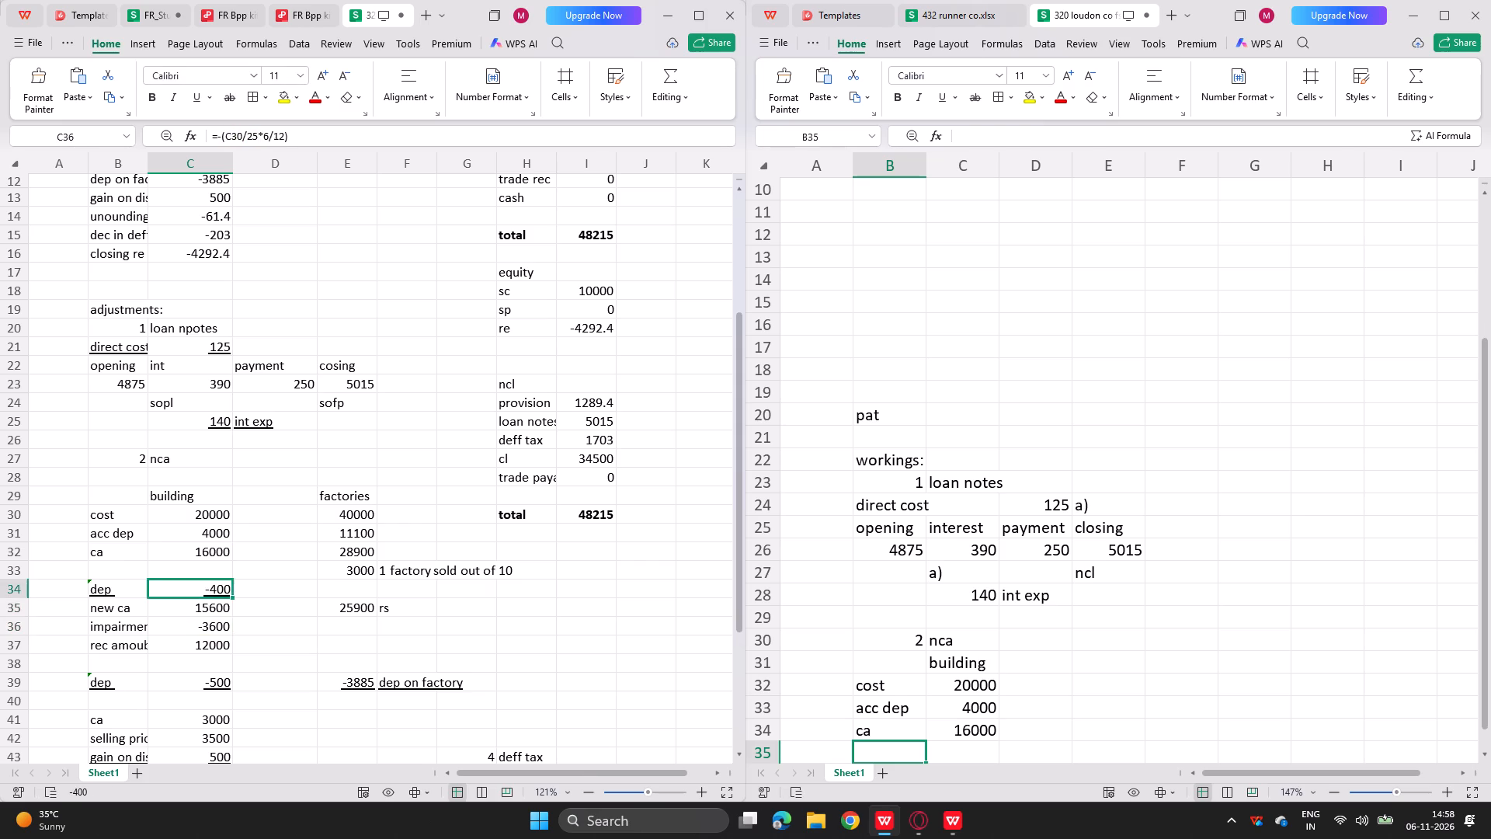
{"action": "key", "text": "Return"}
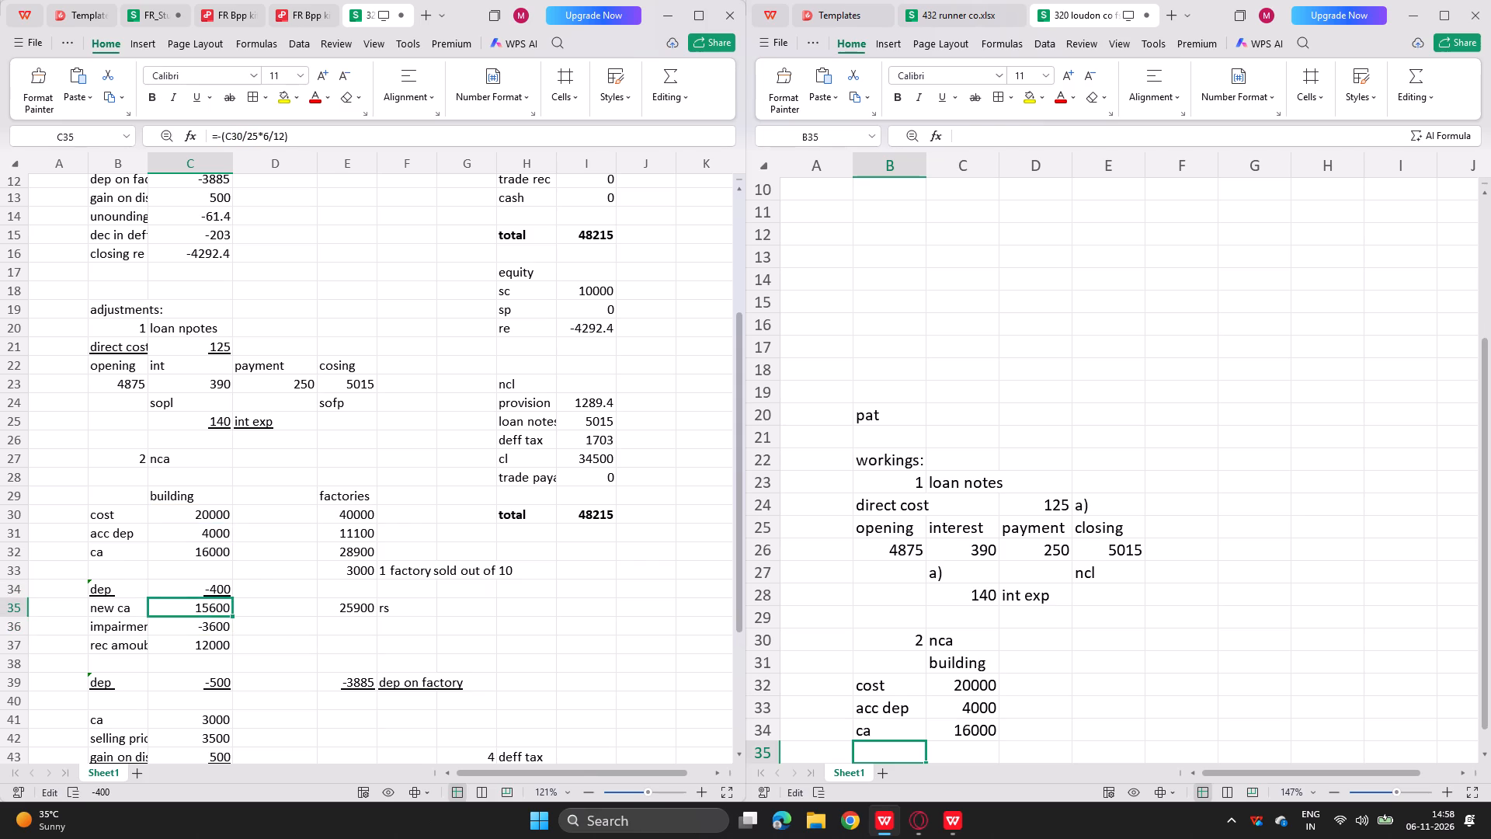
Consult Note (2) on non-current assets in the question PDF and add the row label "dep" in B36.
{"action": "left_click", "coordinate": [231, 0]}
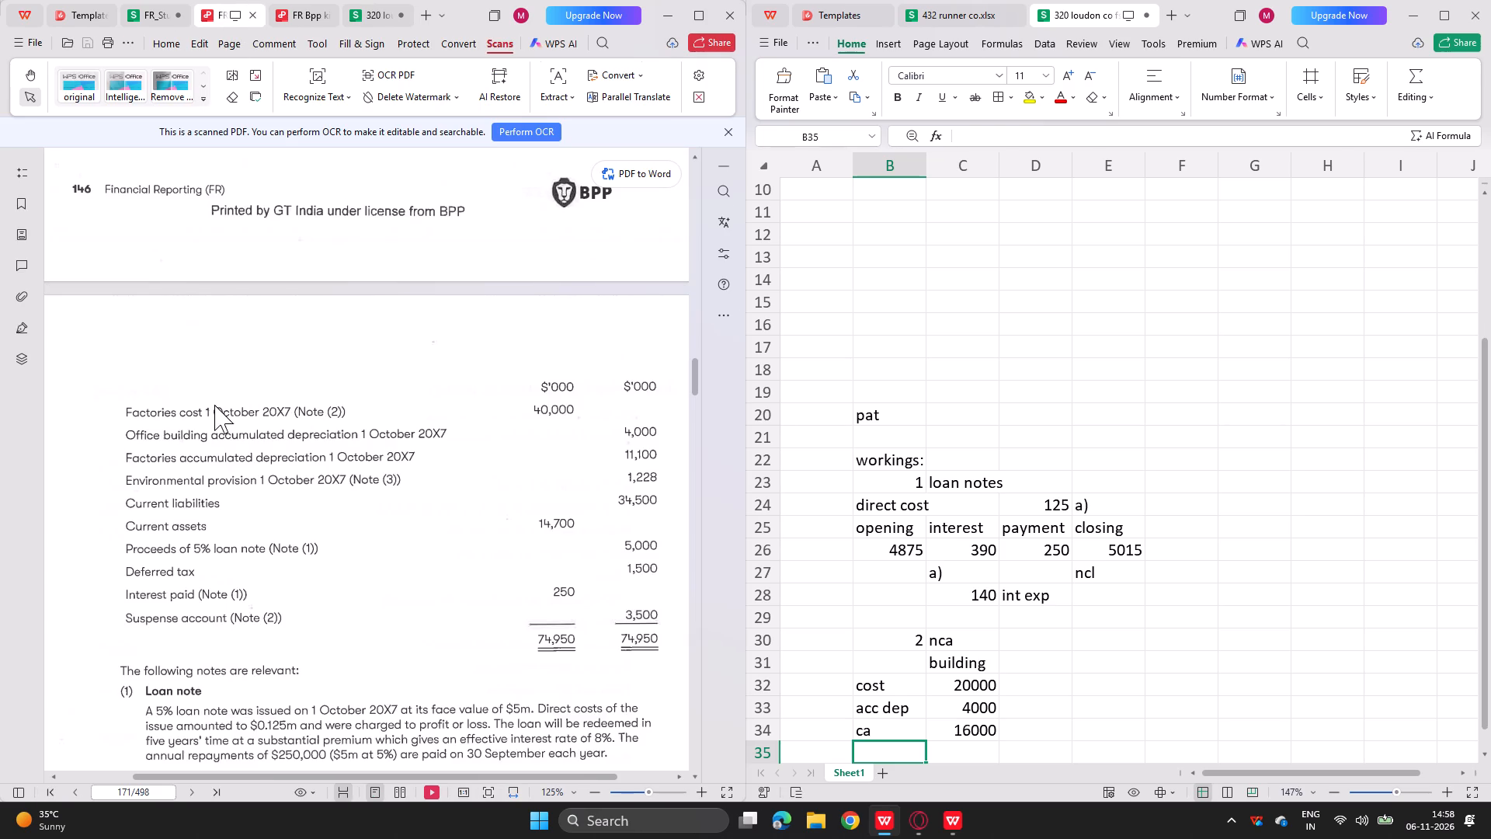
{"action": "scroll", "coordinate": [214, 405], "scroll_direction": "down", "scroll_amount": 2}
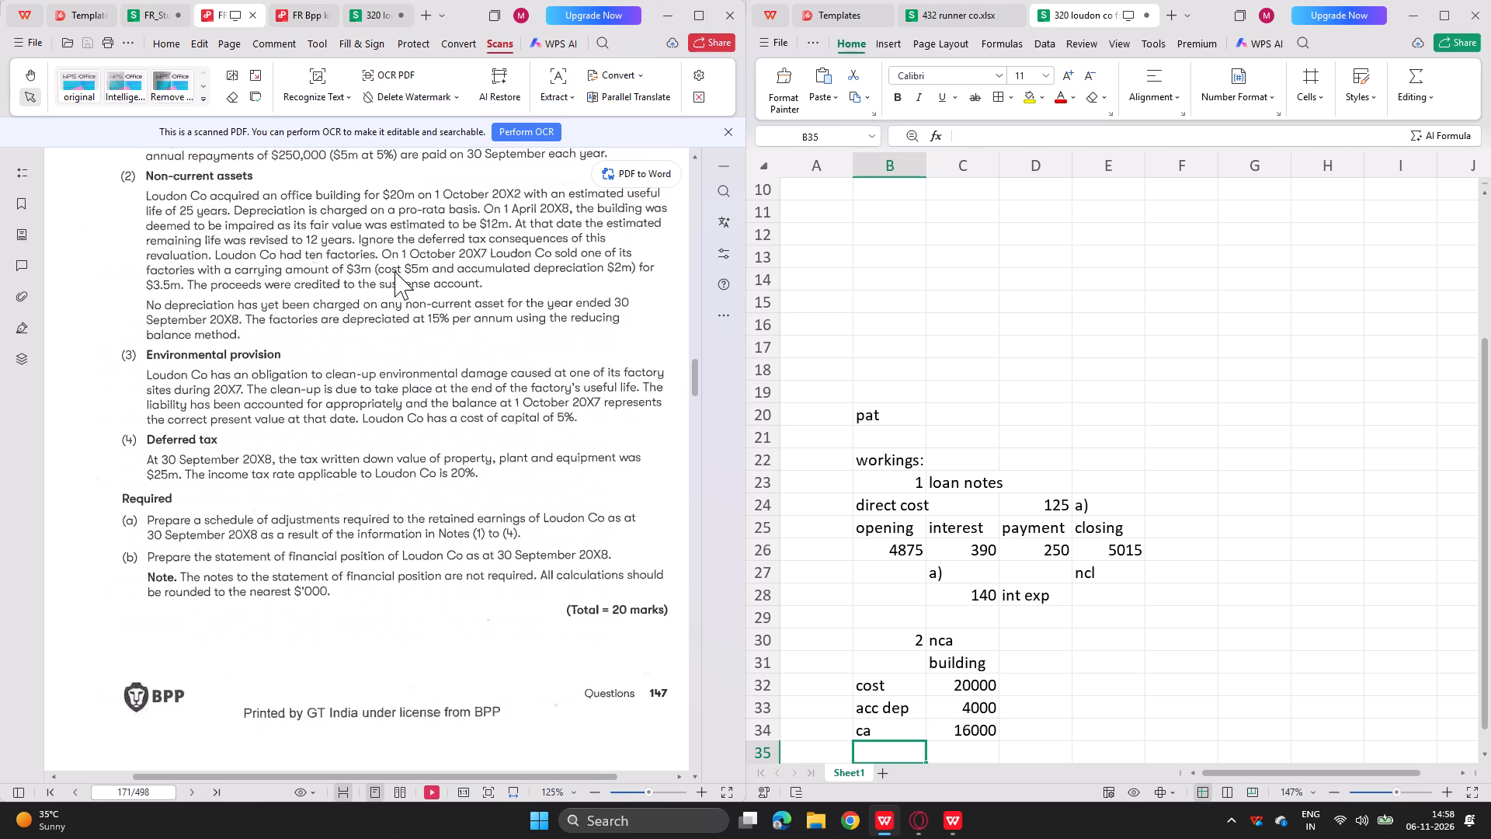
{"action": "scroll", "coordinate": [999, 617], "scroll_direction": "down", "scroll_amount": 1}
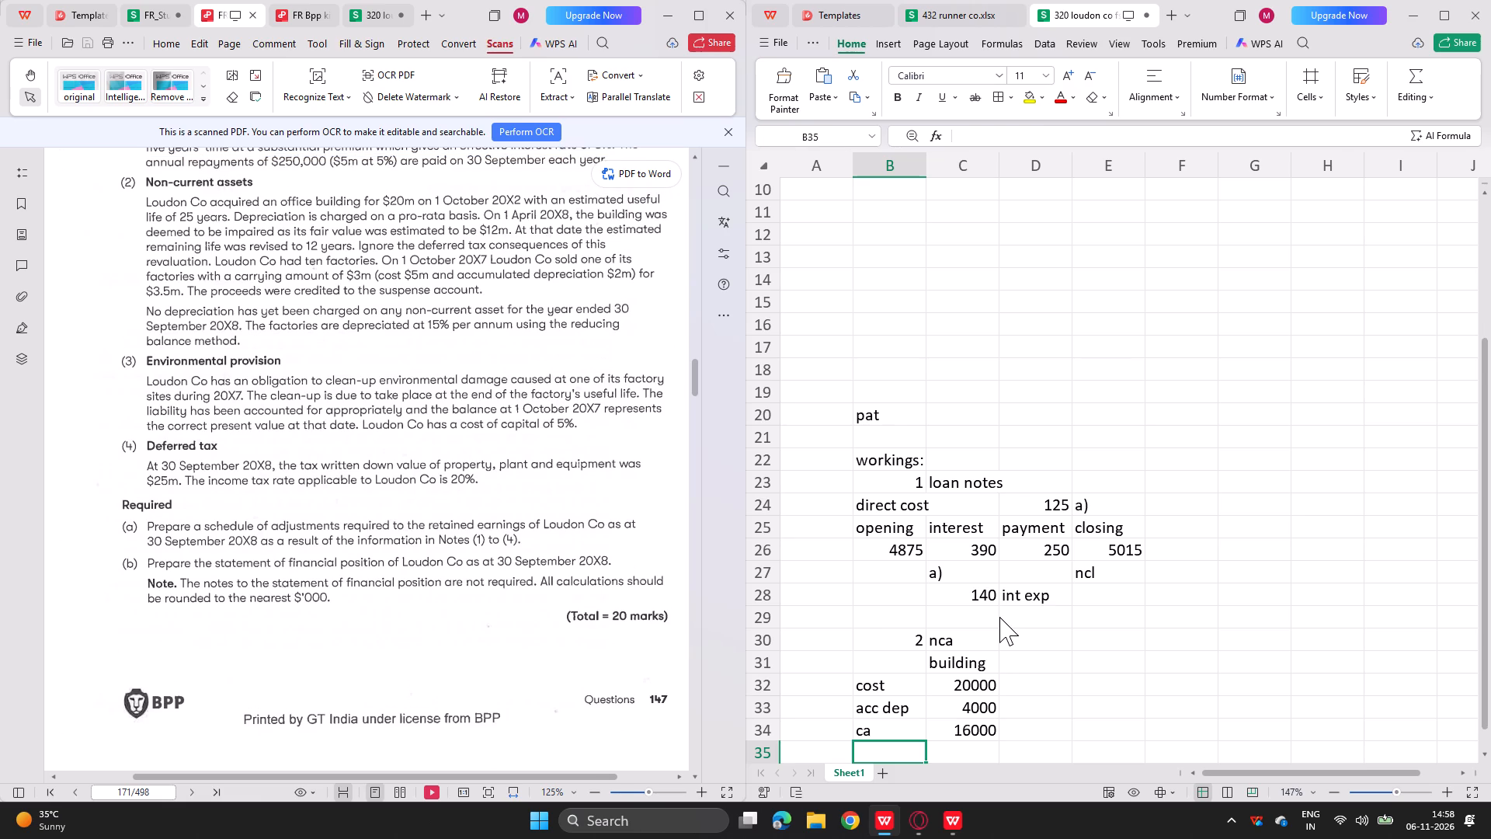
{"action": "scroll", "coordinate": [999, 617], "scroll_direction": "down", "scroll_amount": 1}
{"action": "key", "text": "Down"}
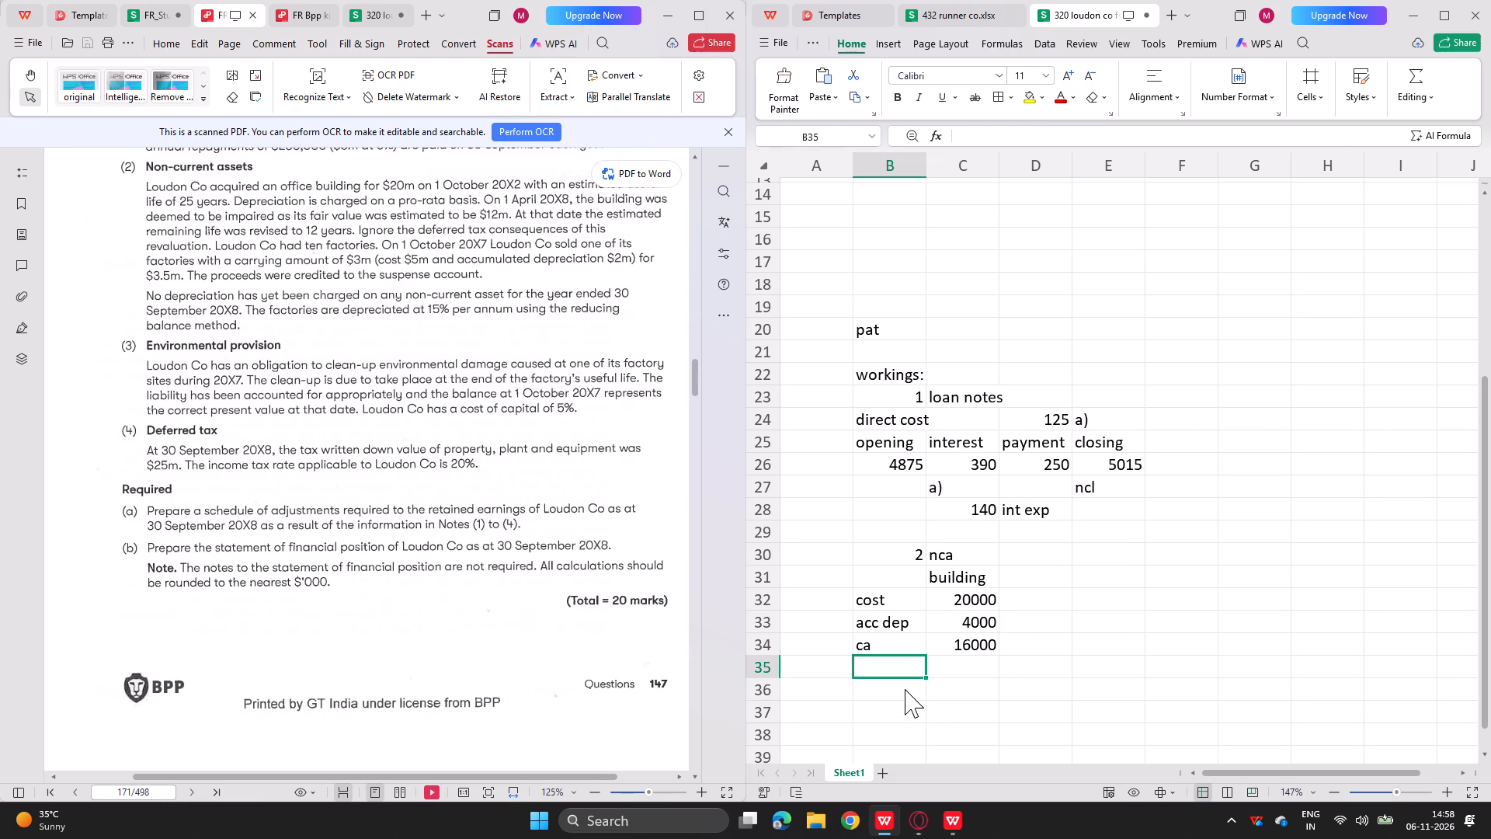
{"action": "left_click", "coordinate": [905, 689]}
{"action": "type", "text": "dep"}
{"action": "key", "text": "Right"}
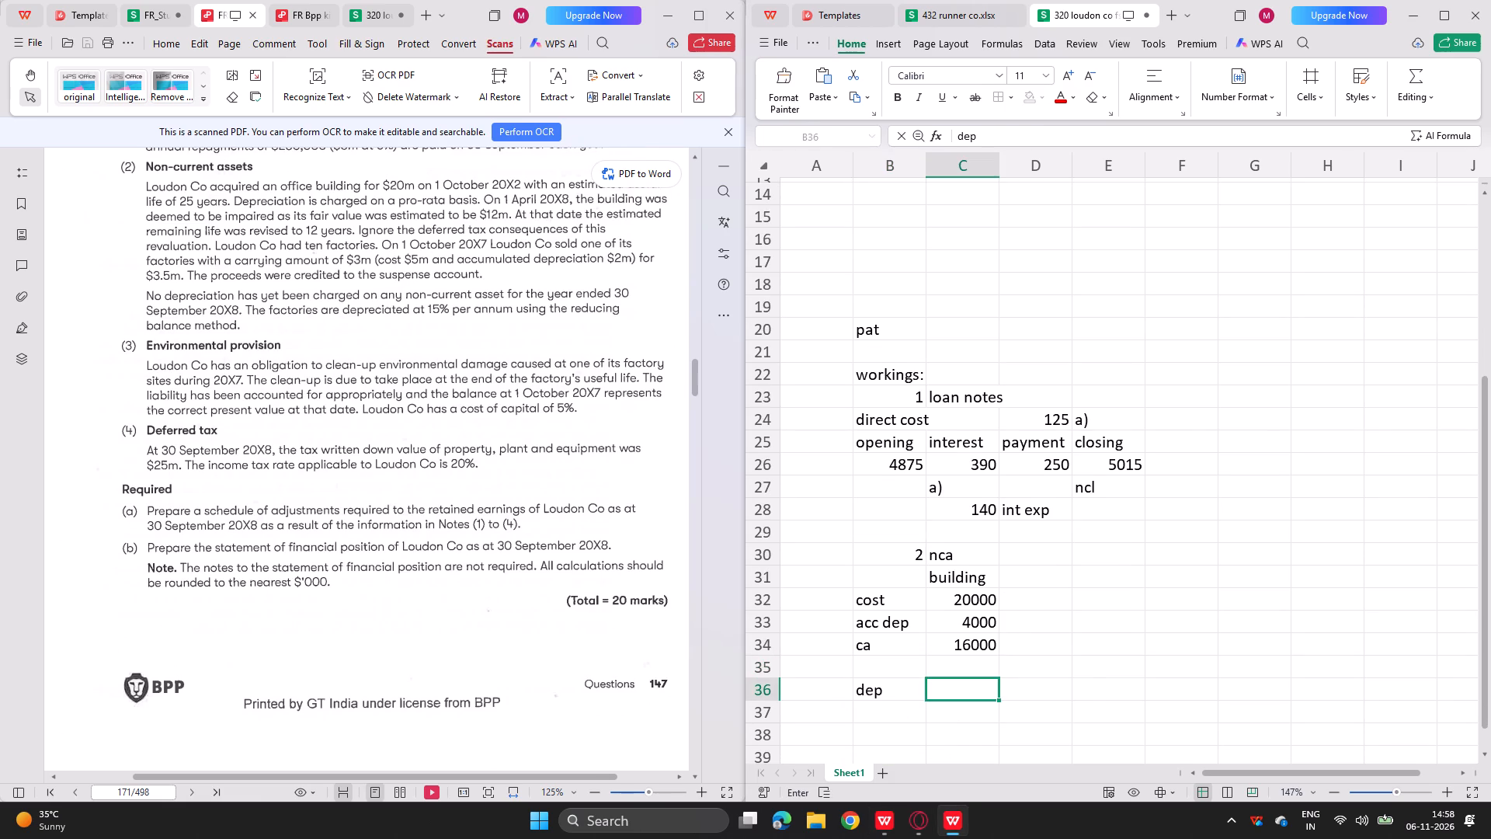
Calculate the building's six-month depreciation in C36 with =C34/25*6/12.
{"action": "key", "text": "equal"}
{"action": "key", "text": "Up"}
{"action": "key", "text": "Up"}
{"action": "key", "text": "slash"}
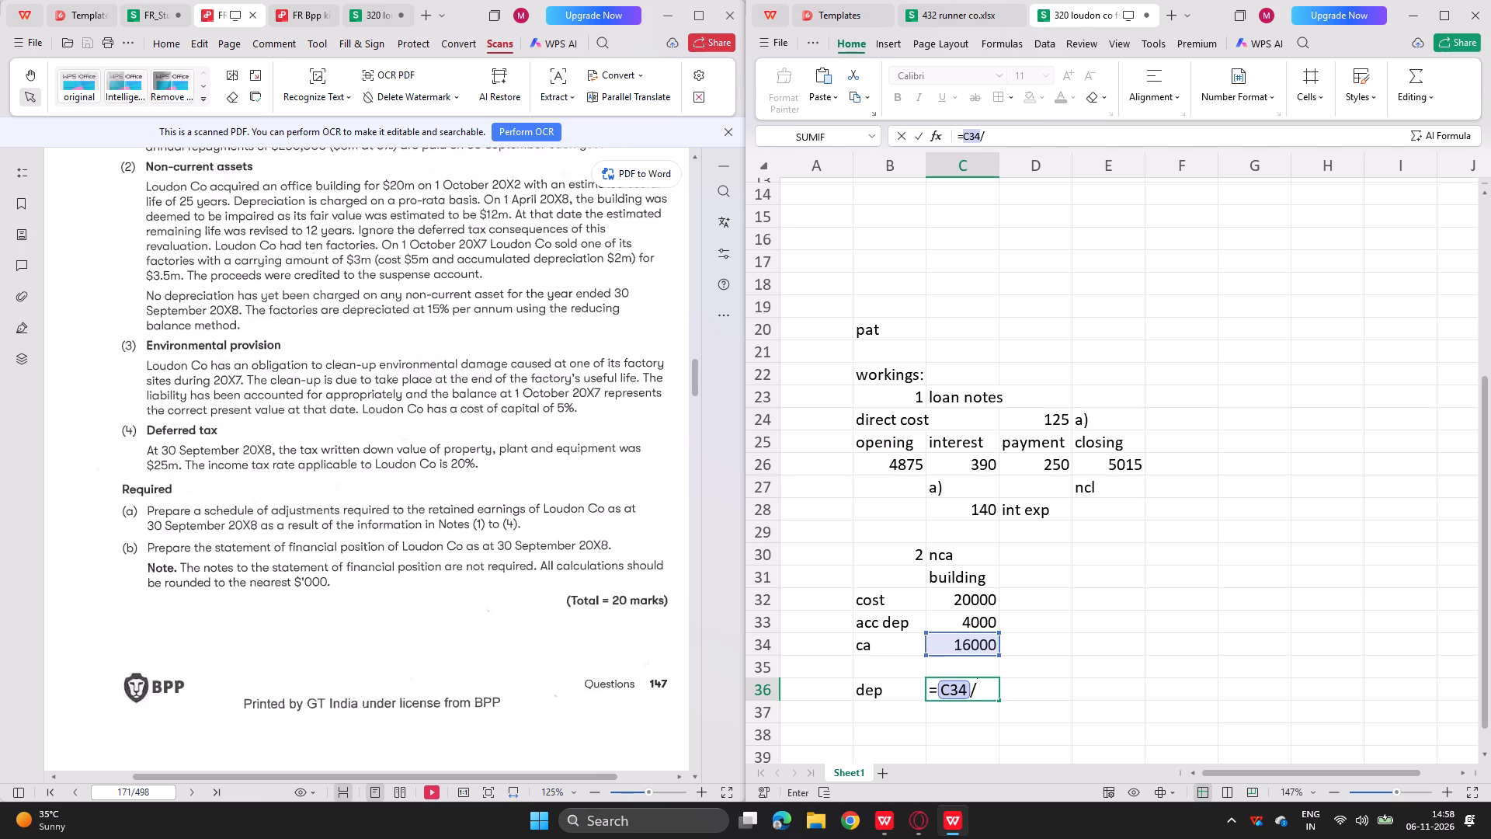
{"action": "type", "text": "25"}
{"action": "type", "text": "*6/12"}
{"action": "key", "text": "Return"}
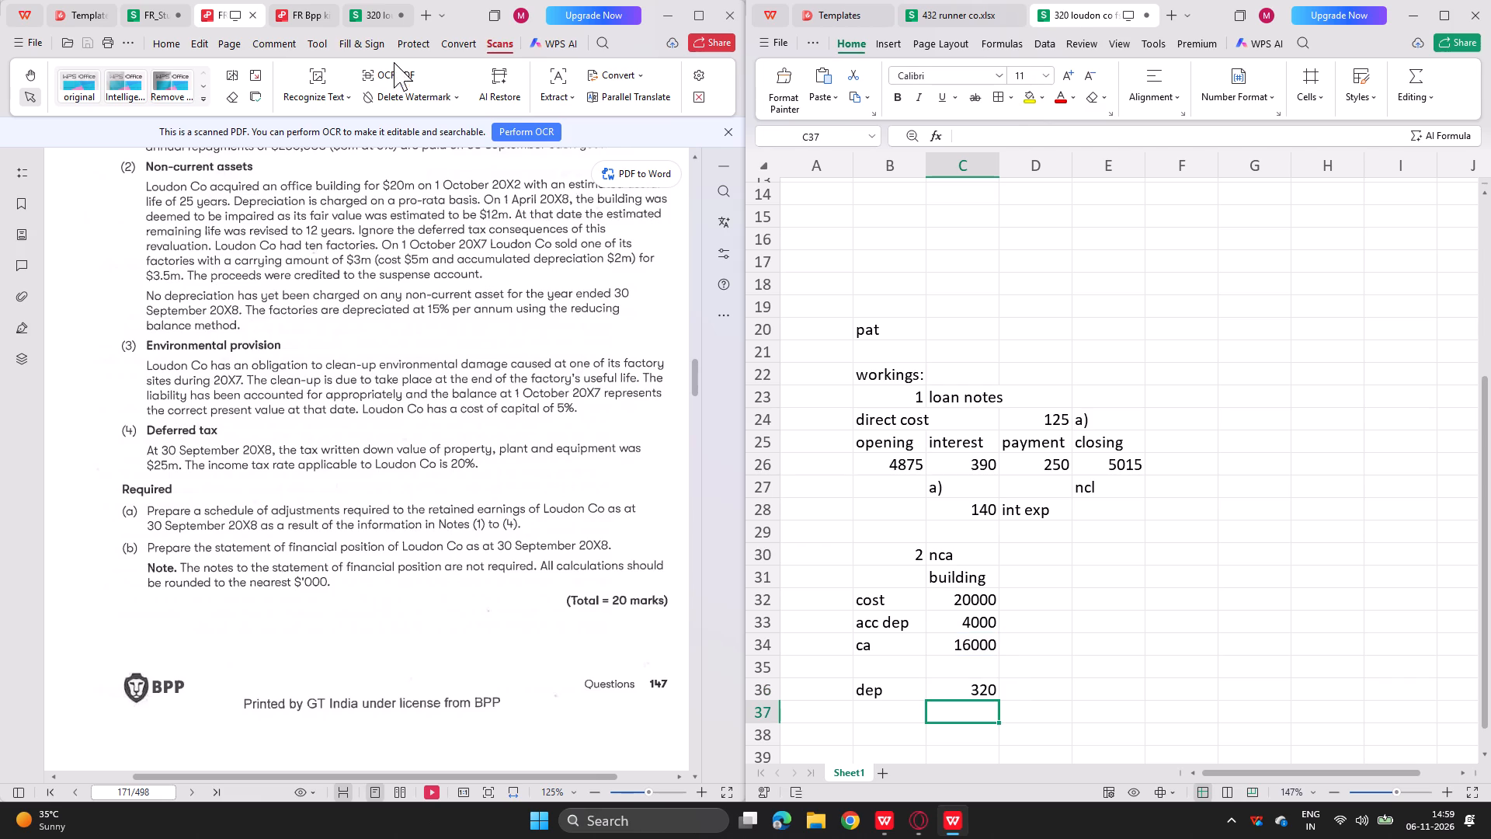
Examine the formula behind the building's dep in the 320 loudon case fs workbook, then bring up the answer PDF.
{"action": "left_click", "coordinate": [360, 2]}
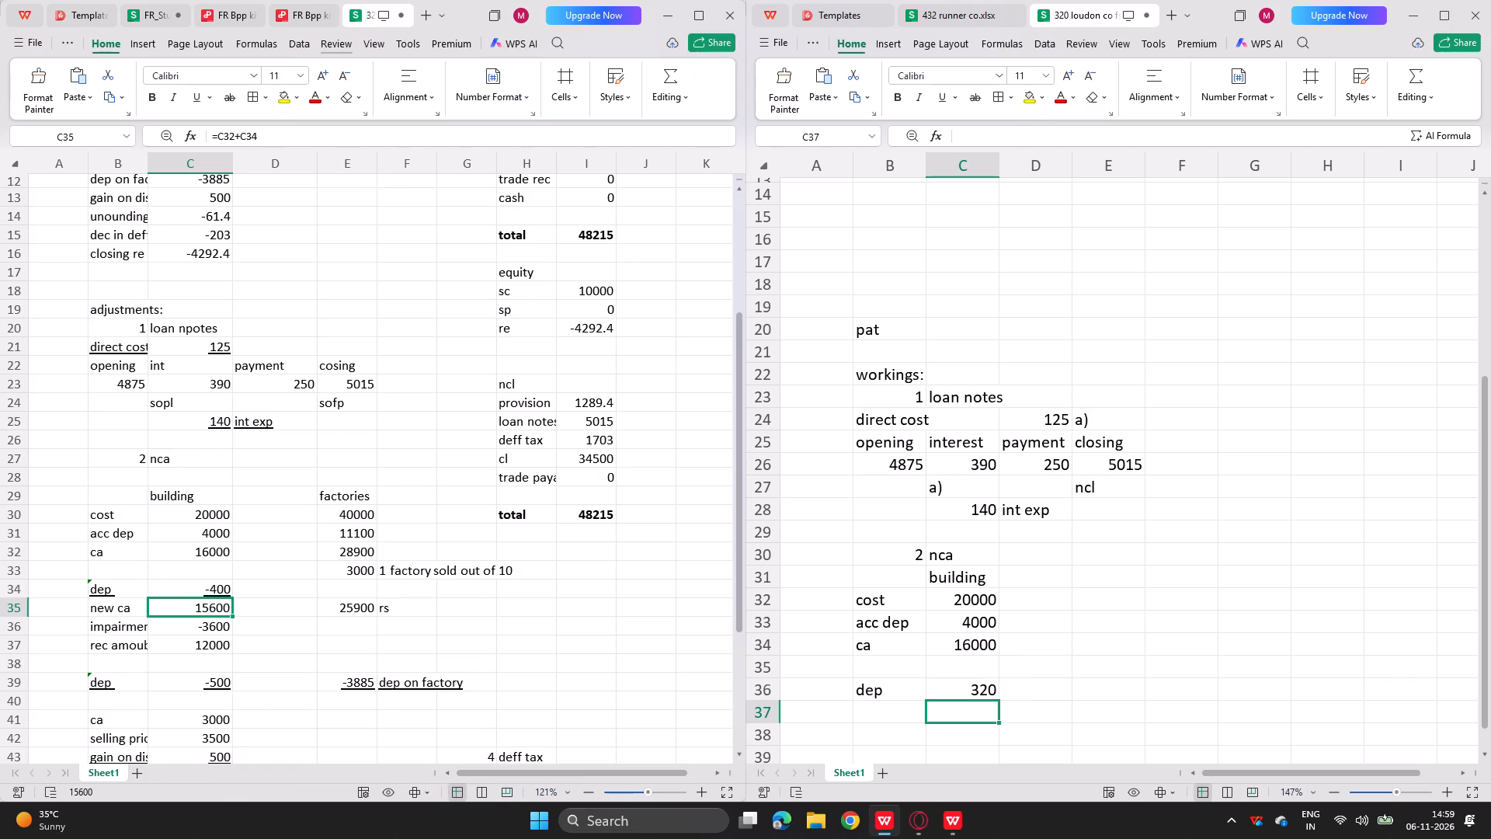
{"action": "left_click", "coordinate": [154, 587]}
{"action": "double_click", "coordinate": [172, 591]}
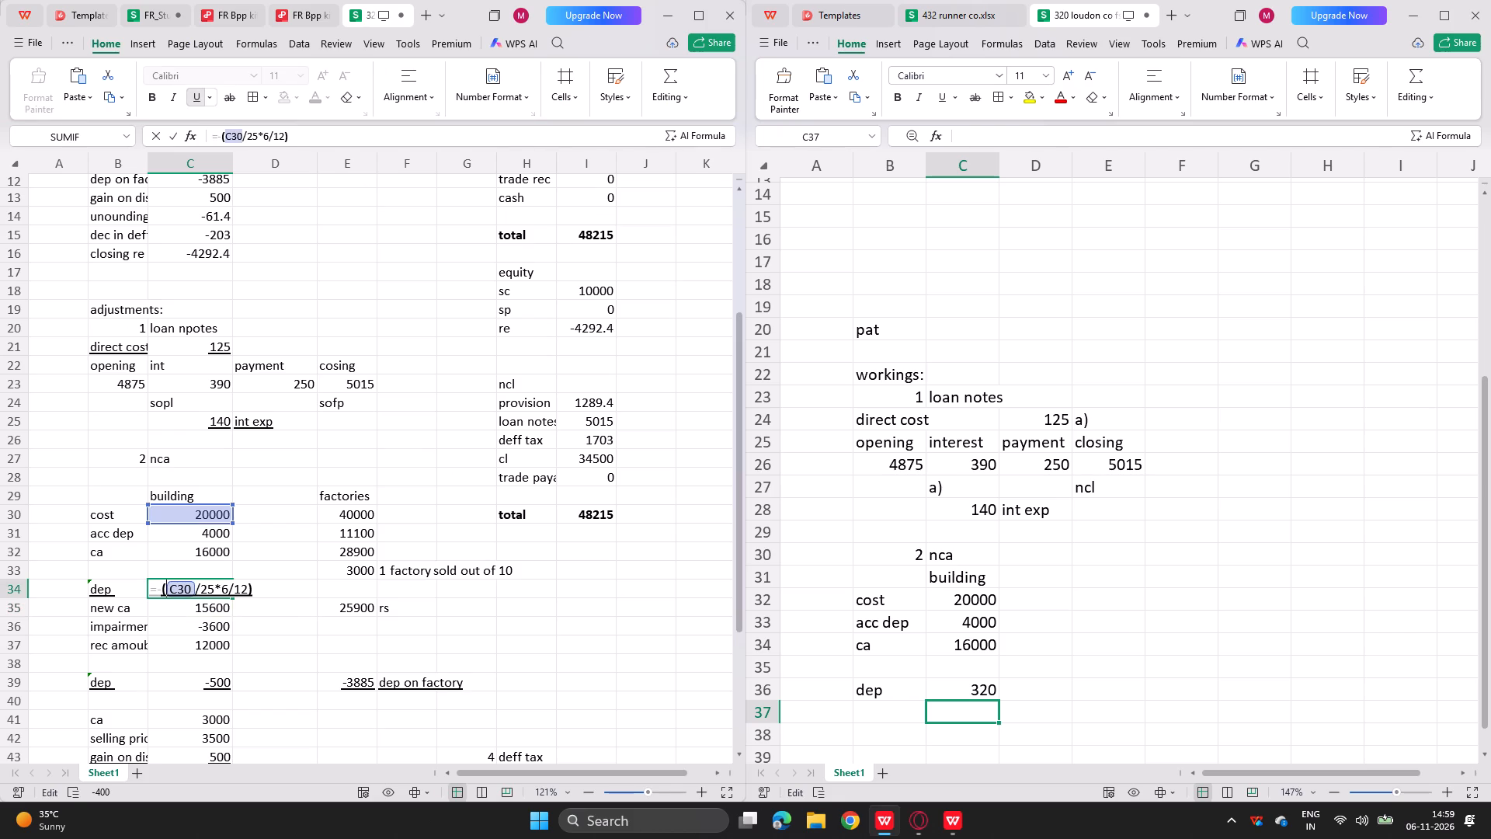
{"action": "key", "text": "Return"}
{"action": "left_click", "coordinate": [301, 12]}
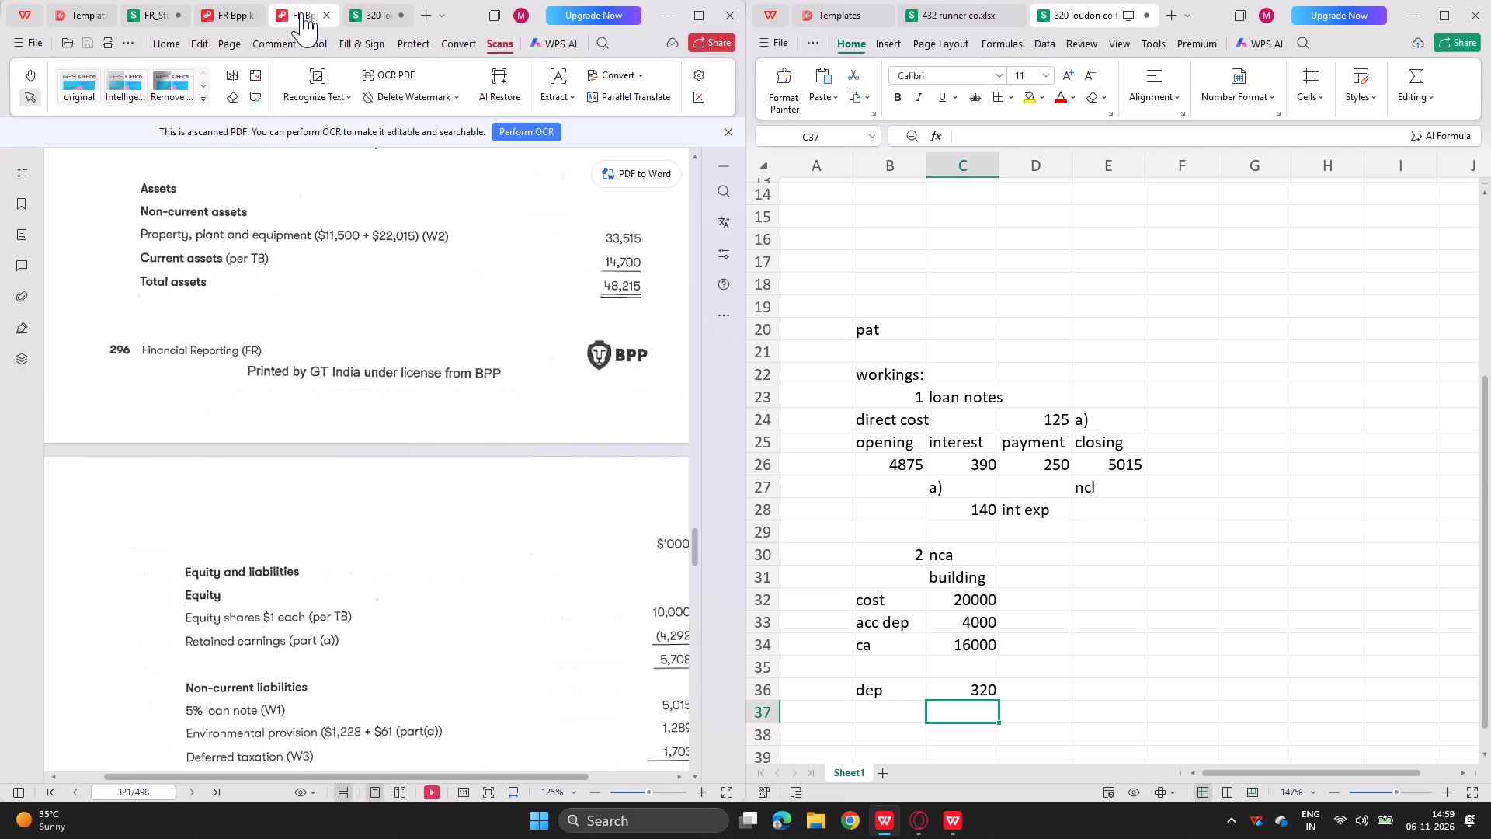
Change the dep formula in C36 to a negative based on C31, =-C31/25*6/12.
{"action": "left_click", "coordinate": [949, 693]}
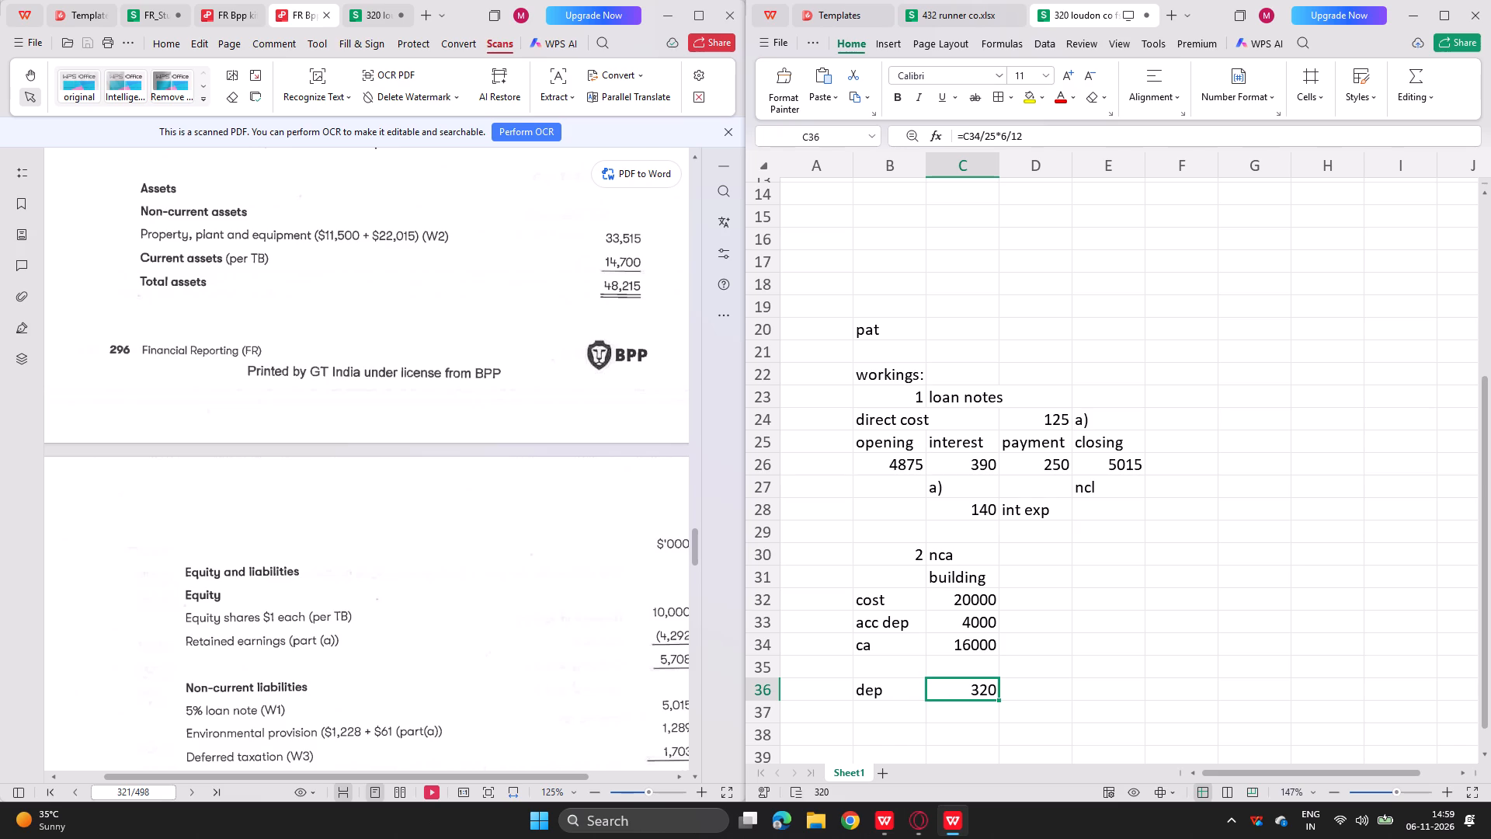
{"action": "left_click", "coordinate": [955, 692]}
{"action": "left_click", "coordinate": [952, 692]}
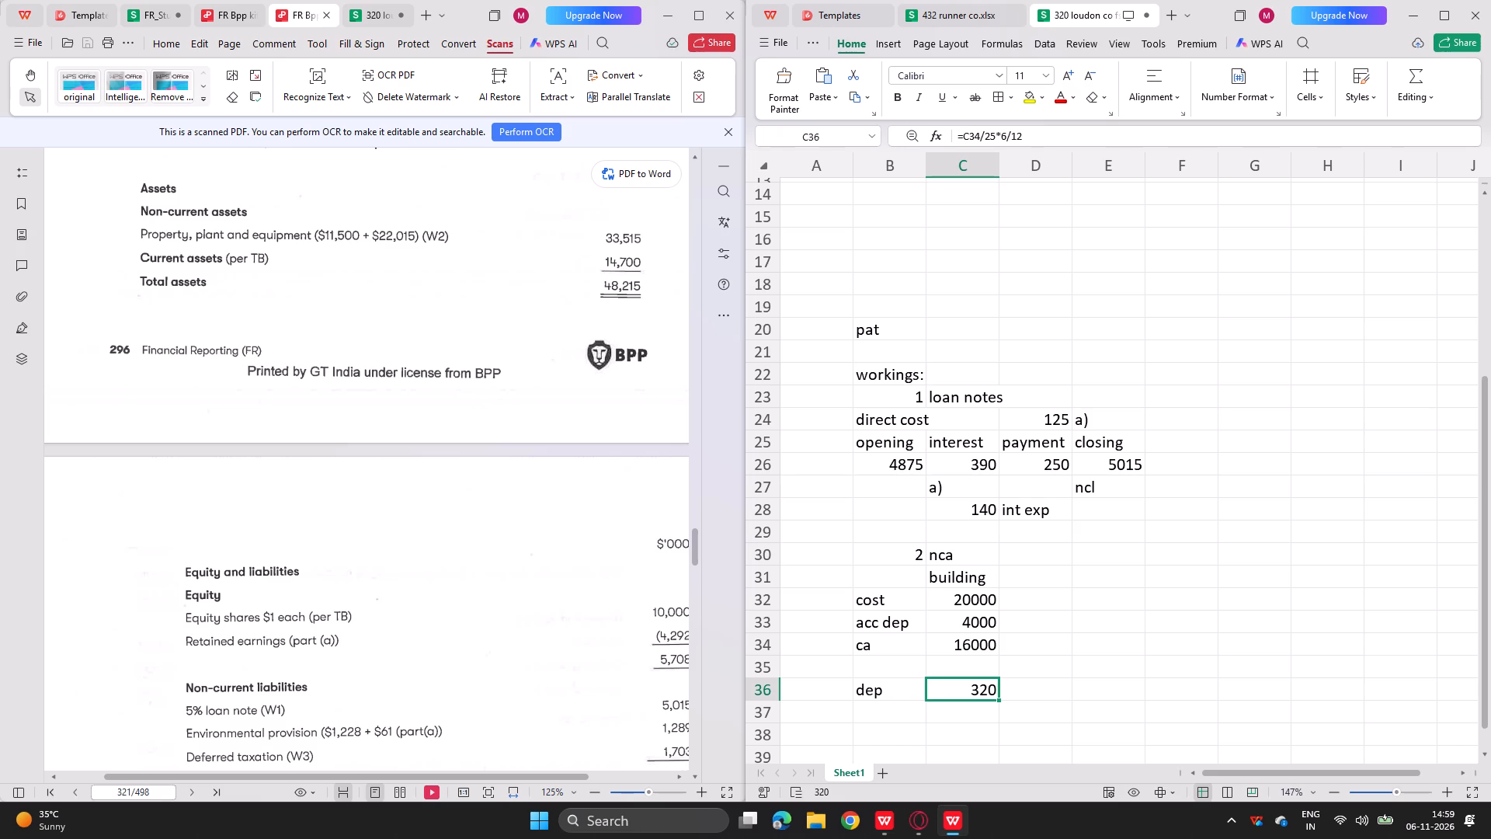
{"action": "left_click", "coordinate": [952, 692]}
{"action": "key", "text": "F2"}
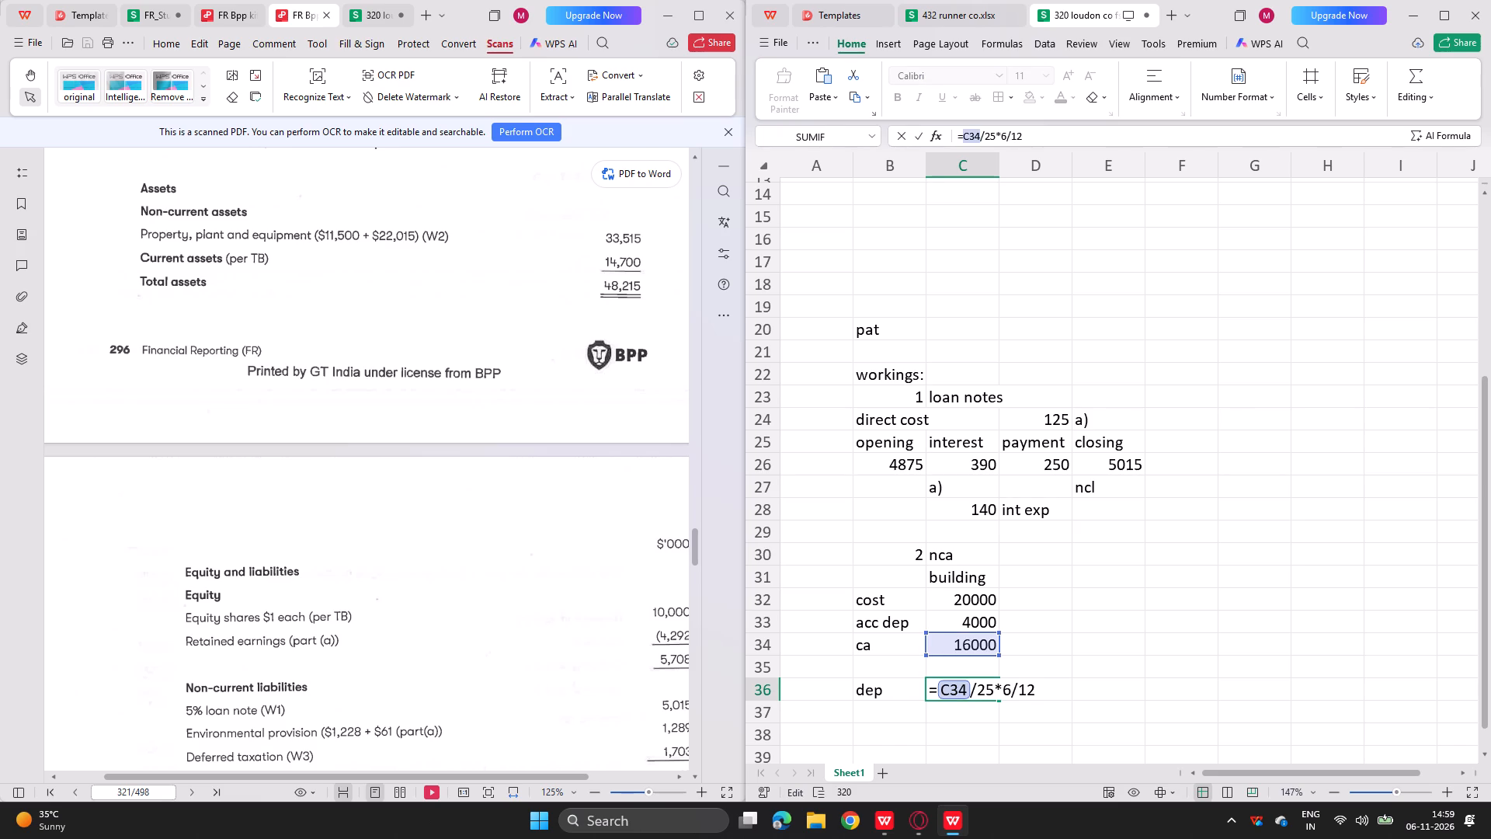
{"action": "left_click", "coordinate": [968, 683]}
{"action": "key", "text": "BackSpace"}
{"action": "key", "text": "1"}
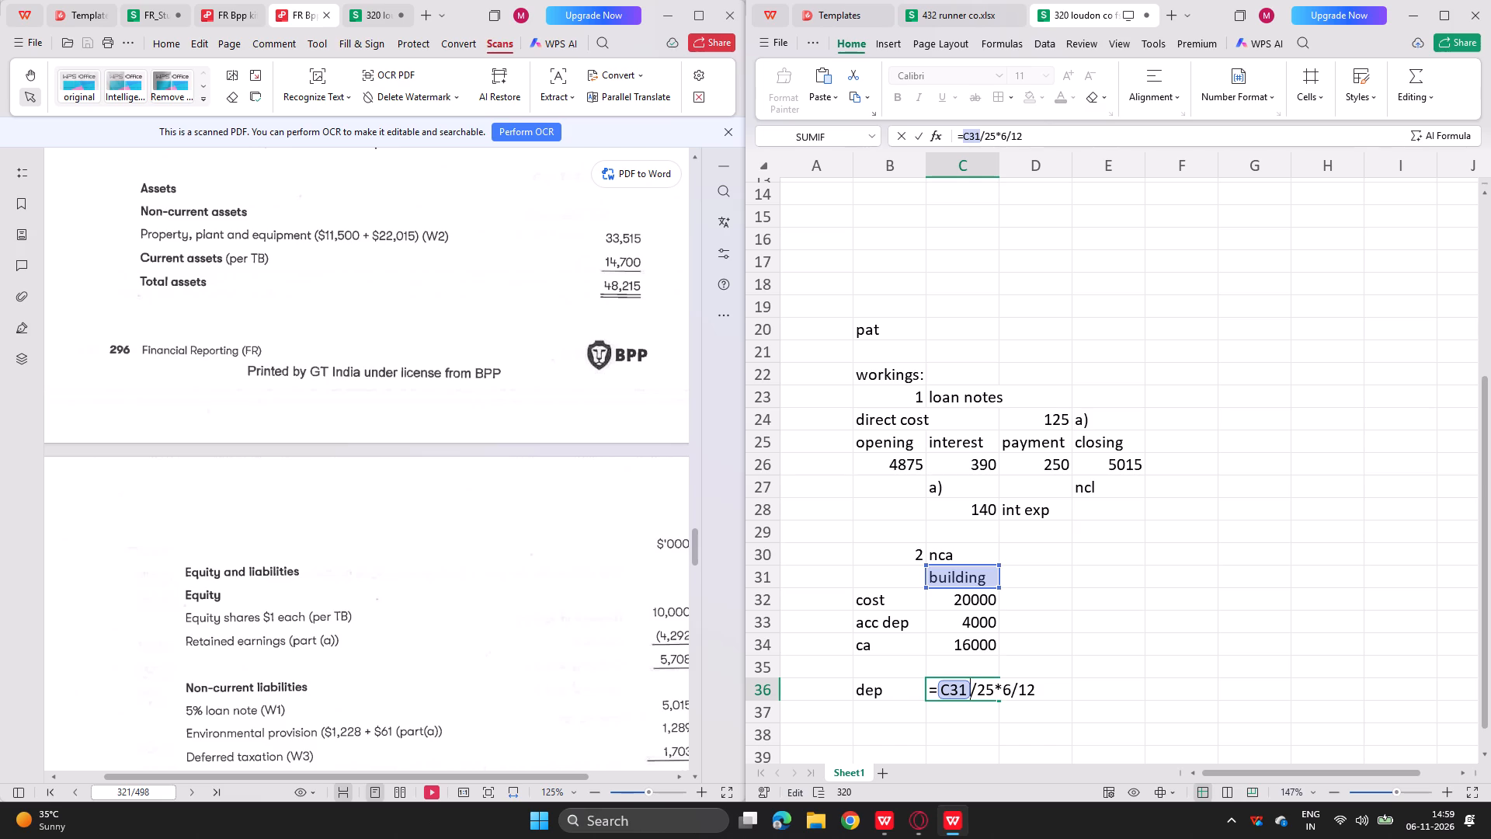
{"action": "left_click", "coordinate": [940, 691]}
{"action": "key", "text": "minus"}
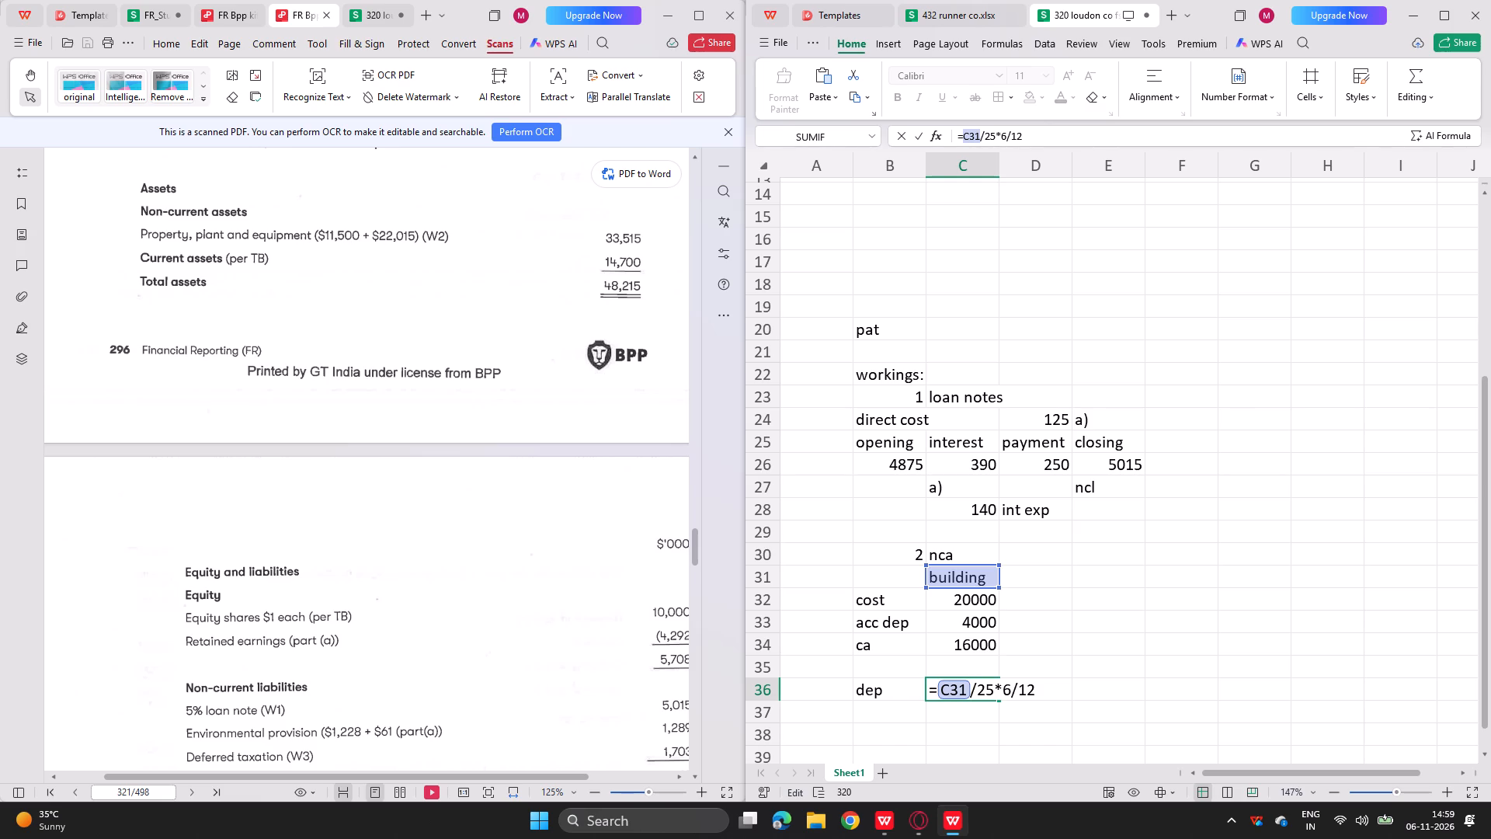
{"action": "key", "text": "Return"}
Enclose the dep calculation in C36 in brackets after the minus sign, giving =-(C31/25*6/12).
{"action": "double_click", "coordinate": [954, 695]}
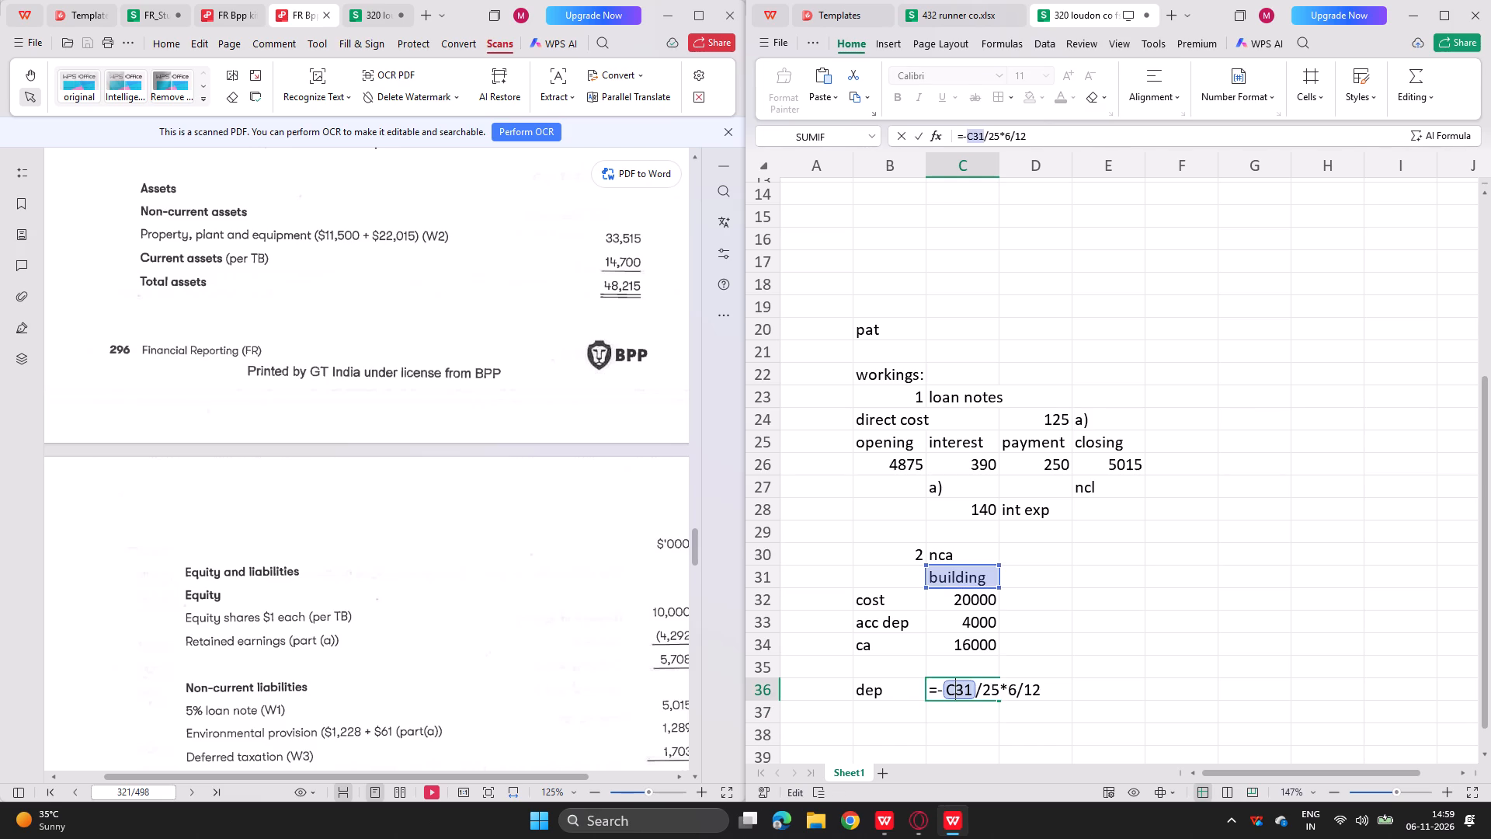
{"action": "key", "text": "Left"}
{"action": "key", "text": "shift+parenleft"}
{"action": "key", "text": "Right"}
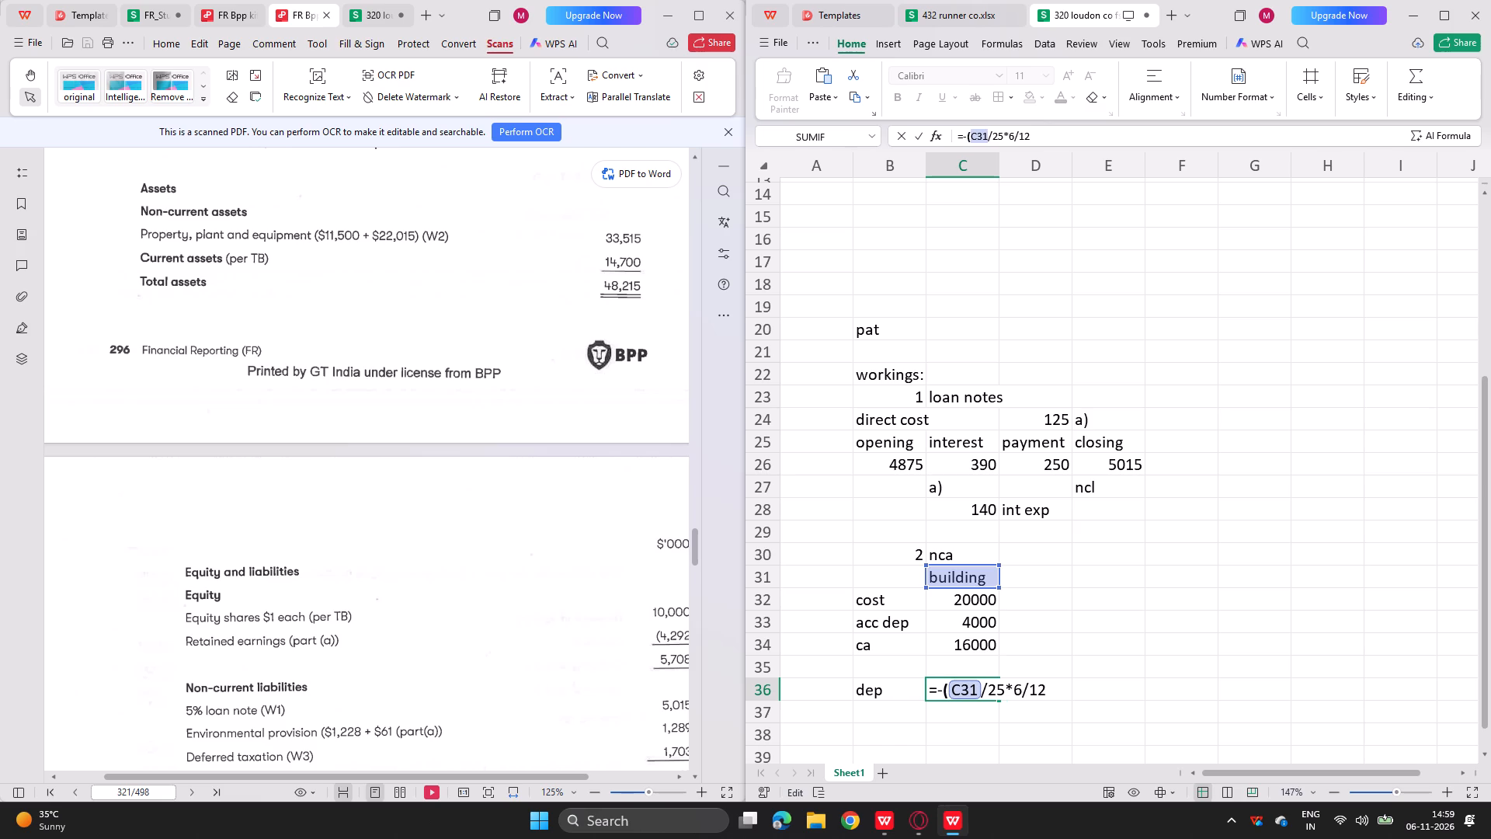
{"action": "key", "text": "Right"}
{"action": "key", "text": "Right"}
{"action": "key", "text": "Right"}
{"action": "key", "text": "Right"}
{"action": "key", "text": "Right"}
{"action": "key", "text": "Right"}
{"action": "key", "text": "Right"}
{"action": "key", "text": "Right"}
{"action": "key", "text": "Right"}
{"action": "key", "text": "Right"}
{"action": "key", "text": "shift+parenright"}
{"action": "key", "text": "Return"}
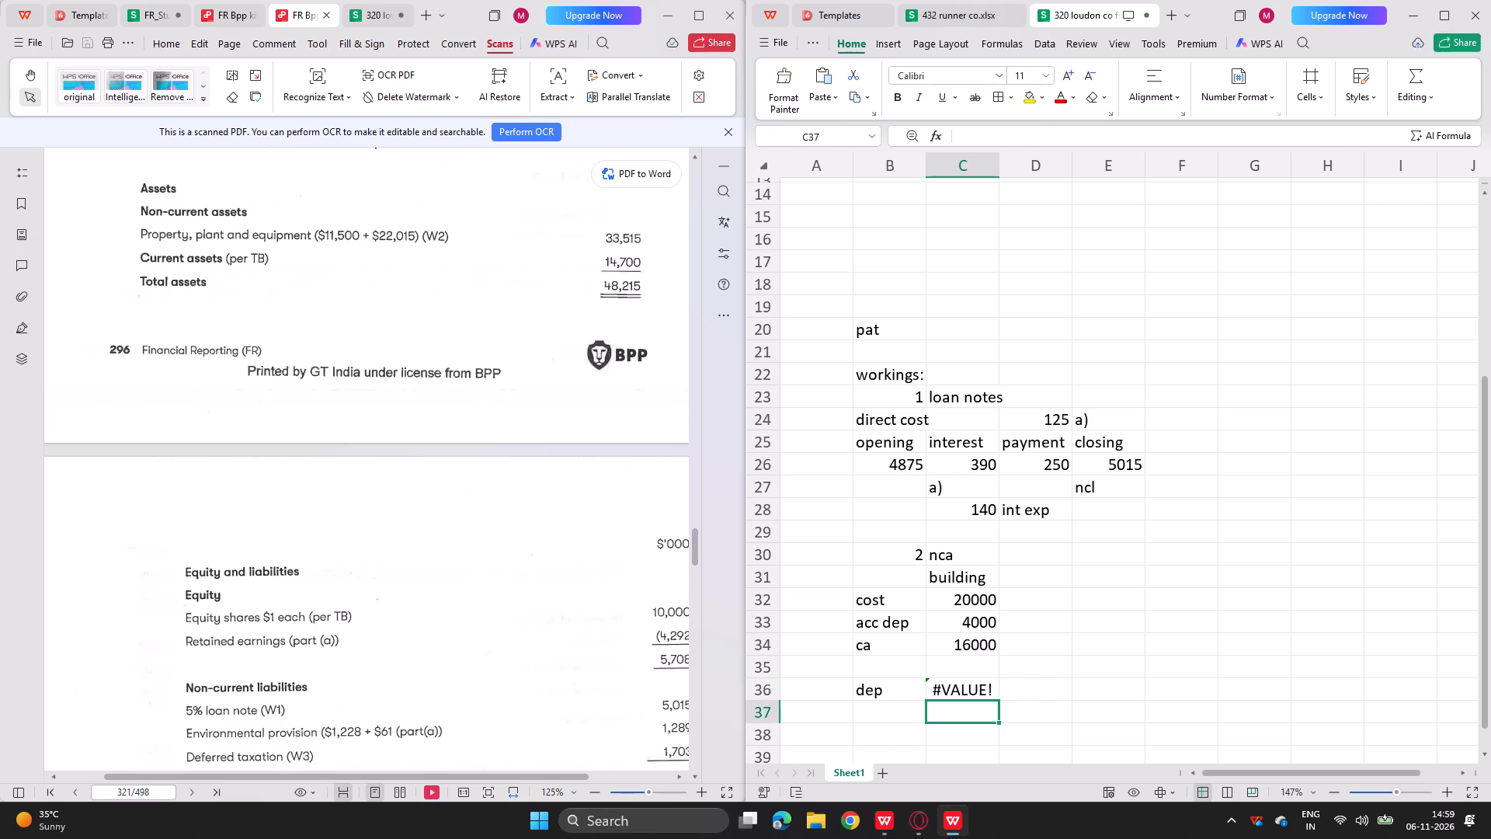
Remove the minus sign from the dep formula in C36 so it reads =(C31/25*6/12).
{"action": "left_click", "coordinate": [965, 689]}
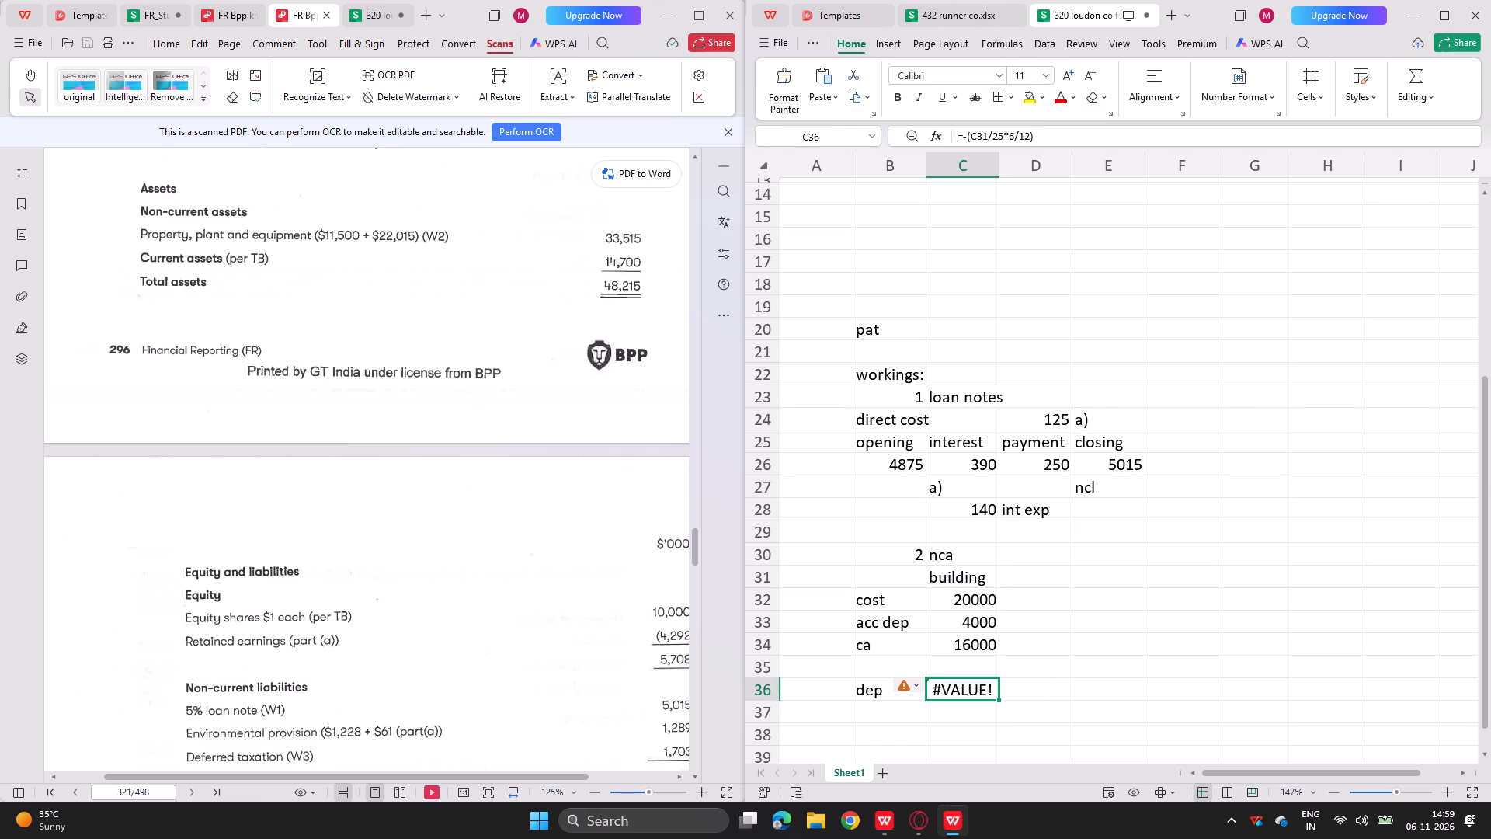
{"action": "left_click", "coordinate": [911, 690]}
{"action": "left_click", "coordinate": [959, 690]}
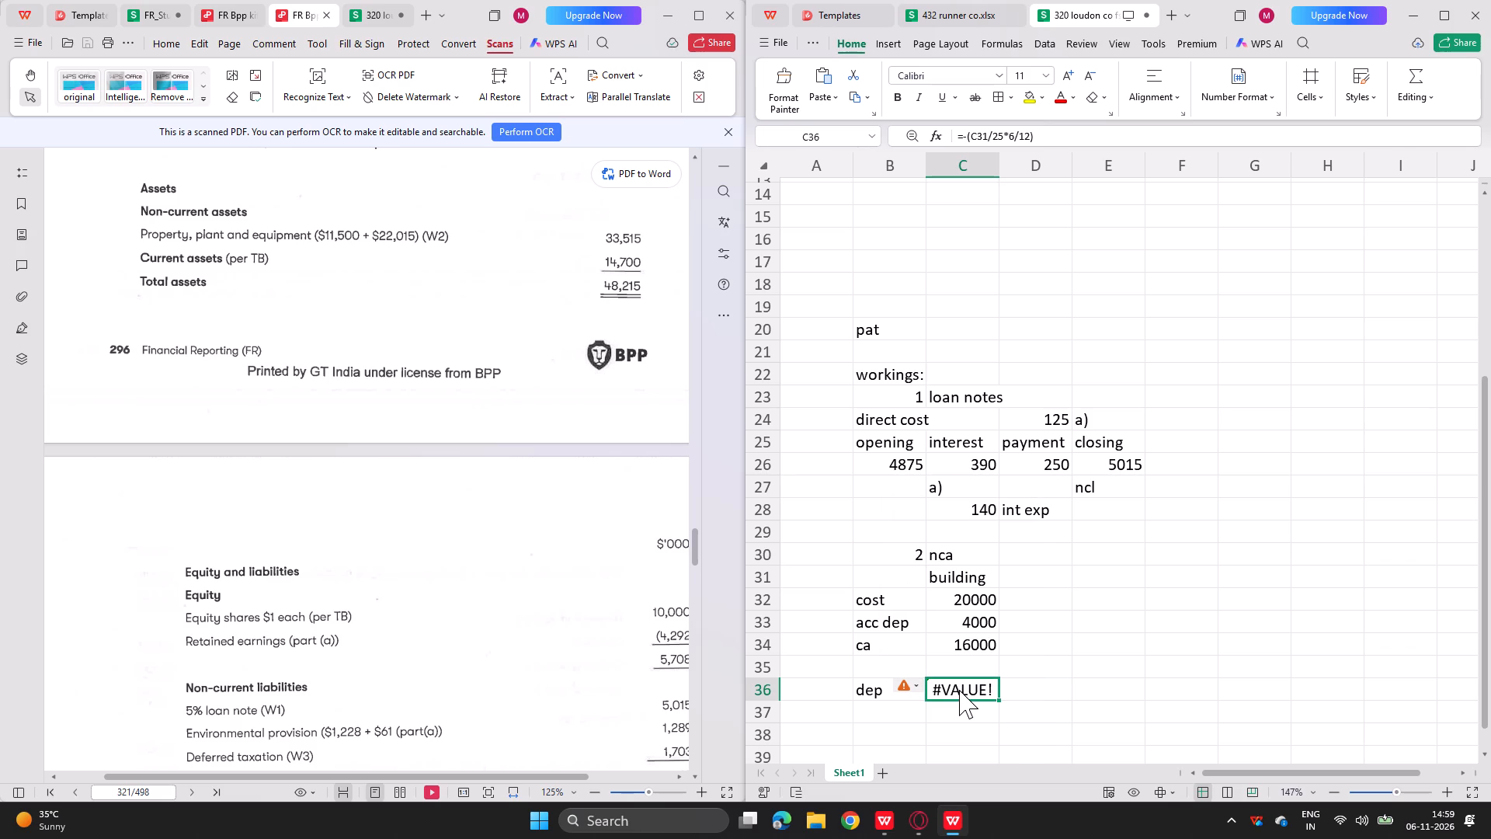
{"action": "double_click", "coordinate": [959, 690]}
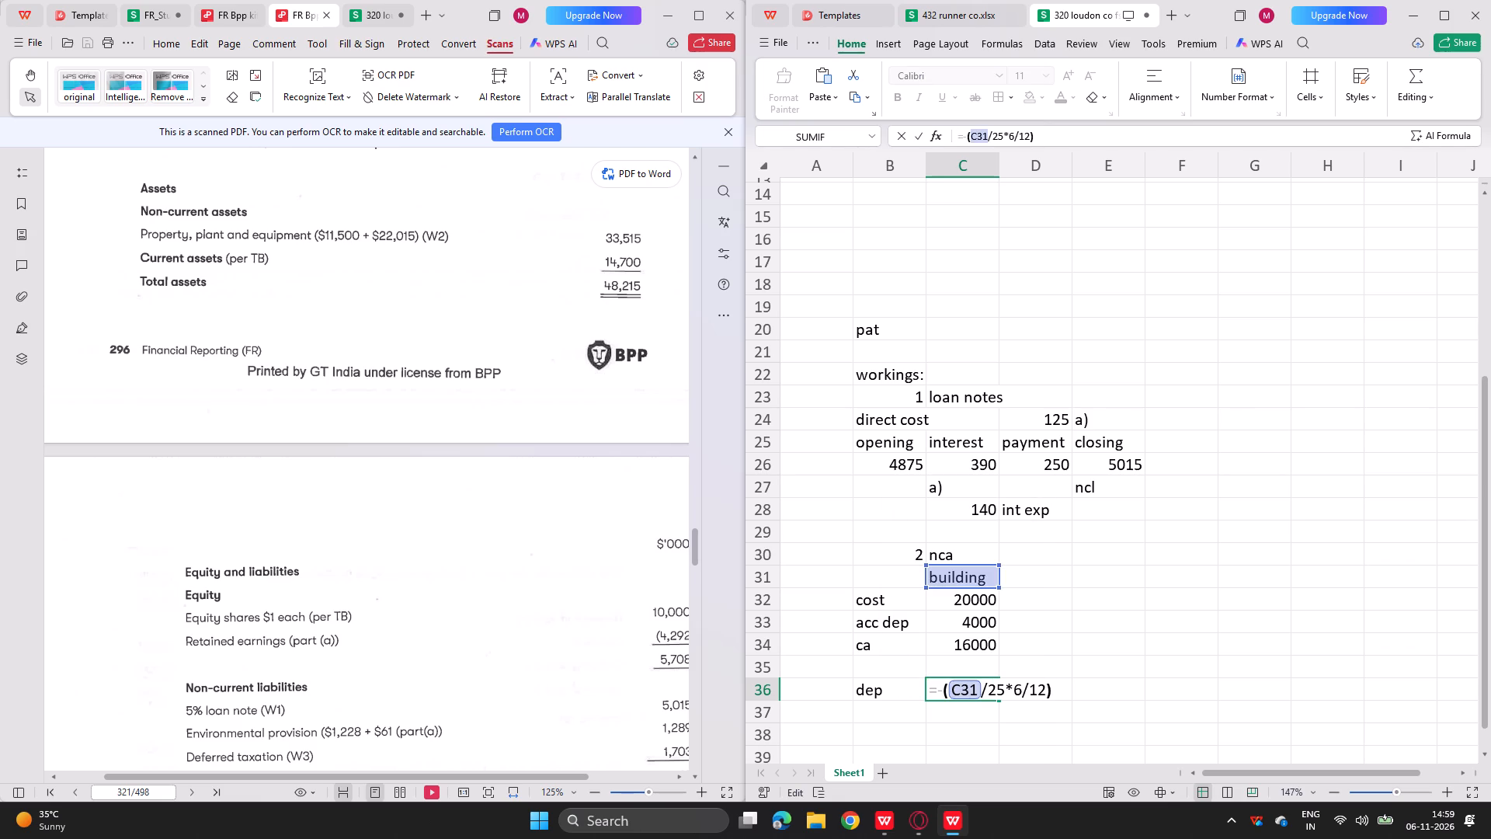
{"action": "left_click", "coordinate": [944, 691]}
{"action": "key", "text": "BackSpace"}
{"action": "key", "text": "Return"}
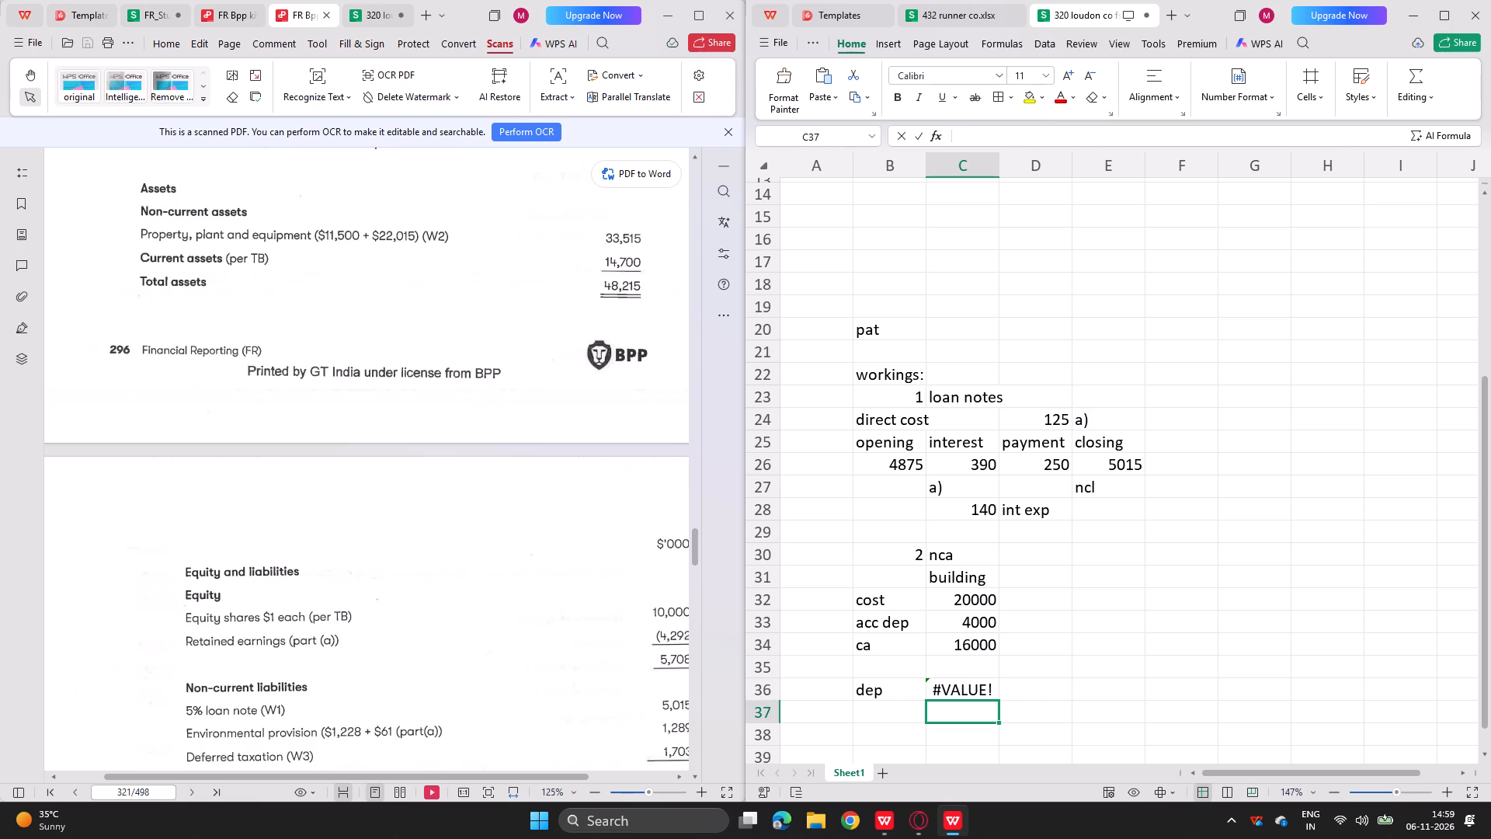
Replace the C31 reference in the dep formula with the building's cost, giving =(C32/25*6/12) in C36.
{"action": "double_click", "coordinate": [965, 688]}
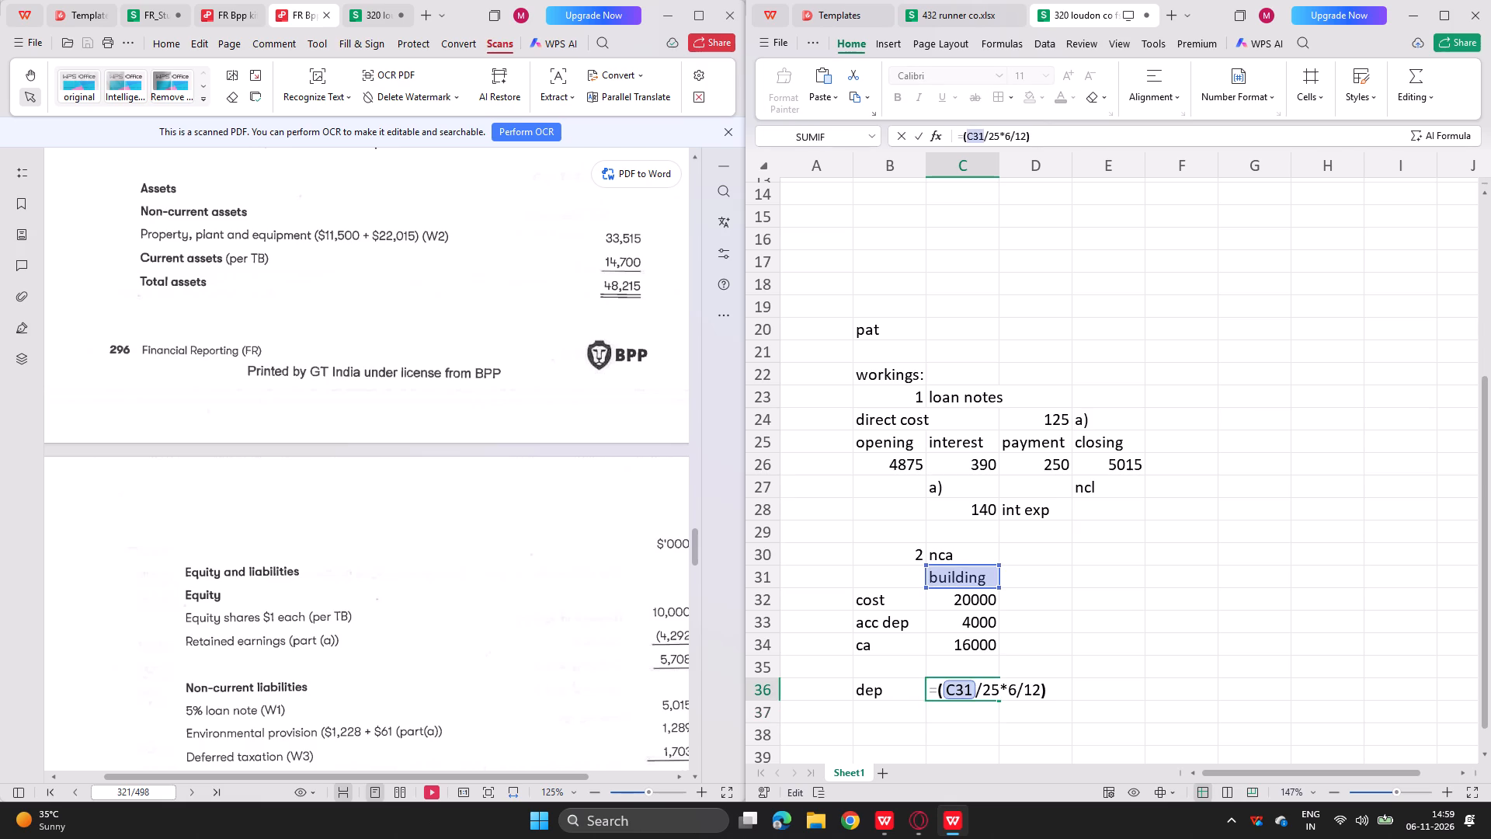
{"action": "left_click", "coordinate": [984, 686]}
{"action": "key", "text": "BackSpace"}
{"action": "key", "text": "BackSpace"}
{"action": "key", "text": "BackSpace"}
{"action": "key", "text": "BackSpace"}
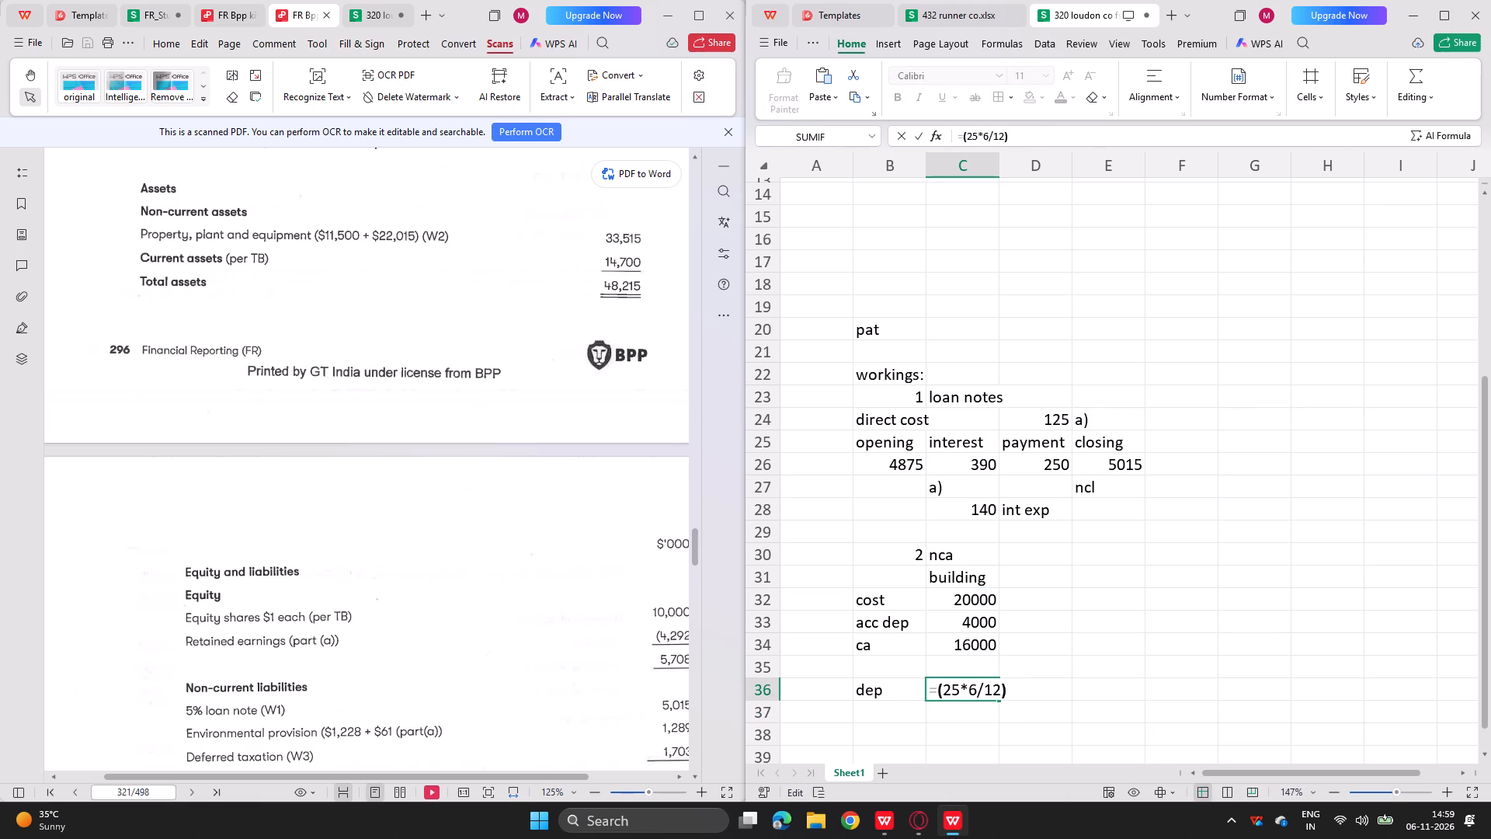
{"action": "left_click", "coordinate": [946, 597]}
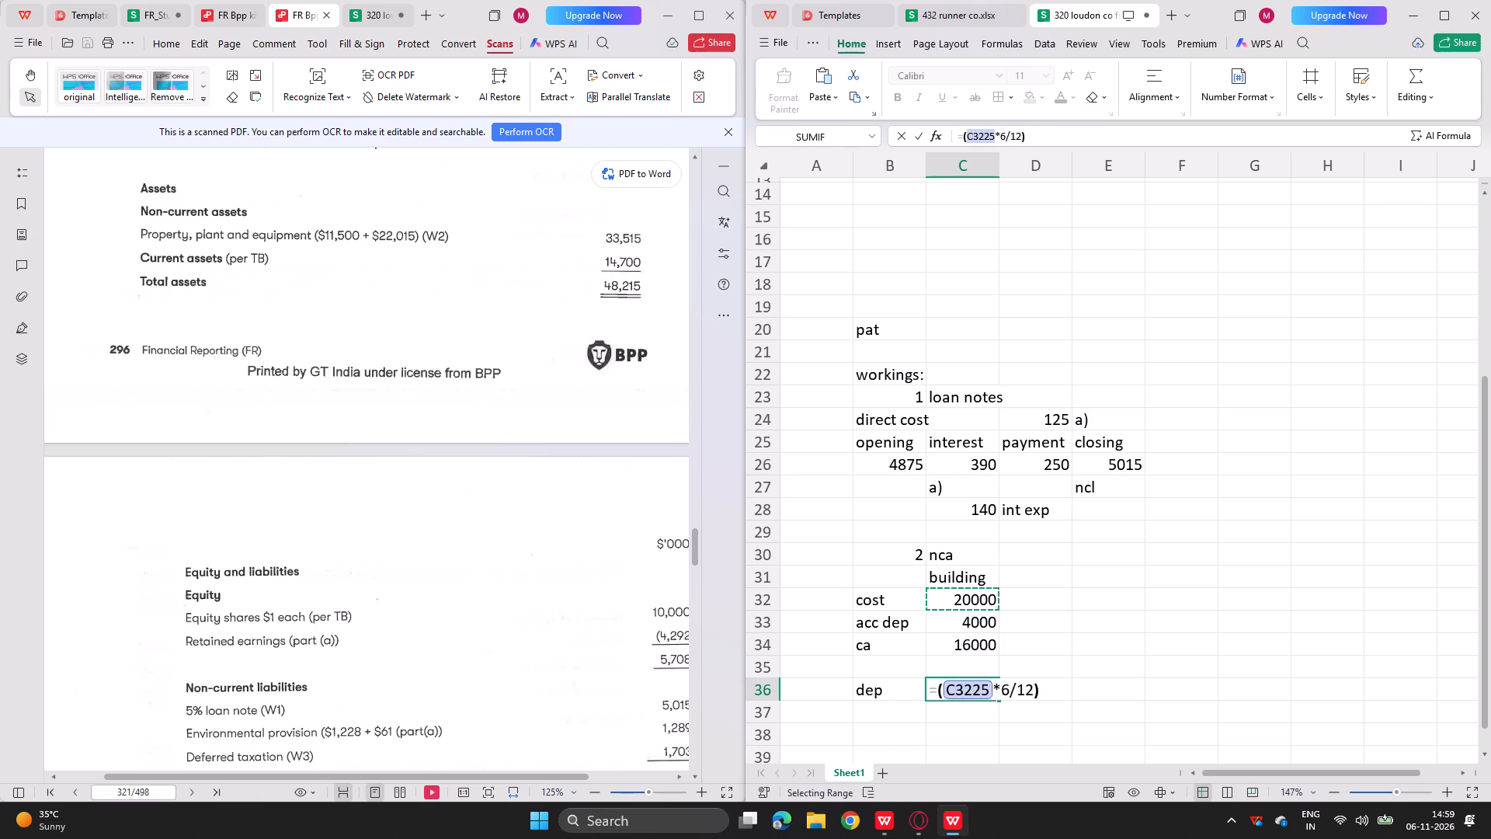
{"action": "key", "text": "slash"}
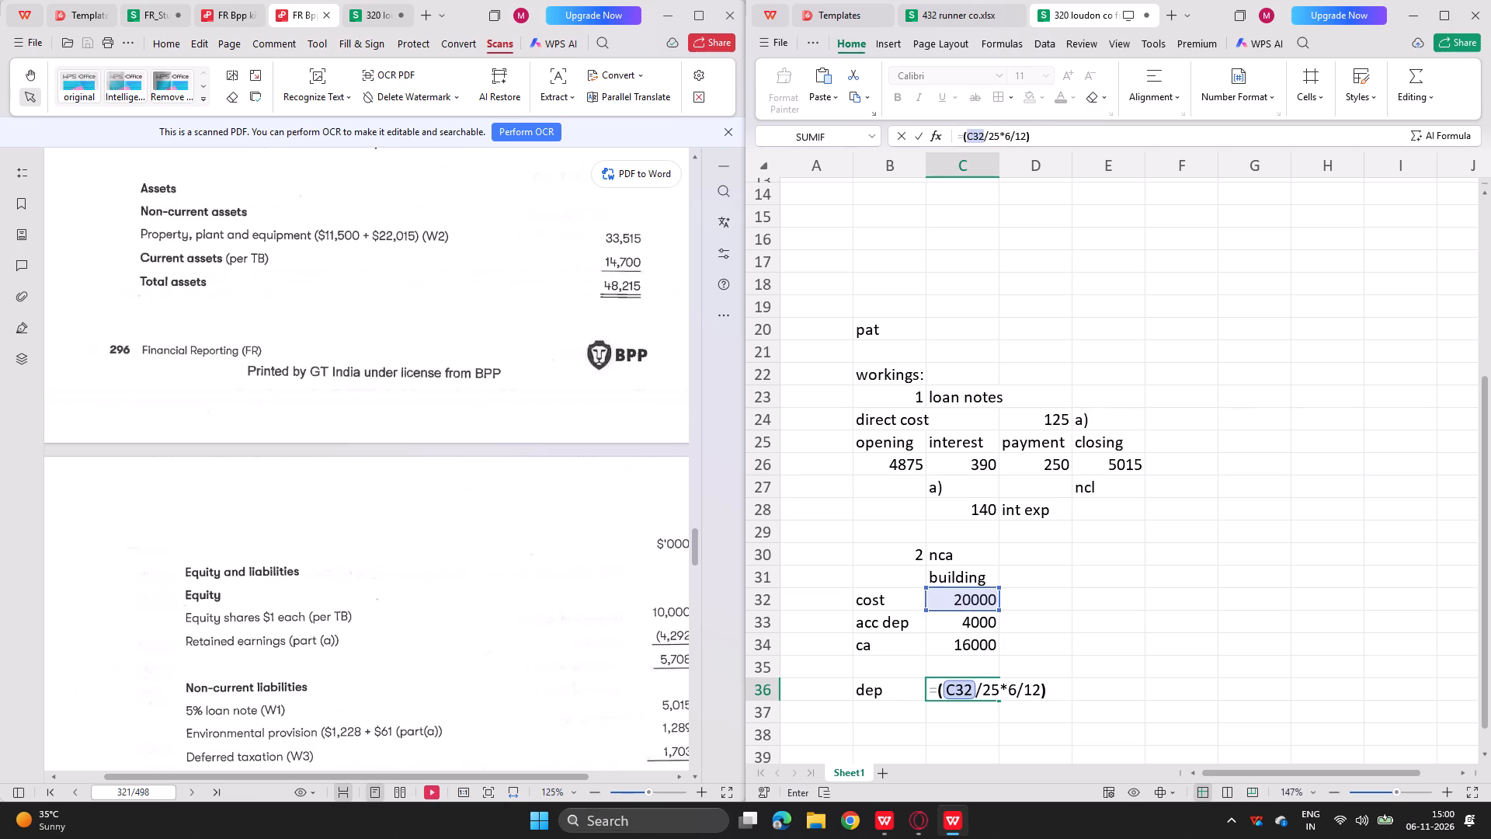
{"action": "key", "text": "Return"}
Make the building's dep in C36 negative by changing the formula to =-(C32/25*6/12).
{"action": "double_click", "coordinate": [949, 692]}
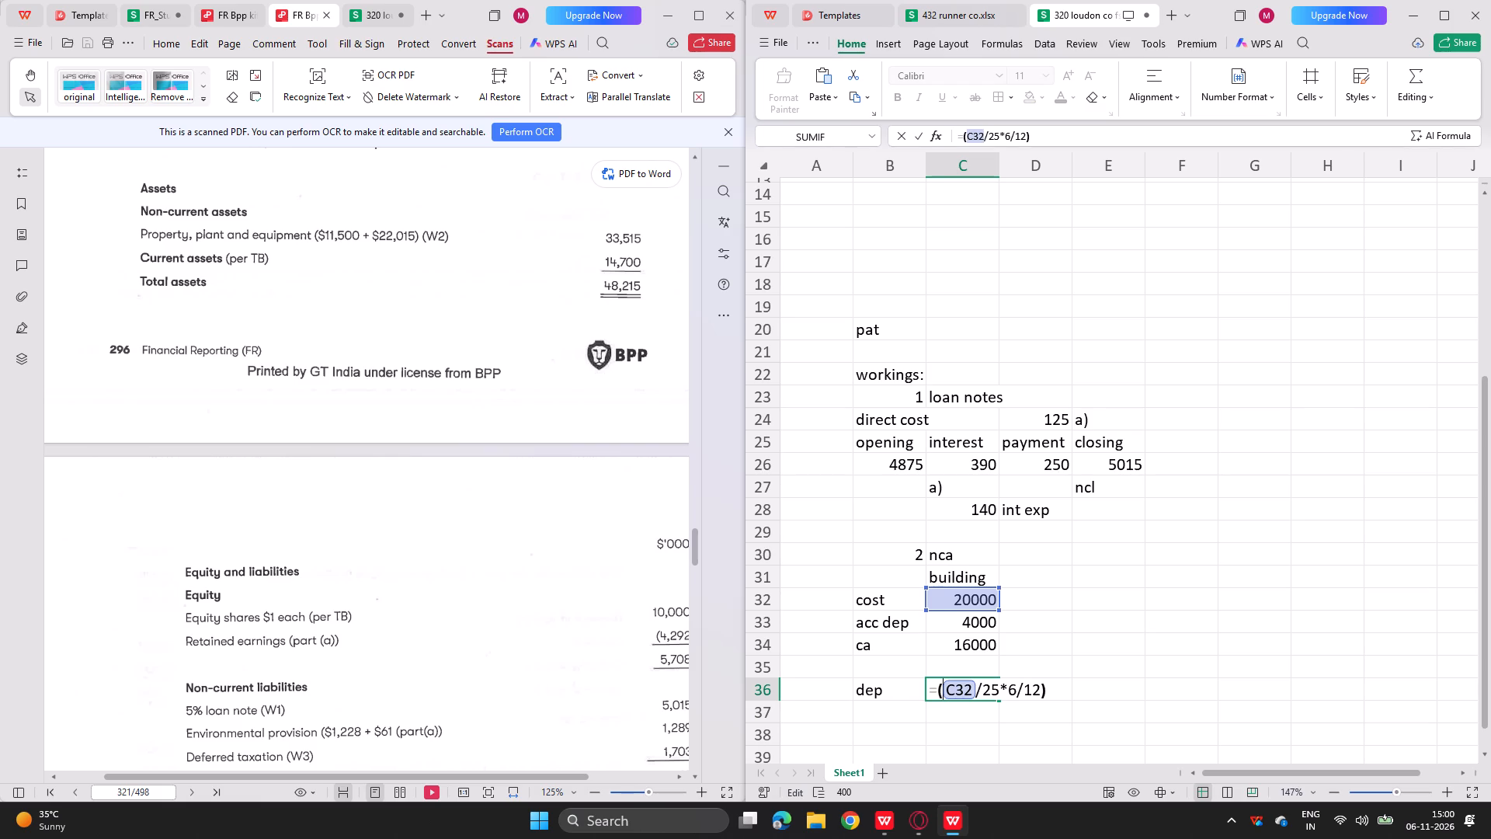
{"action": "key", "text": "Left"}
{"action": "key", "text": "minus"}
{"action": "key", "text": "Return"}
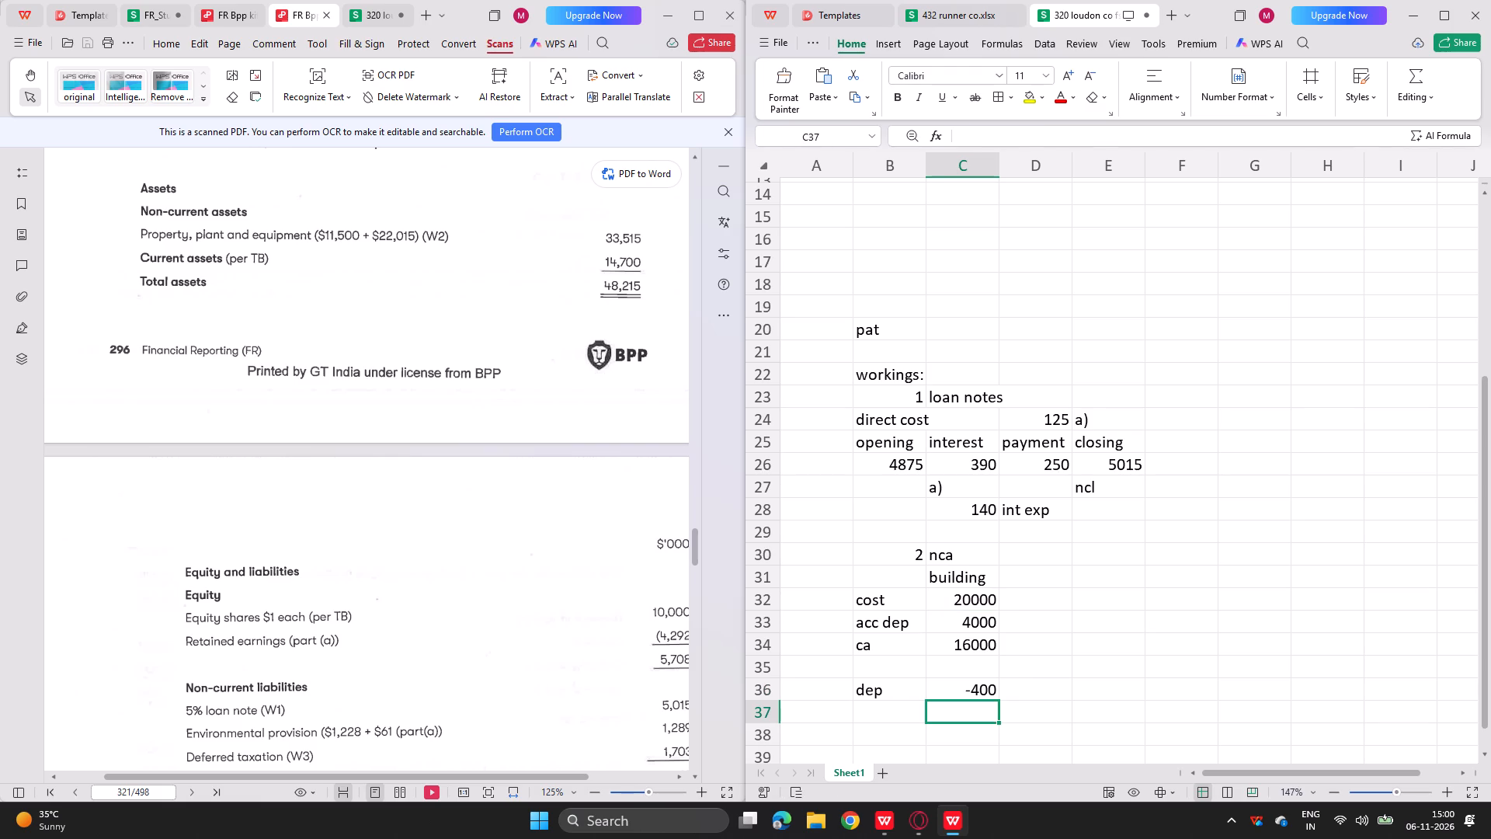
Add a new ca row in B37 beneath dep, adding the building's ca and dep with =C34+C36 in C37.
{"action": "left_click", "coordinate": [889, 714]}
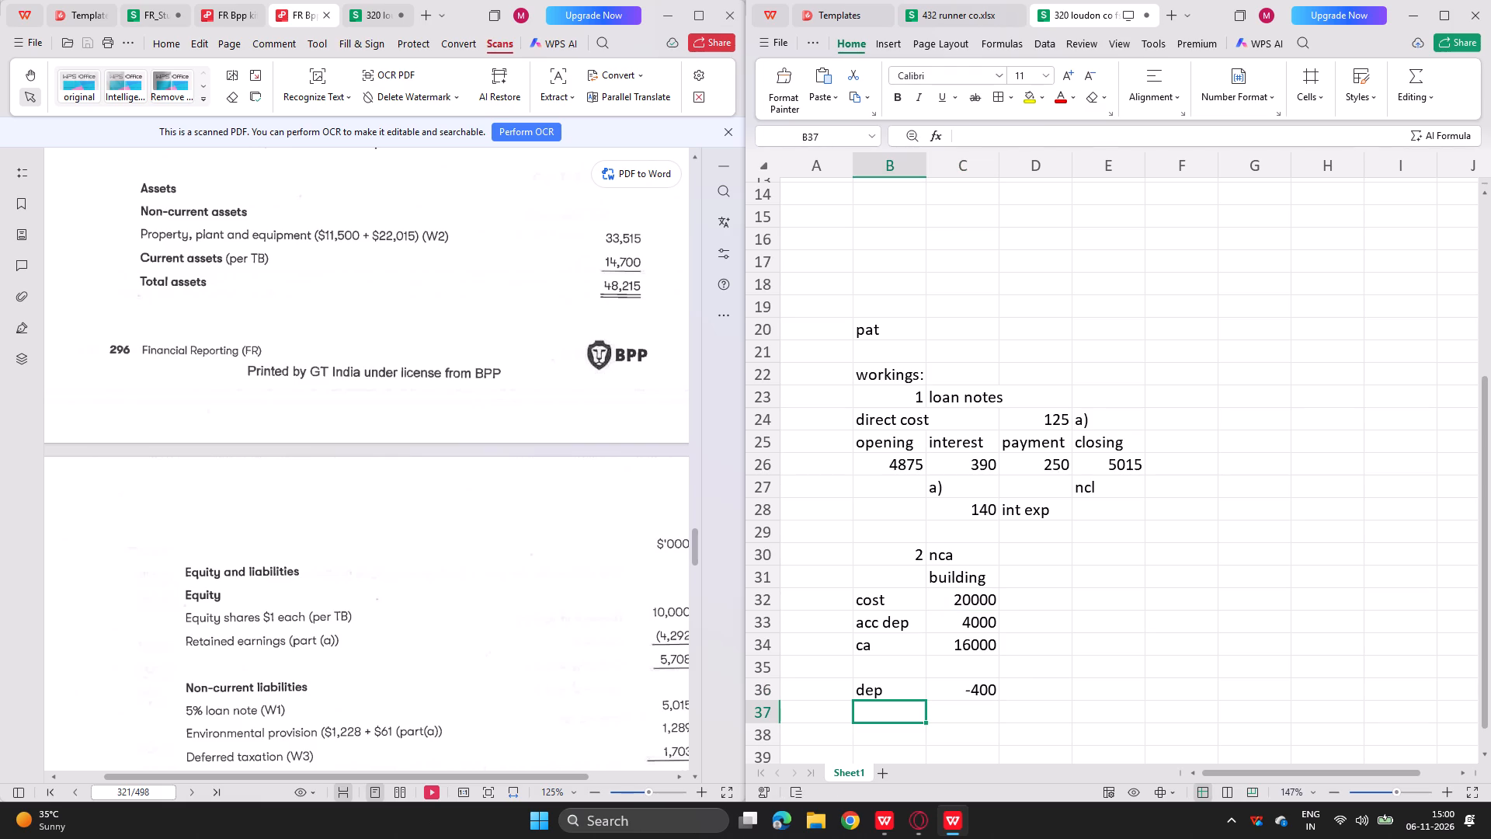
{"action": "type", "text": "new ca"}
{"action": "key", "text": "Return"}
{"action": "key", "text": "Right"}
{"action": "key", "text": "Up"}
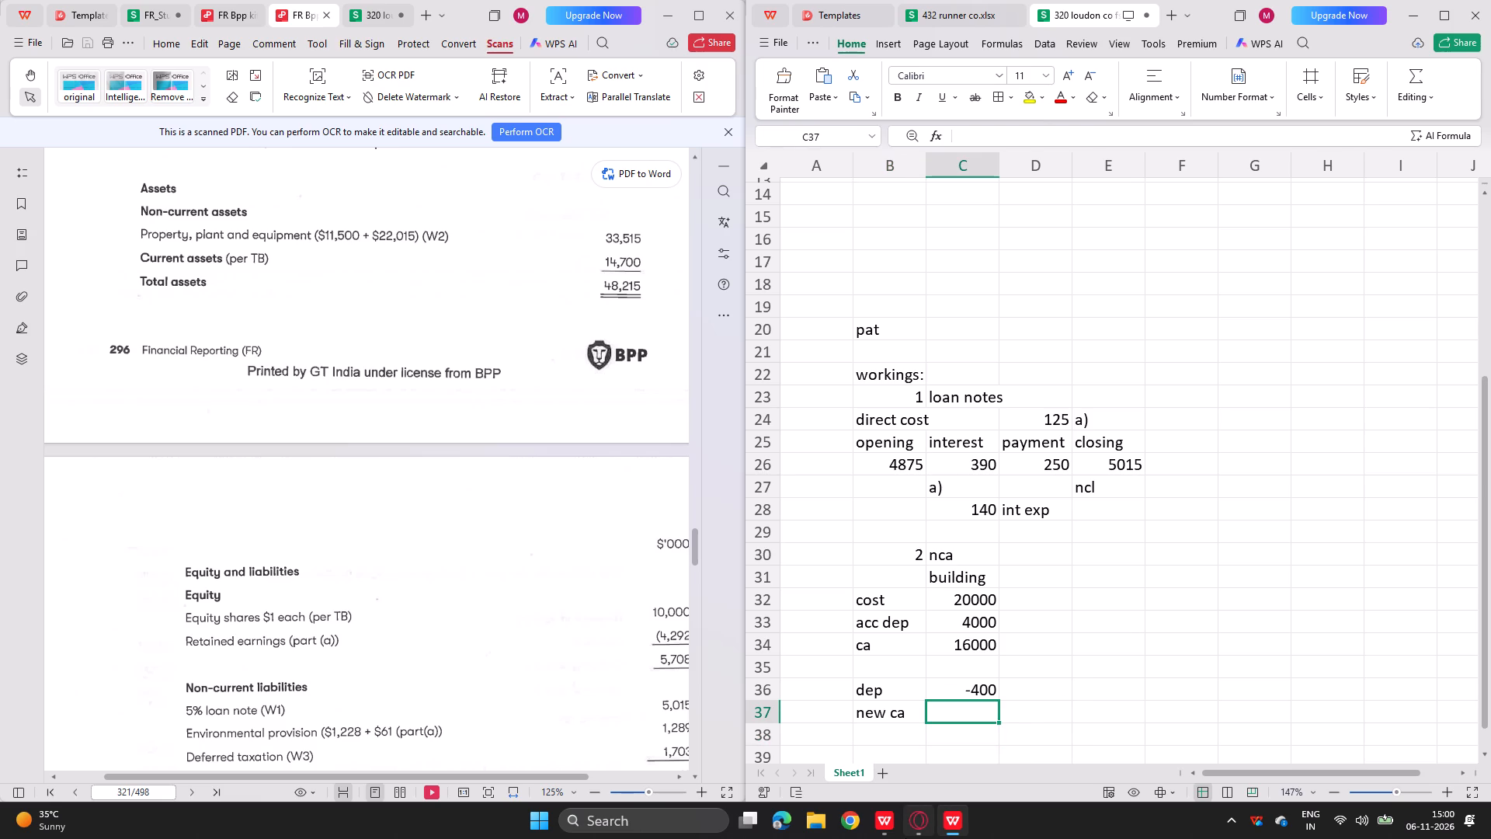
{"action": "key", "text": "equal"}
{"action": "key", "text": "Up"}
{"action": "key", "text": "Up"}
{"action": "key", "text": "Up"}
{"action": "key", "text": "plus"}
{"action": "key", "text": "Up"}
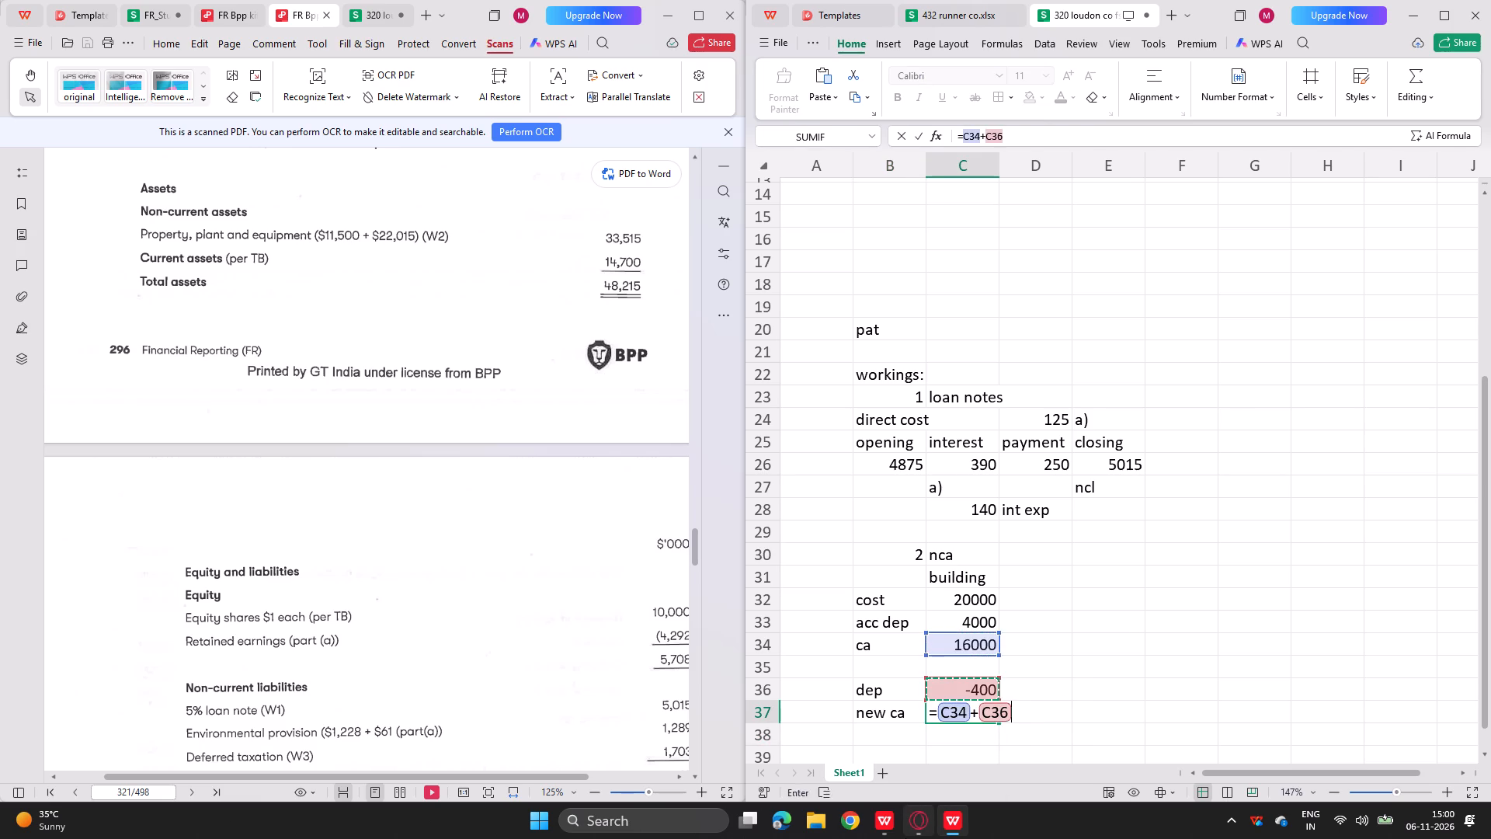
{"action": "key", "text": "Return"}
{"action": "key", "text": "Left"}
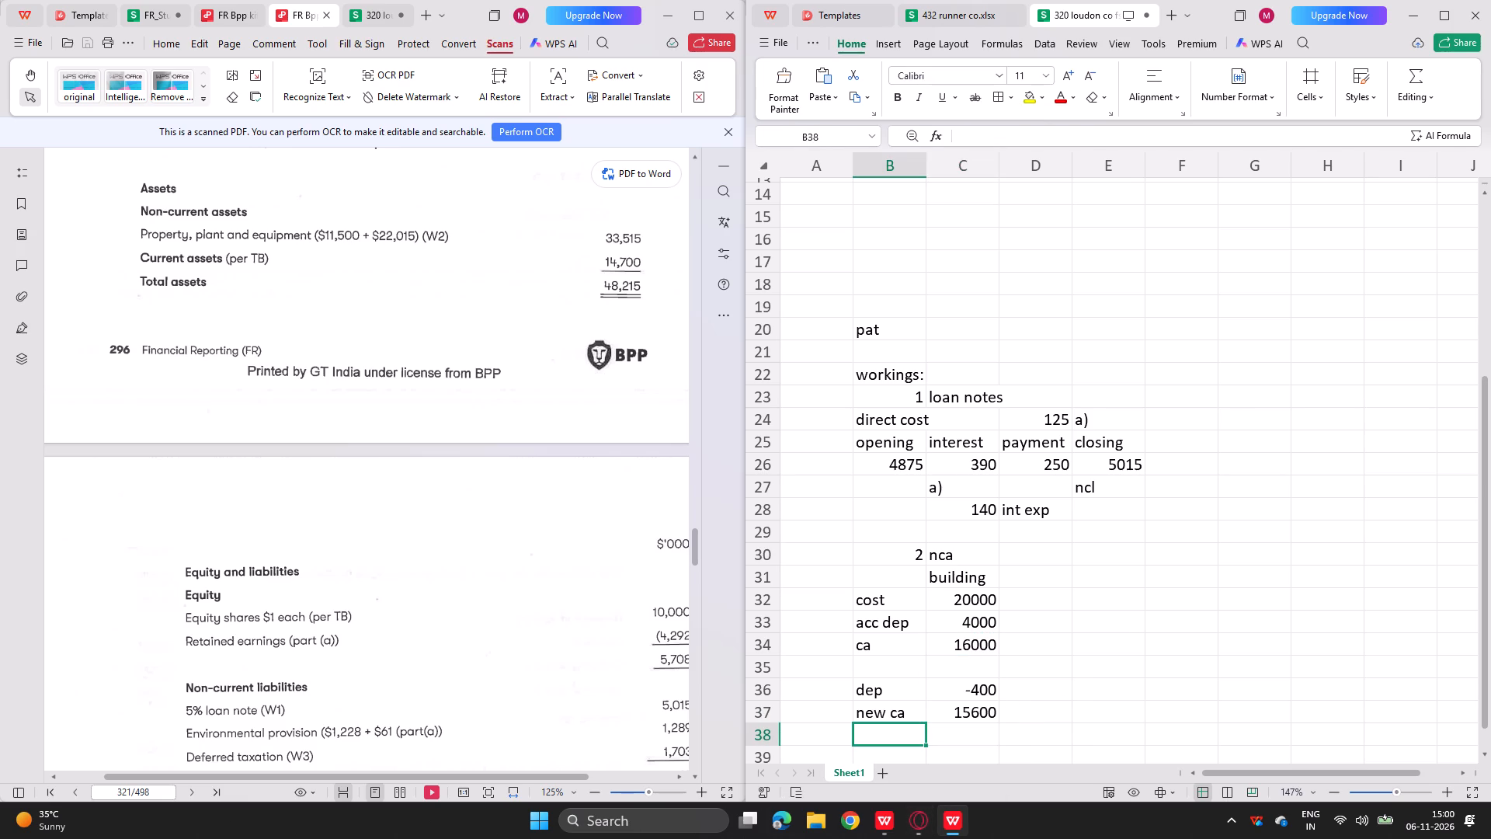
Examine the office building impairment in the answer's non-current assets working, question note (2) and the earlier workbook's impairment formula.
{"action": "scroll", "coordinate": [236, 770], "scroll_direction": "down", "scroll_amount": 1}
{"action": "scroll", "coordinate": [328, 562], "scroll_direction": "down", "scroll_amount": 1}
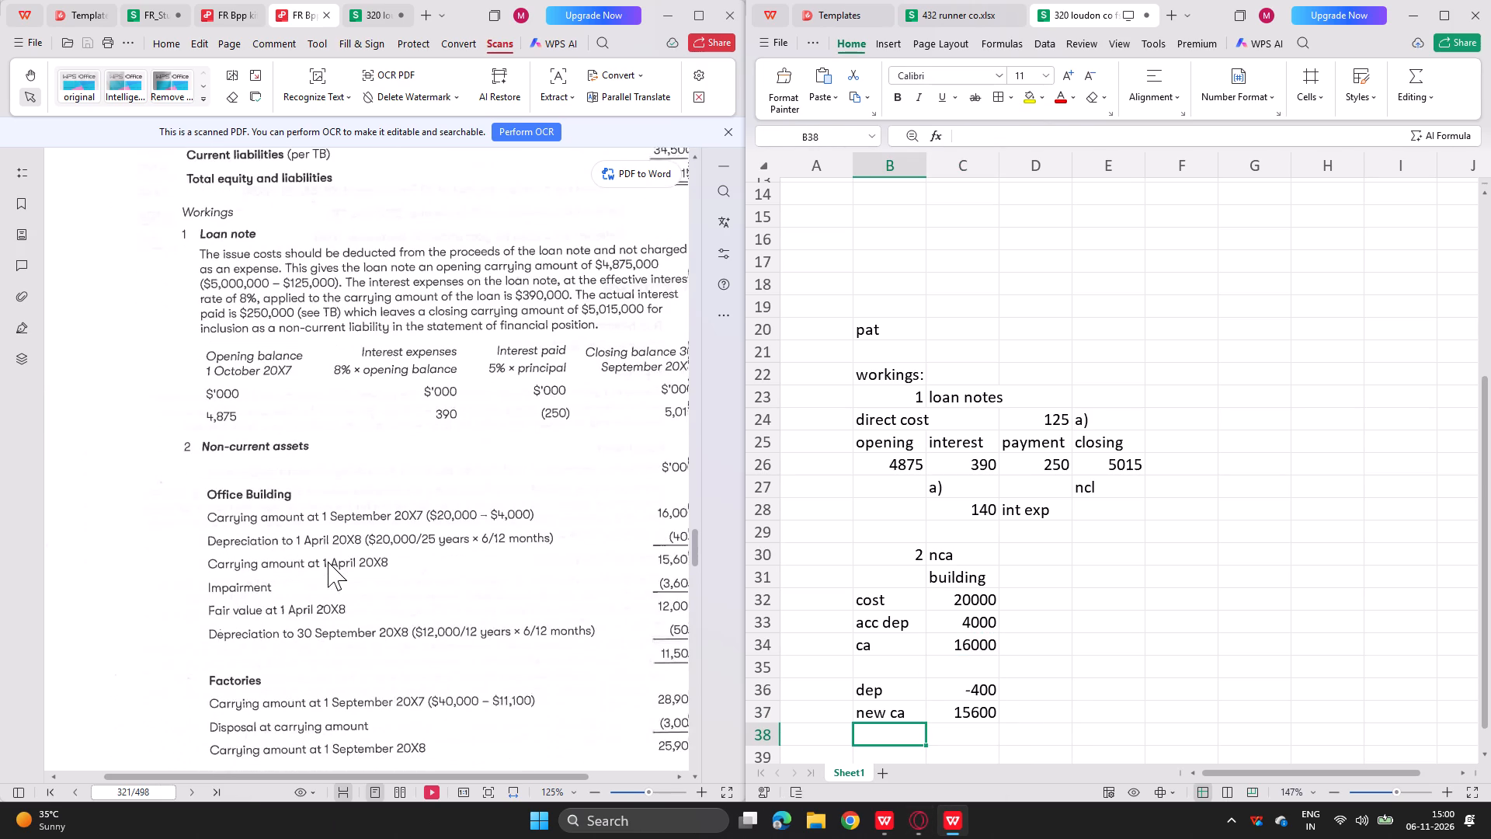
{"action": "scroll", "coordinate": [328, 562], "scroll_direction": "down", "scroll_amount": 1}
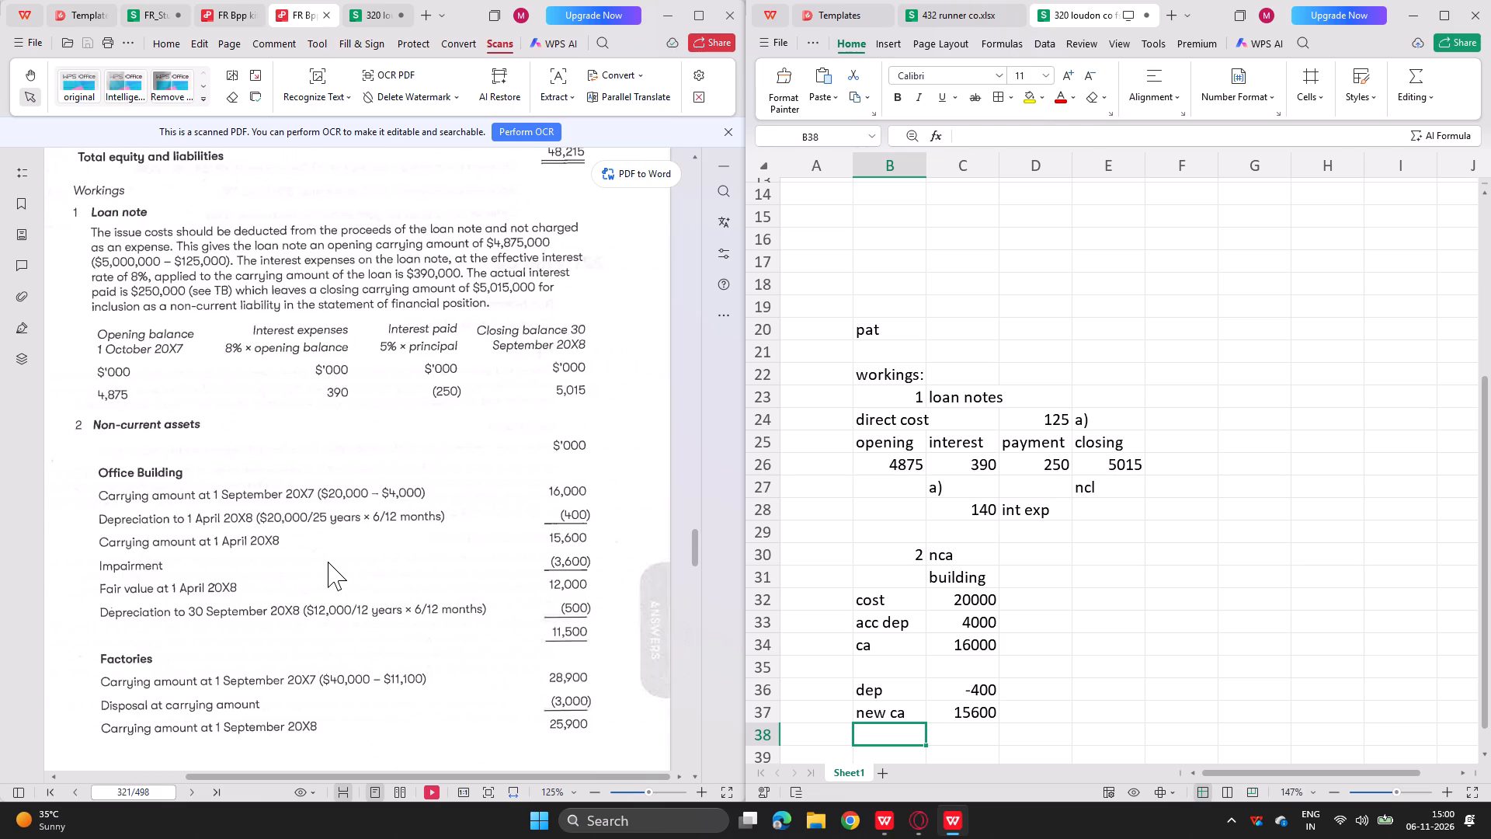
{"action": "left_click", "coordinate": [205, 0]}
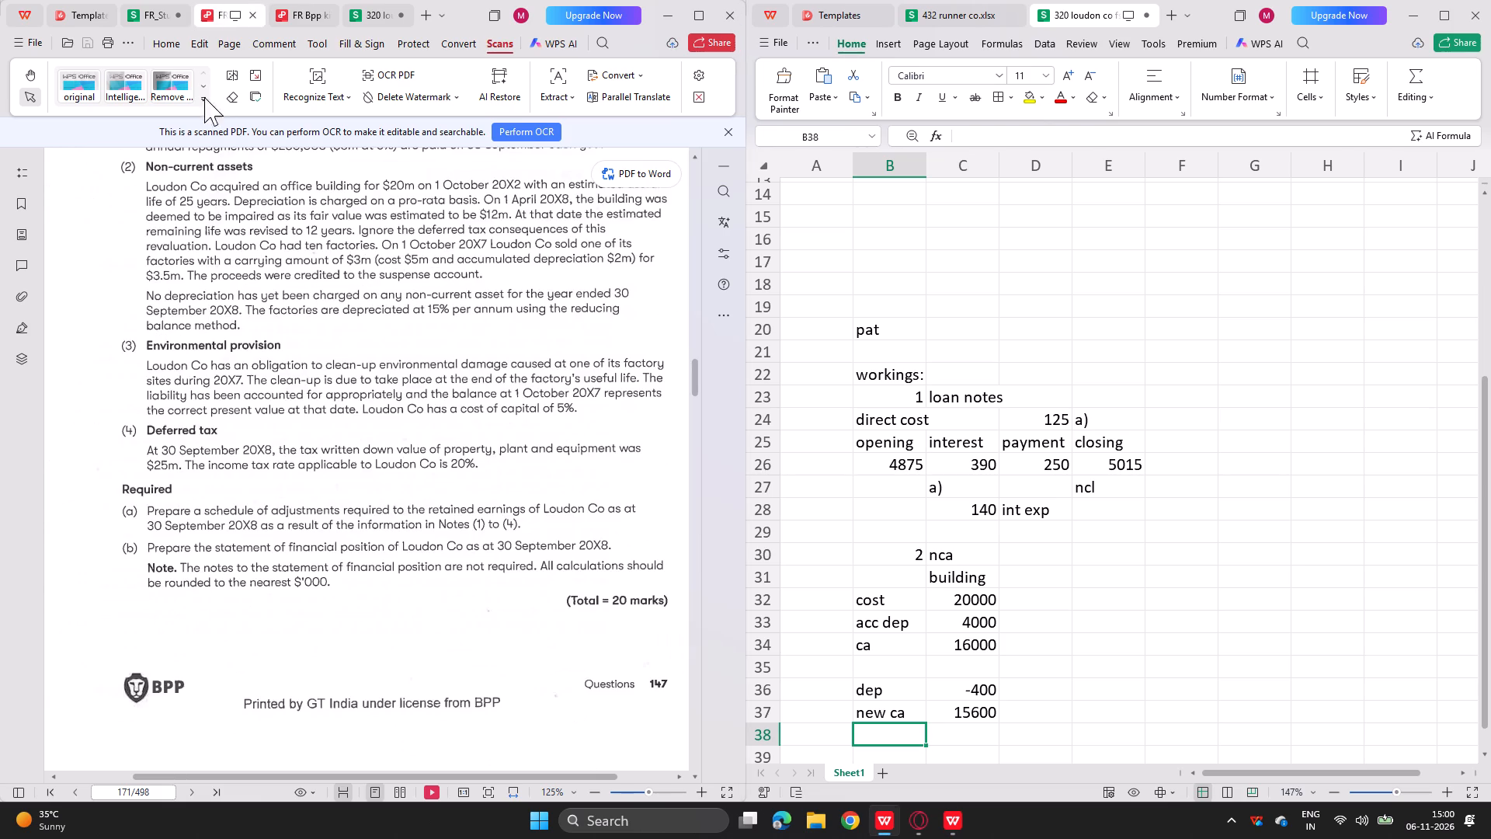
{"action": "scroll", "coordinate": [255, 392], "scroll_direction": "up", "scroll_amount": 1}
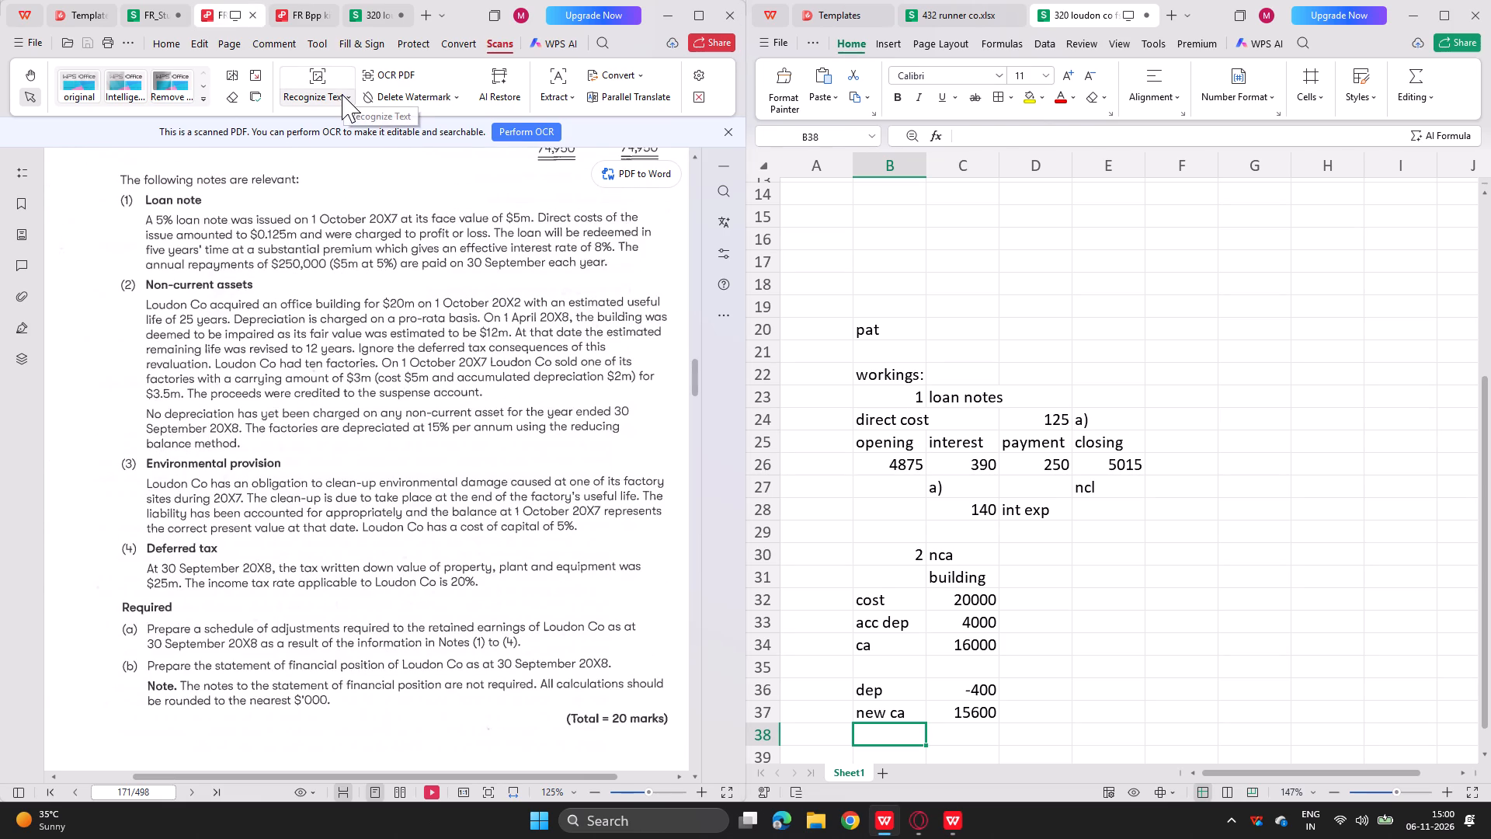
{"action": "left_click", "coordinate": [357, 12]}
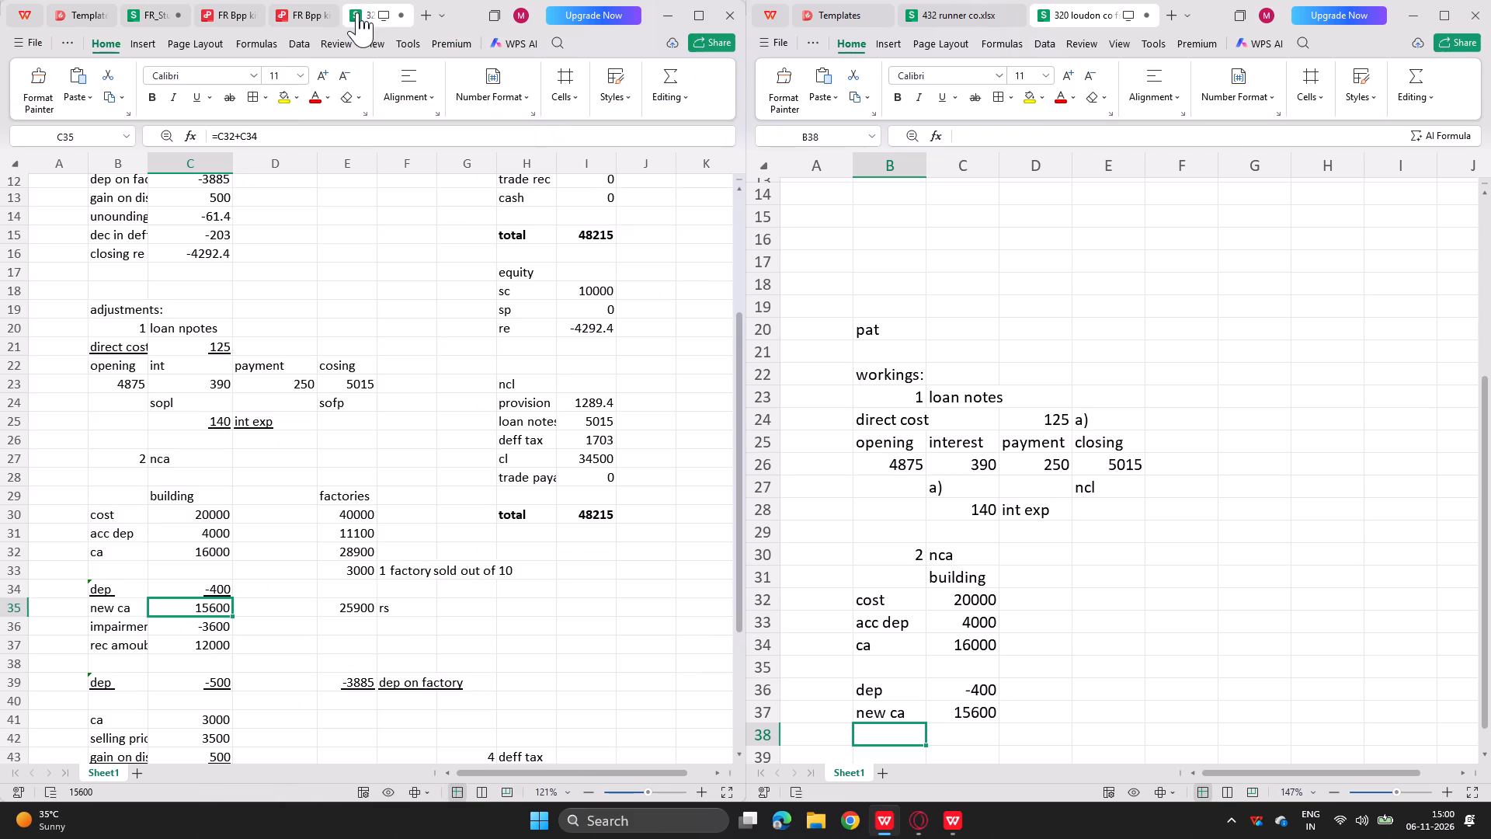
{"action": "scroll", "coordinate": [339, 291], "scroll_direction": "down", "scroll_amount": 1}
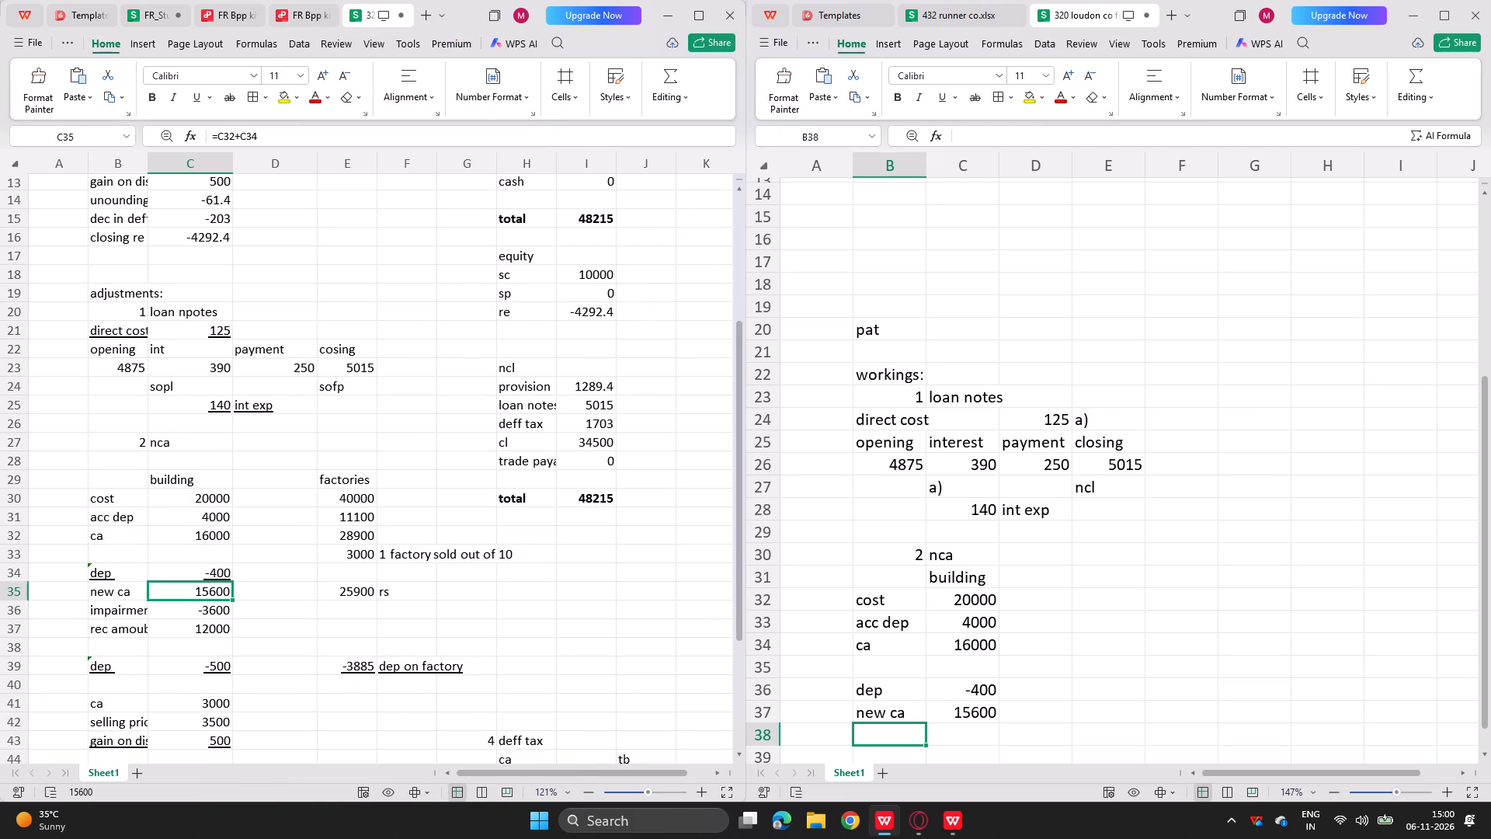
{"action": "left_click", "coordinate": [179, 626]}
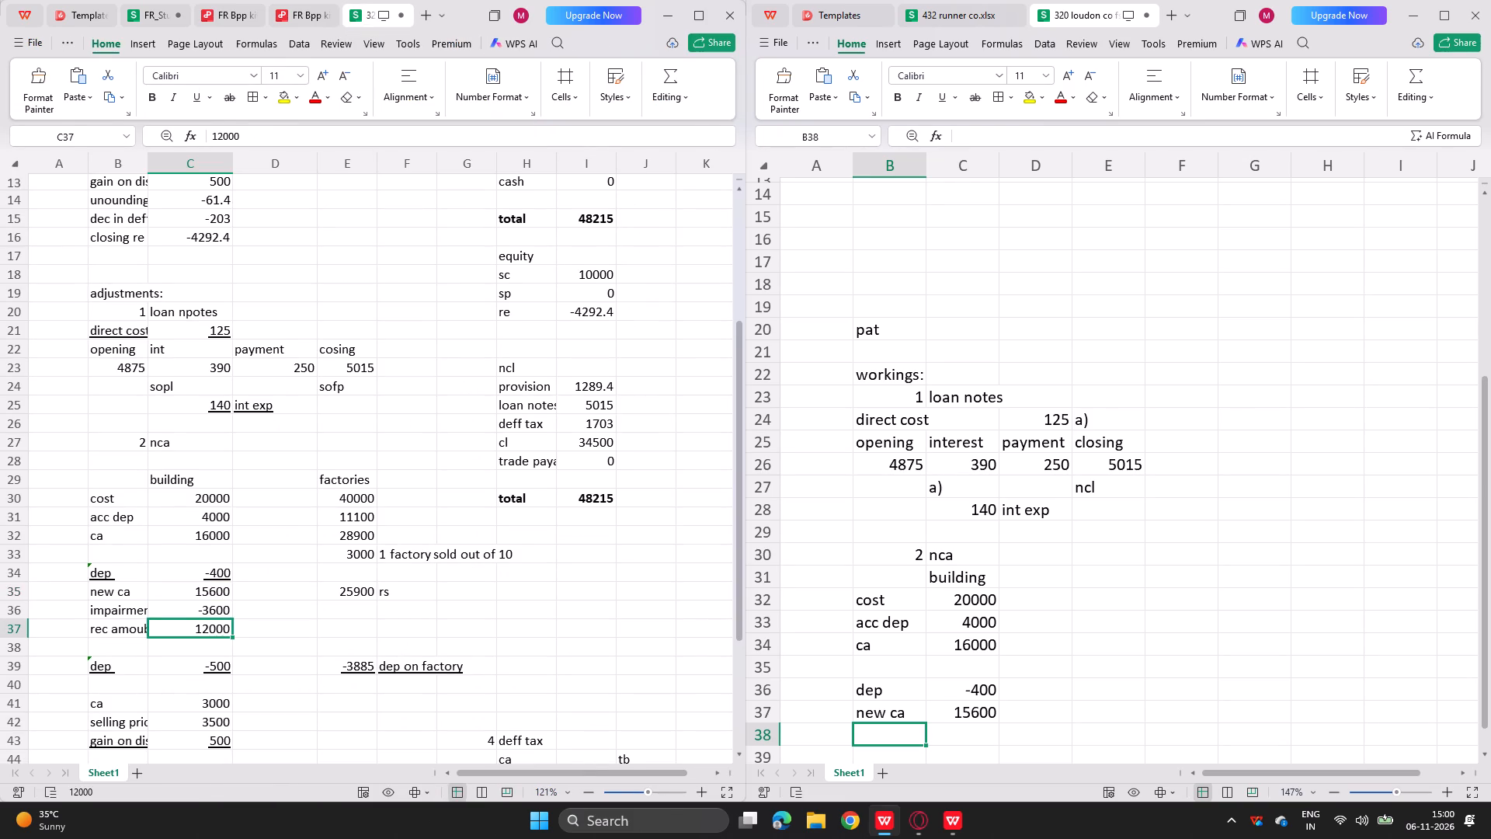
{"action": "double_click", "coordinate": [181, 609]}
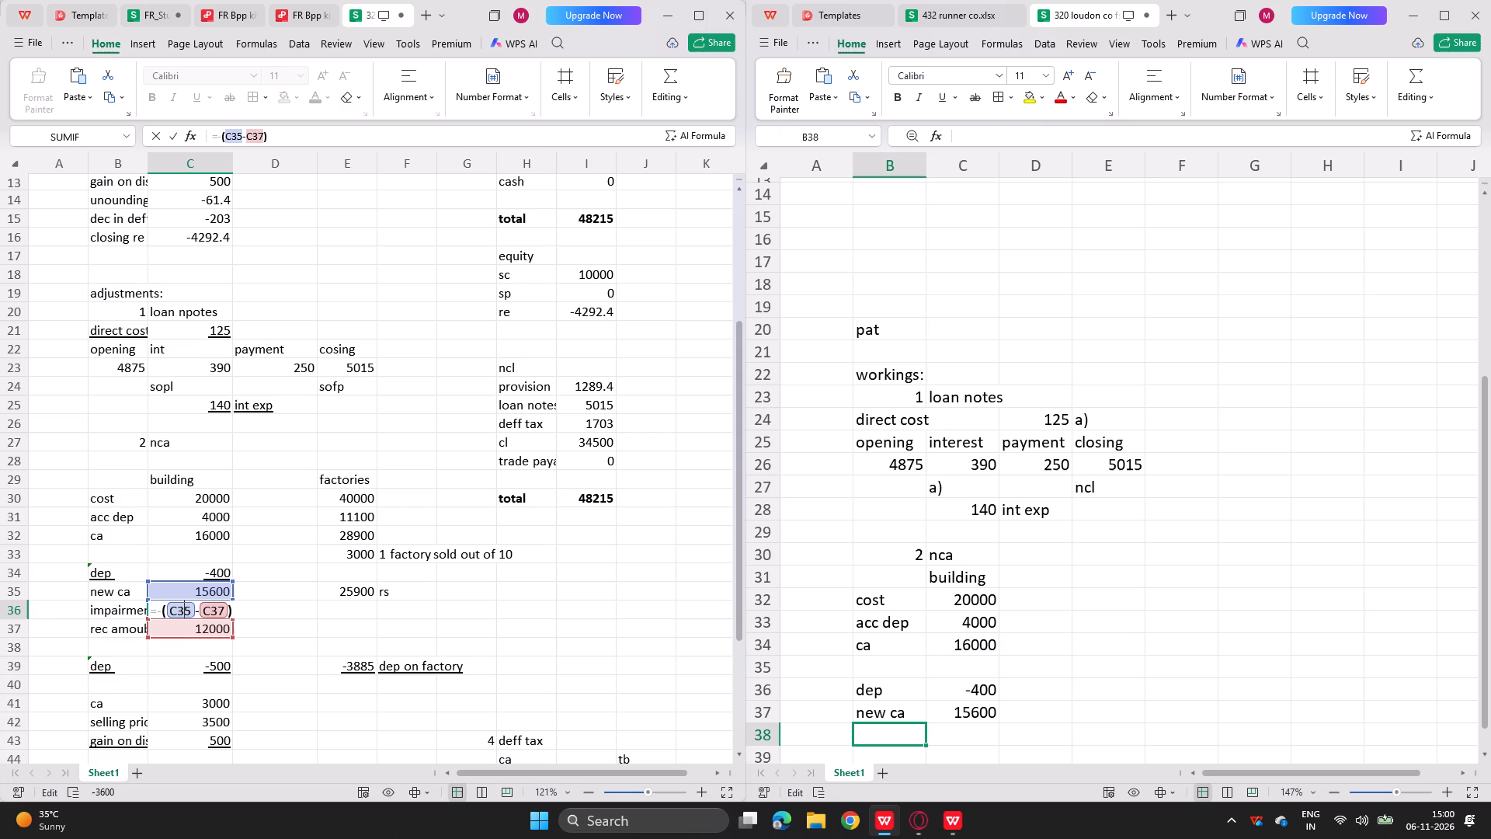
{"action": "key", "text": "Return"}
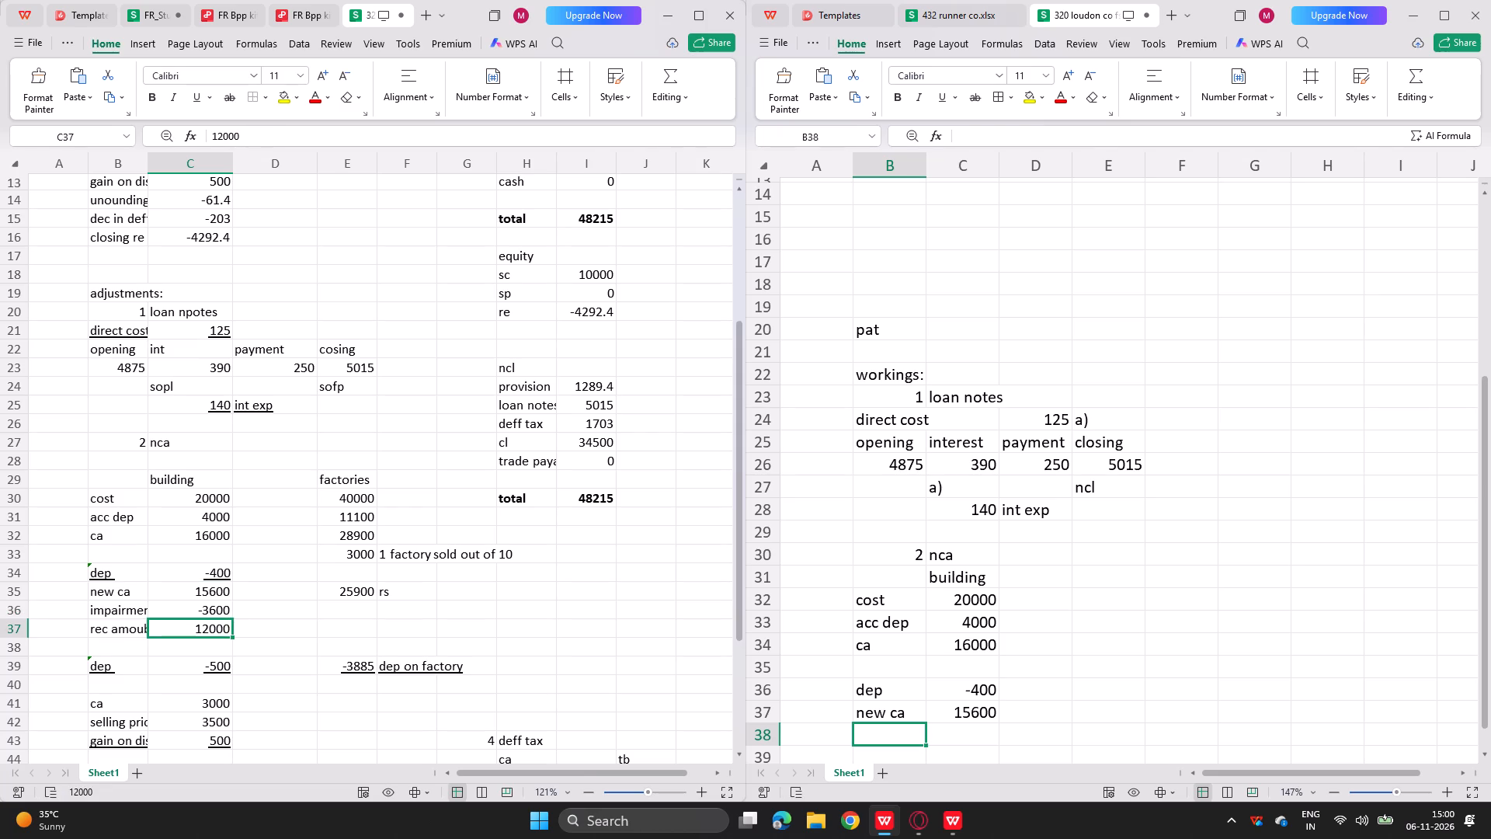
{"action": "left_click", "coordinate": [237, 0]}
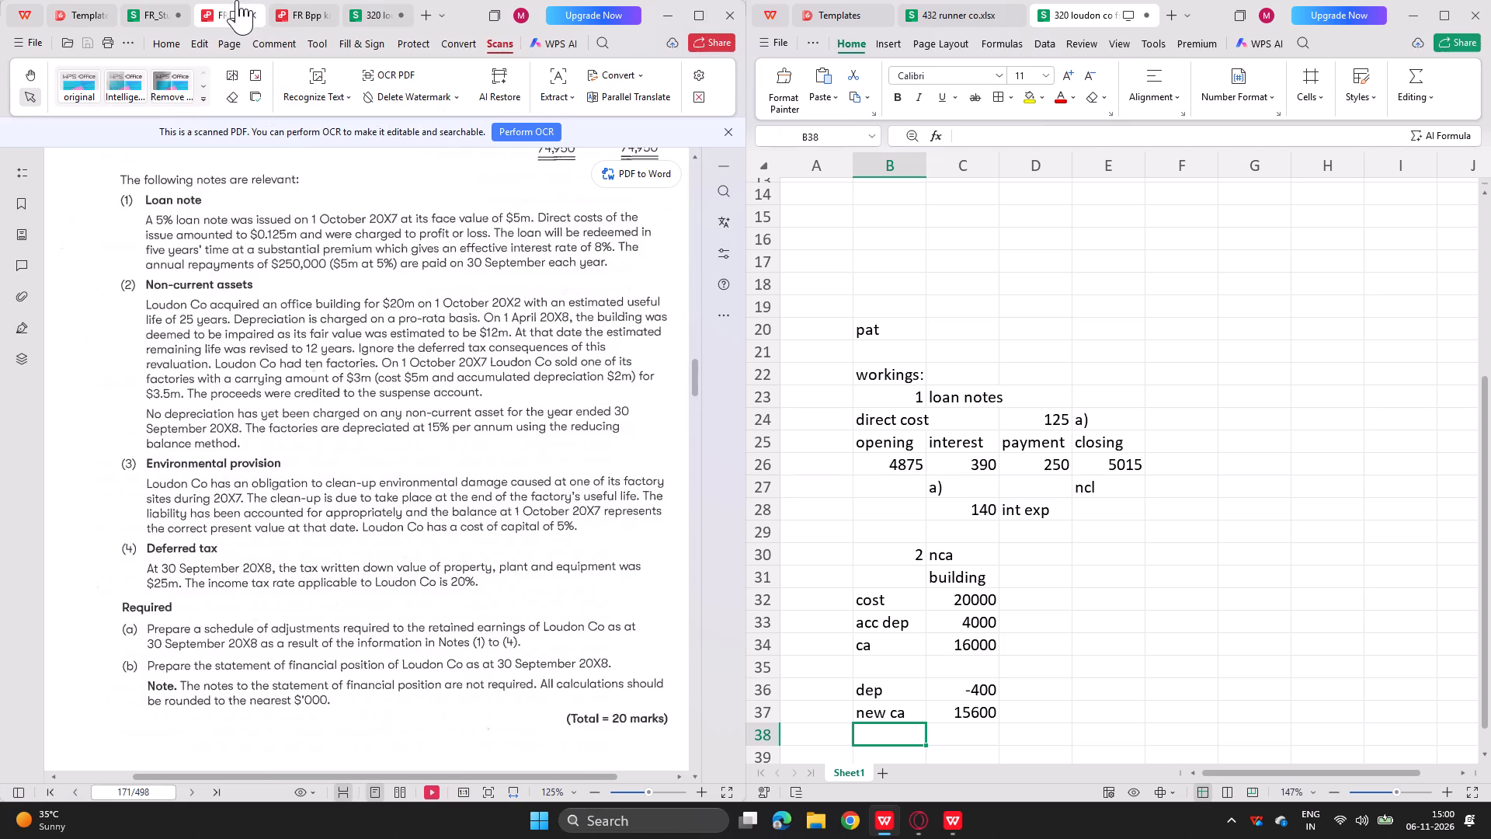
{"action": "scroll", "coordinate": [909, 743], "scroll_direction": "down", "scroll_amount": 2}
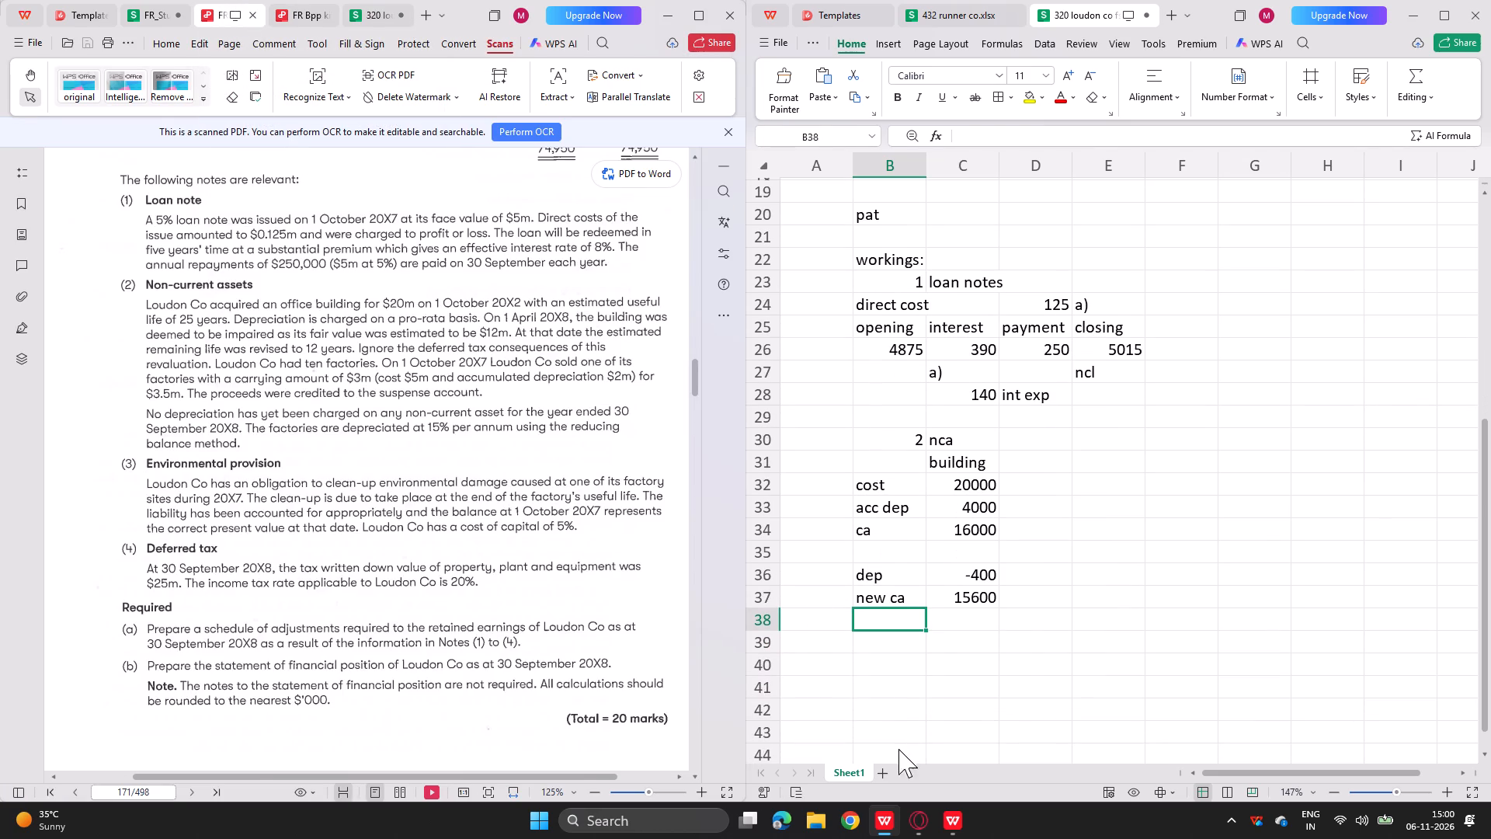
Add a revalue row in B39 of the new workbook's building working, with 12000 in C39.
{"action": "left_click", "coordinate": [871, 636]}
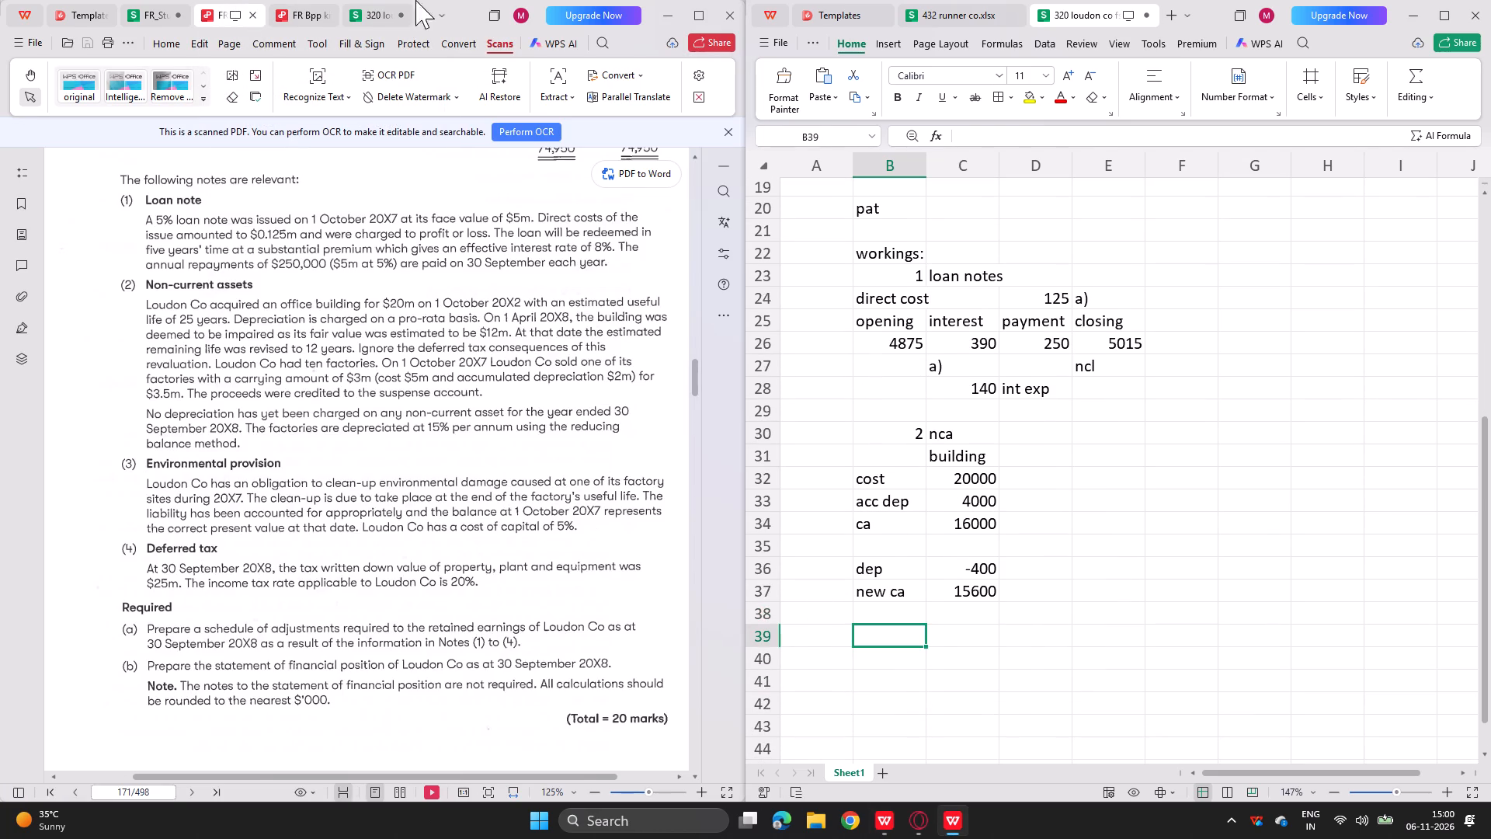
{"action": "left_click", "coordinate": [370, 5]}
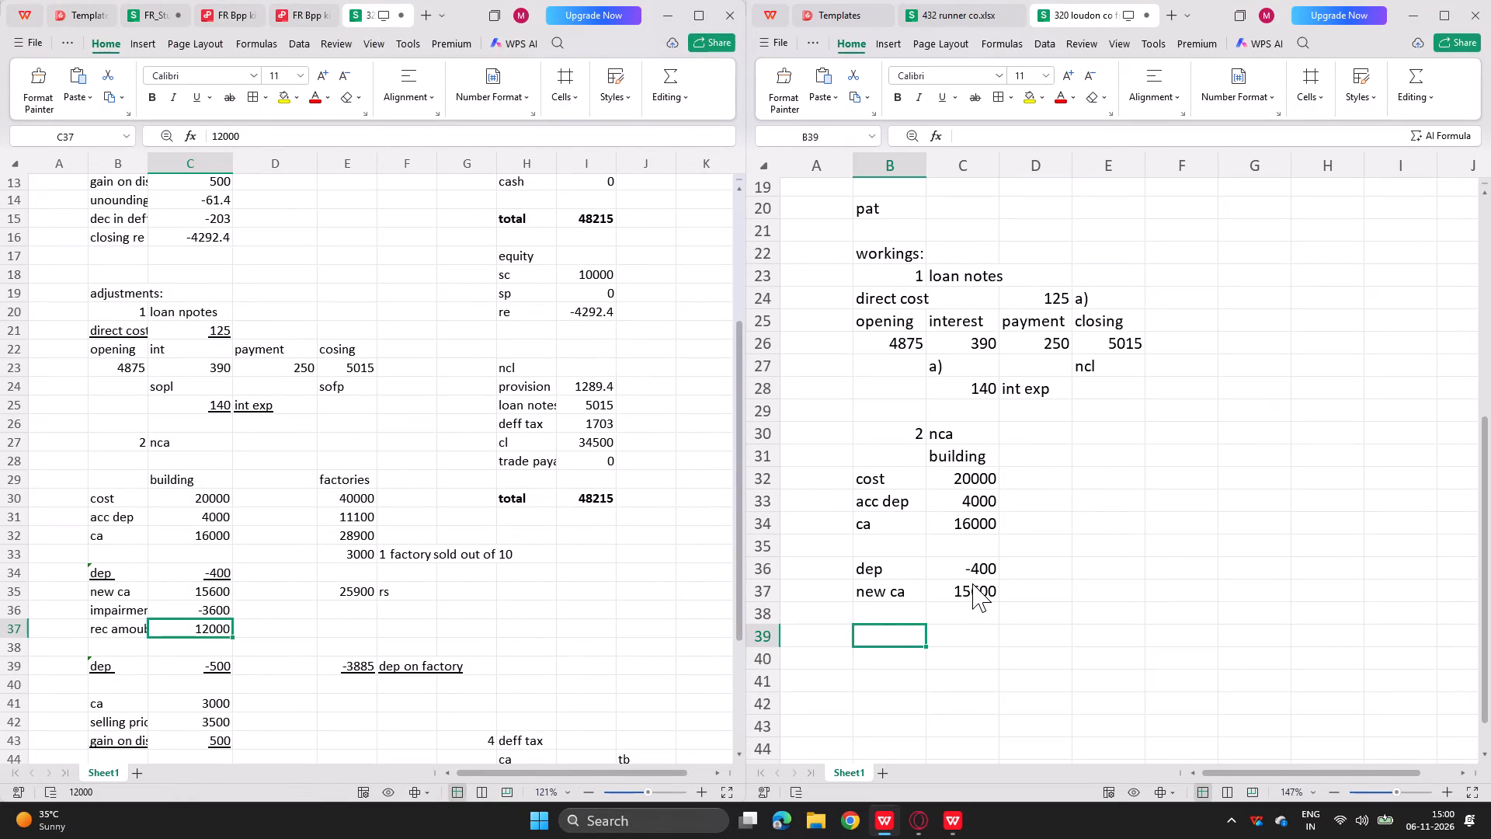
{"action": "double_click", "coordinate": [884, 637]}
{"action": "type", "text": "revalue"}
{"action": "key", "text": "Right"}
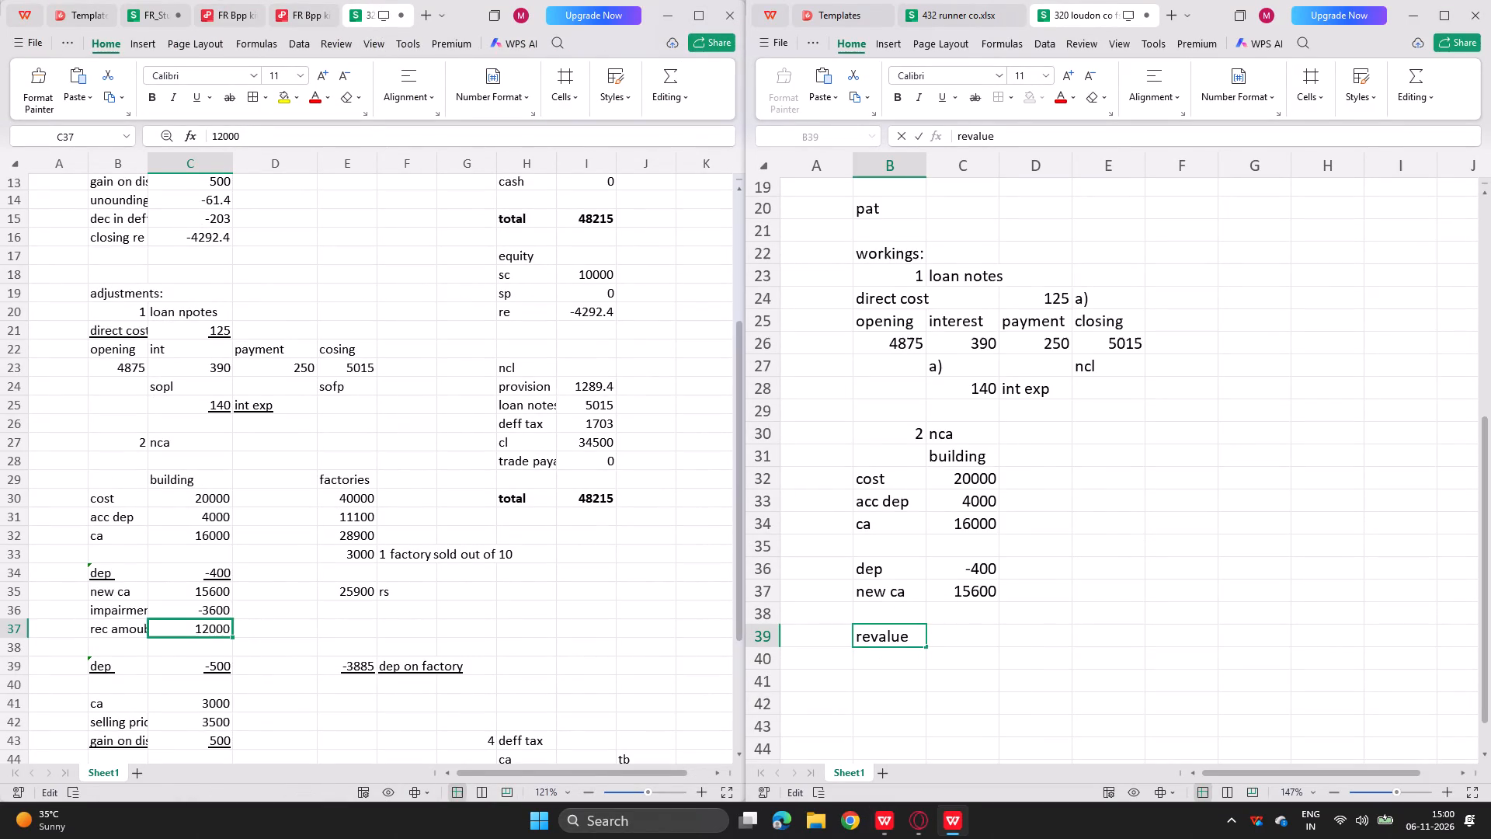
{"action": "key", "text": "Return"}
{"action": "key", "text": "Right"}
{"action": "key", "text": "Up"}
{"action": "type", "text": "1200"}
{"action": "key", "text": "0"}
{"action": "key", "text": "Left"}
Label B38, between new ca and revalue, as impairment.
{"action": "key", "text": "Up"}
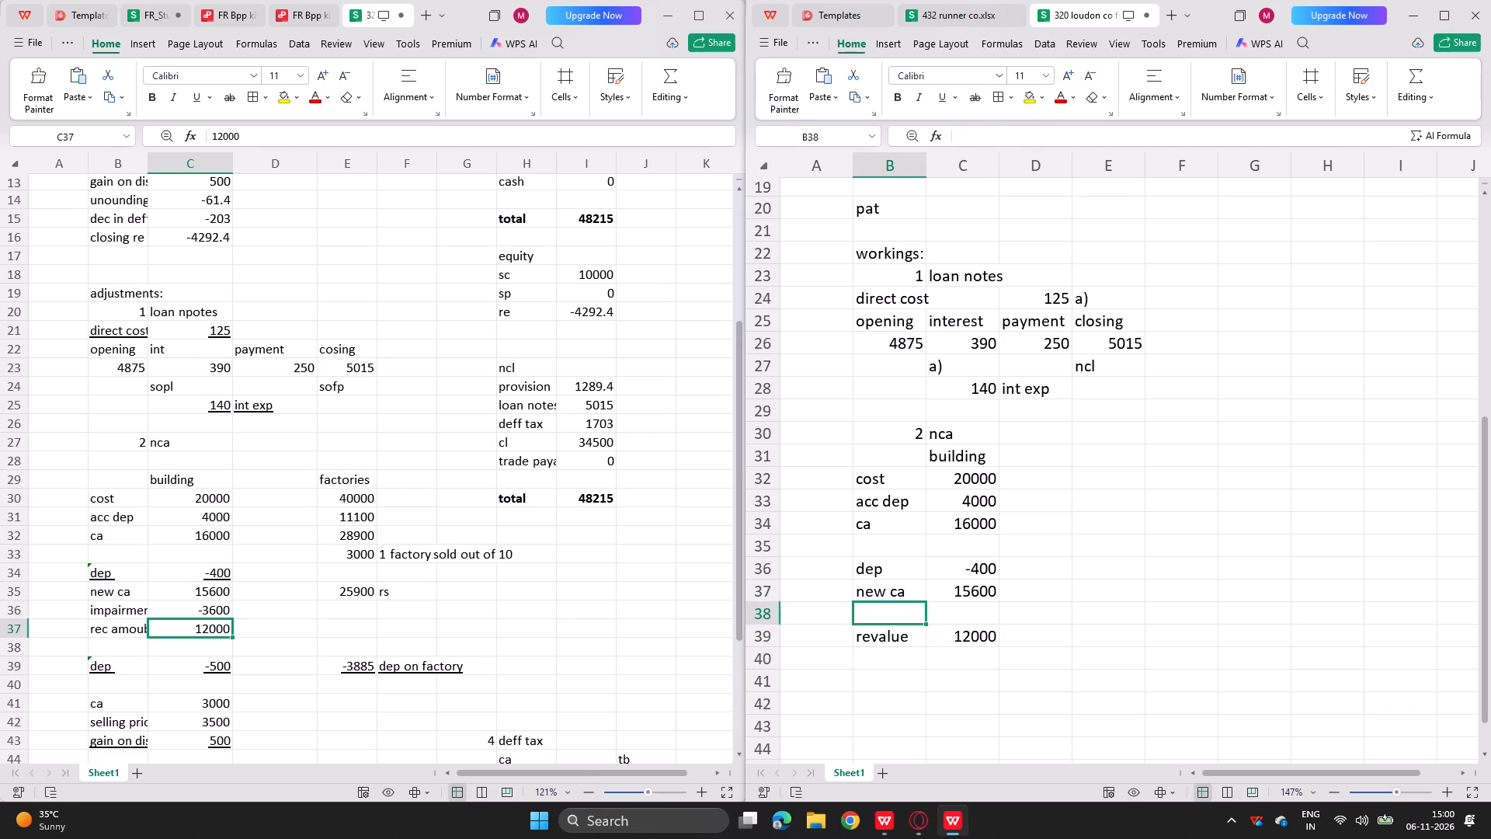
{"action": "key", "text": "o"}
{"action": "key", "text": "BackSpace"}
{"action": "type", "text": "impari"}
{"action": "key", "text": "BackSpace"}
{"action": "key", "text": "BackSpace"}
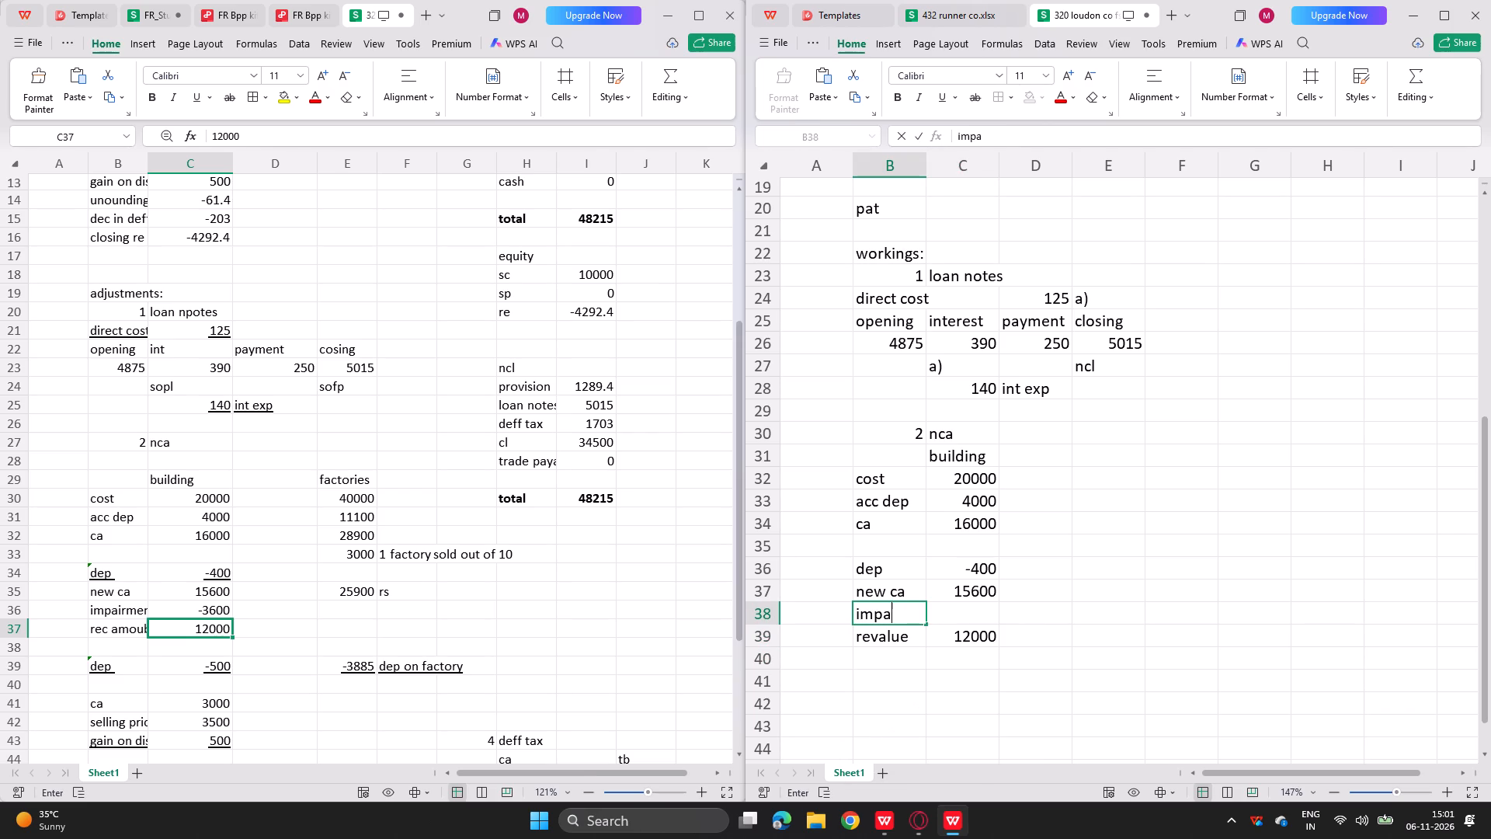
{"action": "type", "text": "irment"}
{"action": "key", "text": "Return"}
Calculate the building's impairment in C38 with the formula =-(C39-C37).
{"action": "key", "text": "Right"}
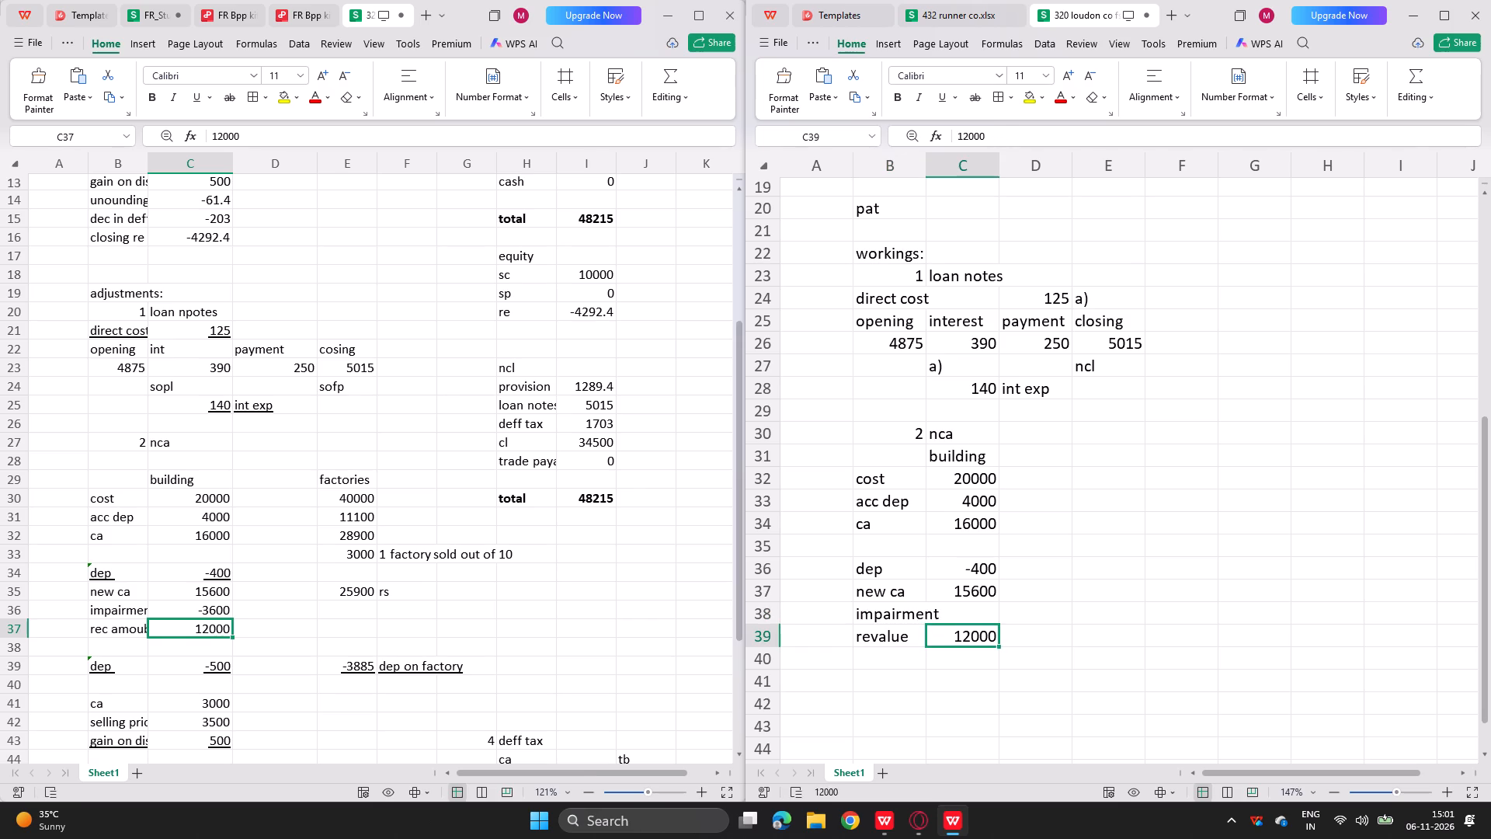
{"action": "key", "text": "Up"}
{"action": "key", "text": "equal"}
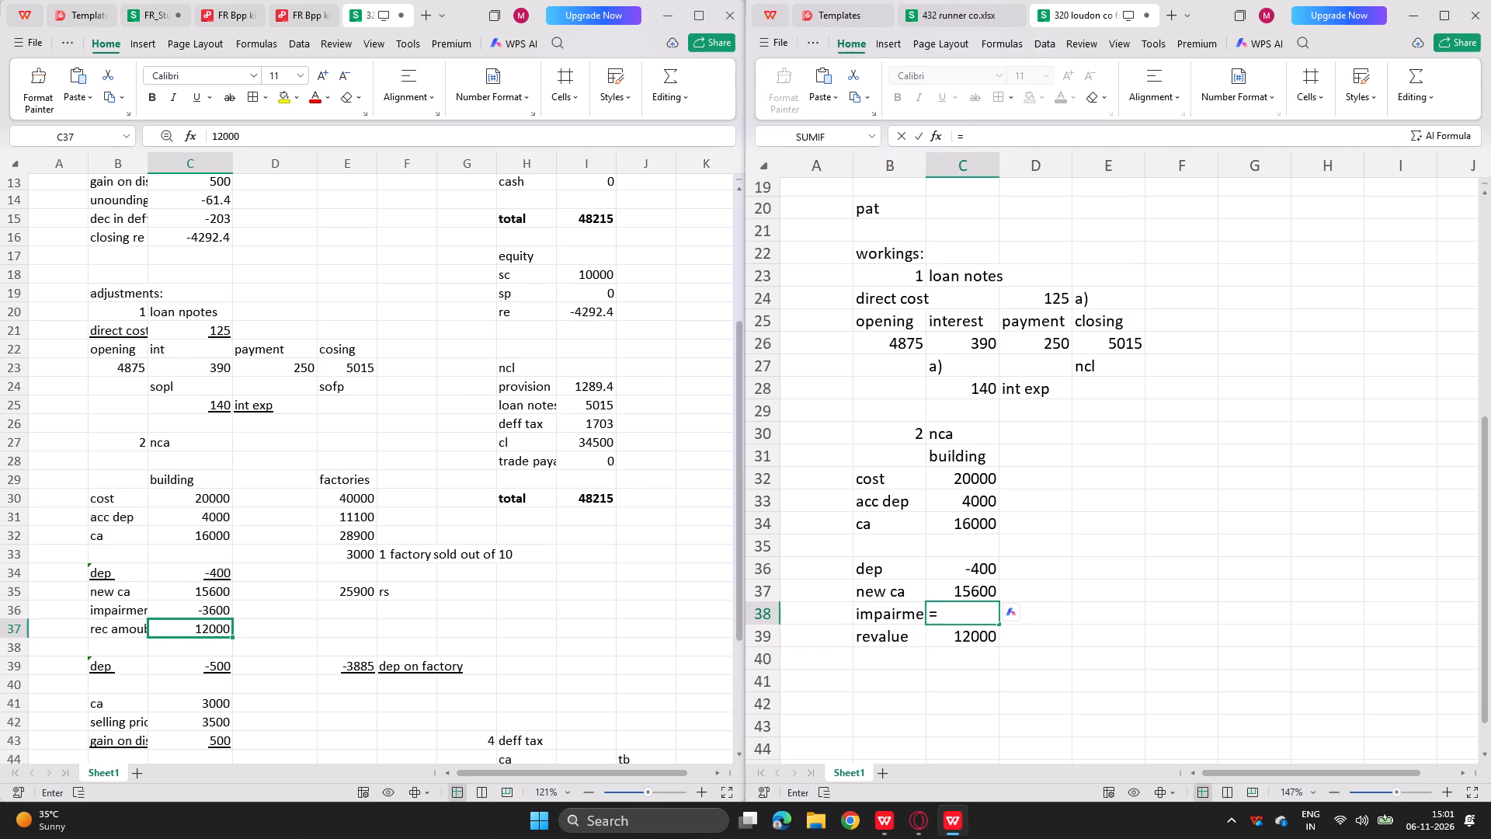
{"action": "type", "text": "-()"}
{"action": "key", "text": "Left"}
{"action": "key", "text": "Up"}
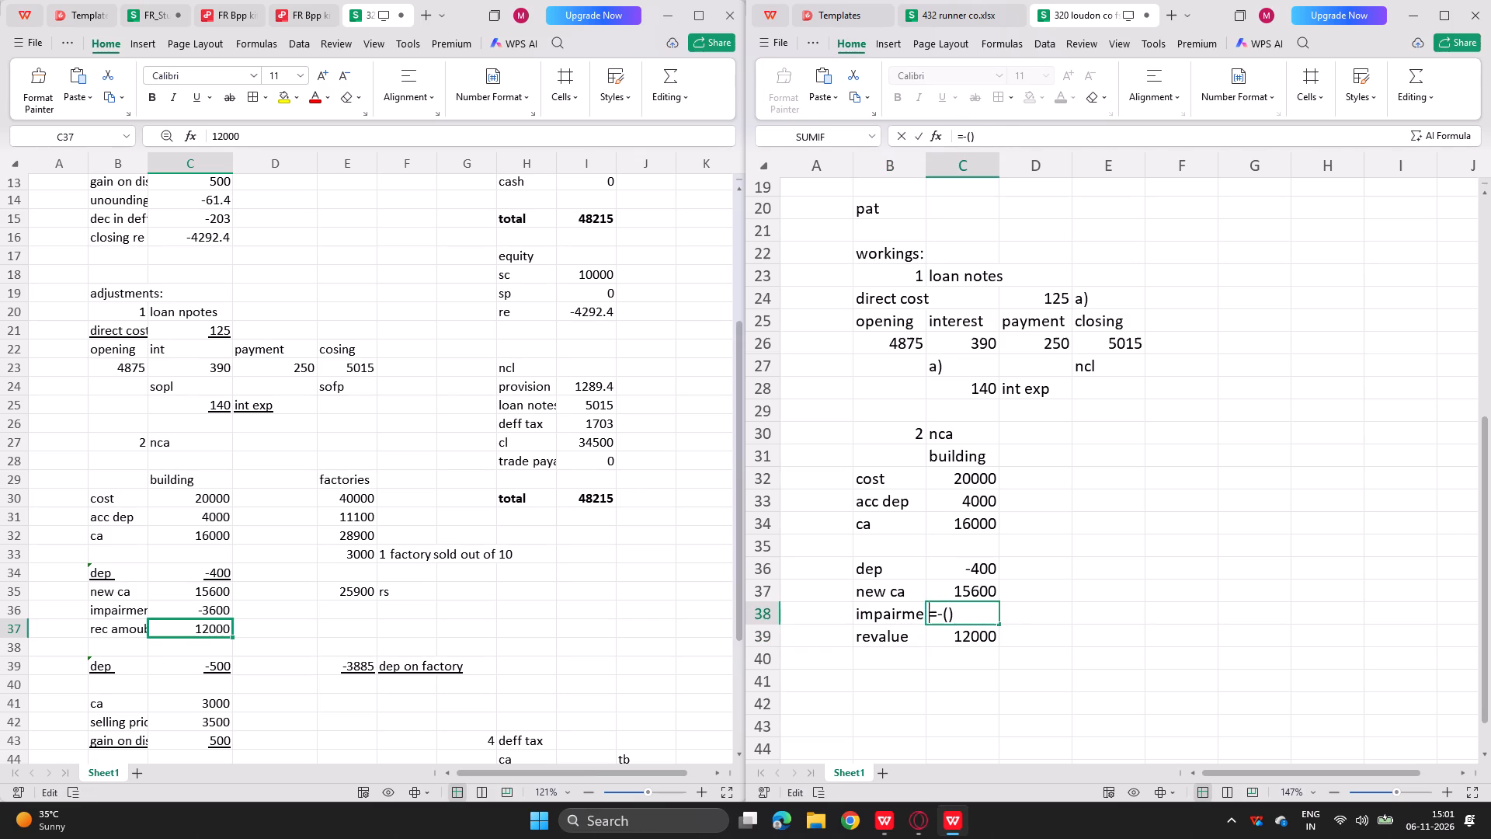
{"action": "key", "text": "Right"}
{"action": "key", "text": "Right"}
{"action": "key", "text": "Right"}
{"action": "left_click", "coordinate": [961, 636]}
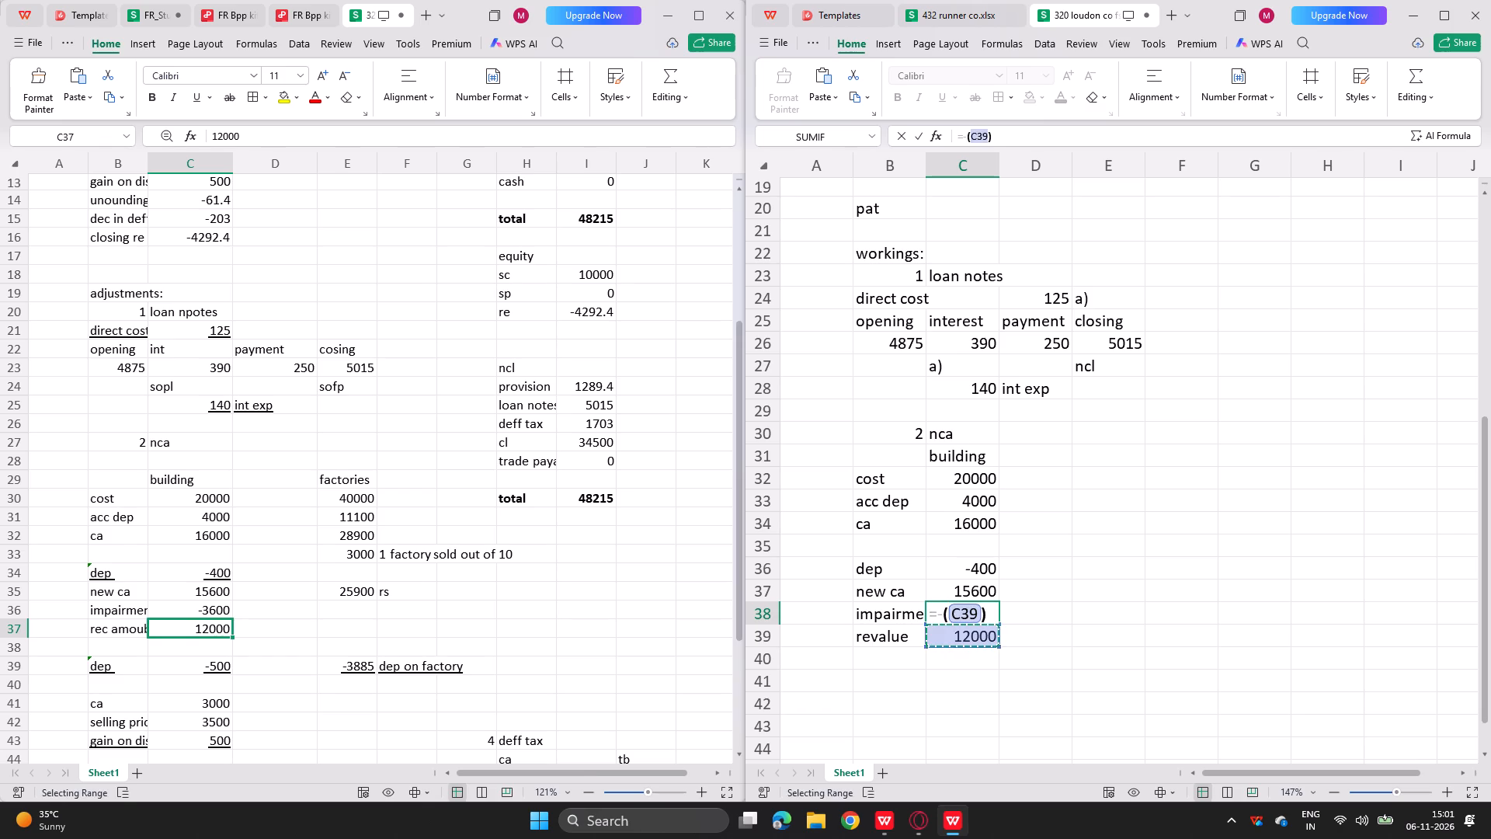
{"action": "key", "text": "minus"}
{"action": "key", "text": "Up"}
{"action": "key", "text": "Return"}
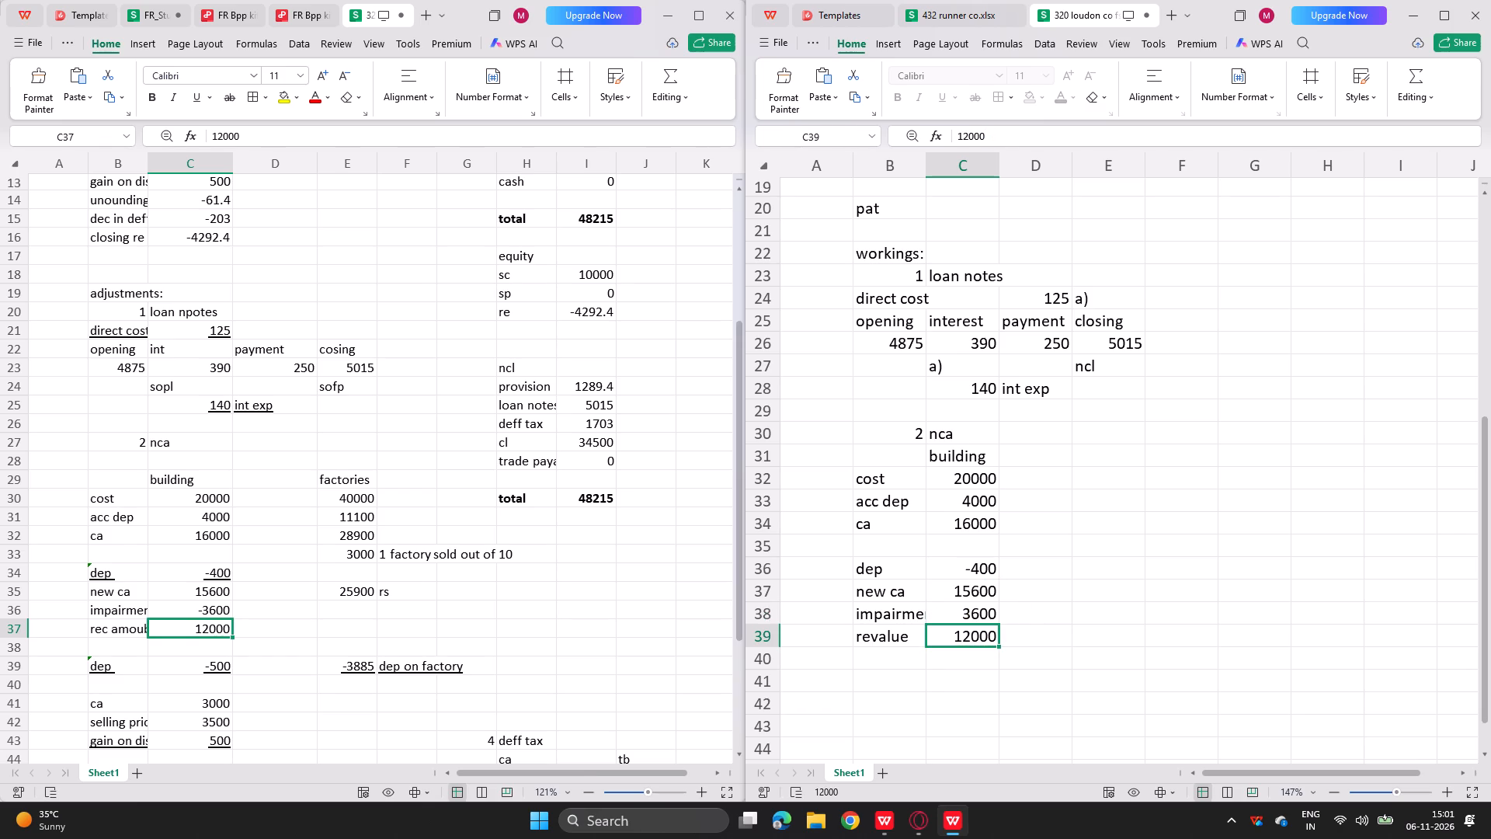
Reverse the order of the references in the impairment formula in C38 so it reads =-(C37-C39).
{"action": "left_click", "coordinate": [956, 618]}
{"action": "left_click", "coordinate": [956, 618]}
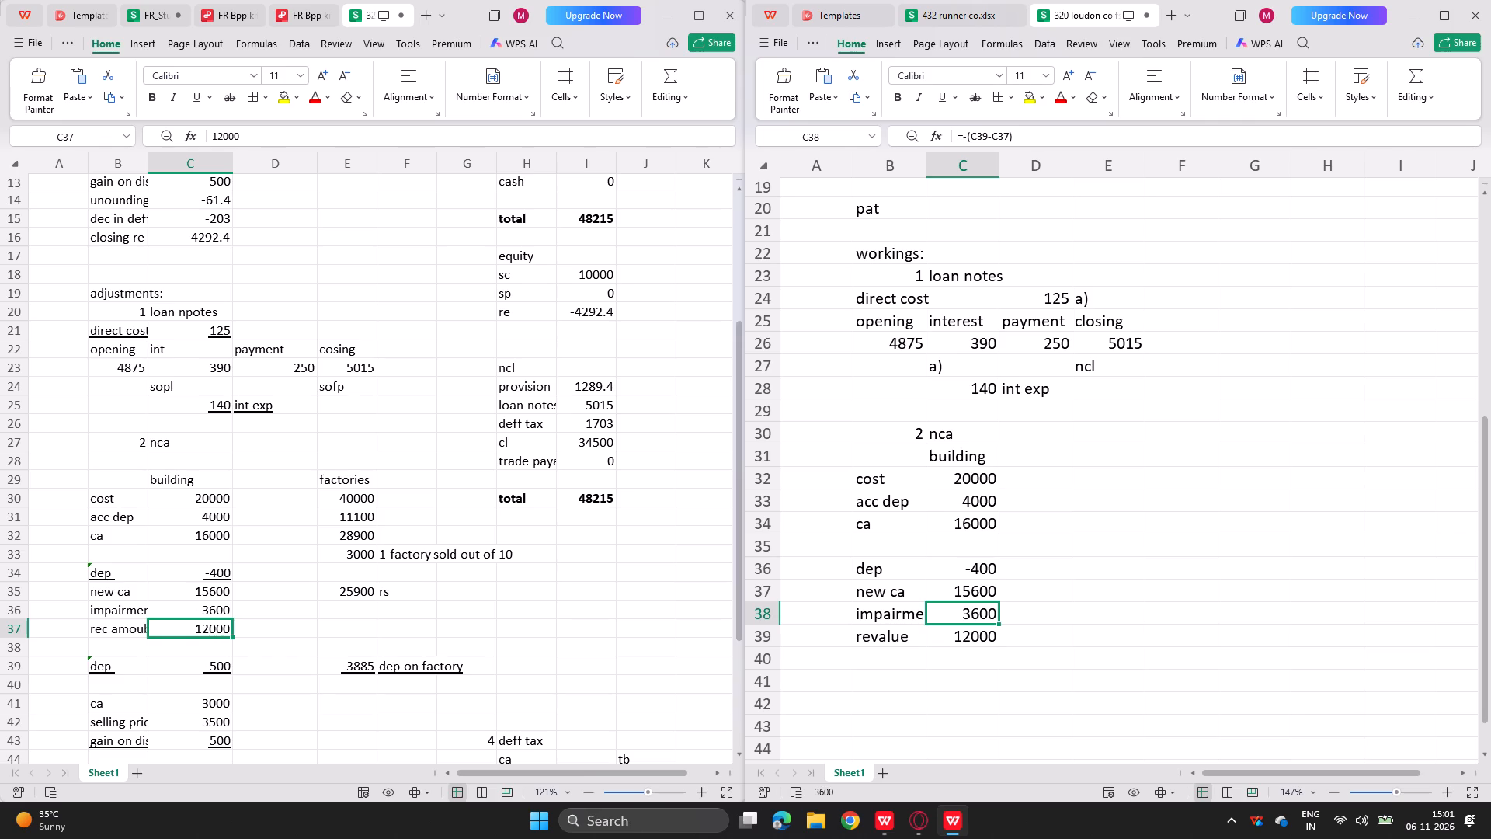
{"action": "triple_click", "coordinate": [952, 616]}
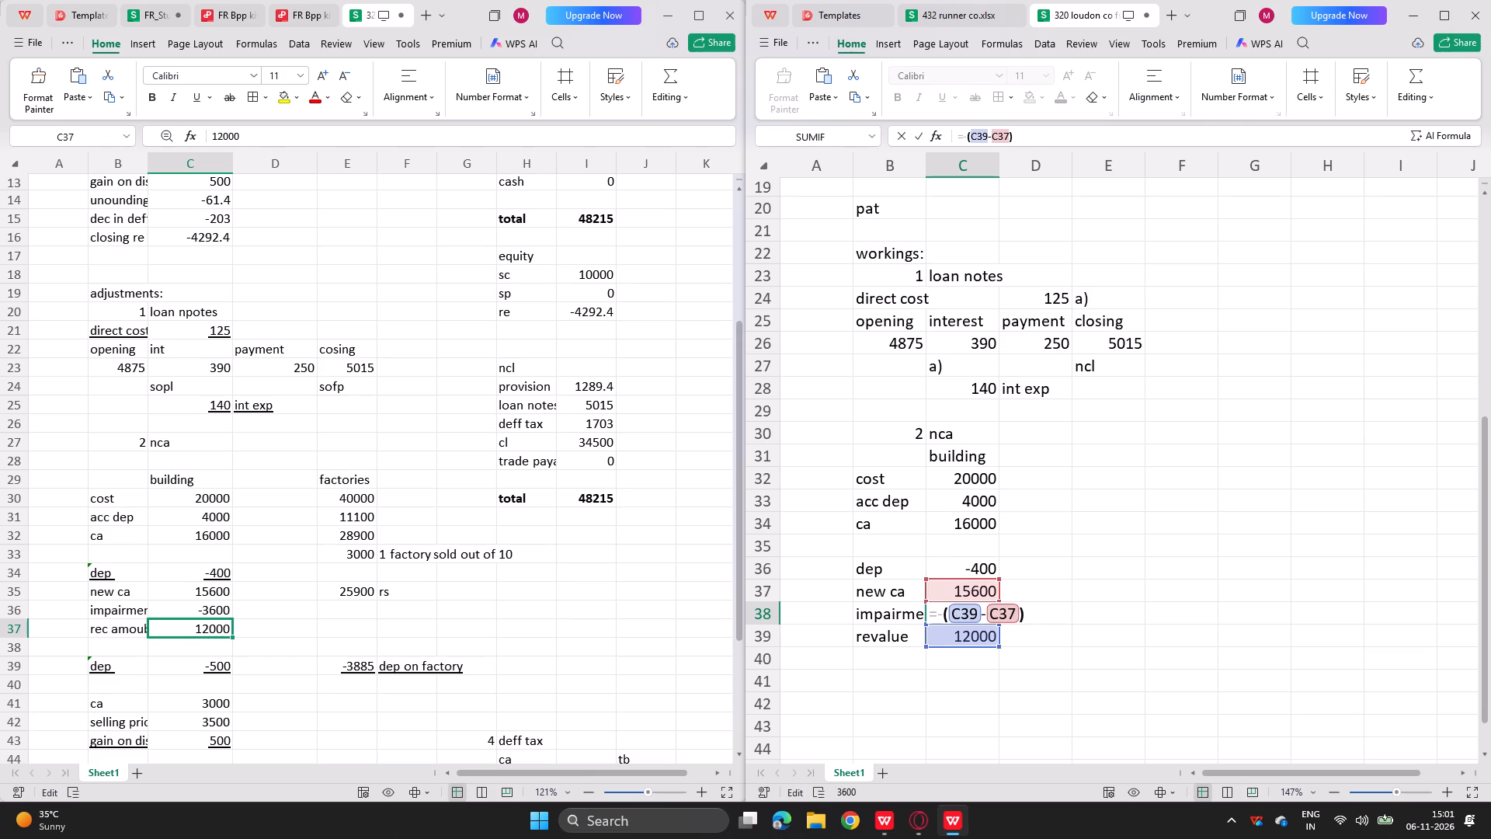
{"action": "left_click", "coordinate": [1020, 614]}
{"action": "key", "text": "BackSpace"}
{"action": "key", "text": "BackSpace"}
{"action": "key", "text": "BackSpace"}
{"action": "key", "text": "BackSpace"}
{"action": "key", "text": "BackSpace"}
{"action": "key", "text": "BackSpace"}
{"action": "key", "text": "BackSpace"}
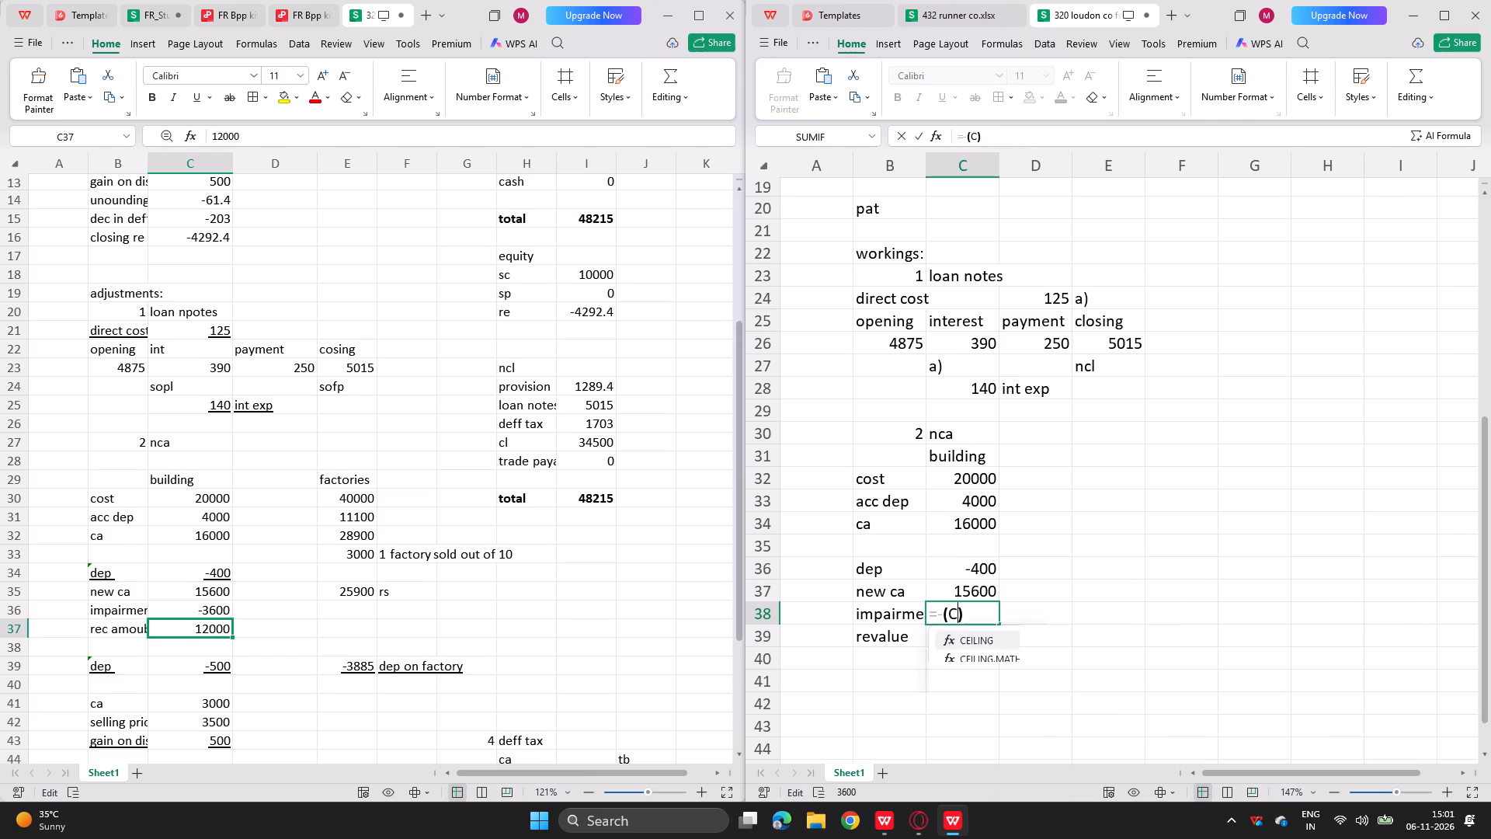
{"action": "left_click", "coordinate": [978, 587]}
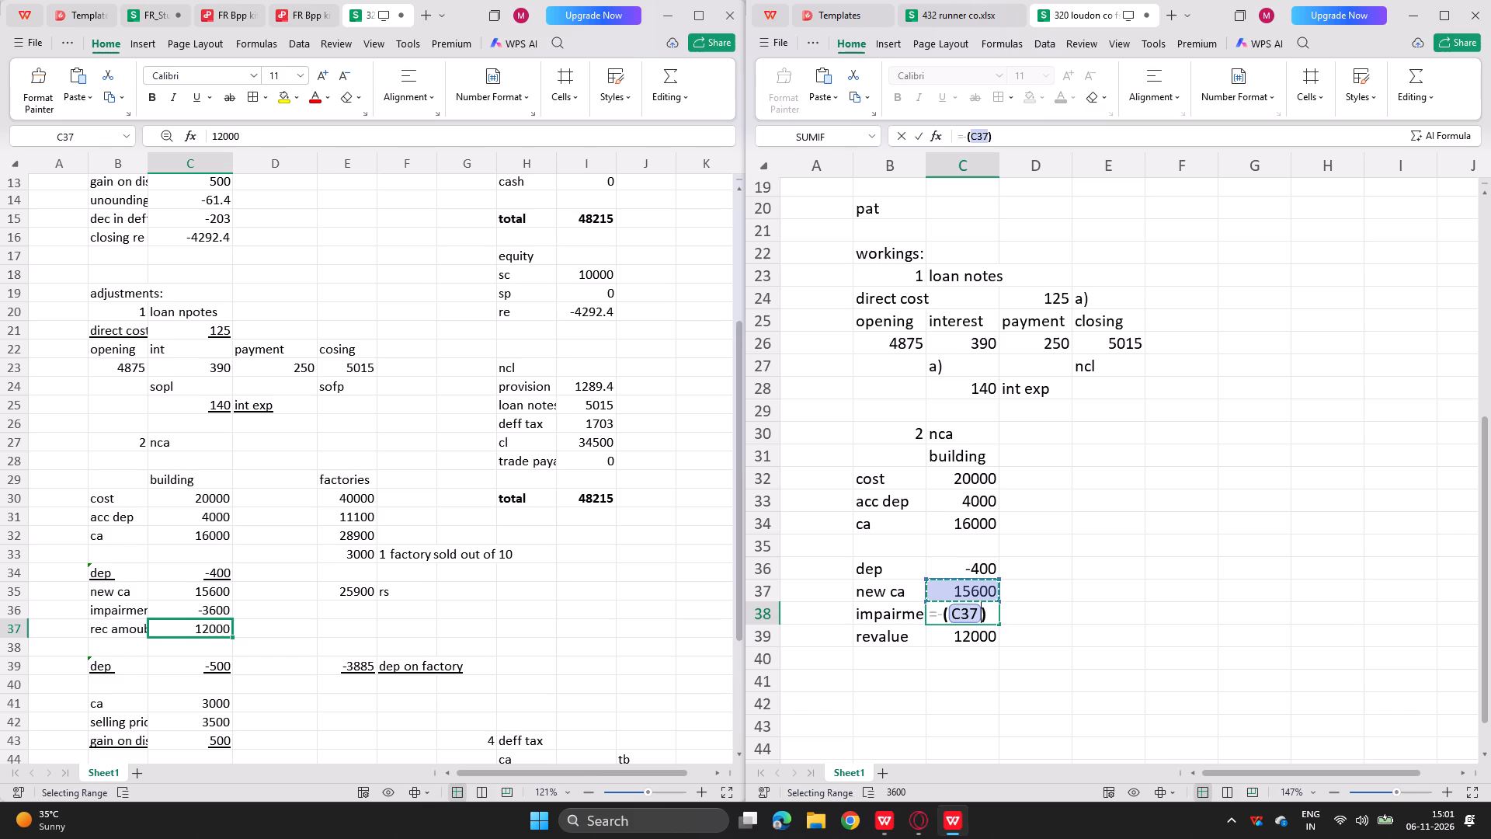
{"action": "key", "text": "minus"}
{"action": "key", "text": "Down"}
{"action": "key", "text": "Return"}
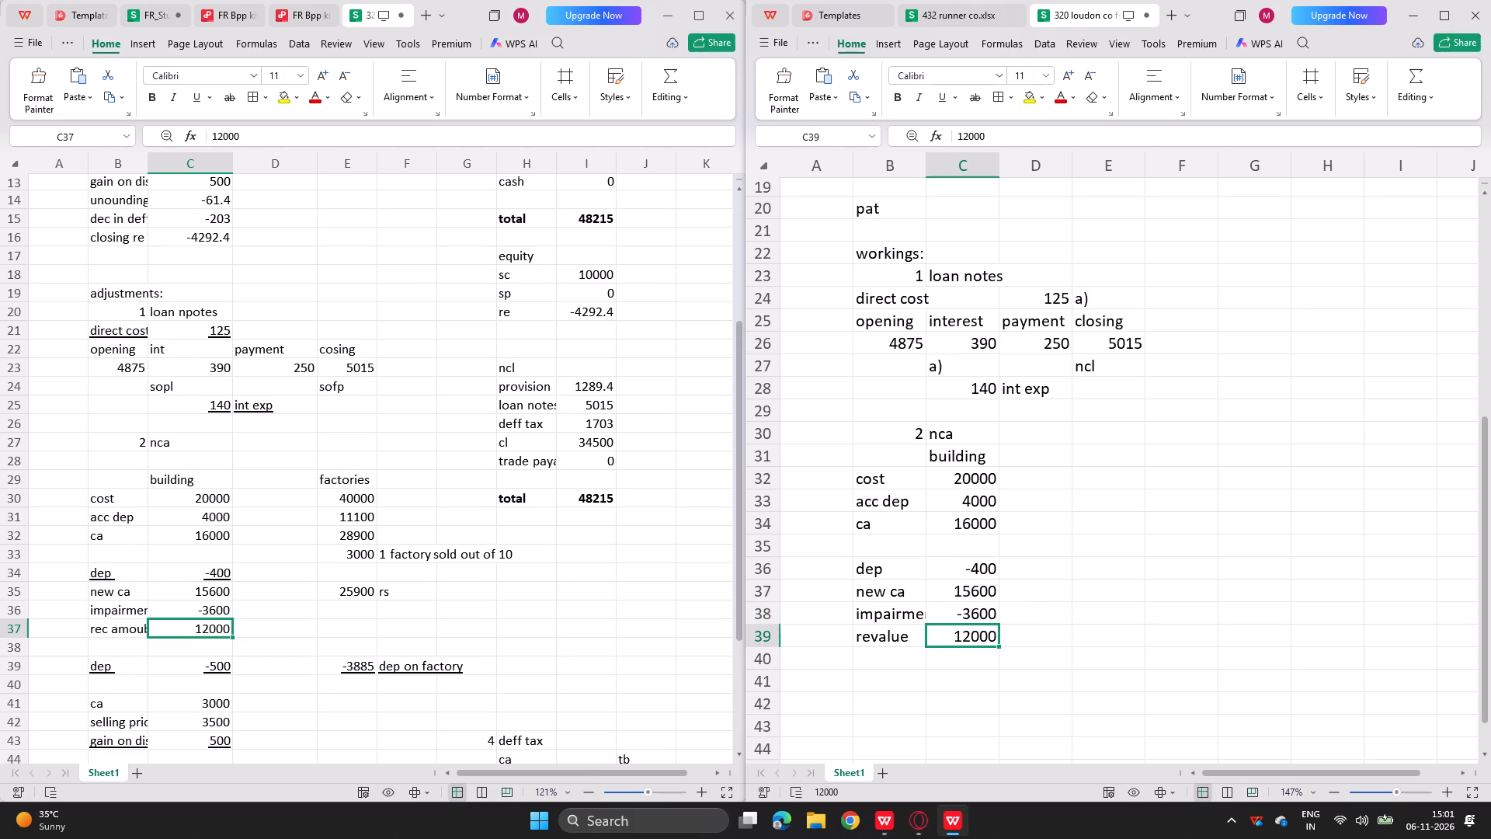
Add a dep row in B41 of the new workbook's building working, calculated in C41 with =-C39/12*6/12.
{"action": "scroll", "coordinate": [878, 663], "scroll_direction": "down", "scroll_amount": 1}
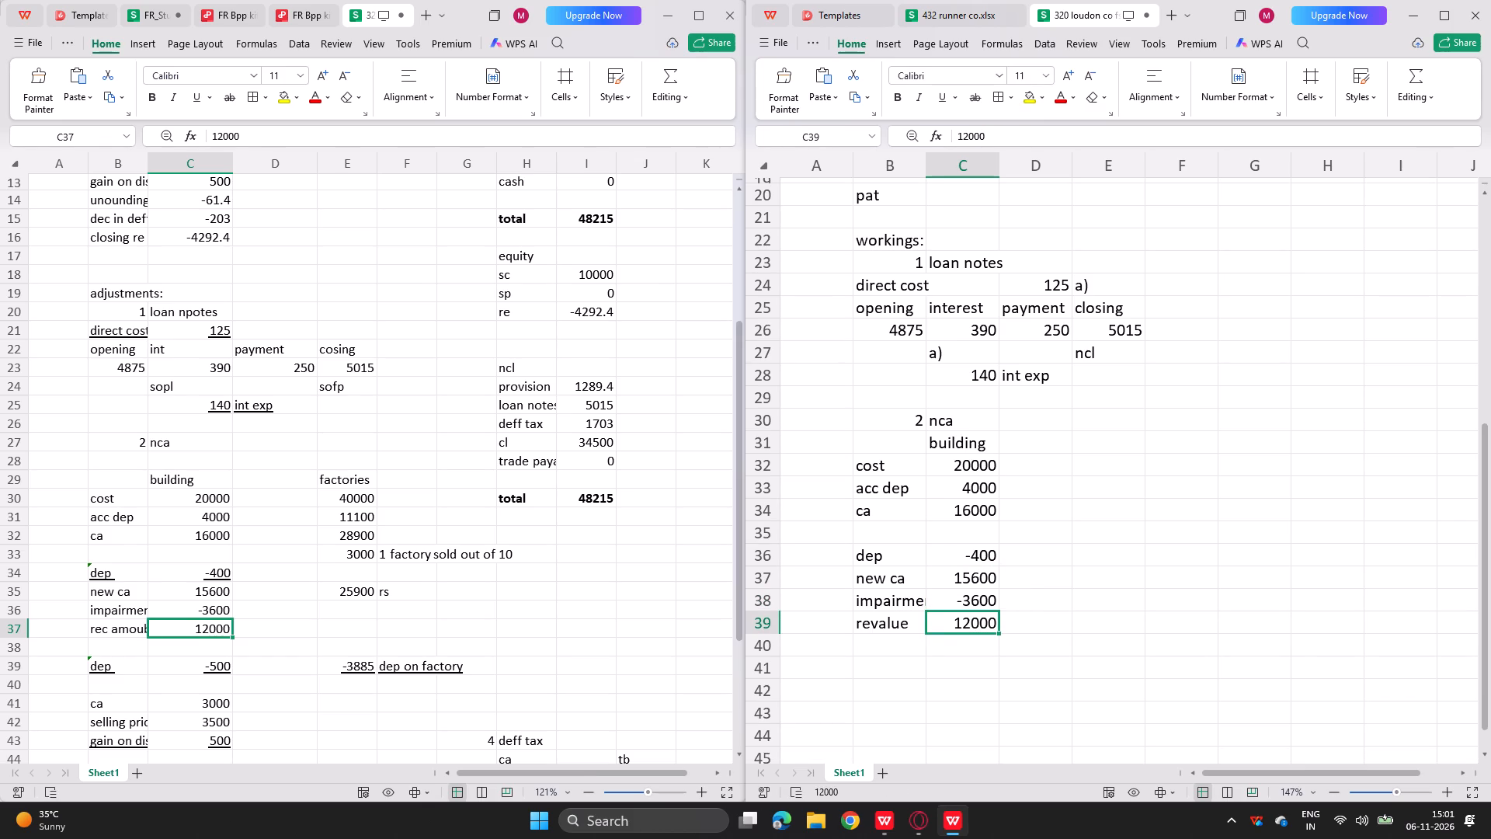
{"action": "left_click", "coordinate": [895, 639]}
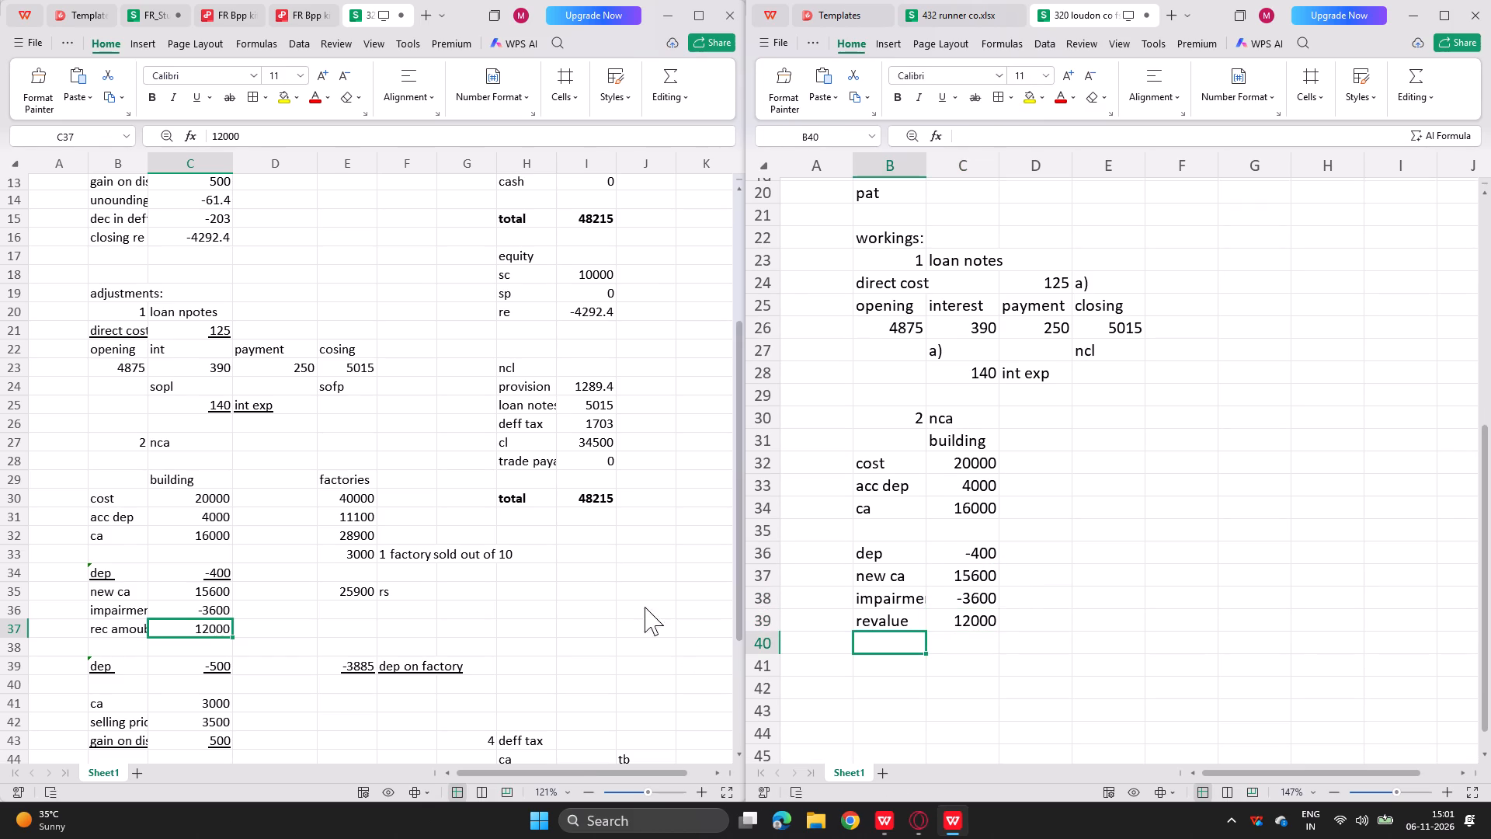
{"action": "left_click", "coordinate": [221, 0]}
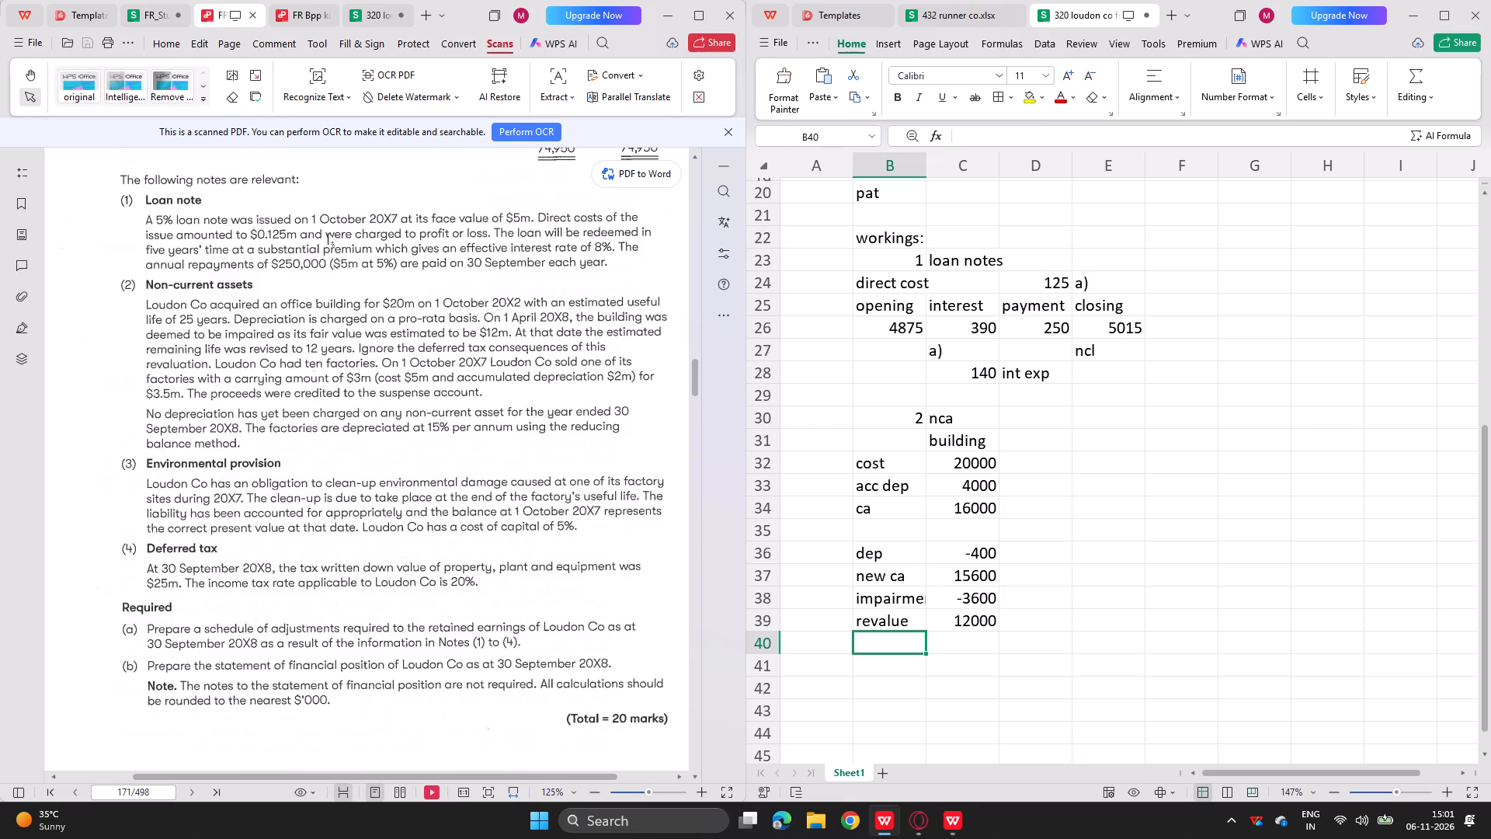
{"action": "left_click", "coordinate": [363, 3]}
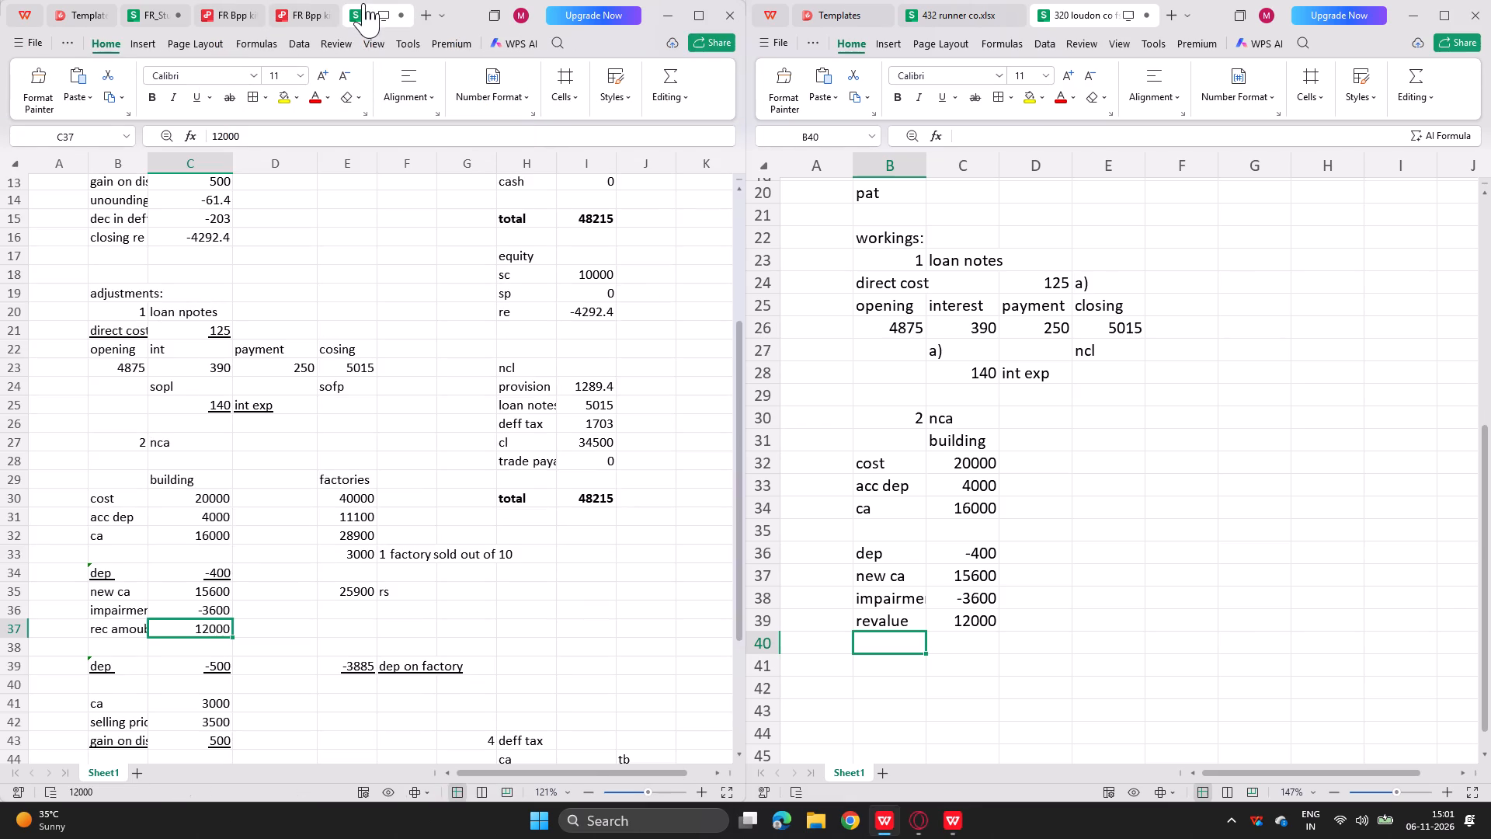
{"action": "scroll", "coordinate": [287, 397], "scroll_direction": "down", "scroll_amount": 3}
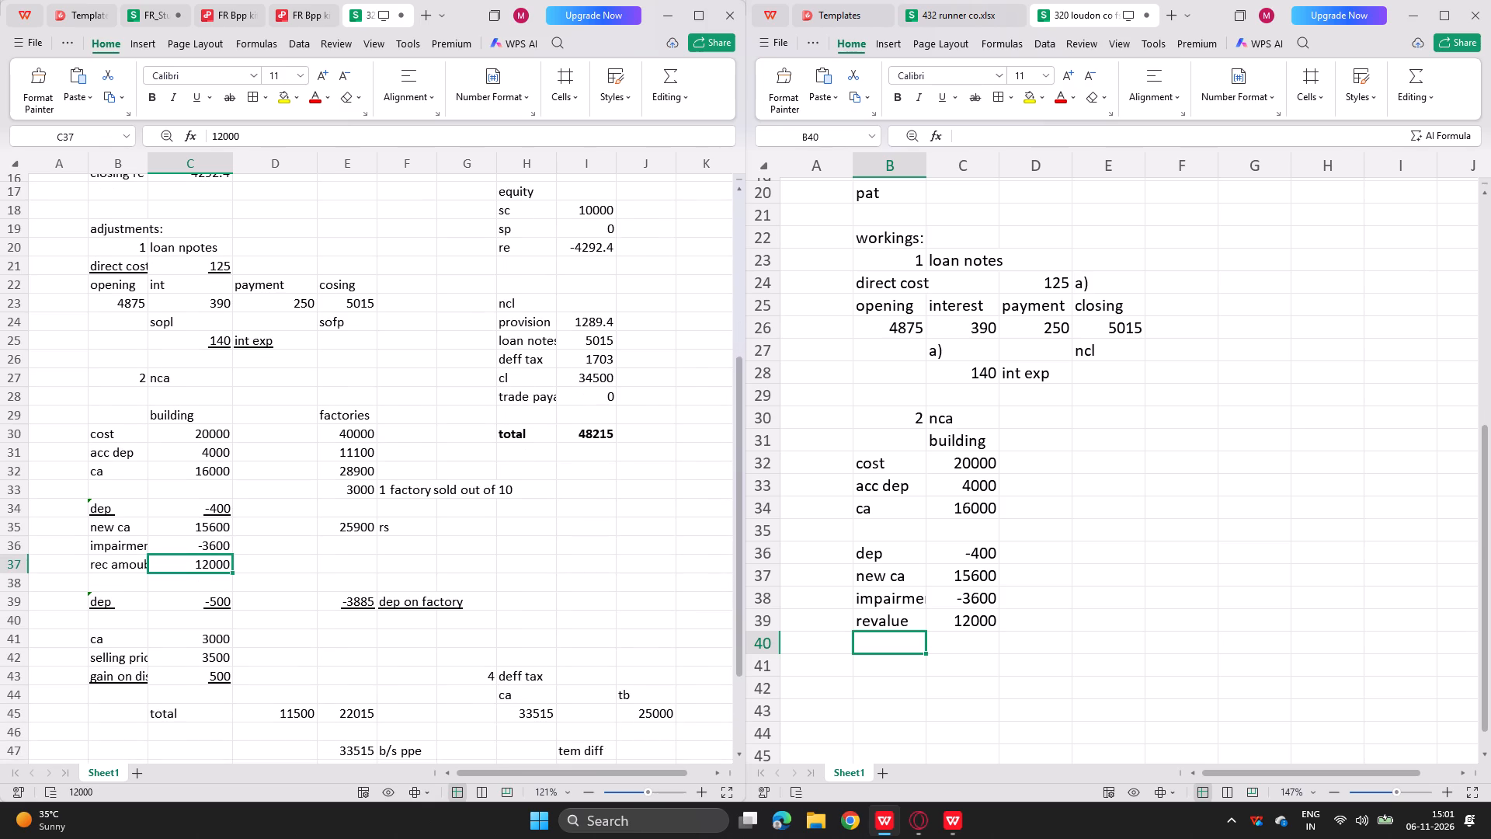
{"action": "double_click", "coordinate": [187, 602]}
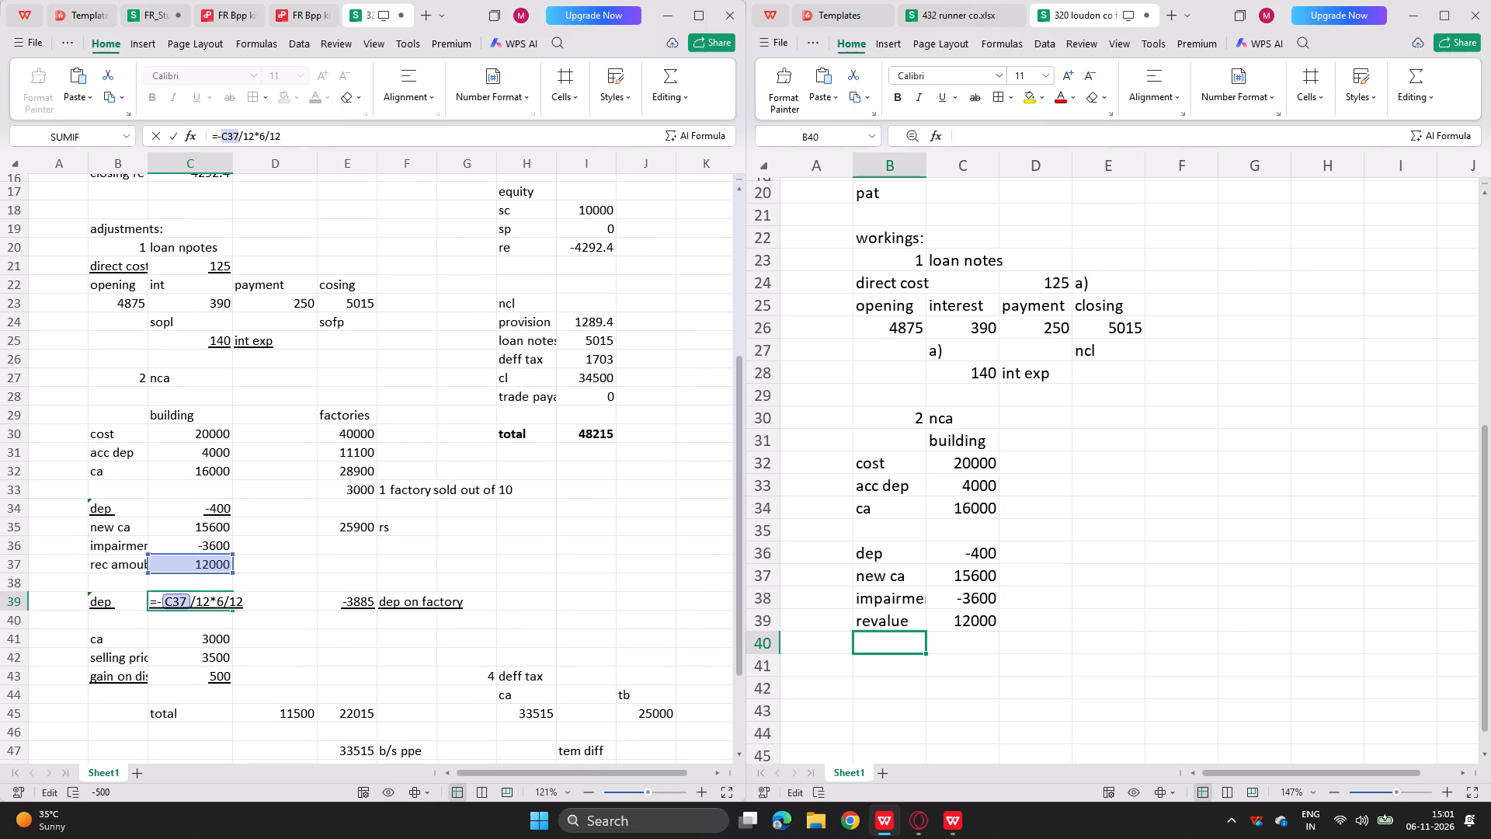
{"action": "key", "text": "Return"}
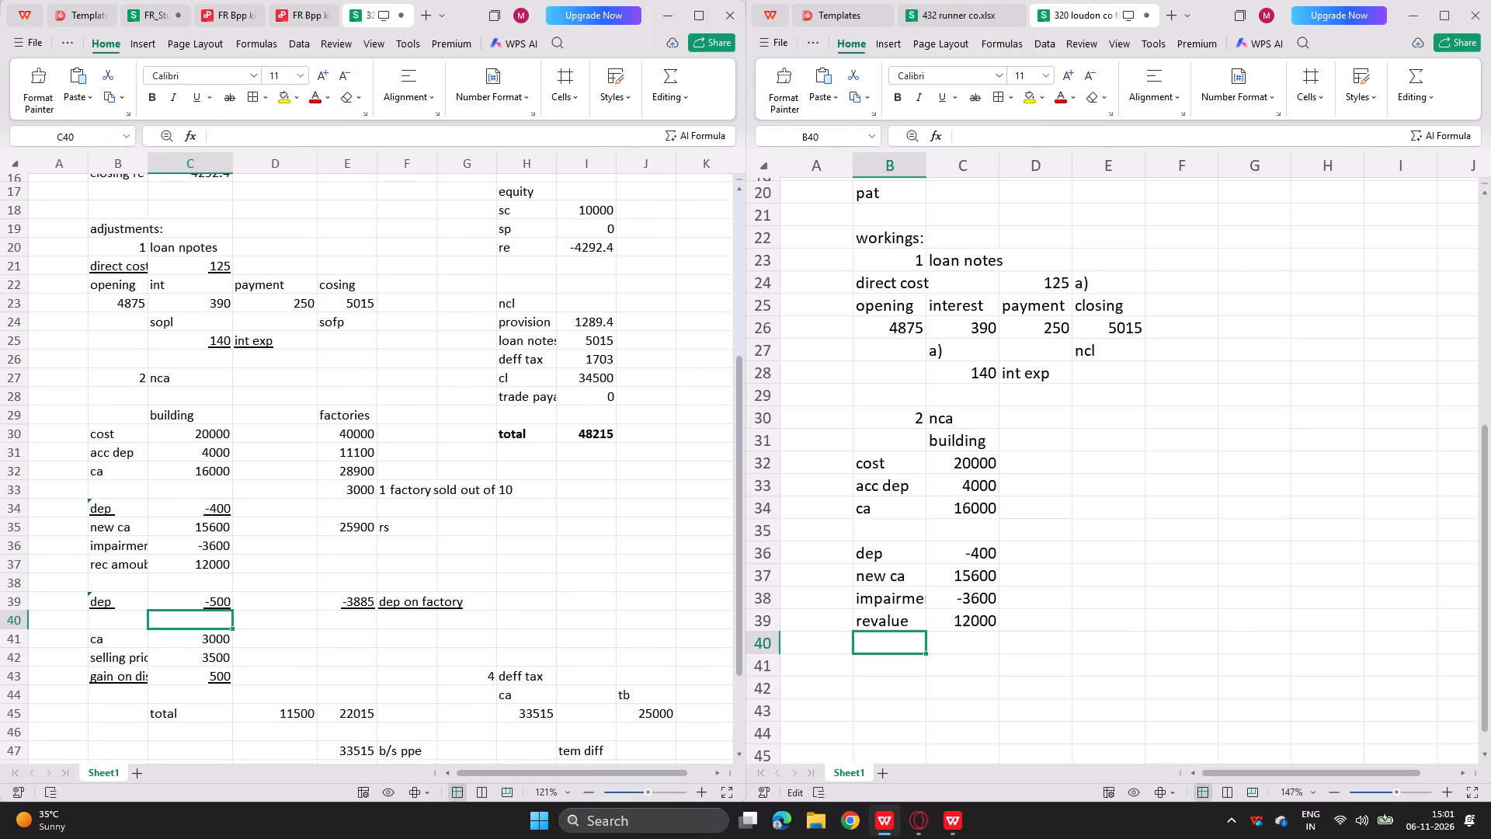
{"action": "left_click", "coordinate": [880, 656]}
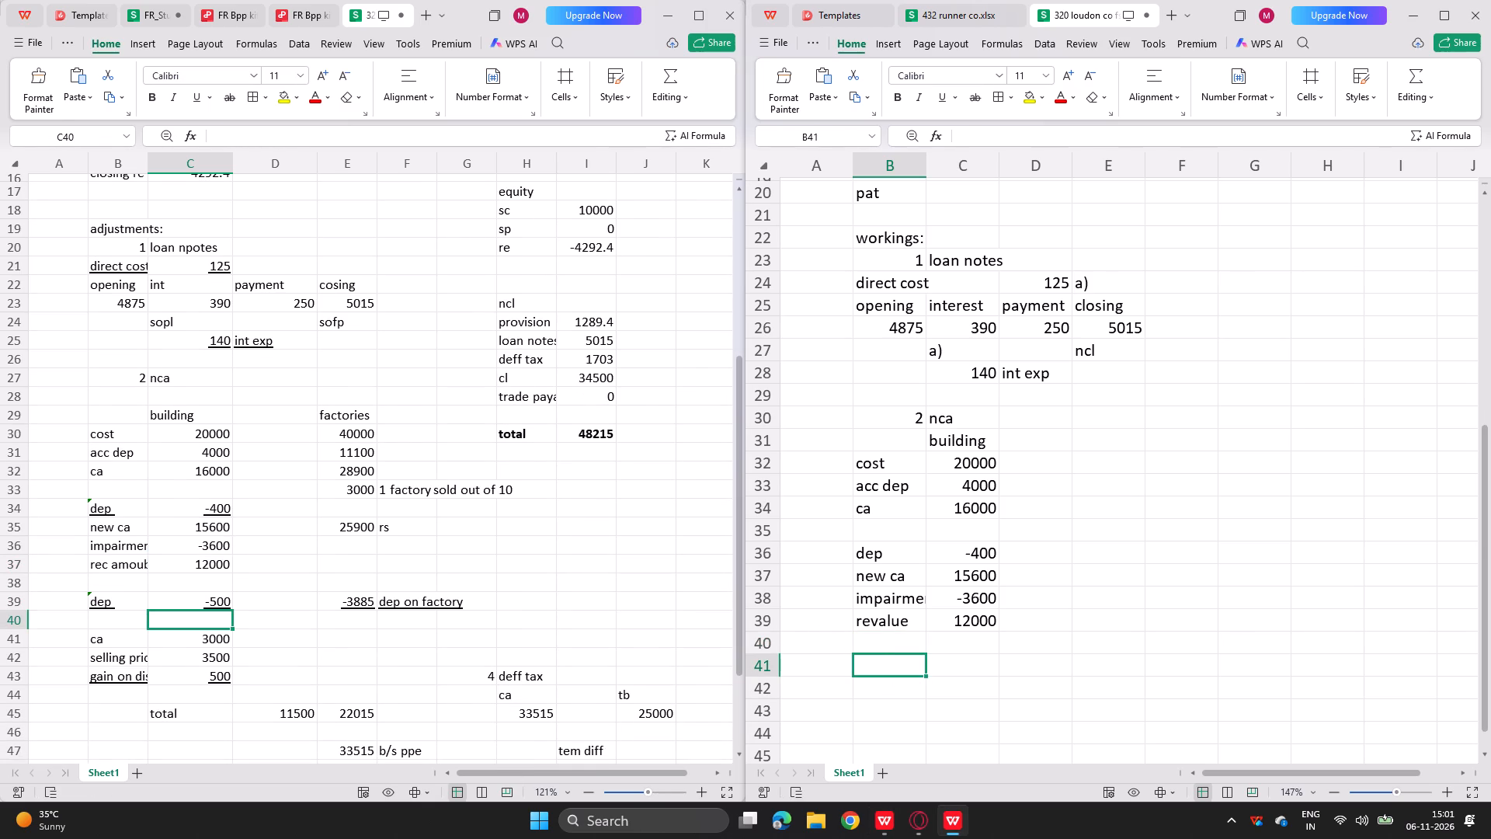
{"action": "type", "text": "dep"}
{"action": "key", "text": "Right"}
{"action": "key", "text": "equal"}
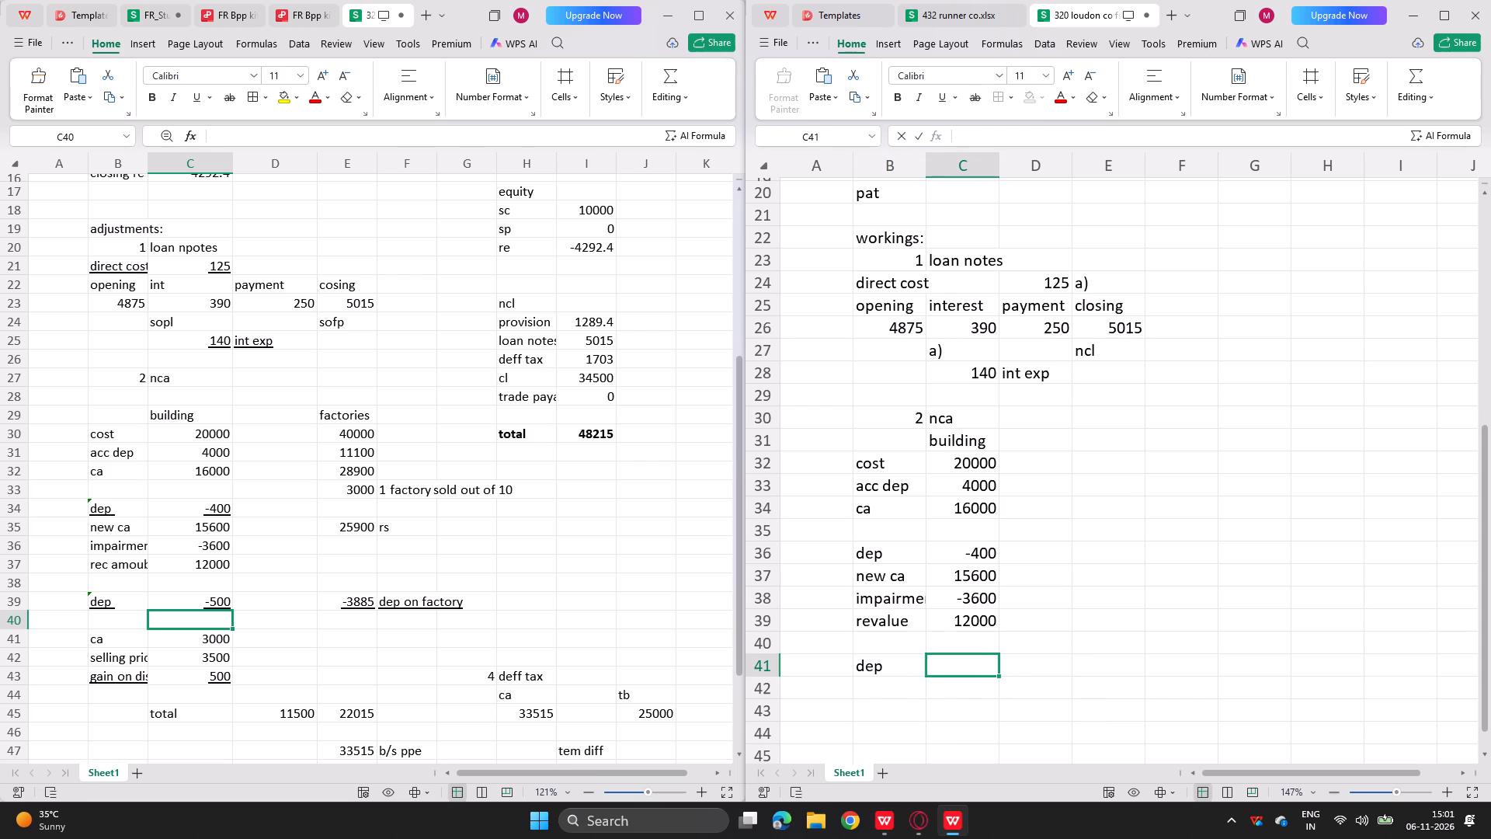
{"action": "key", "text": "minus"}
{"action": "key", "text": "Up"}
{"action": "key", "text": "Up"}
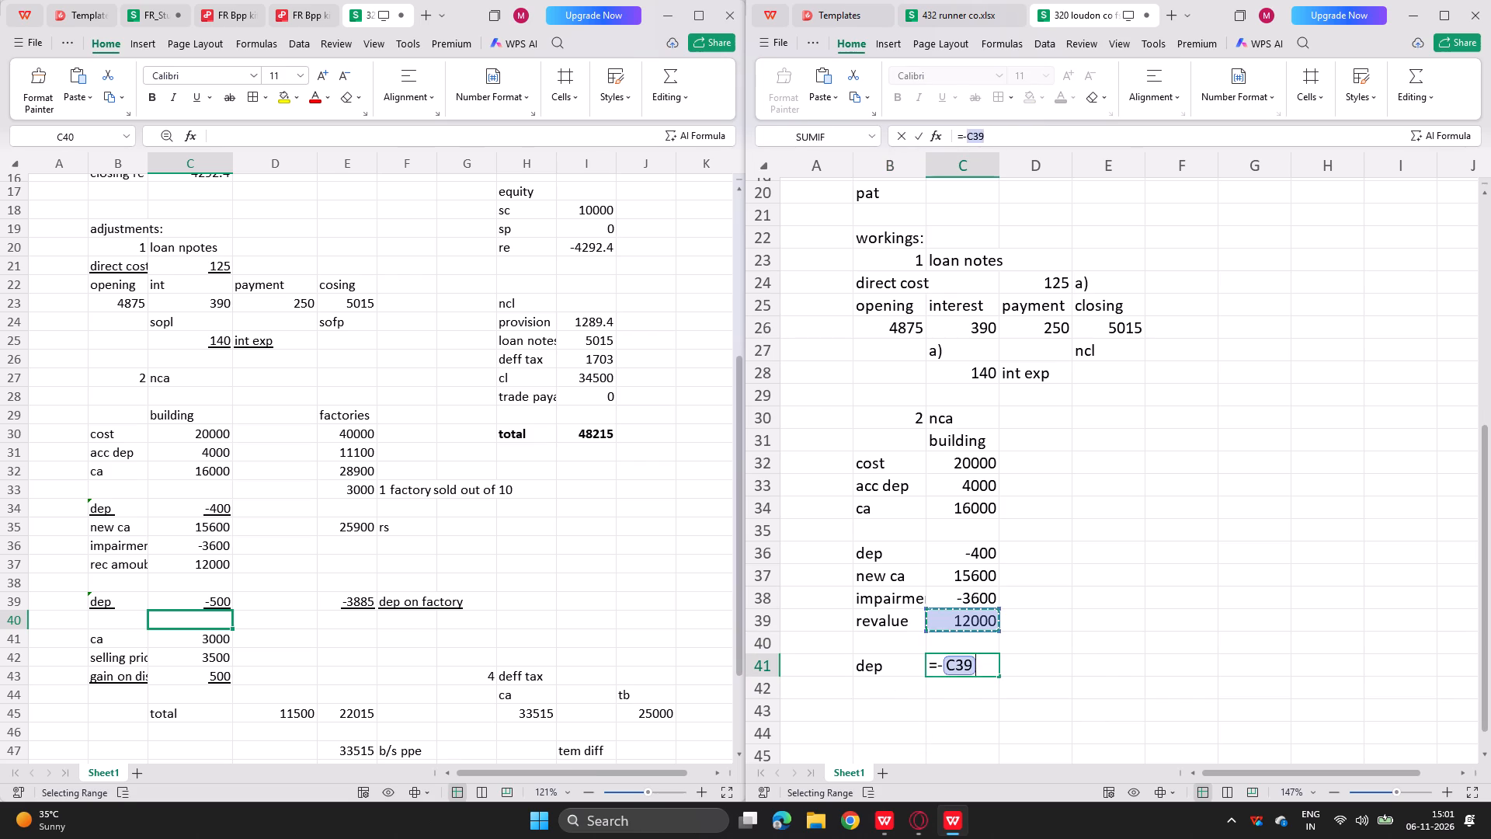
{"action": "type", "text": "/12*6/12"}
{"action": "key", "text": "Return"}
Label B43 in the new workbook, two rows below the second dep line, as ca.
{"action": "scroll", "coordinate": [944, 664], "scroll_direction": "down", "scroll_amount": 1}
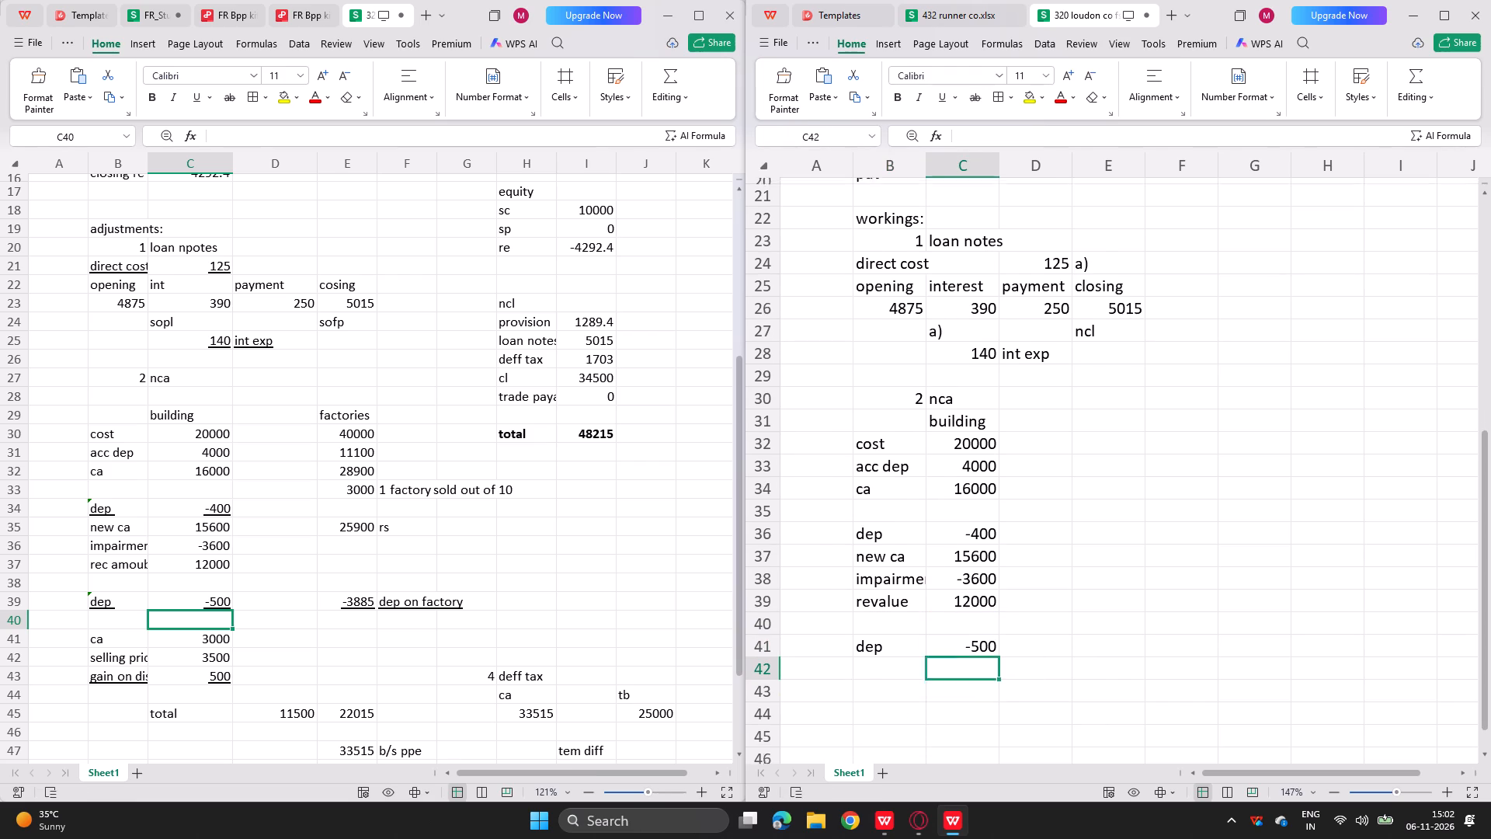
{"action": "scroll", "coordinate": [944, 664], "scroll_direction": "down", "scroll_amount": 1}
{"action": "left_click", "coordinate": [886, 660]}
{"action": "type", "text": "ca0"}
{"action": "key", "text": "BackSpace"}
{"action": "key", "text": "Right"}
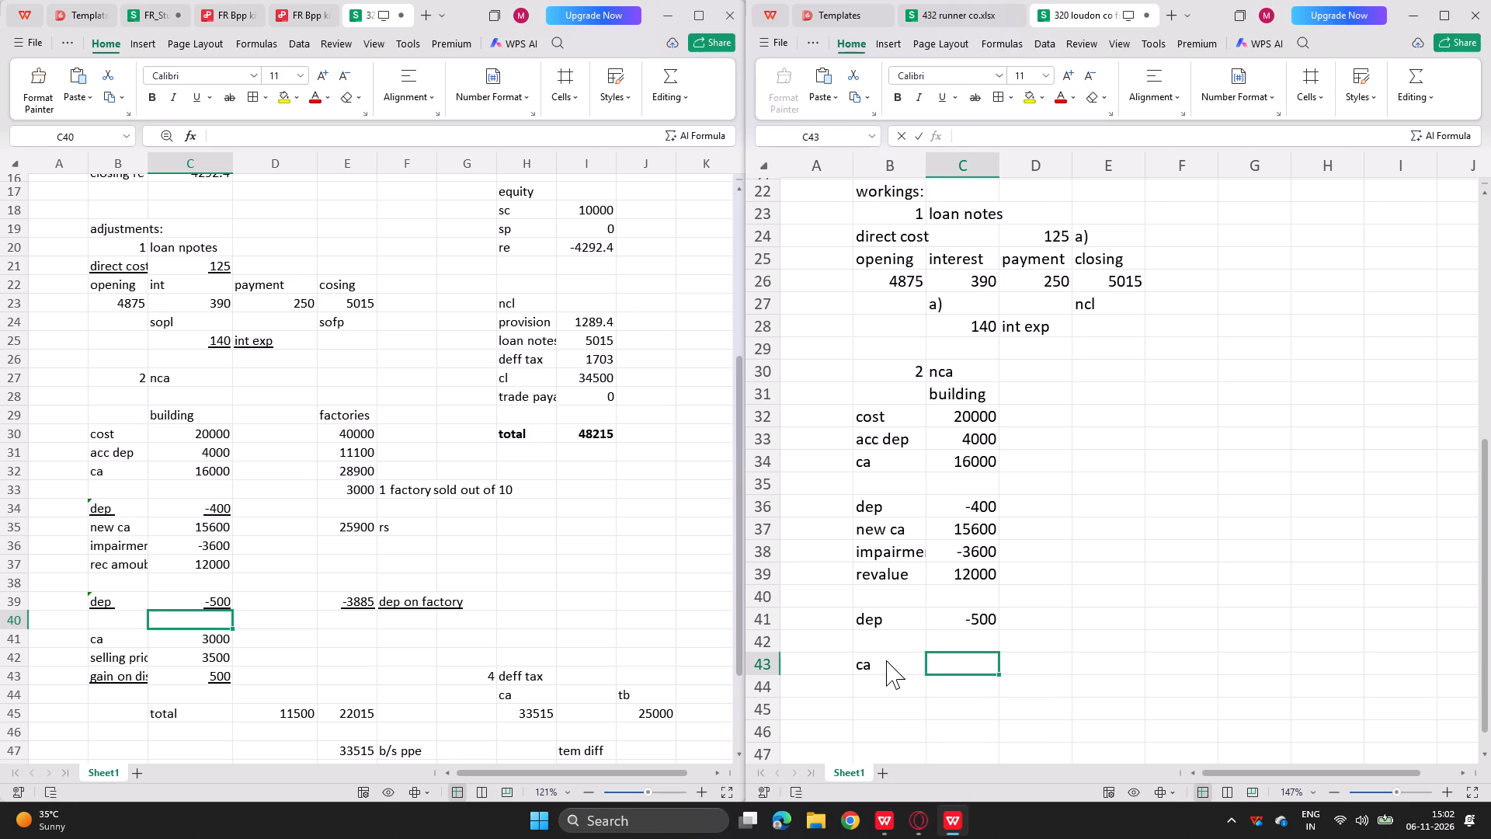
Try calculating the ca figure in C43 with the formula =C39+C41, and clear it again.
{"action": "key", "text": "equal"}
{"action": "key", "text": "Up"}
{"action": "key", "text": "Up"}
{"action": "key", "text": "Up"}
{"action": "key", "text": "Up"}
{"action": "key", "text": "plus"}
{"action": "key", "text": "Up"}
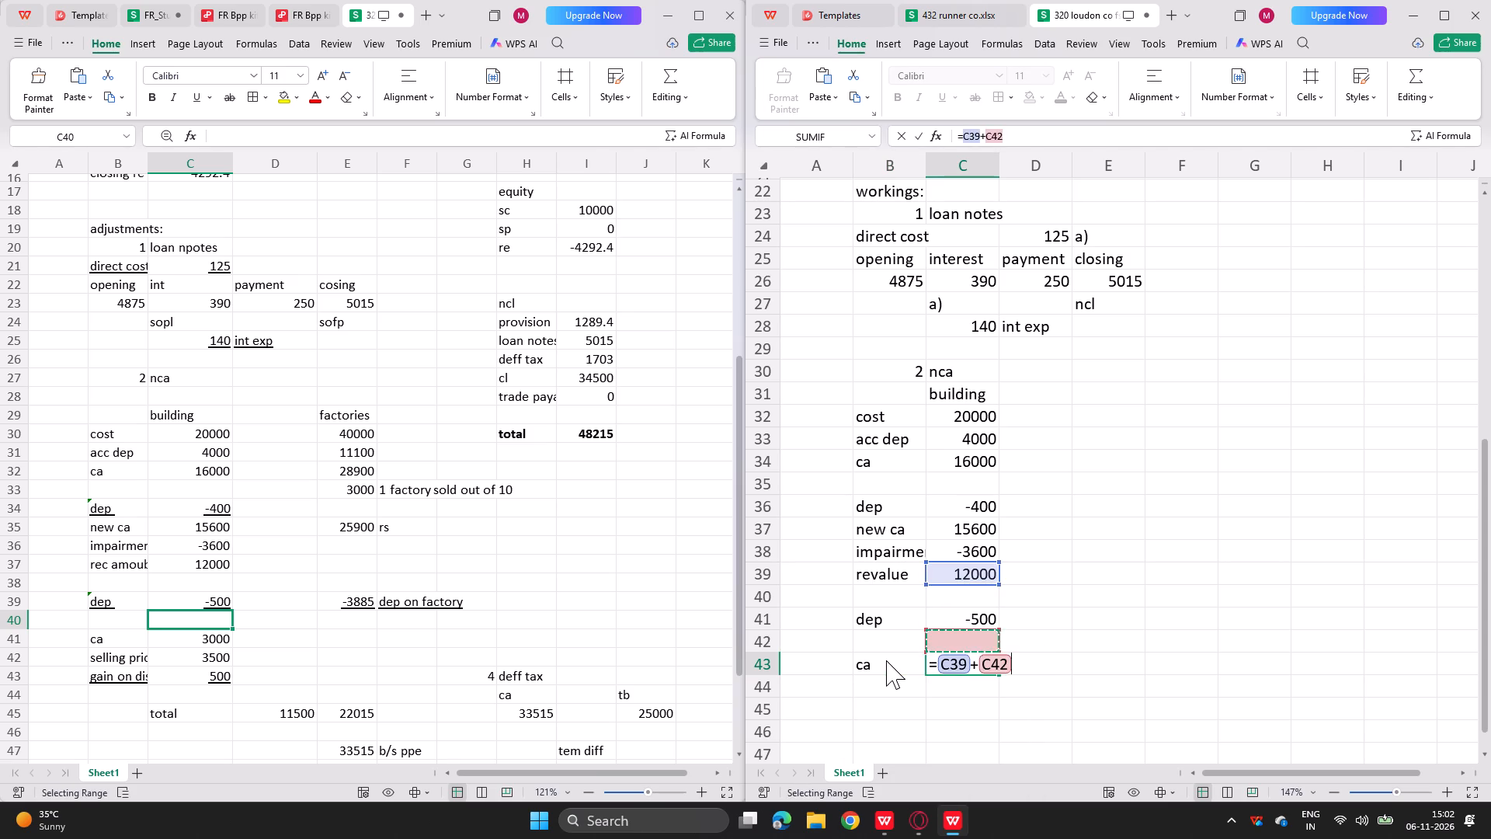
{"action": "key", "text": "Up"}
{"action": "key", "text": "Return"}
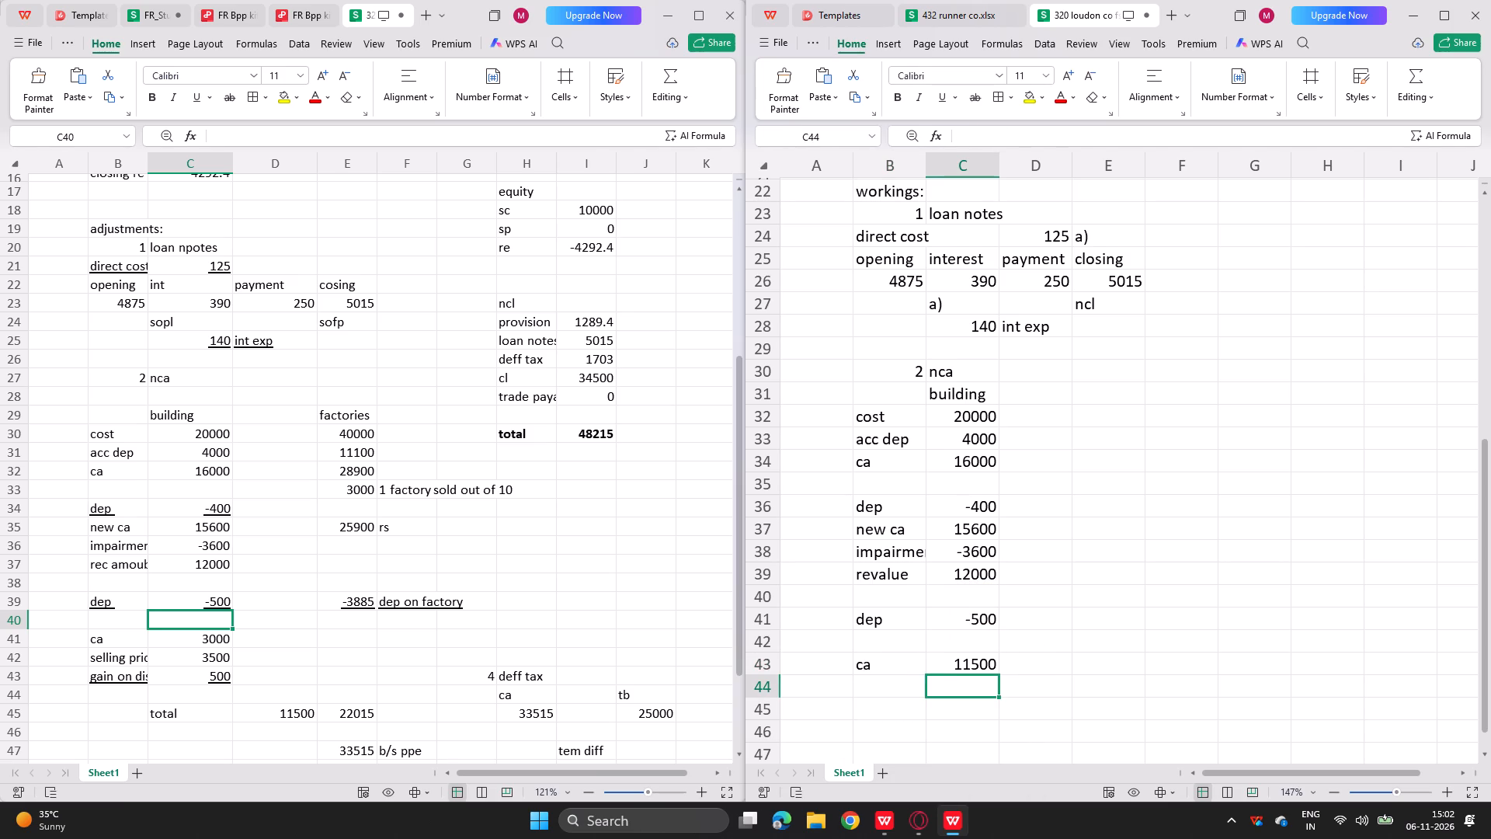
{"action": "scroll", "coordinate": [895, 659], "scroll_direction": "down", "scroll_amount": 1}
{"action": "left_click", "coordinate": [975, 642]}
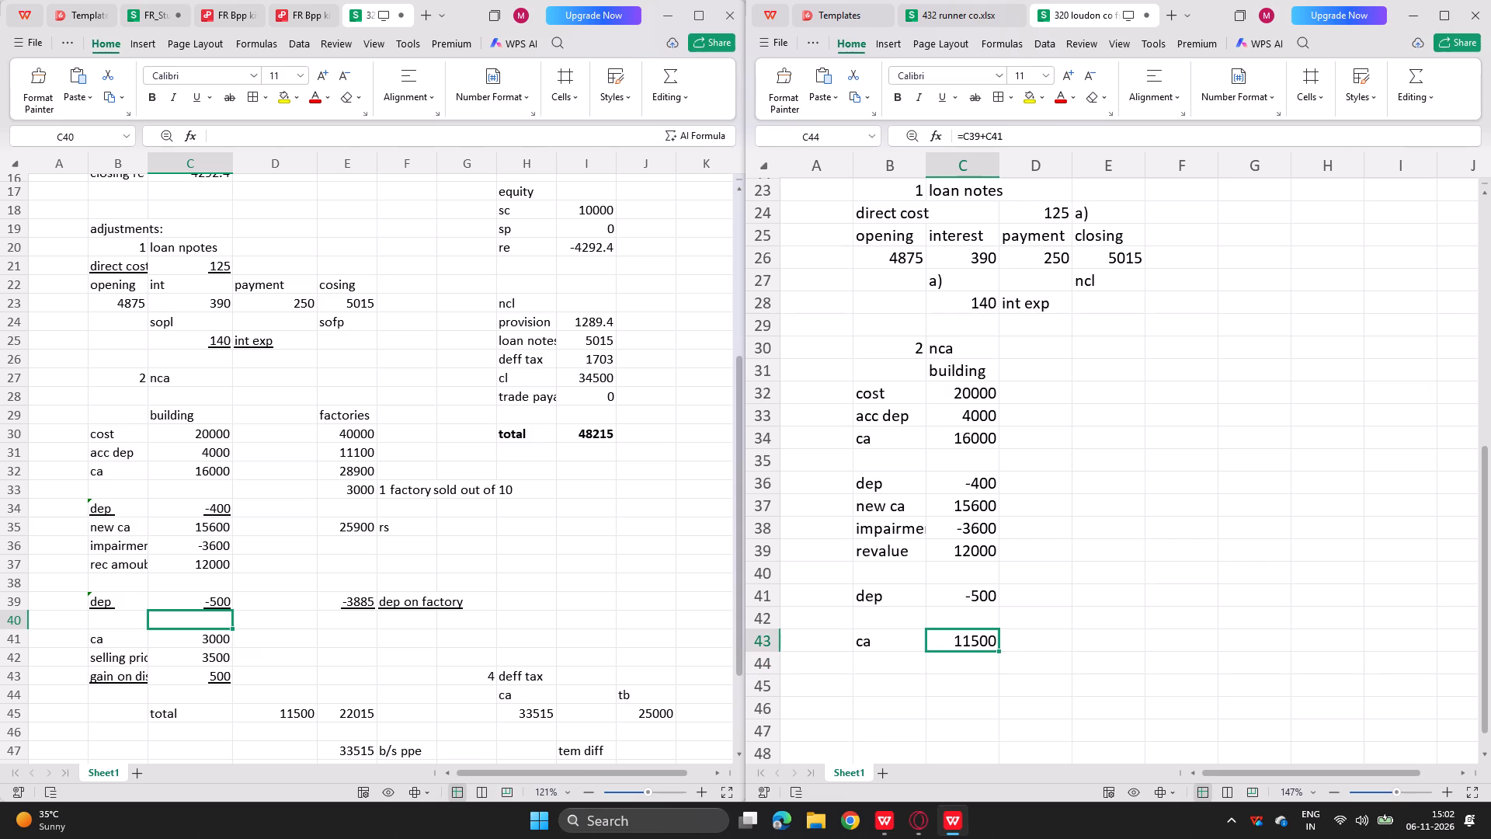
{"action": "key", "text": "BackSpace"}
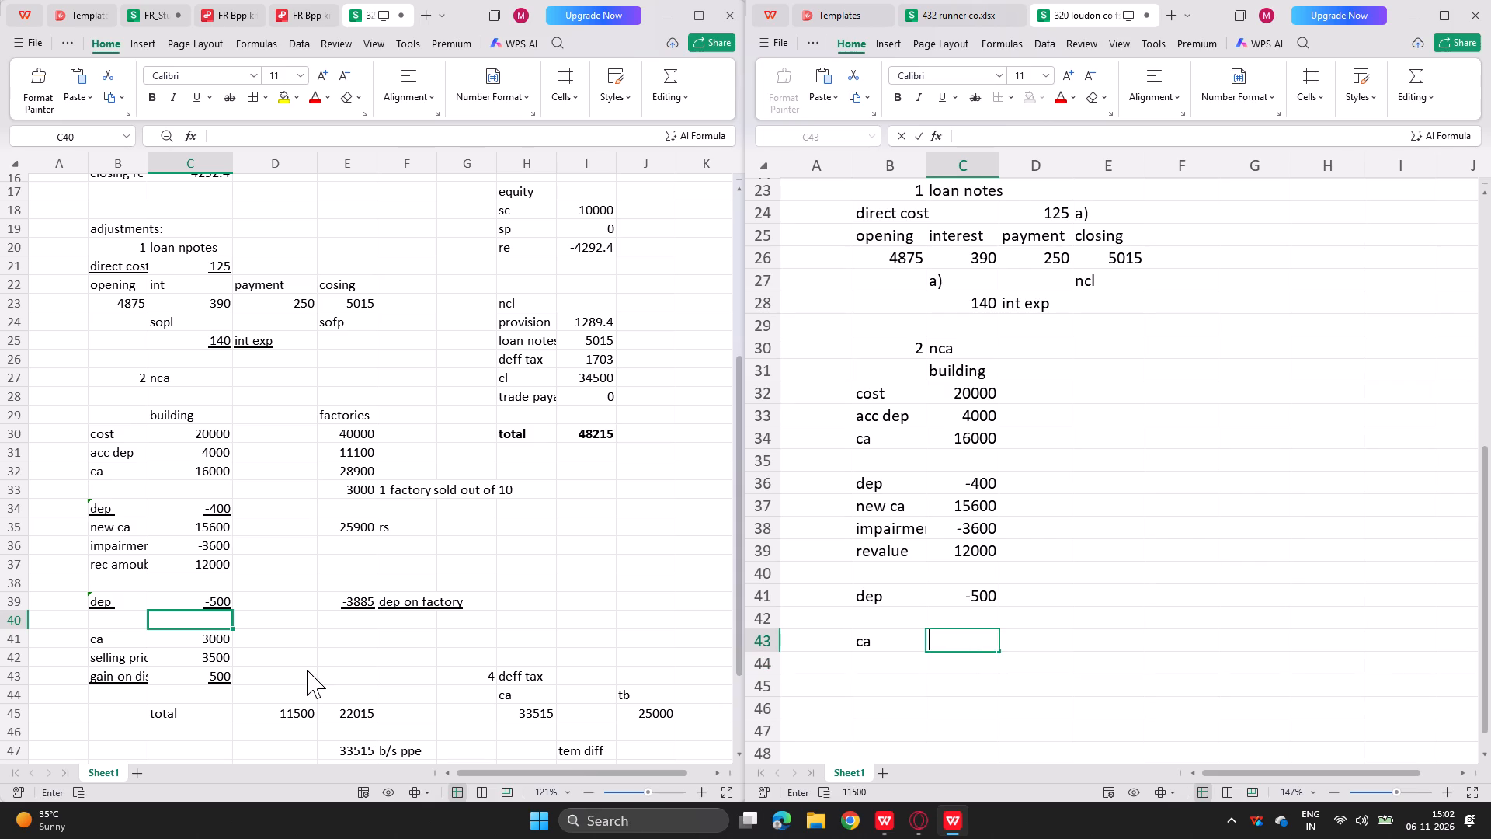
Check the factory disposal figures in the reference workbook and enter 3000 as the ca in C43 of the new workbook.
{"action": "left_click", "coordinate": [193, 633]}
{"action": "left_click", "coordinate": [187, 642]}
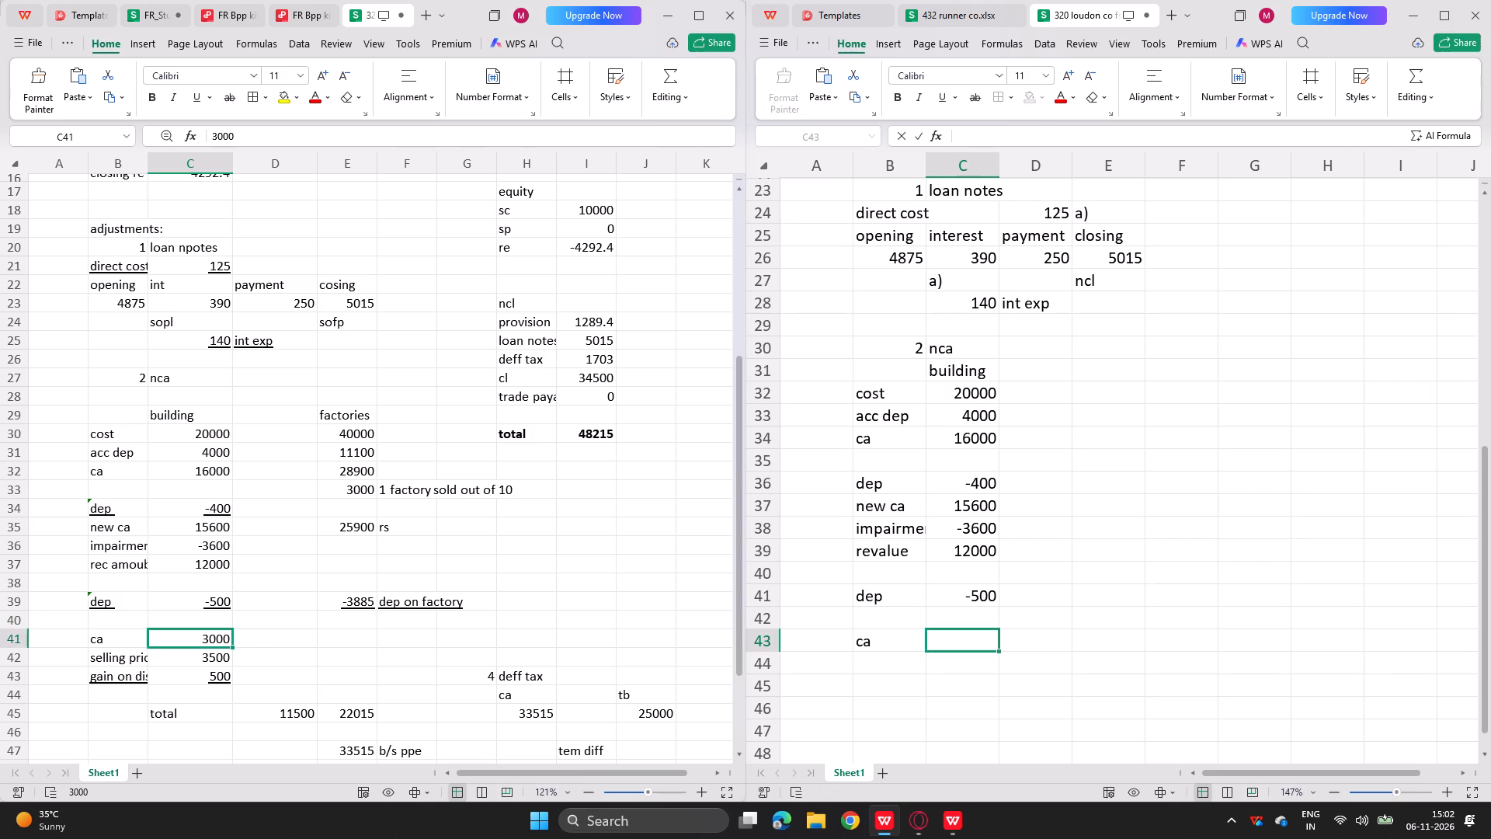
{"action": "left_click", "coordinate": [182, 660]}
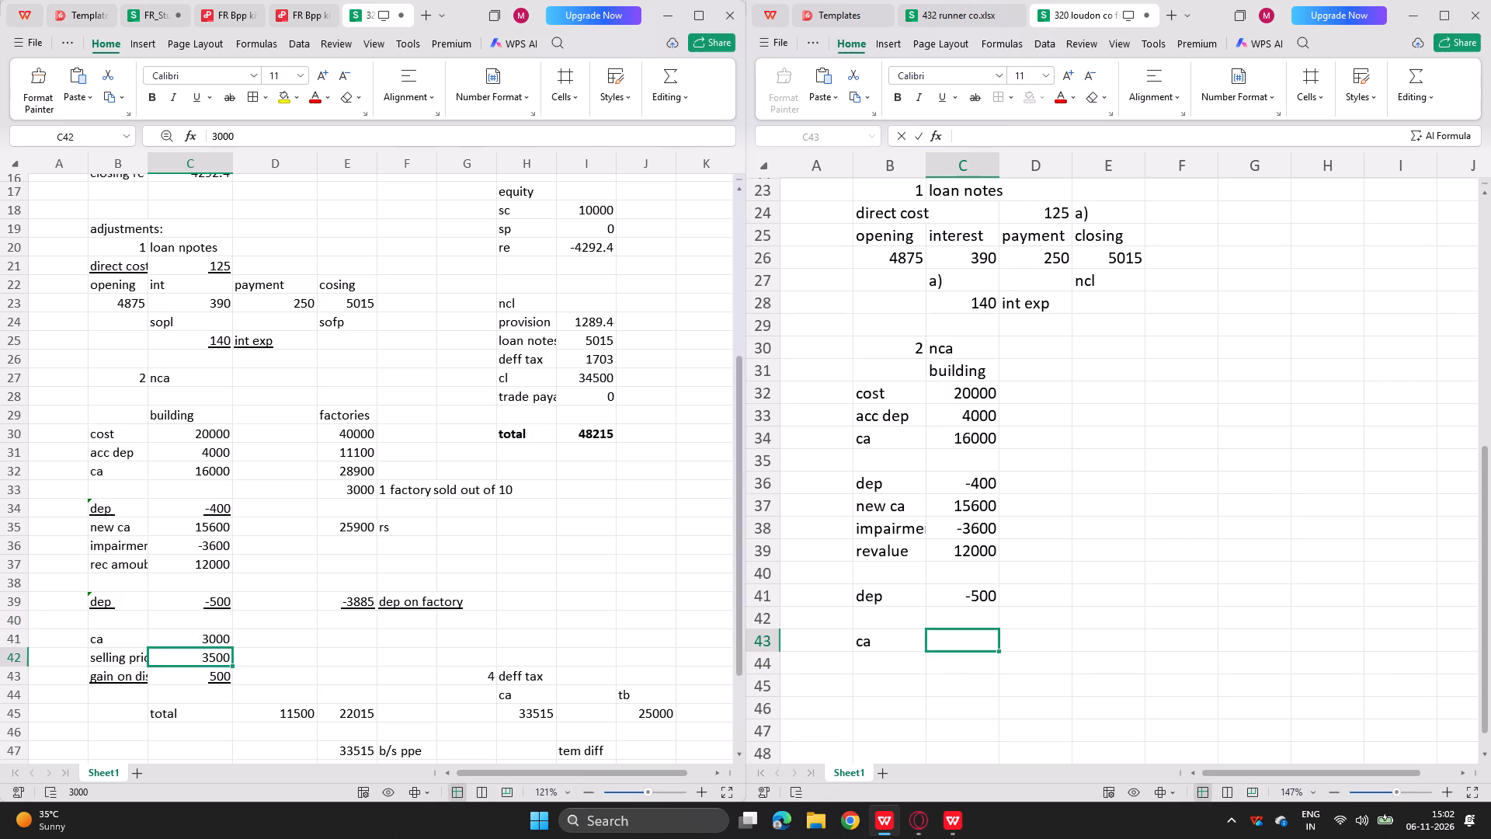
{"action": "left_click", "coordinate": [182, 683]}
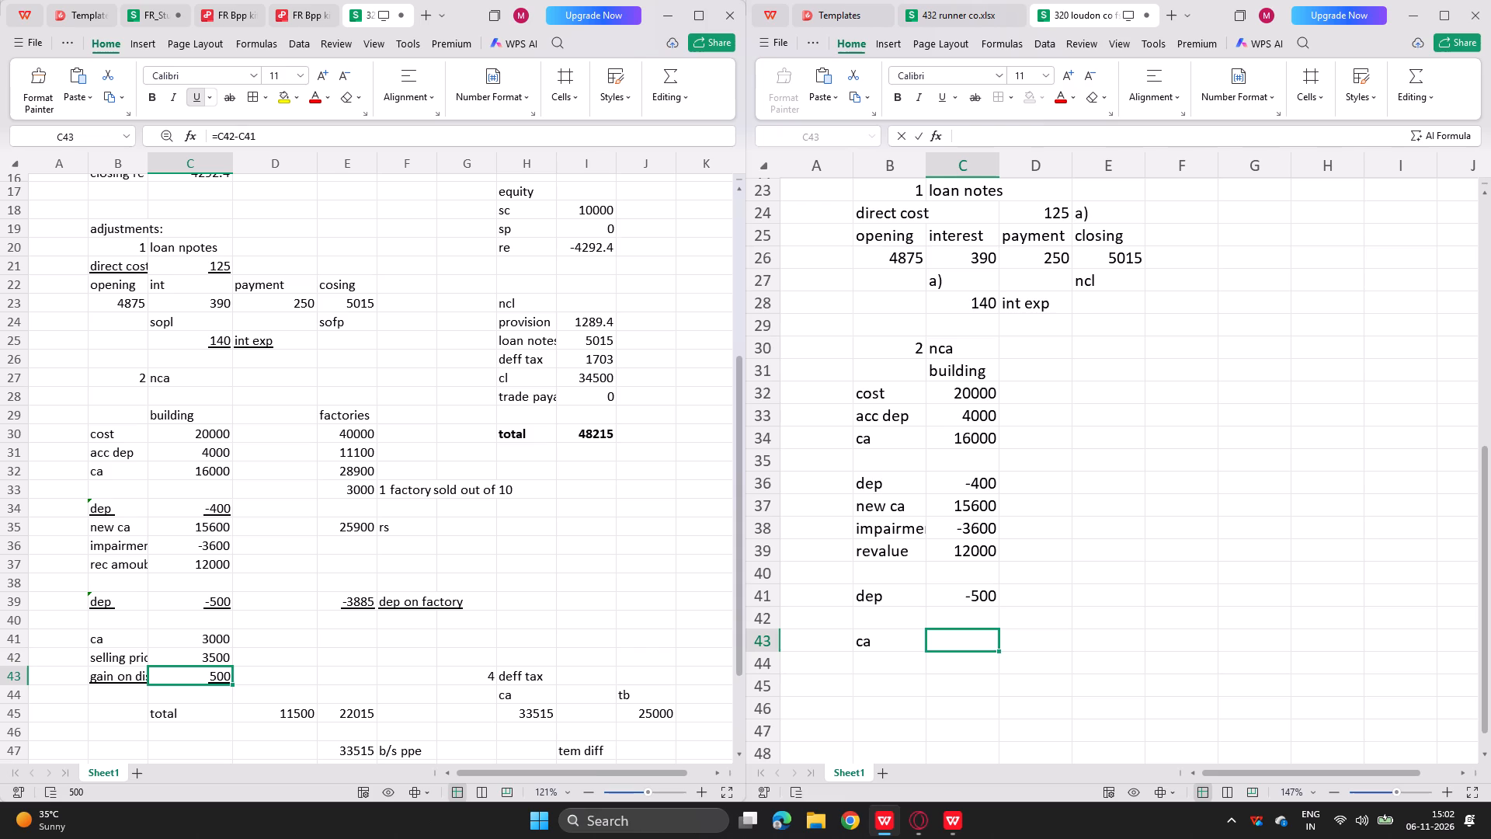
{"action": "left_click", "coordinate": [972, 635]}
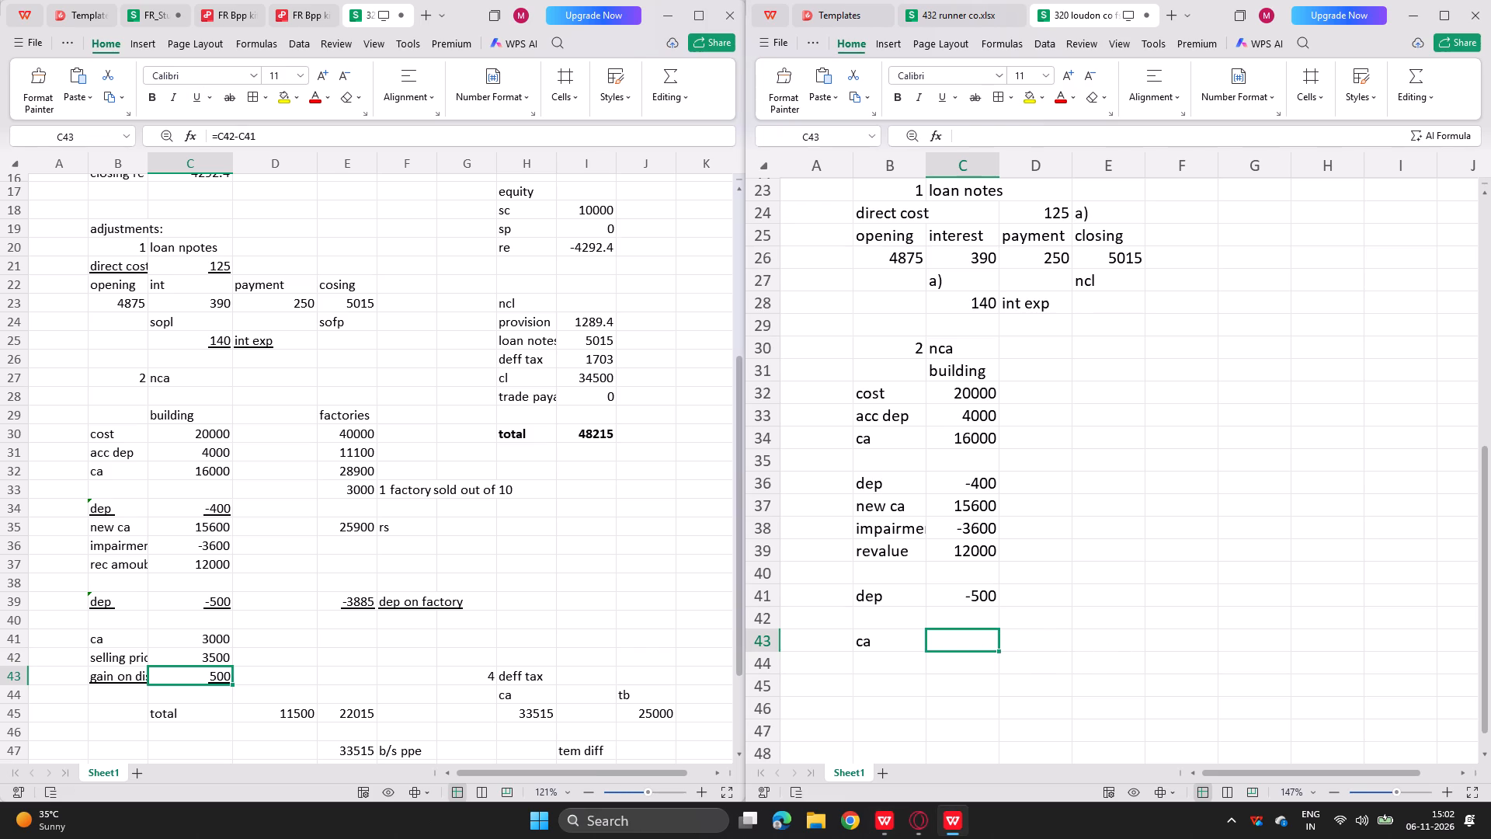
{"action": "left_click", "coordinate": [964, 636]}
{"action": "triple_click", "coordinate": [952, 644]}
{"action": "type", "text": "300"}
{"action": "key", "text": "0"}
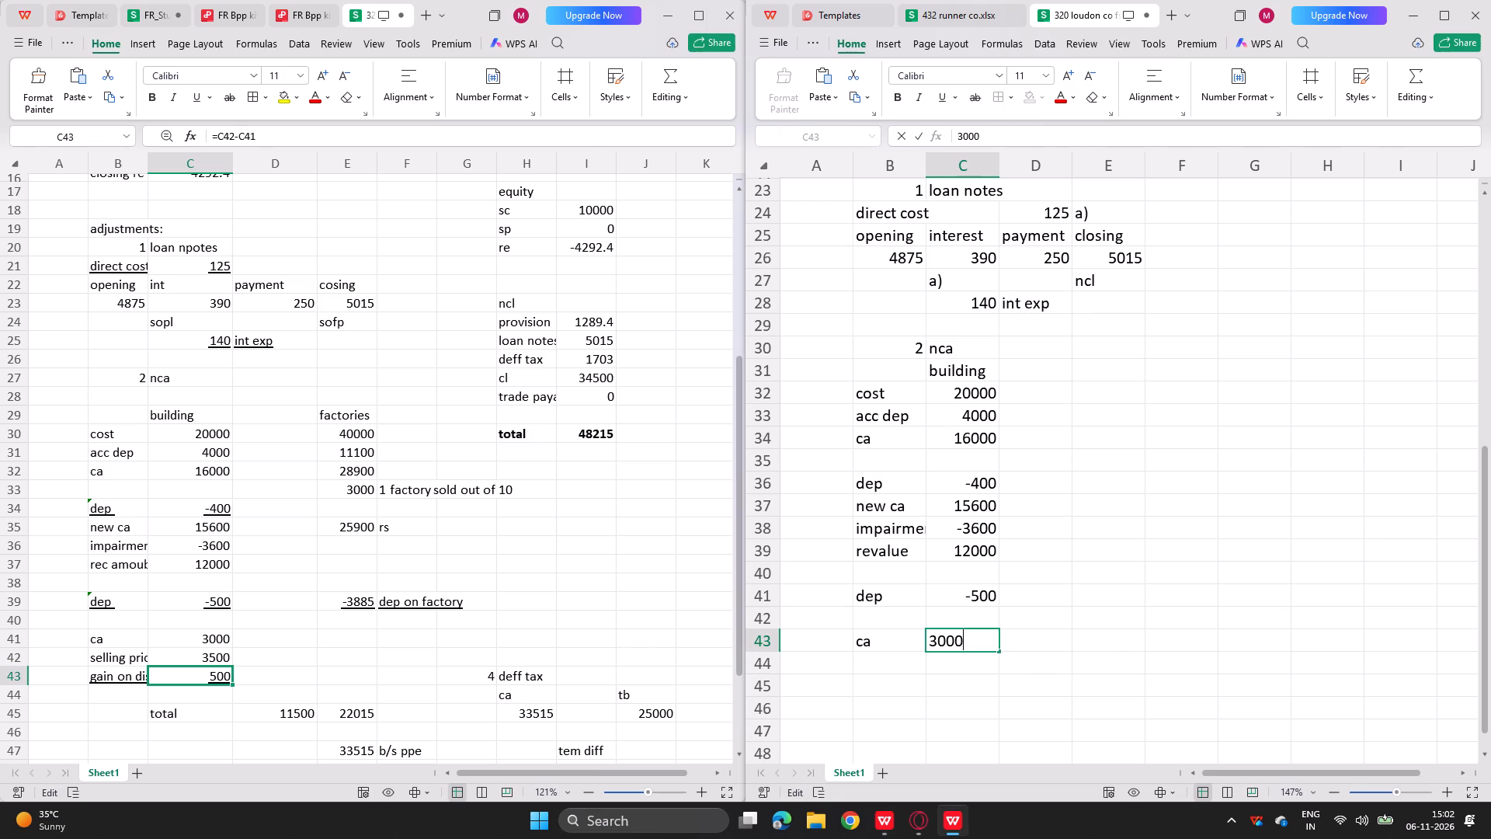
{"action": "key", "text": "Return"}
Add the selling price row below ca, labelled sp in B44 with 3500 in C44.
{"action": "key", "text": "Left"}
{"action": "type", "text": "s["}
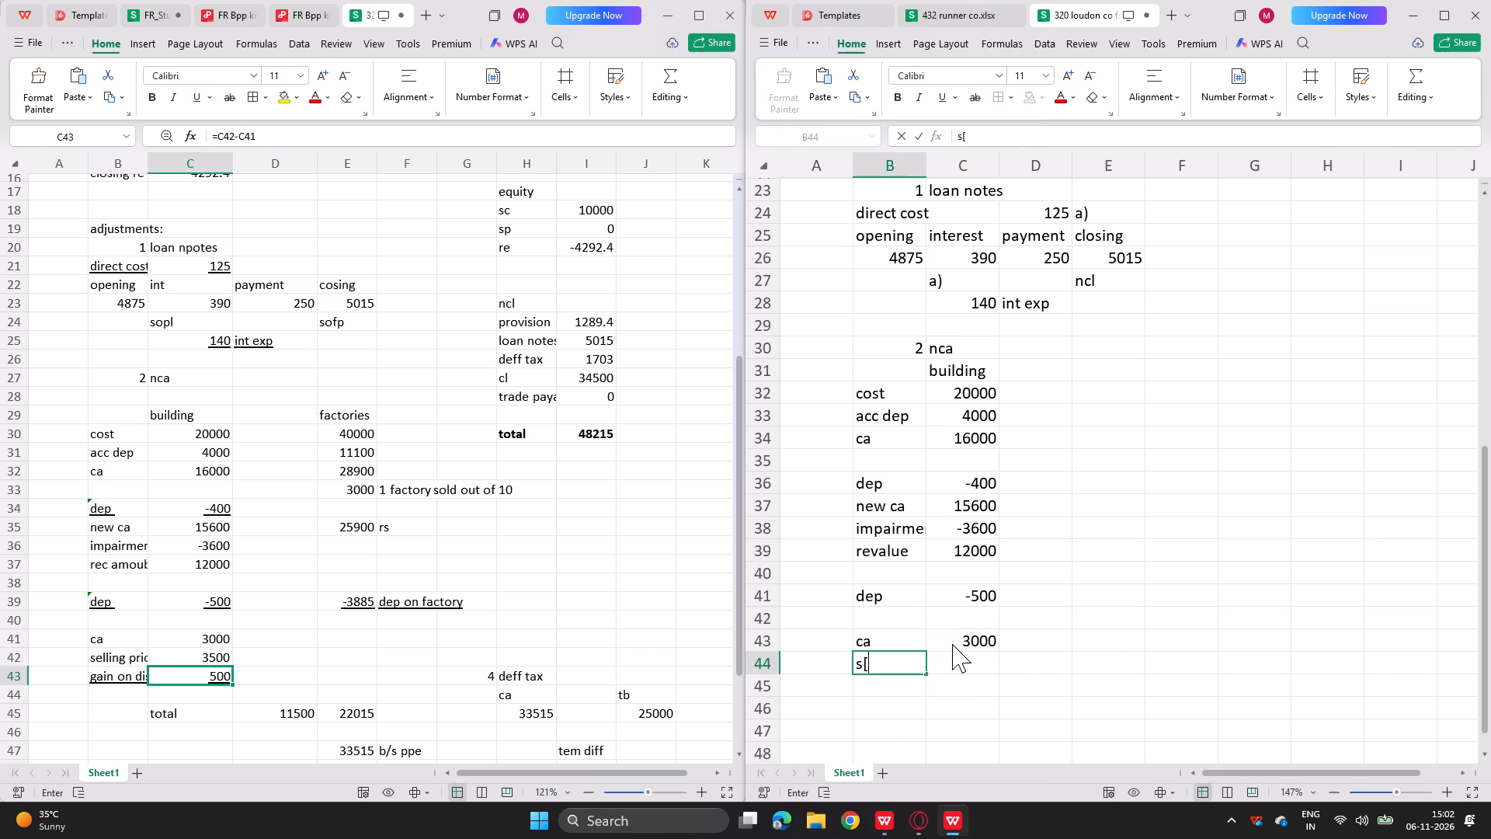
{"action": "key", "text": "BackSpace"}
{"action": "key", "text": "p"}
{"action": "key", "text": "Right"}
{"action": "type", "text": "3500"}
{"action": "key", "text": "Return"}
Calculate the disposal gain in C45 with the formula =C44-C43 and label B45 as gain on disposal.
{"action": "key", "text": "equal"}
{"action": "key", "text": "Up"}
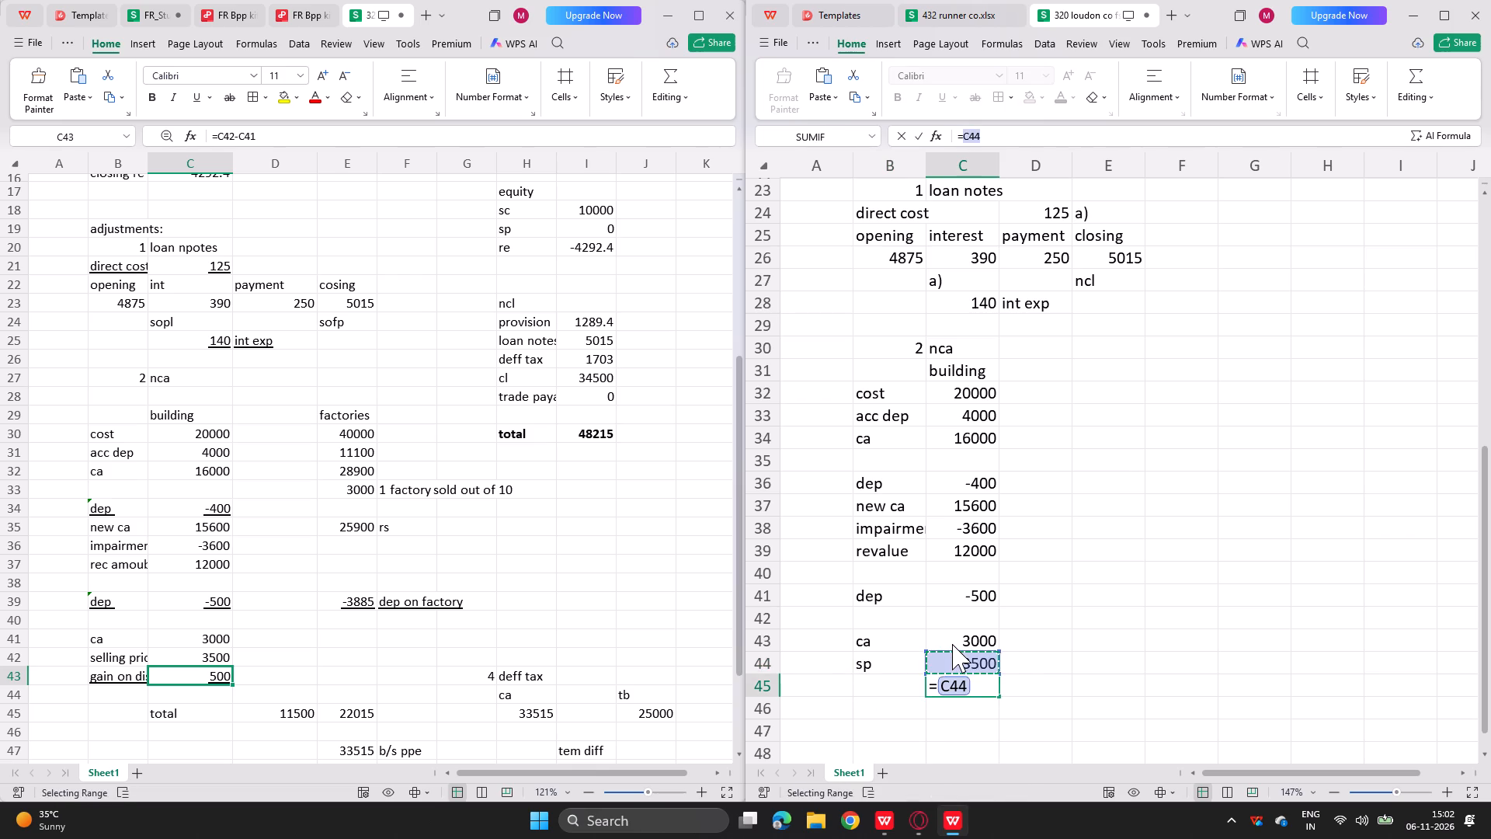
{"action": "key", "text": "minus"}
{"action": "key", "text": "Up"}
{"action": "key", "text": "Up"}
{"action": "key", "text": "Return"}
{"action": "key", "text": "Left"}
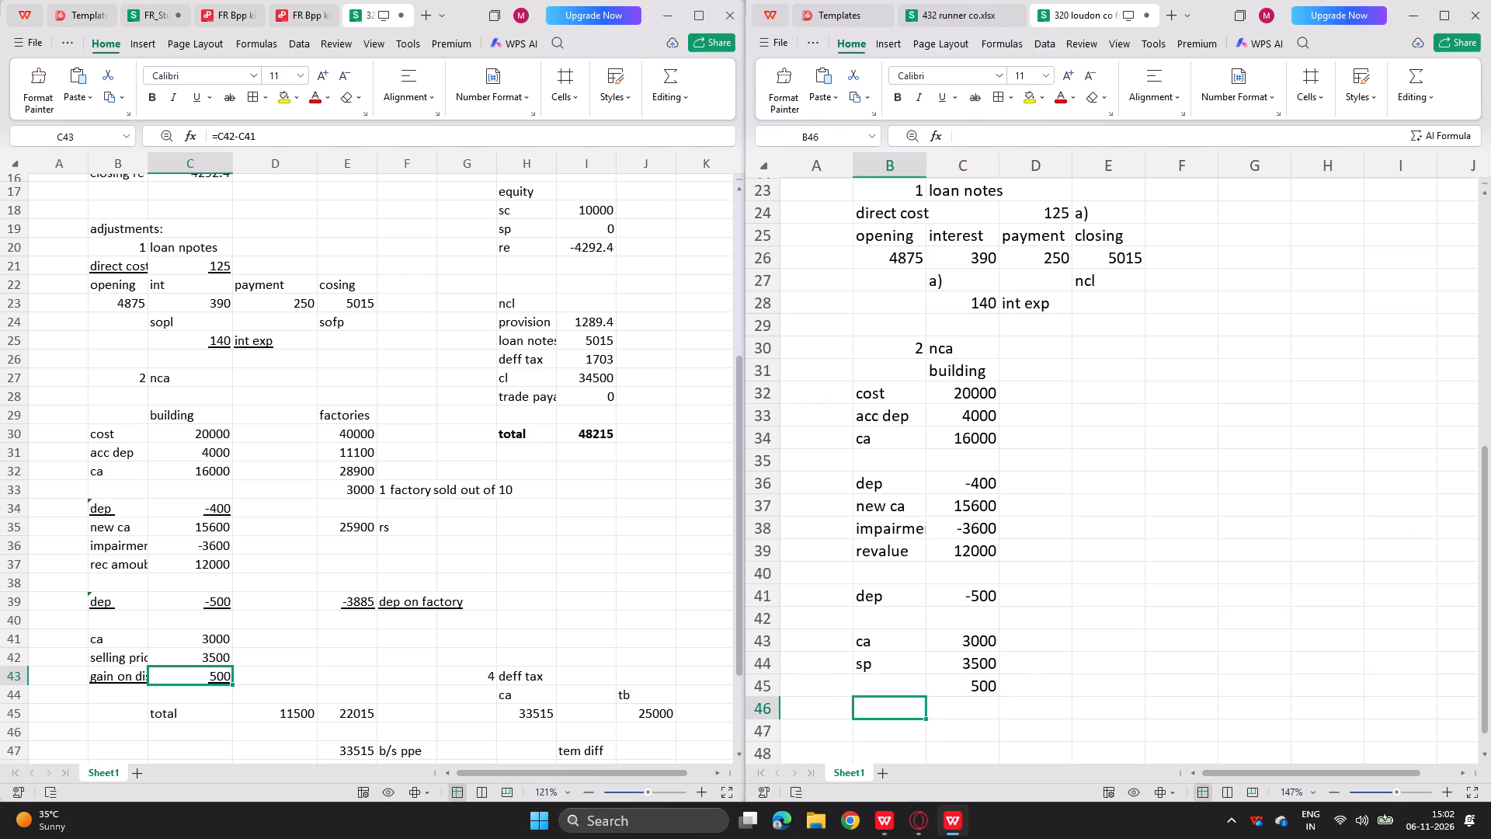
{"action": "key", "text": "Up"}
{"action": "type", "text": "gain on"}
{"action": "key", "text": "space"}
{"action": "key", "text": "s"}
{"action": "key", "text": "BackSpace"}
{"action": "type", "text": "disposal"}
{"action": "key", "text": "Return"}
Examine the reference workbook's retained earnings adjustments, including the formula behind the building depreciation in C11.
{"action": "left_click", "coordinate": [1036, 682]}
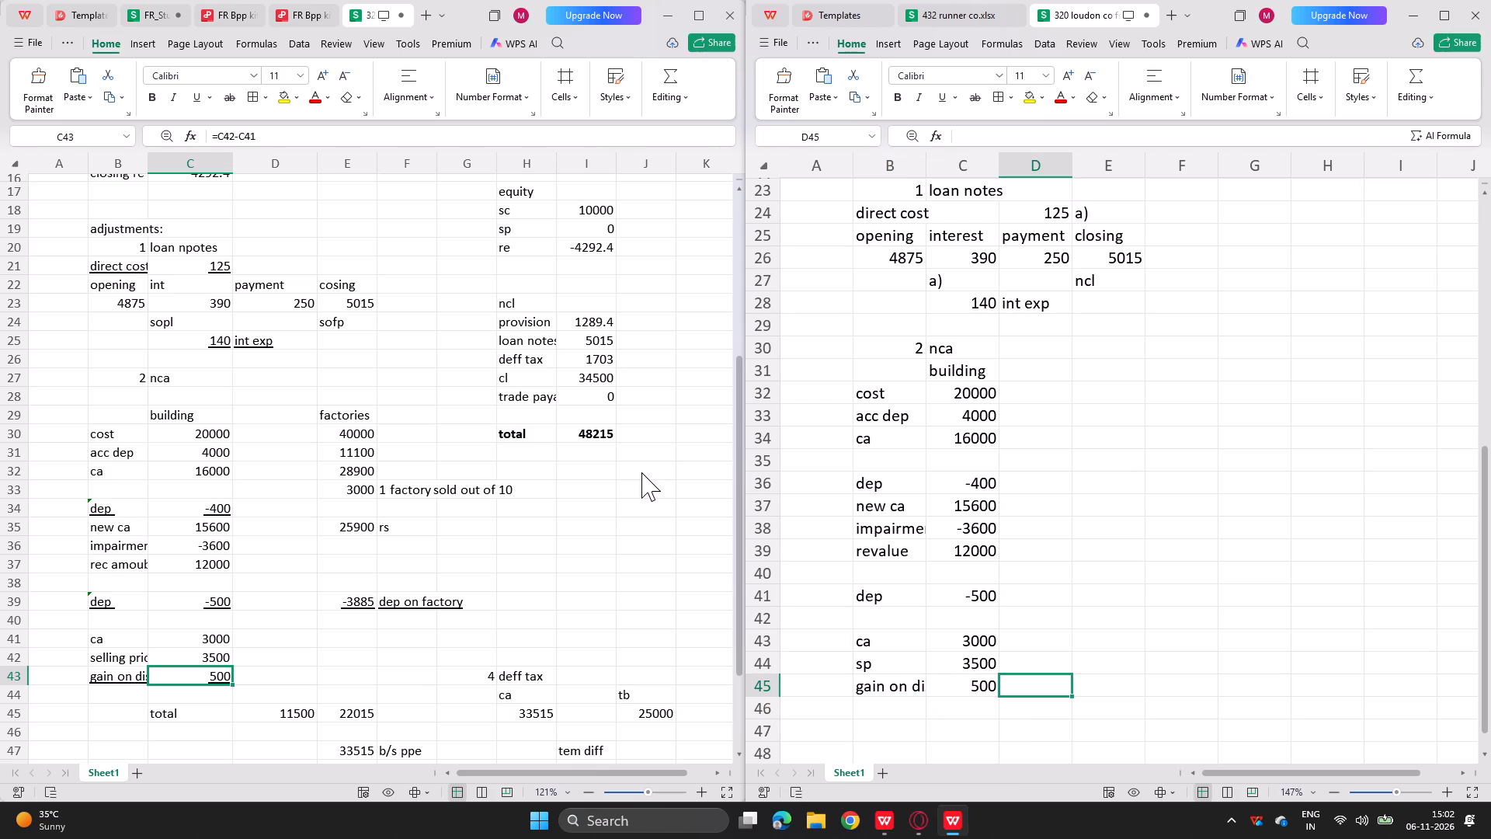
{"action": "scroll", "coordinate": [384, 308], "scroll_direction": "up", "scroll_amount": 3}
{"action": "scroll", "coordinate": [384, 308], "scroll_direction": "down", "scroll_amount": 3}
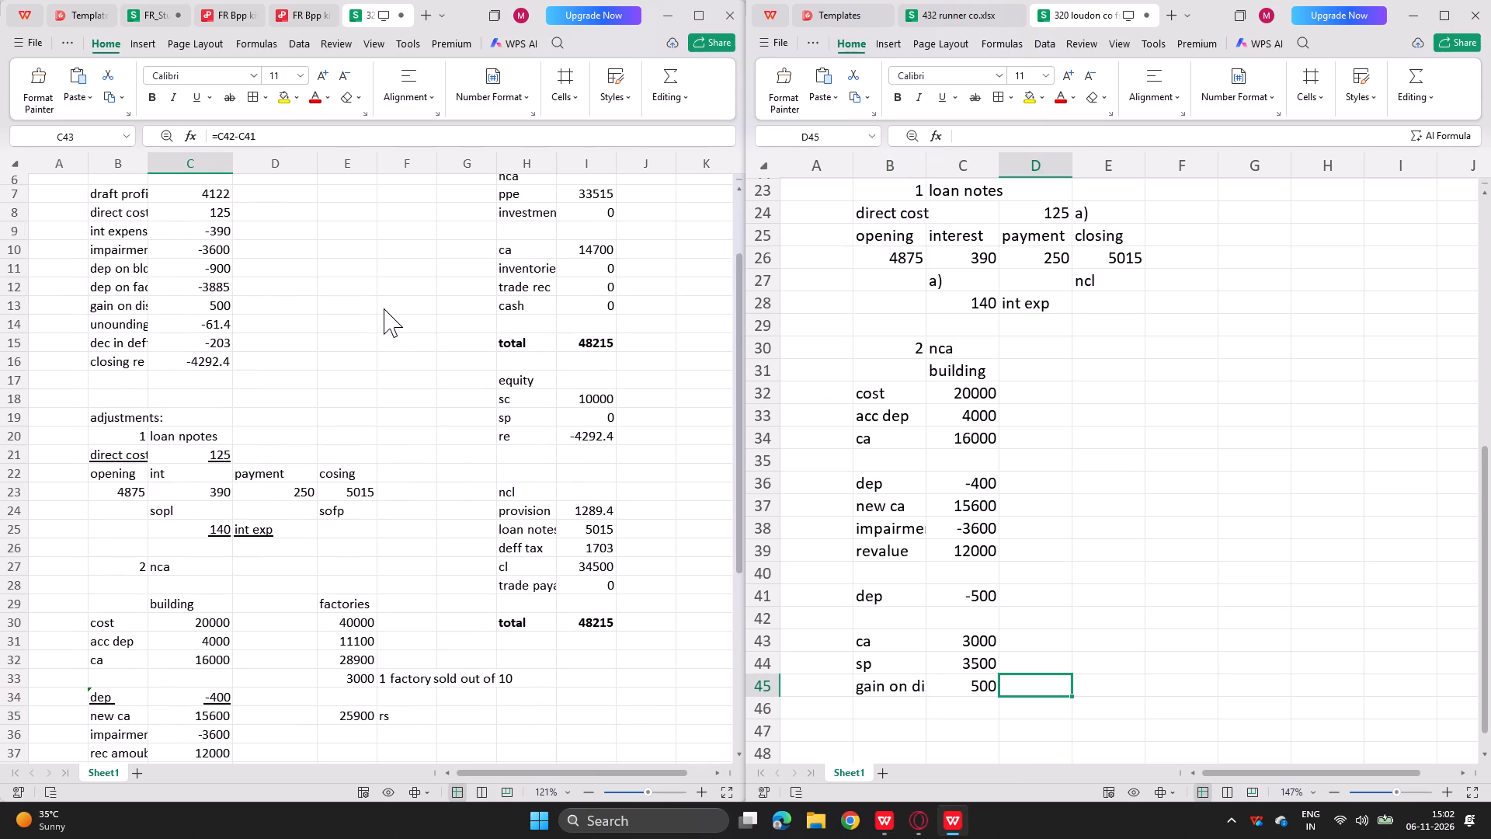
{"action": "scroll", "coordinate": [384, 308], "scroll_direction": "down", "scroll_amount": 2}
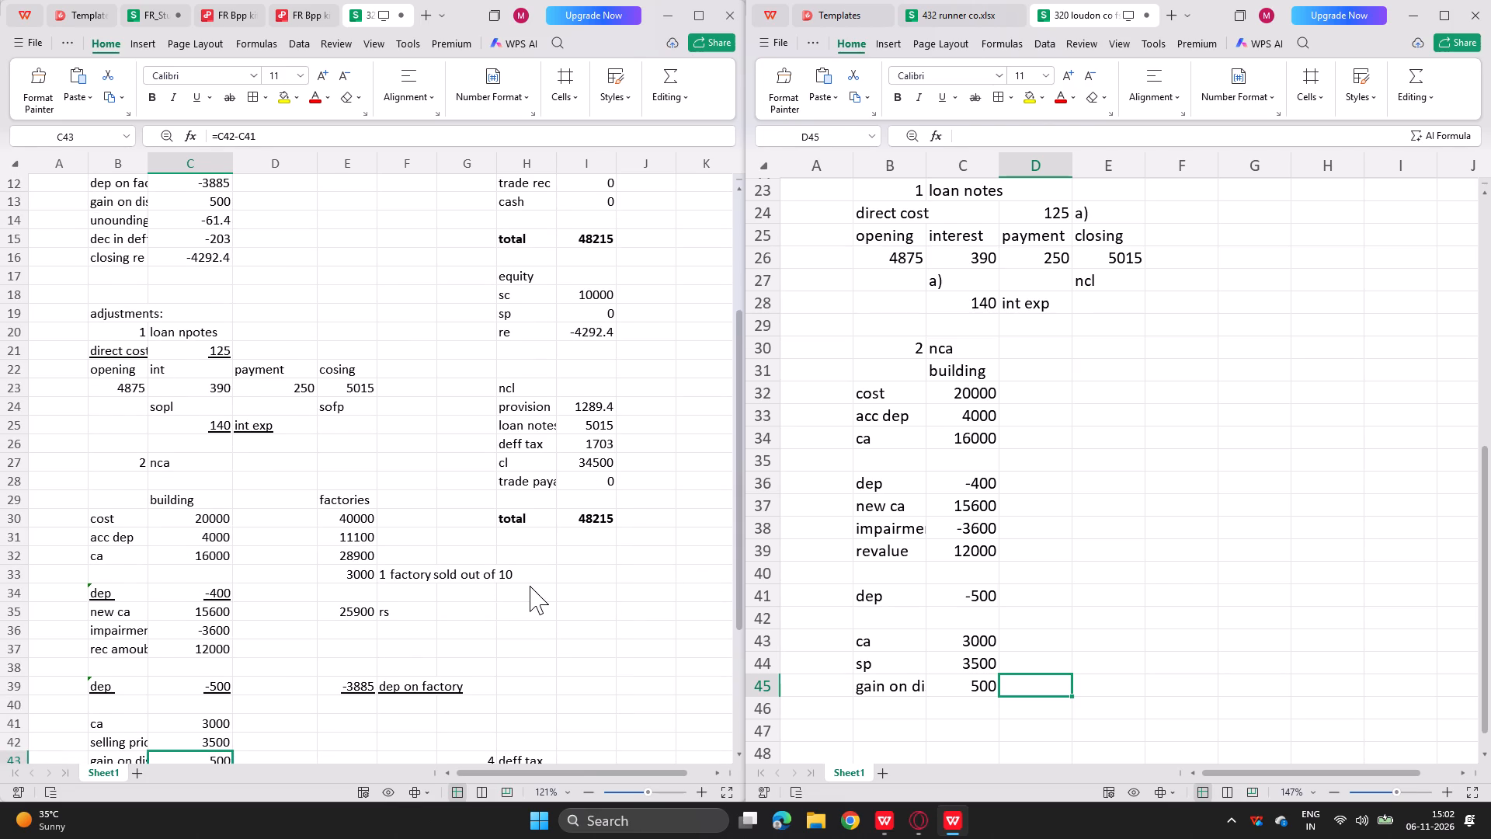
{"action": "scroll", "coordinate": [479, 441], "scroll_direction": "right", "scroll_amount": 1}
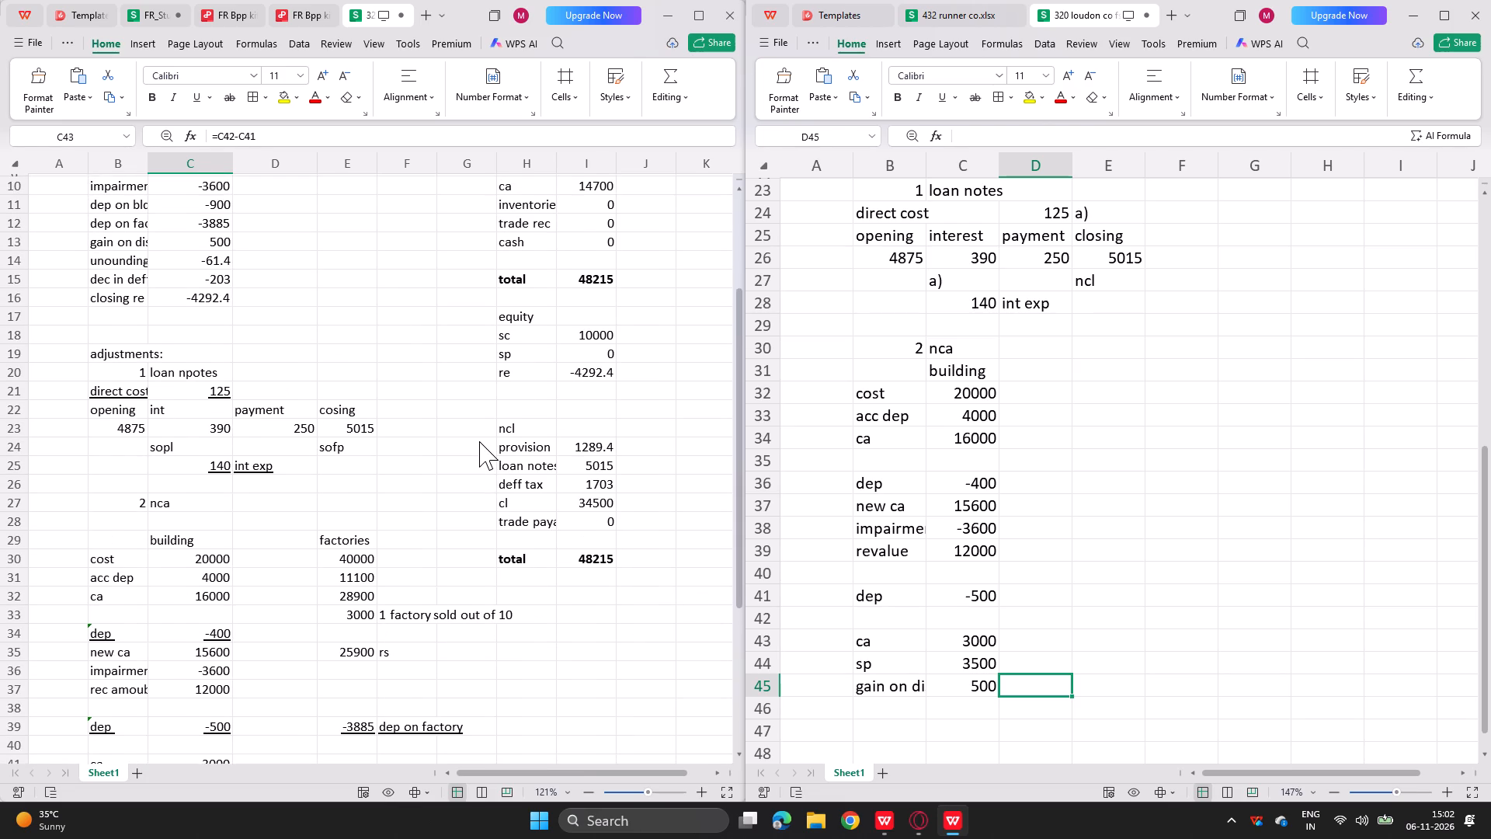
{"action": "scroll", "coordinate": [479, 441], "scroll_direction": "right", "scroll_amount": 1}
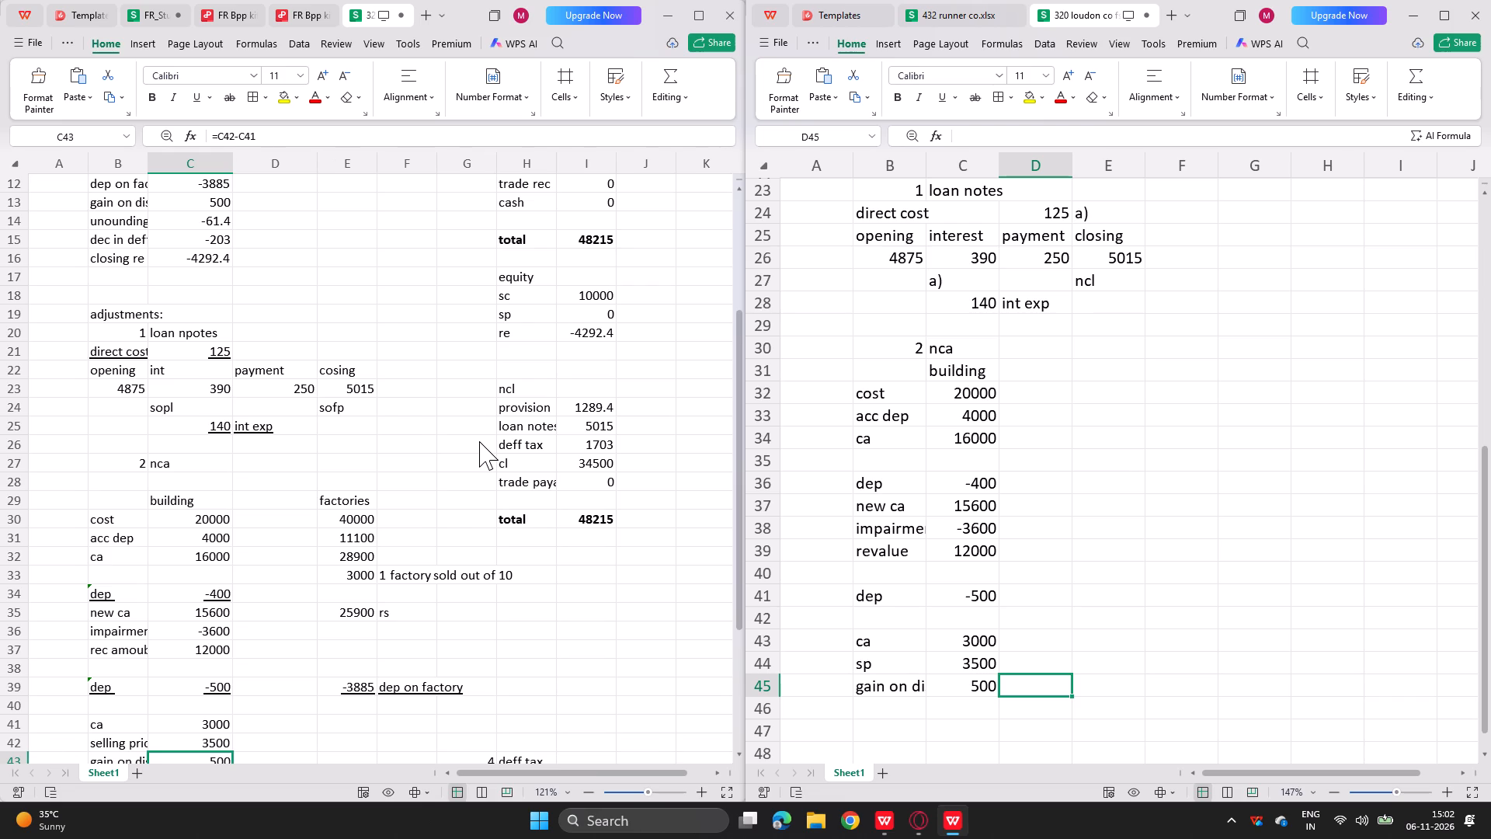
{"action": "scroll", "coordinate": [199, 245], "scroll_direction": "up", "scroll_amount": 3}
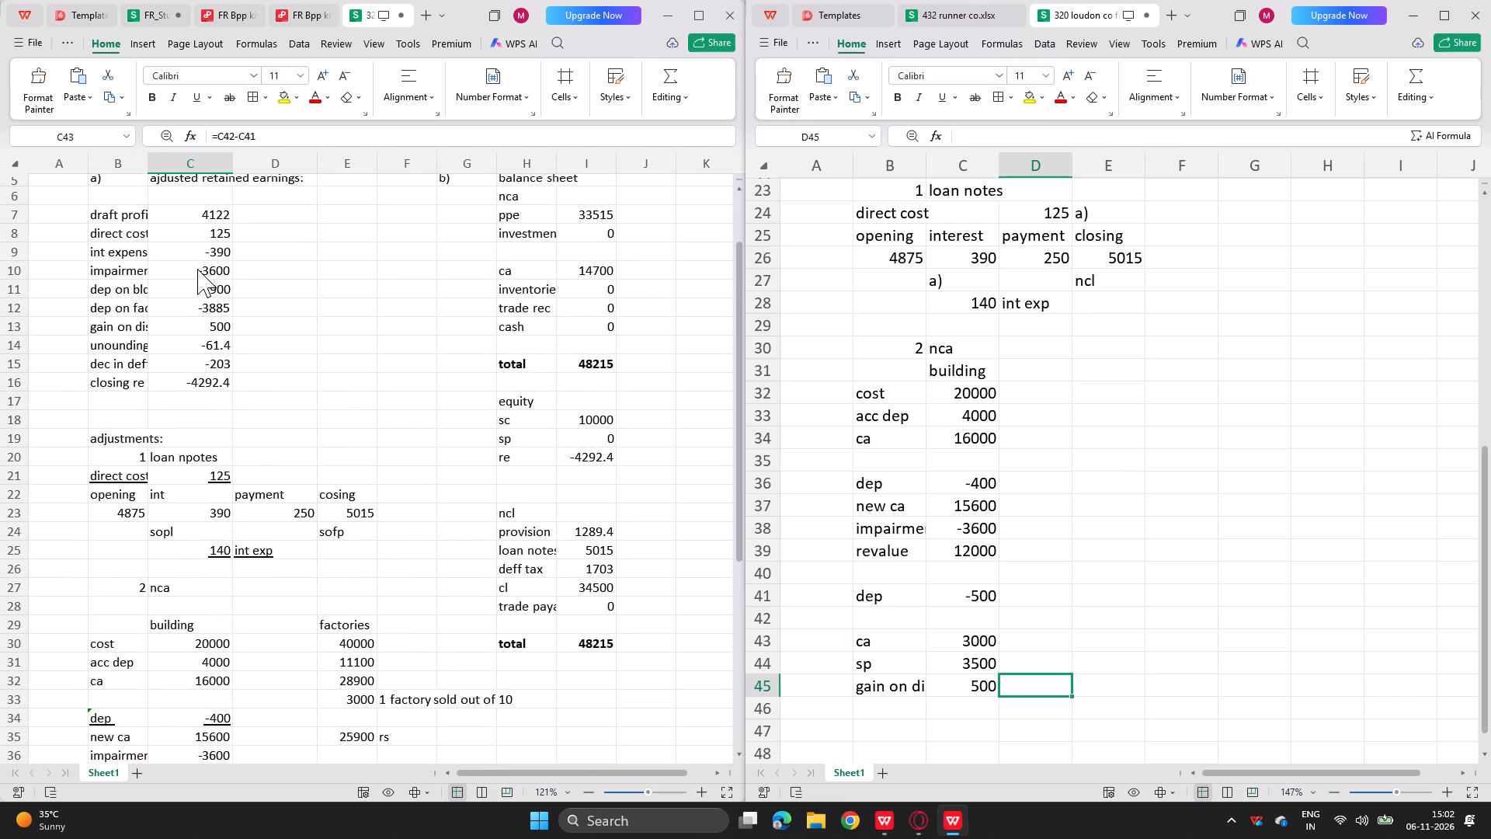
{"action": "double_click", "coordinate": [189, 285]}
{"action": "scroll", "coordinate": [221, 462], "scroll_direction": "down", "scroll_amount": 1}
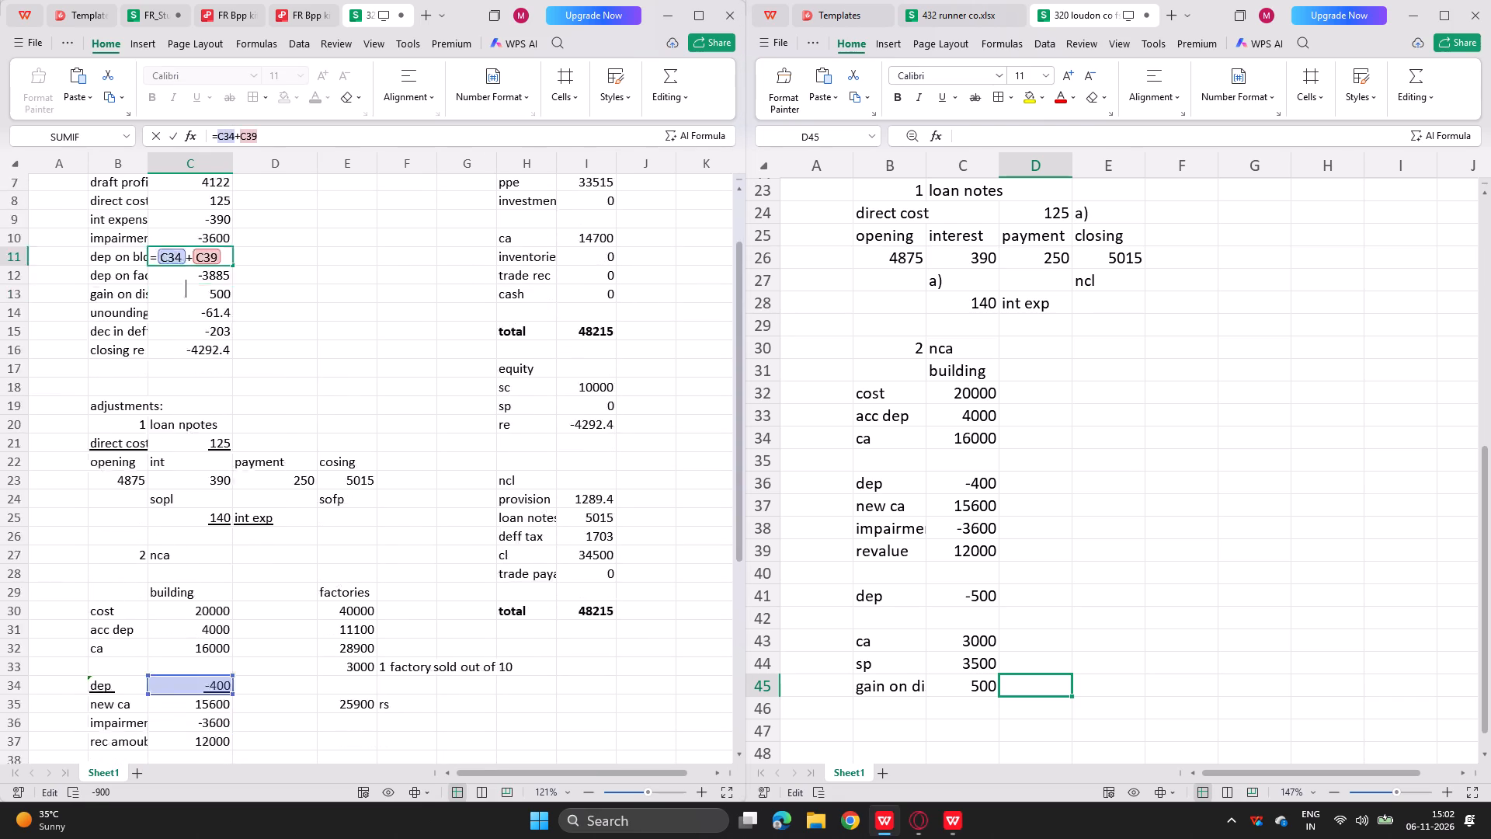
{"action": "scroll", "coordinate": [221, 462], "scroll_direction": "down", "scroll_amount": 3}
{"action": "key", "text": "Return"}
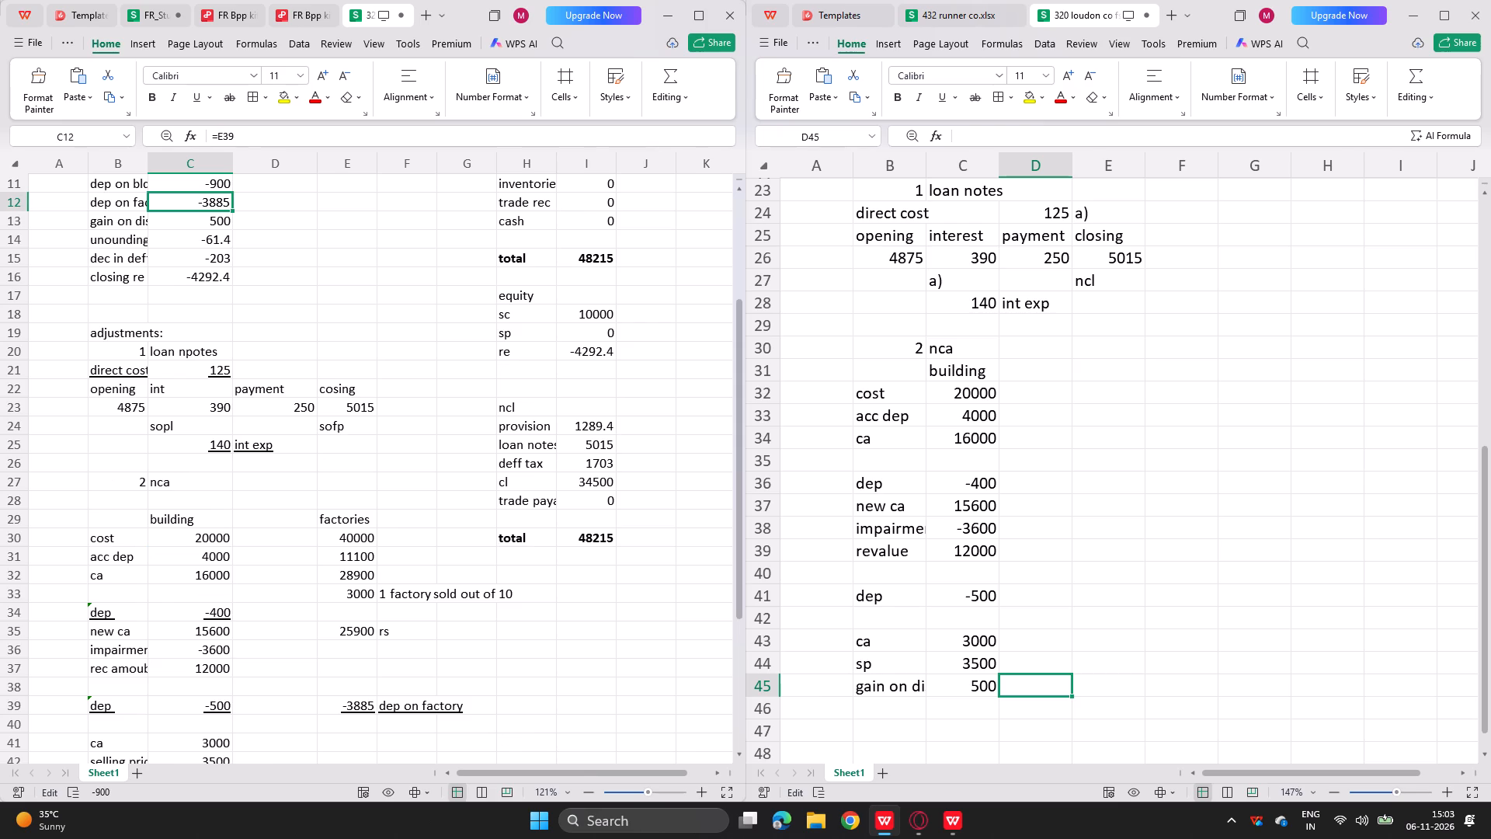
Mark the building's second depreciation figure as part a) by entering a) in D41 of the new workbook.
{"action": "left_click", "coordinate": [1016, 583]}
{"action": "left_click", "coordinate": [1024, 601]}
{"action": "type", "text": "a)"}
{"action": "key", "text": "Down"}
{"action": "key", "text": "Down"}
{"action": "key", "text": "Down"}
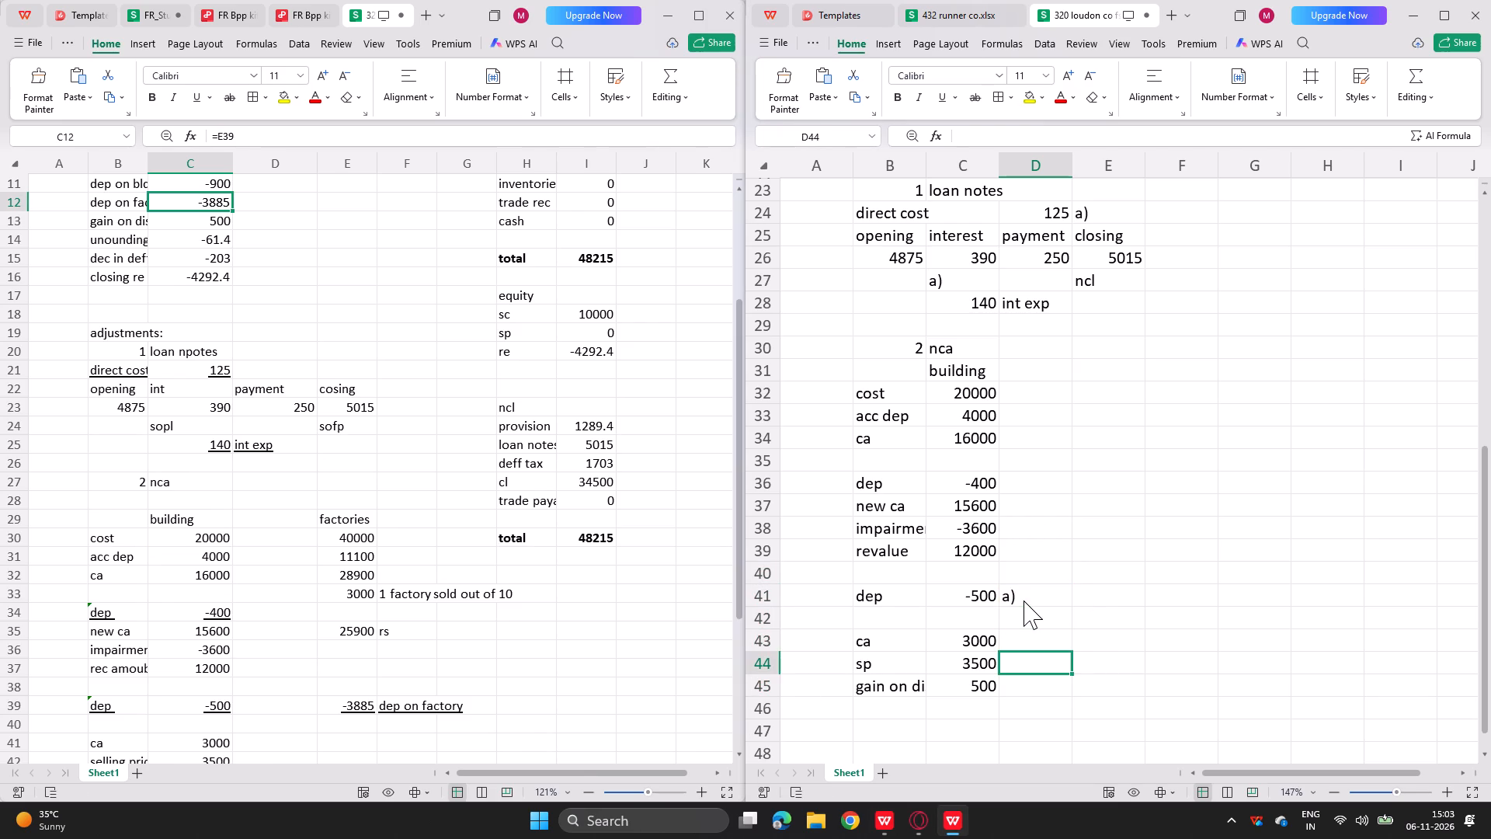
Mark the disposal gain and the building's first depreciation as part a) by entering a) in D45 and D36.
{"action": "key", "text": "Down"}
{"action": "type", "text": "a)"}
{"action": "key", "text": "Up"}
{"action": "key", "text": "Up"}
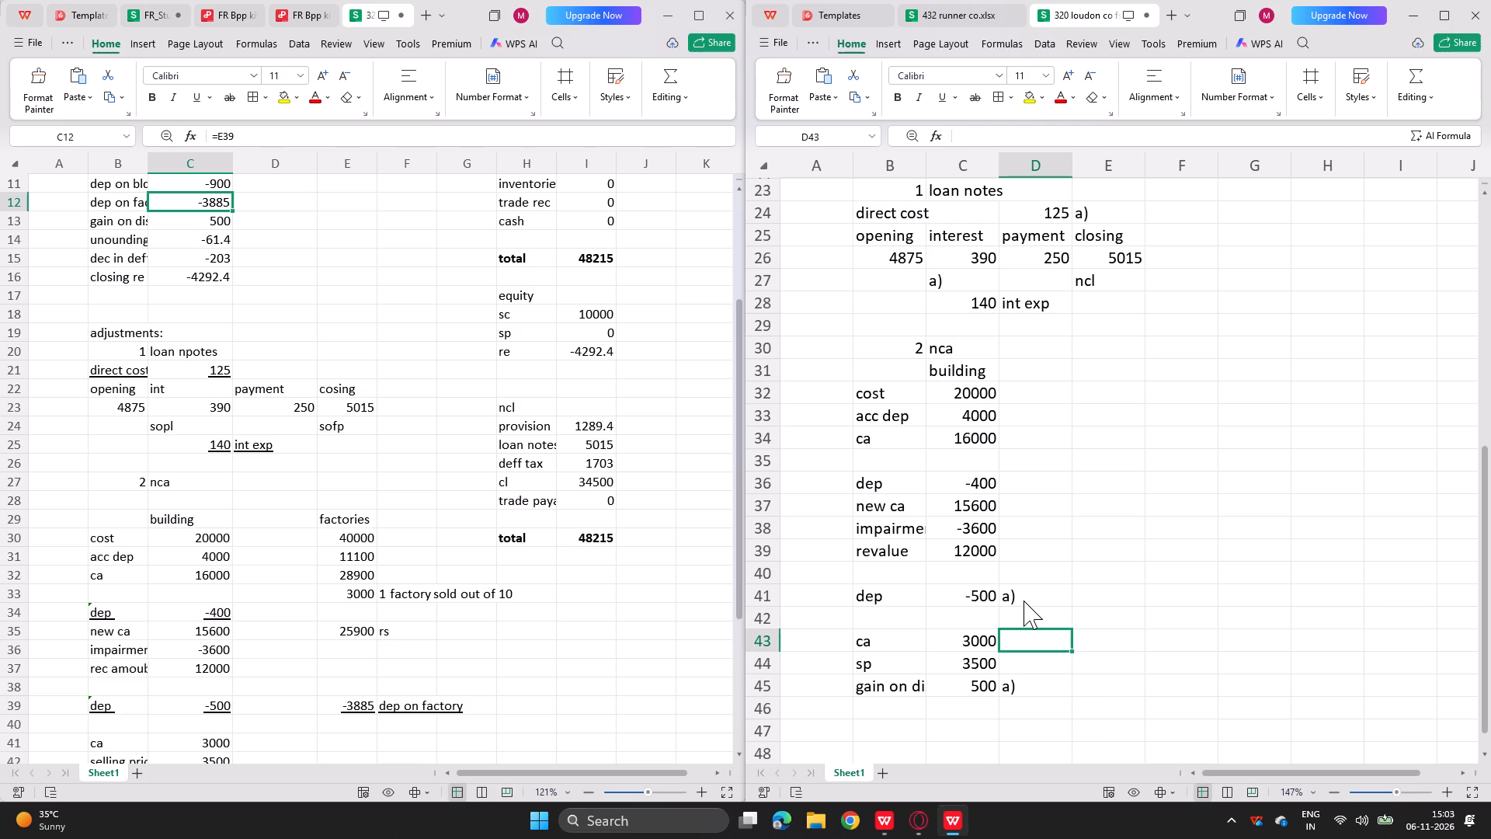
{"action": "key", "text": "Up"}
{"action": "key", "text": "Up"}
{"action": "key", "text": "Up"}
{"action": "key", "text": "Up"}
{"action": "key", "text": "Up"}
{"action": "key", "text": "Up"}
{"action": "key", "text": "Up"}
{"action": "type", "text": "a)"}
Start a factories column beside the building working, headed factories in E31, with cost 40000 in E32 and accumulated depreciation 11100 in E33.
{"action": "key", "text": "Right"}
{"action": "key", "text": "Up"}
{"action": "key", "text": "Up"}
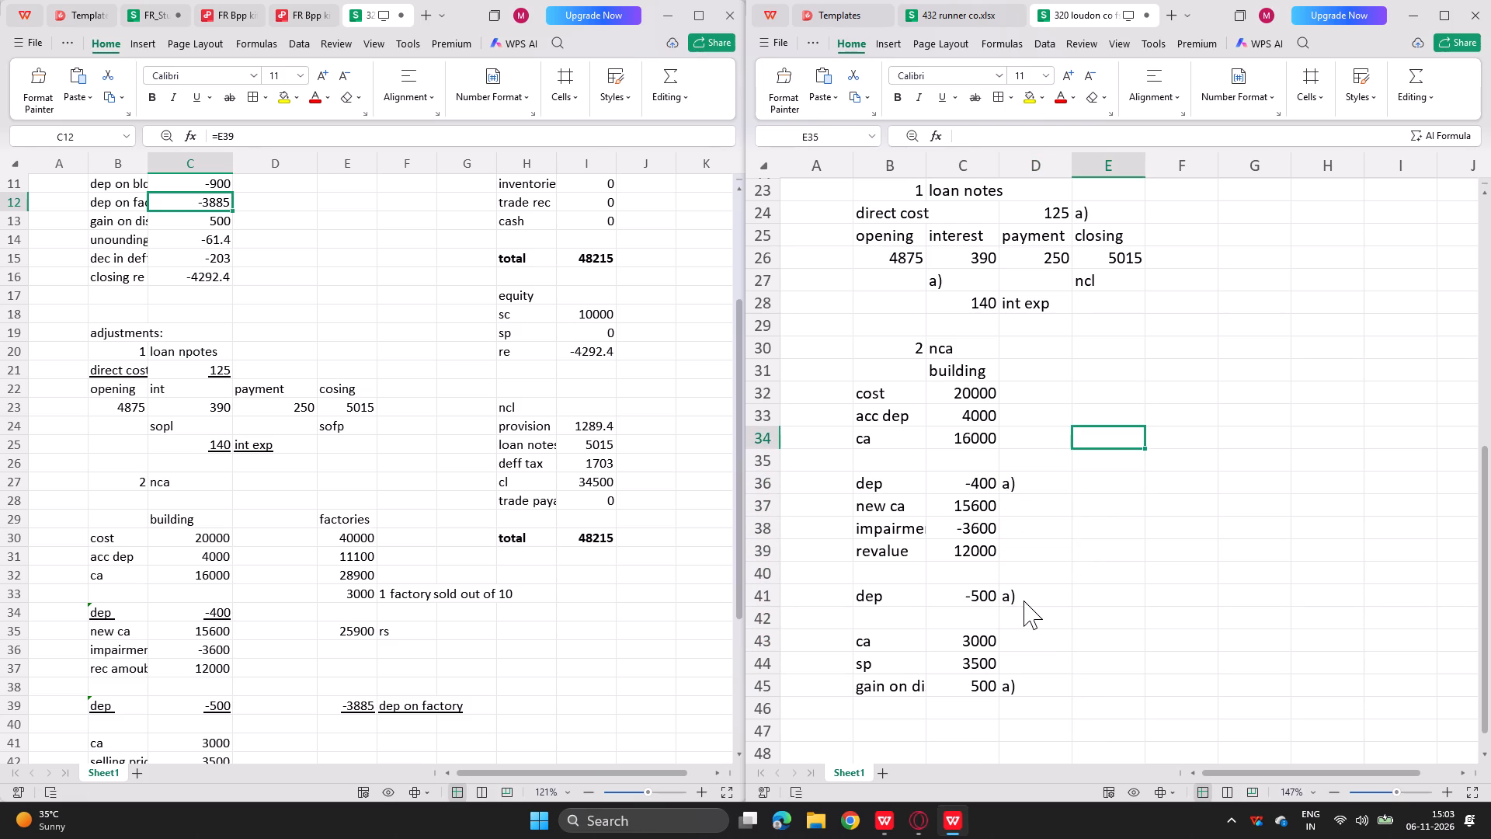
{"action": "key", "text": "Up"}
{"action": "key", "text": "Up"}
{"action": "key", "text": "Up"}
{"action": "type", "text": "factories"}
{"action": "key", "text": "Return"}
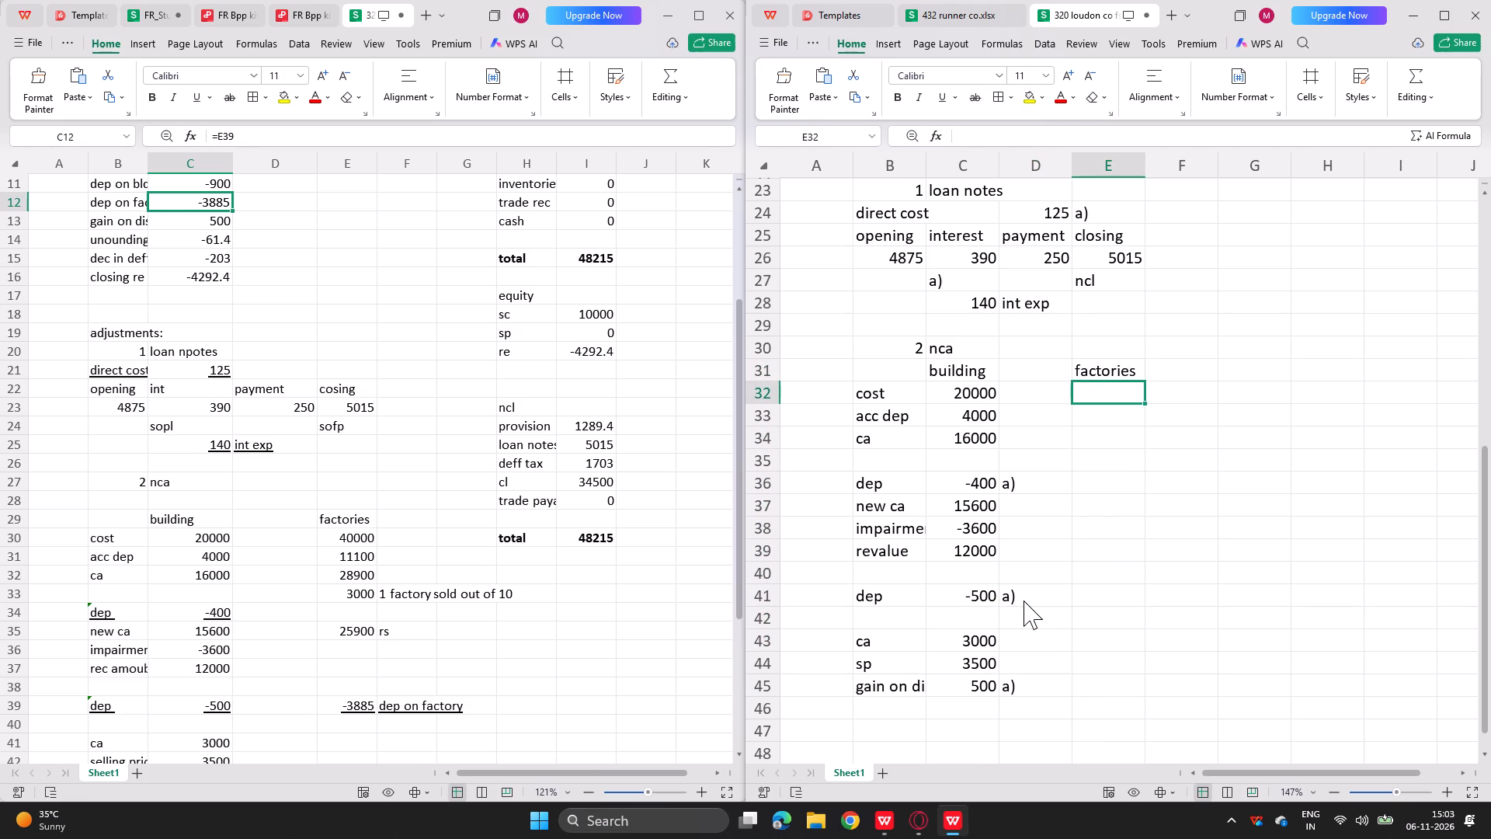
{"action": "scroll", "coordinate": [582, 573], "scroll_direction": "up", "scroll_amount": 1}
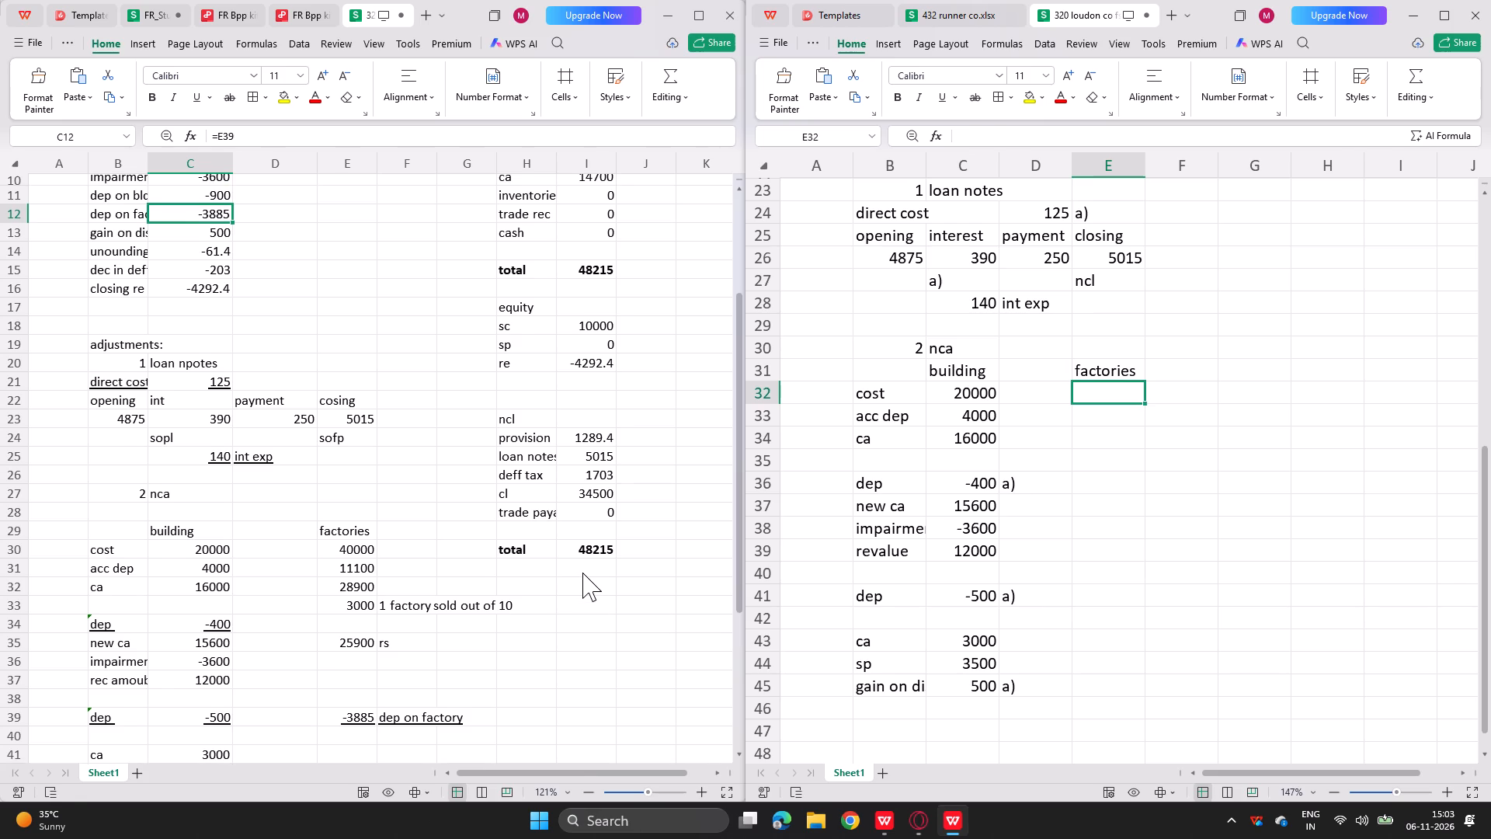
{"action": "type", "text": "40000"}
{"action": "key", "text": "Return"}
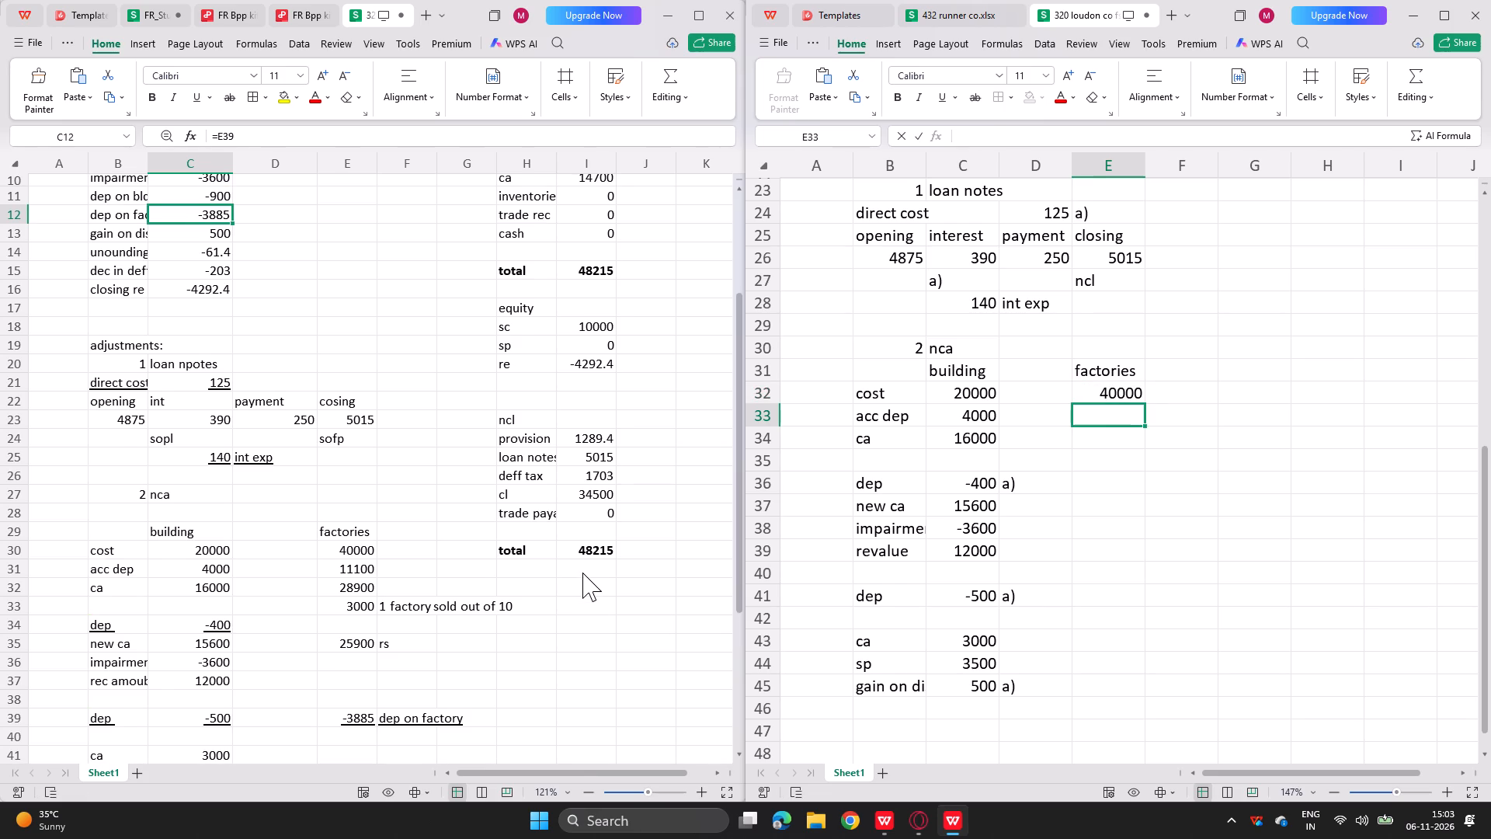
{"action": "type", "text": "11100"}
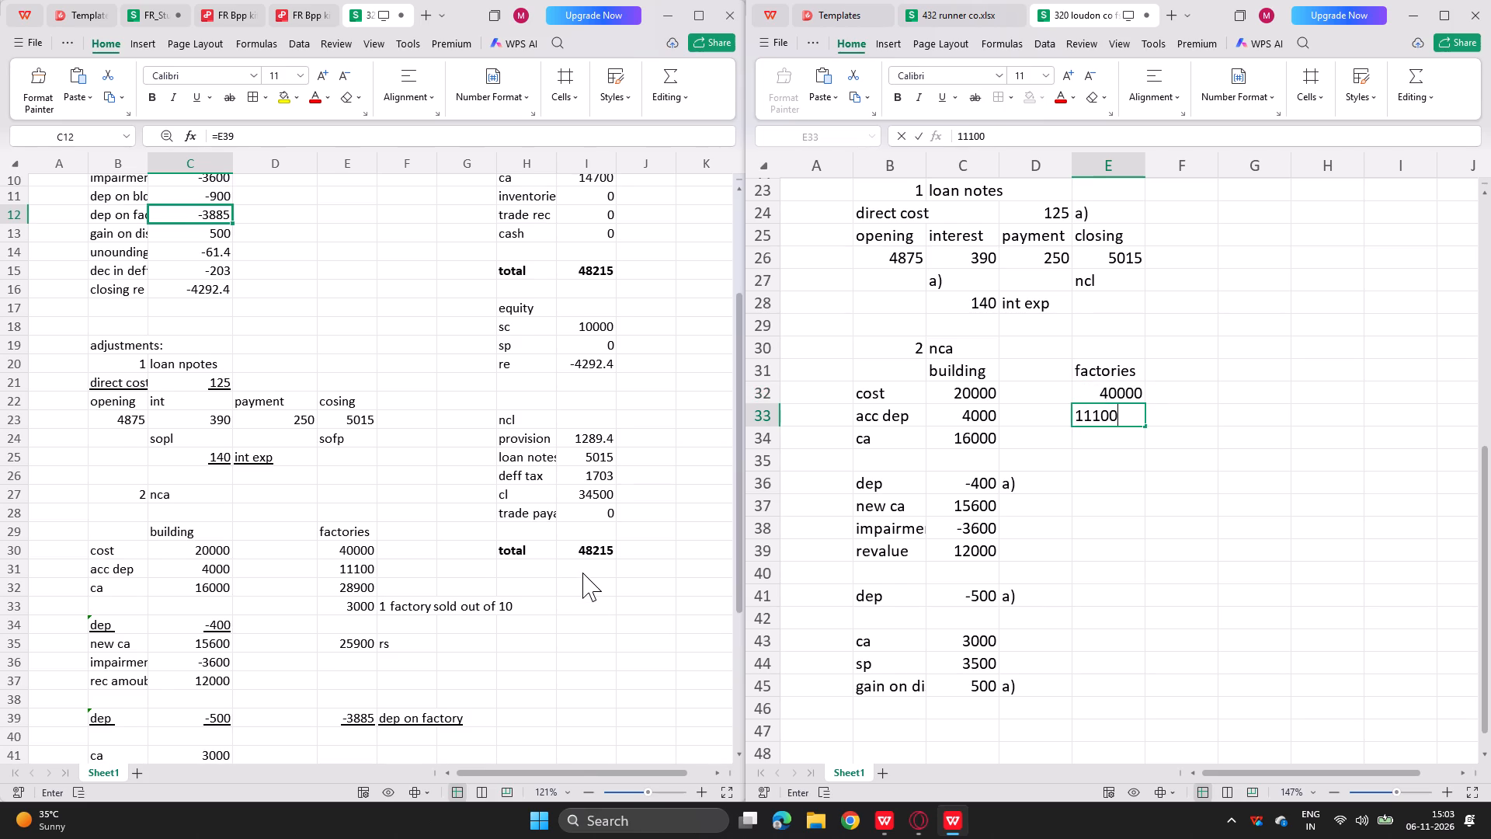
{"action": "key", "text": "Down"}
Calculate the factories' carrying amount in E34 with the formula =E32-E33.
{"action": "key", "text": "equal"}
{"action": "key", "text": "Up"}
{"action": "key", "text": "Up"}
{"action": "key", "text": "minus"}
{"action": "key", "text": "Up"}
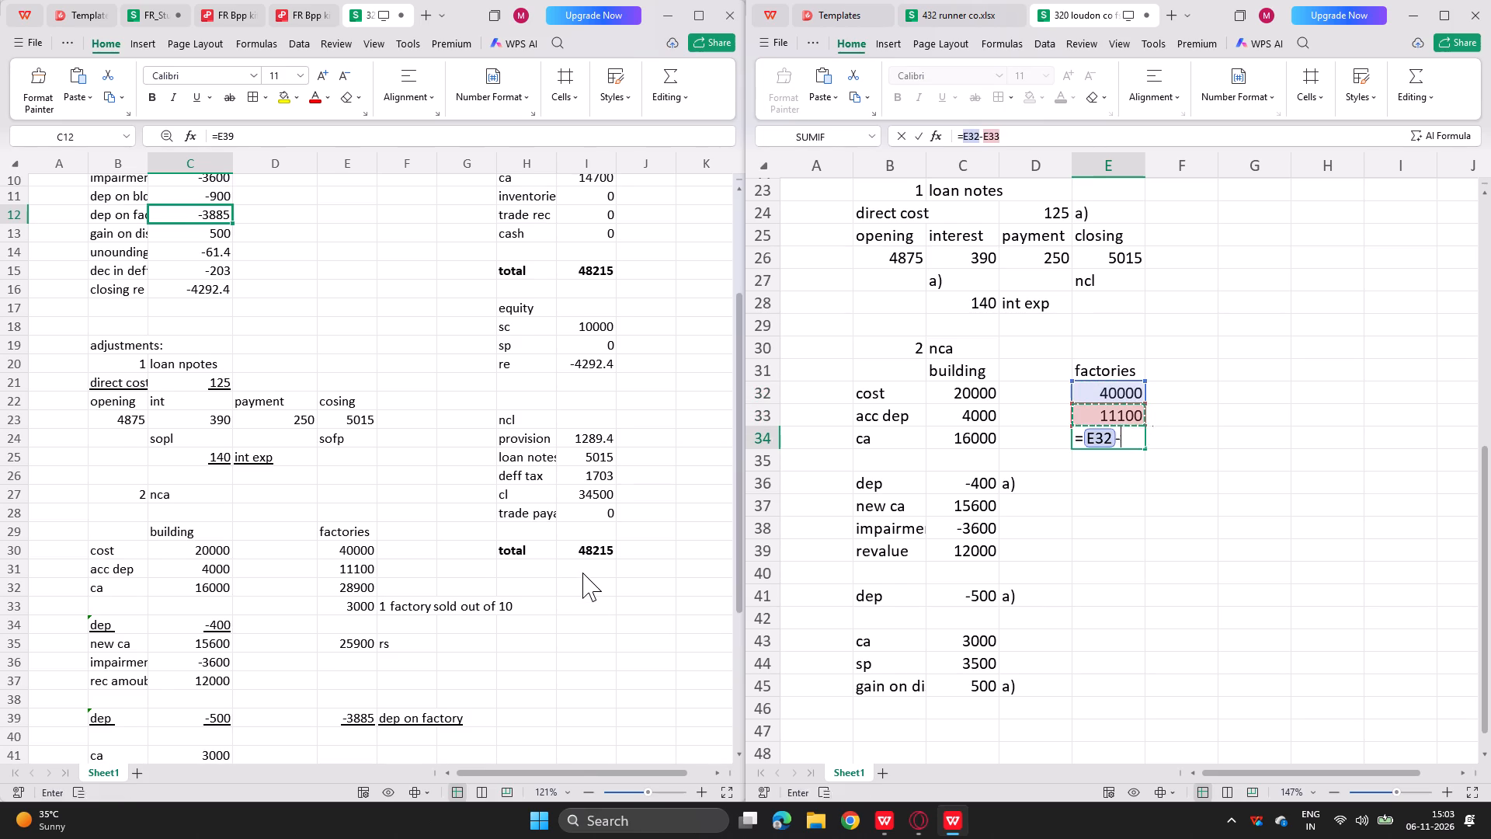
{"action": "key", "text": "Return"}
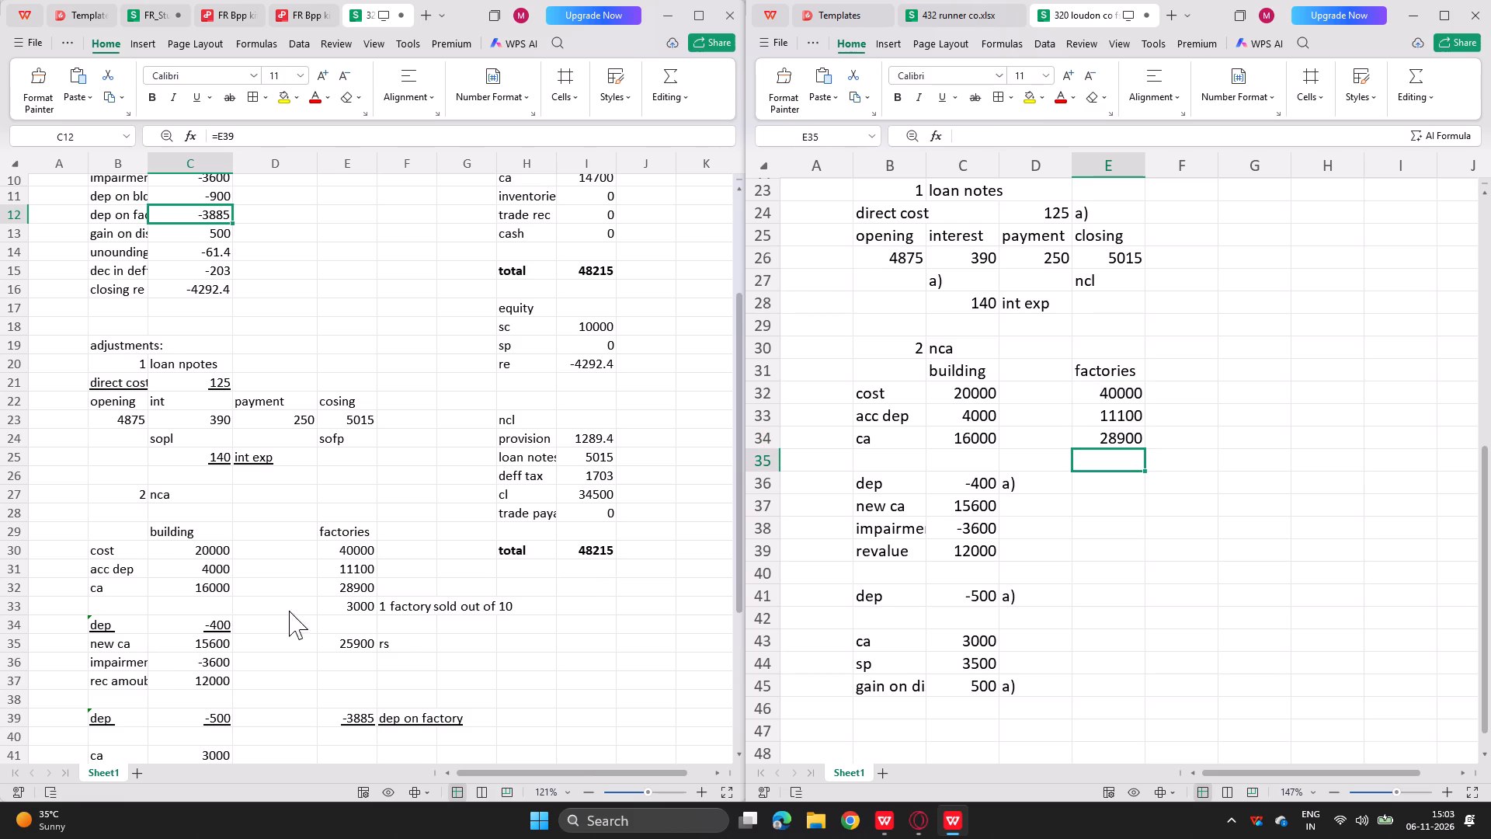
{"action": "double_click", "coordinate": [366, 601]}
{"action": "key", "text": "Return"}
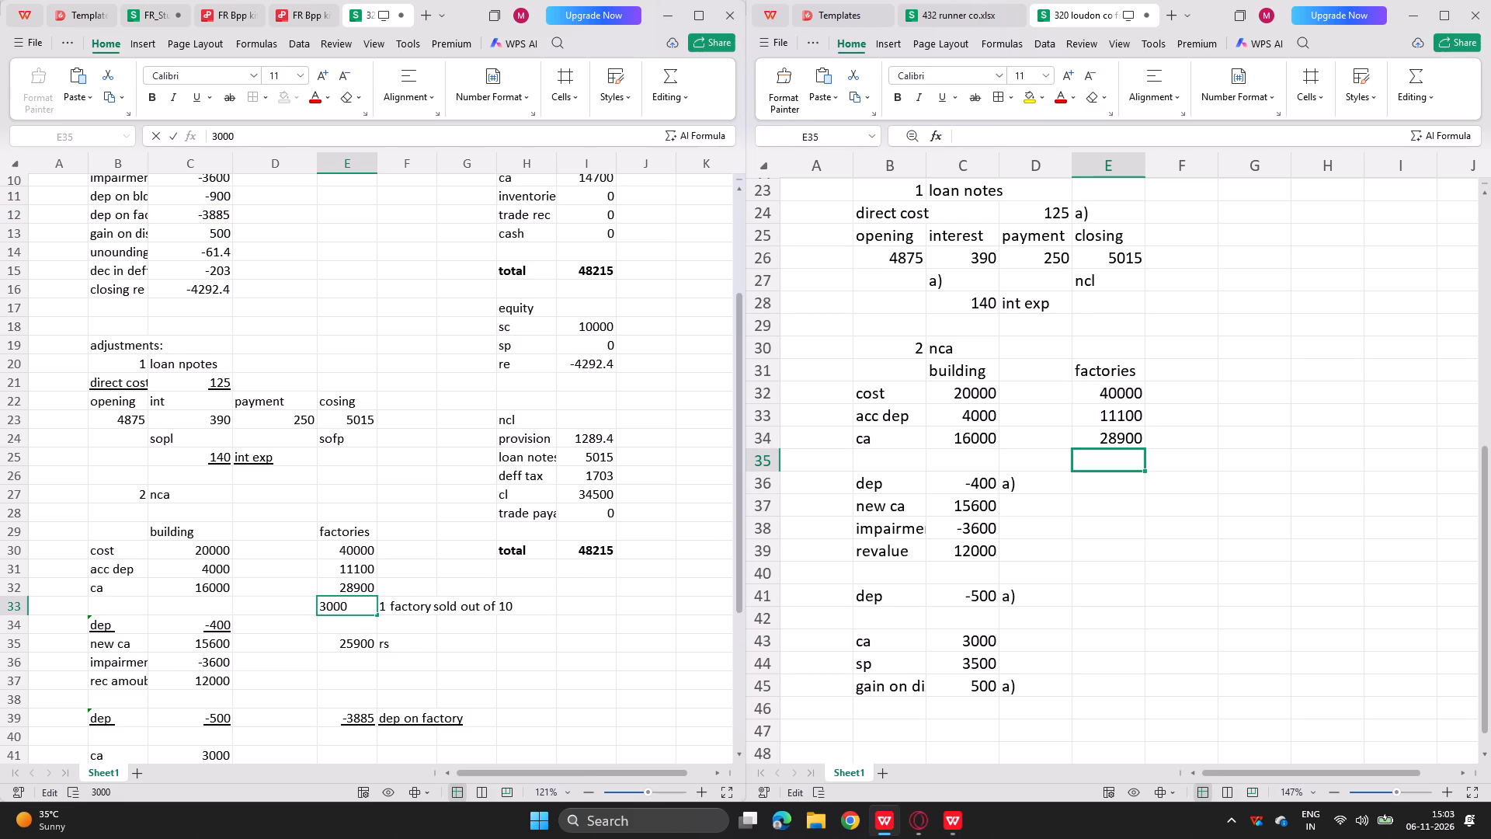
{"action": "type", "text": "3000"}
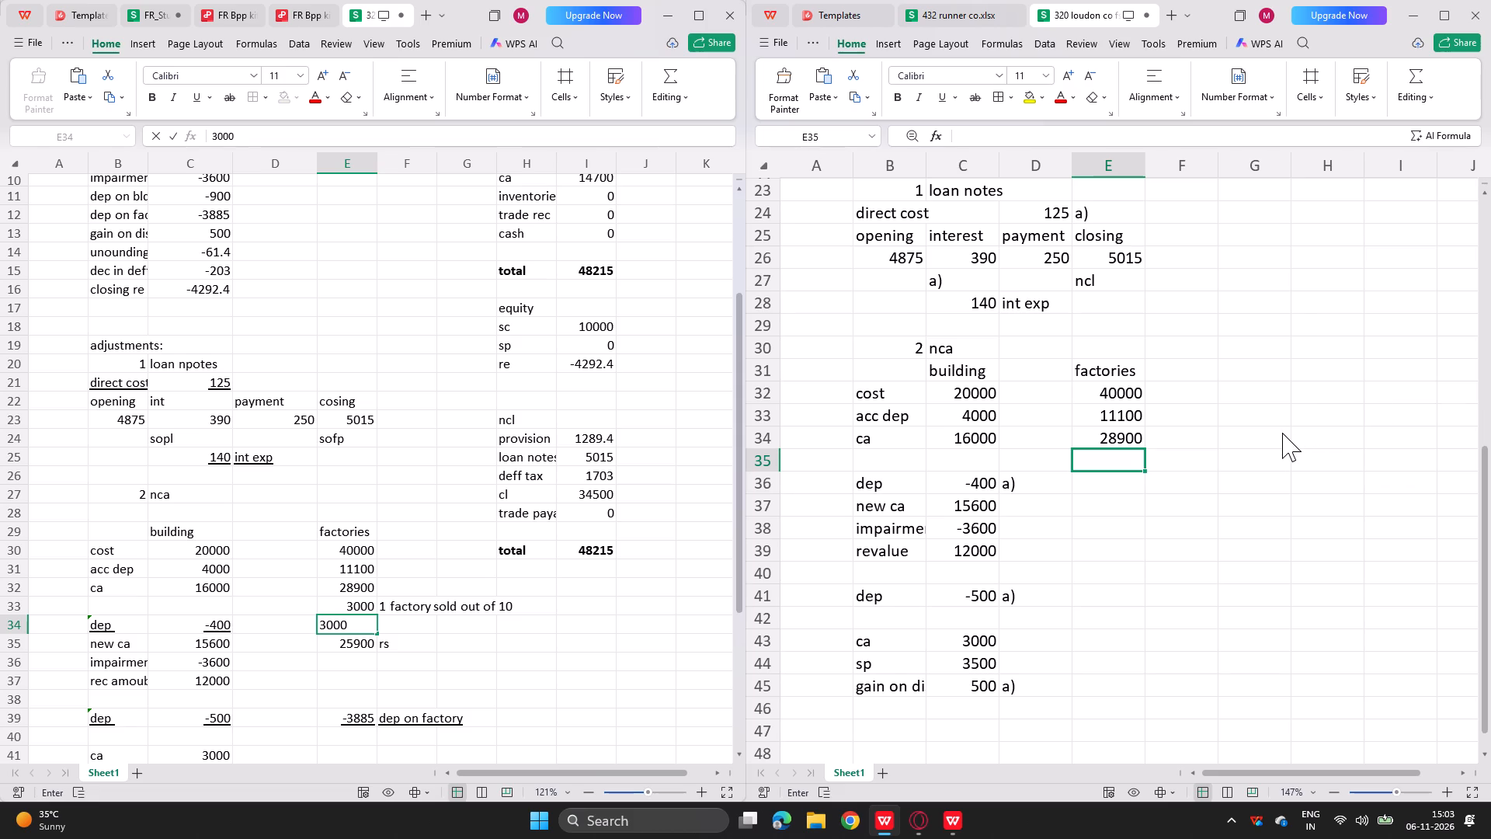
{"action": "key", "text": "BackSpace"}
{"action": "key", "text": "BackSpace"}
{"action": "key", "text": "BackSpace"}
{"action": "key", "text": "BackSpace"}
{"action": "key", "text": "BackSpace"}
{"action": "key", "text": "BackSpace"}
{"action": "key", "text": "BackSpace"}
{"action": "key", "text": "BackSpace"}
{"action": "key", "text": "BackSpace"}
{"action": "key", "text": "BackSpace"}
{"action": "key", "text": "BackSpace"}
Enter 3000 in E35 below the factories' carrying amount and note 1 factory sold out of 10 in F35.
{"action": "triple_click", "coordinate": [1128, 456]}
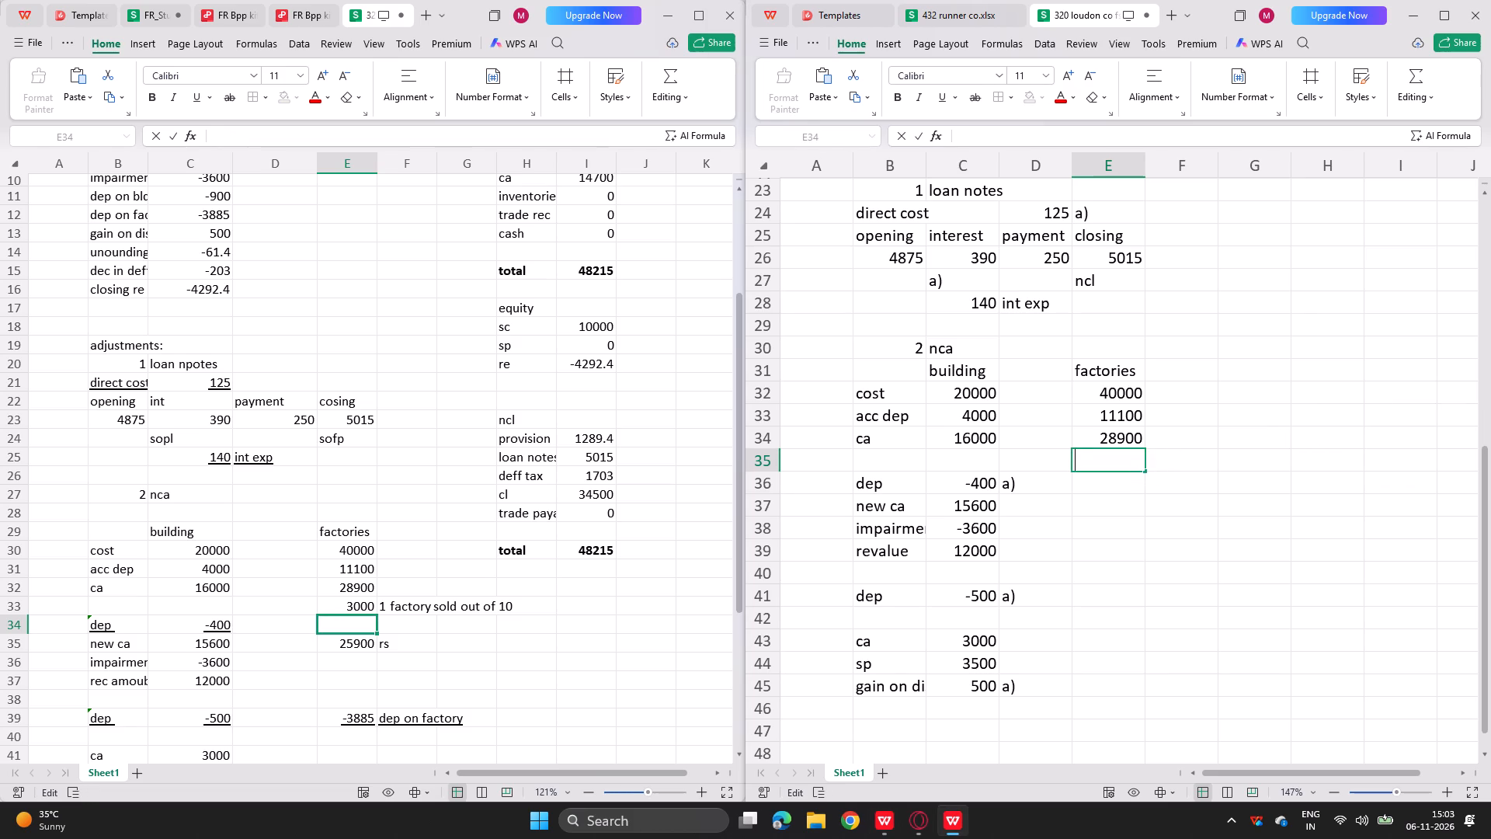
{"action": "type", "text": "3000"}
{"action": "key", "text": "Right"}
{"action": "key", "text": "Right"}
{"action": "key", "text": "Return"}
{"action": "key", "text": "Right"}
{"action": "key", "text": "Up"}
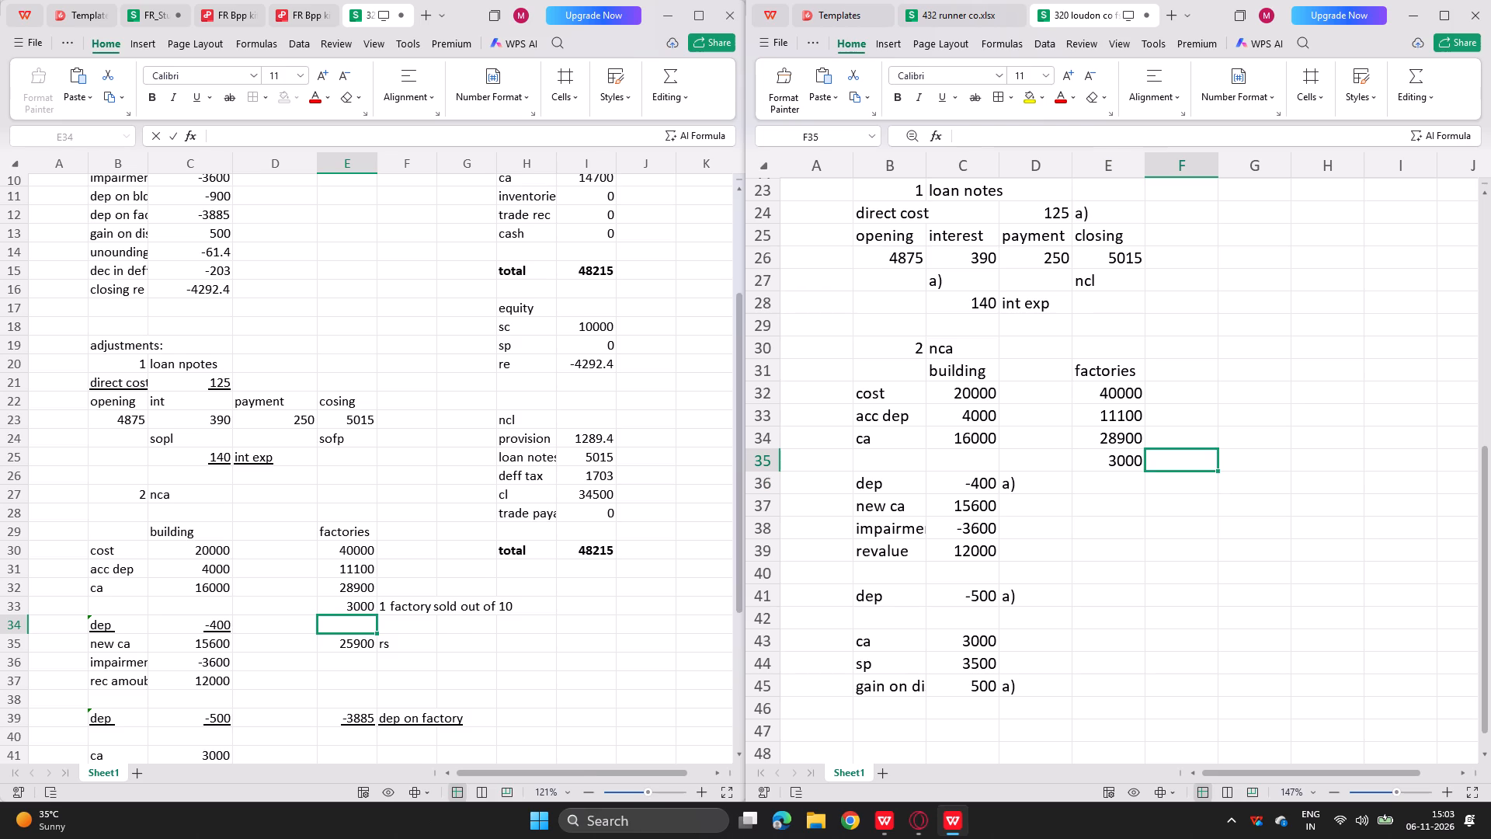
{"action": "type", "text": "1 facgt"}
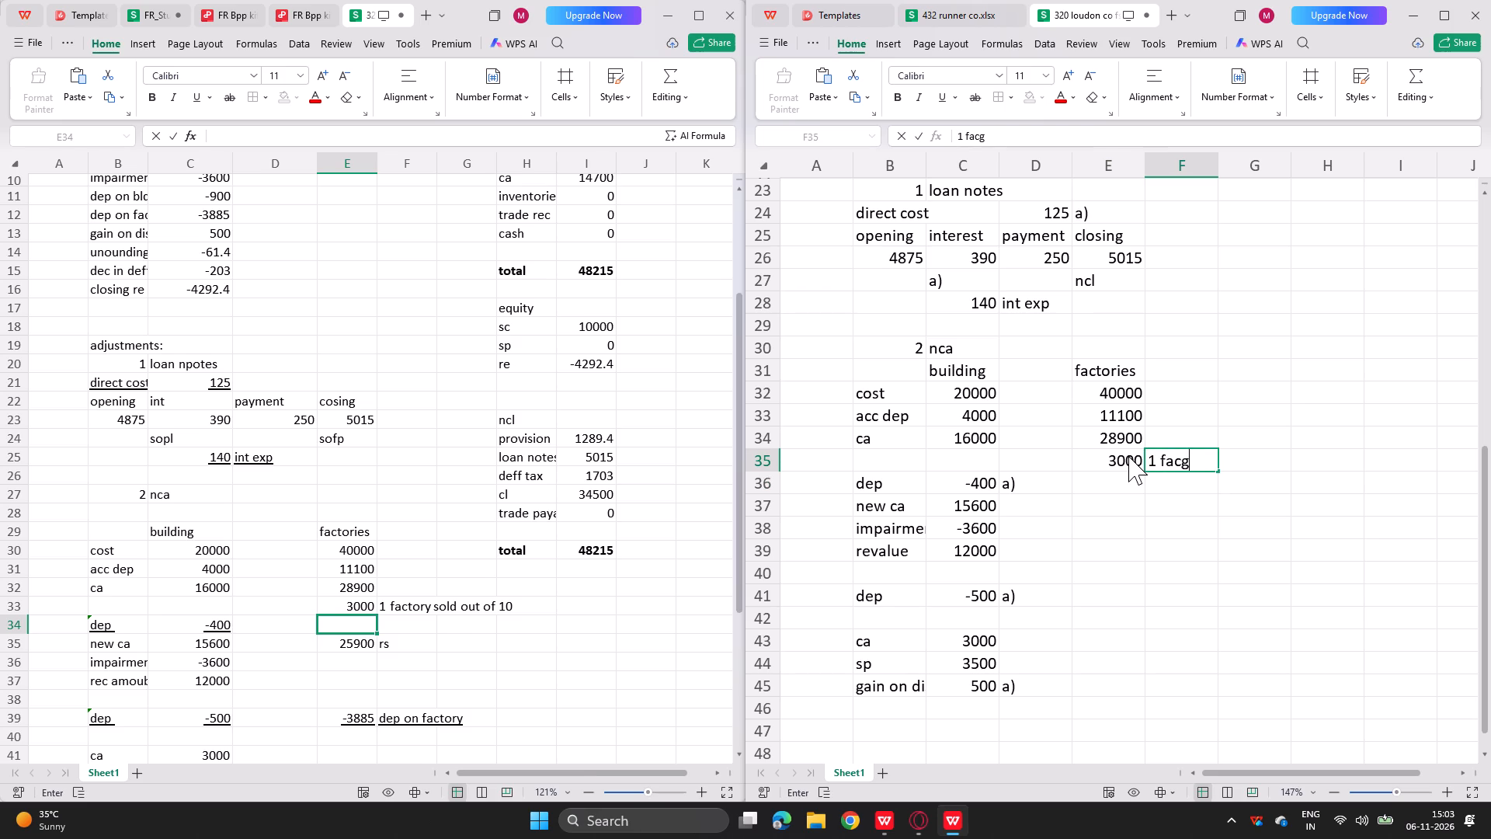
{"action": "key", "text": "BackSpace"}
{"action": "key", "text": "t"}
{"action": "key", "text": "BackSpace"}
{"action": "key", "text": "BackSpace"}
{"action": "type", "text": "tory sold out of"}
{"action": "key", "text": "space"}
{"action": "type", "text": "10"}
{"action": "key", "text": "Return"}
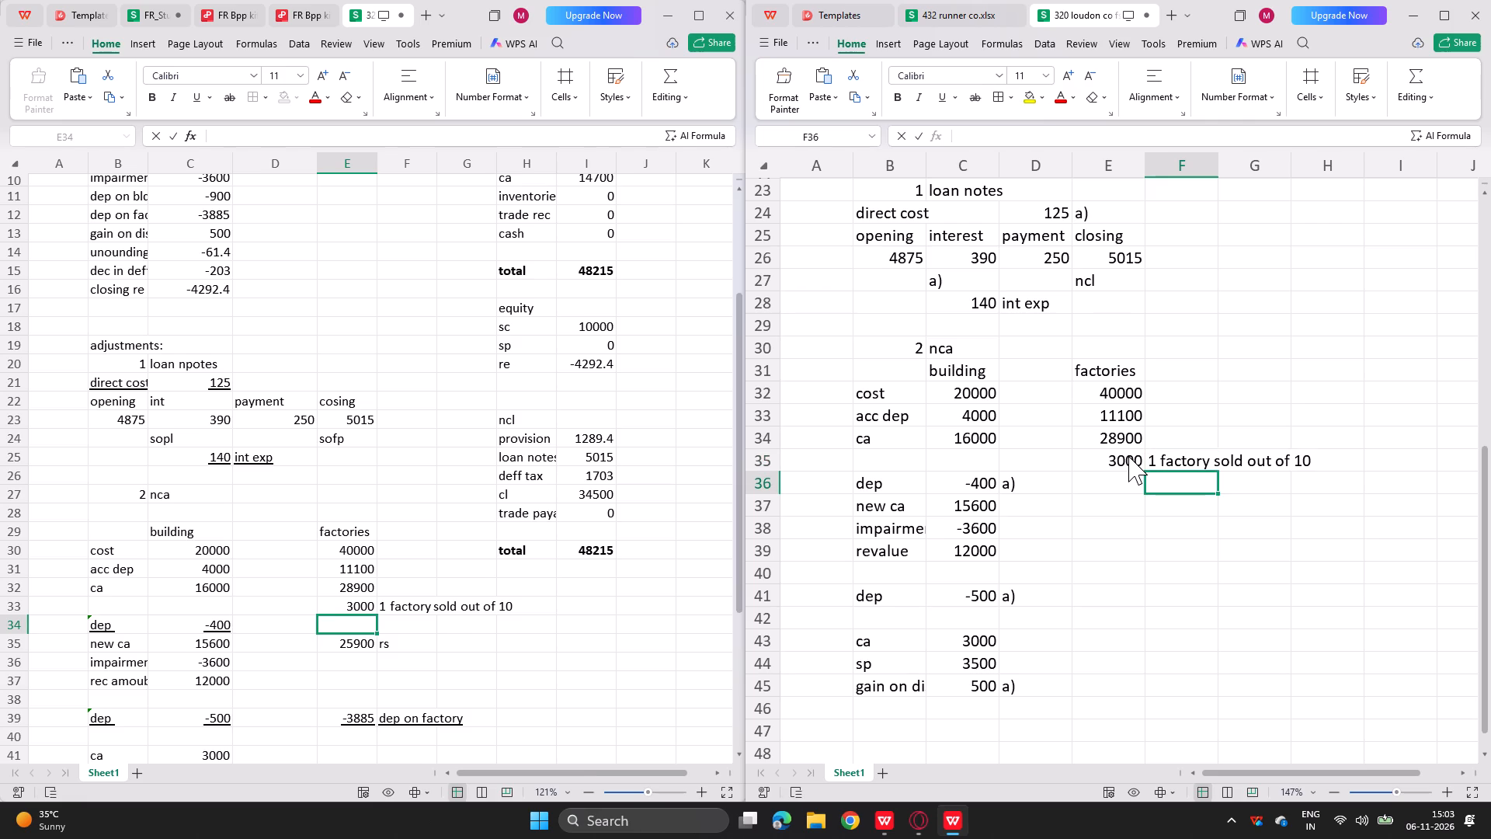
Calculate the factories' new carrying amount in E37 with the formula =E34-E35.
{"action": "left_click", "coordinate": [1114, 513]}
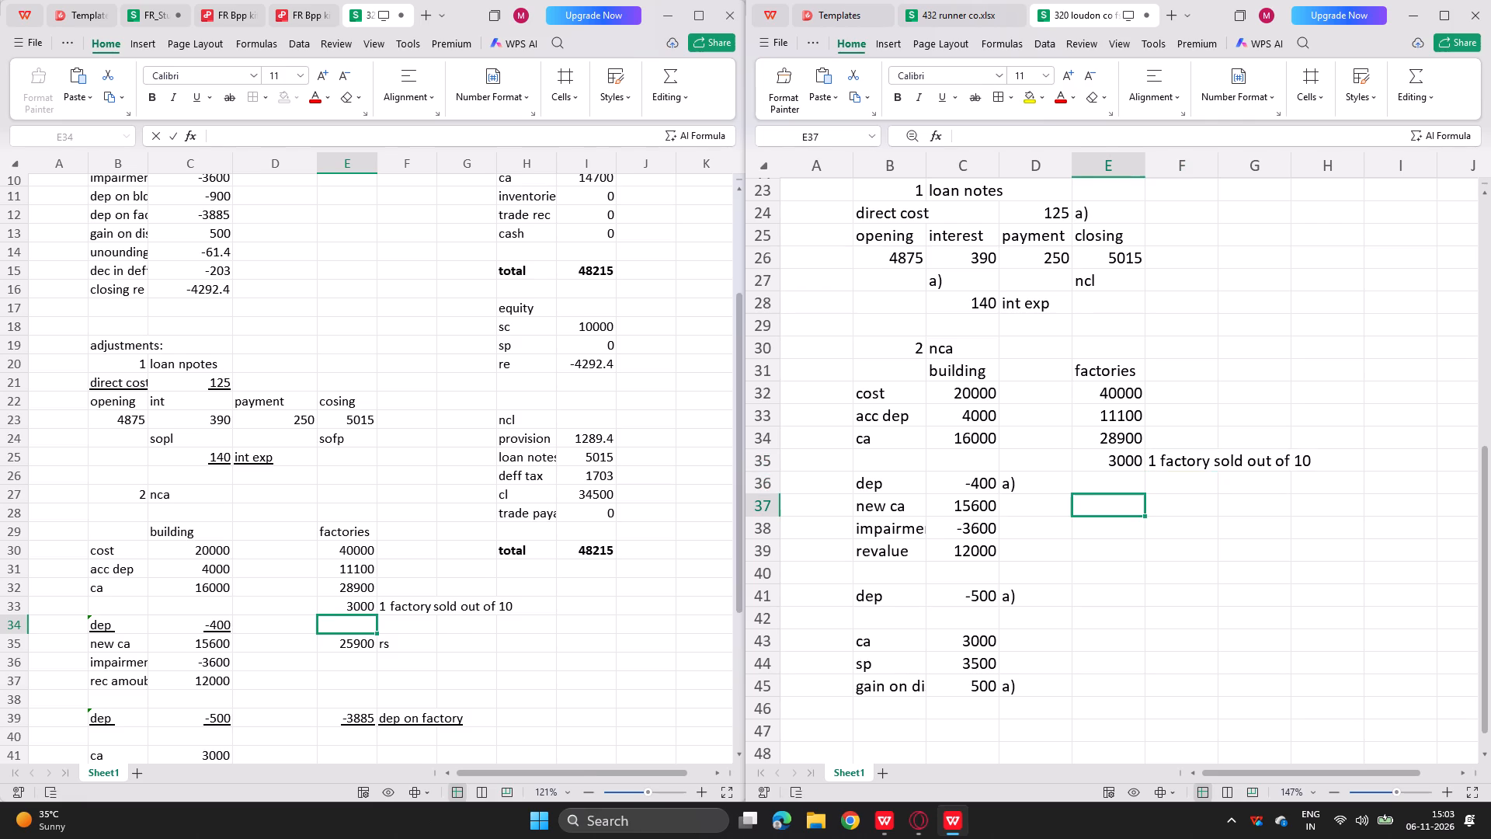
{"action": "key", "text": "equal"}
{"action": "key", "text": "Up"}
{"action": "key", "text": "Up"}
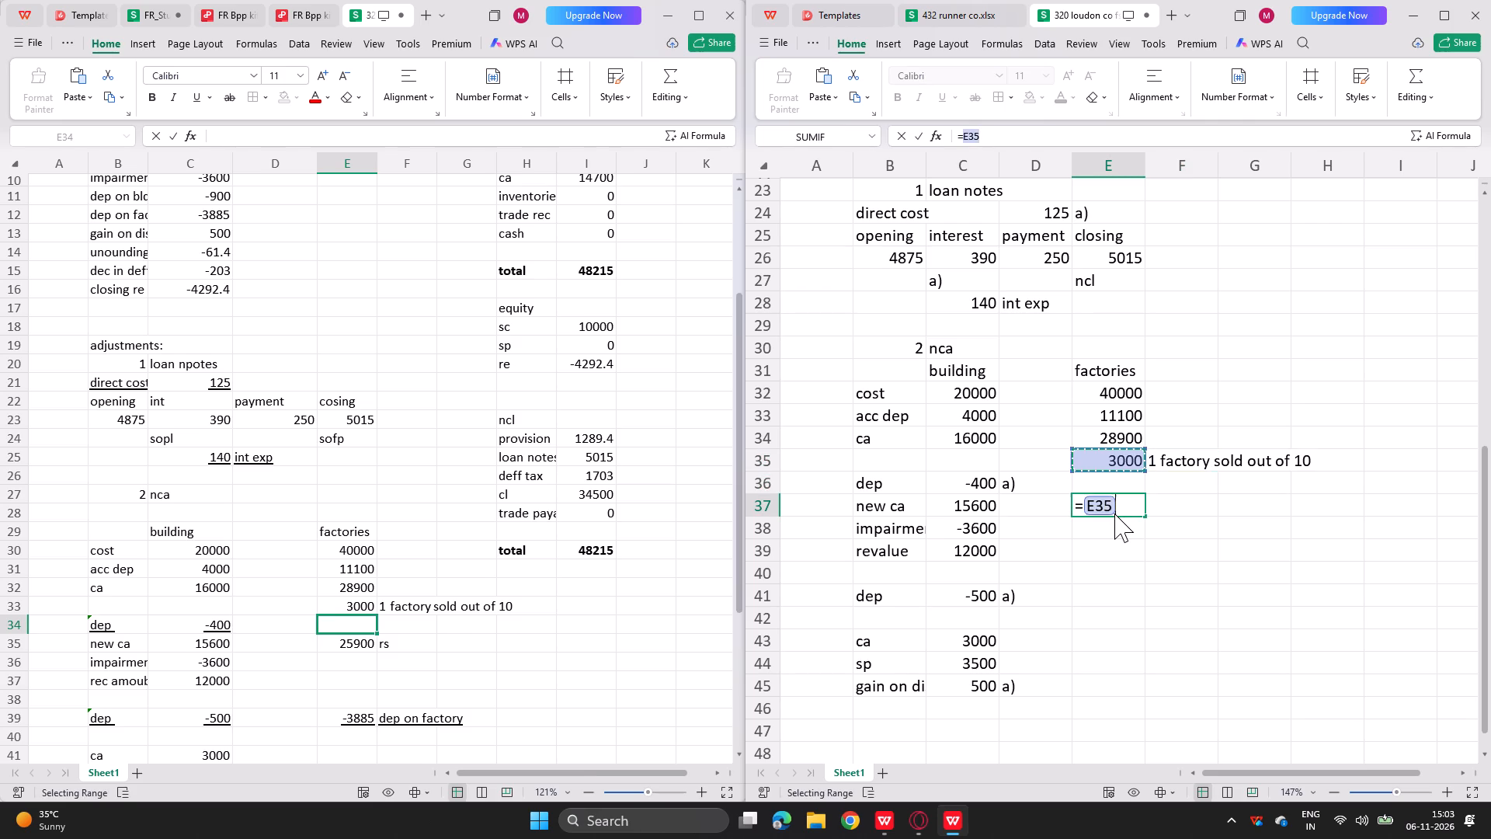
{"action": "key", "text": "Up"}
{"action": "key", "text": "minus"}
{"action": "key", "text": "Up"}
{"action": "key", "text": "Up"}
{"action": "key", "text": "Return"}
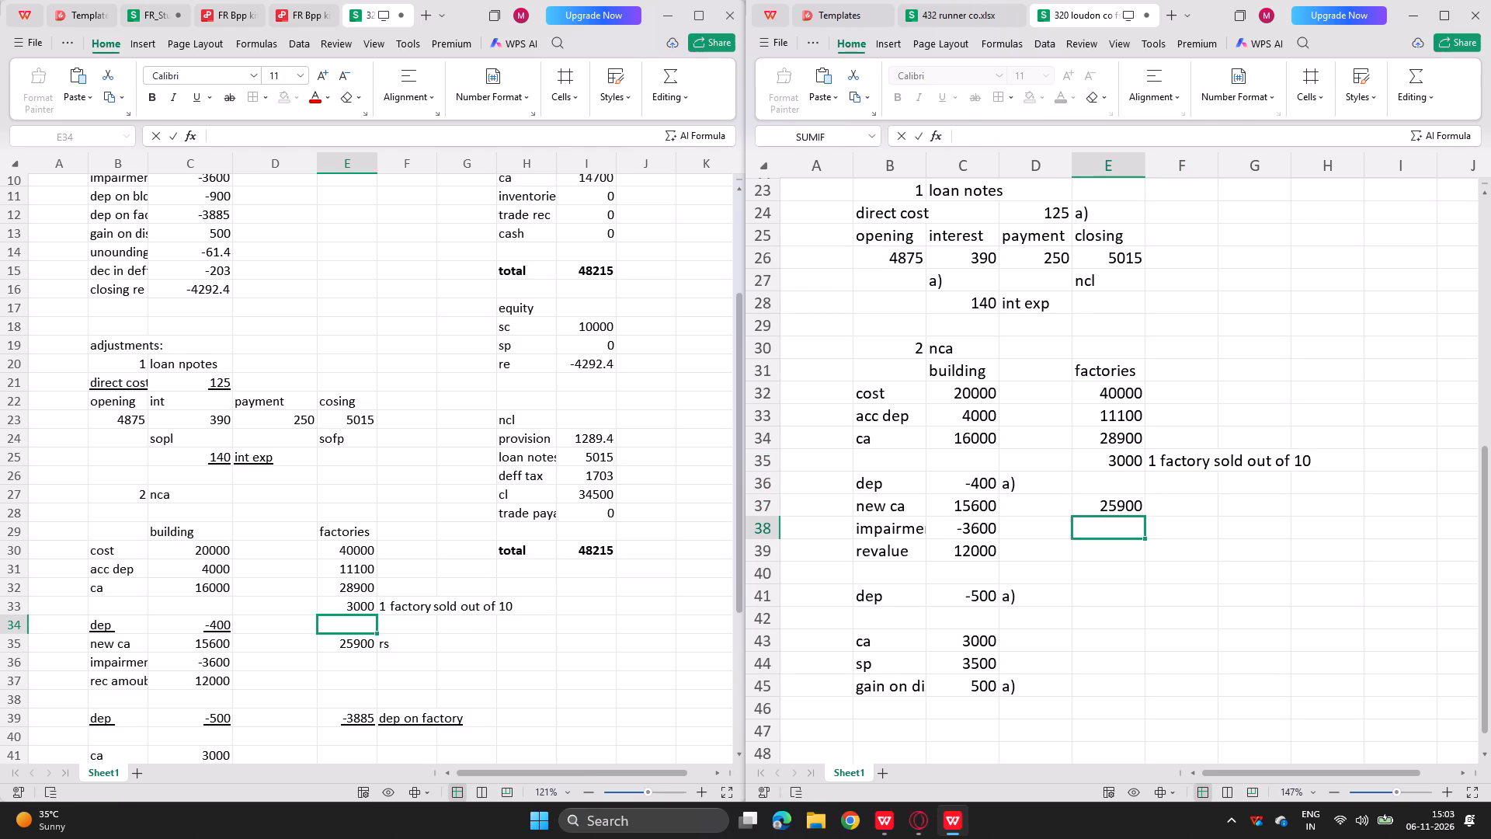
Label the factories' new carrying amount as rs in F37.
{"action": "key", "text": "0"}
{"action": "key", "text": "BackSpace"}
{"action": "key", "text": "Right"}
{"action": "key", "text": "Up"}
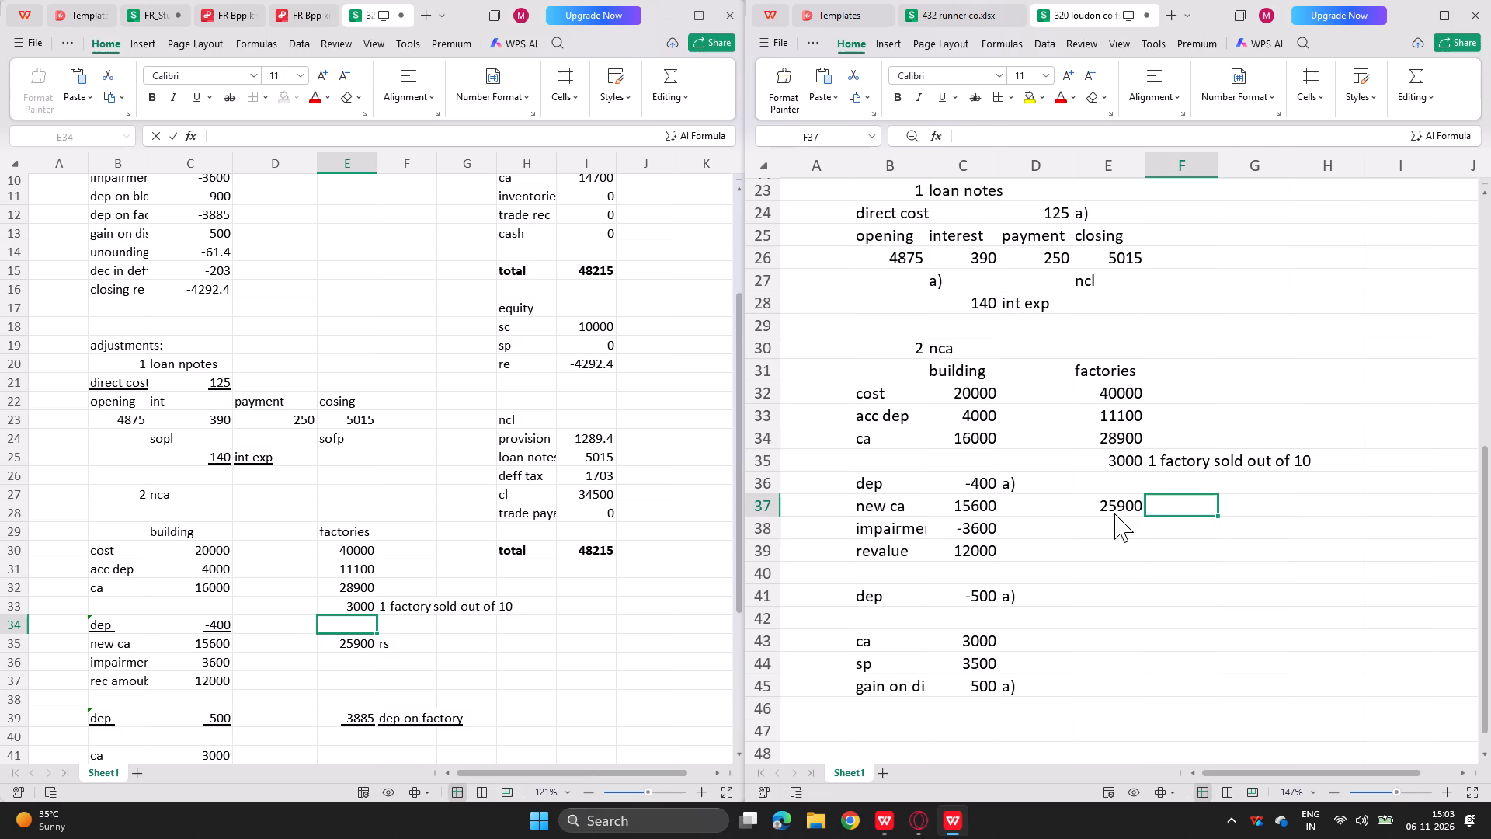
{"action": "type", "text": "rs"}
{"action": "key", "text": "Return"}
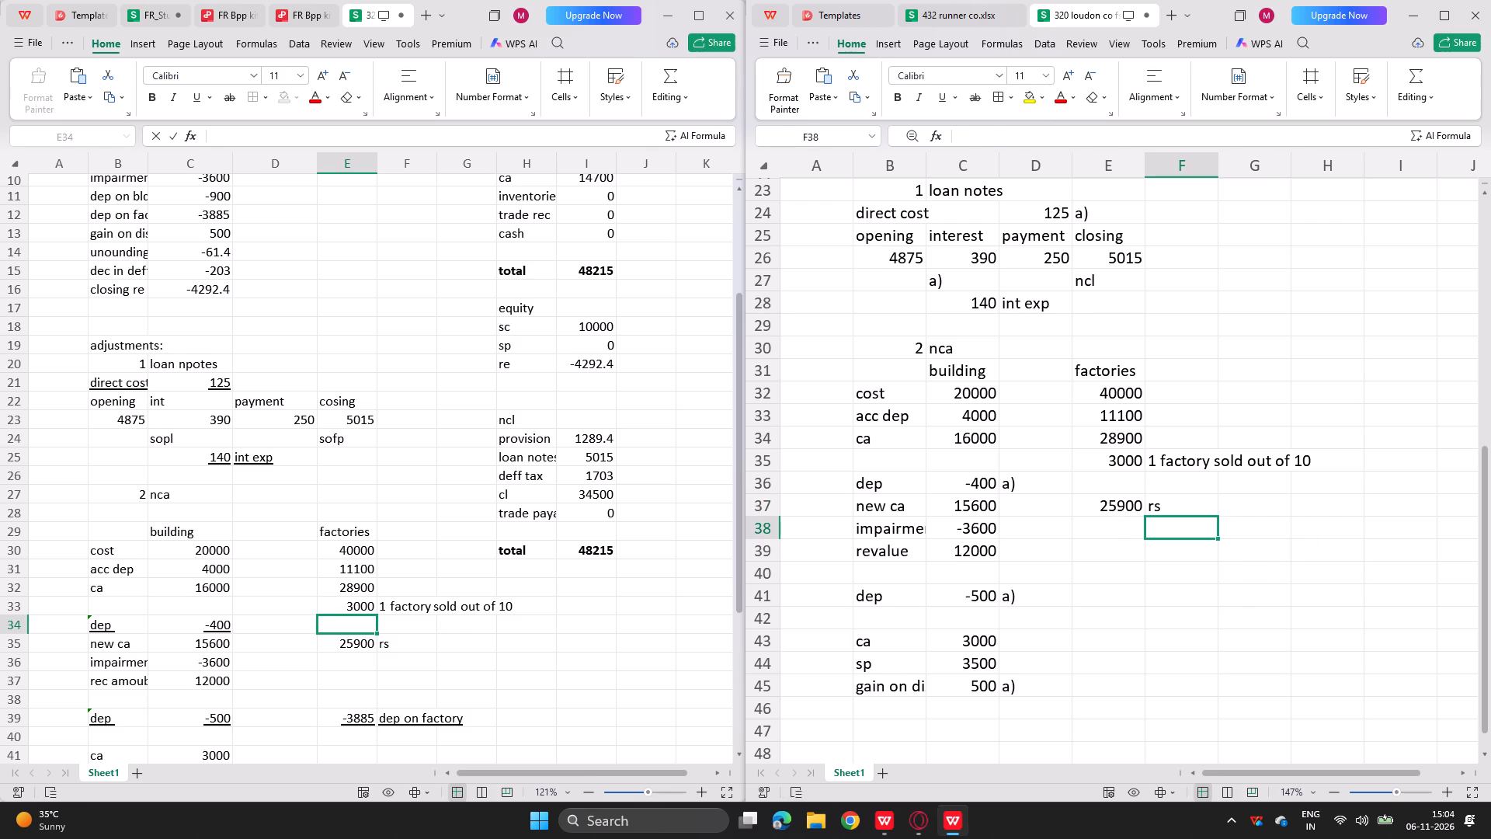
Examine the factory depreciation in the reference workbook and the non-current assets working in the answer PDF.
{"action": "double_click", "coordinate": [344, 715]}
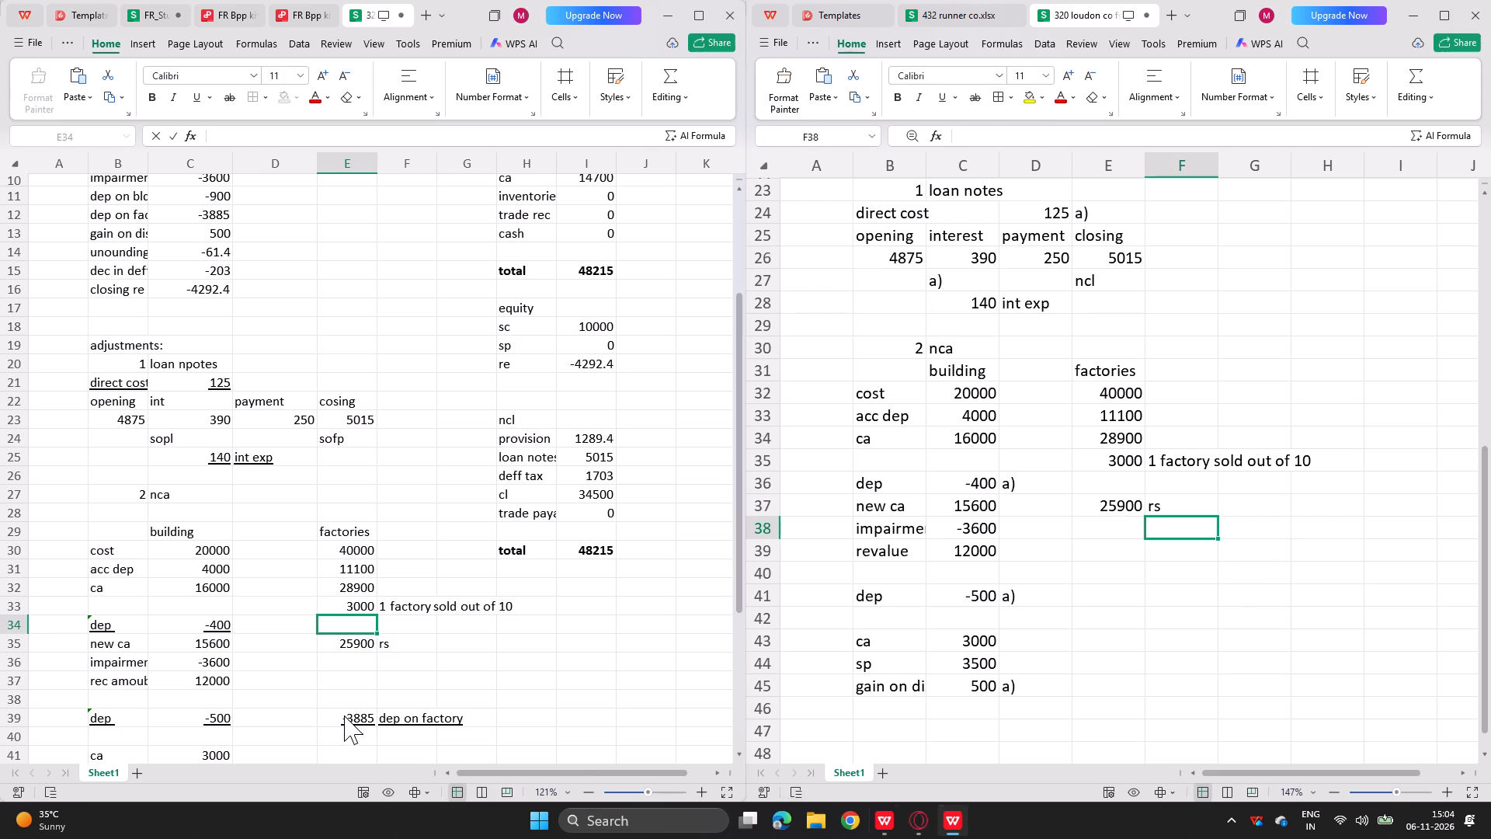
{"action": "key", "text": "Return"}
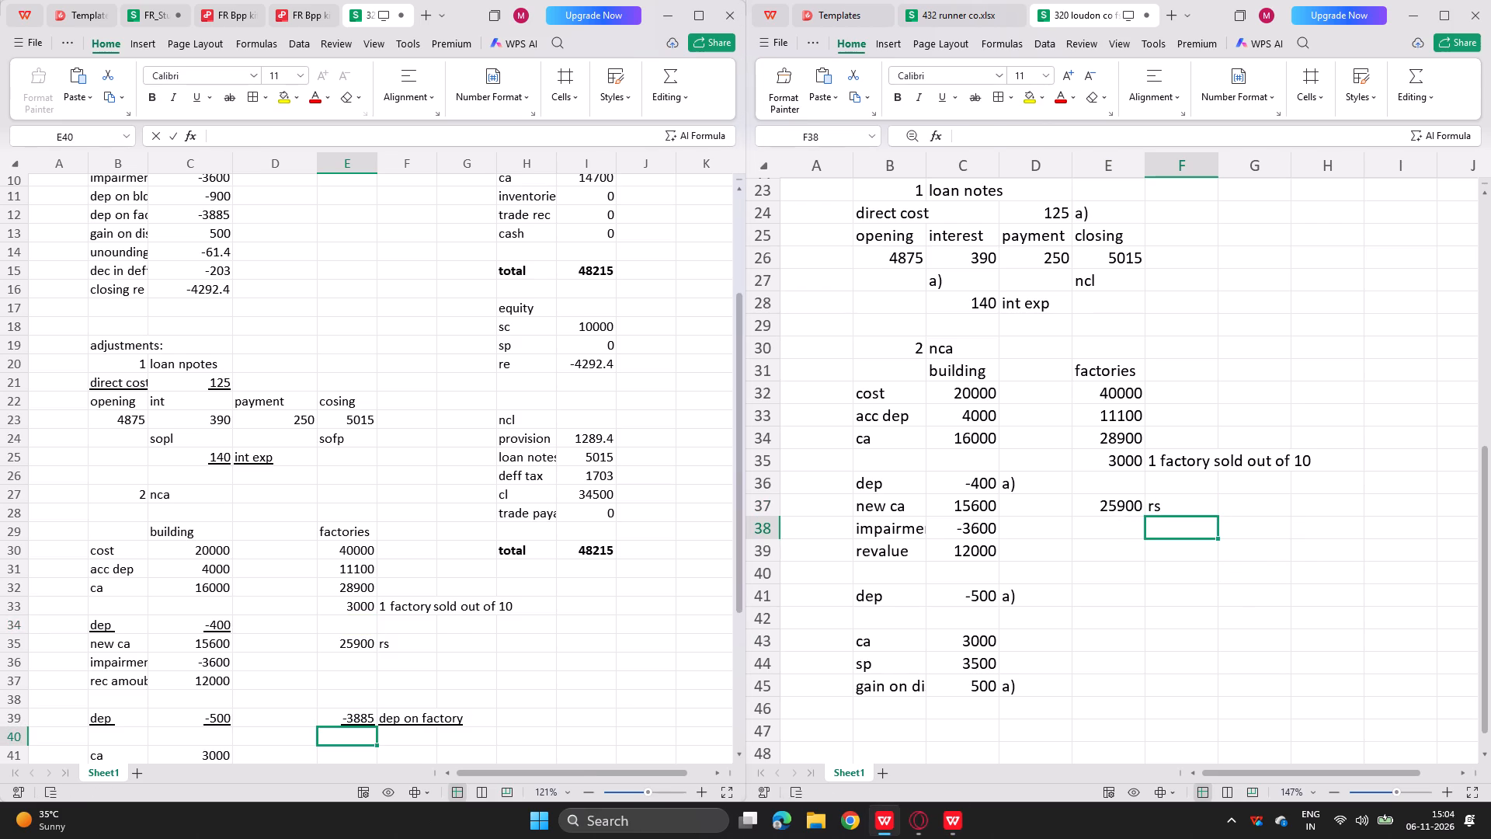
{"action": "key", "text": "Down"}
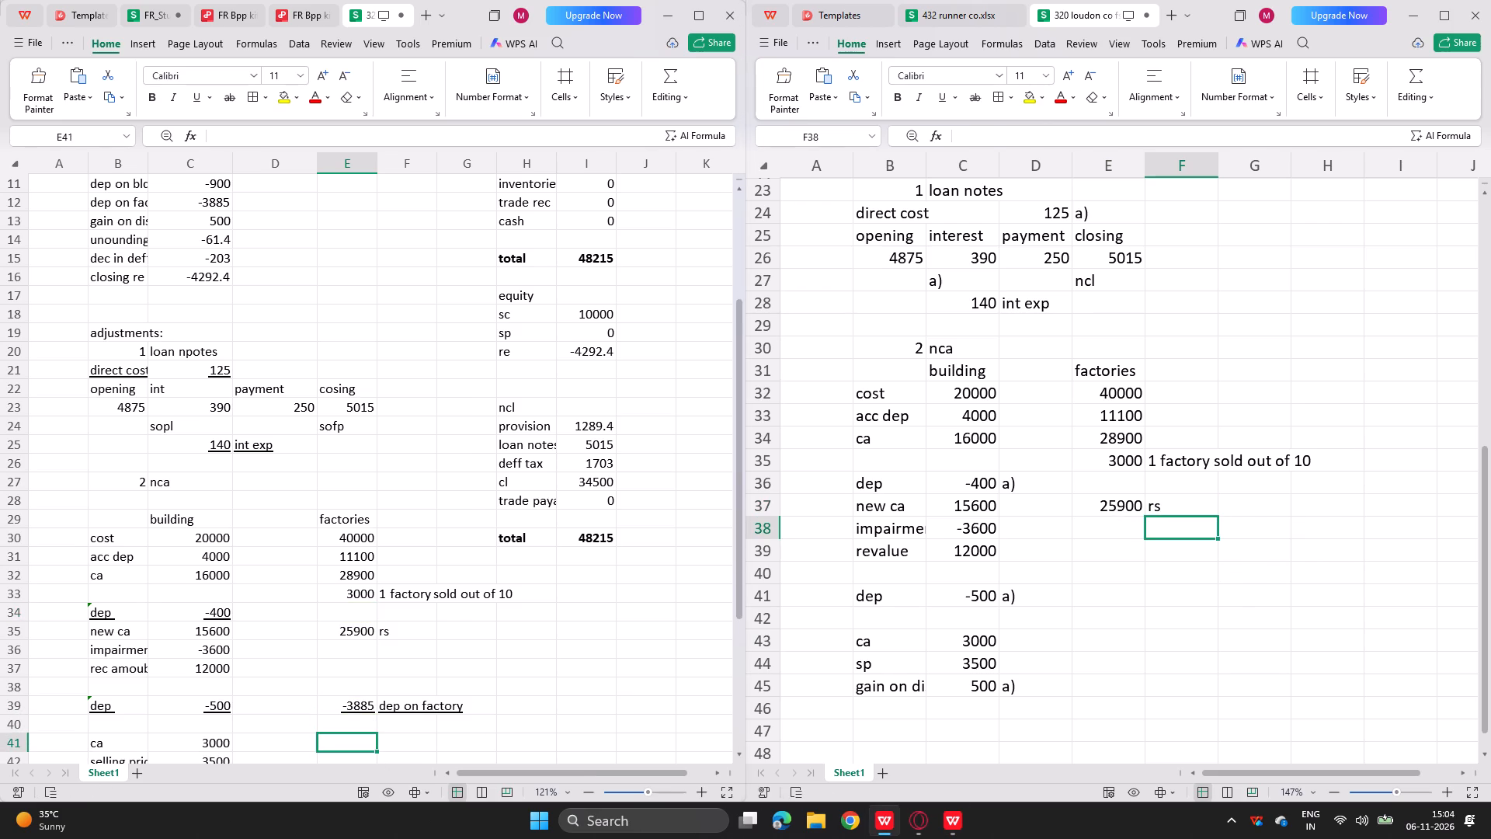
{"action": "left_click", "coordinate": [285, 19]}
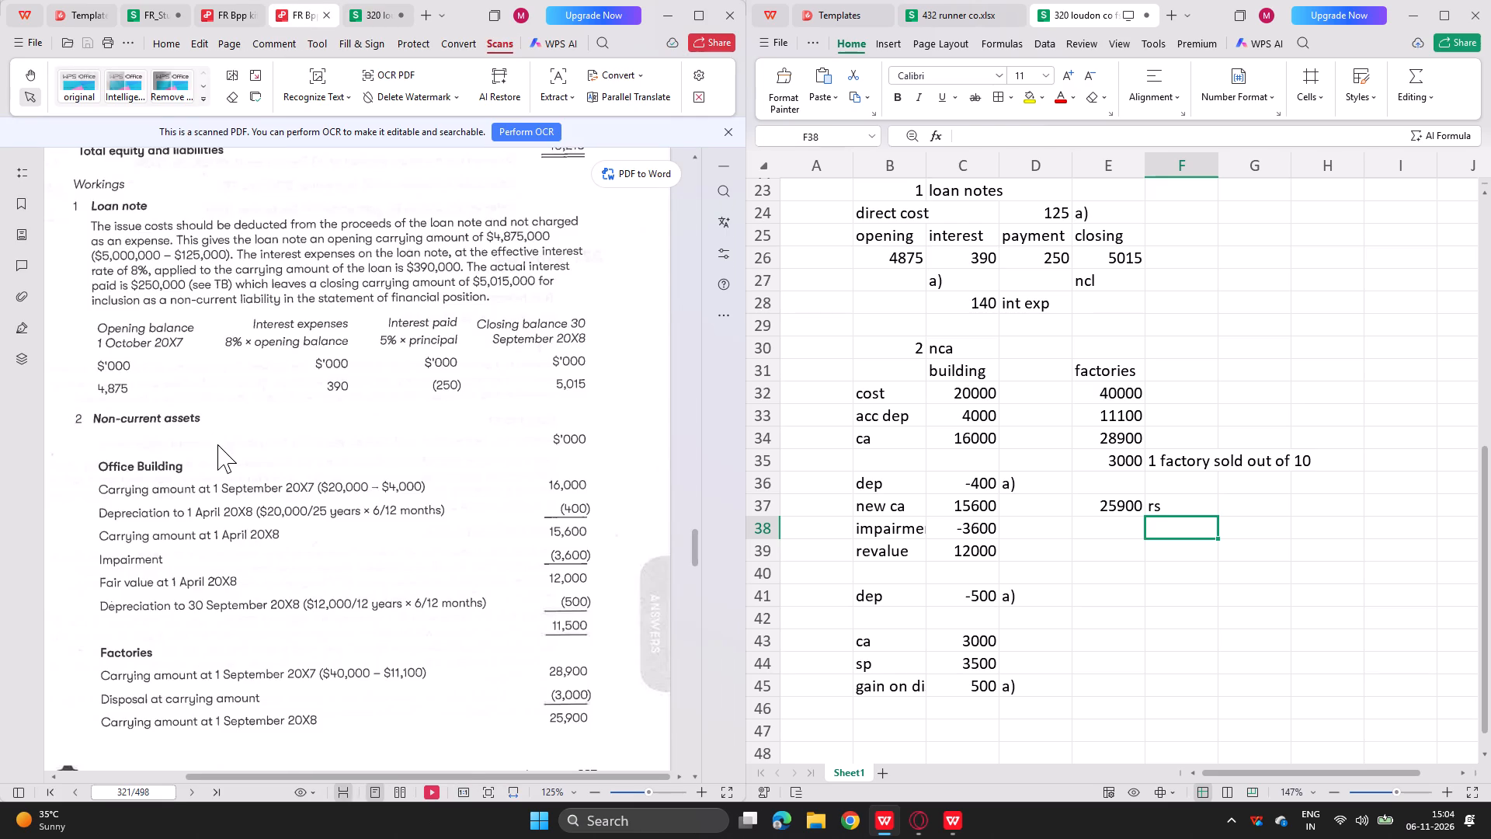
{"action": "scroll", "coordinate": [226, 461], "scroll_direction": "down", "scroll_amount": 1}
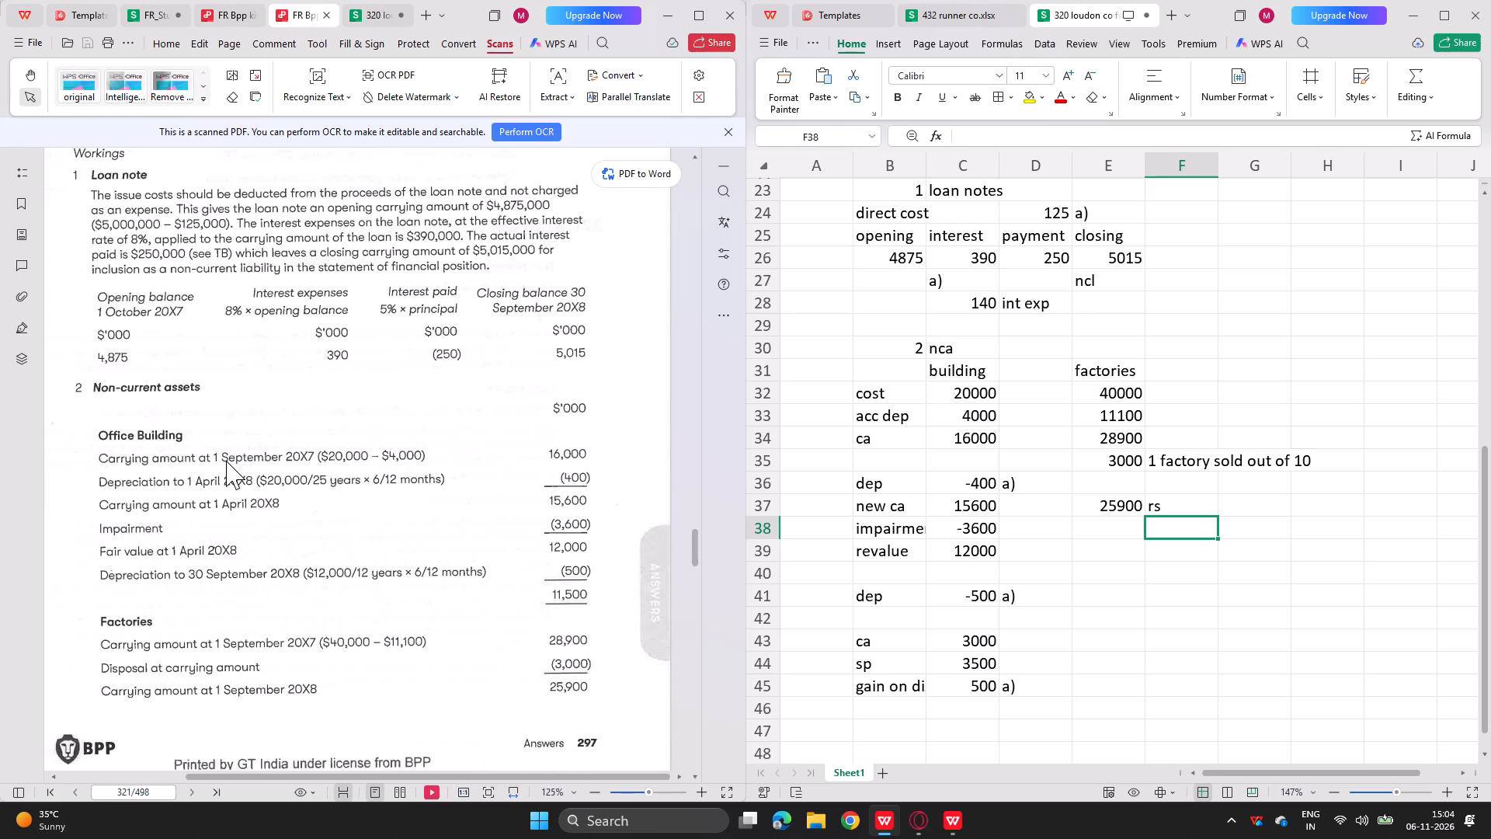
{"action": "scroll", "coordinate": [226, 461], "scroll_direction": "down", "scroll_amount": 2}
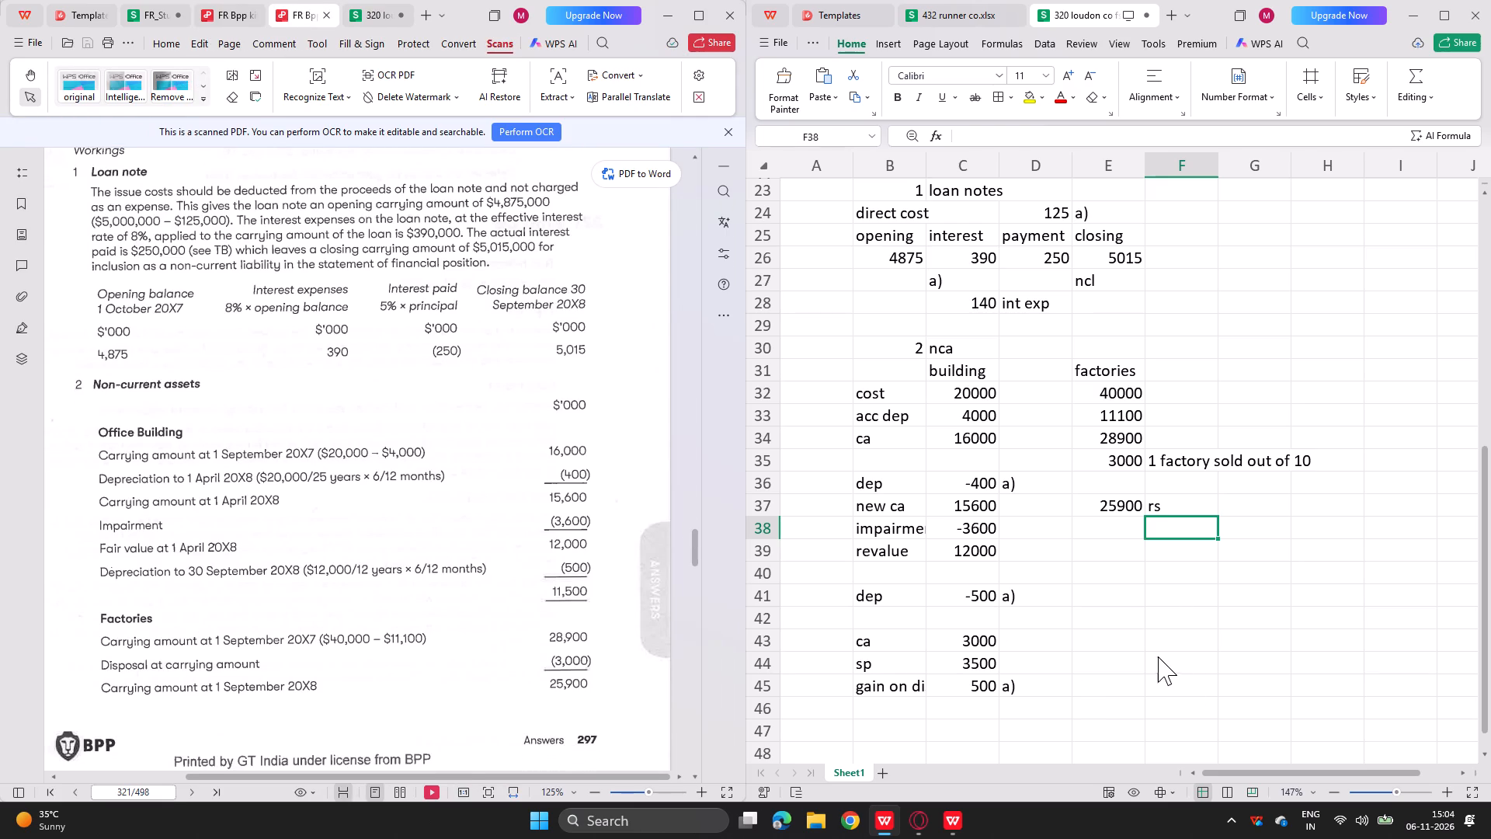
Change the label in F37 beside the factories' remaining carrying amount to new ca.
{"action": "double_click", "coordinate": [1178, 507]}
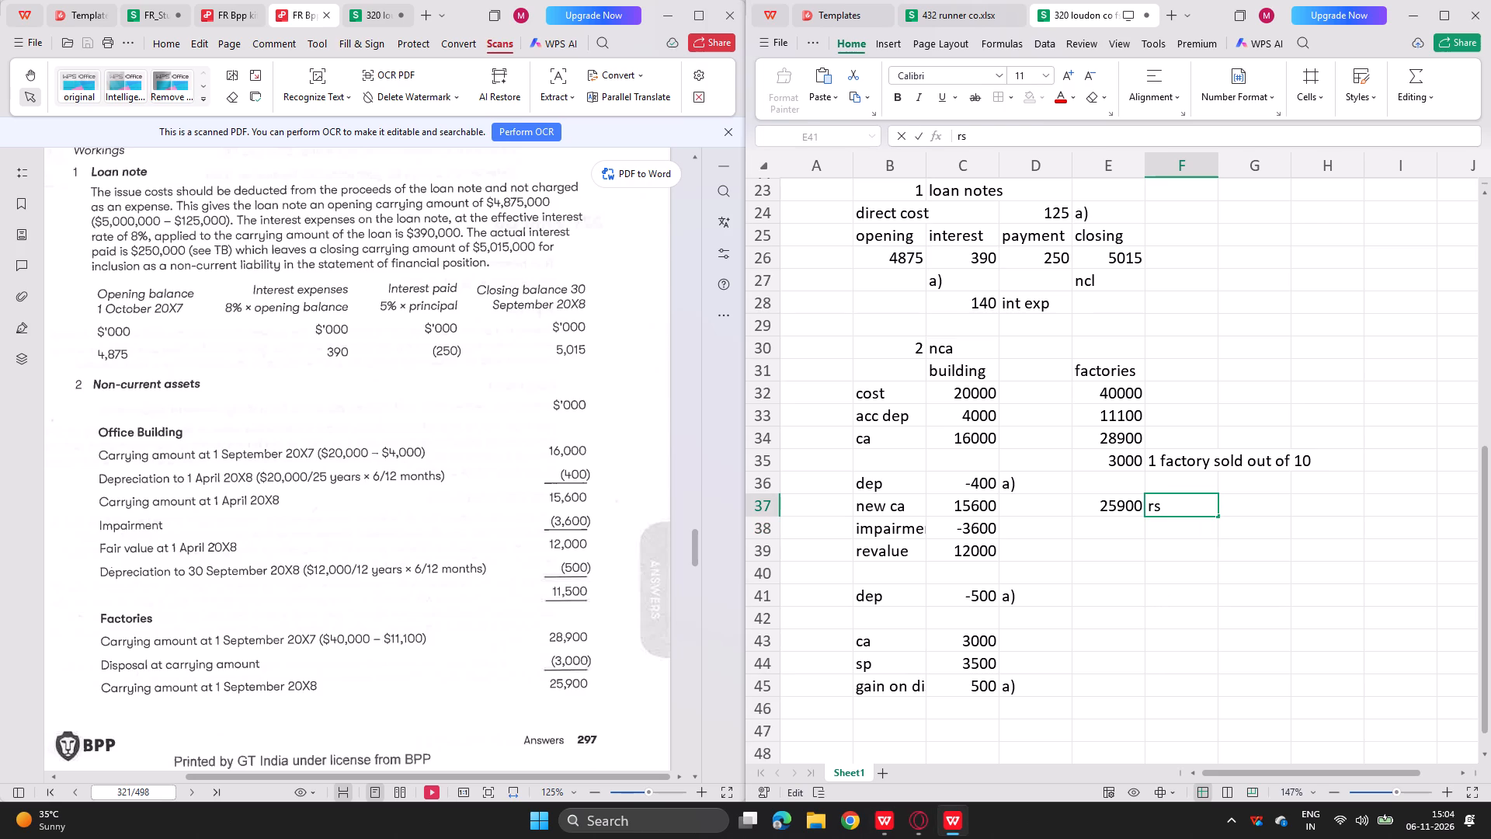
{"action": "key", "text": "BackSpace"}
{"action": "key", "text": "BackSpace"}
{"action": "type", "text": "ca4"}
{"action": "key", "text": "BackSpace"}
{"action": "key", "text": "BackSpace"}
{"action": "key", "text": "BackSpace"}
{"action": "key", "text": "BackSpace"}
{"action": "type", "text": "new ca"}
{"action": "key", "text": "Return"}
Move the factory disposal gain working from B43:D45 beneath the factories column, starting at E42.
{"action": "scroll", "coordinate": [423, 632], "scroll_direction": "down", "scroll_amount": 1}
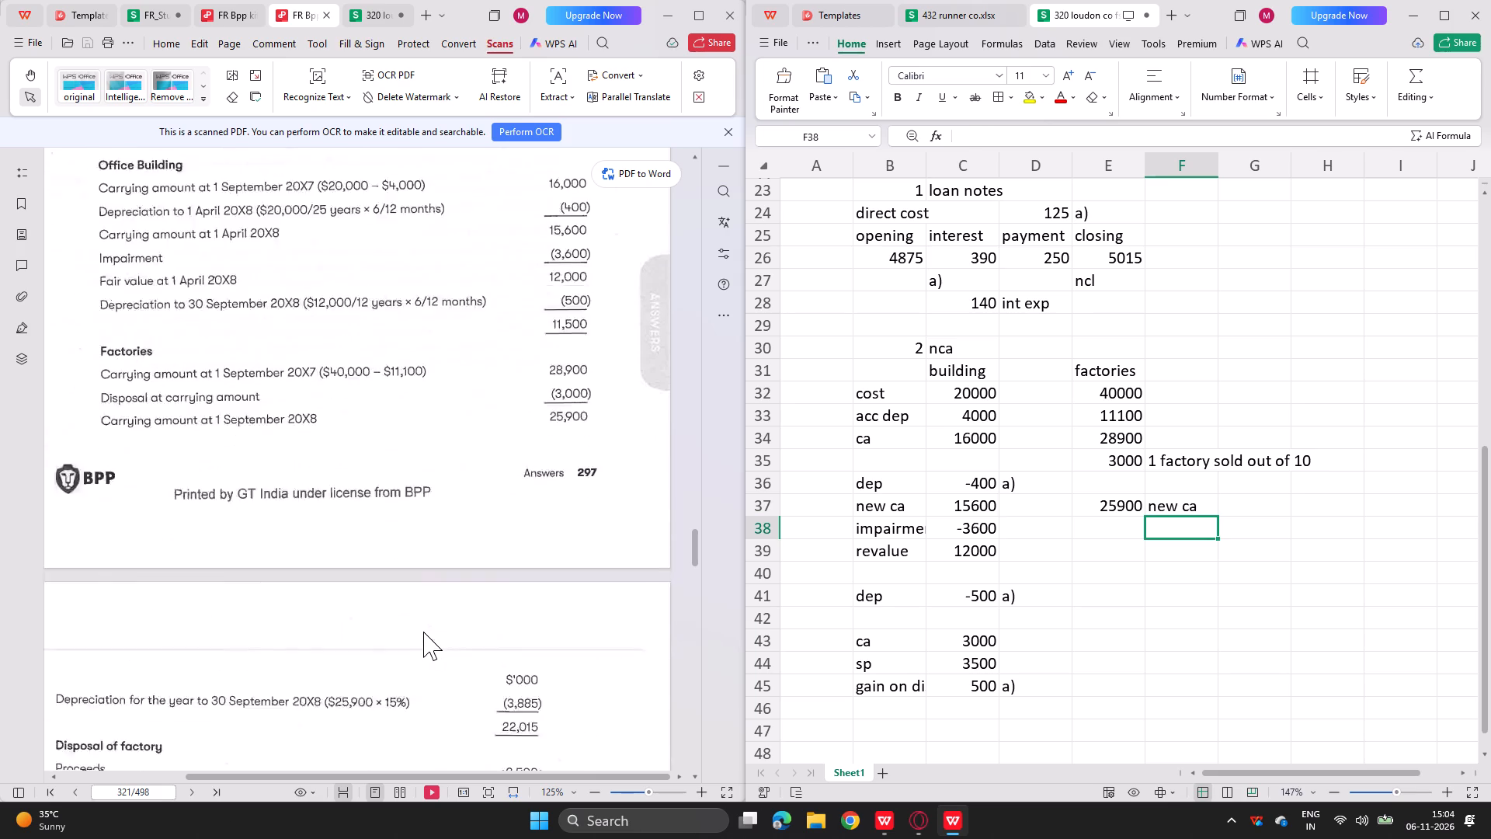
{"action": "scroll", "coordinate": [423, 632], "scroll_direction": "down", "scroll_amount": 2}
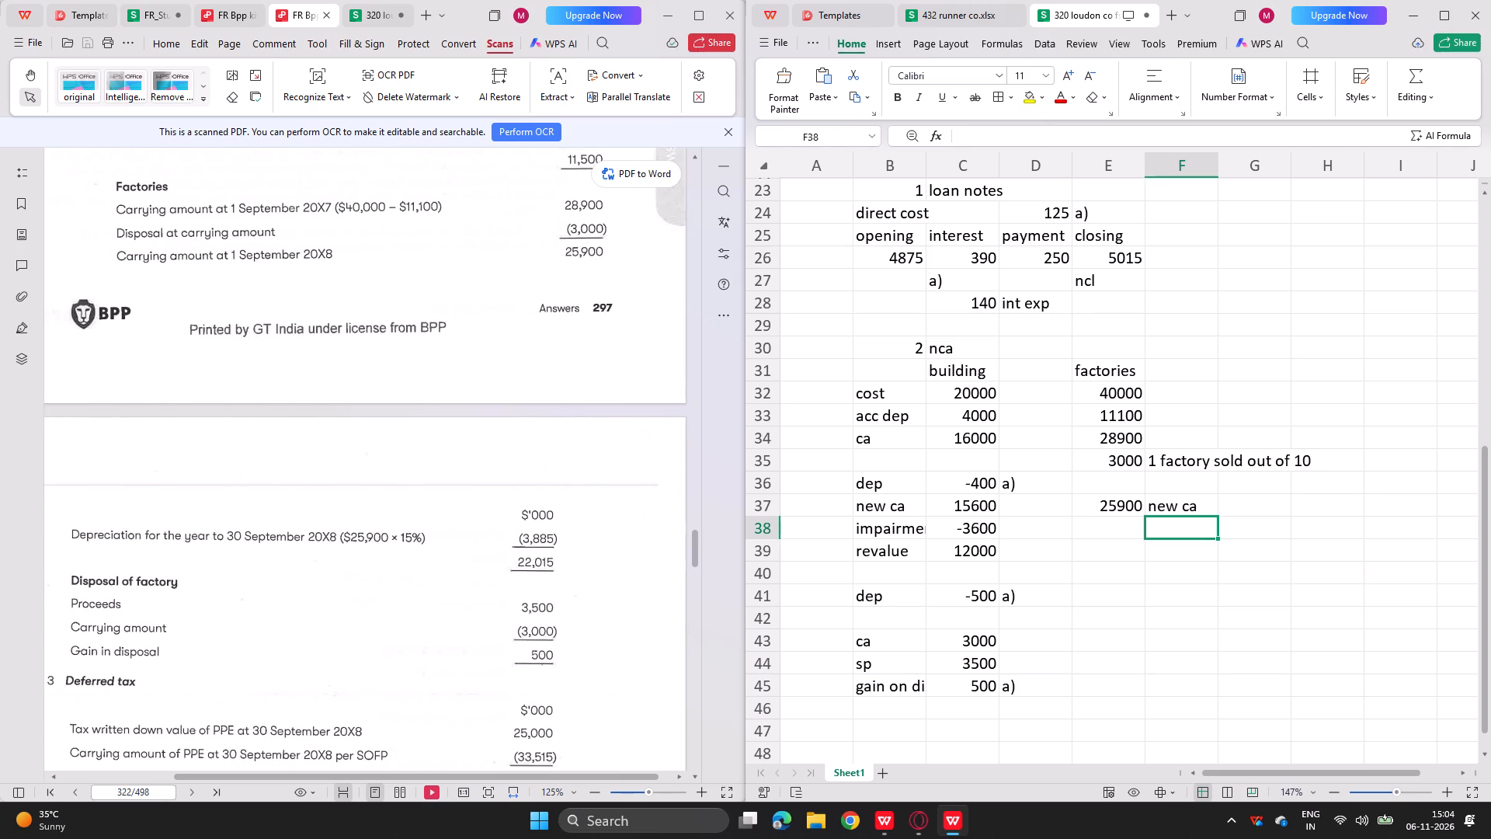
{"action": "left_click_drag", "start_coordinate": [863, 645], "coordinate": [1003, 694]}
{"action": "right_click", "coordinate": [1003, 694]}
{"action": "left_click", "coordinate": [1003, 694]}
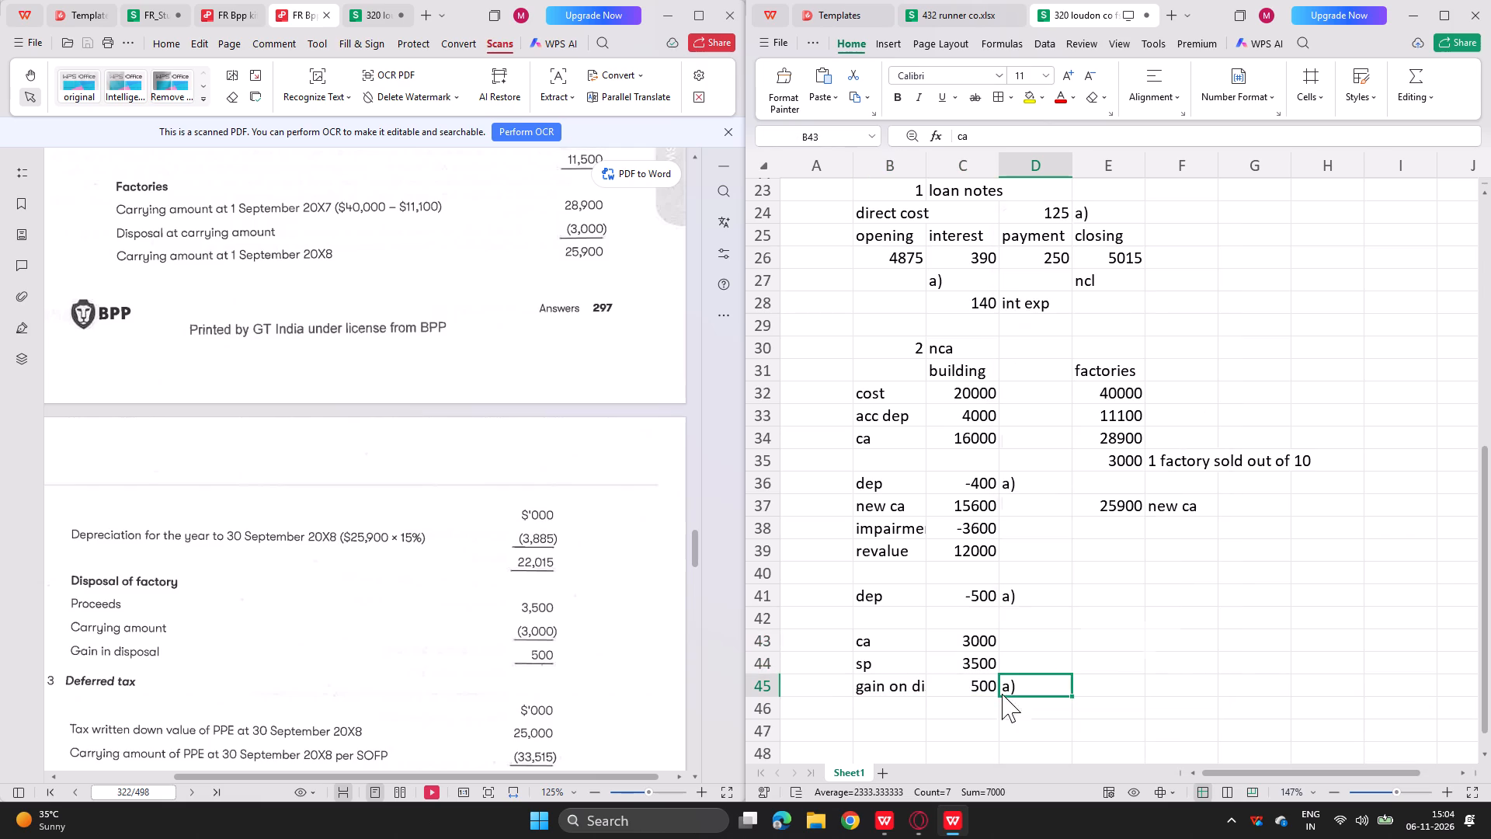
{"action": "left_click_drag", "start_coordinate": [878, 641], "coordinate": [999, 680]}
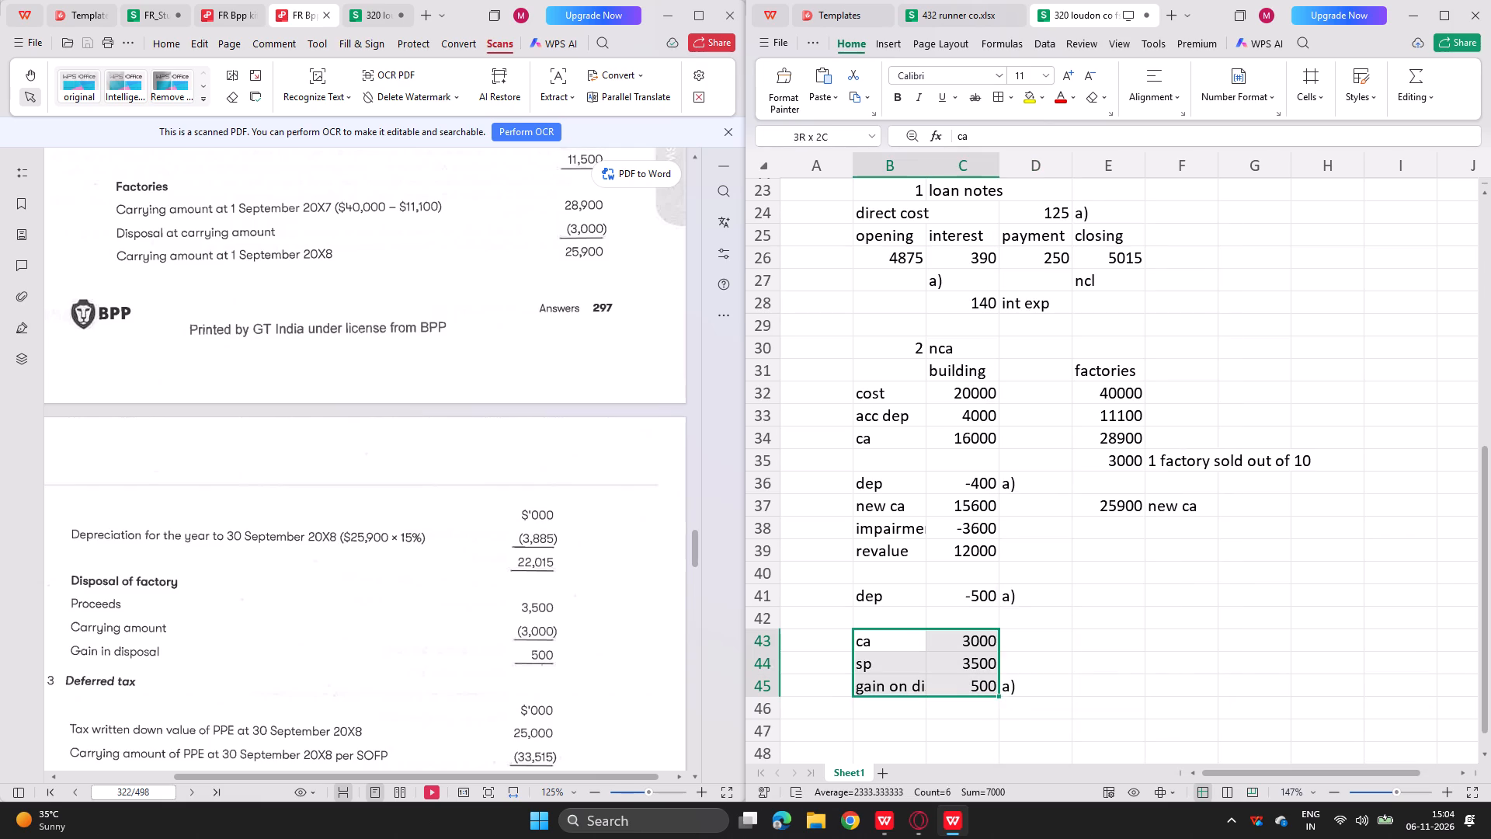
{"action": "left_click_drag", "start_coordinate": [999, 680], "coordinate": [1025, 684]}
{"action": "key", "text": "ctrl+x"}
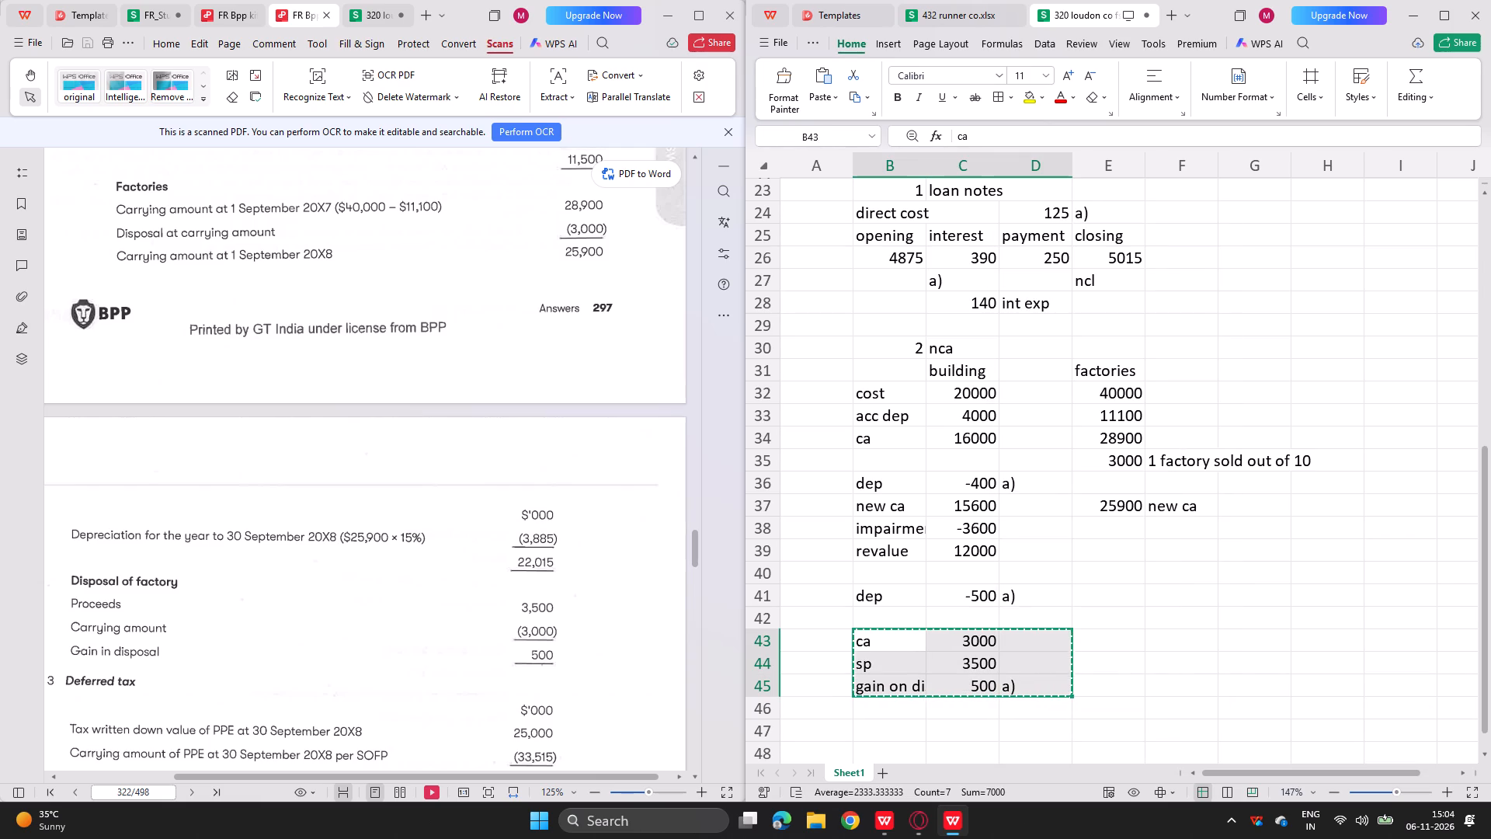
{"action": "left_click", "coordinate": [1093, 618]}
{"action": "key", "text": "ctrl+v"}
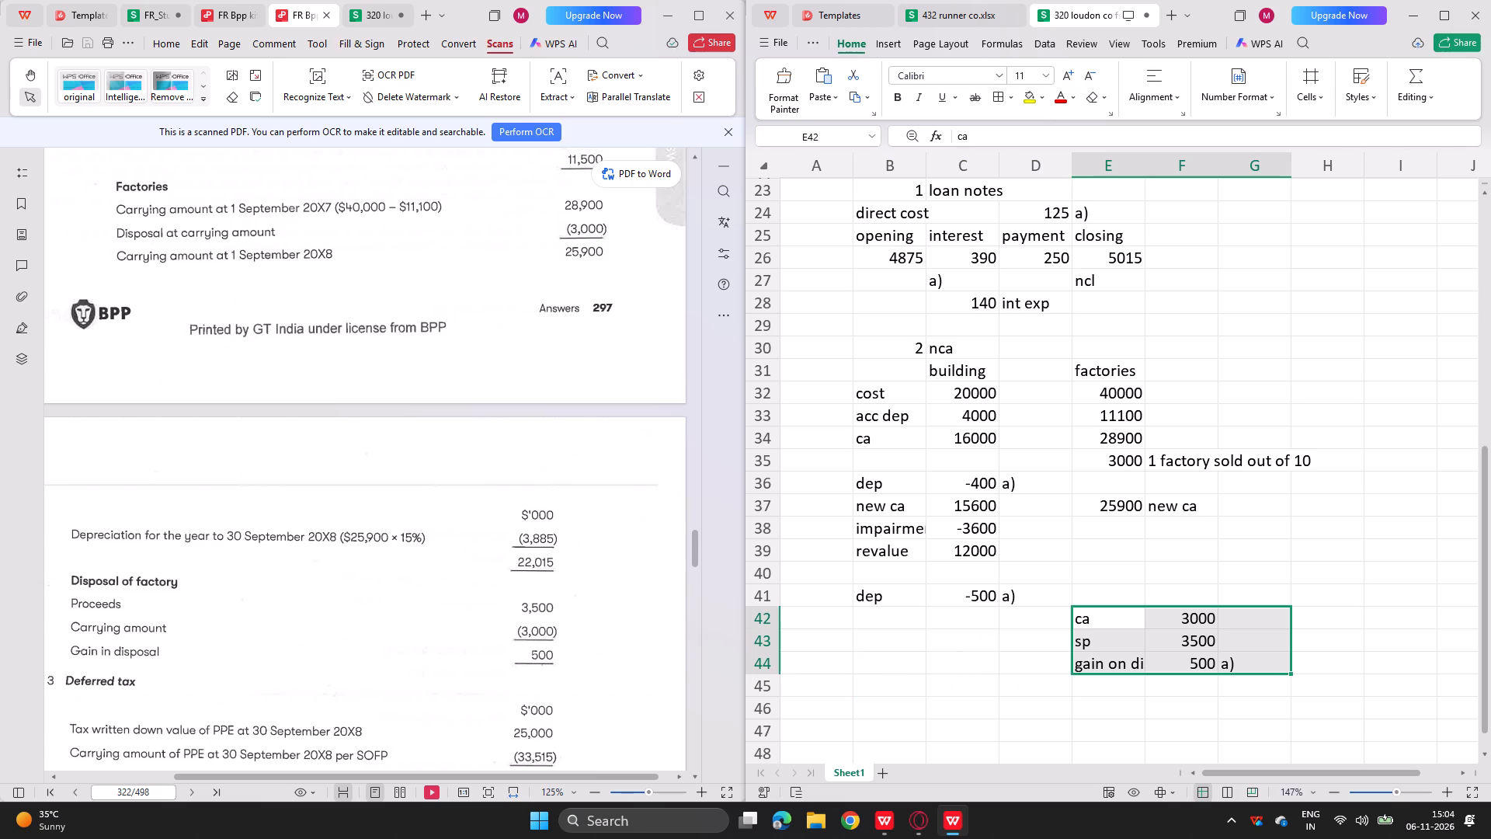
Calculate the factories' depreciation in E39 as 15% of the new carrying amount with the formula =E37*0.15.
{"action": "left_click", "coordinate": [1108, 548]}
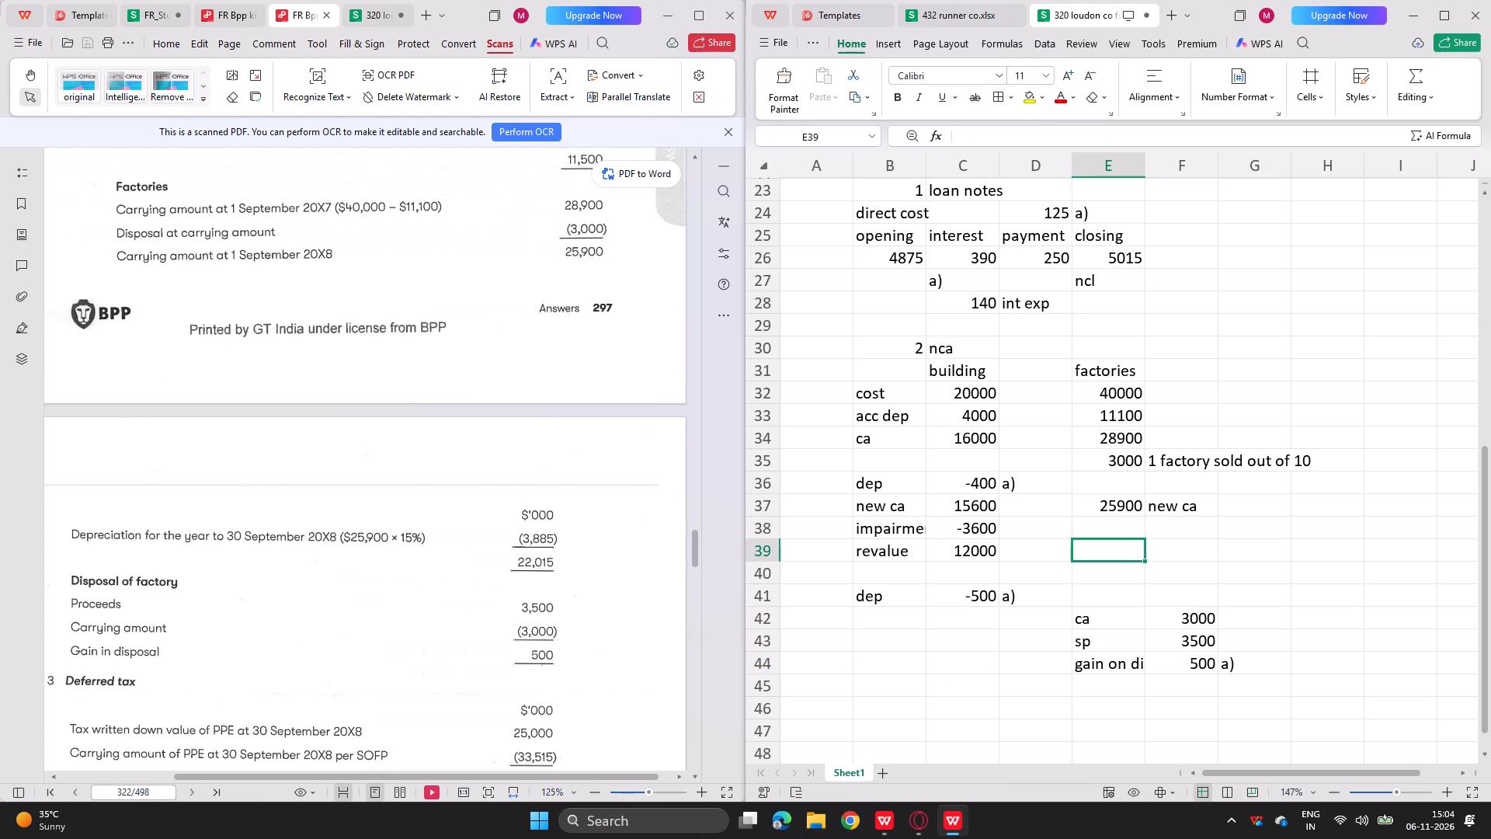
{"action": "key", "text": "equal"}
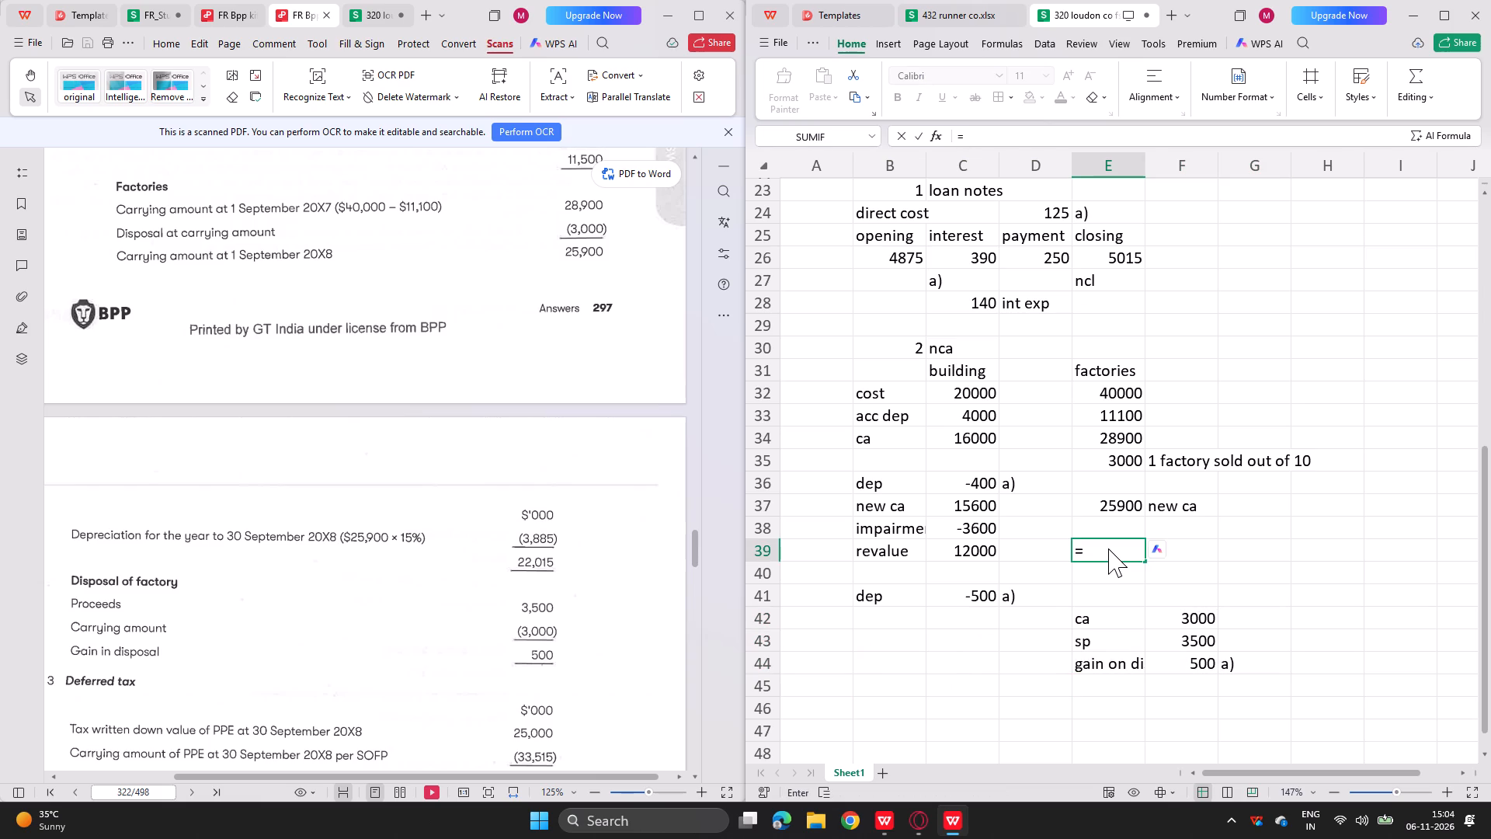
{"action": "key", "text": "Up"}
{"action": "key", "text": "Up"}
{"action": "type", "text": "*0.15"}
{"action": "key", "text": "Return"}
Label the factories' depreciation as dep in F39 and mark it with the reference a) in G39.
{"action": "key", "text": "Right"}
{"action": "key", "text": "Up"}
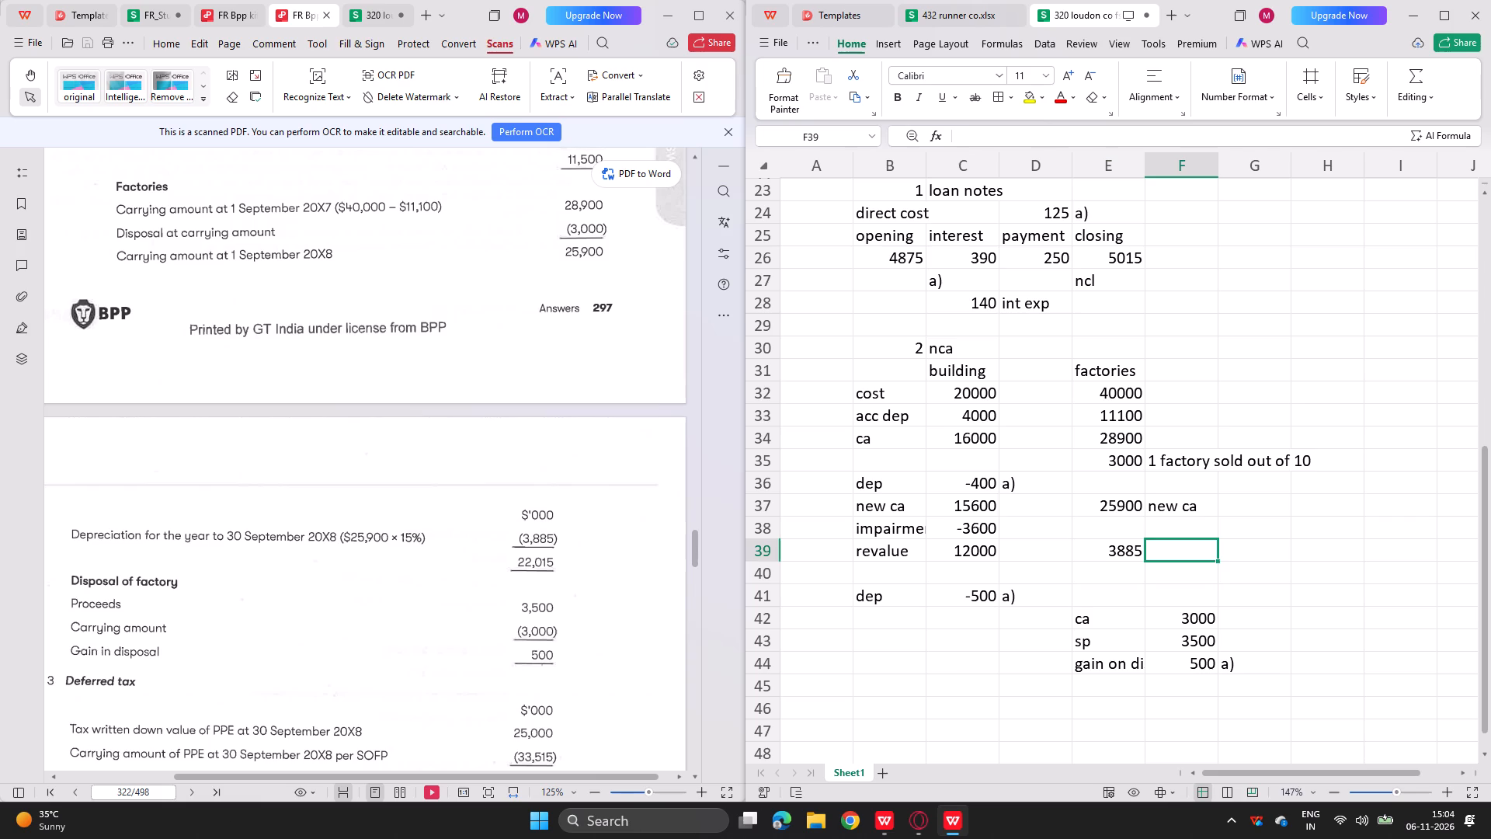
{"action": "type", "text": "dep"}
{"action": "key", "text": "space"}
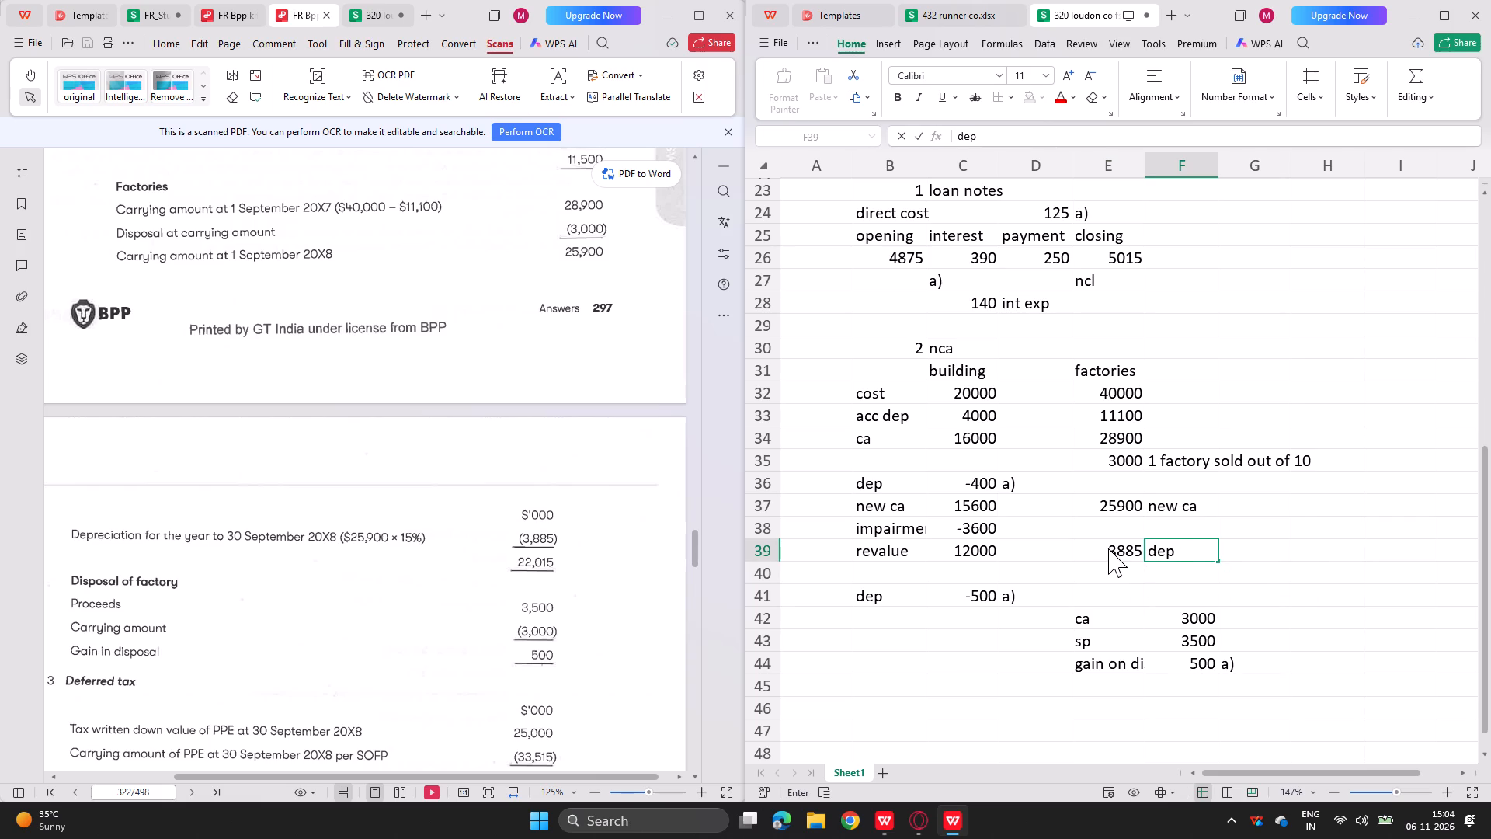
{"action": "key", "text": "Return"}
{"action": "scroll", "coordinate": [1038, 538], "scroll_direction": "up", "scroll_amount": 1}
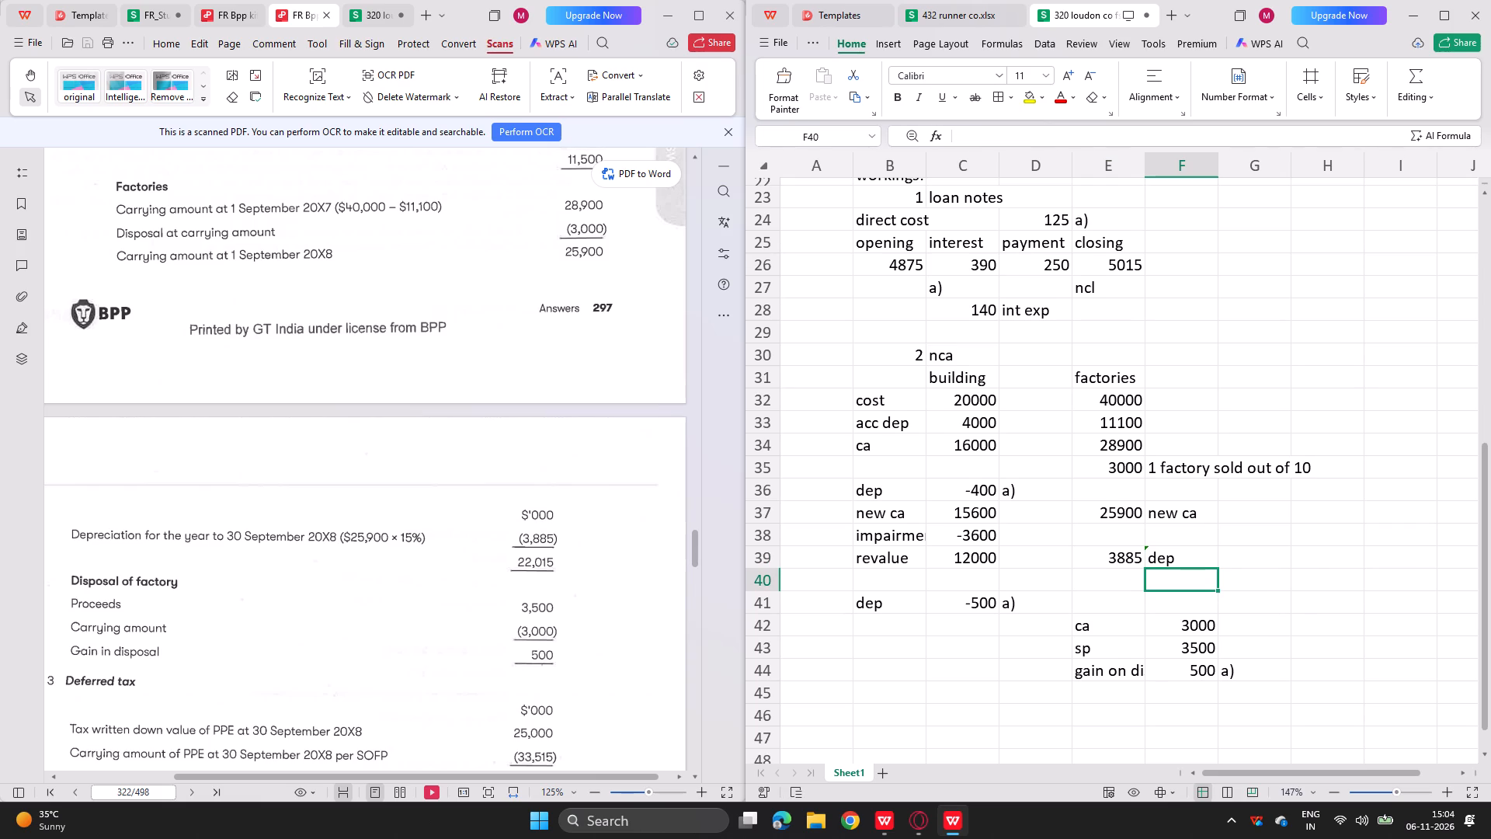
{"action": "left_click", "coordinate": [1246, 565]}
{"action": "type", "text": "a)"}
{"action": "key", "text": "Return"}
Add the labels dep on building in B8 and dep on plant in B9 of the adjusted retained earnings schedule.
{"action": "scroll", "coordinate": [1006, 550], "scroll_direction": "up", "scroll_amount": 12}
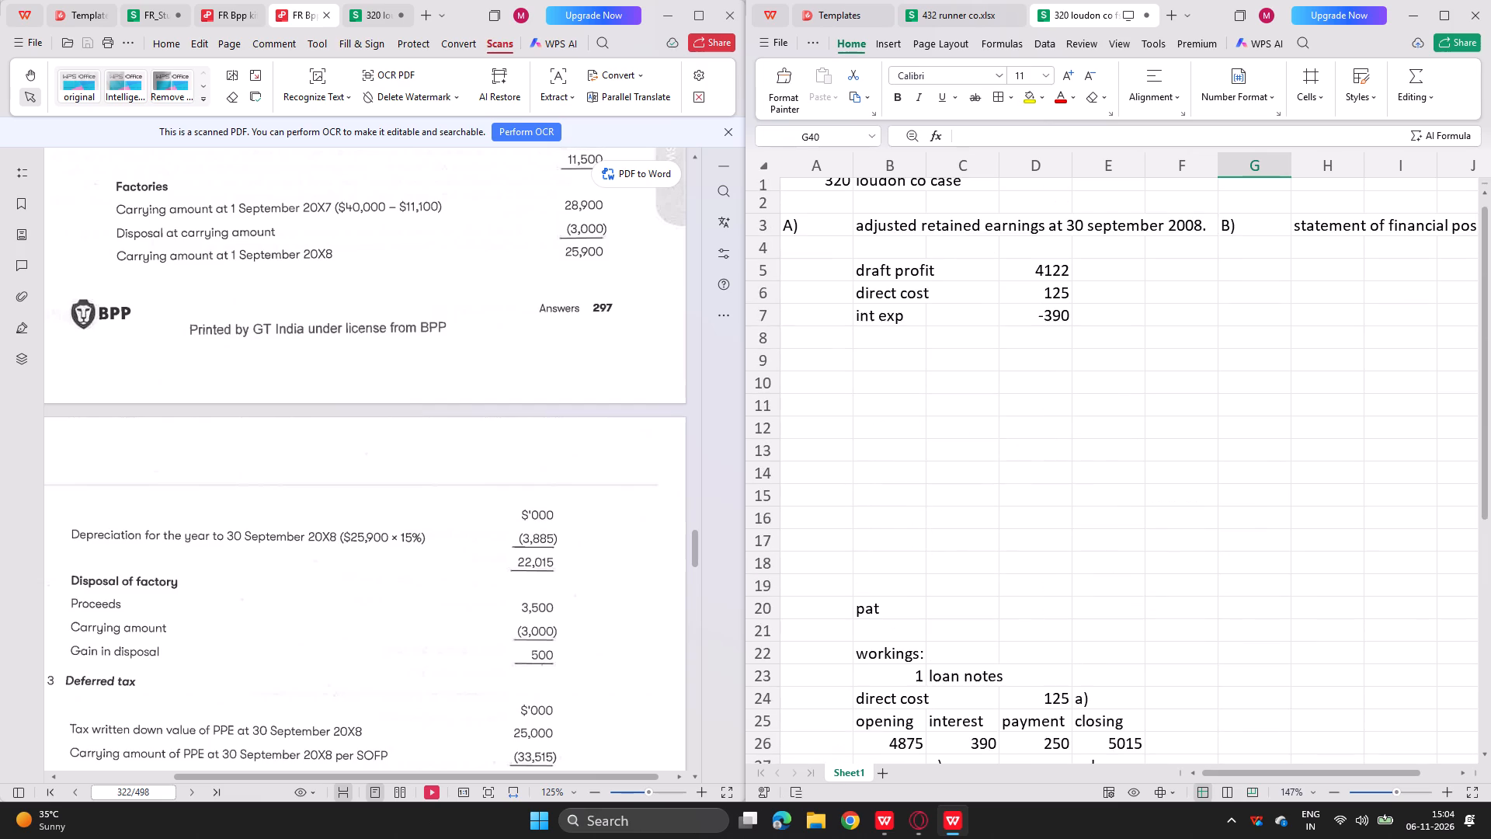
{"action": "left_click", "coordinate": [888, 348]}
{"action": "type", "text": "dep on n"}
{"action": "key", "text": "BackSpace"}
{"action": "type", "text": "building"}
{"action": "key", "text": "Return"}
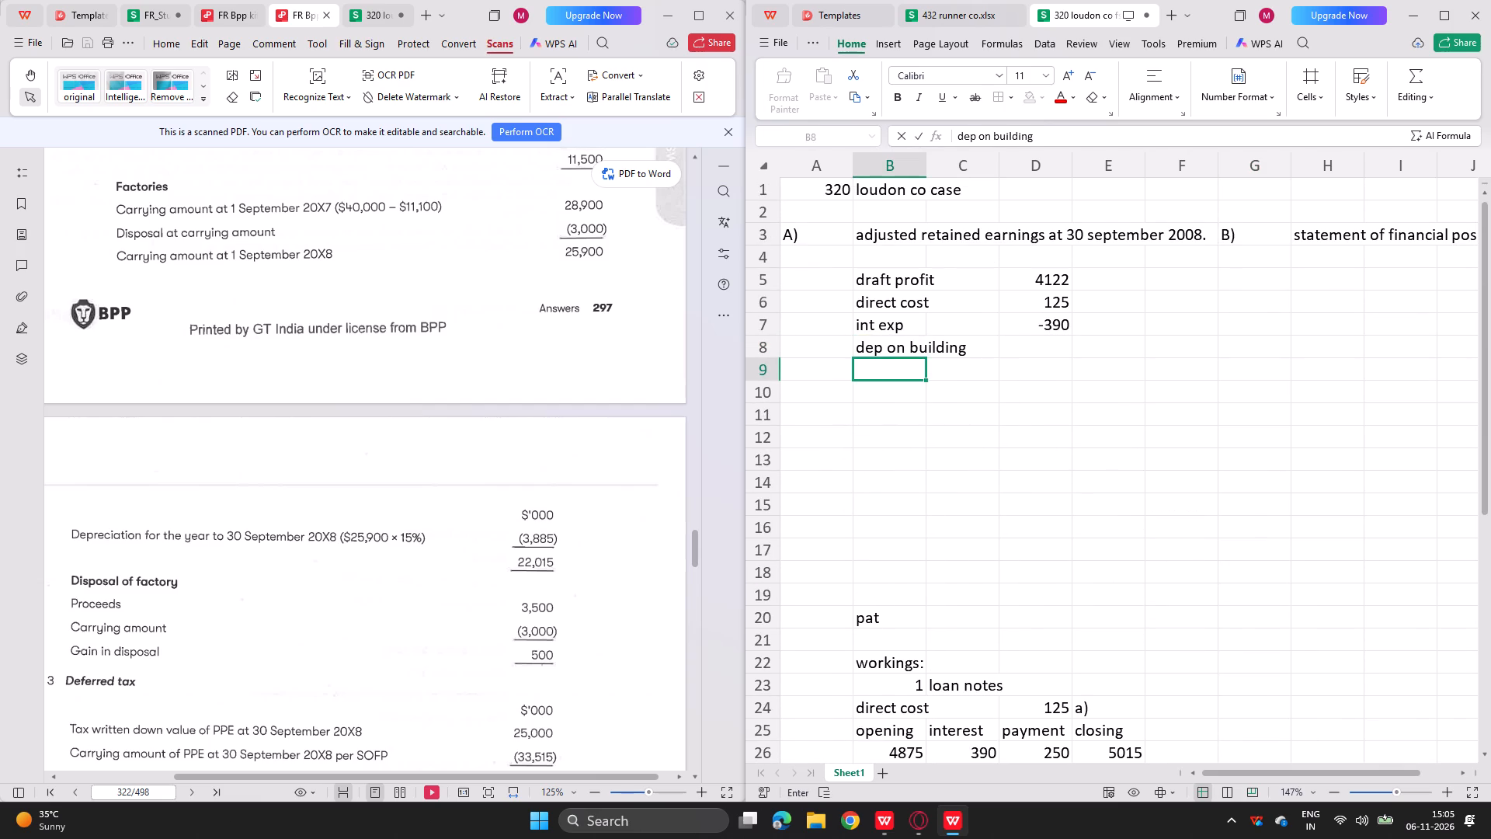
{"action": "type", "text": "dep on plant"}
{"action": "key", "text": "Return"}
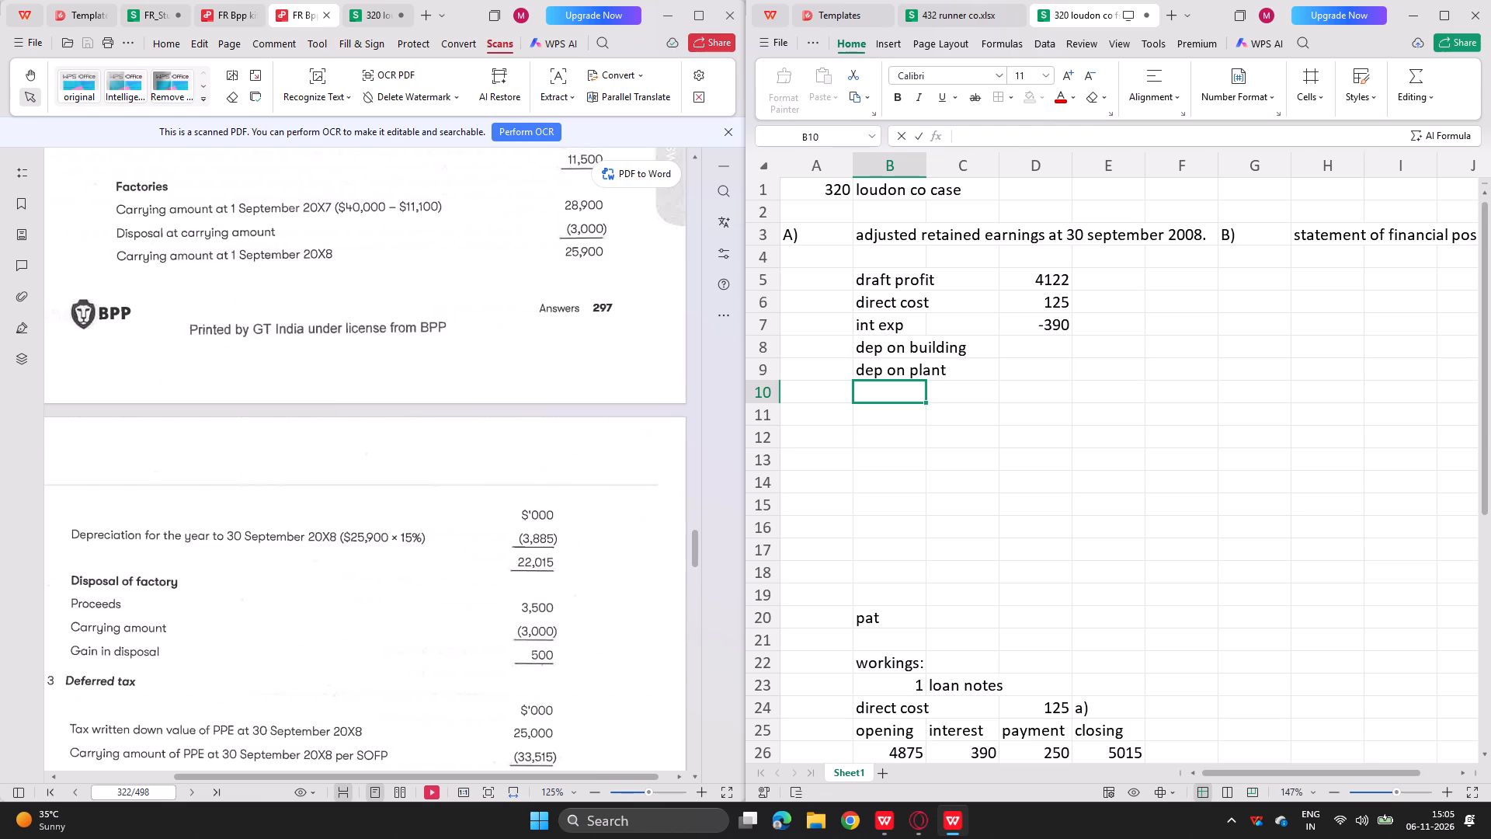
Change the label in B9 of the retained earnings schedule to dep on factories.
{"action": "left_click", "coordinate": [891, 371]}
{"action": "left_click_drag", "start_coordinate": [891, 371], "coordinate": [949, 374]}
{"action": "left_click", "coordinate": [949, 374]}
{"action": "key", "text": "BackSpace"}
{"action": "key", "text": "BackSpace"}
{"action": "key", "text": "BackSpace"}
{"action": "key", "text": "BackSpace"}
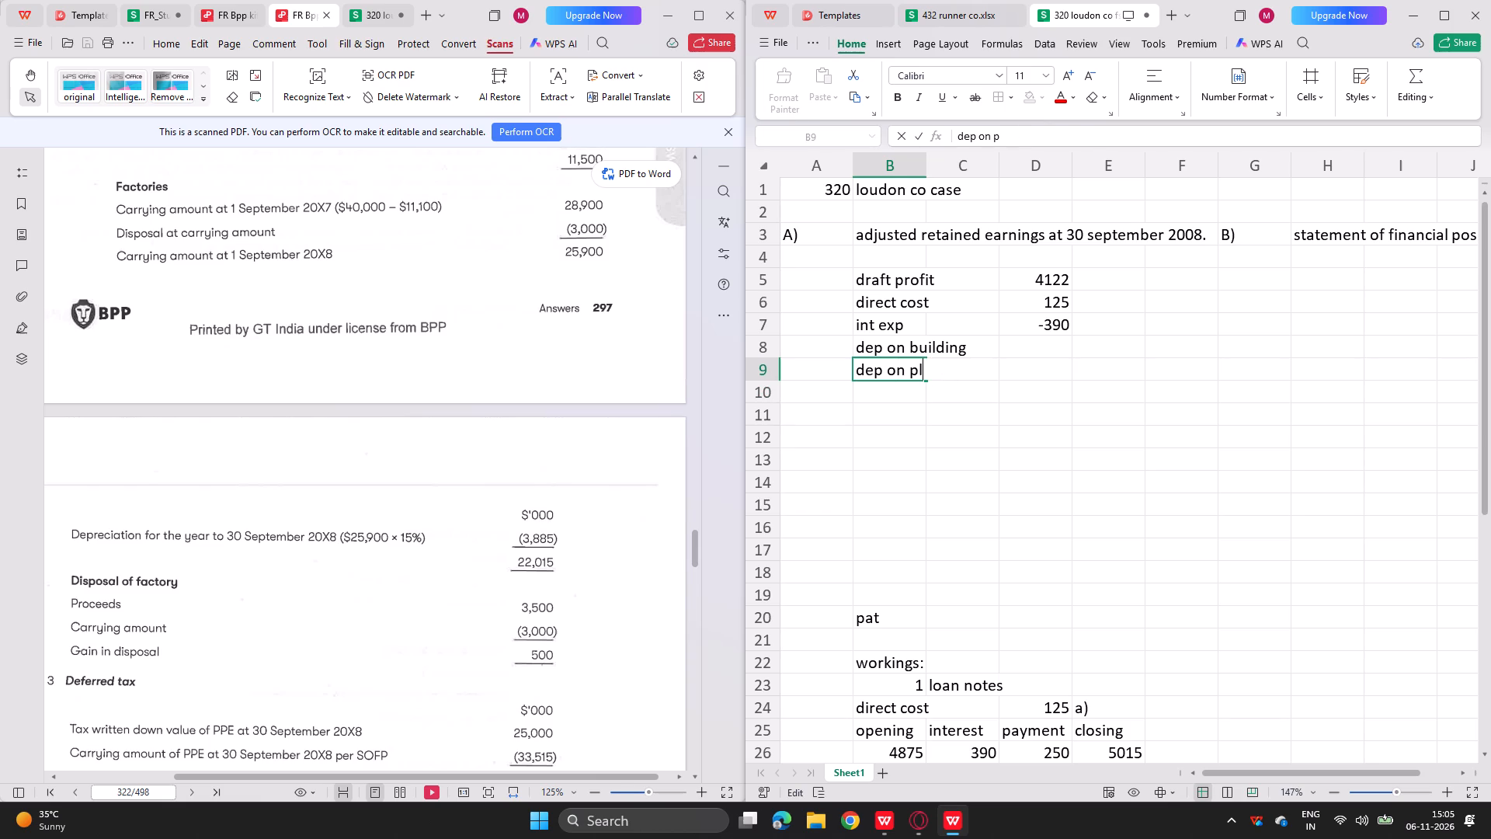
{"action": "key", "text": "BackSpace"}
{"action": "type", "text": "factori"}
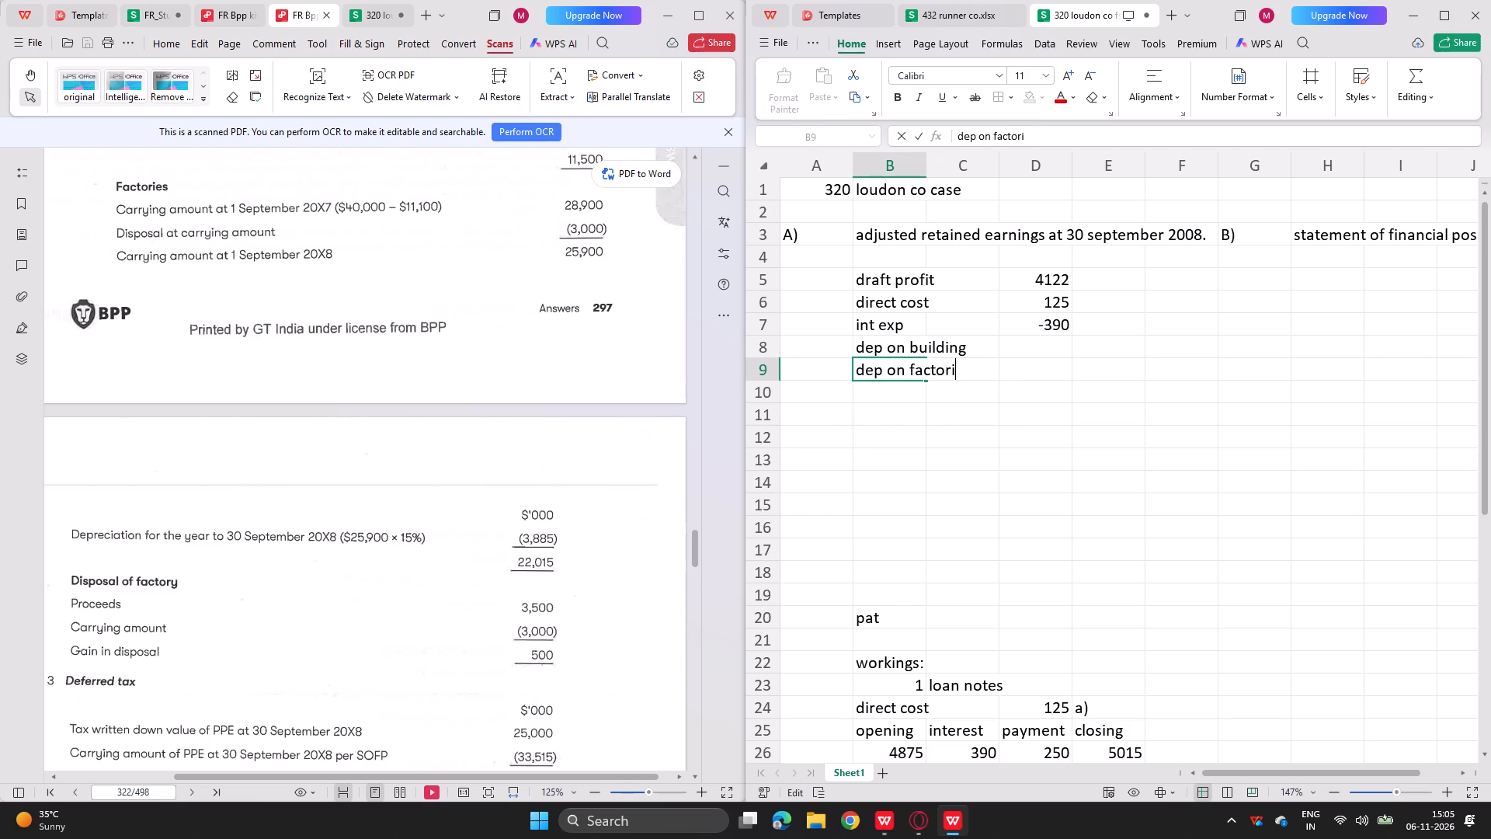
{"action": "key", "text": "BackSpace"}
{"action": "type", "text": "ies"}
{"action": "key", "text": "Return"}
Bring the total building depreciation into D8 by adding both depreciation charges with the formula =C36+C41.
{"action": "key", "text": "Right"}
{"action": "key", "text": "Right"}
{"action": "key", "text": "Up"}
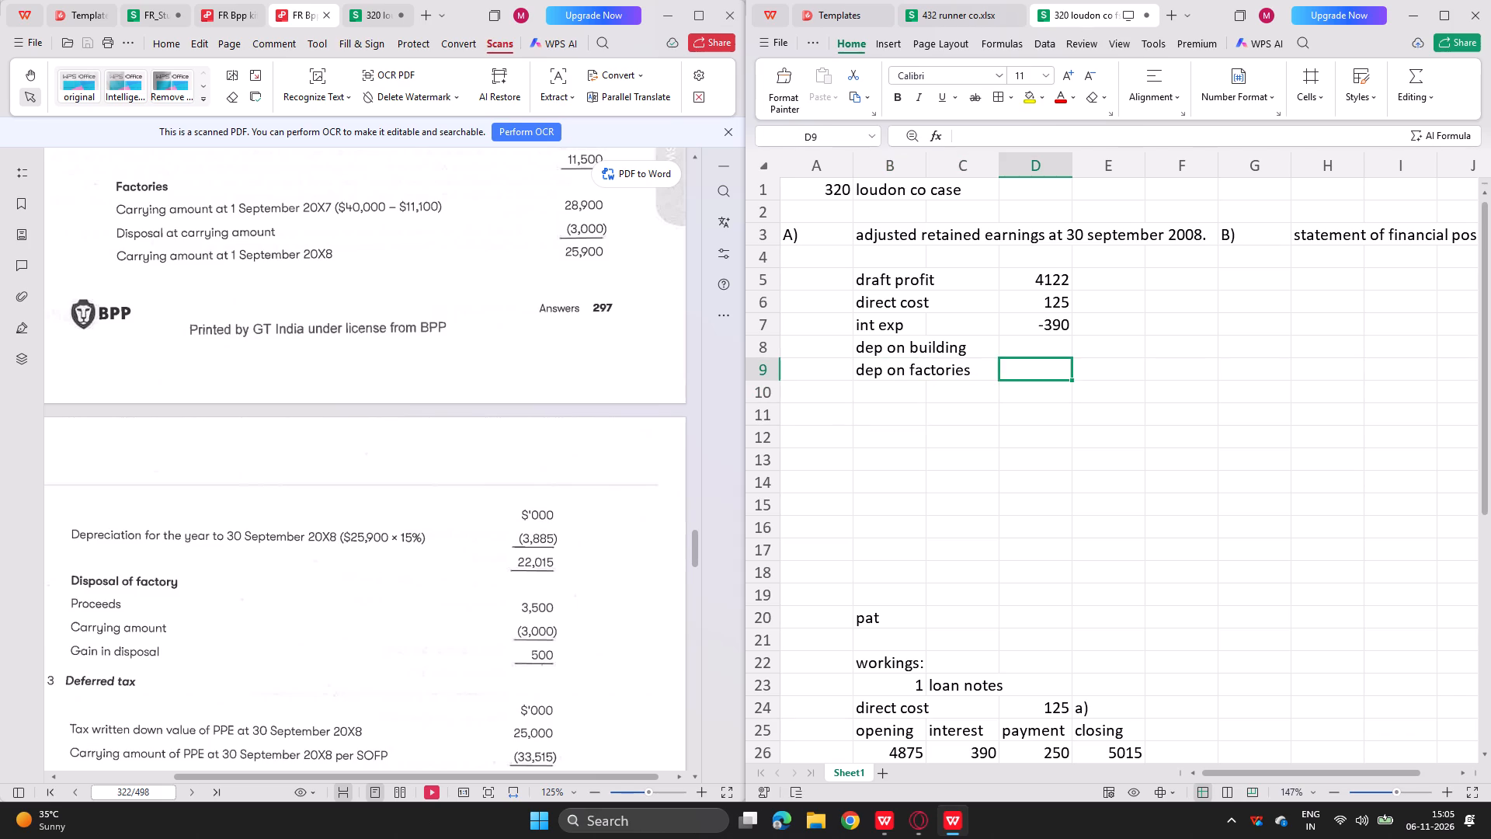
{"action": "key", "text": "Up"}
{"action": "key", "text": "equal"}
{"action": "key", "text": "Down"}
{"action": "key", "text": "Down"}
{"action": "key", "text": "Down"}
{"action": "key", "text": "Down"}
{"action": "key", "text": "Down"}
{"action": "key", "text": "Down"}
{"action": "key", "text": "Down"}
{"action": "key", "text": "Down"}
{"action": "key", "text": "Down"}
{"action": "key", "text": "Down"}
{"action": "key", "text": "Down"}
{"action": "key", "text": "Down"}
{"action": "key", "text": "Down"}
{"action": "key", "text": "Down"}
{"action": "key", "text": "Down"}
{"action": "key", "text": "Down"}
{"action": "key", "text": "Down"}
{"action": "key", "text": "Down"}
{"action": "key", "text": "Down"}
{"action": "key", "text": "Down"}
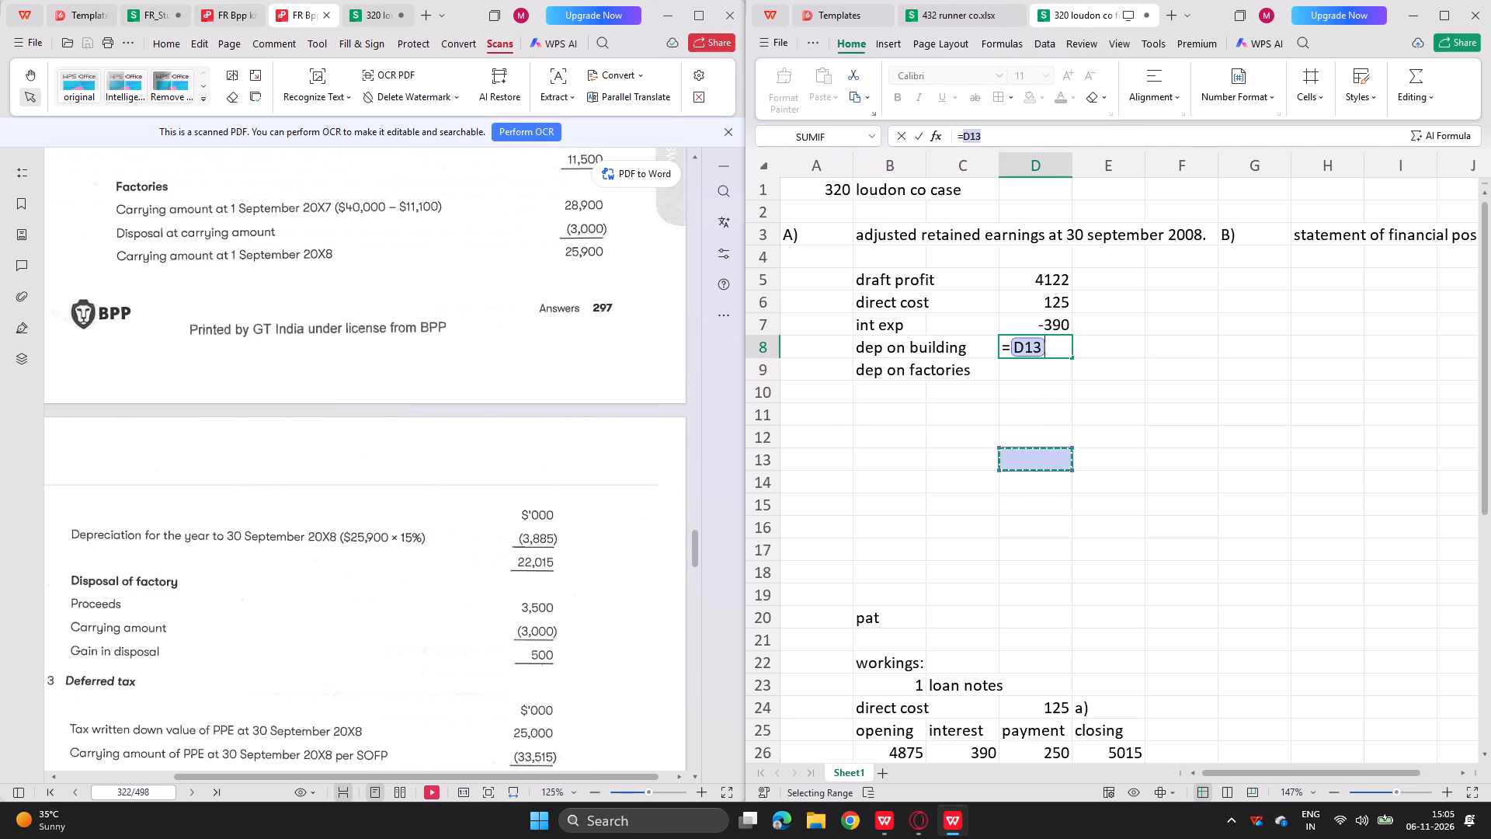
{"action": "key", "text": "Left"}
{"action": "key", "text": "plus"}
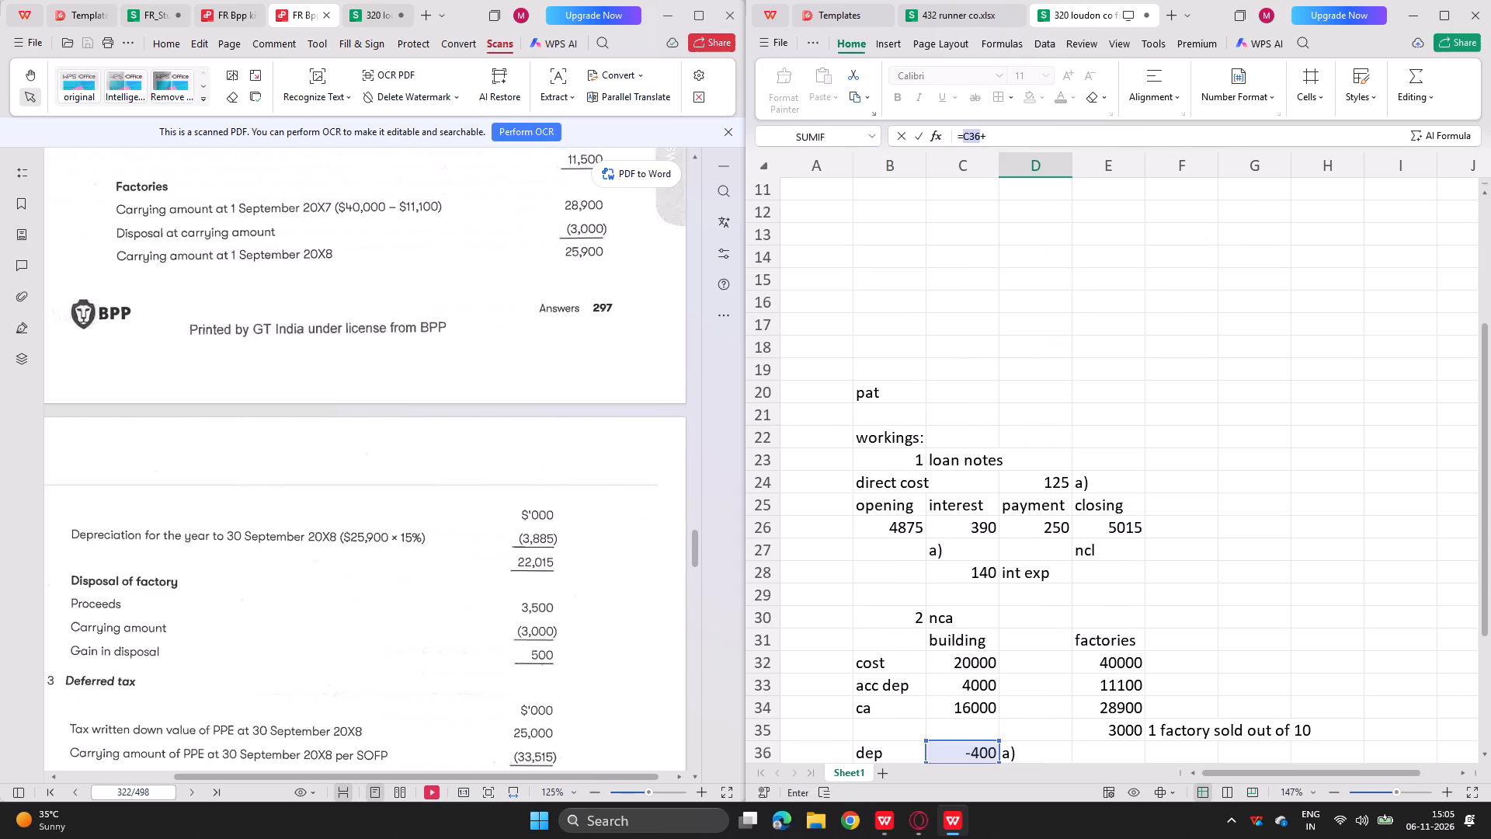
{"action": "key", "text": "Down"}
{"action": "key", "text": "Down"}
{"action": "key", "text": "Down"}
{"action": "key", "text": "Down"}
{"action": "key", "text": "Down"}
{"action": "key", "text": "Down"}
{"action": "key", "text": "Down"}
{"action": "key", "text": "Down"}
{"action": "key", "text": "Down"}
{"action": "key", "text": "Down"}
{"action": "key", "text": "Down"}
{"action": "key", "text": "Down"}
{"action": "key", "text": "Down"}
{"action": "key", "text": "Down"}
{"action": "key", "text": "Down"}
{"action": "key", "text": "Down"}
{"action": "key", "text": "Down"}
{"action": "key", "text": "Down"}
{"action": "key", "text": "Down"}
{"action": "key", "text": "Down"}
{"action": "key", "text": "Left"}
{"action": "key", "text": "Down"}
{"action": "key", "text": "Down"}
{"action": "key", "text": "Down"}
{"action": "key", "text": "Down"}
{"action": "key", "text": "Down"}
{"action": "key", "text": "Down"}
{"action": "key", "text": "Down"}
{"action": "key", "text": "Down"}
{"action": "key", "text": "Down"}
{"action": "key", "text": "Down"}
{"action": "key", "text": "Down"}
{"action": "key", "text": "Down"}
{"action": "key", "text": "Down"}
{"action": "key", "text": "Down"}
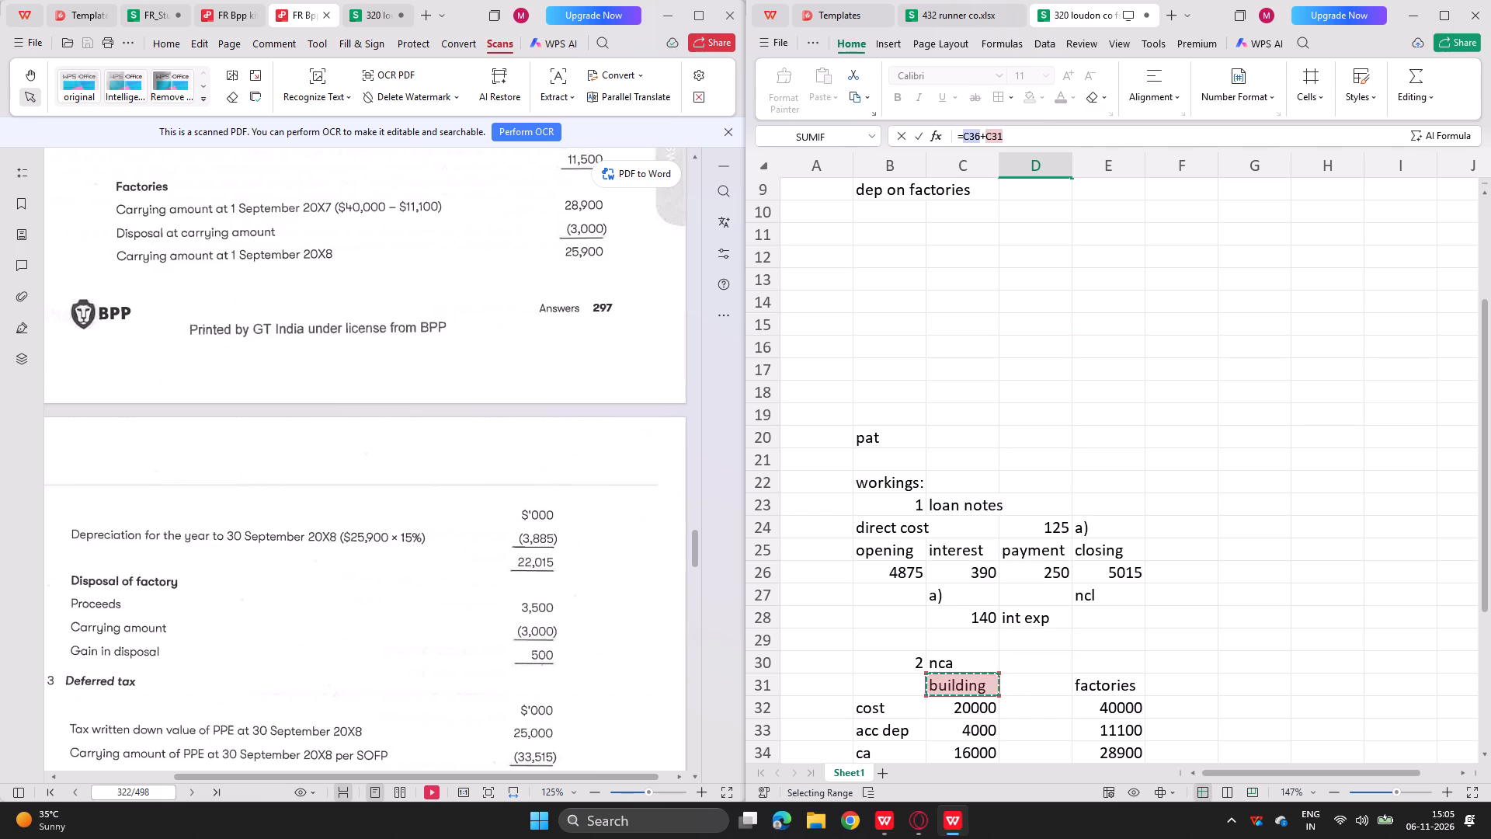
{"action": "key", "text": "Up"}
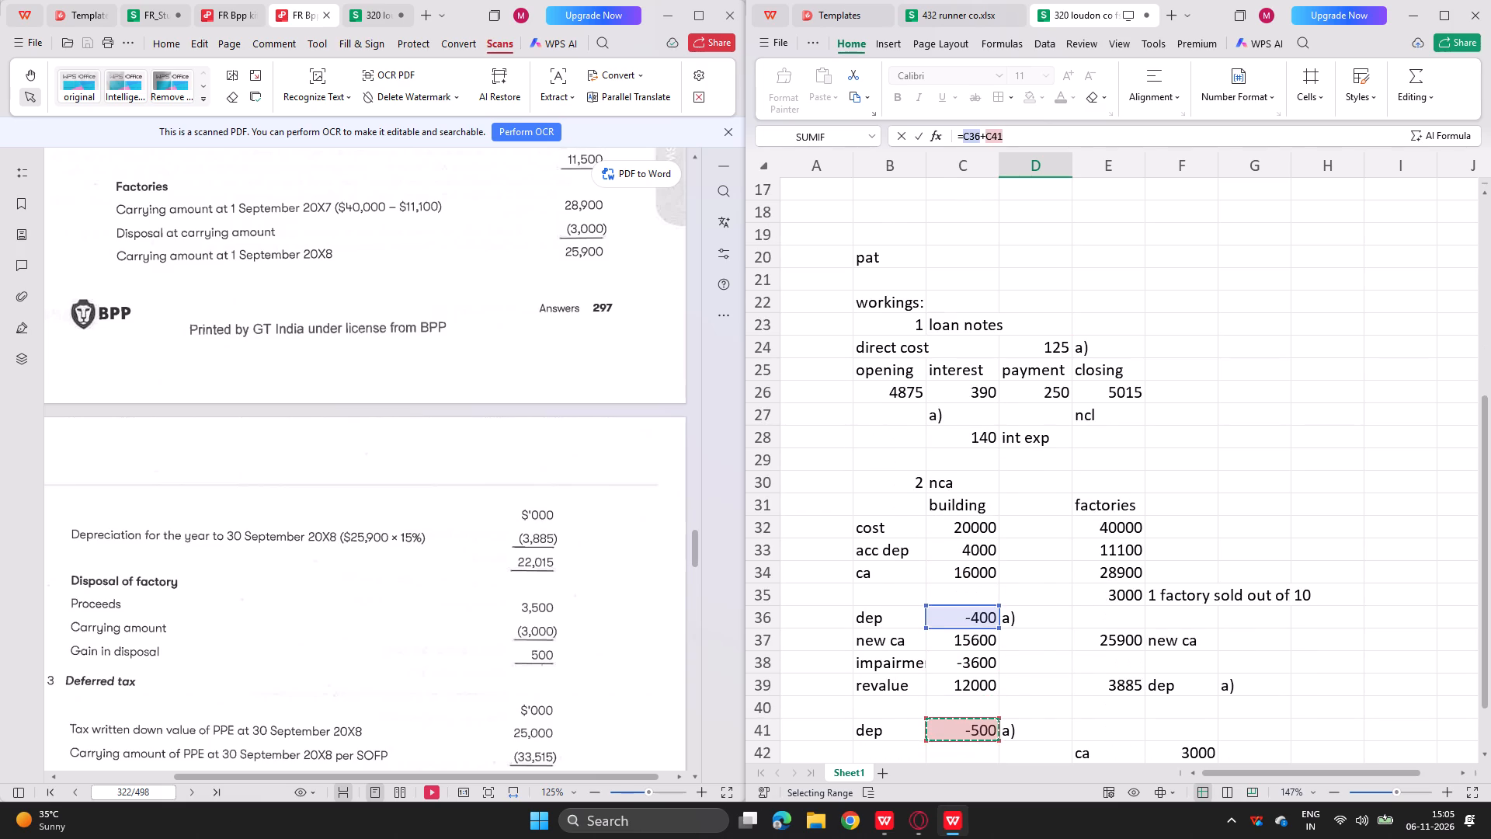
{"action": "key", "text": "Return"}
Bring the factories' depreciation into D9 as a deduction with the formula =-E39.
{"action": "key", "text": "equal"}
{"action": "key", "text": "Down"}
{"action": "key", "text": "Down"}
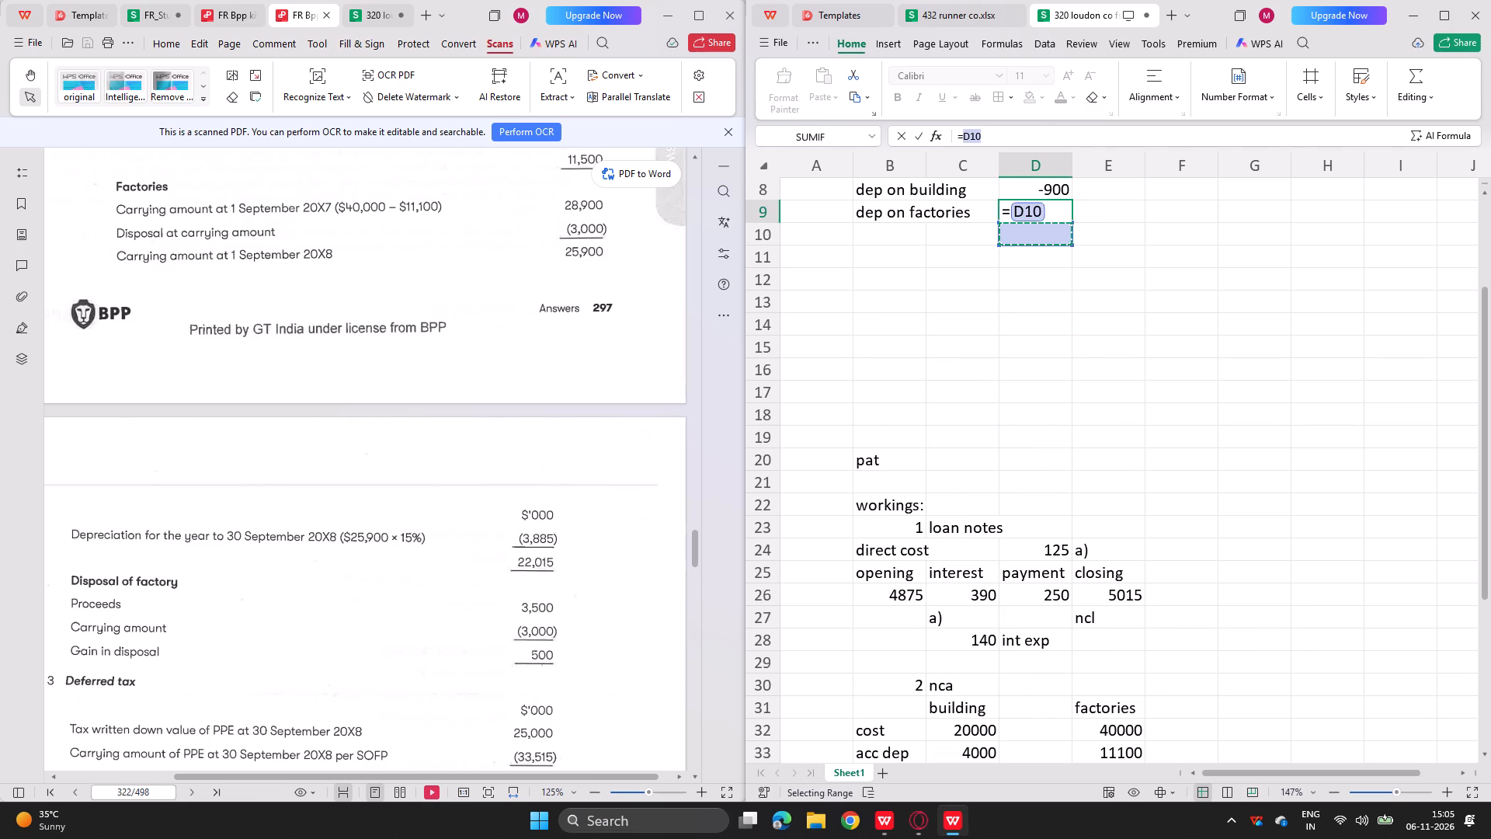
{"action": "key", "text": "Down"}
{"action": "key", "text": "Down"}
{"action": "key", "text": "Down"}
{"action": "key", "text": "Down"}
{"action": "key", "text": "Down"}
{"action": "key", "text": "Down"}
{"action": "key", "text": "Down"}
{"action": "key", "text": "Down"}
{"action": "key", "text": "Down"}
{"action": "key", "text": "Down"}
{"action": "key", "text": "Down"}
{"action": "key", "text": "Down"}
{"action": "key", "text": "Down"}
{"action": "key", "text": "Down"}
{"action": "key", "text": "Down"}
{"action": "key", "text": "Down"}
{"action": "key", "text": "Down"}
{"action": "key", "text": "Down"}
{"action": "key", "text": "Down"}
{"action": "key", "text": "Down"}
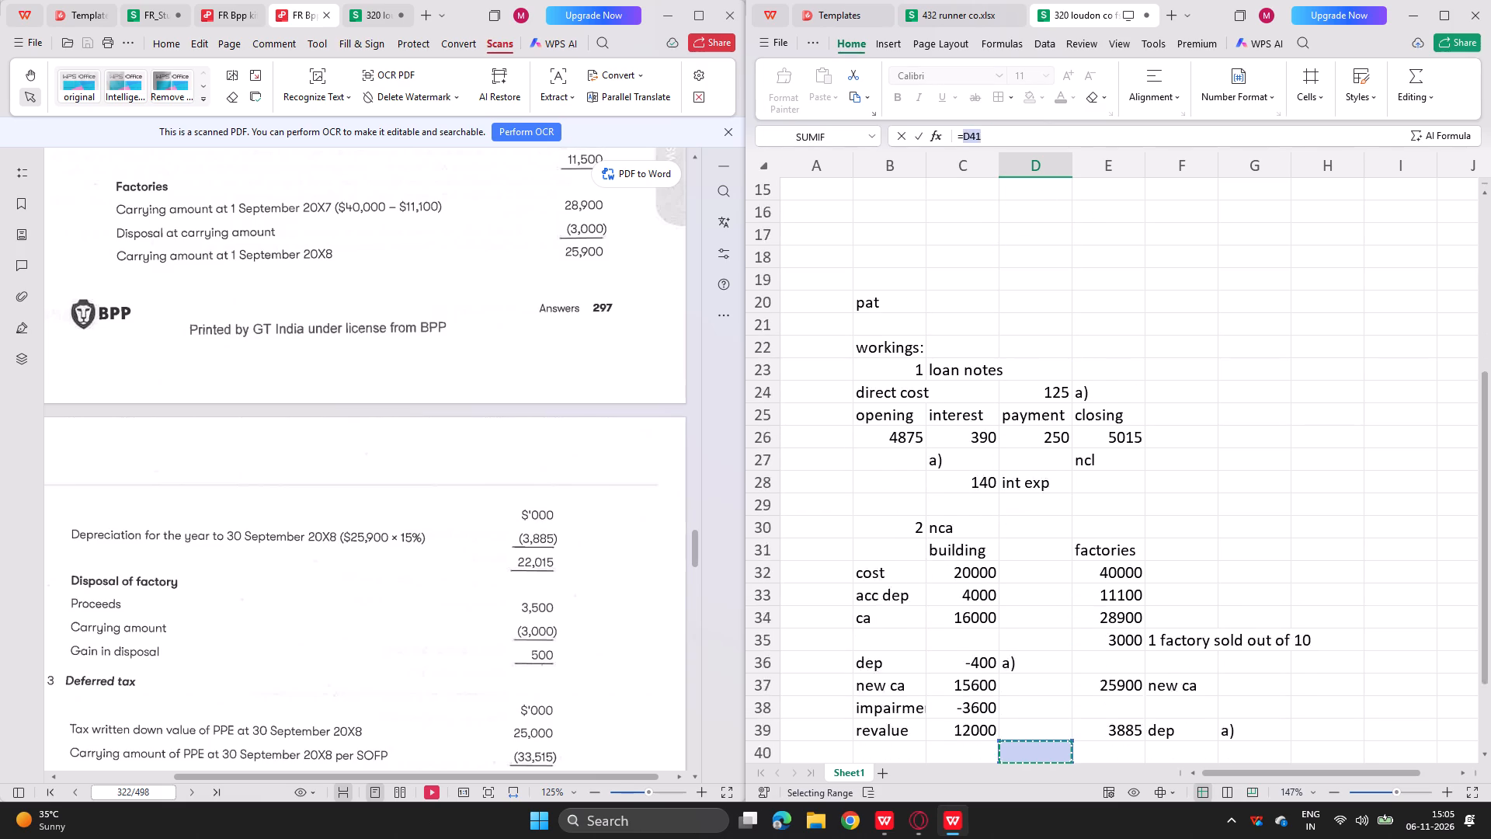
{"action": "key", "text": "Right"}
{"action": "key", "text": "Up"}
{"action": "key", "text": "Up"}
{"action": "key", "text": "Up"}
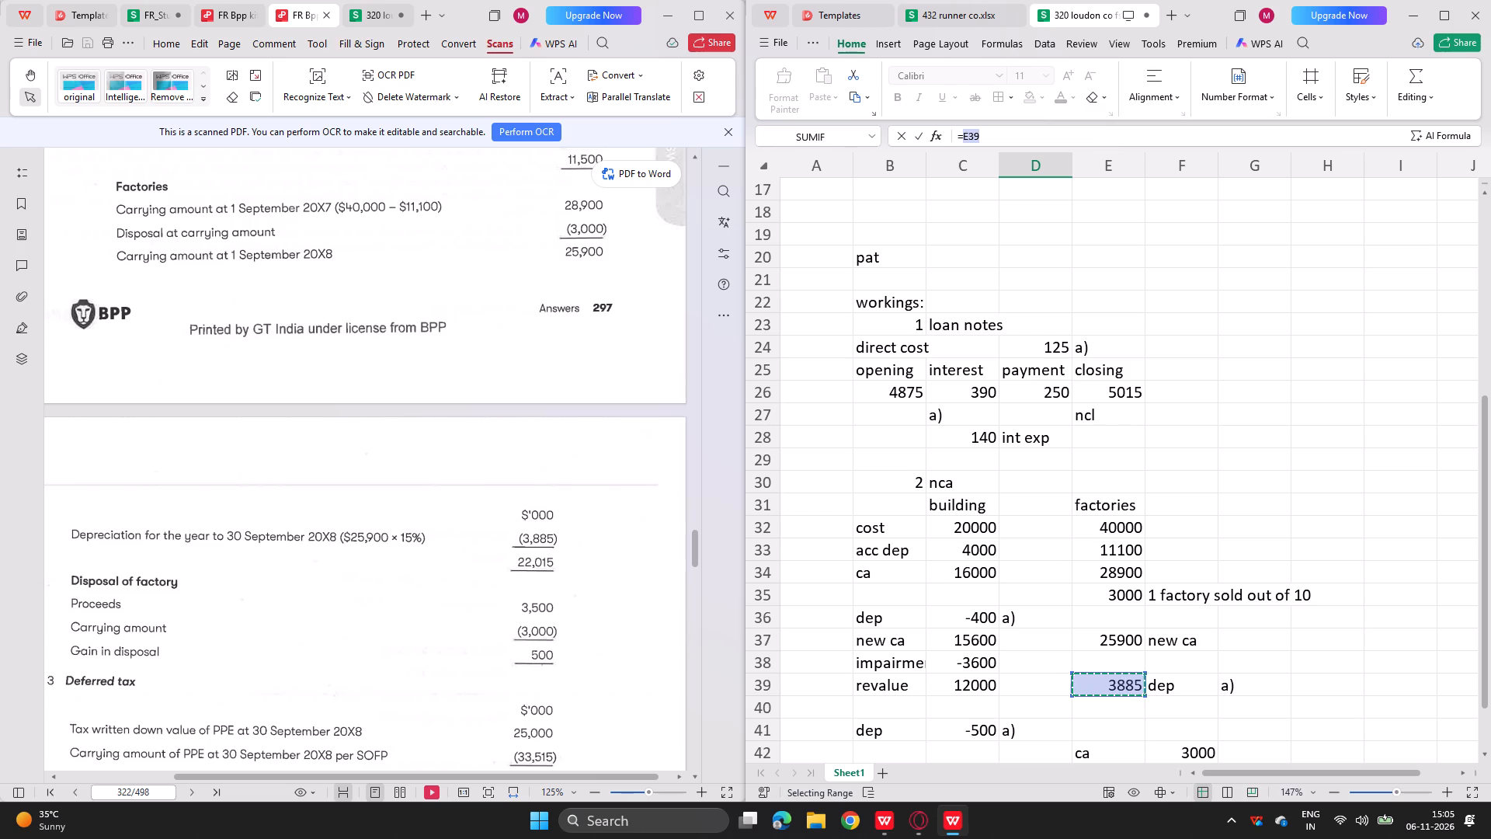
{"action": "left_click", "coordinate": [962, 137]}
{"action": "key", "text": "minus"}
{"action": "key", "text": "Return"}
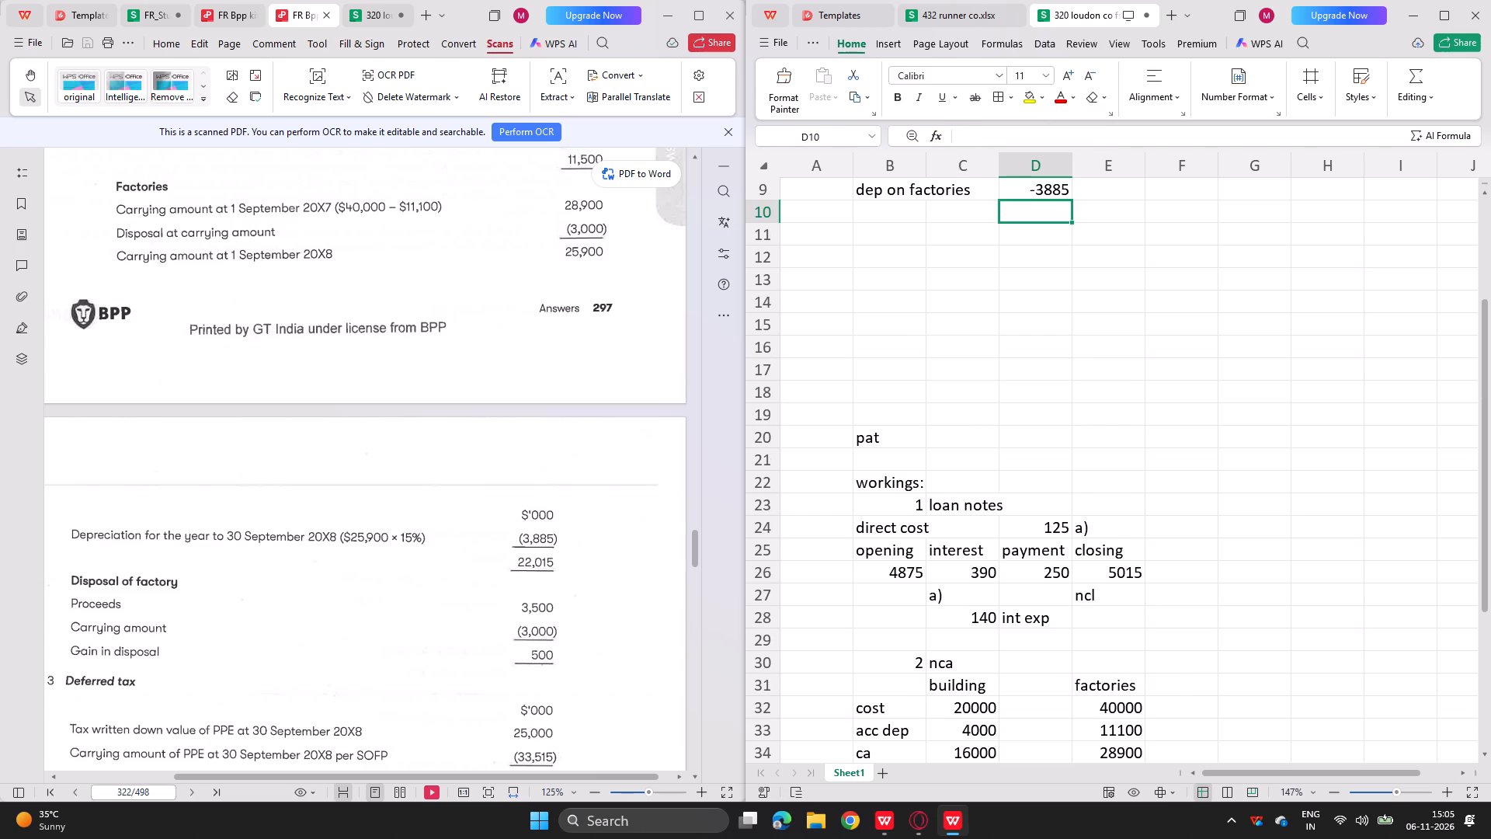
Examine the workings and the adjusted retained earnings schedule in the answer PDF against the spreadsheet's own schedule.
{"action": "scroll", "coordinate": [975, 276], "scroll_direction": "up", "scroll_amount": 1}
{"action": "scroll", "coordinate": [304, 444], "scroll_direction": "up", "scroll_amount": 2}
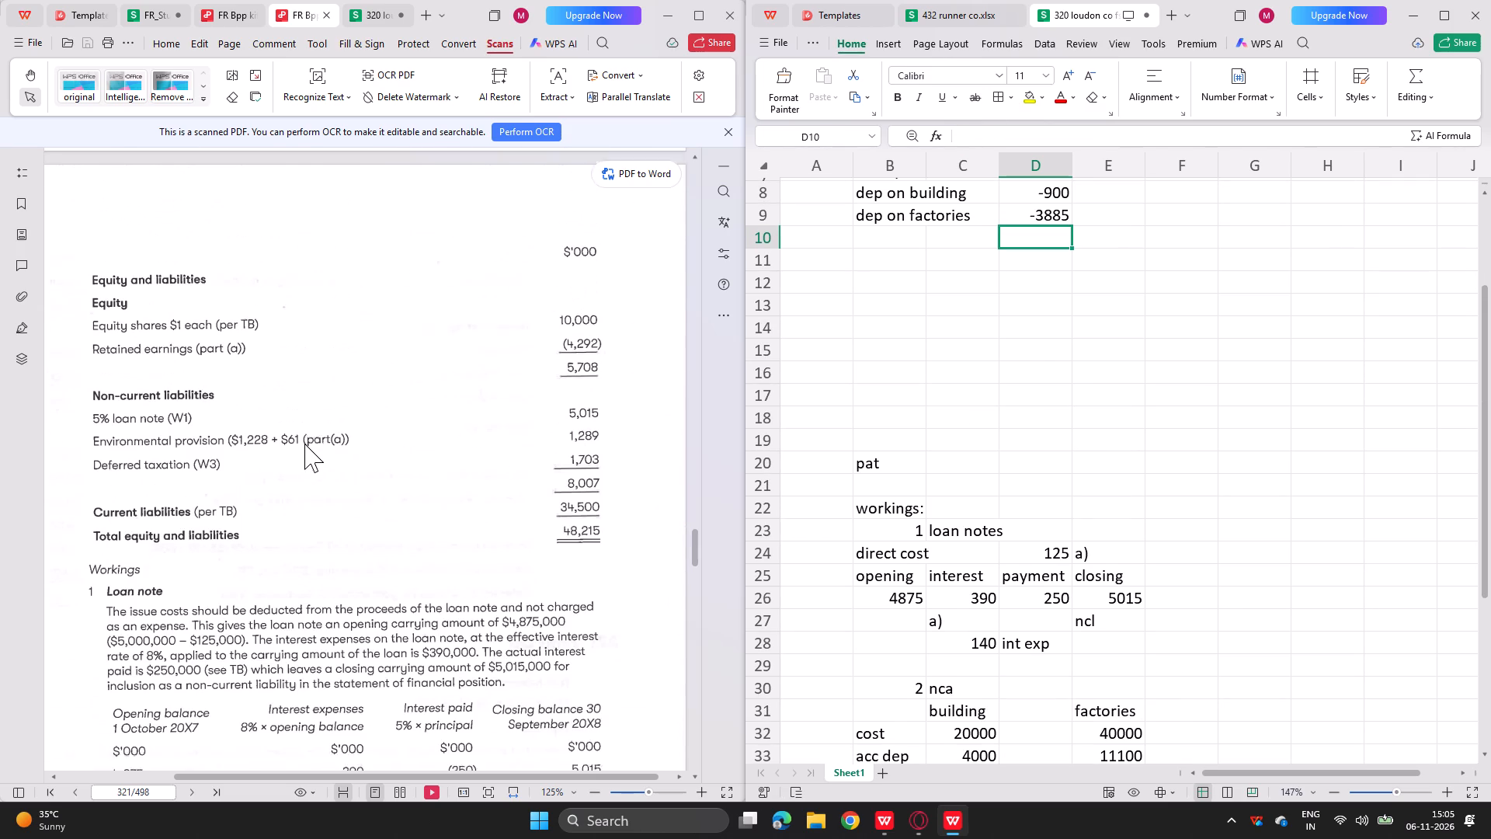
{"action": "scroll", "coordinate": [304, 444], "scroll_direction": "up", "scroll_amount": 1}
{"action": "scroll", "coordinate": [304, 444], "scroll_direction": "down", "scroll_amount": 3}
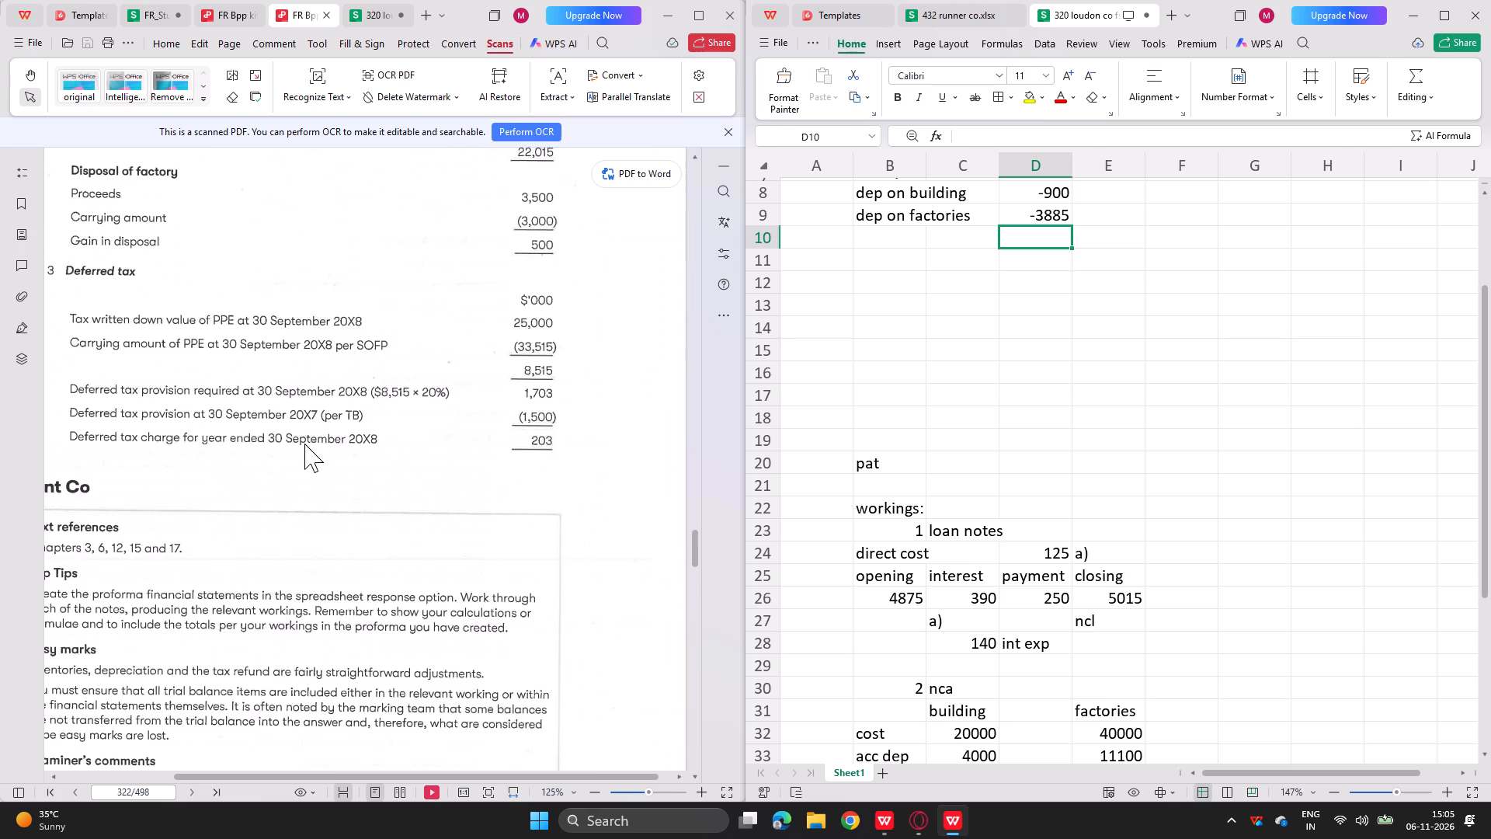
{"action": "scroll", "coordinate": [304, 444], "scroll_direction": "down", "scroll_amount": 2}
{"action": "scroll", "coordinate": [304, 444], "scroll_direction": "up", "scroll_amount": 2}
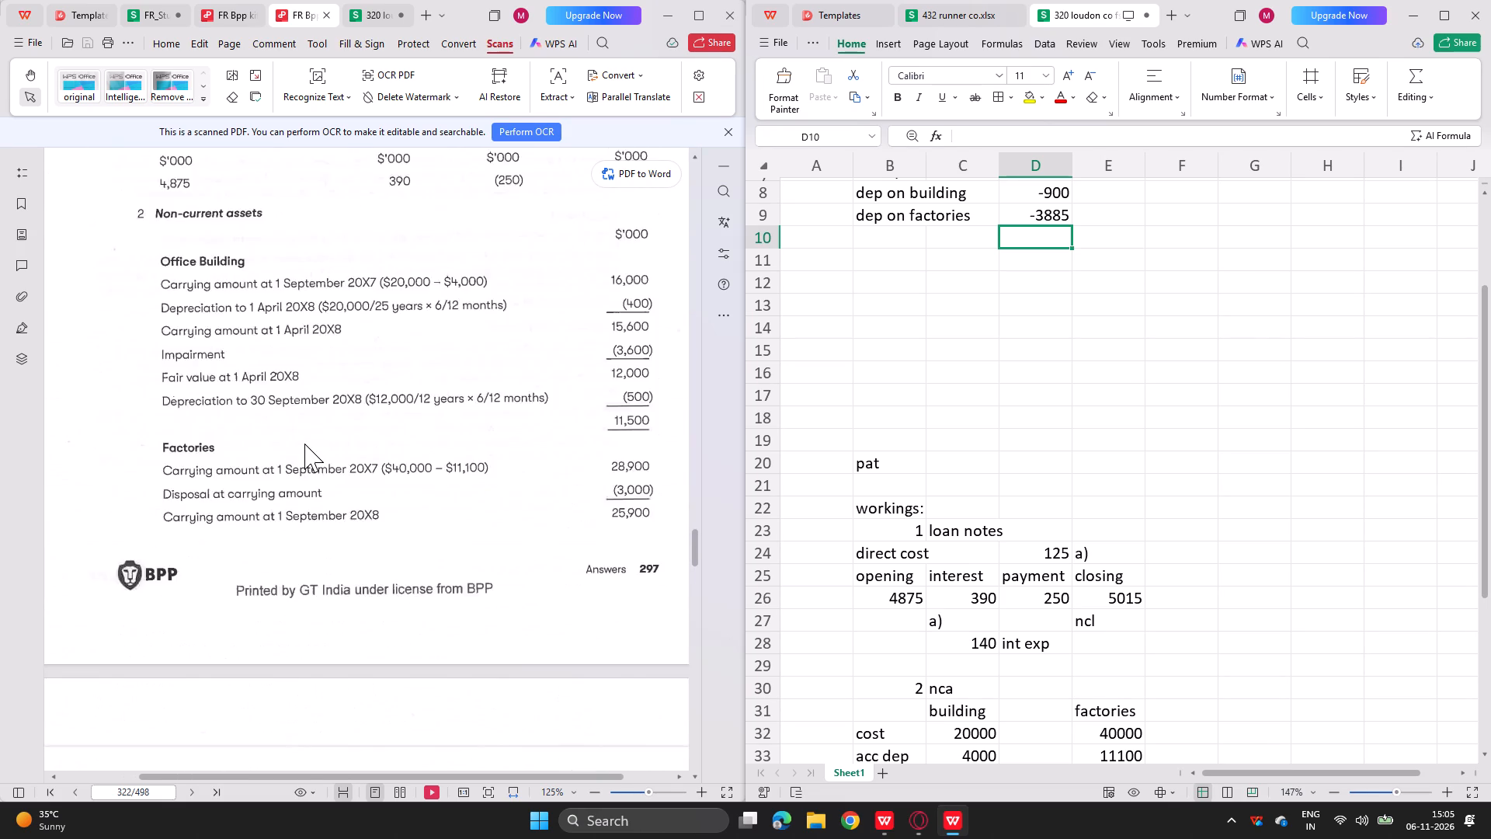
{"action": "scroll", "coordinate": [304, 444], "scroll_direction": "up", "scroll_amount": 4}
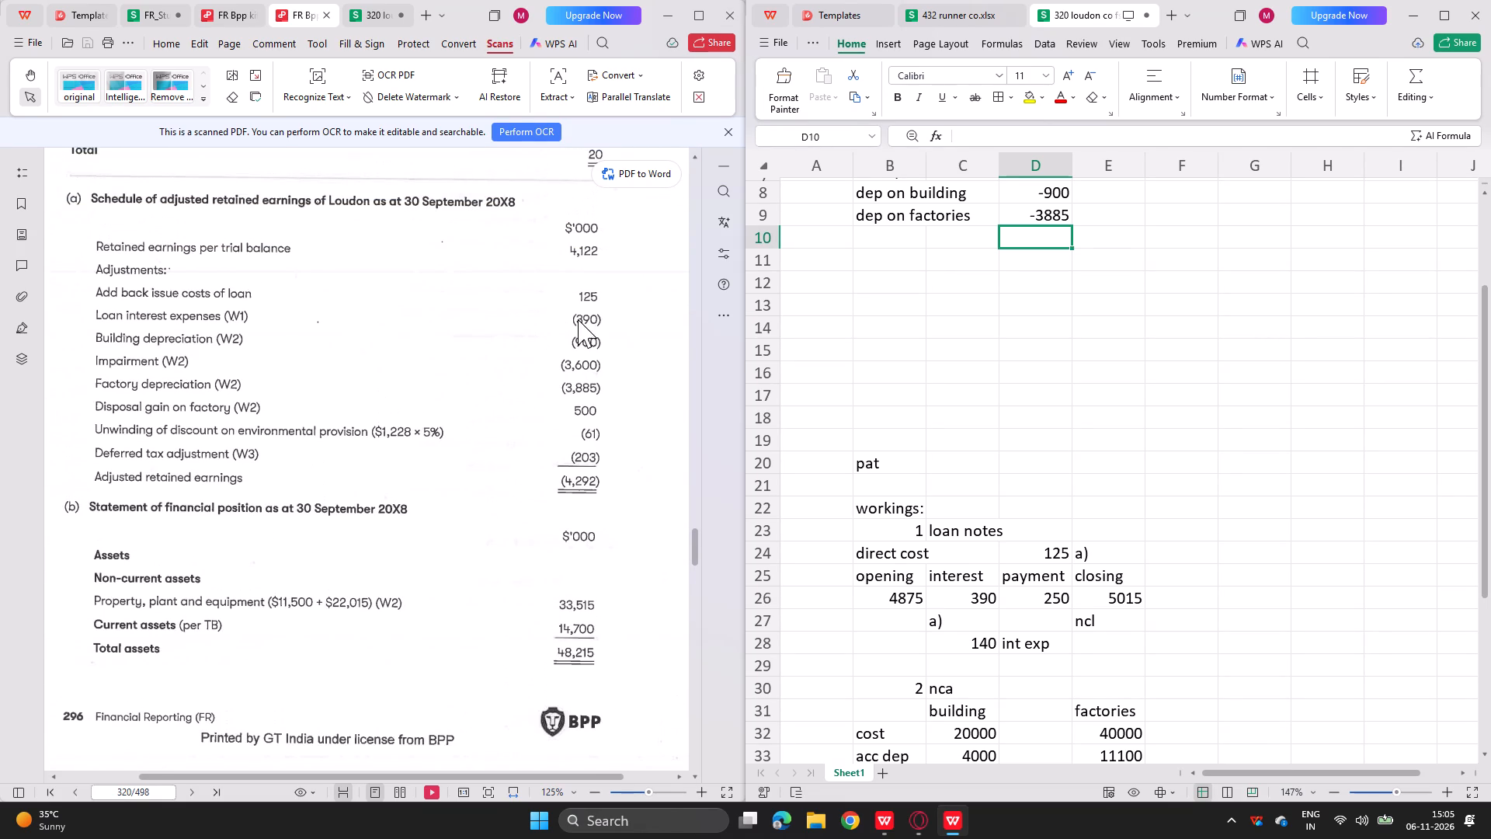
{"action": "scroll", "coordinate": [971, 308], "scroll_direction": "up", "scroll_amount": 3}
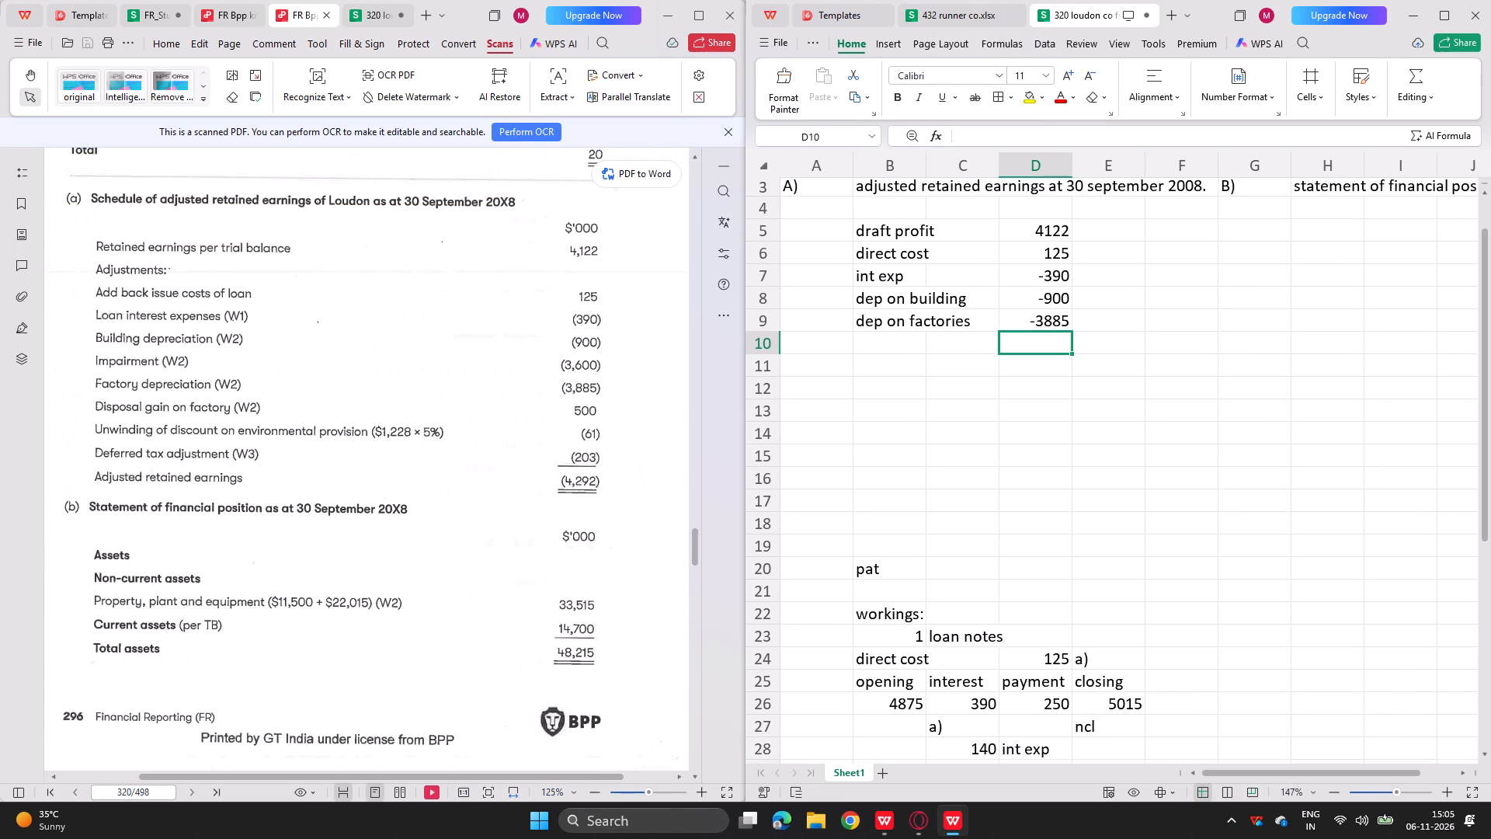
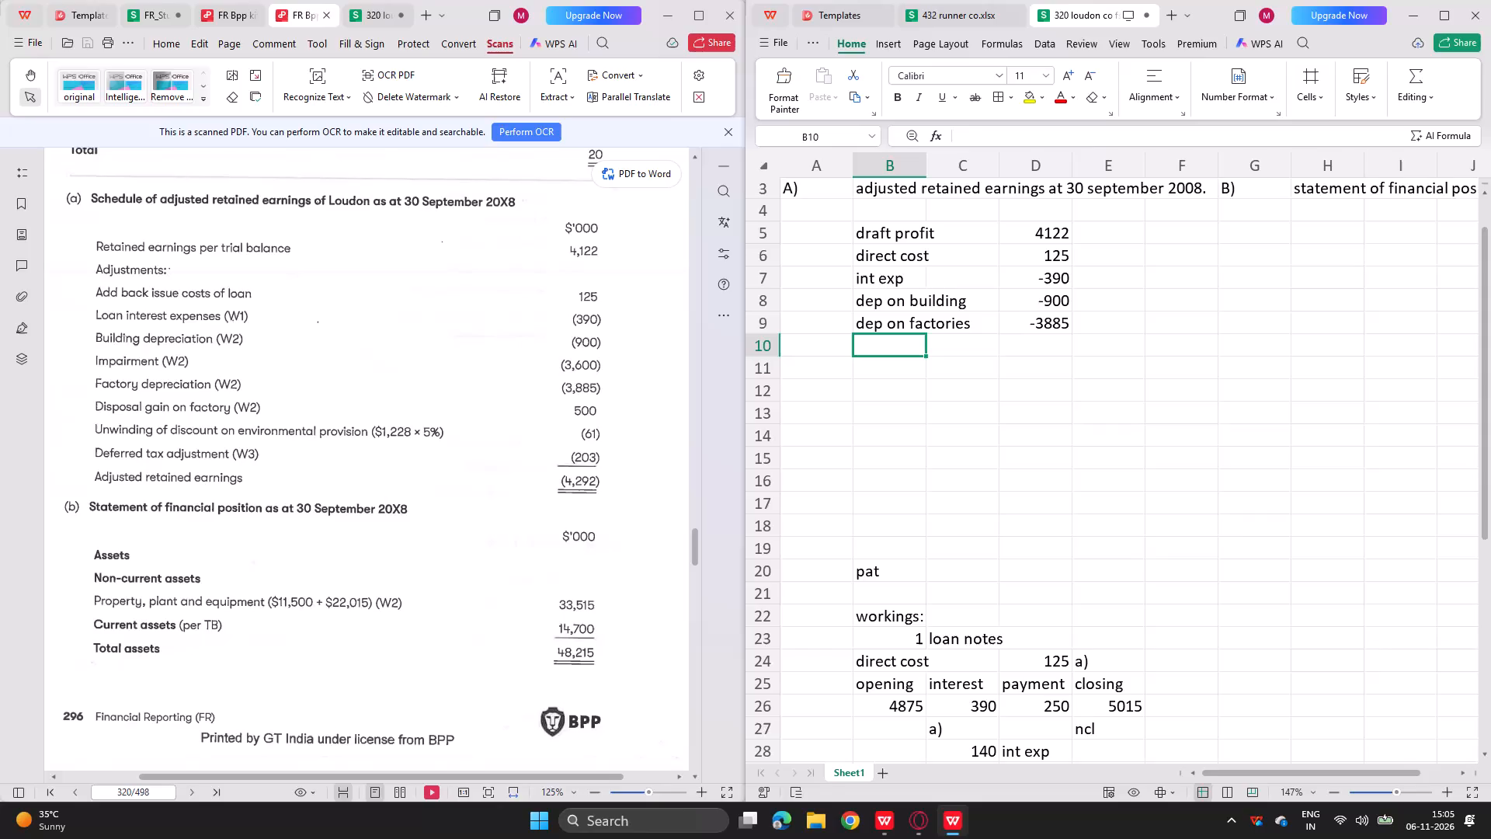
Enter the label gain on factory in B10 of the adjusted retained earnings schedule.
{"action": "type", "text": "gain o"}
{"action": "key", "text": "BackSpace"}
{"action": "key", "text": "BackSpace"}
{"action": "key", "text": "BackSpace"}
{"action": "type", "text": "n on"}
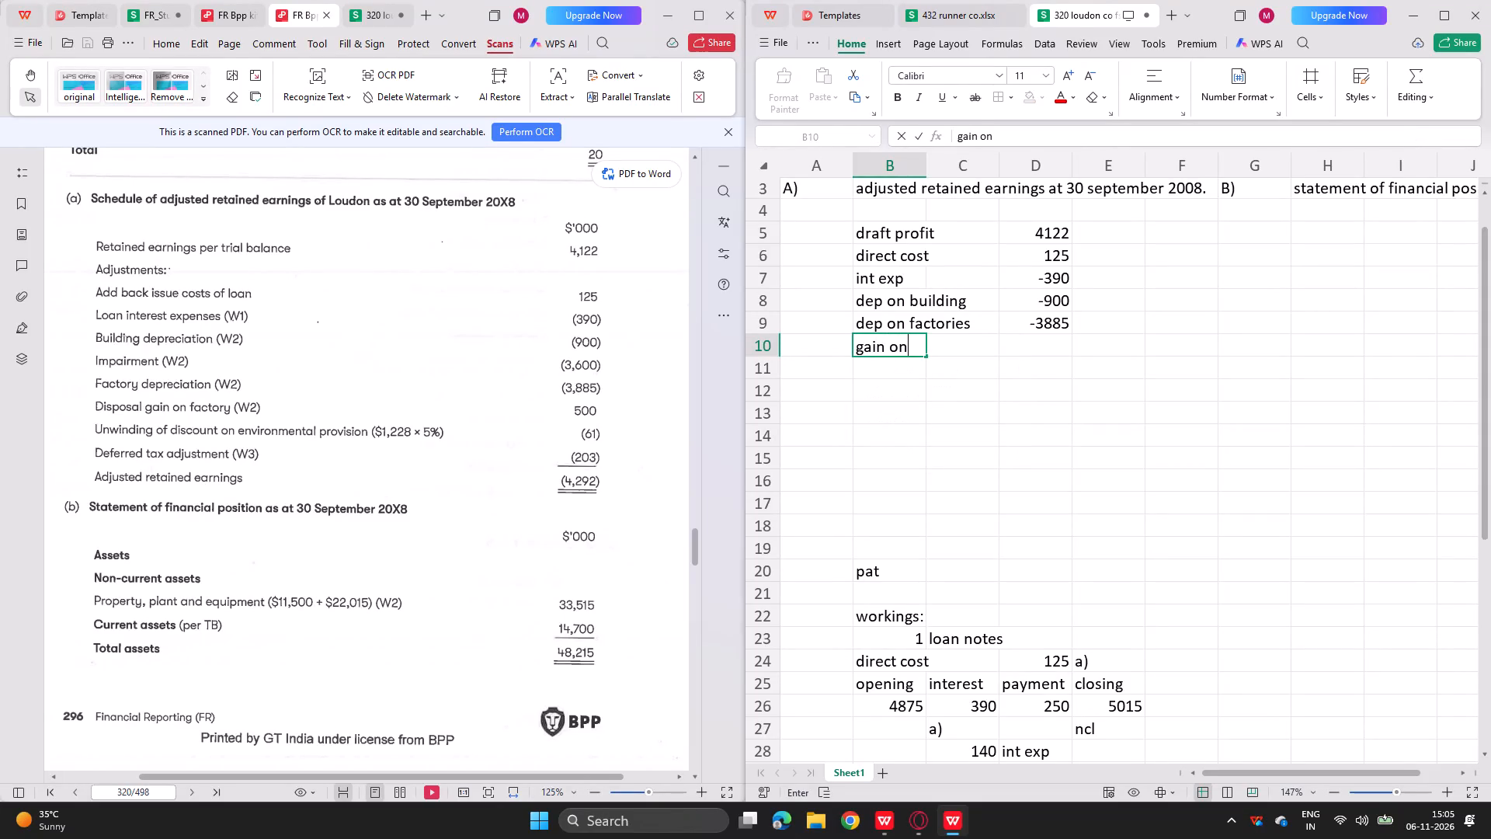
{"action": "key", "text": "space"}
{"action": "type", "text": "factory"}
Bring the gain on disposal from the factories' working into D10 with the formula =F44.
{"action": "key", "text": "Right"}
{"action": "key", "text": "Right"}
{"action": "key", "text": "equal"}
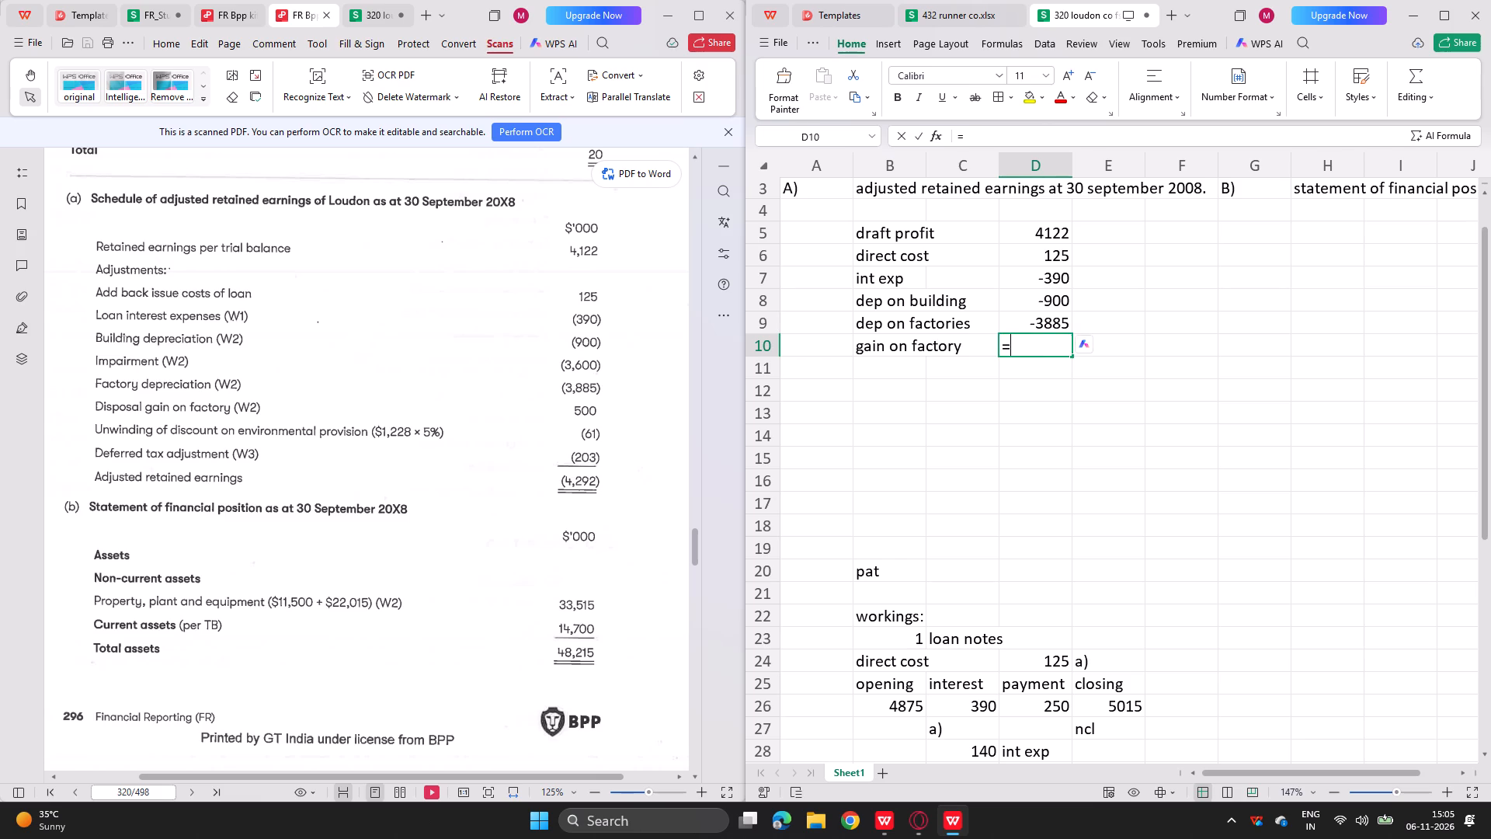
{"action": "key", "text": "Down"}
{"action": "key", "text": "Down"}
{"action": "key", "text": "Down"}
{"action": "key", "text": "Down"}
{"action": "key", "text": "Down"}
{"action": "key", "text": "Down"}
{"action": "key", "text": "Down"}
{"action": "key", "text": "Down"}
{"action": "key", "text": "Down"}
{"action": "key", "text": "Down"}
{"action": "key", "text": "Down"}
{"action": "key", "text": "Down"}
{"action": "key", "text": "Down"}
{"action": "key", "text": "Right"}
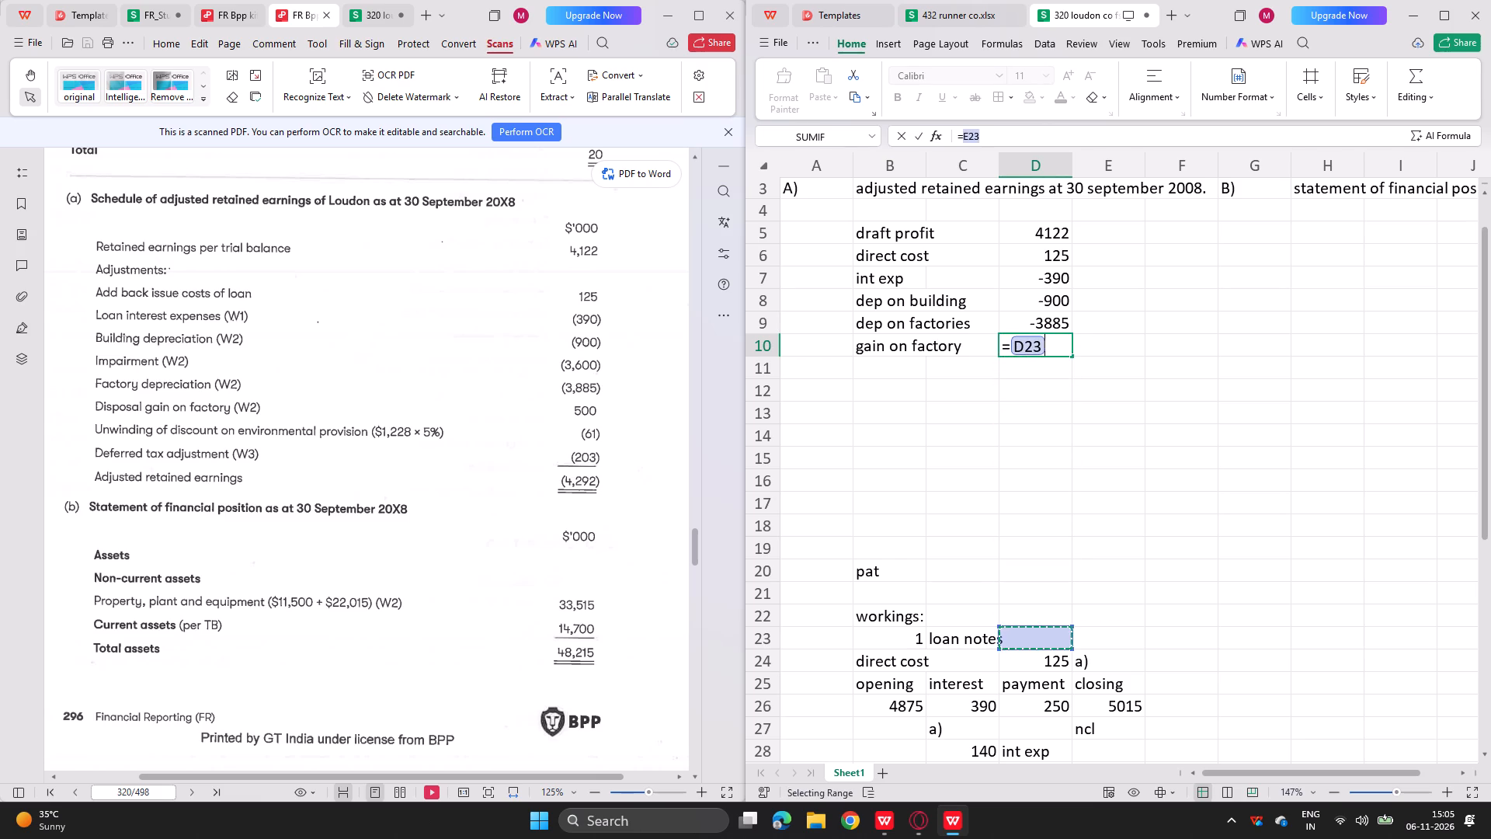
{"action": "key", "text": "Down"}
{"action": "key", "text": "Down"}
{"action": "key", "text": "Down"}
{"action": "key", "text": "Down"}
{"action": "key", "text": "Down"}
{"action": "key", "text": "Down"}
{"action": "key", "text": "Down"}
{"action": "key", "text": "Down"}
{"action": "key", "text": "Down"}
{"action": "key", "text": "Down"}
{"action": "key", "text": "Down"}
{"action": "key", "text": "Down"}
{"action": "key", "text": "Down"}
{"action": "key", "text": "Down"}
{"action": "key", "text": "Down"}
{"action": "key", "text": "Down"}
{"action": "key", "text": "Down"}
{"action": "key", "text": "Down"}
{"action": "key", "text": "Down"}
{"action": "key", "text": "Down"}
{"action": "key", "text": "Right"}
{"action": "key", "text": "Down"}
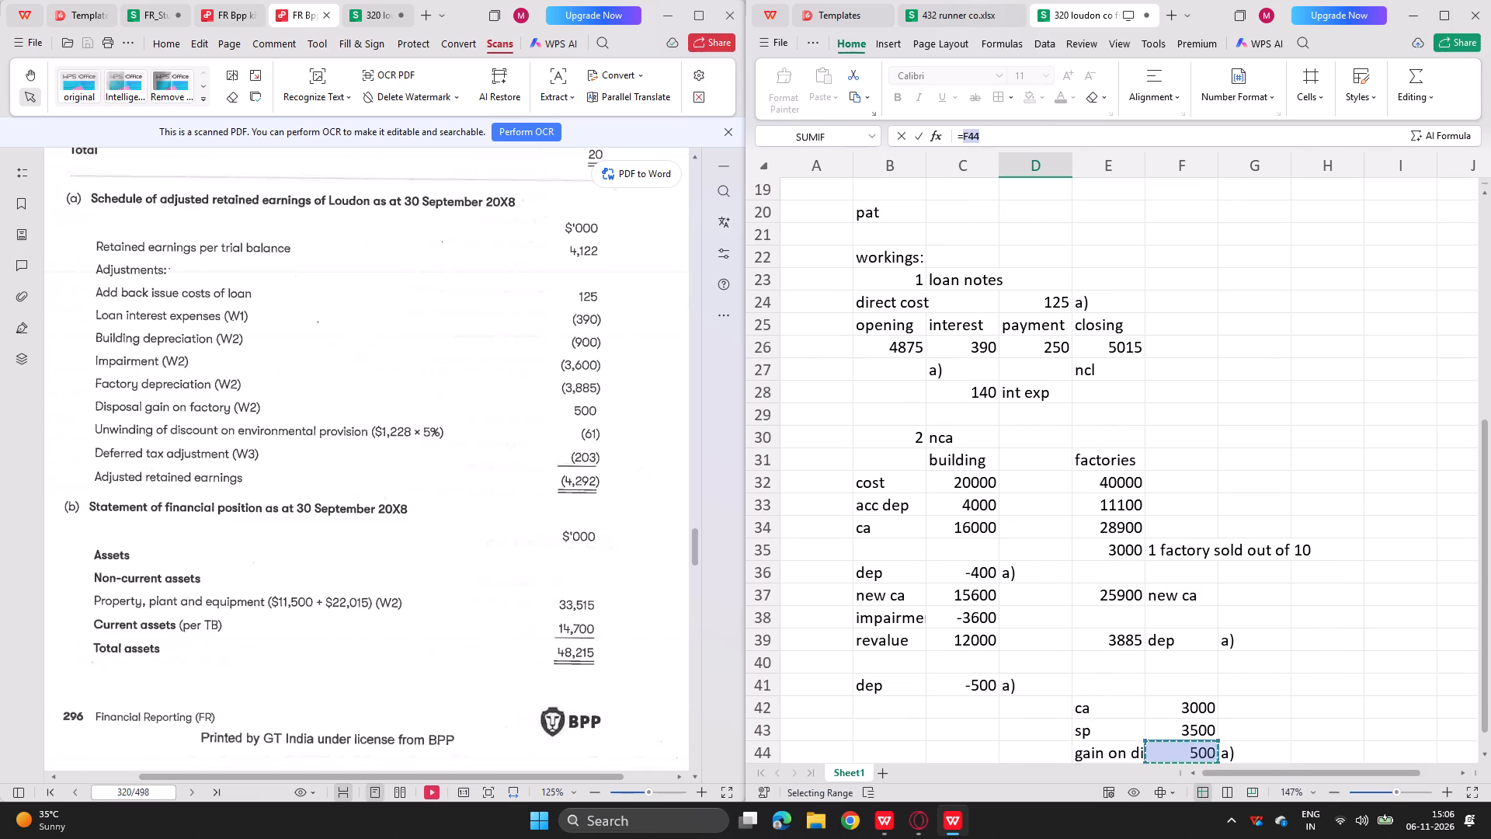
{"action": "key", "text": "Down"}
{"action": "key", "text": "Up"}
{"action": "key", "text": "Return"}
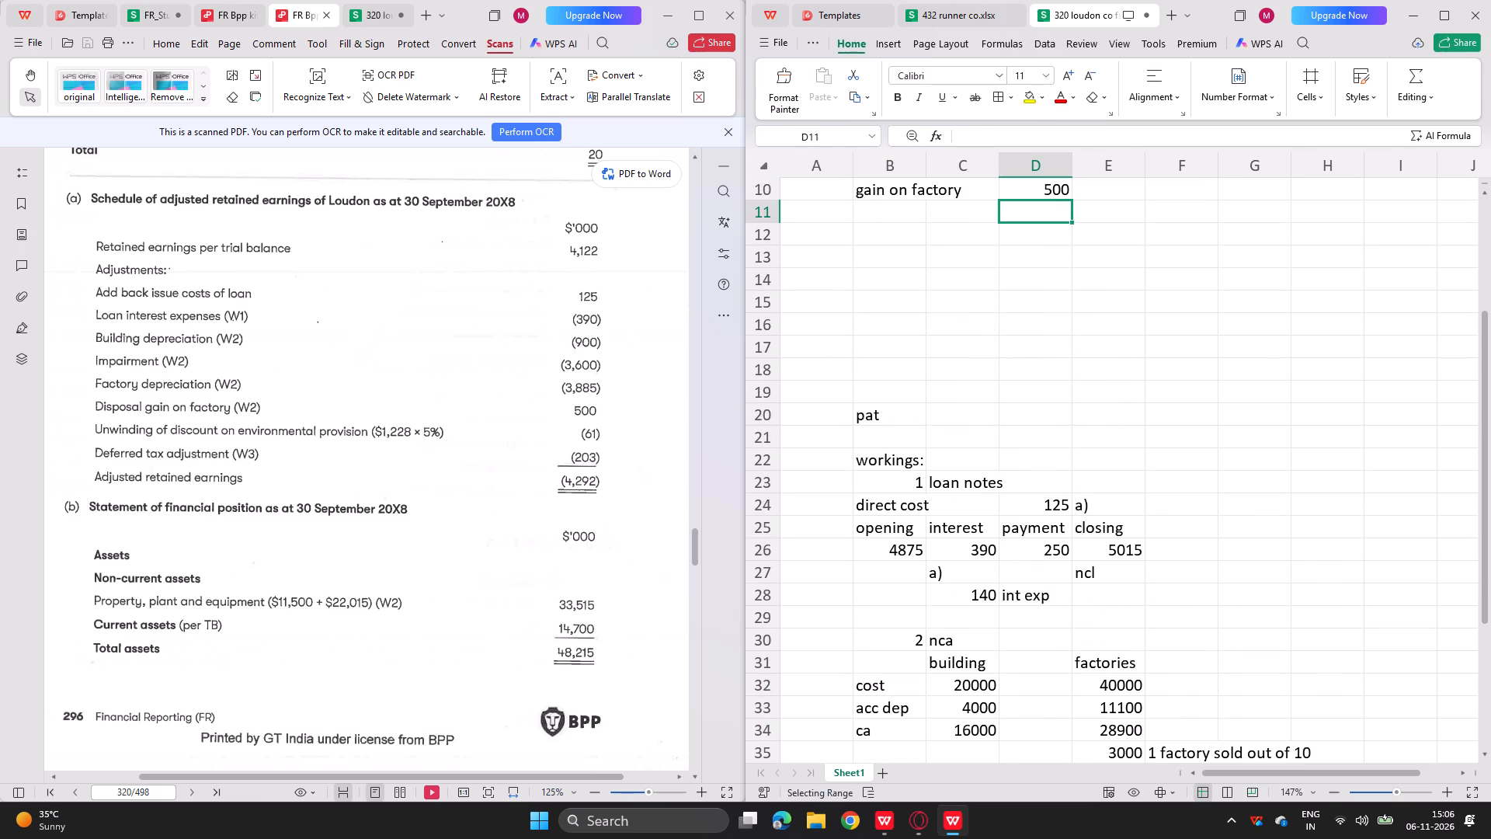
Examine the workings in the earlier Loudon workbook, including how the building and factories totals in row 45 are calculated.
{"action": "scroll", "coordinate": [877, 144], "scroll_direction": "up", "scroll_amount": 3}
{"action": "scroll", "coordinate": [895, 327], "scroll_direction": "up", "scroll_amount": 2}
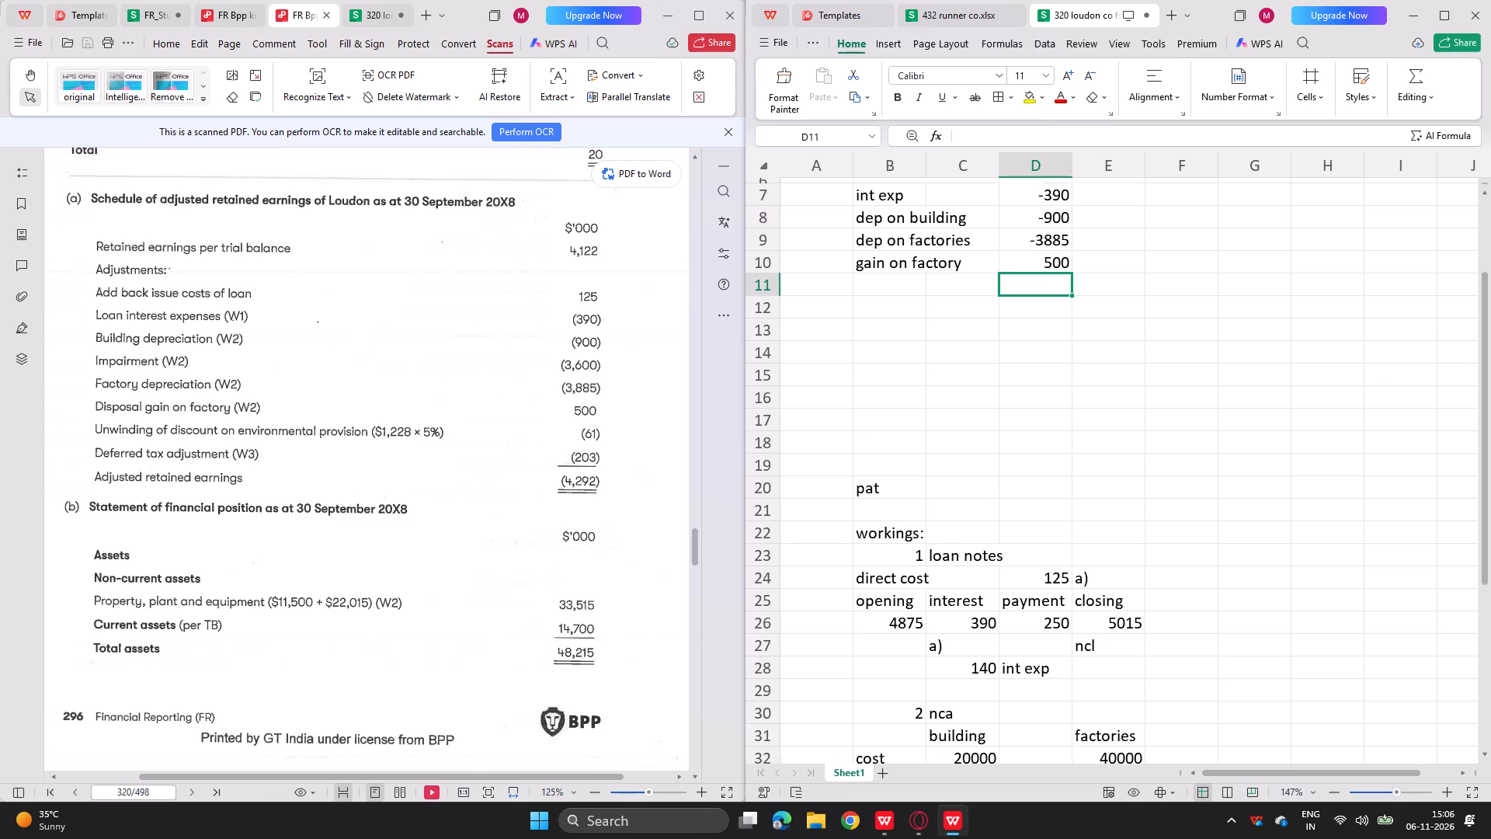
{"action": "left_click", "coordinate": [357, 0]}
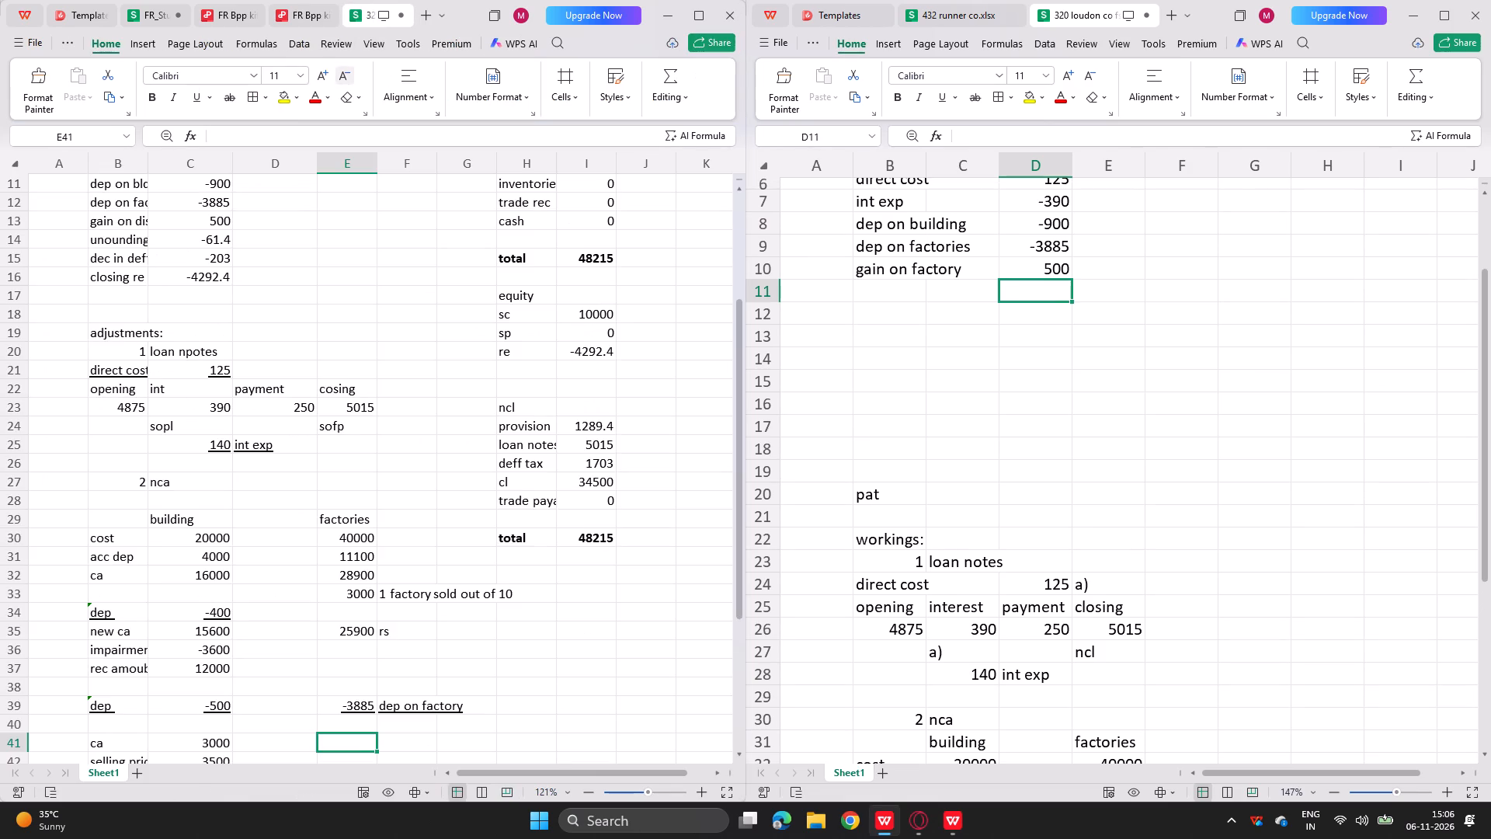
{"action": "scroll", "coordinate": [327, 484], "scroll_direction": "down", "scroll_amount": 3}
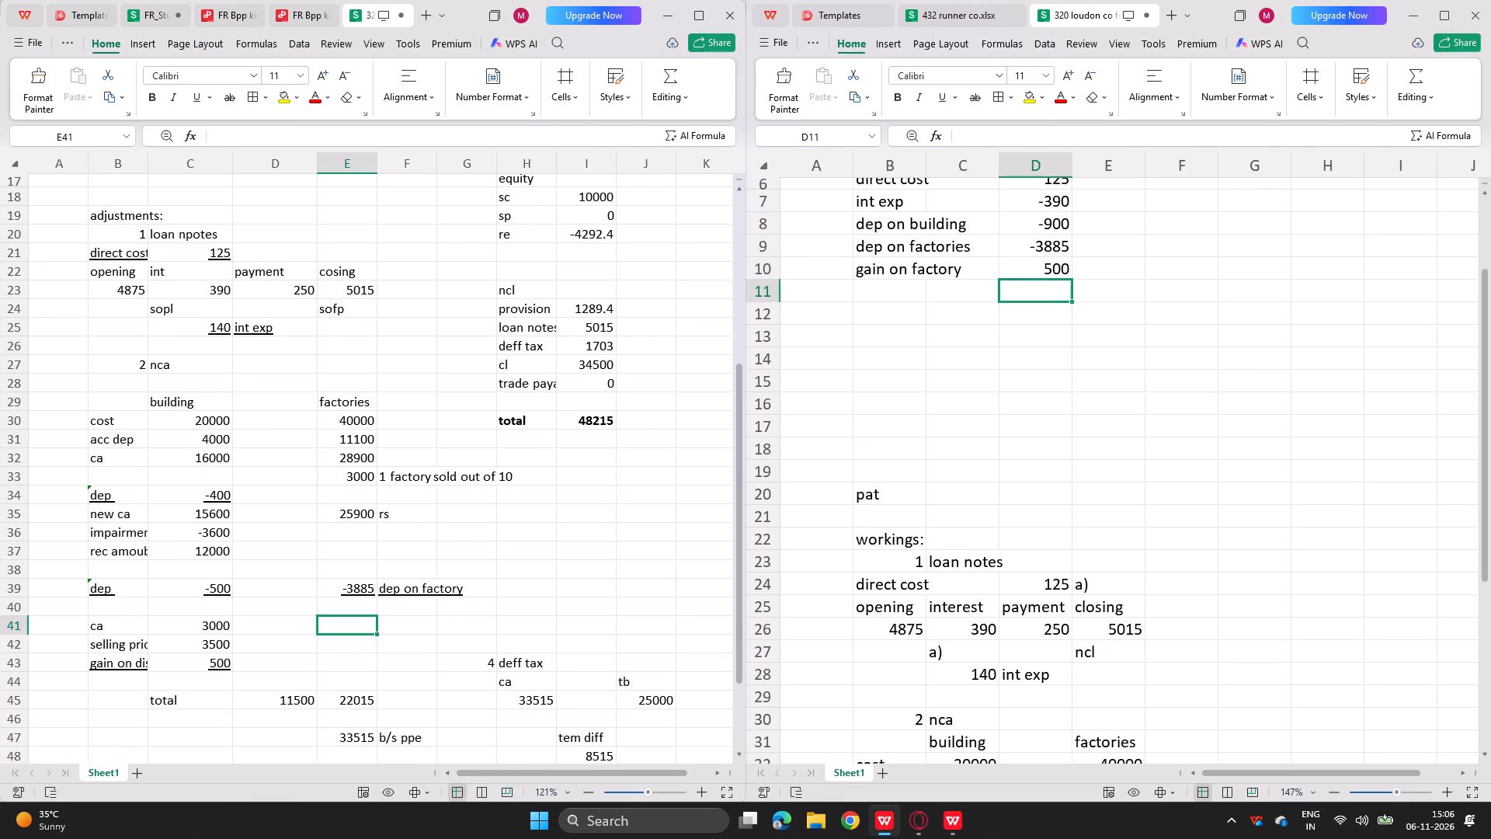
{"action": "scroll", "coordinate": [583, 319], "scroll_direction": "up", "scroll_amount": 1}
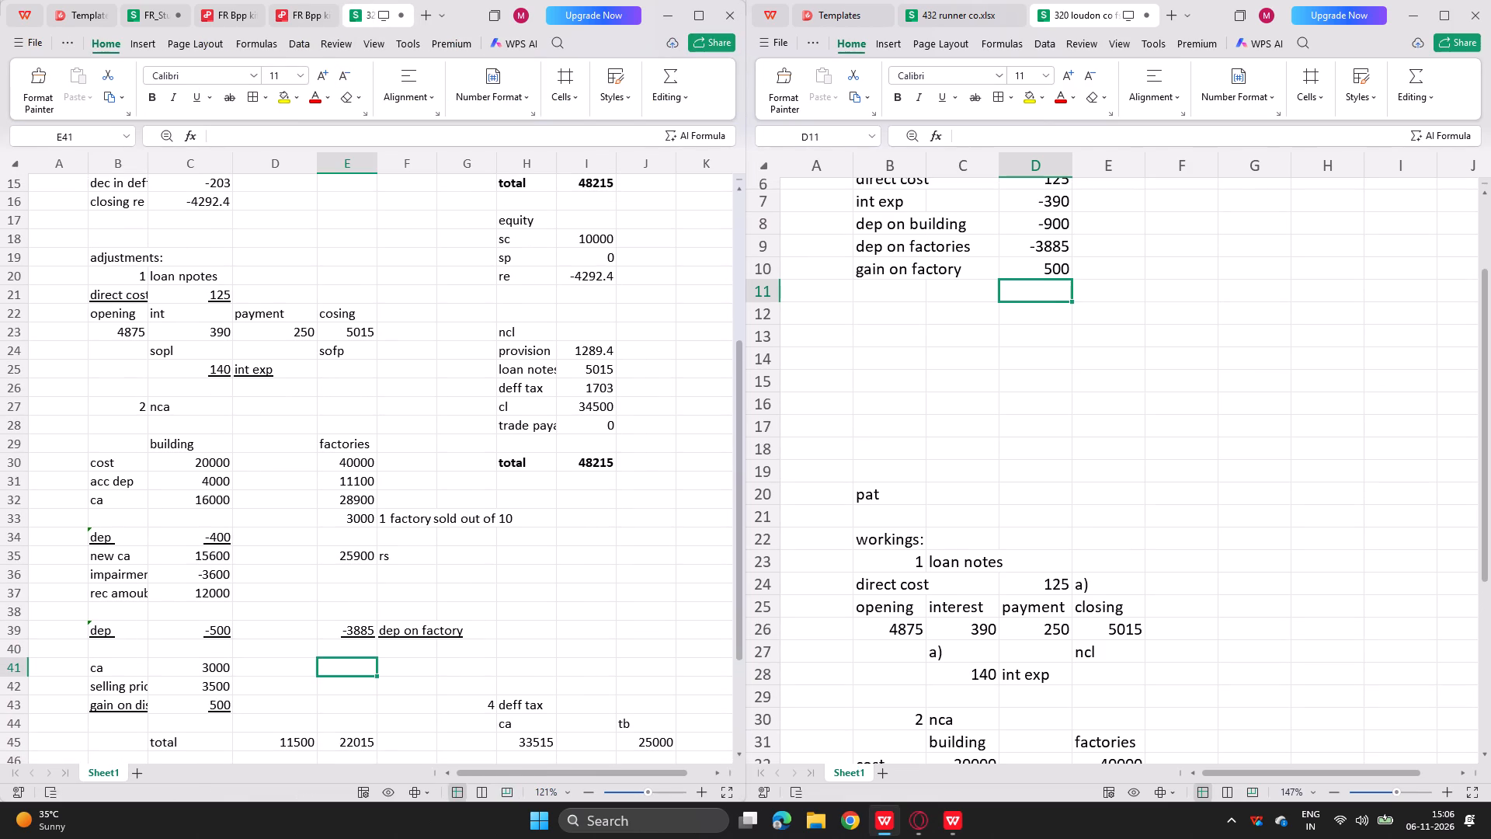
{"action": "scroll", "coordinate": [241, 362], "scroll_direction": "down", "scroll_amount": 3}
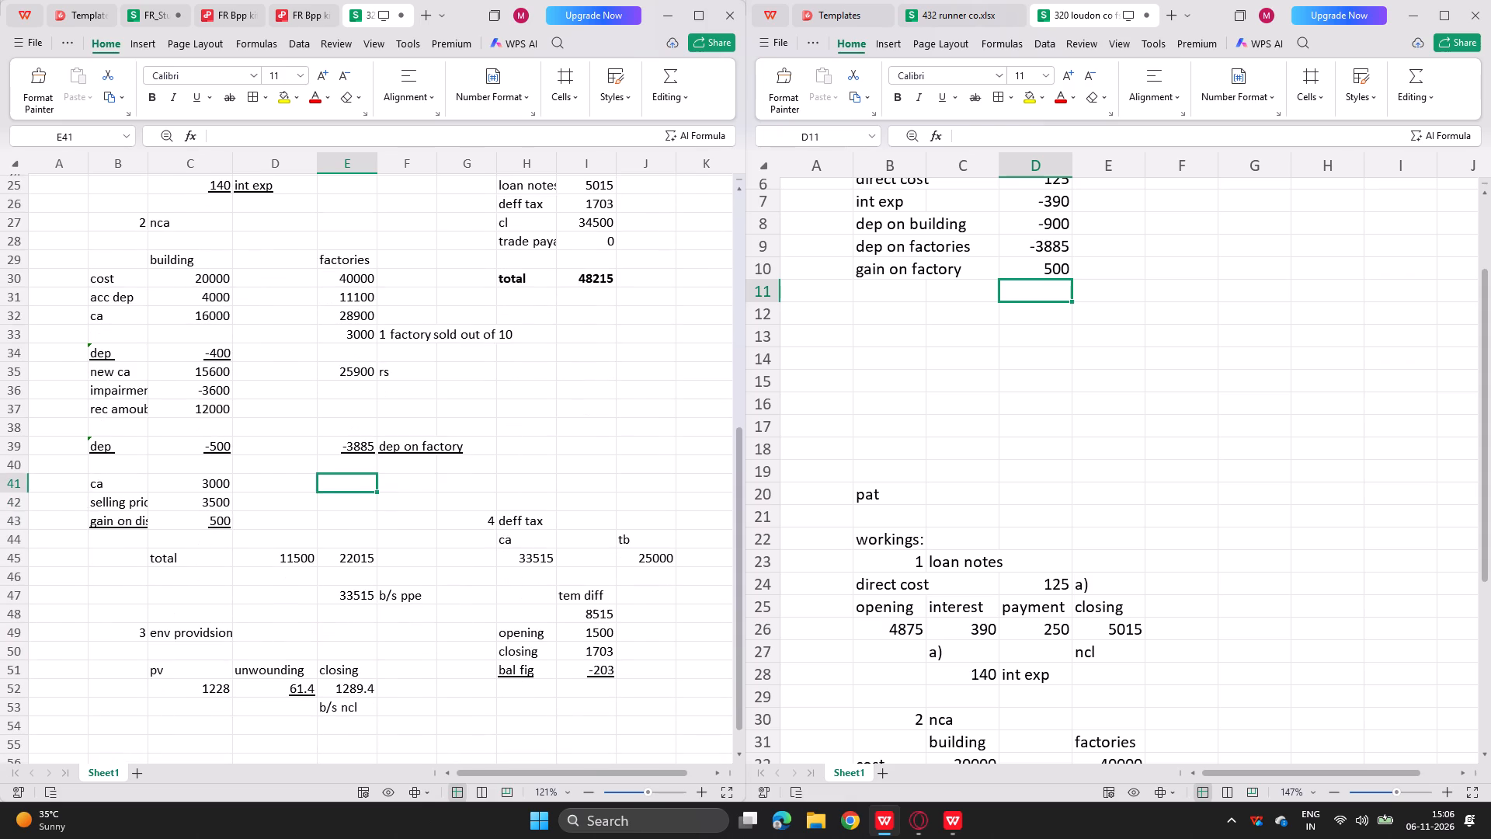
{"action": "scroll", "coordinate": [241, 362], "scroll_direction": "down", "scroll_amount": 1}
{"action": "double_click", "coordinate": [294, 558]}
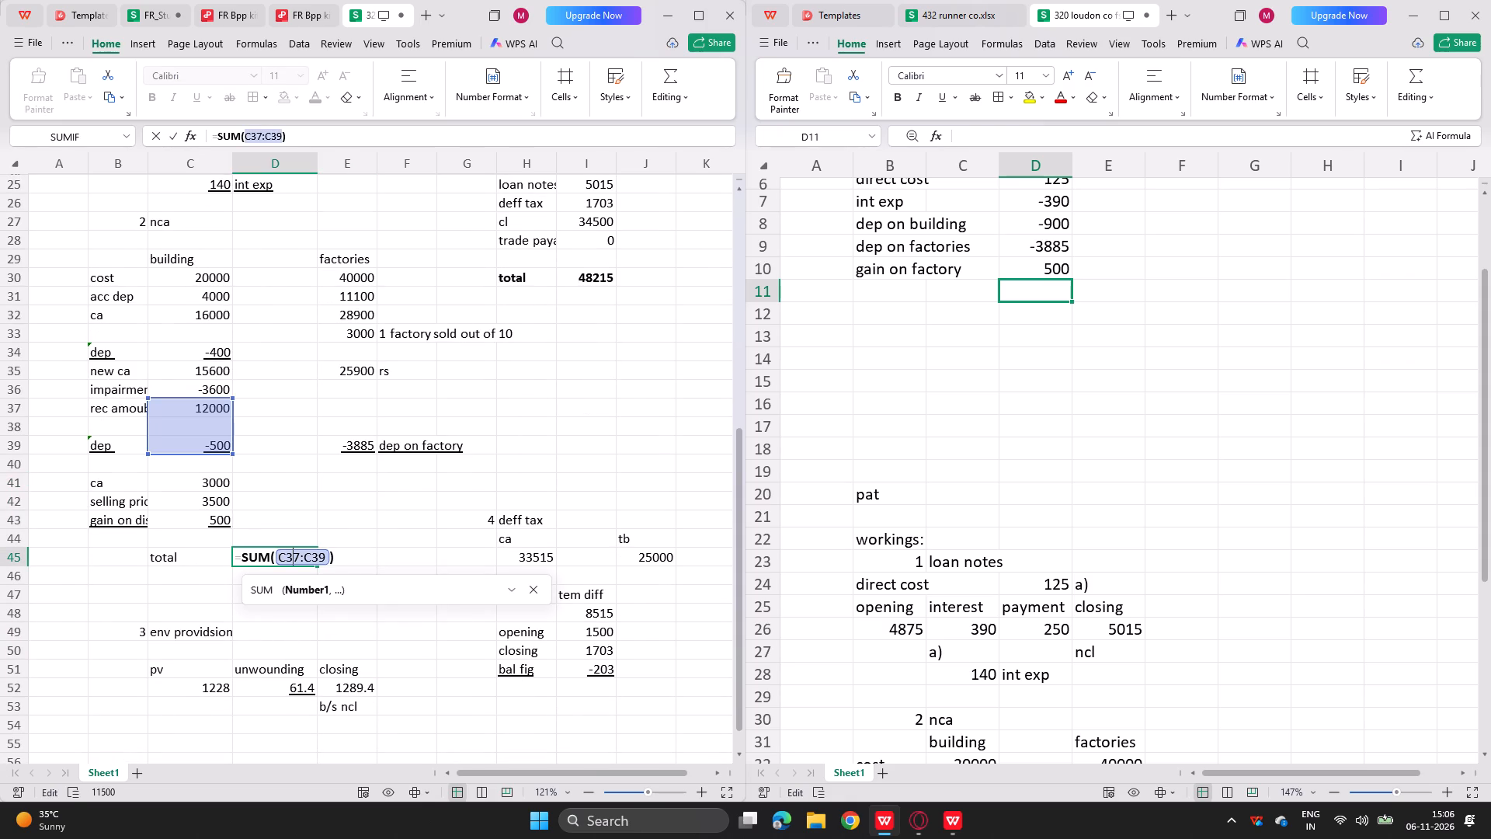
{"action": "key", "text": "Return"}
{"action": "double_click", "coordinate": [348, 562]}
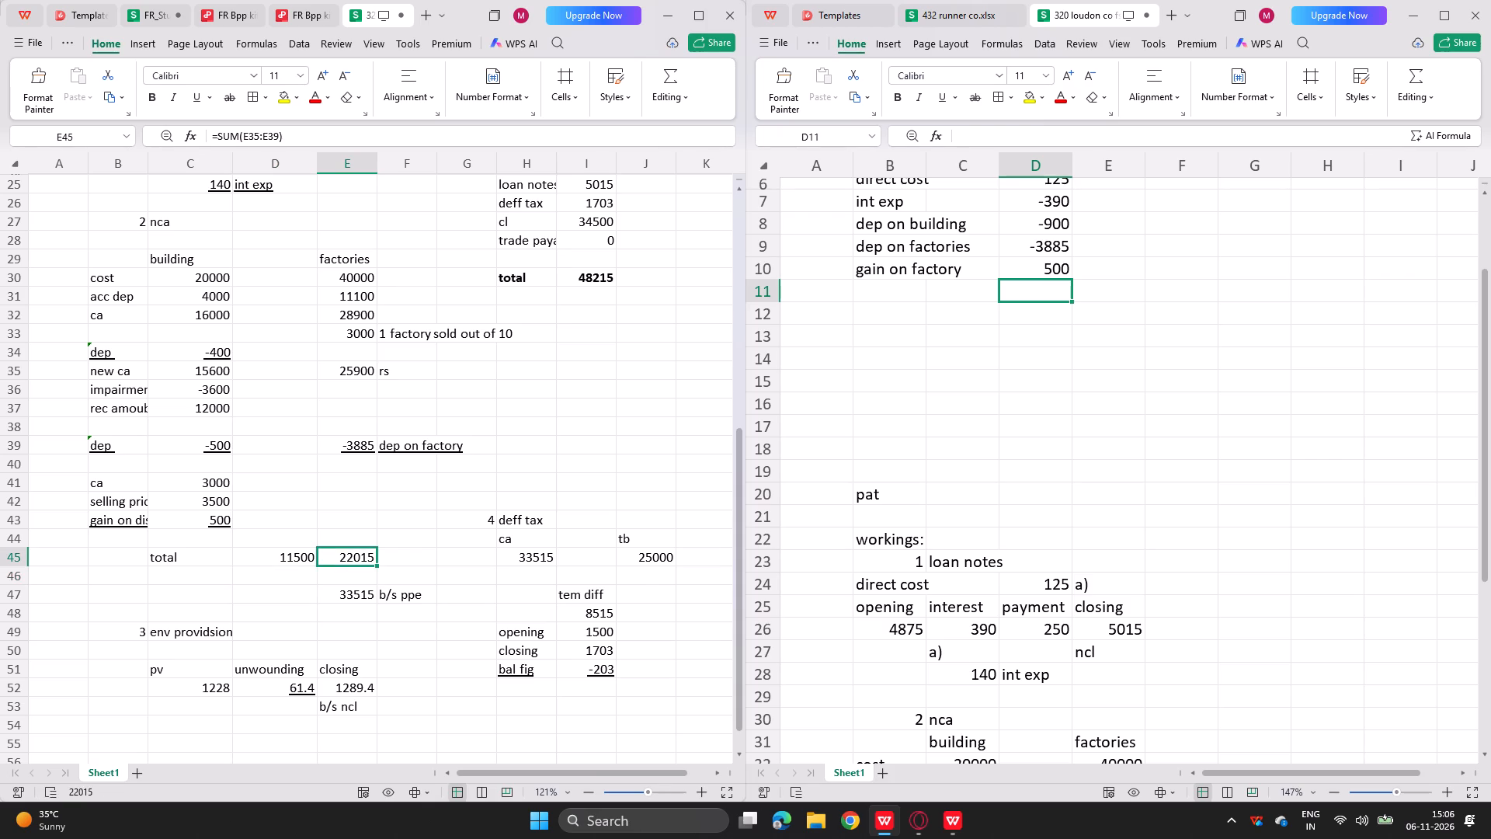
{"action": "key", "text": "Return"}
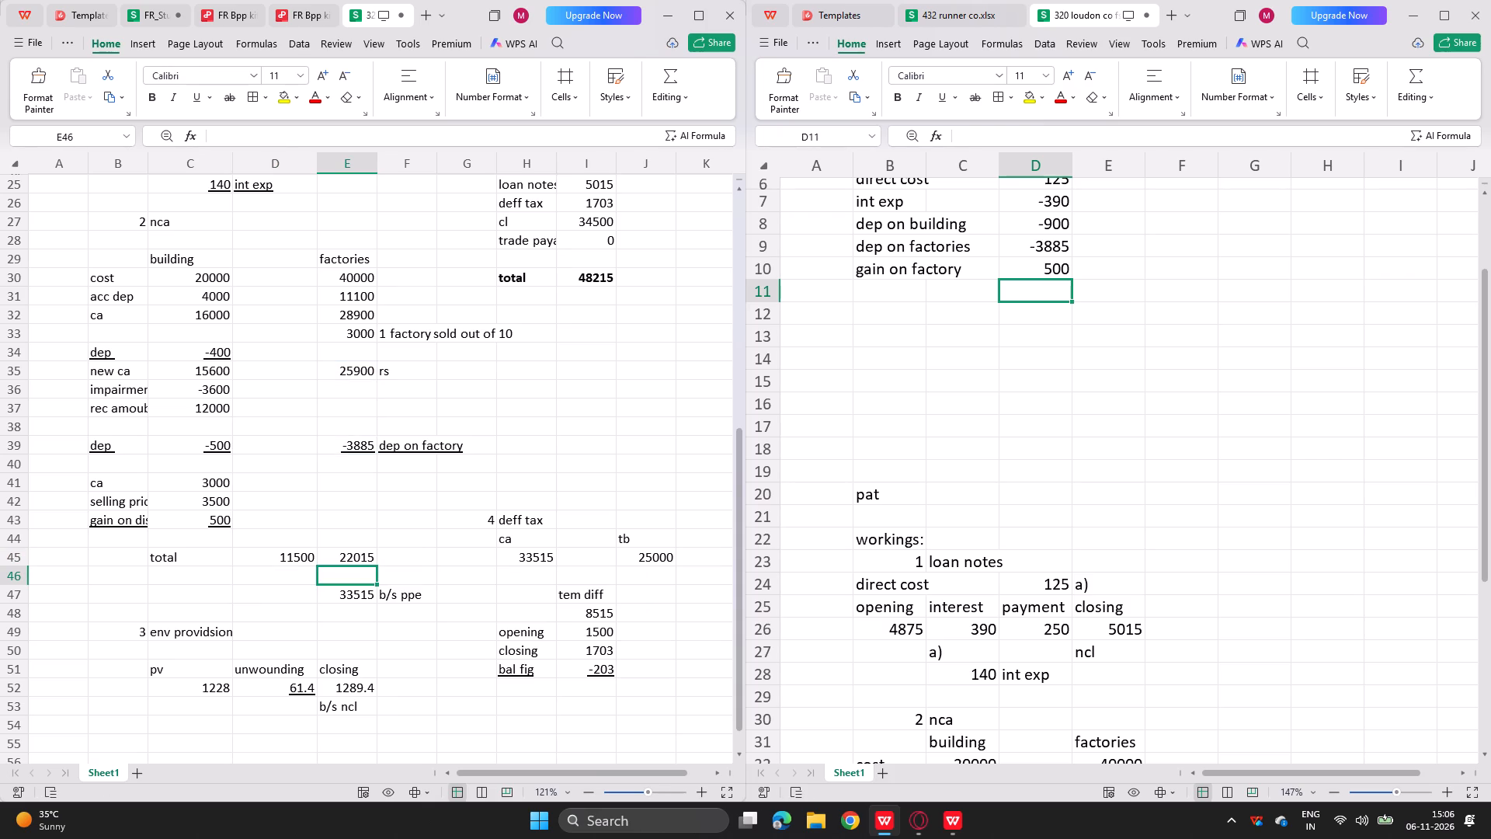
{"action": "scroll", "coordinate": [961, 638], "scroll_direction": "down", "scroll_amount": 11}
{"action": "scroll", "coordinate": [961, 638], "scroll_direction": "up", "scroll_amount": 1}
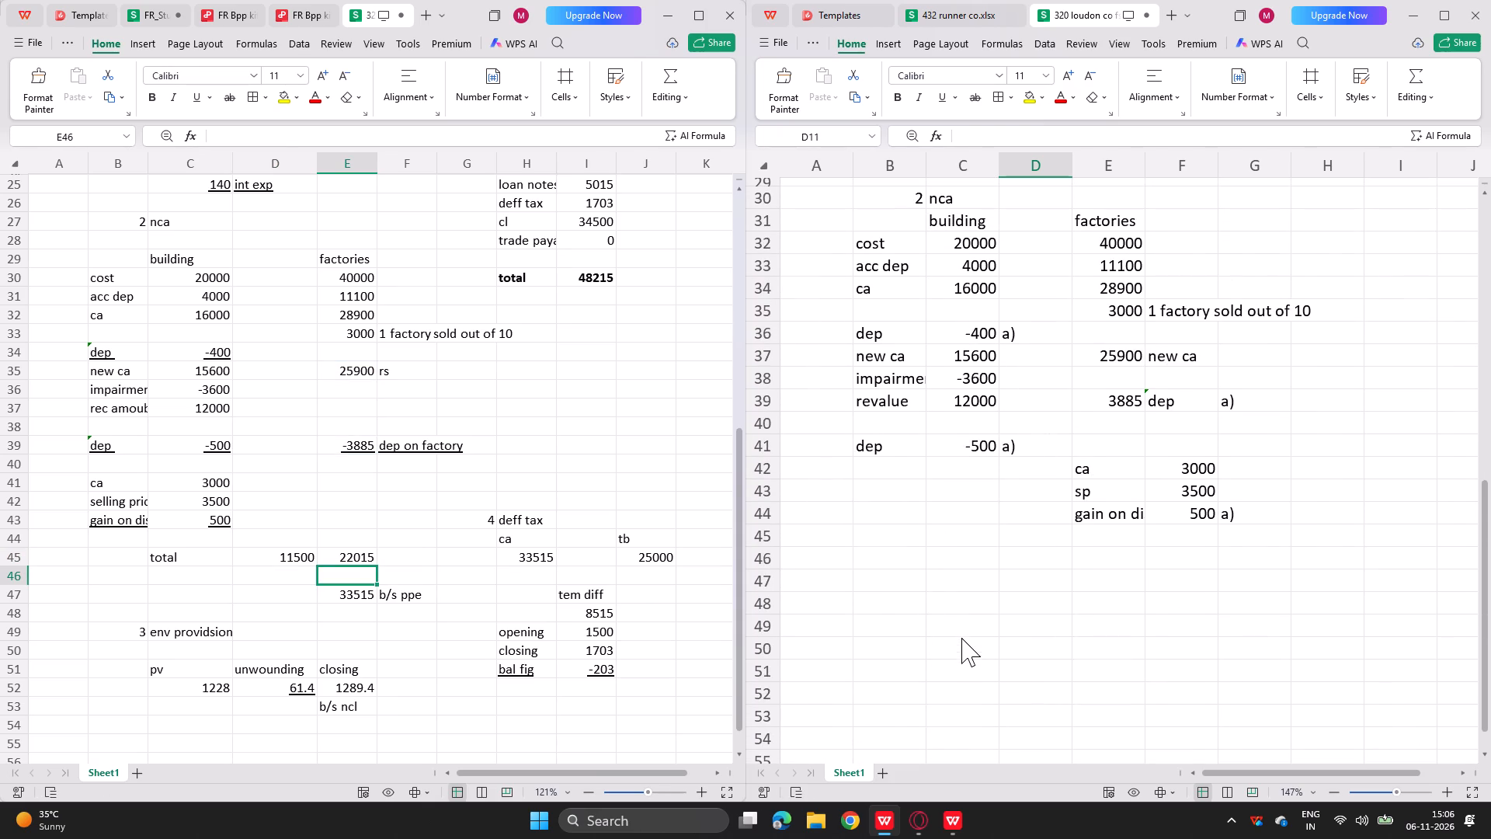
Add a total line for the building in row 43 of the nca working, with the formula =SUM(C39:C41) in C43.
{"action": "left_click", "coordinate": [885, 486]}
{"action": "type", "text": "total"}
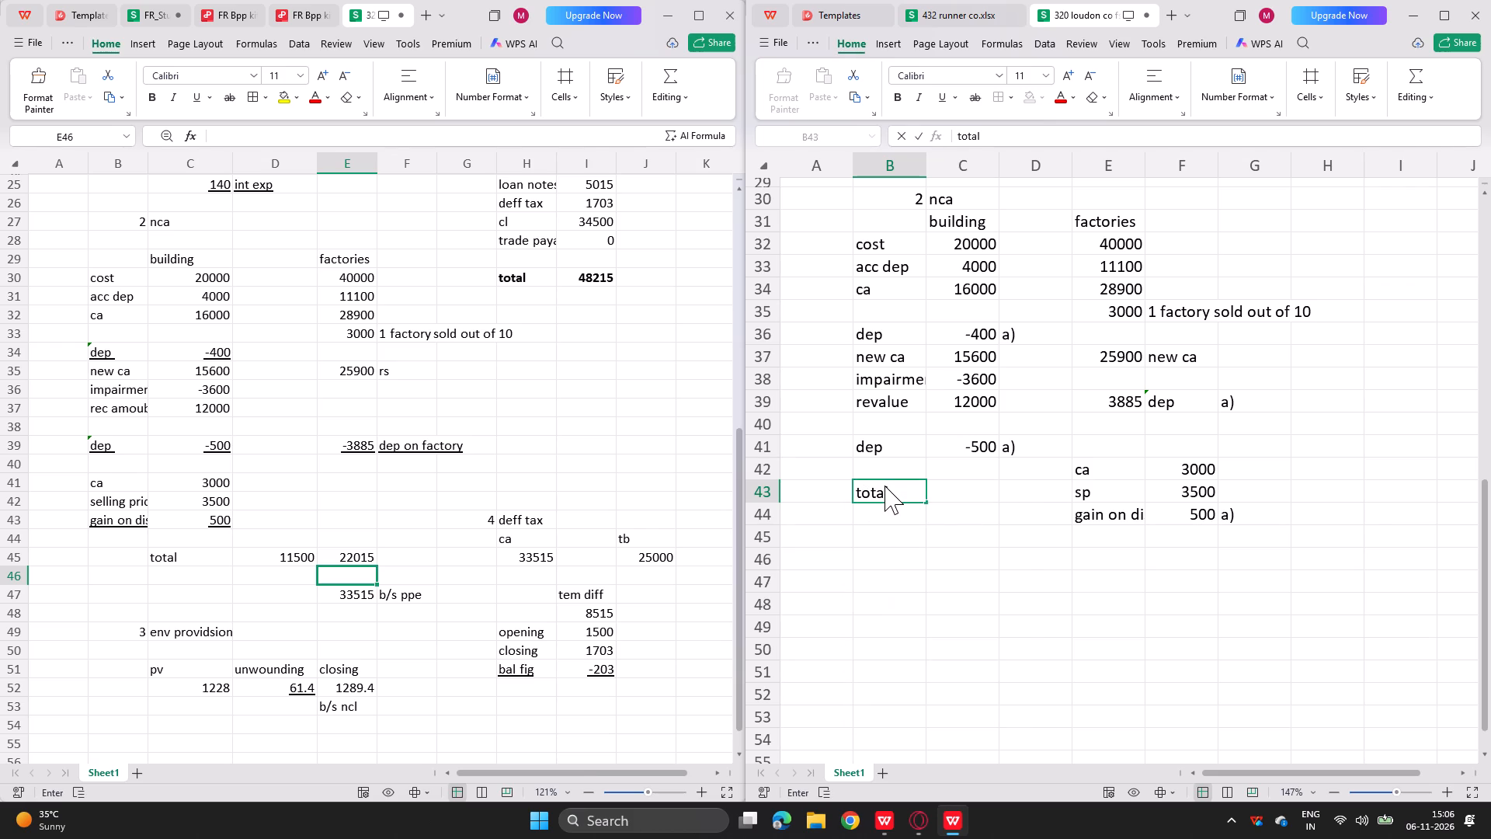
{"action": "key", "text": "Right"}
{"action": "type", "text": "=sum("}
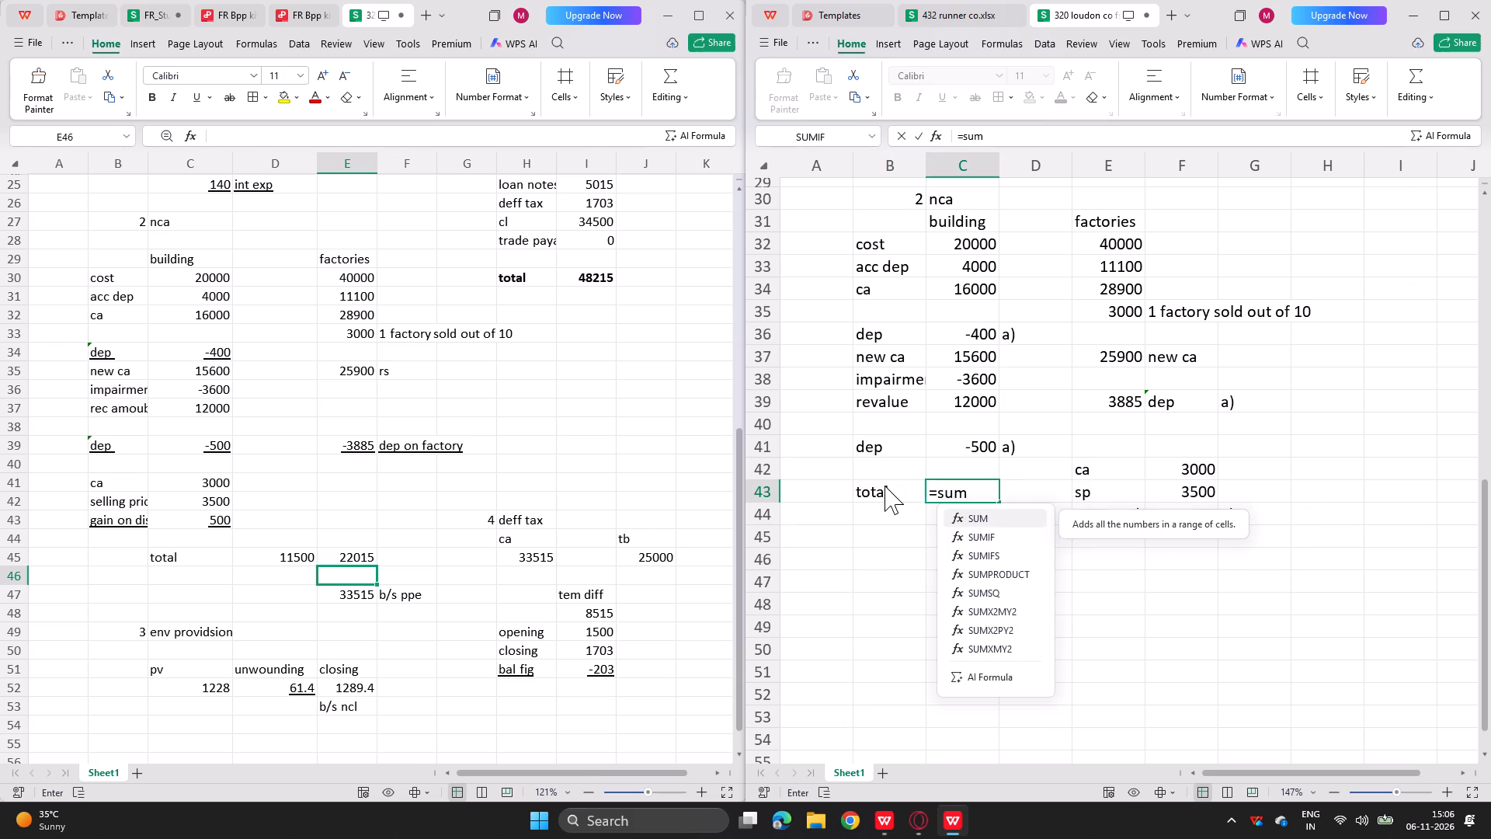
{"action": "left_click", "coordinate": [956, 454]}
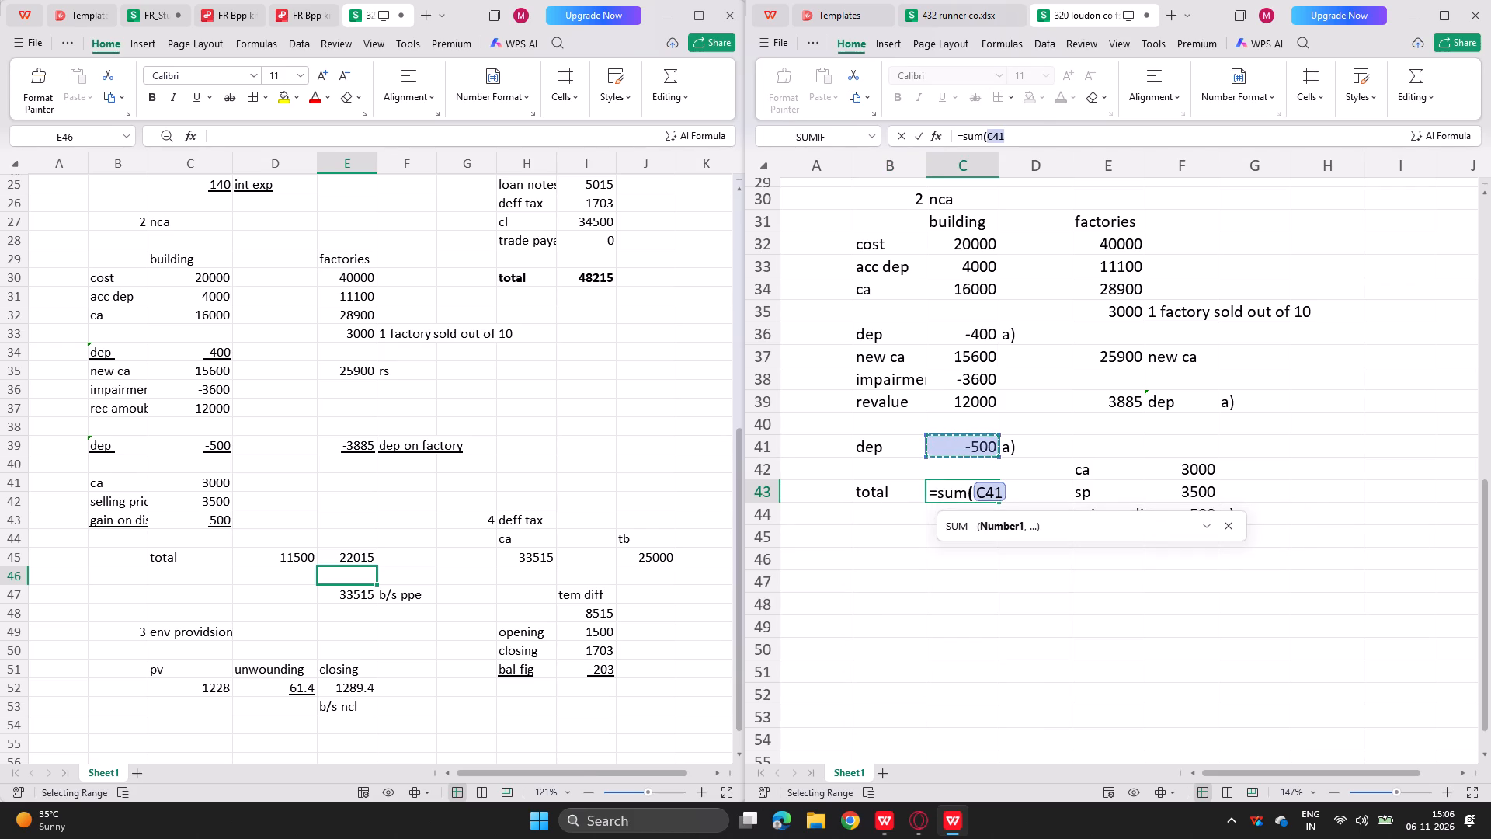
{"action": "key", "text": "shift+Up"}
{"action": "key", "text": "shift+Up"}
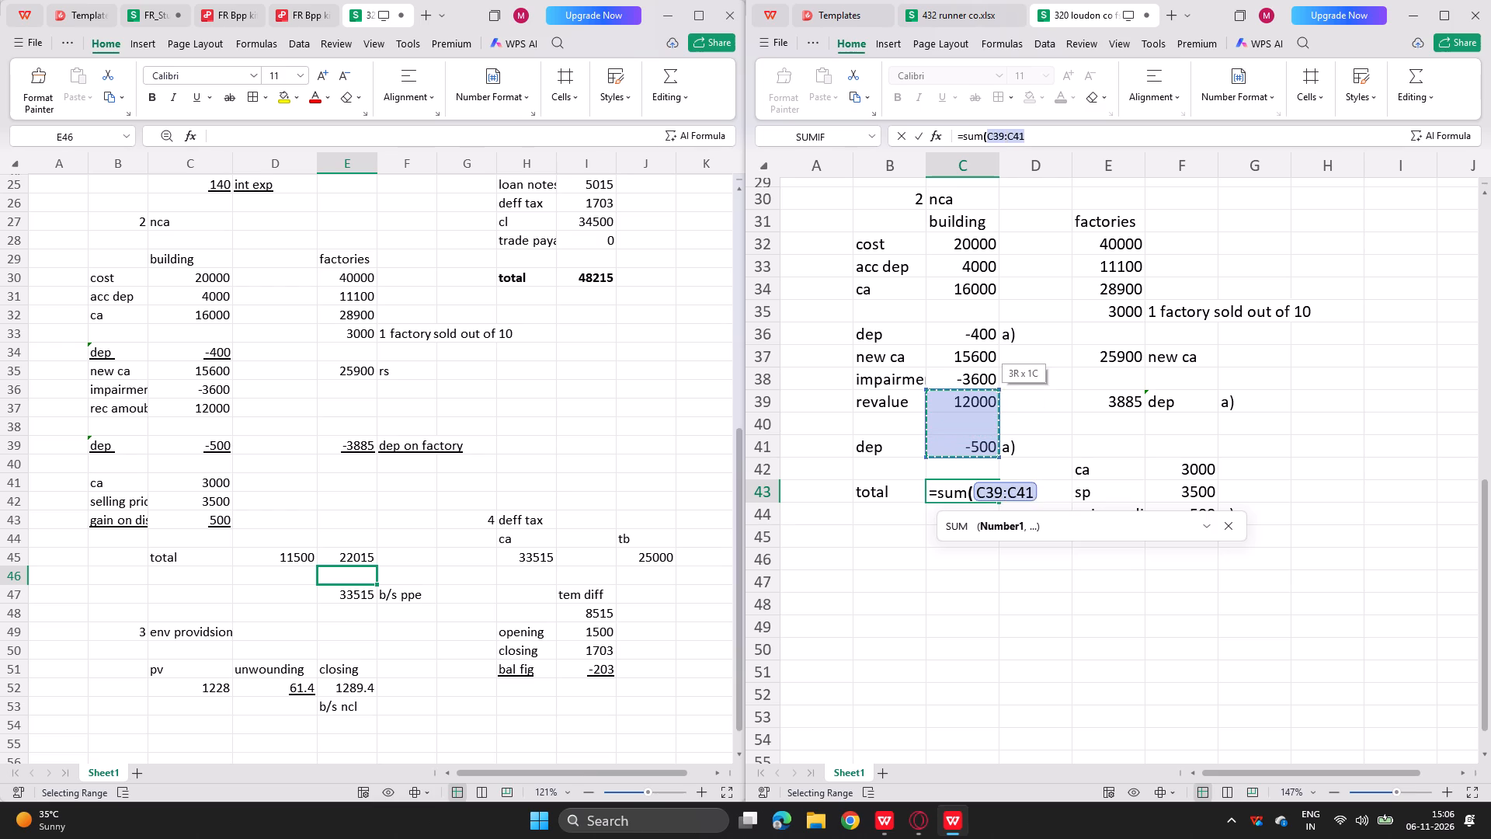
{"action": "key", "text": "Return"}
Calculate the factories' closing carrying amount in E41 with the formula =E37-E39 and label it total in F41.
{"action": "key", "text": "Right"}
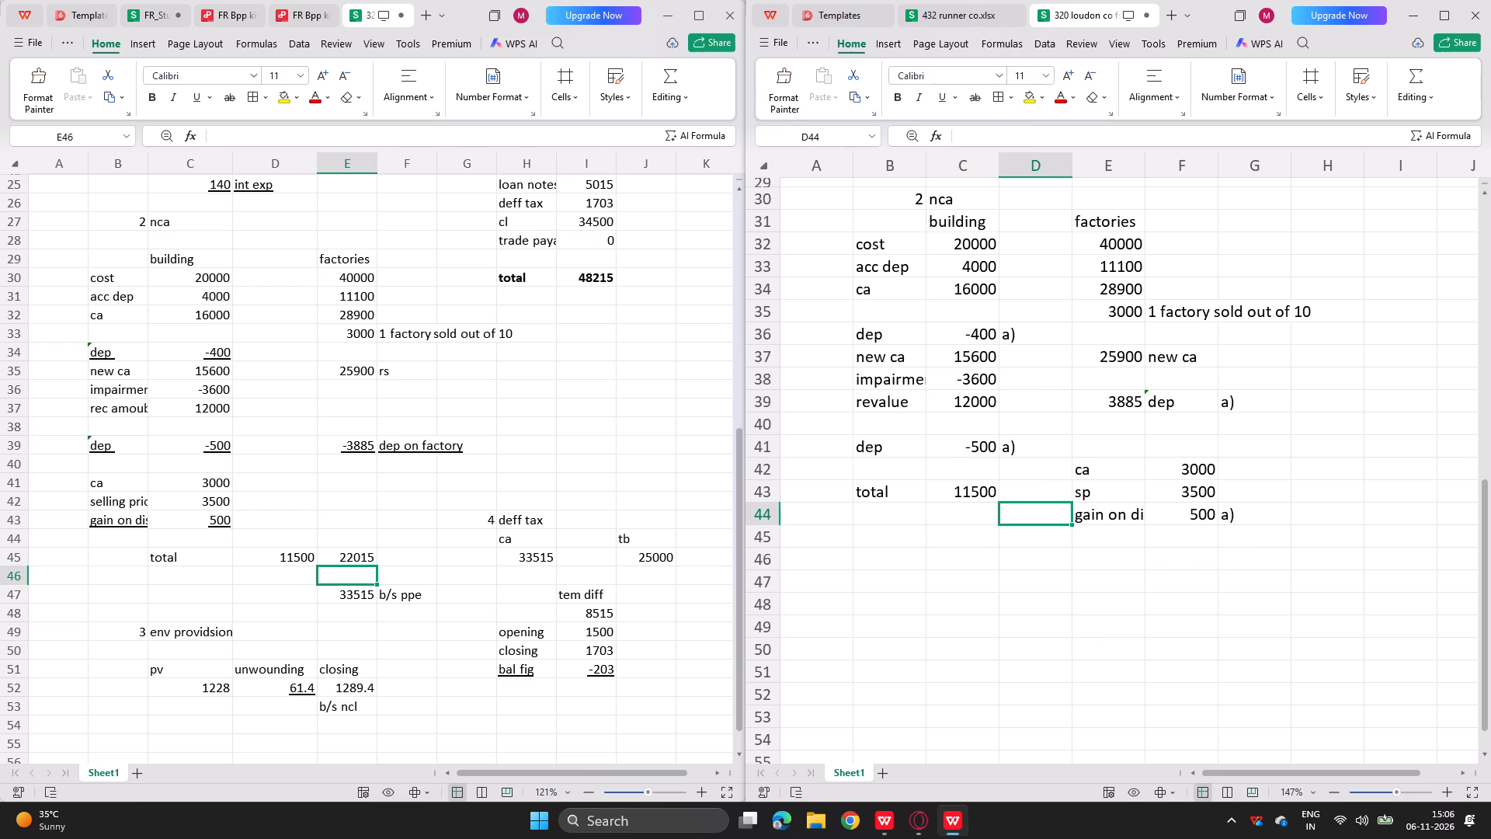
{"action": "key", "text": "Right"}
{"action": "key", "text": "Up"}
{"action": "key", "text": "Up"}
{"action": "key", "text": "Up"}
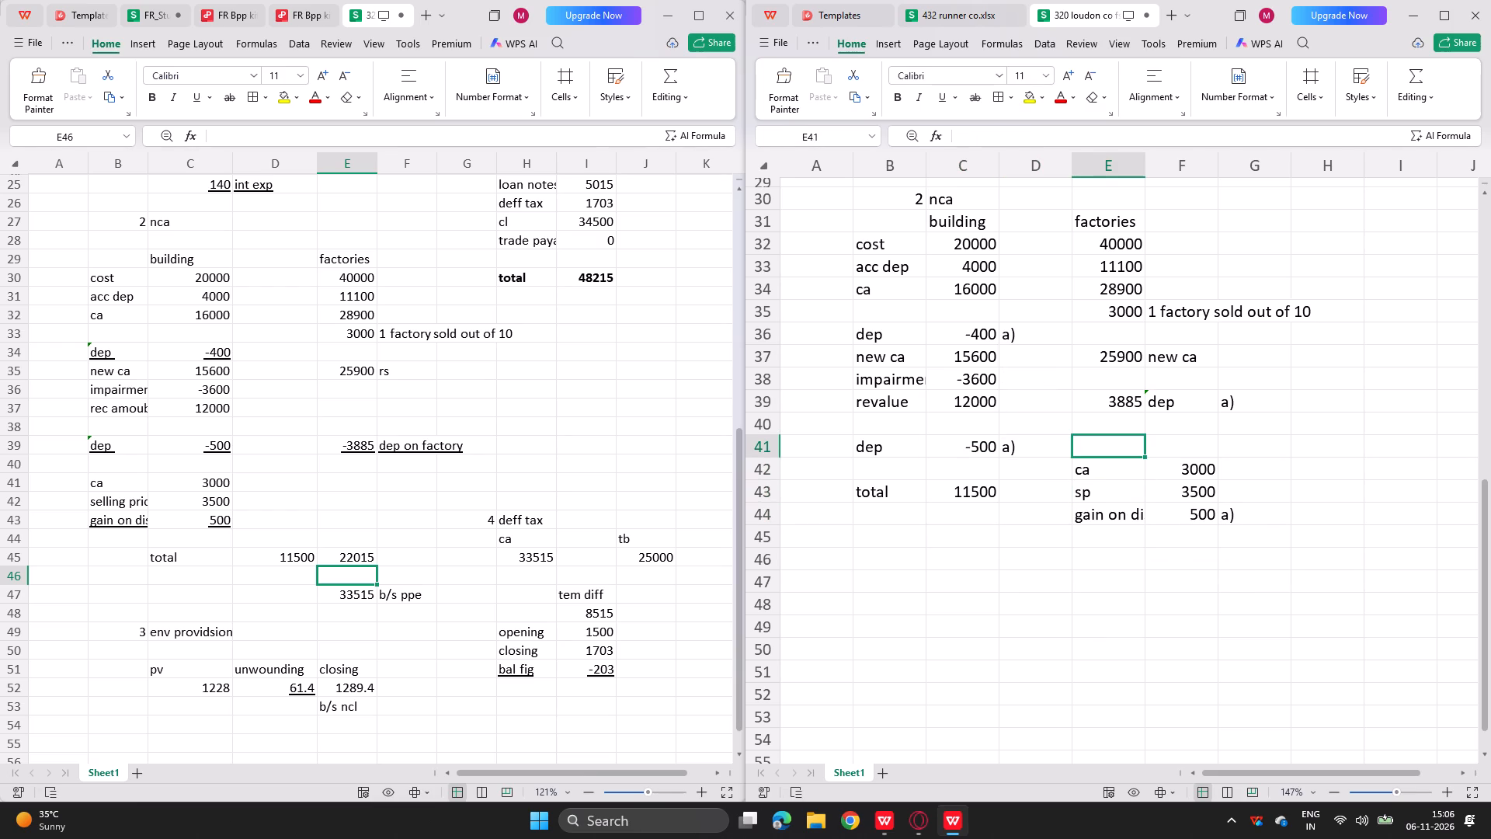
{"action": "key", "text": "equal"}
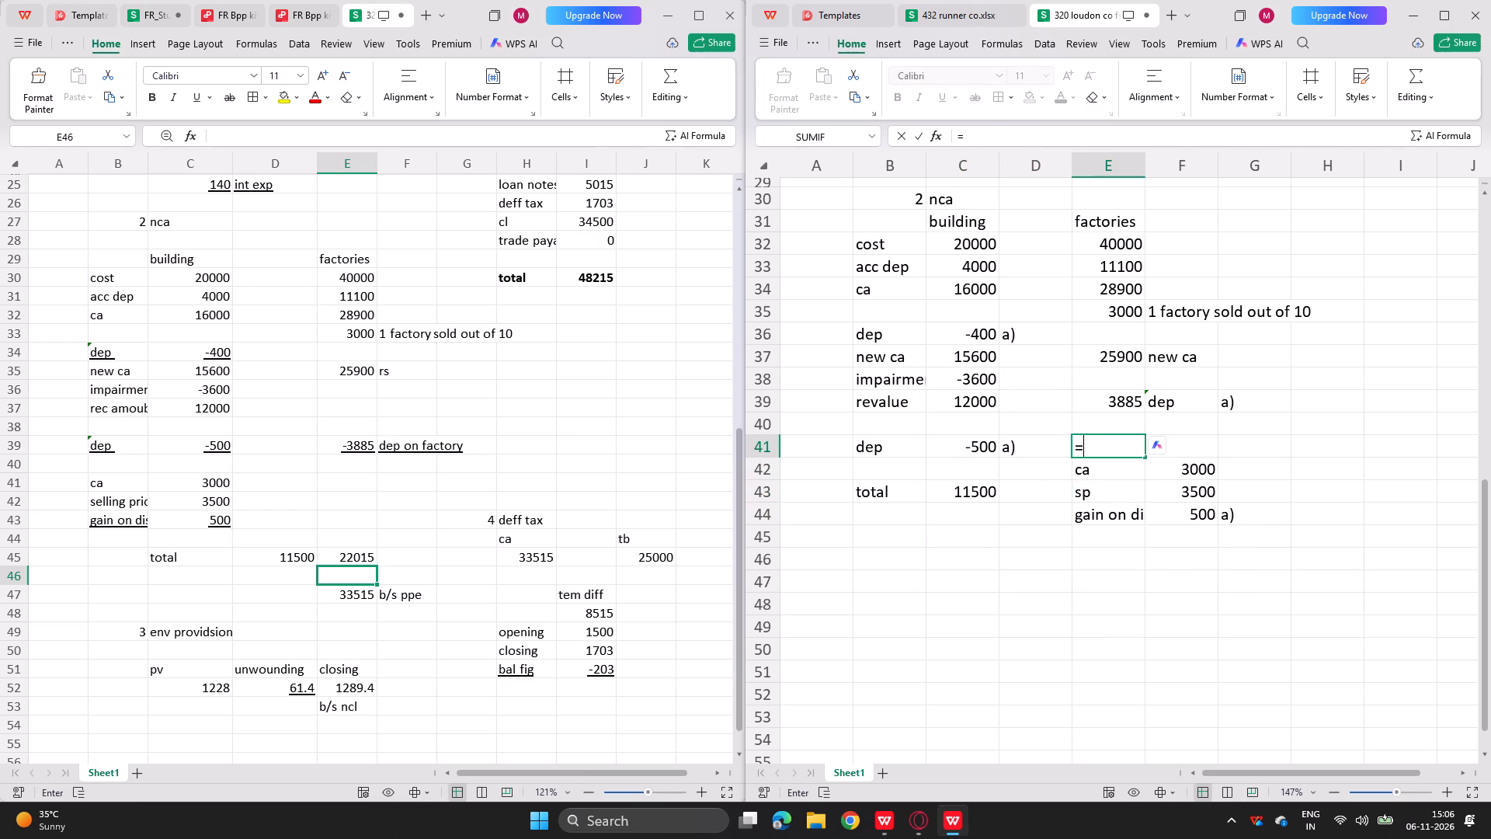
{"action": "key", "text": "s"}
{"action": "key", "text": "BackSpace"}
{"action": "key", "text": "Up"}
{"action": "key", "text": "Up"}
{"action": "key", "text": "Up"}
{"action": "key", "text": "Up"}
{"action": "key", "text": "minus"}
{"action": "key", "text": "Up"}
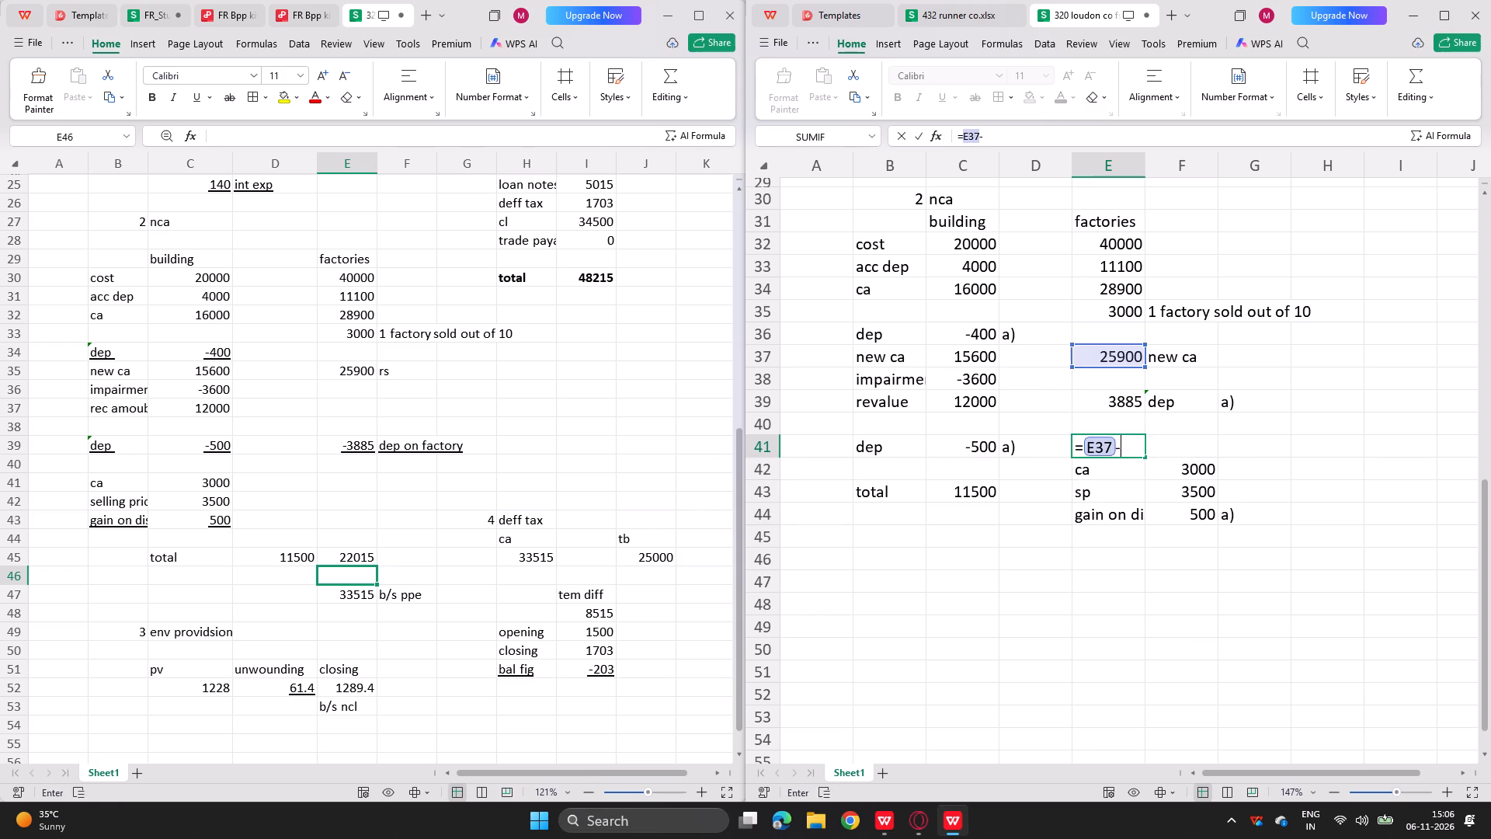
{"action": "key", "text": "Up"}
{"action": "key", "text": "Return"}
{"action": "key", "text": "Right"}
{"action": "key", "text": "Up"}
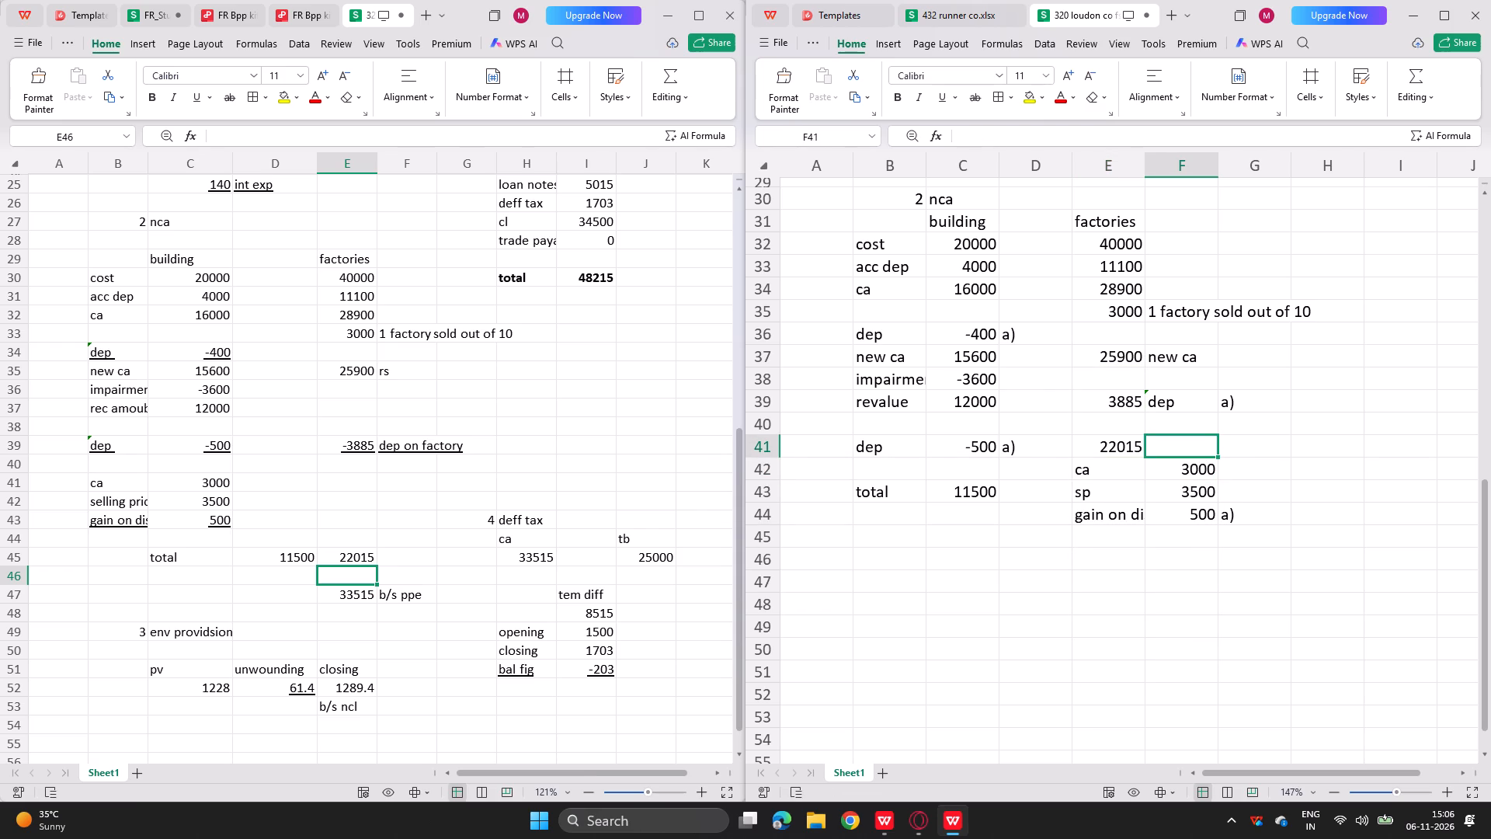
{"action": "type", "text": "total"}
{"action": "key", "text": "Return"}
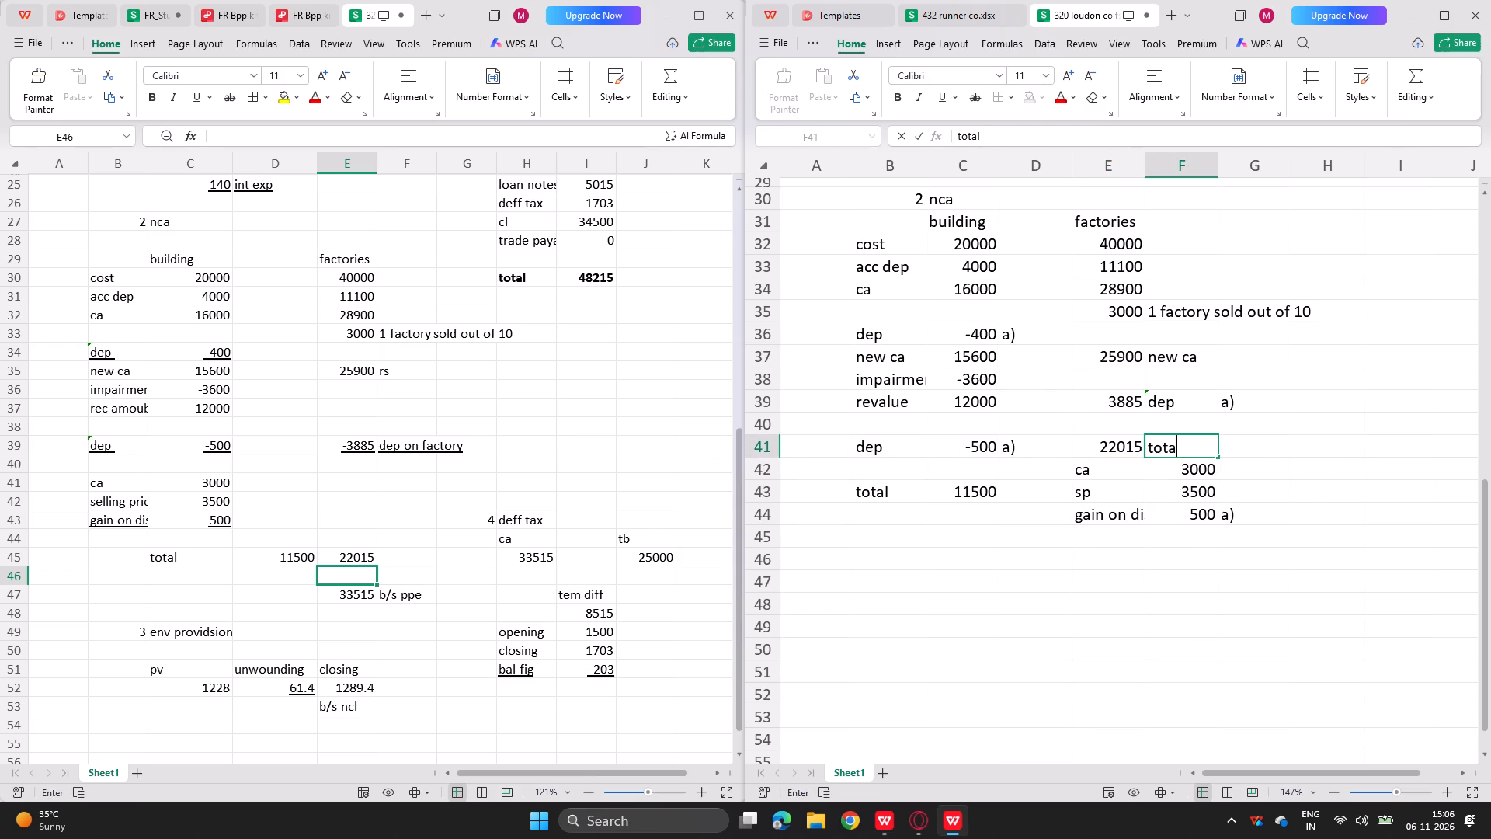
Mark both nca totals as belonging to part b) by entering b) in G41 and C44.
{"action": "scroll", "coordinate": [1023, 612], "scroll_direction": "down", "scroll_amount": 1}
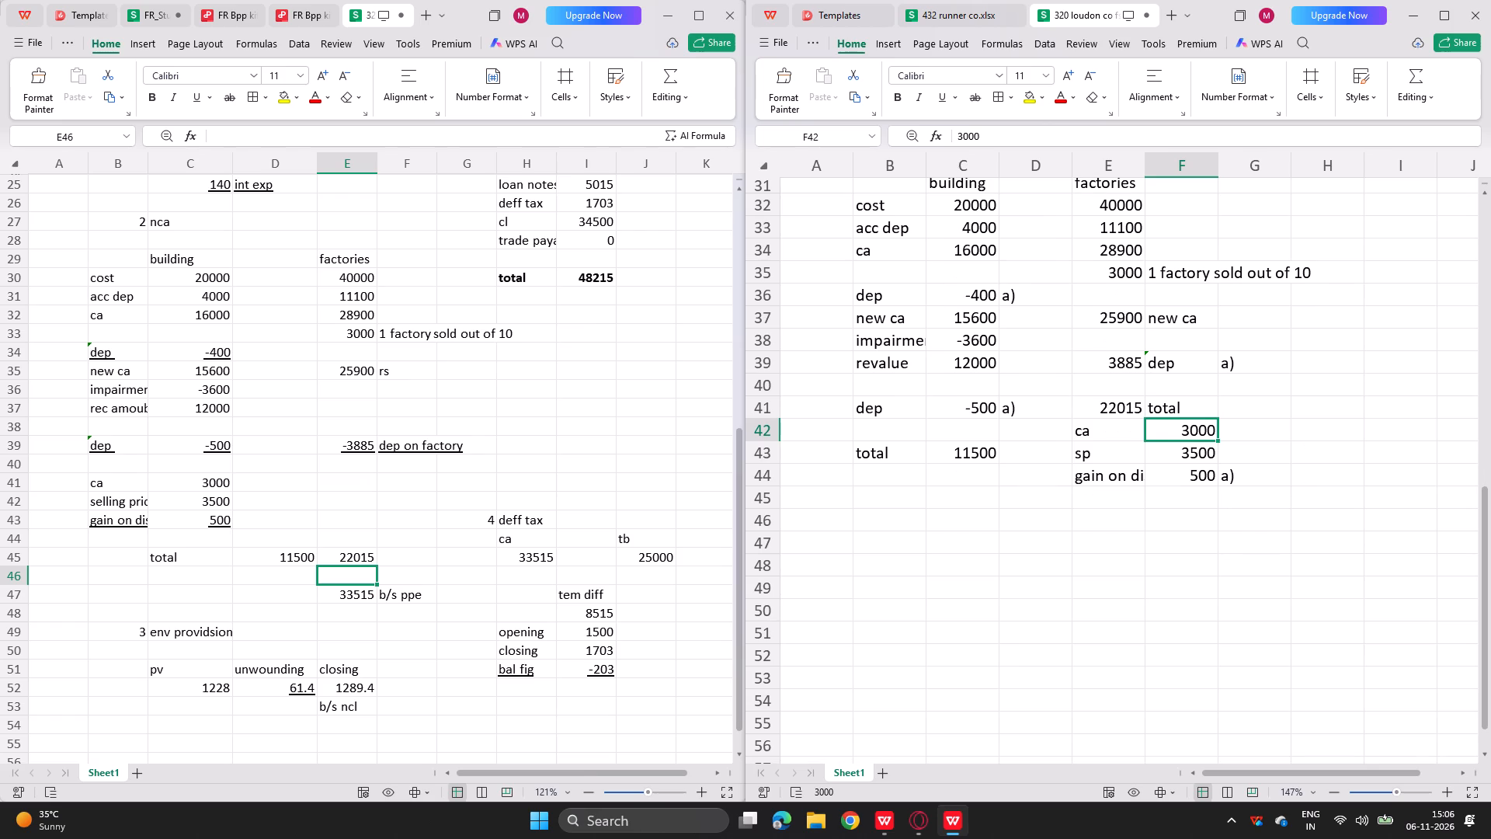
{"action": "left_click", "coordinate": [1228, 412]}
{"action": "type", "text": "so"}
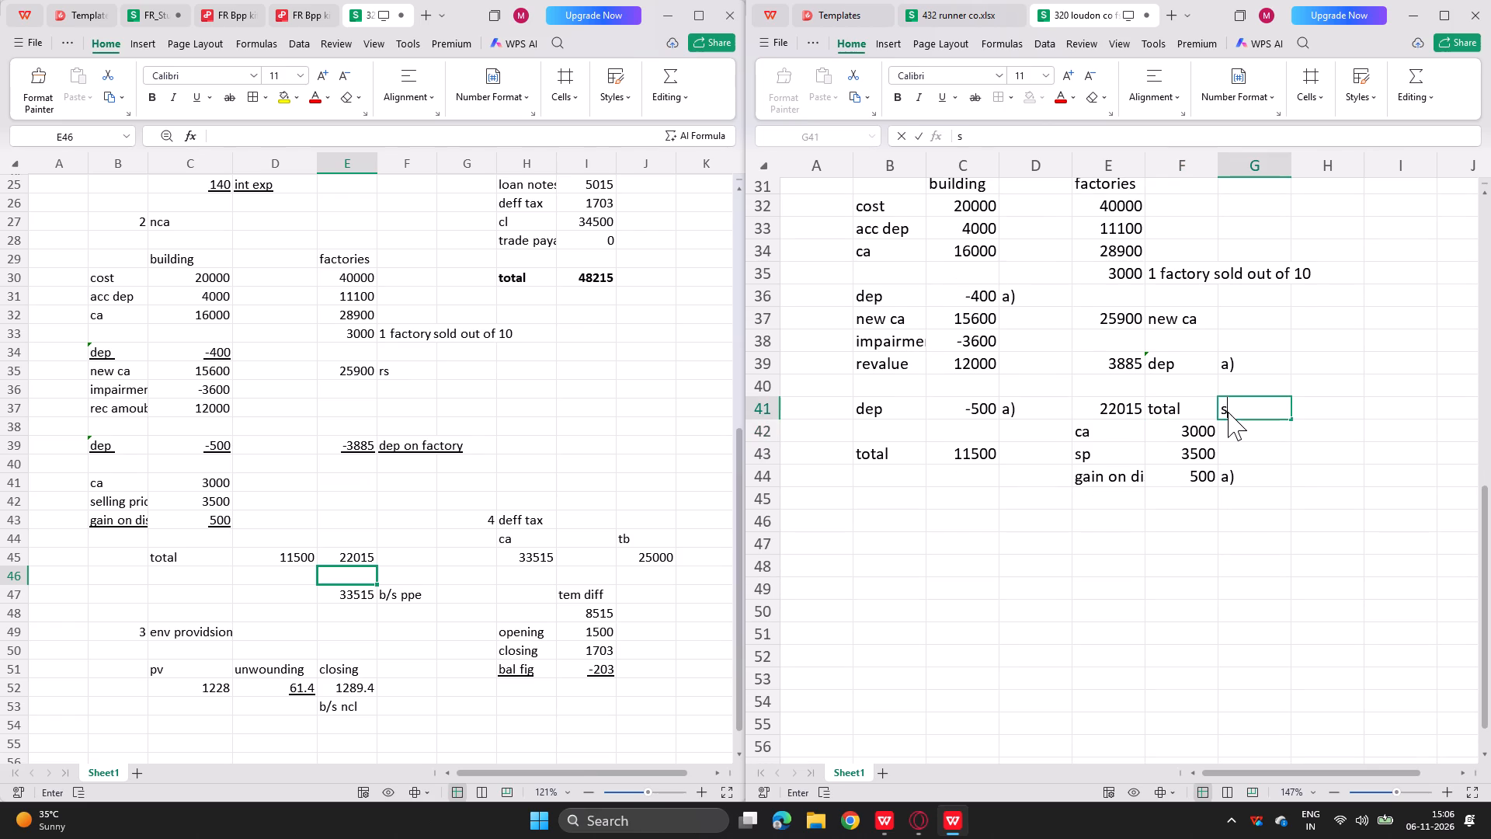
{"action": "key", "text": "BackSpace"}
{"action": "key", "text": "BackSpace"}
{"action": "type", "text": "b)"}
{"action": "key", "text": "Down"}
{"action": "key", "text": "Left"}
{"action": "key", "text": "Left"}
{"action": "key", "text": "Left"}
{"action": "key", "text": "Left"}
{"action": "key", "text": "Down"}
{"action": "key", "text": "Down"}
{"action": "key", "text": "Up"}
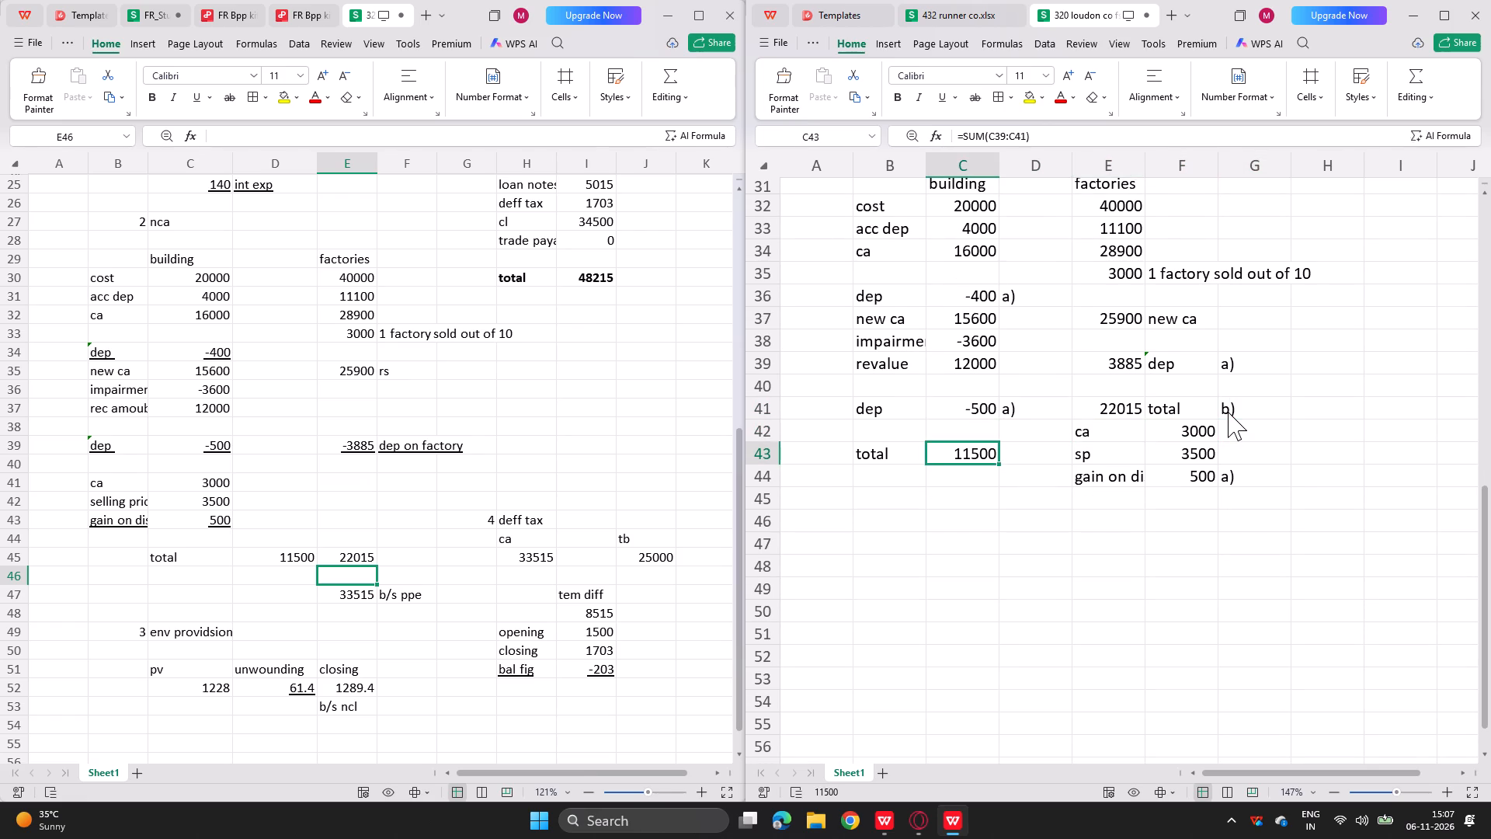
{"action": "key", "text": "Down"}
{"action": "type", "text": "b)"}
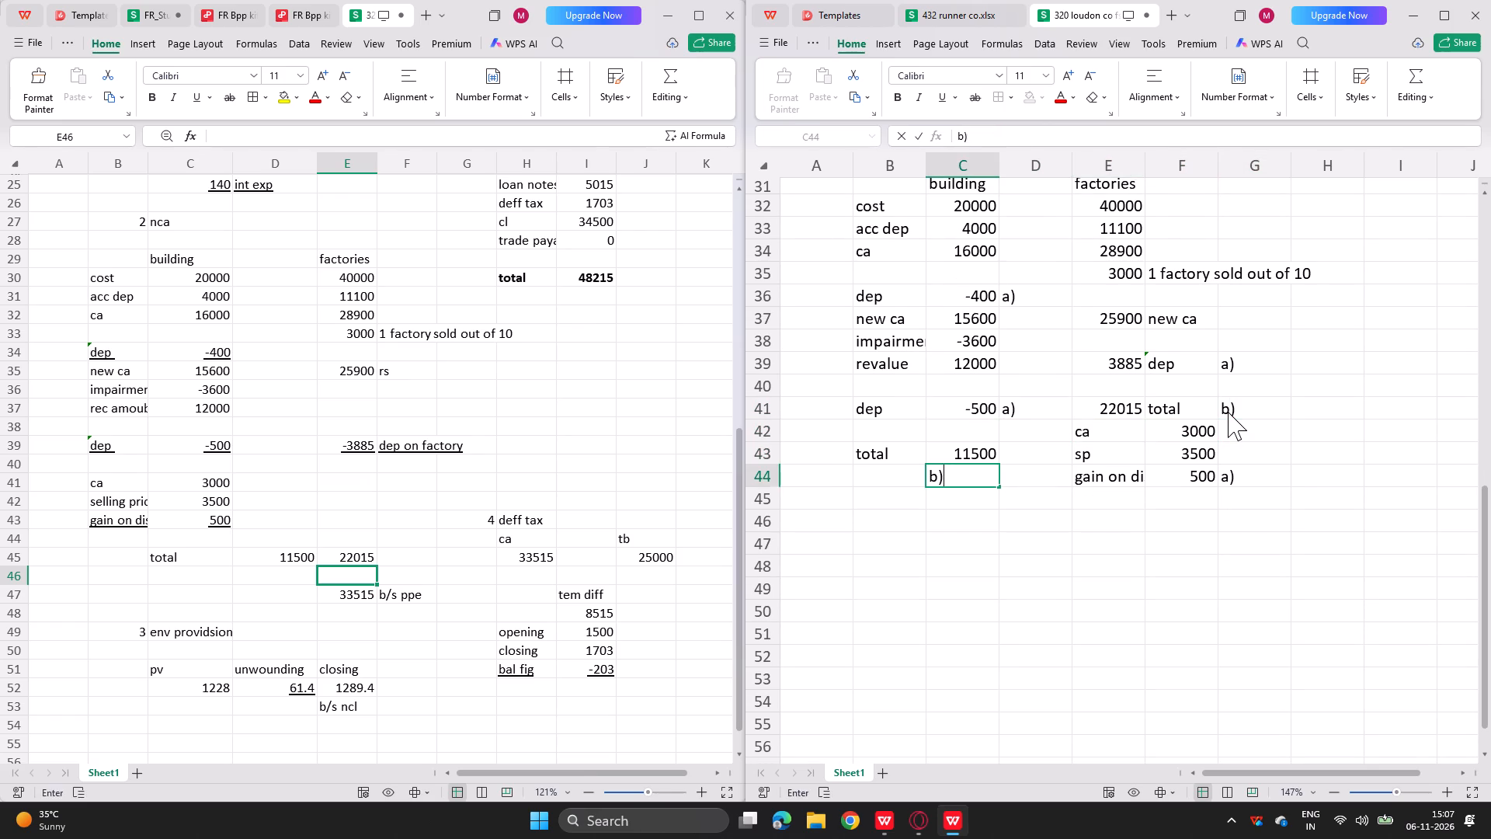
{"action": "key", "text": "Return"}
Start working 3 below the nca working by entering 3 in B46 and the heading envrionmnental provison in C46.
{"action": "scroll", "coordinate": [542, 523], "scroll_direction": "up", "scroll_amount": 1}
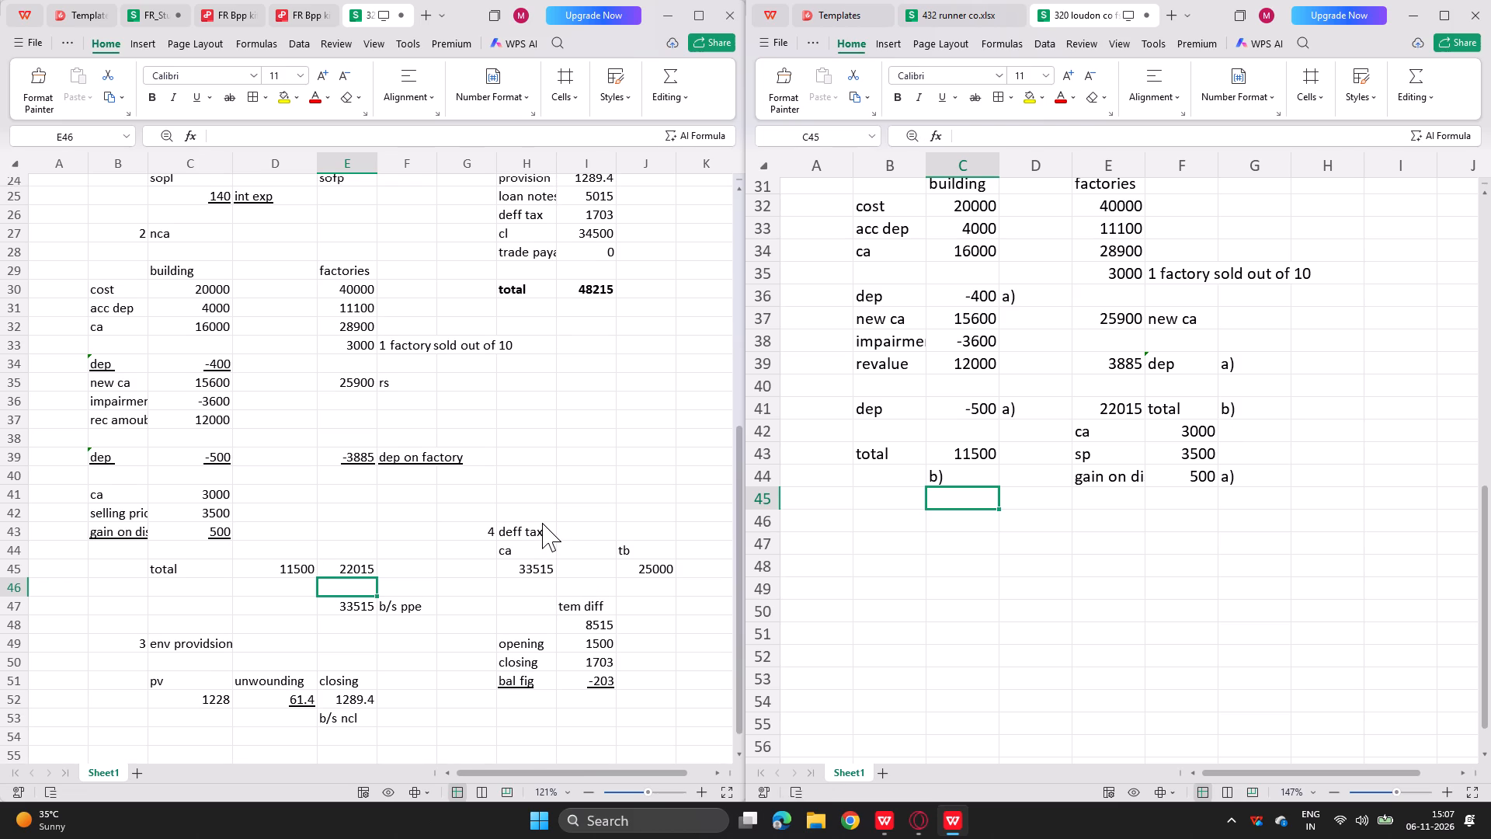
{"action": "scroll", "coordinate": [542, 523], "scroll_direction": "right", "scroll_amount": 7}
{"action": "left_click", "coordinate": [221, 1]}
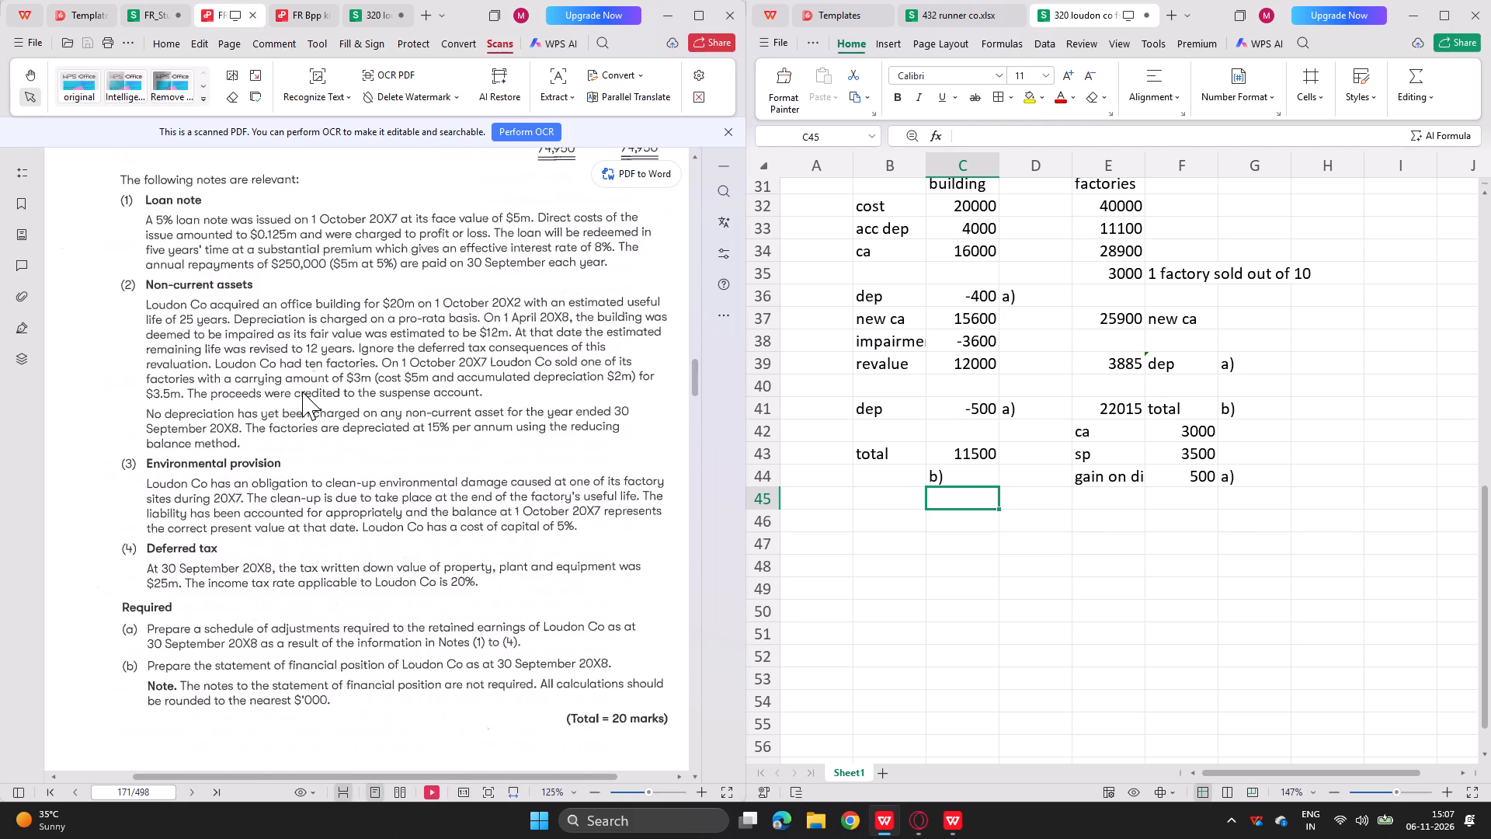
{"action": "scroll", "coordinate": [888, 548], "scroll_direction": "right", "scroll_amount": 1}
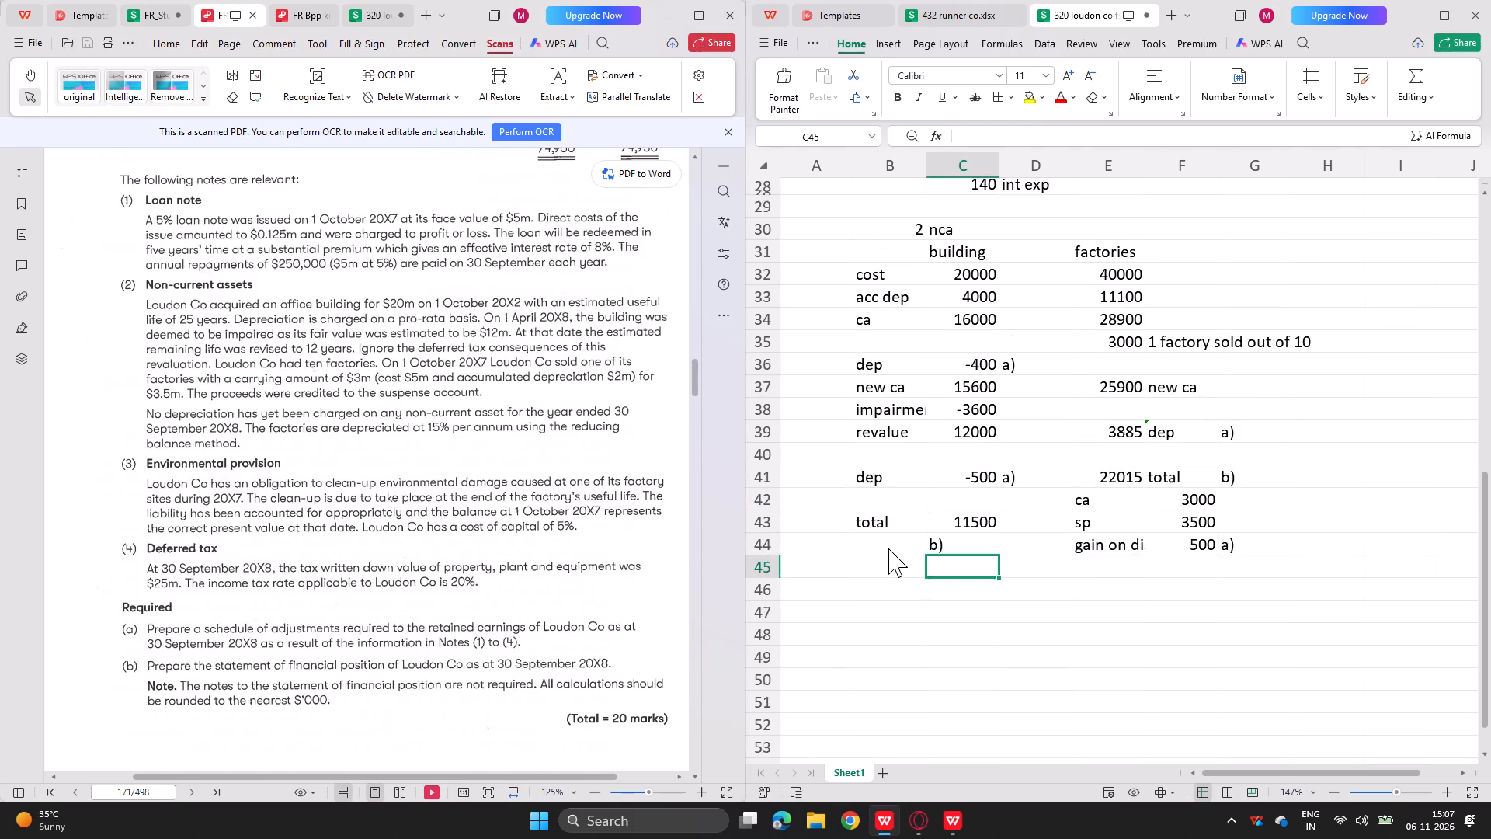
{"action": "scroll", "coordinate": [888, 548], "scroll_direction": "right", "scroll_amount": 1}
{"action": "left_click", "coordinate": [891, 572]}
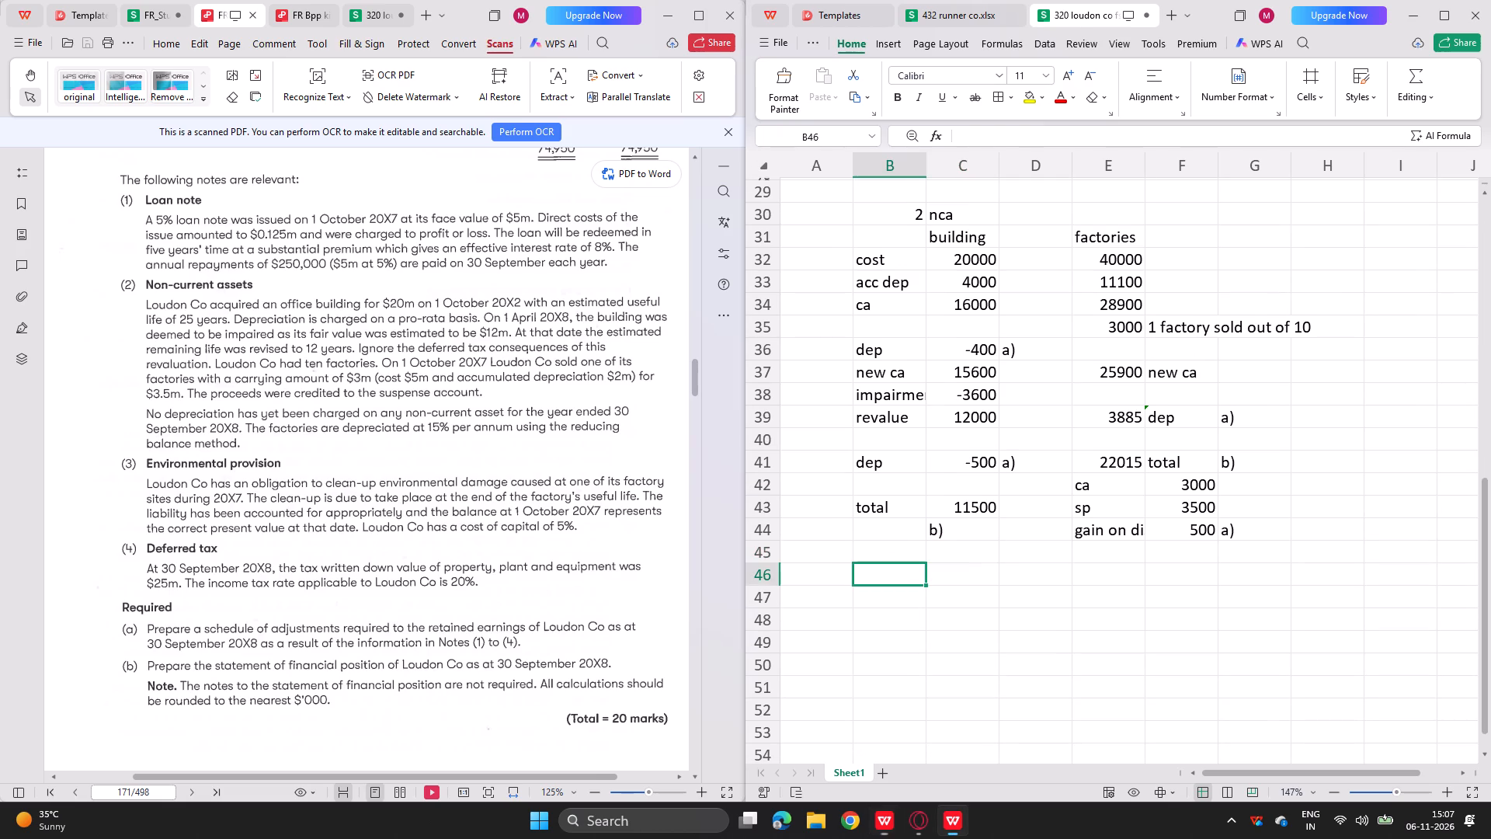
{"action": "key", "text": "3"}
{"action": "key", "text": "Right"}
{"action": "type", "text": "enc"}
{"action": "key", "text": "BackSpace"}
{"action": "type", "text": "vrionmnental"}
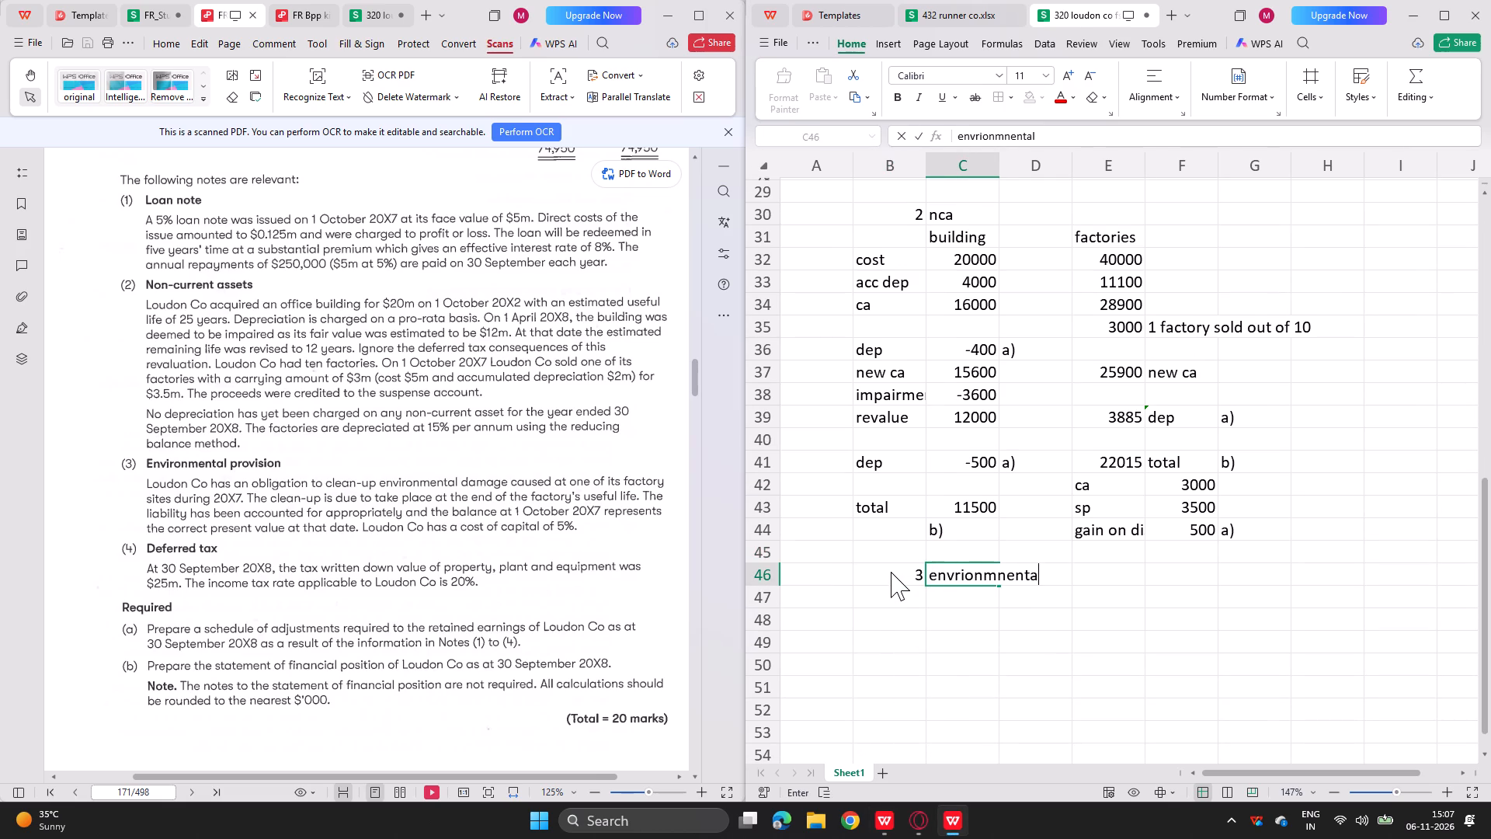
{"action": "key", "text": "space"}
{"action": "type", "text": "provison"}
{"action": "key", "text": "Return"}
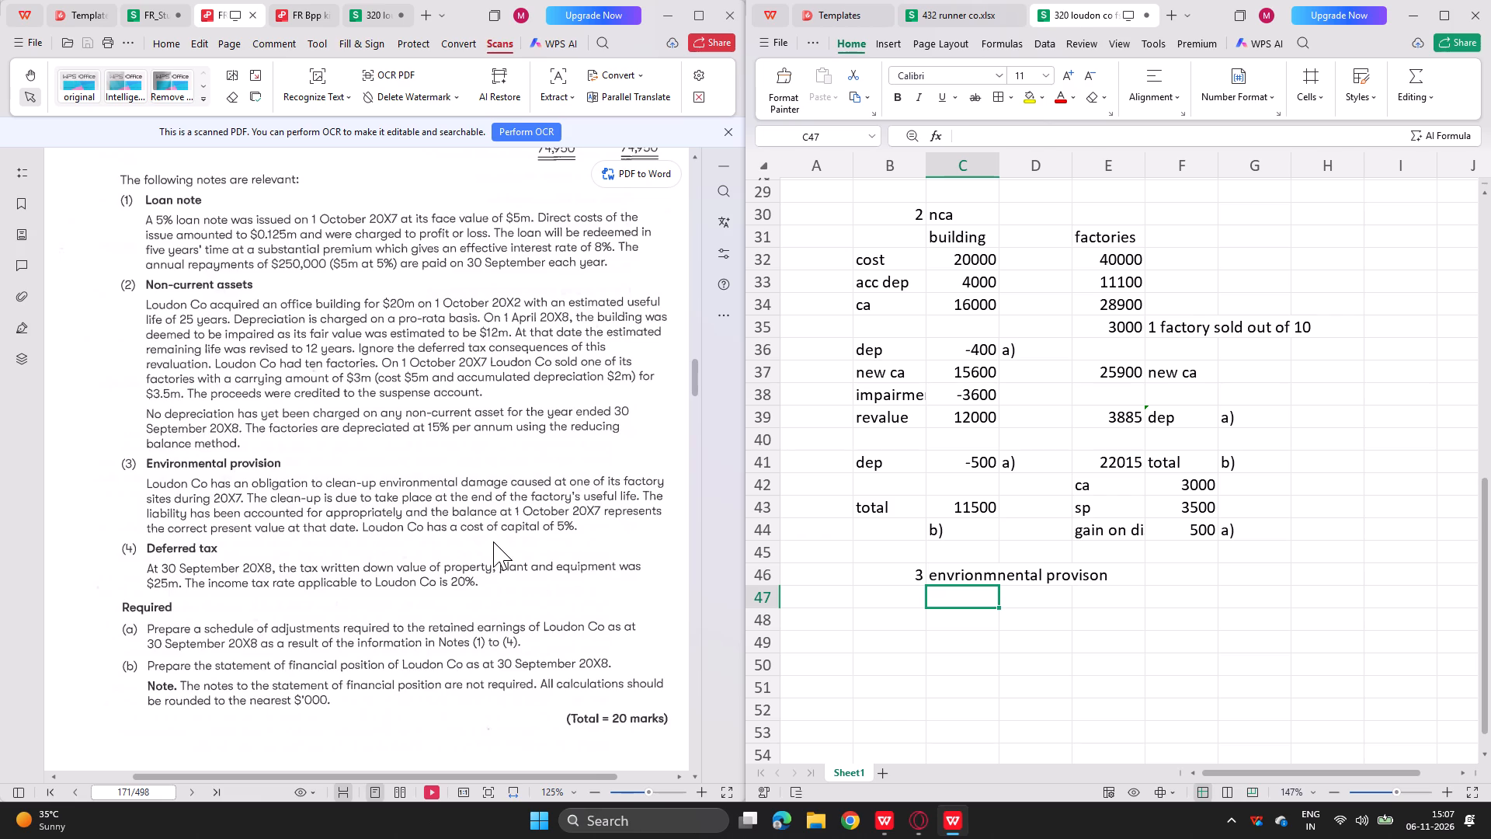
Look up the environmental provision in the question's trial balance and its working in the earlier Loudon workbook.
{"action": "scroll", "coordinate": [454, 517], "scroll_direction": "up", "scroll_amount": 3}
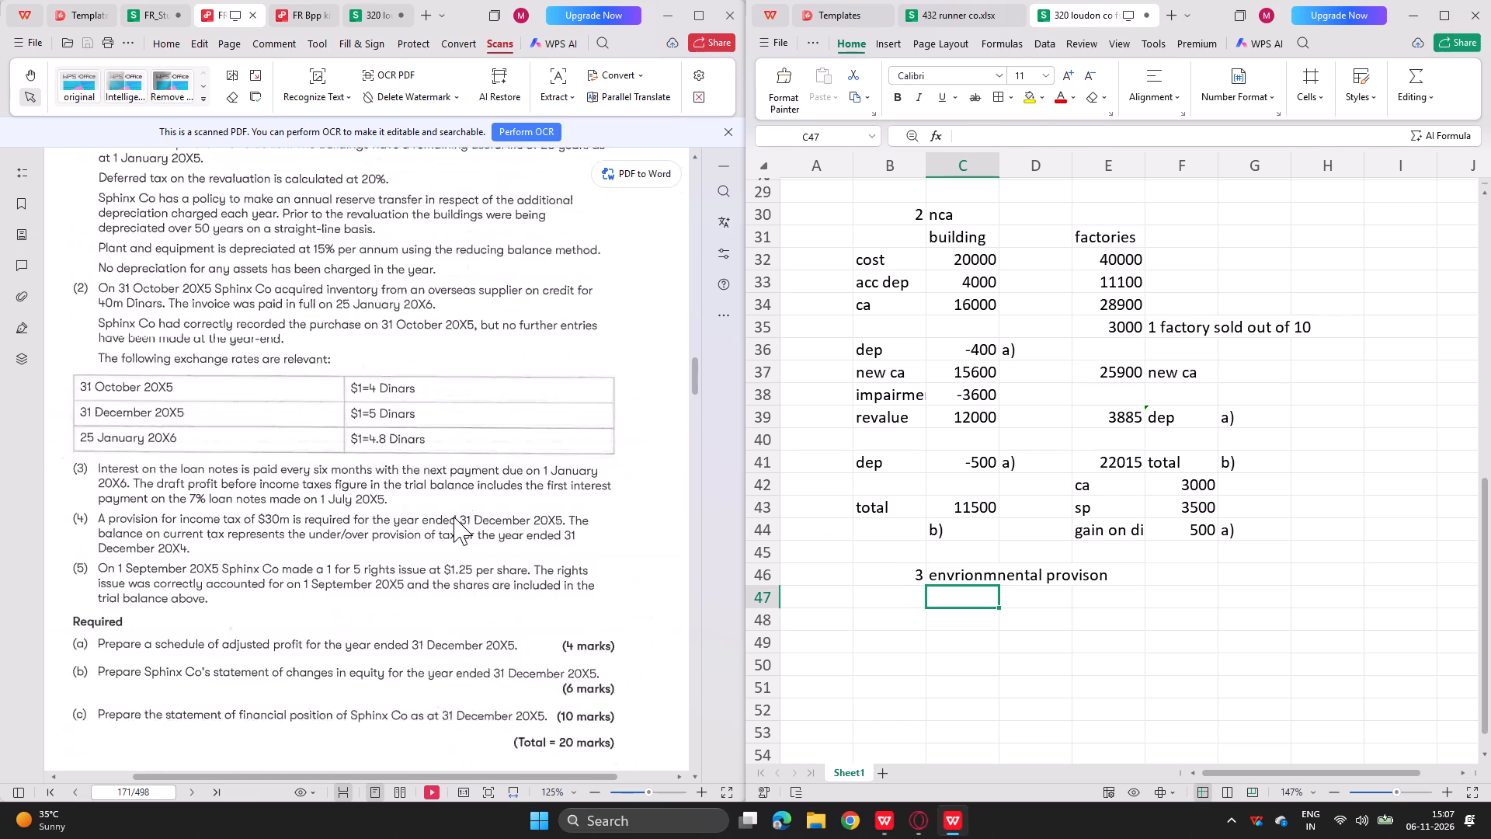
{"action": "scroll", "coordinate": [454, 517], "scroll_direction": "down", "scroll_amount": 1}
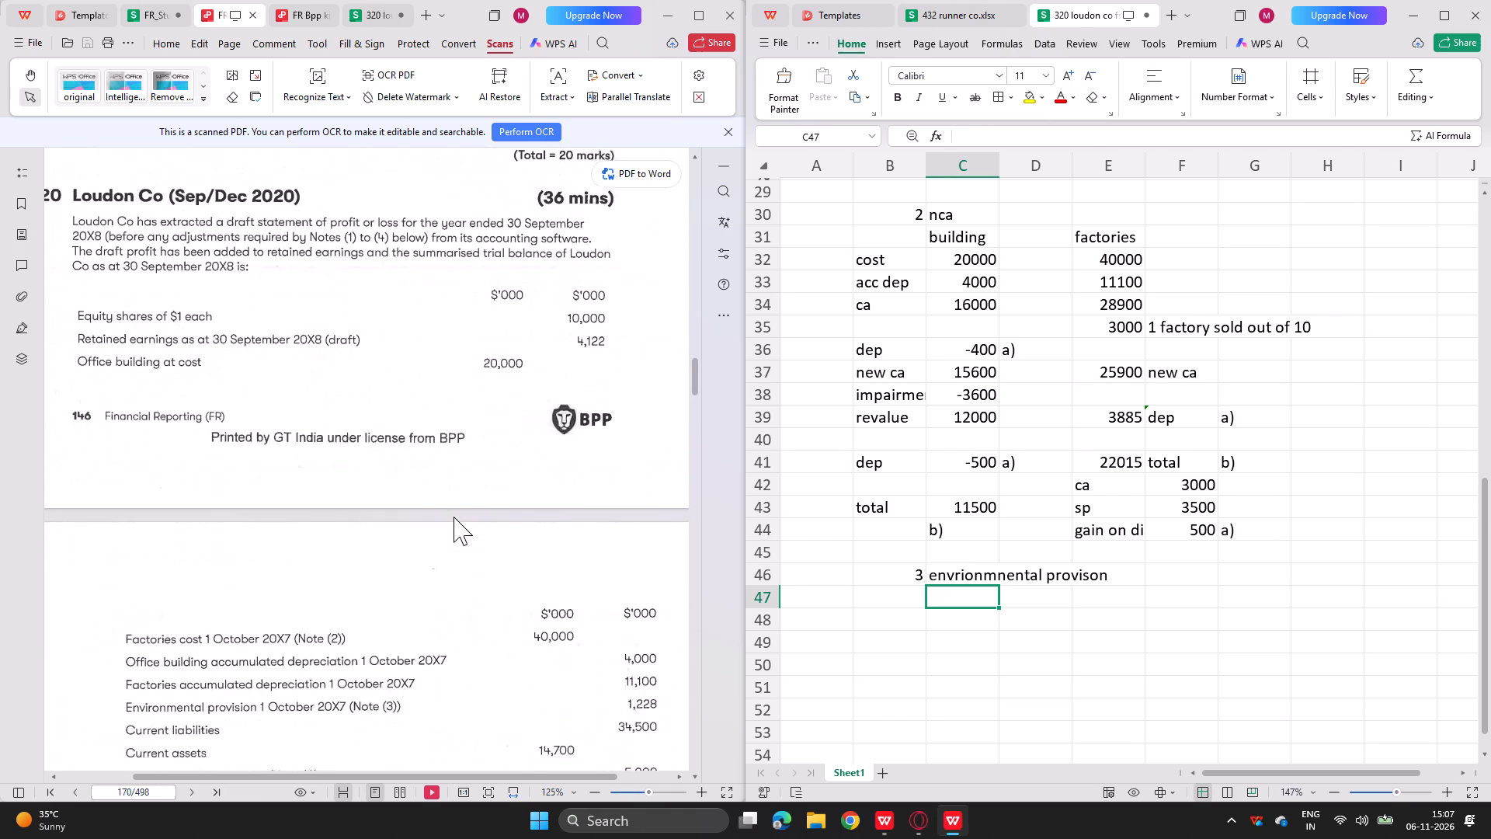
{"action": "scroll", "coordinate": [454, 517], "scroll_direction": "down", "scroll_amount": 1}
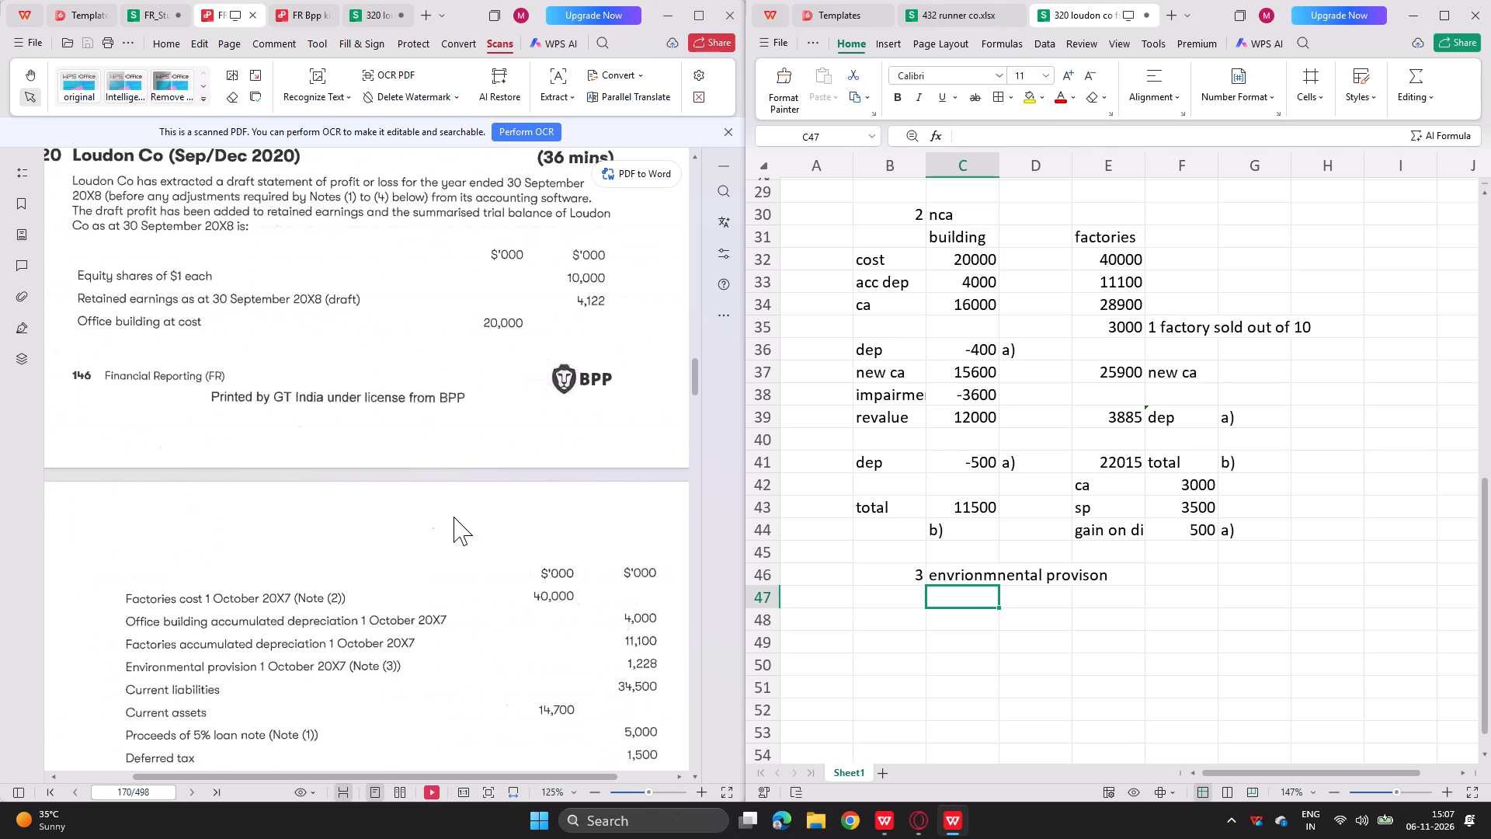
{"action": "scroll", "coordinate": [454, 517], "scroll_direction": "down", "scroll_amount": 1}
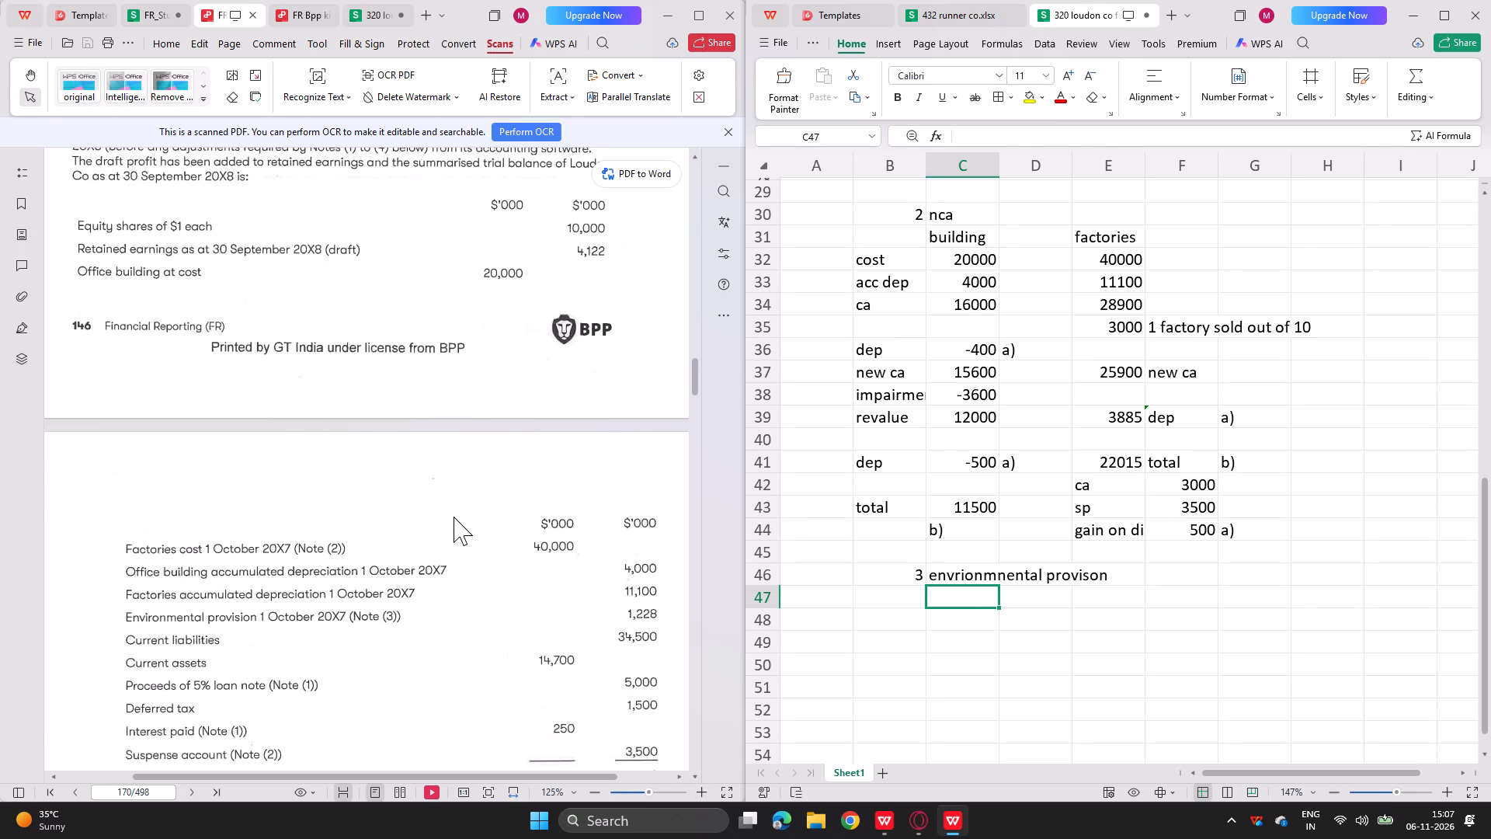
{"action": "scroll", "coordinate": [454, 517], "scroll_direction": "down", "scroll_amount": 1}
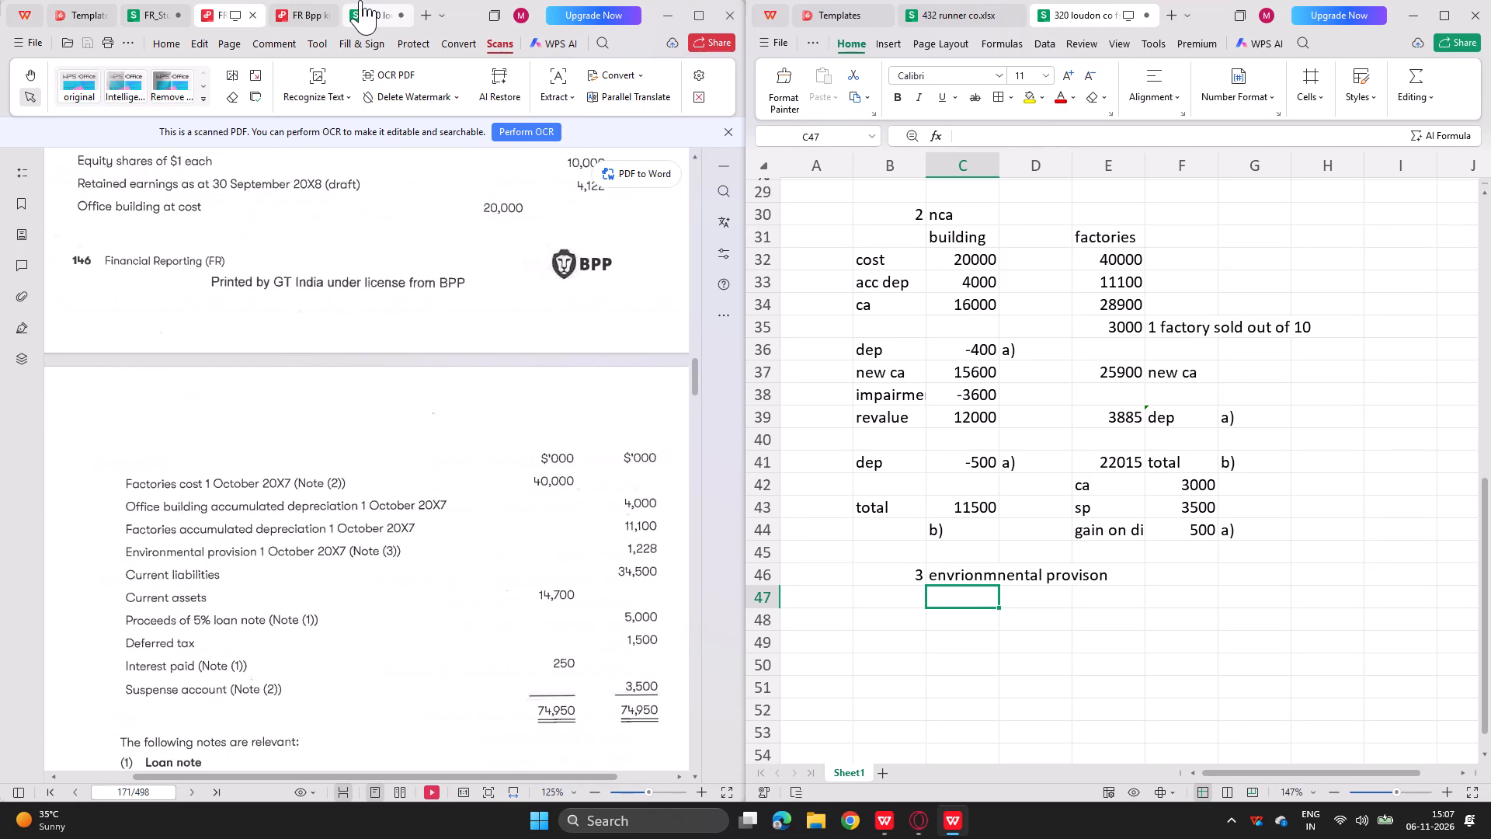
{"action": "left_click", "coordinate": [363, 0]}
{"action": "scroll", "coordinate": [281, 530], "scroll_direction": "down", "scroll_amount": 1}
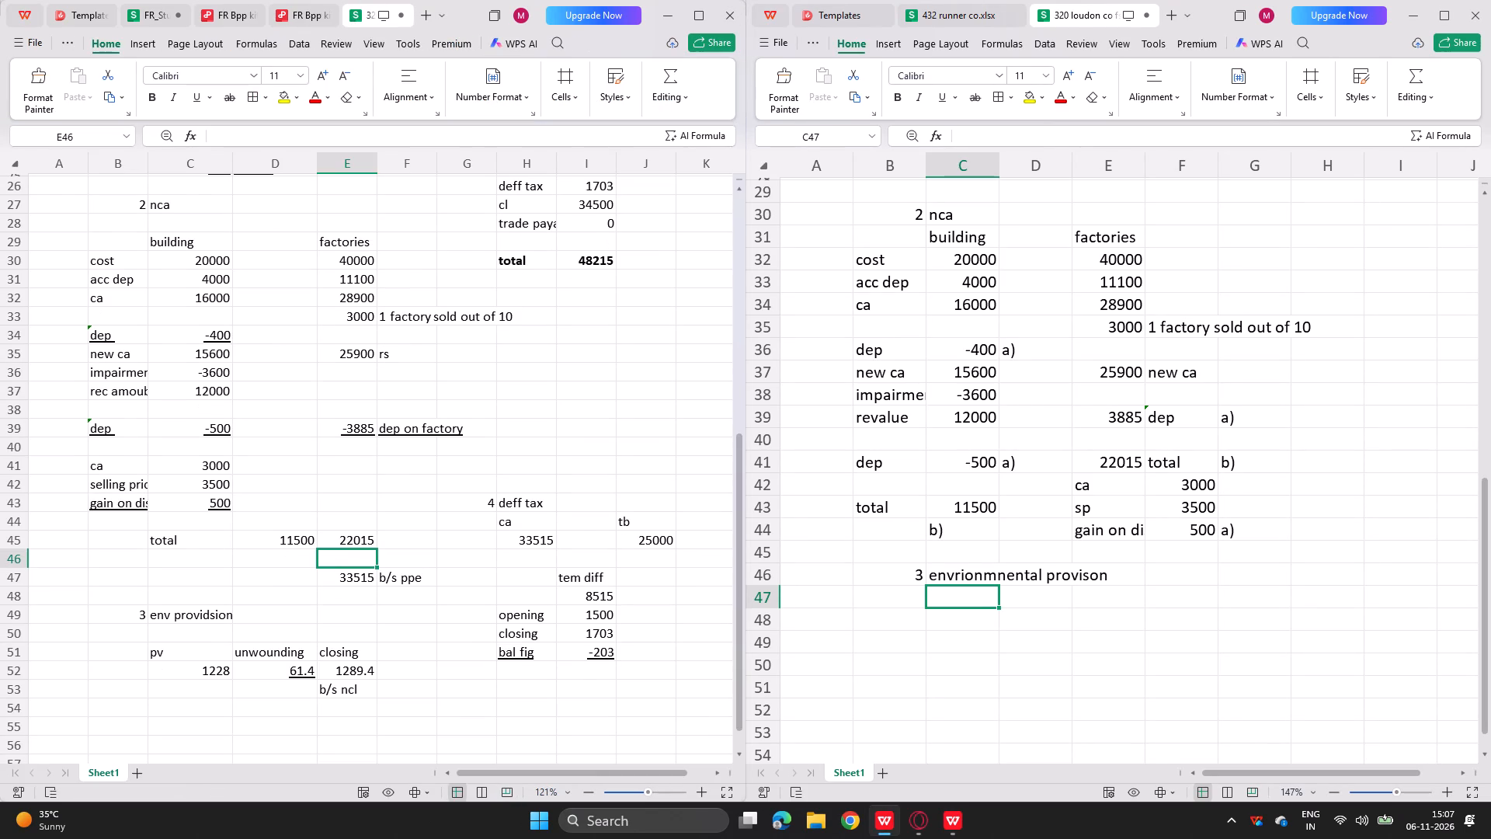
{"action": "scroll", "coordinate": [978, 578], "scroll_direction": "down", "scroll_amount": 1}
Enter the column headings pv, unwounding and closing in C48 to E48, and widen column D to fit its heading.
{"action": "left_click", "coordinate": [966, 595]}
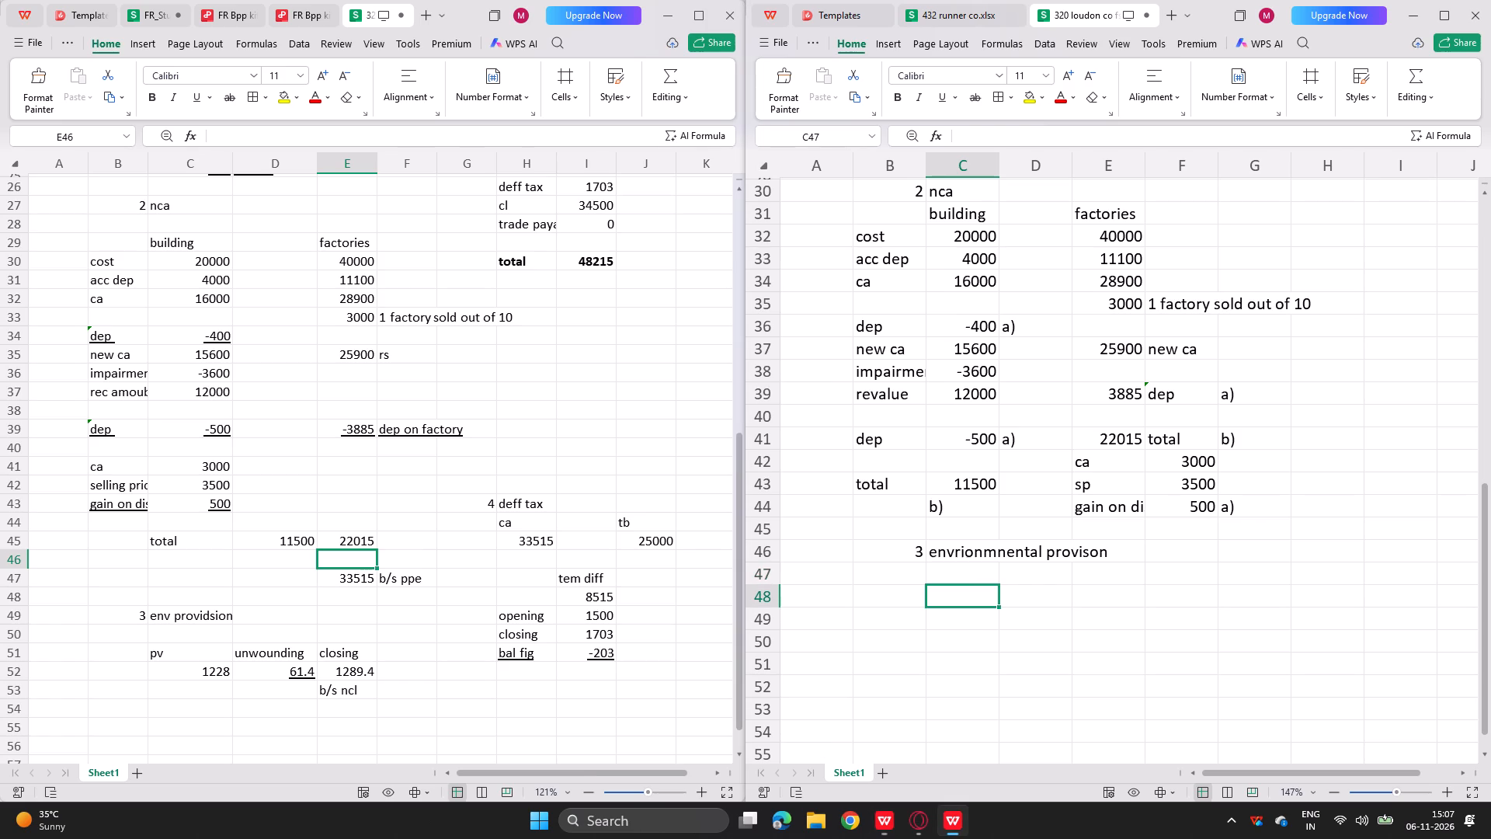
{"action": "type", "text": "pv"}
{"action": "key", "text": "Right"}
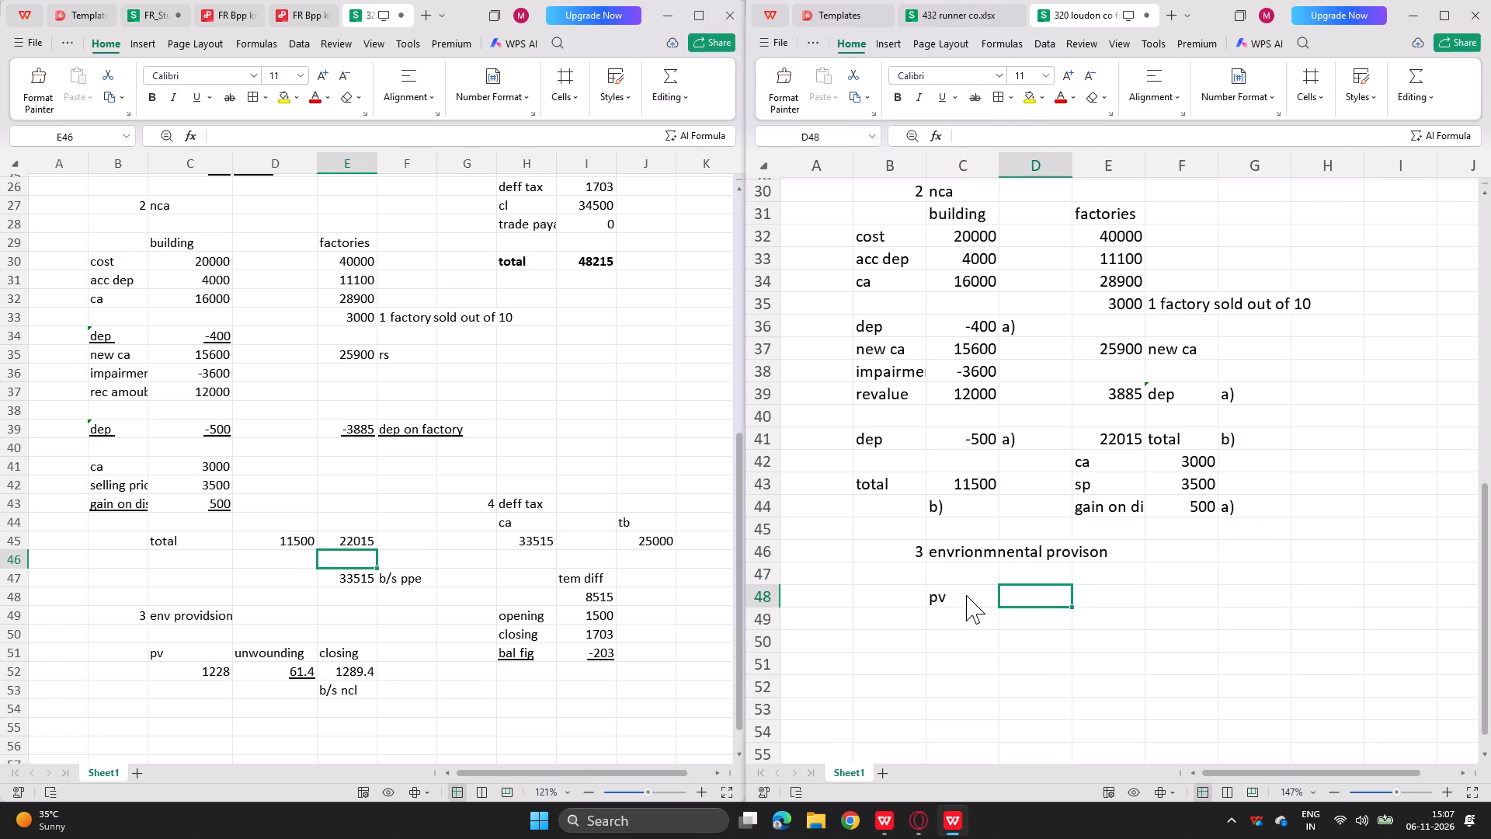
{"action": "type", "text": "unwounding"}
{"action": "key", "text": "Right"}
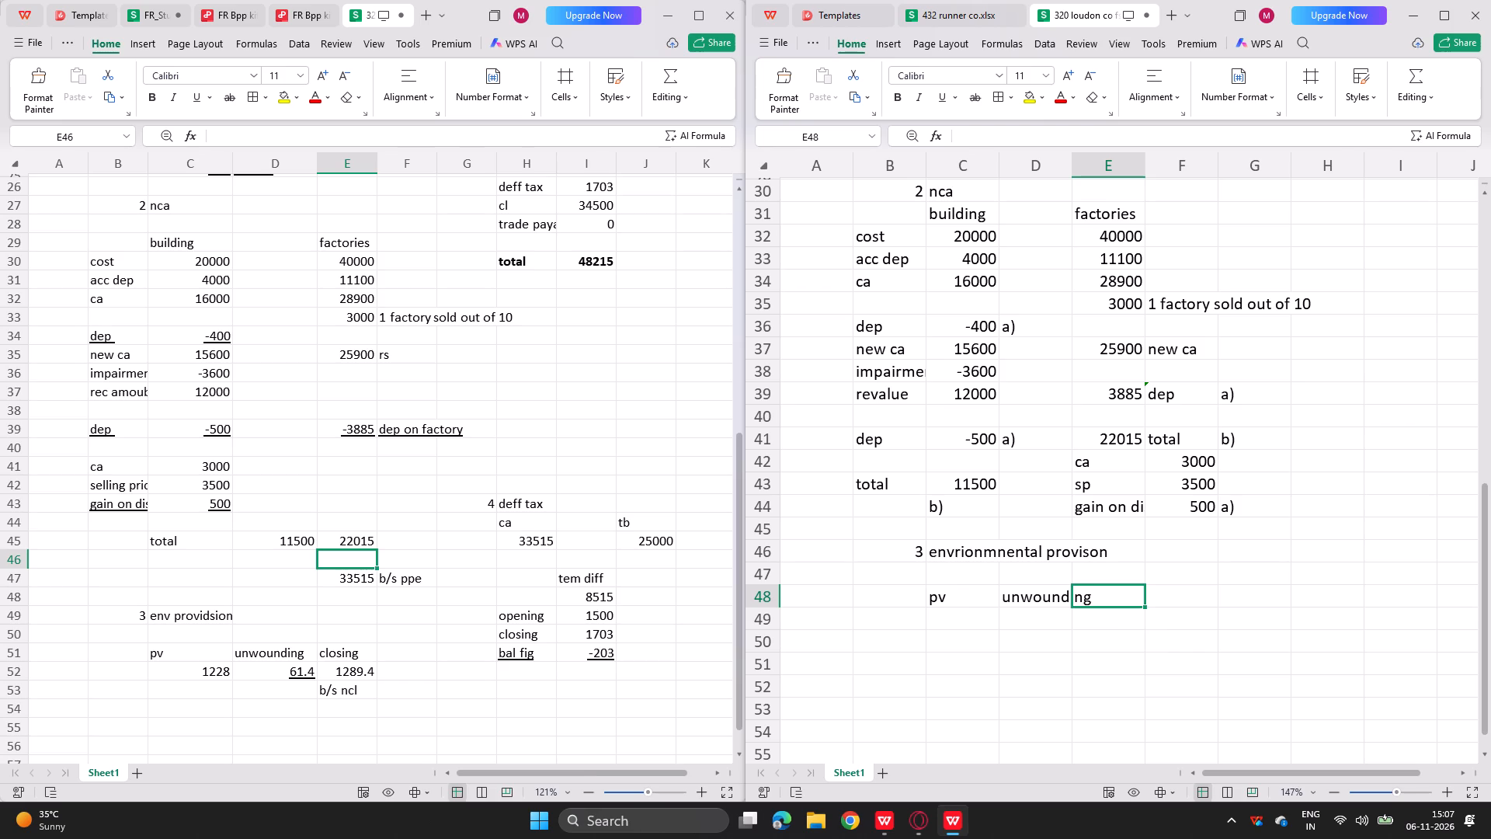
{"action": "type", "text": "closing"}
{"action": "key", "text": "Return"}
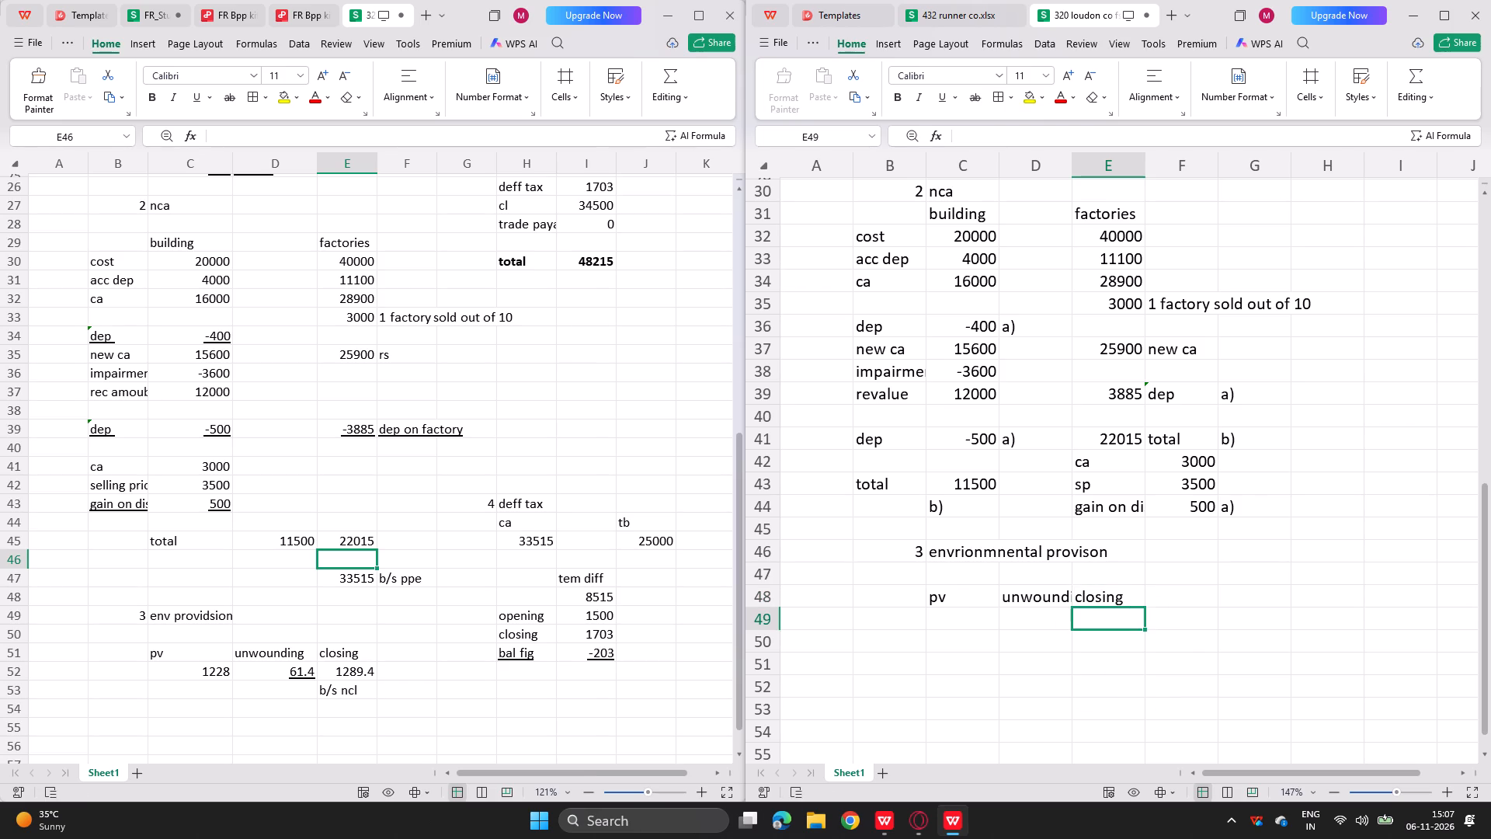
{"action": "left_click_drag", "start_coordinate": [1072, 158], "coordinate": [1088, 162]}
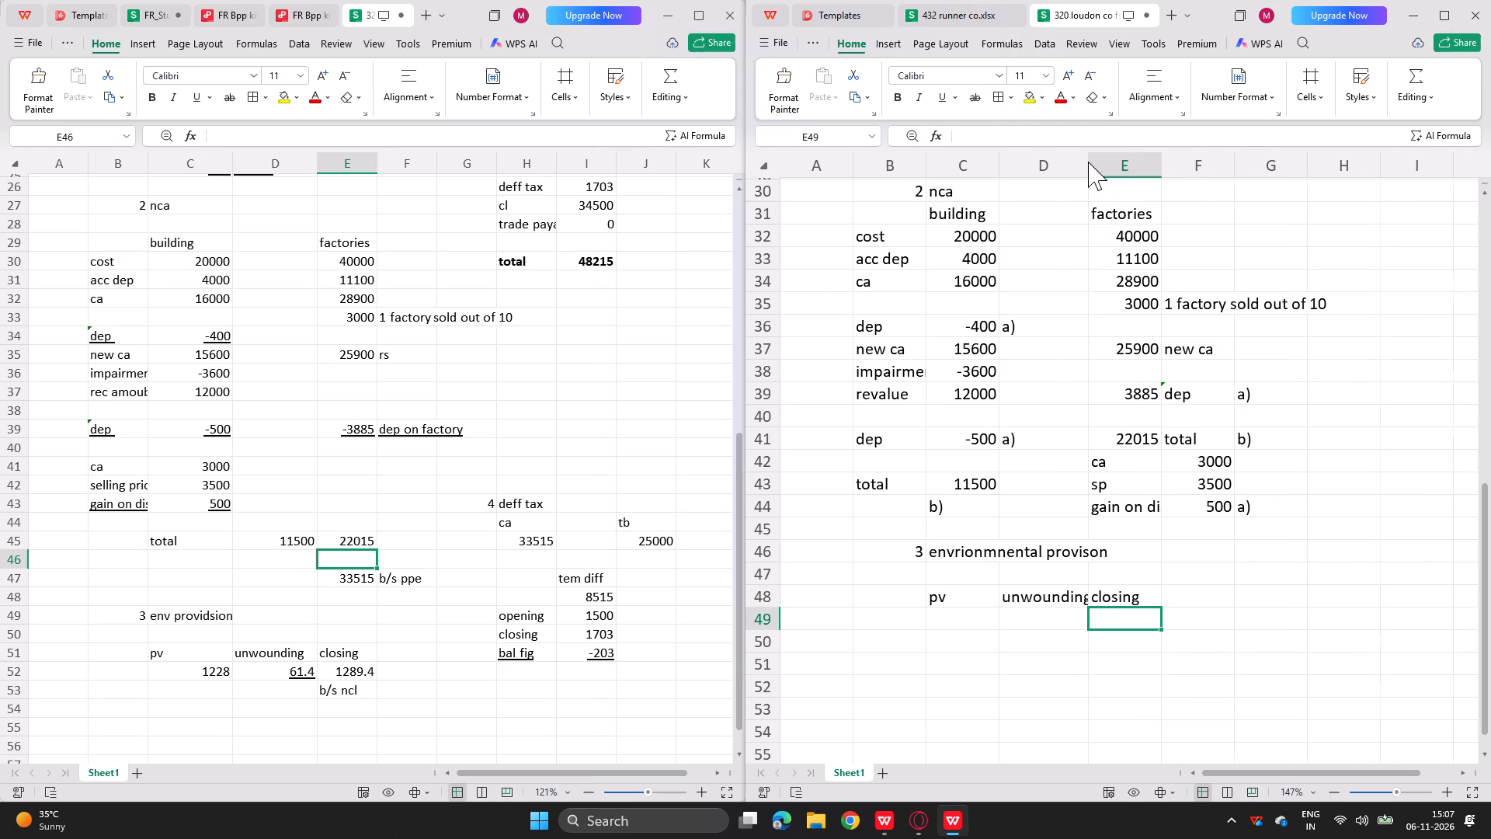
Enter the provision's present value 1228 in C49 and calculate the unwounding in D49 with =C49*0.05, following the earlier workbook's formula.
{"action": "left_click", "coordinate": [958, 630]}
{"action": "type", "text": "1228"}
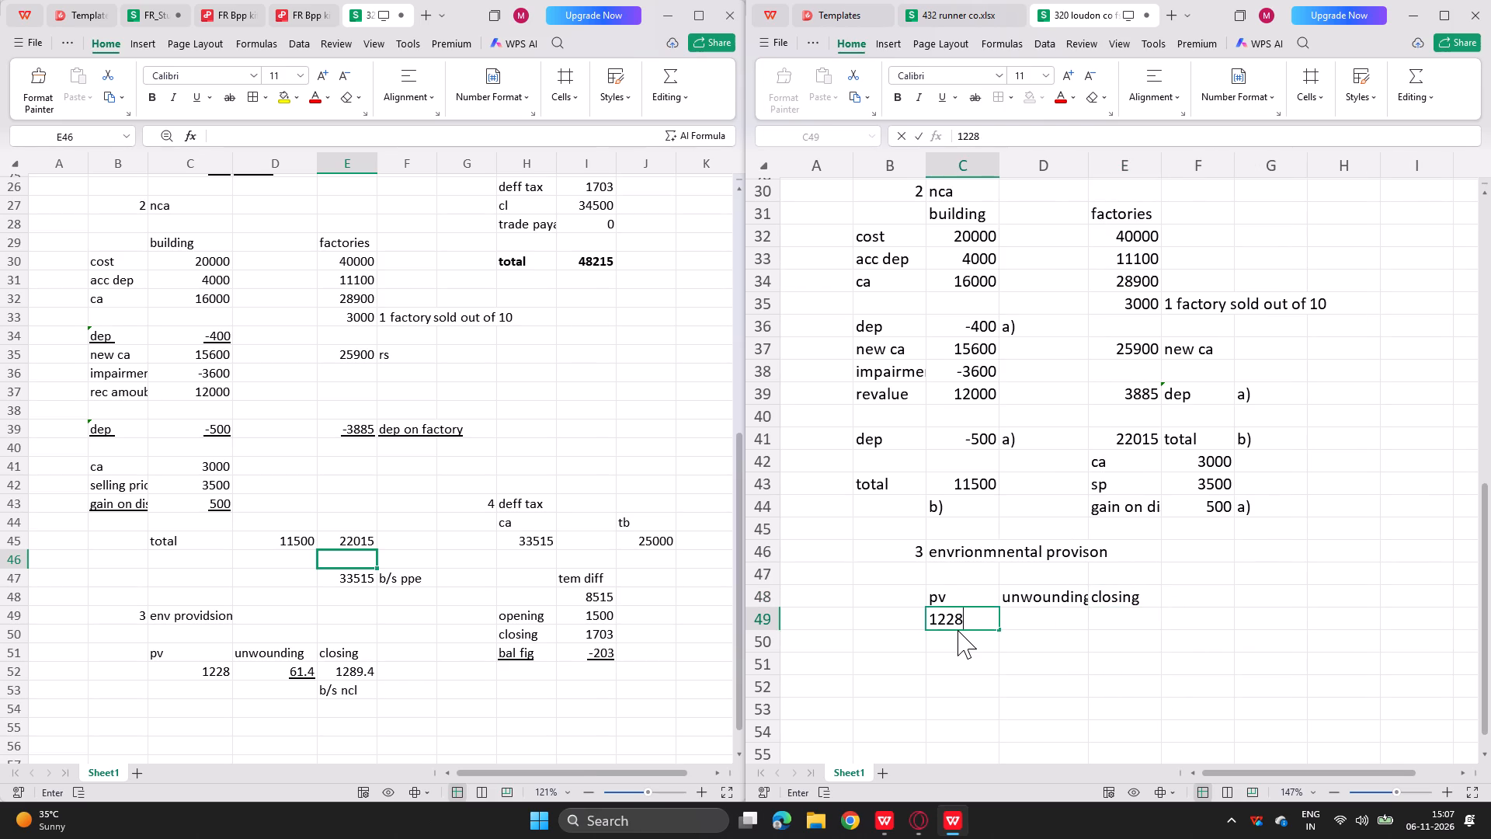
{"action": "key", "text": "Right"}
{"action": "double_click", "coordinate": [269, 669]}
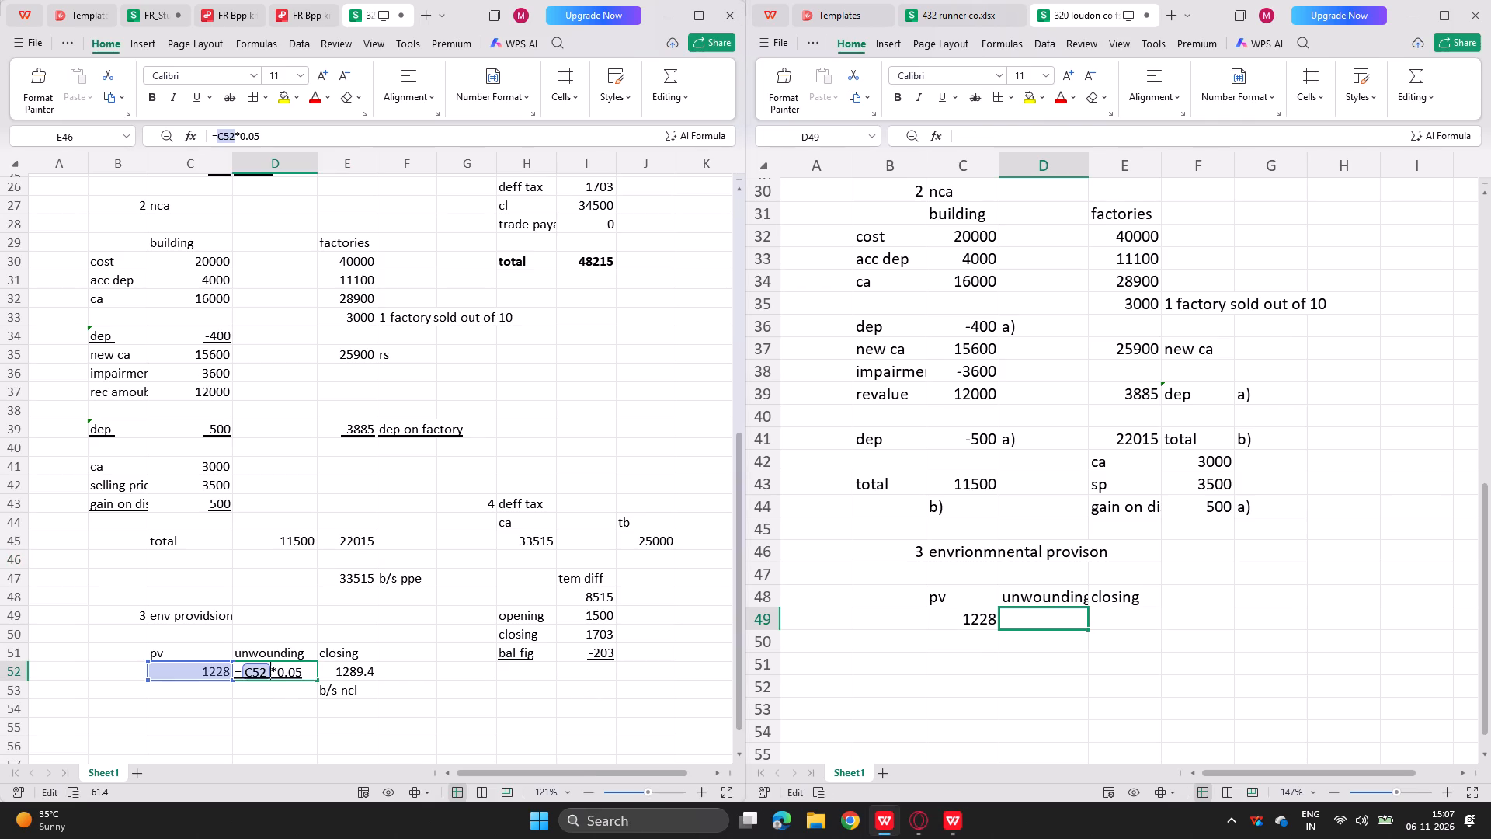
{"action": "key", "text": "Return"}
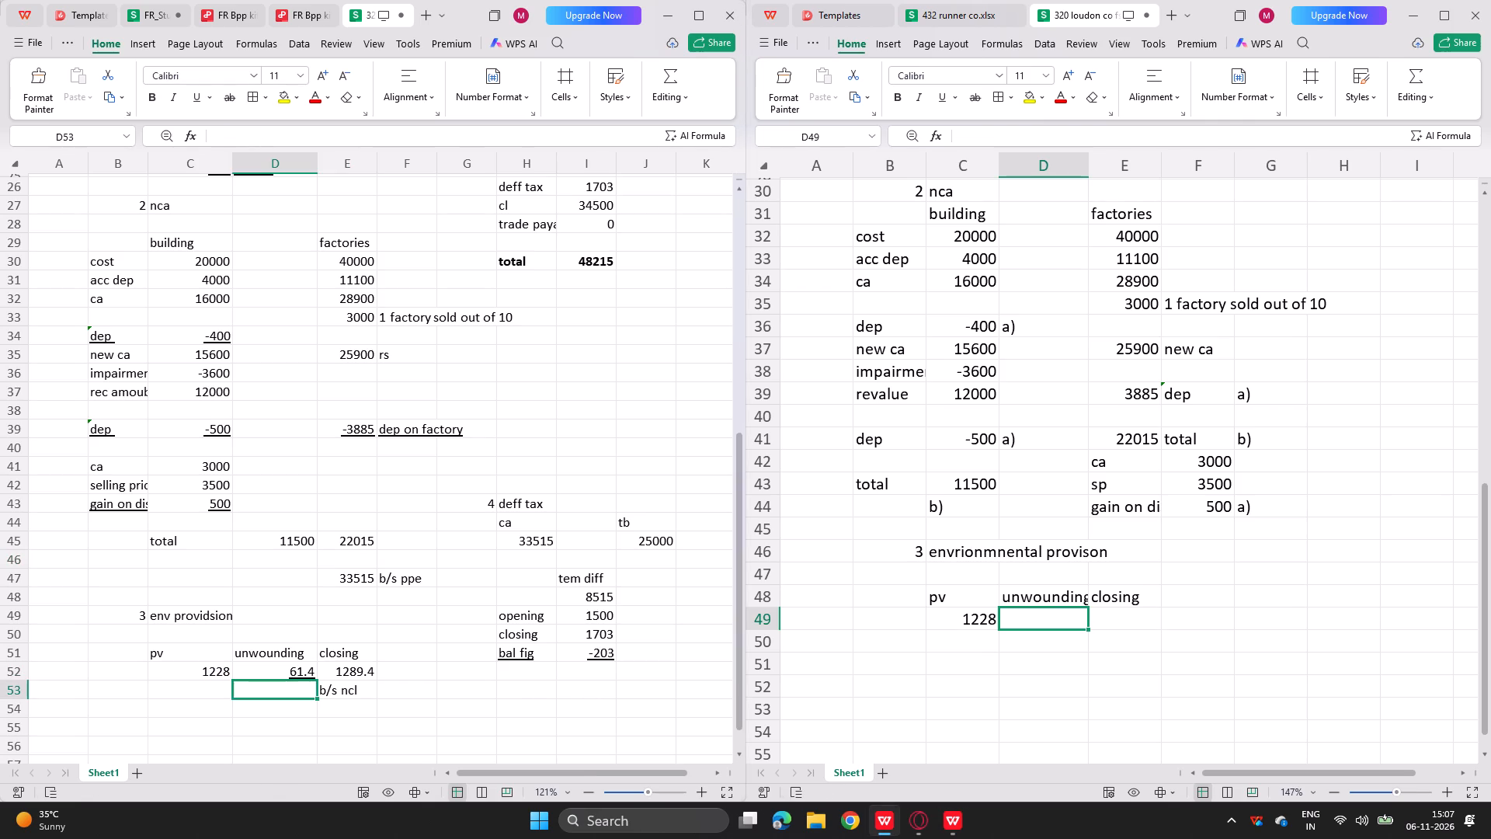
{"action": "key", "text": "equal"}
{"action": "key", "text": "BackSpace"}
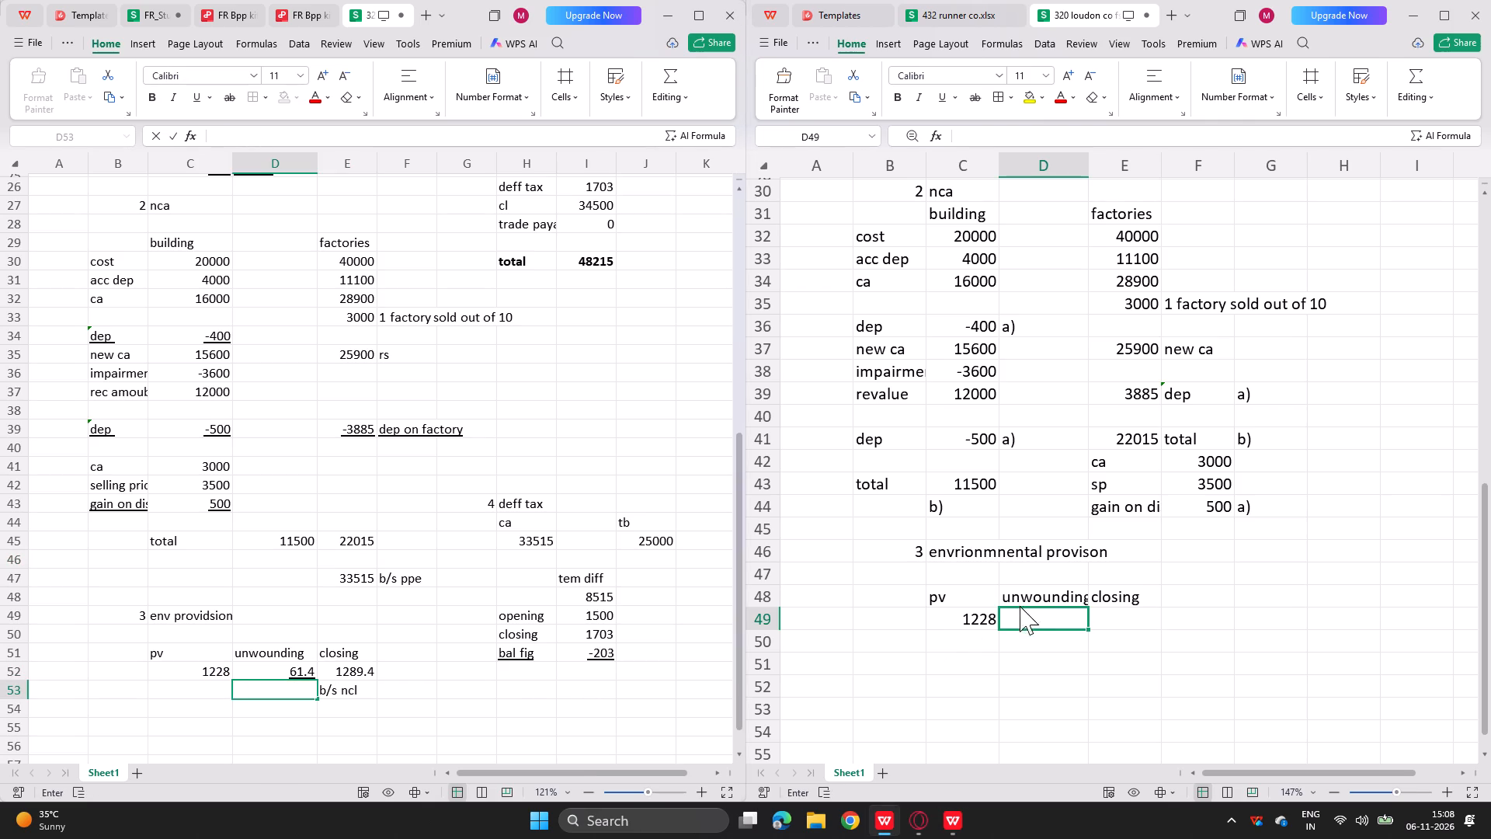
{"action": "double_click", "coordinate": [1035, 621]}
{"action": "key", "text": "equal"}
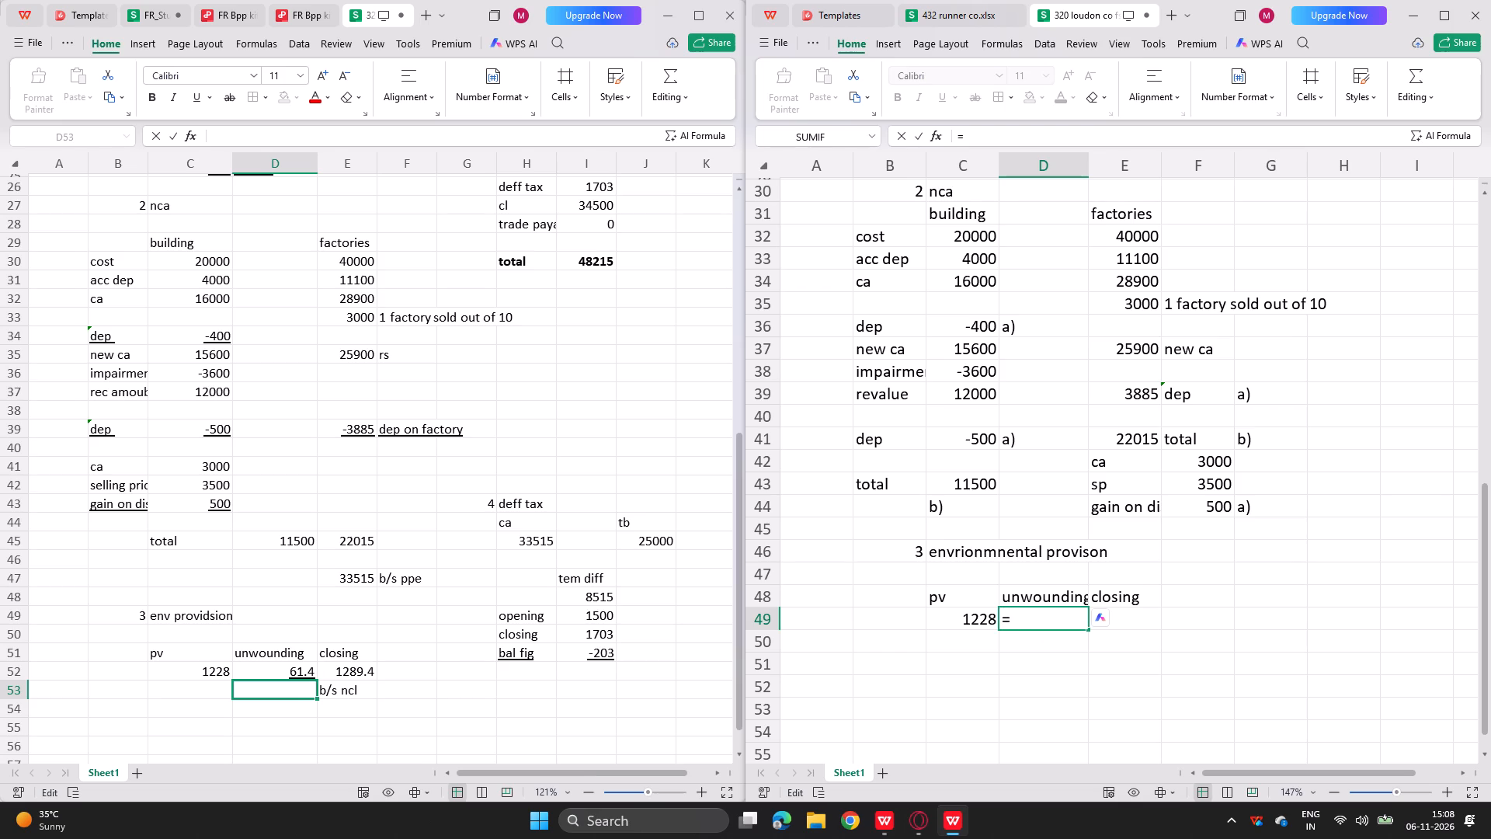
{"action": "key", "text": "Left"}
{"action": "key", "text": "Right"}
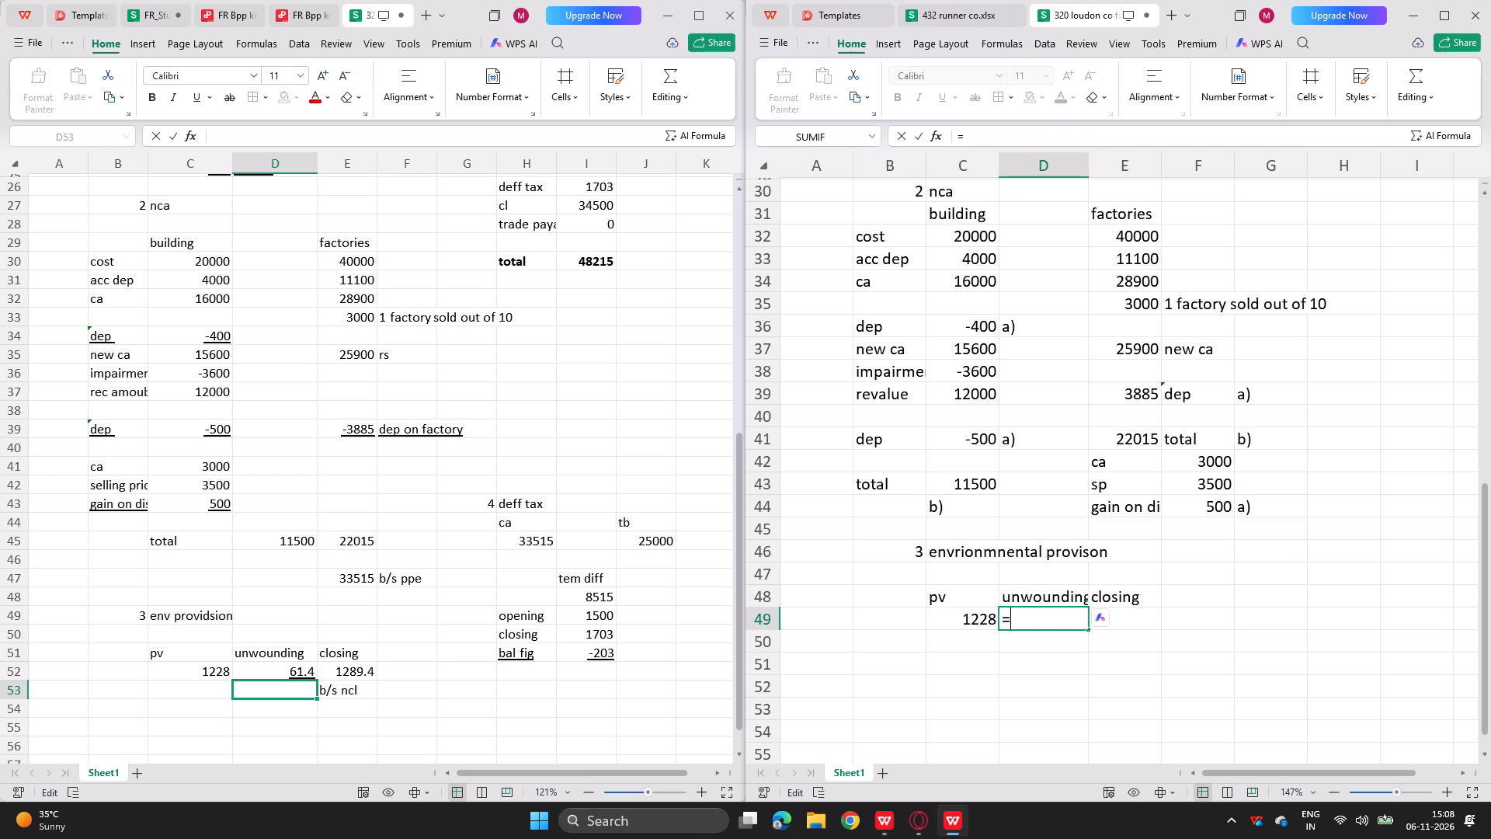
{"action": "left_click", "coordinate": [970, 618]}
{"action": "type", "text": "*0.05"}
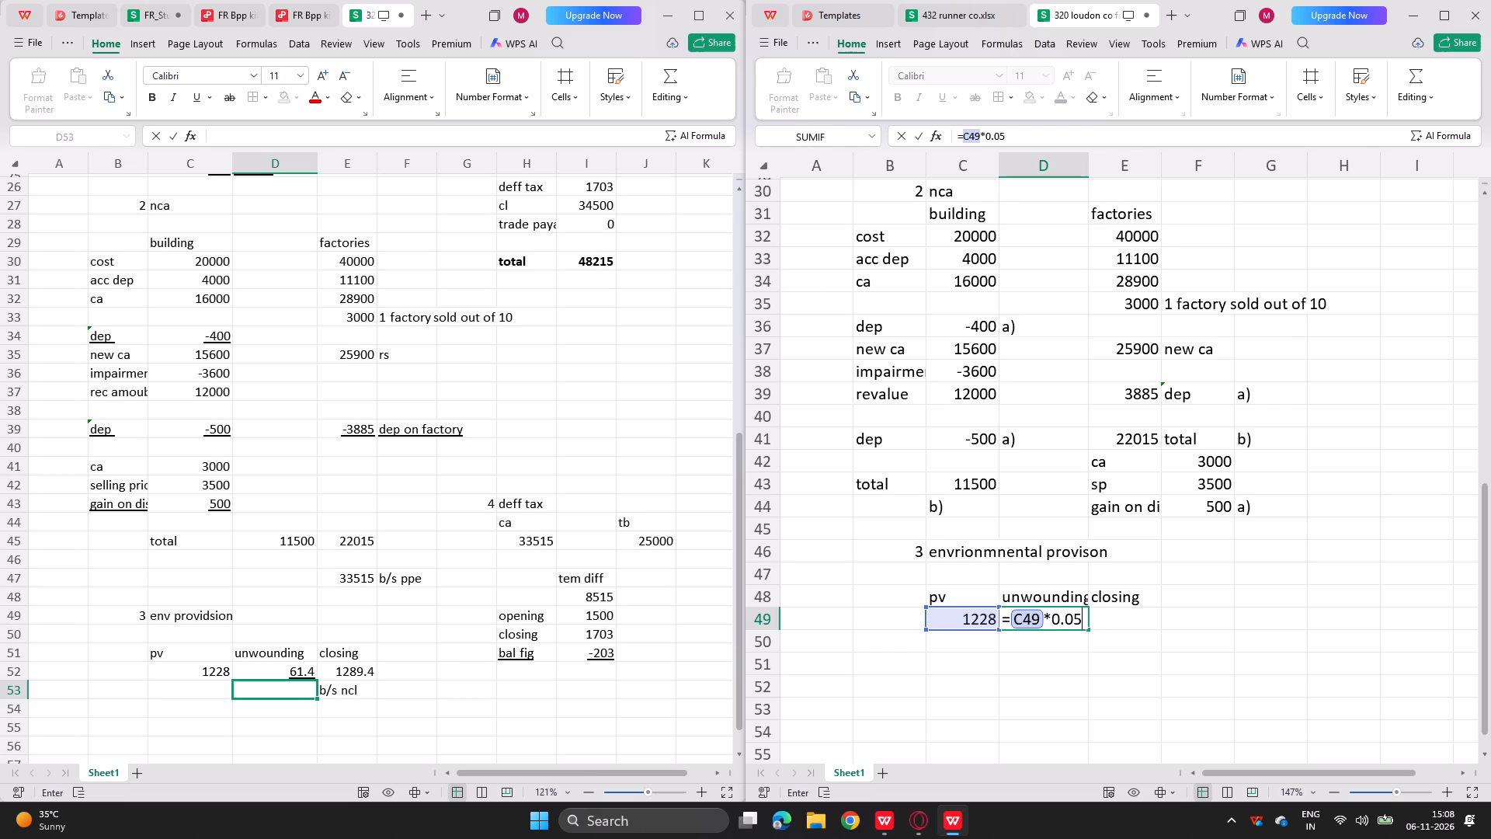
{"action": "key", "text": "Return"}
Calculate the closing environmental provision in E49 with the formula =C49+D49.
{"action": "key", "text": "Right"}
{"action": "key", "text": "Up"}
{"action": "key", "text": "equal"}
{"action": "key", "text": "Left"}
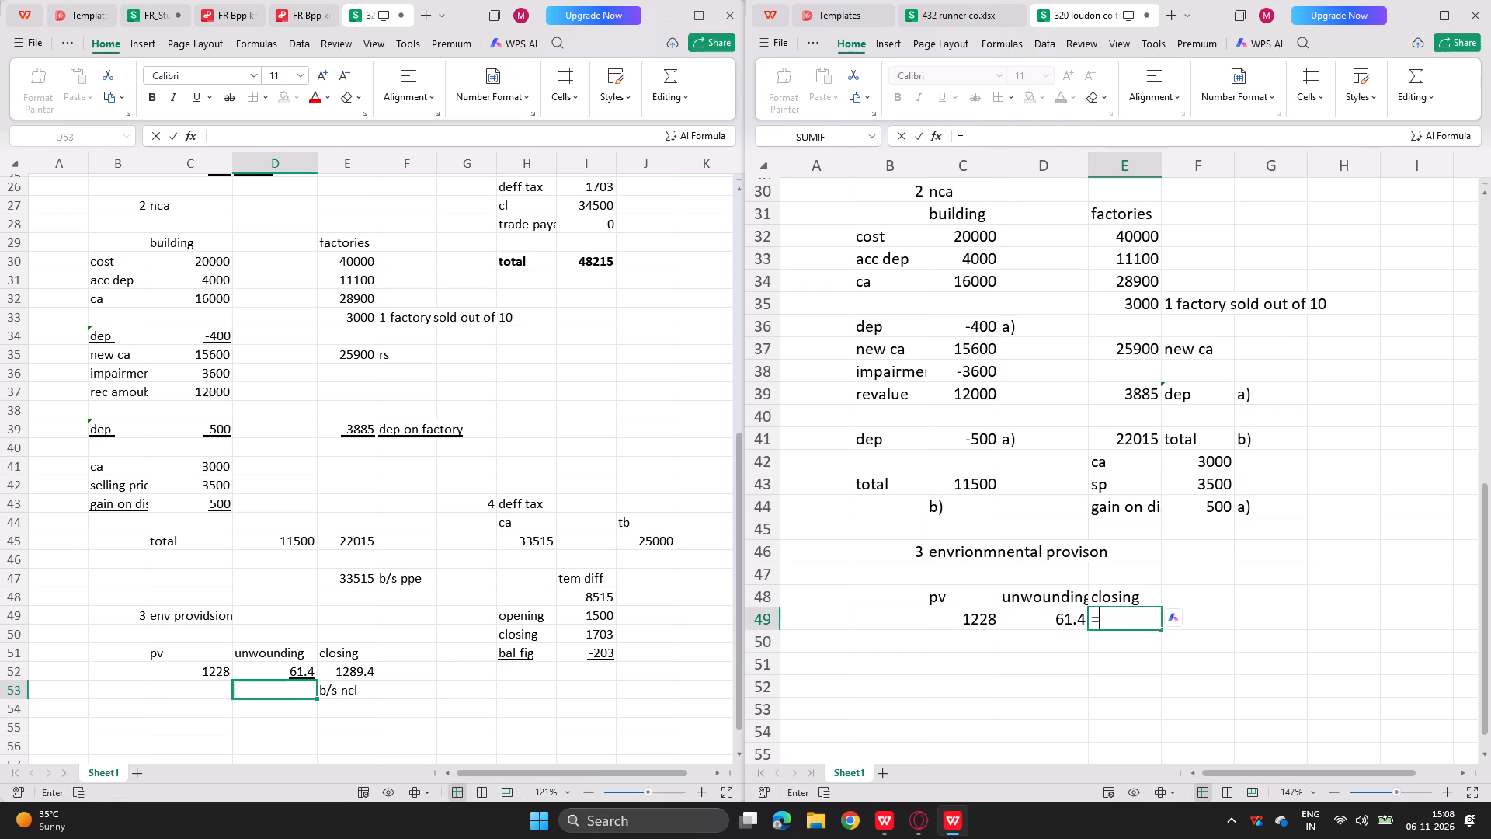
{"action": "key", "text": "Left"}
{"action": "key", "text": "plus"}
{"action": "key", "text": "Left"}
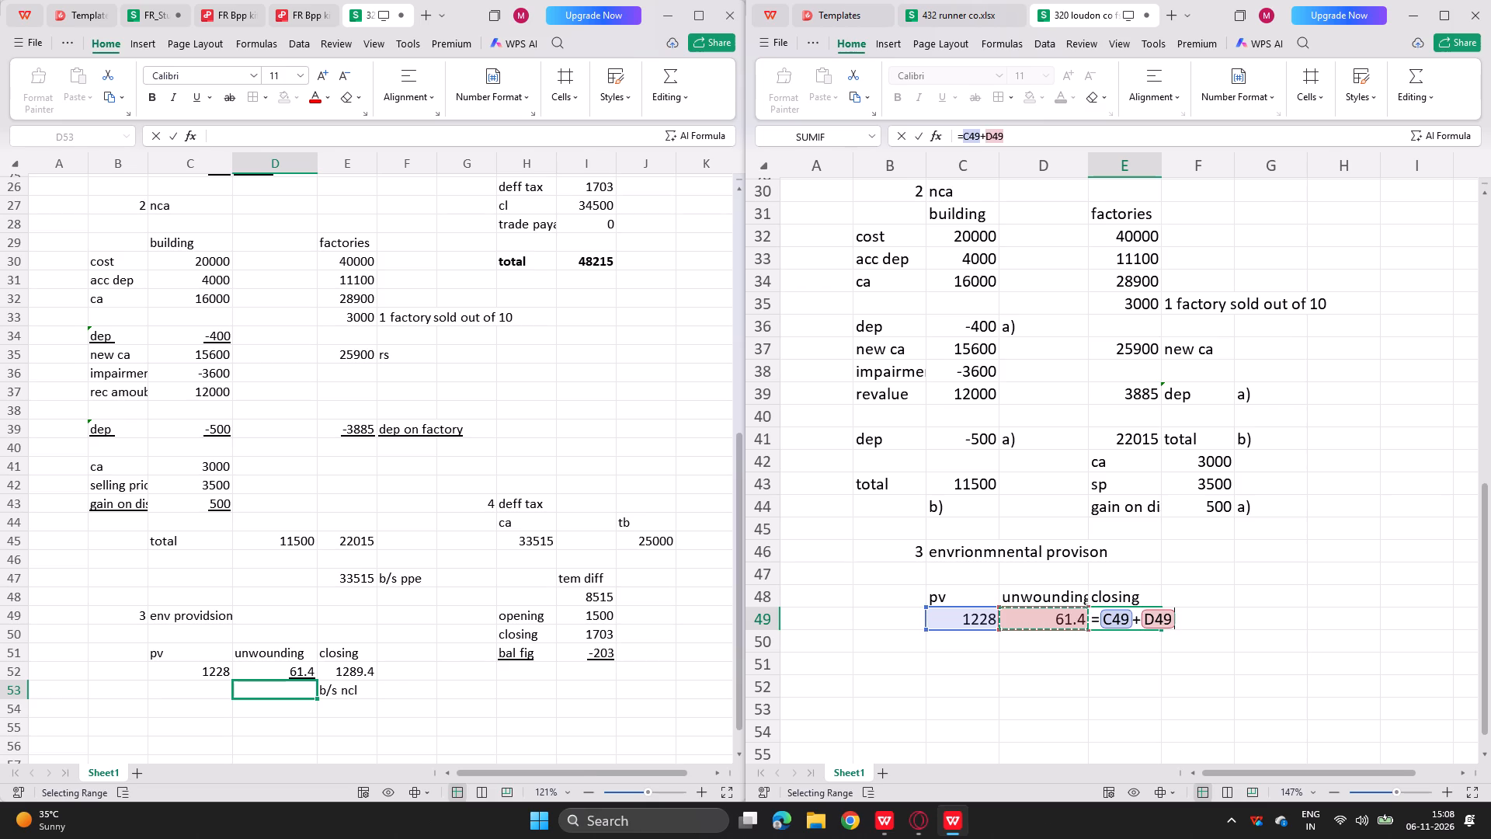
{"action": "key", "text": "Return"}
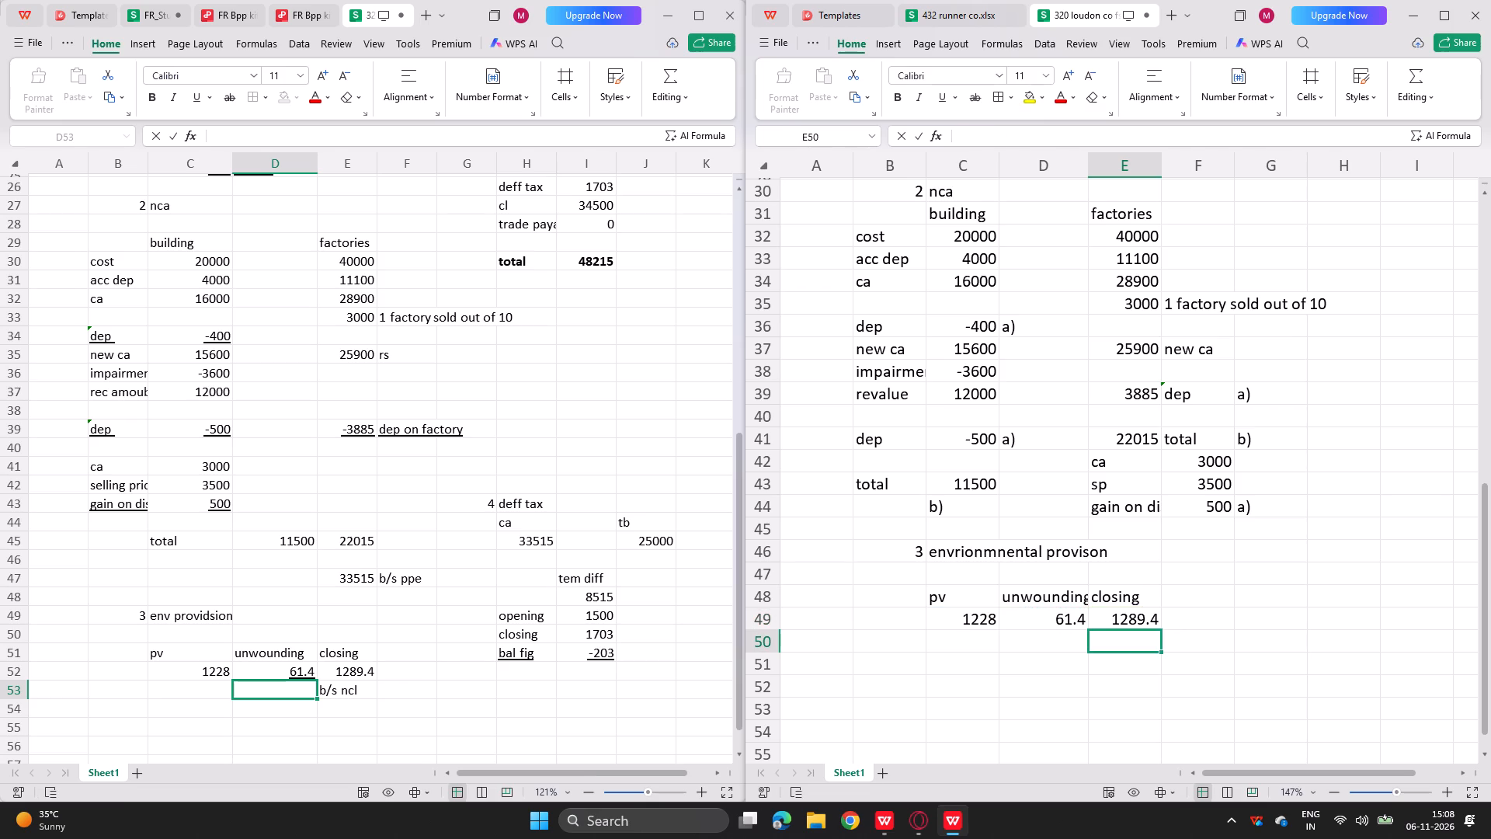
Label the closing provision ncl in E50 and mark the unwounding as belonging to part a) in D50.
{"action": "type", "text": "ncl"}
{"action": "key", "text": "Return"}
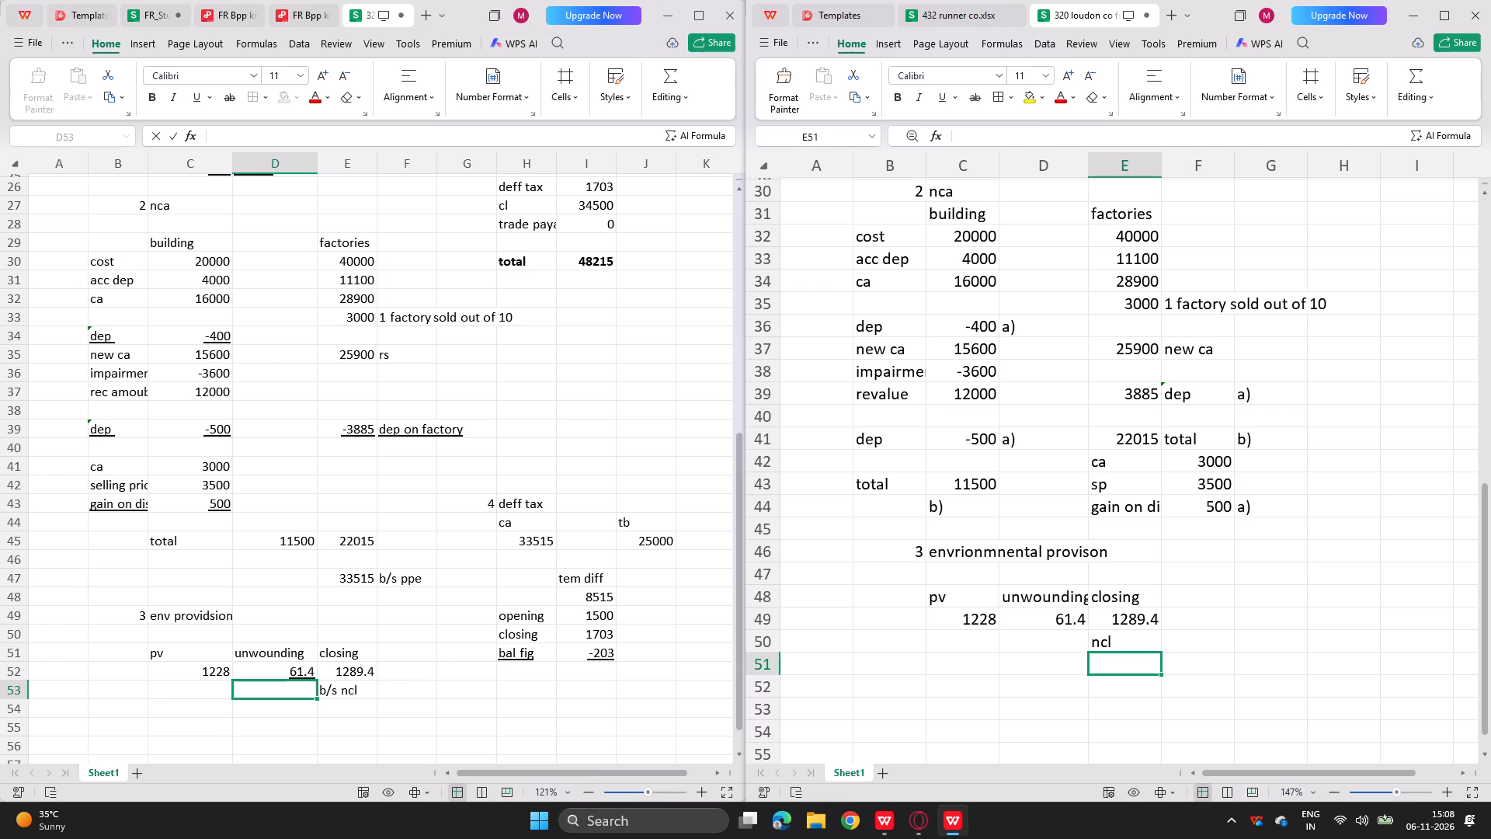
{"action": "left_click", "coordinate": [1044, 651]}
{"action": "type", "text": "a)"}
{"action": "key", "text": "Return"}
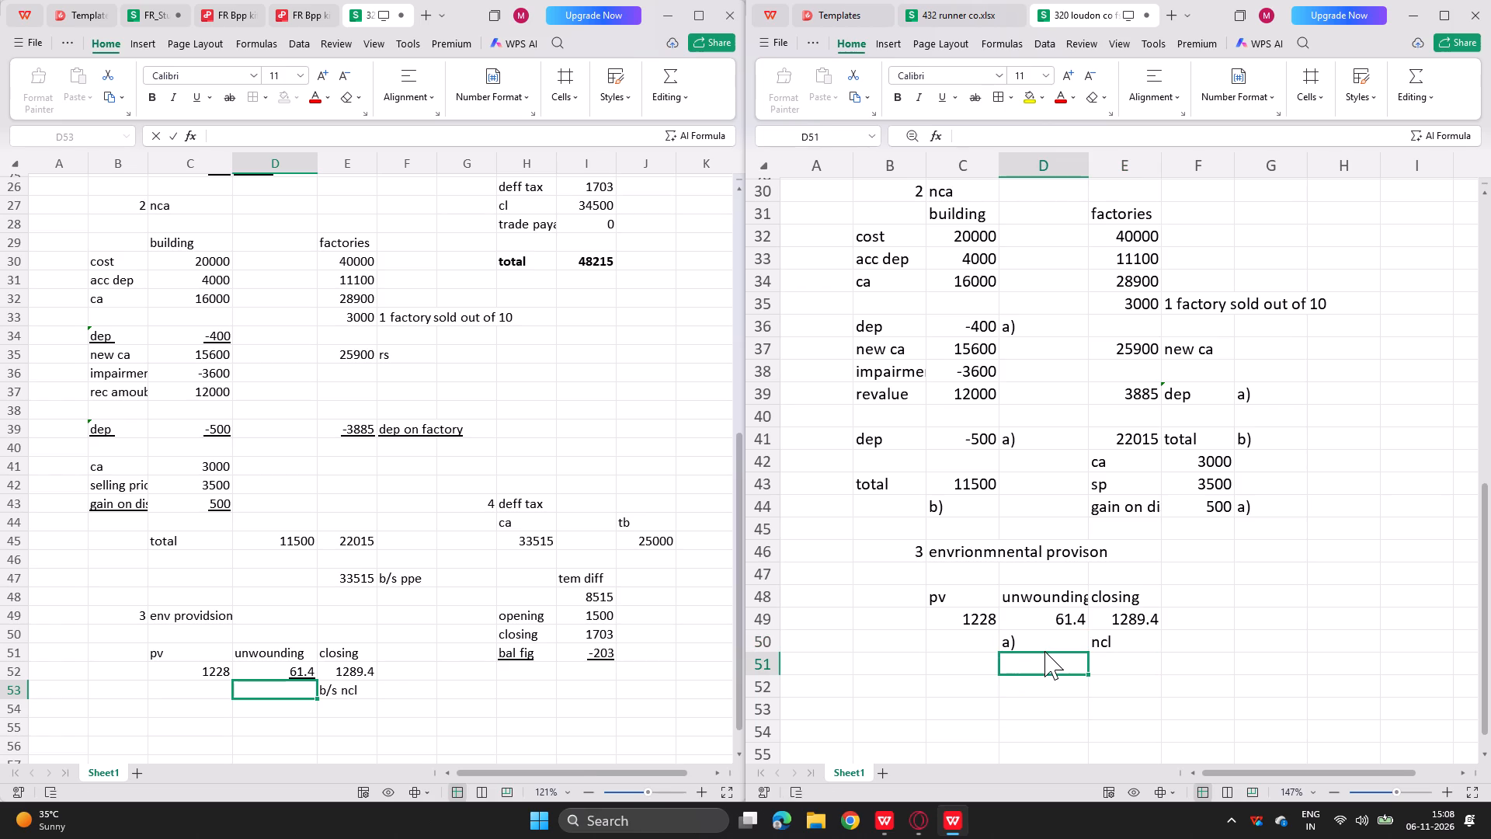
Add the label unwounding on environment in B11 of the adjusted retained earnings schedule.
{"action": "scroll", "coordinate": [410, 451], "scroll_direction": "up", "scroll_amount": 11}
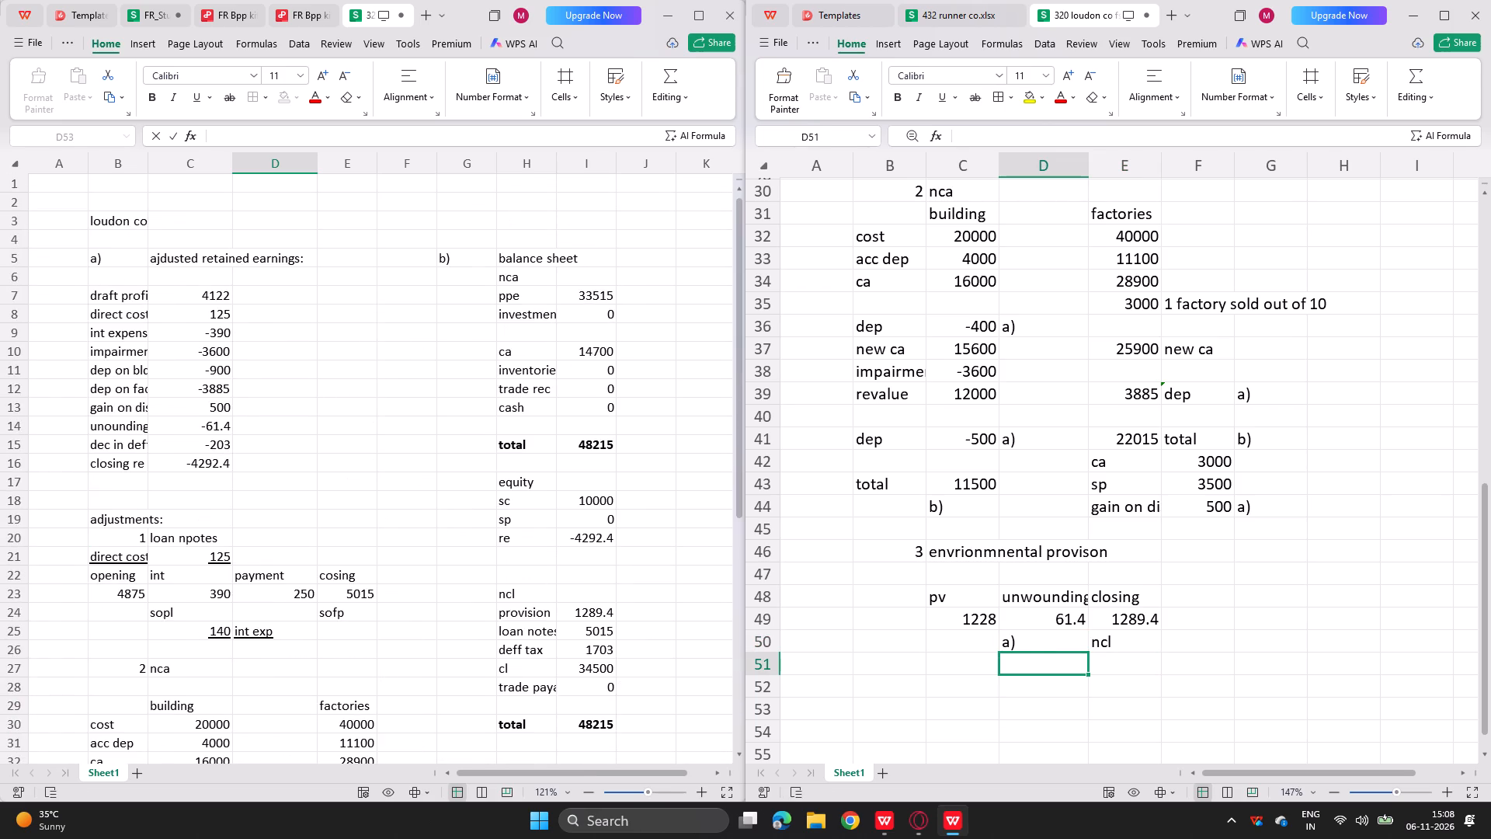
{"action": "scroll", "coordinate": [957, 313], "scroll_direction": "up", "scroll_amount": 14}
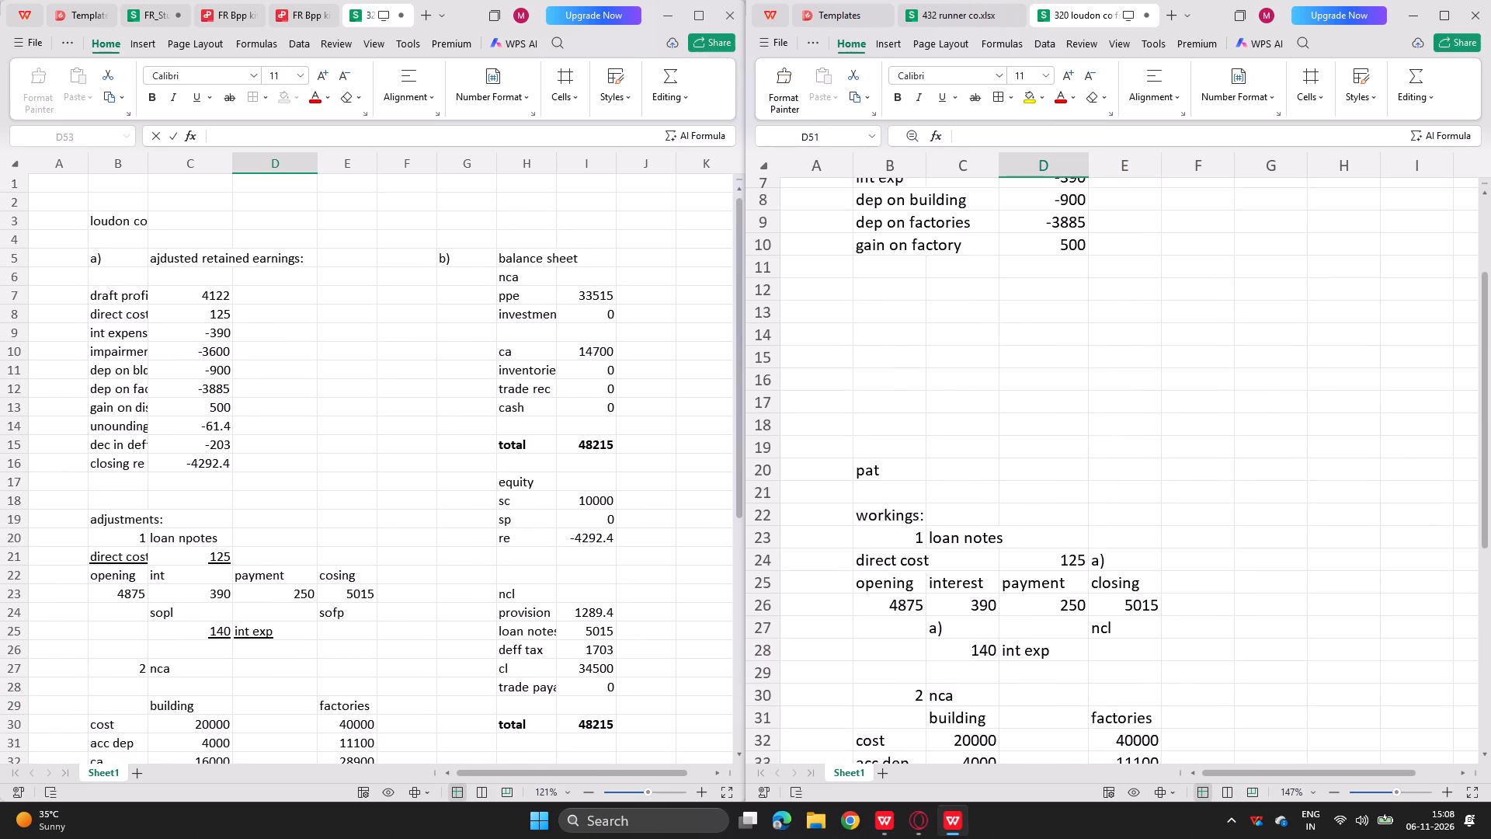
{"action": "left_click", "coordinate": [882, 416]}
{"action": "type", "text": "unow"}
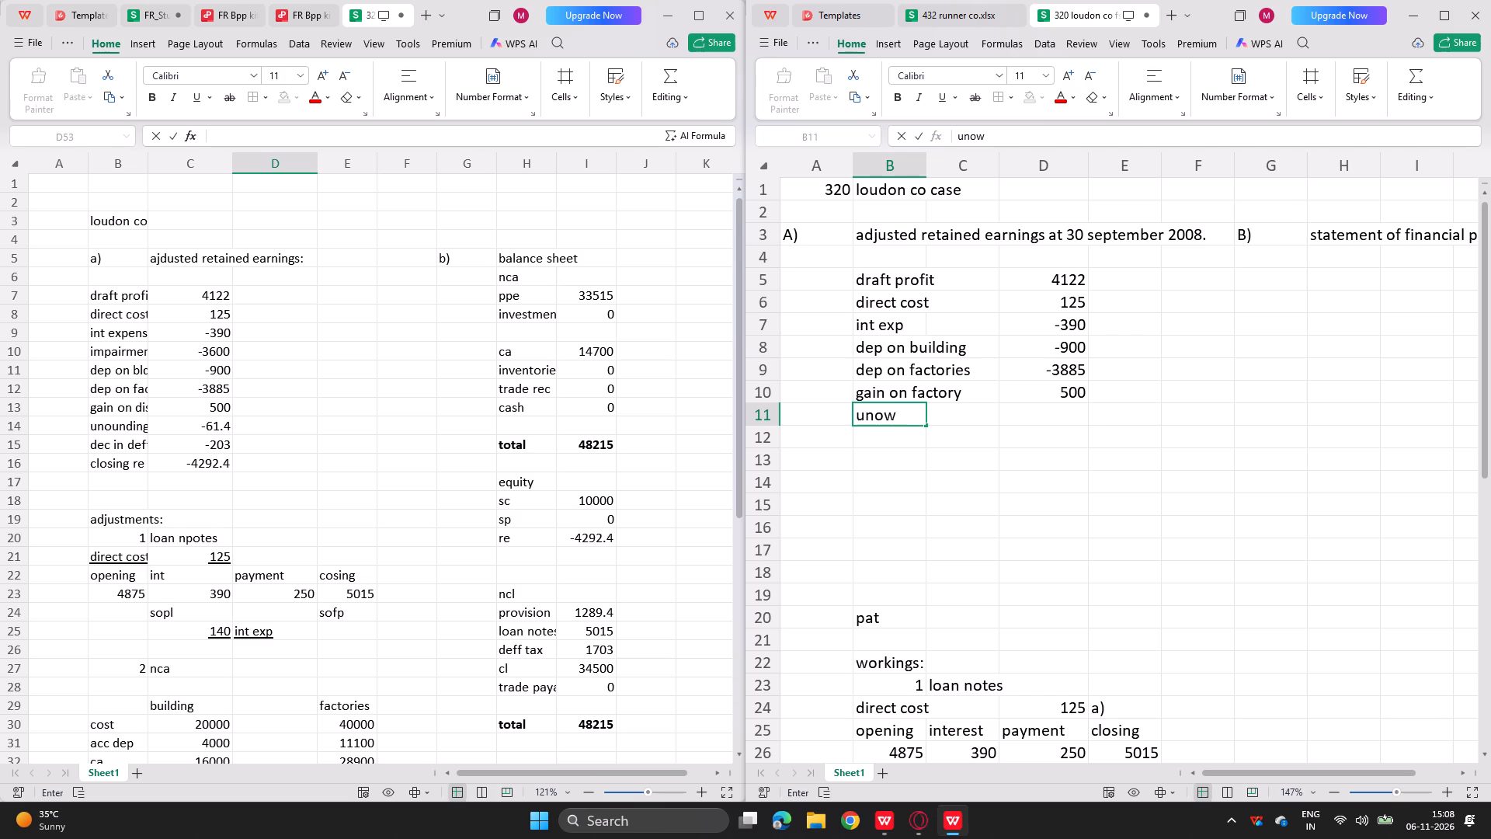
{"action": "key", "text": "BackSpace"}
{"action": "key", "text": "BackSpace"}
{"action": "type", "text": "wounding on environmwnt"}
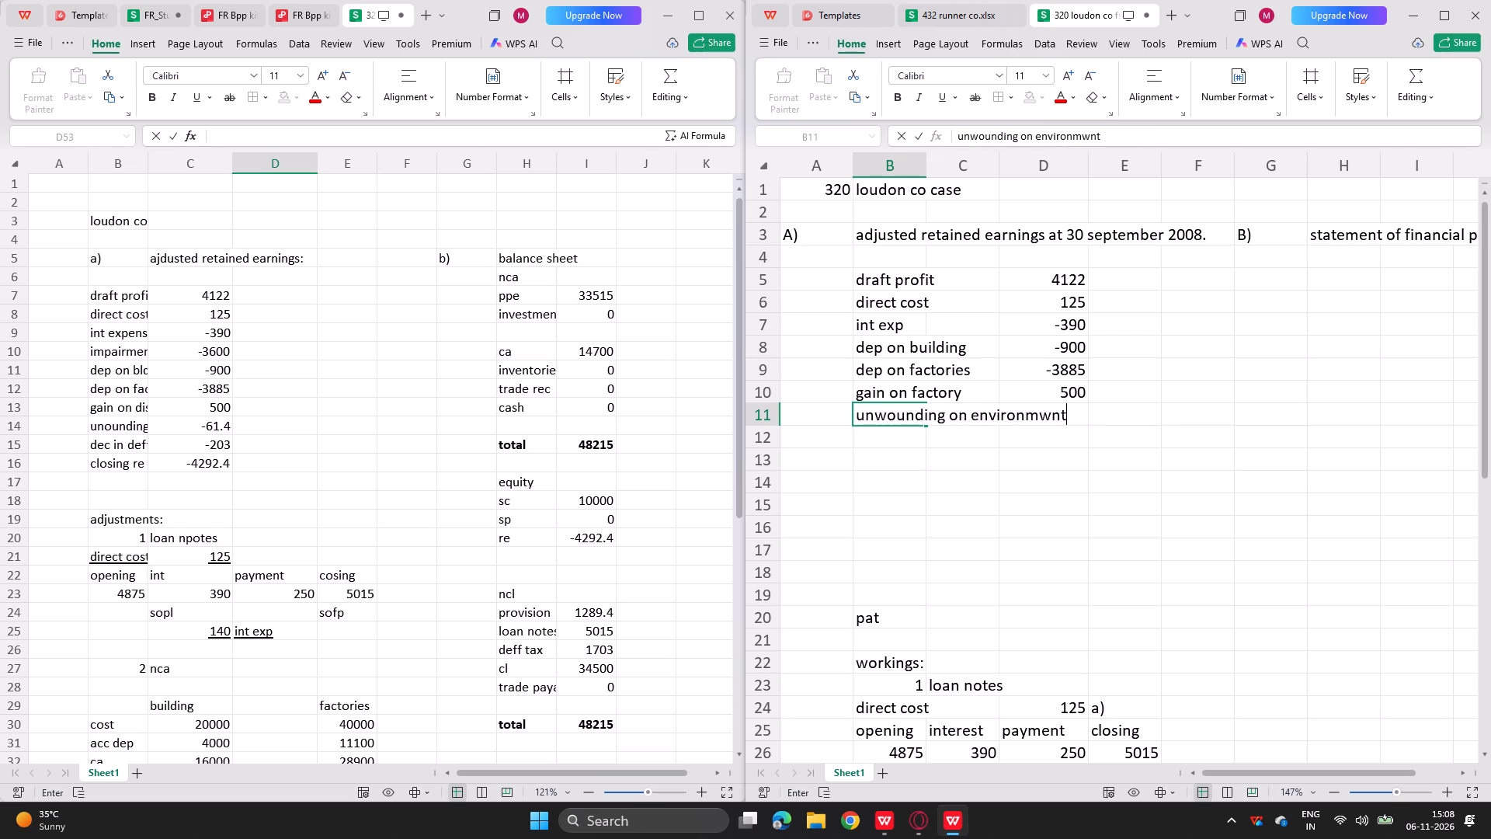
{"action": "key", "text": "BackSpace"}
{"action": "key", "text": "BackSpace"}
{"action": "key", "text": "BackSpace"}
{"action": "type", "text": "en"}
{"action": "key", "text": "BackSpace"}
{"action": "type", "text": "nt"}
{"action": "key", "text": "Return"}
Bring the provision's unwounding into D11 as a deduction with the formula =-D49.
{"action": "key", "text": "Right"}
{"action": "key", "text": "Right"}
{"action": "key", "text": "Up"}
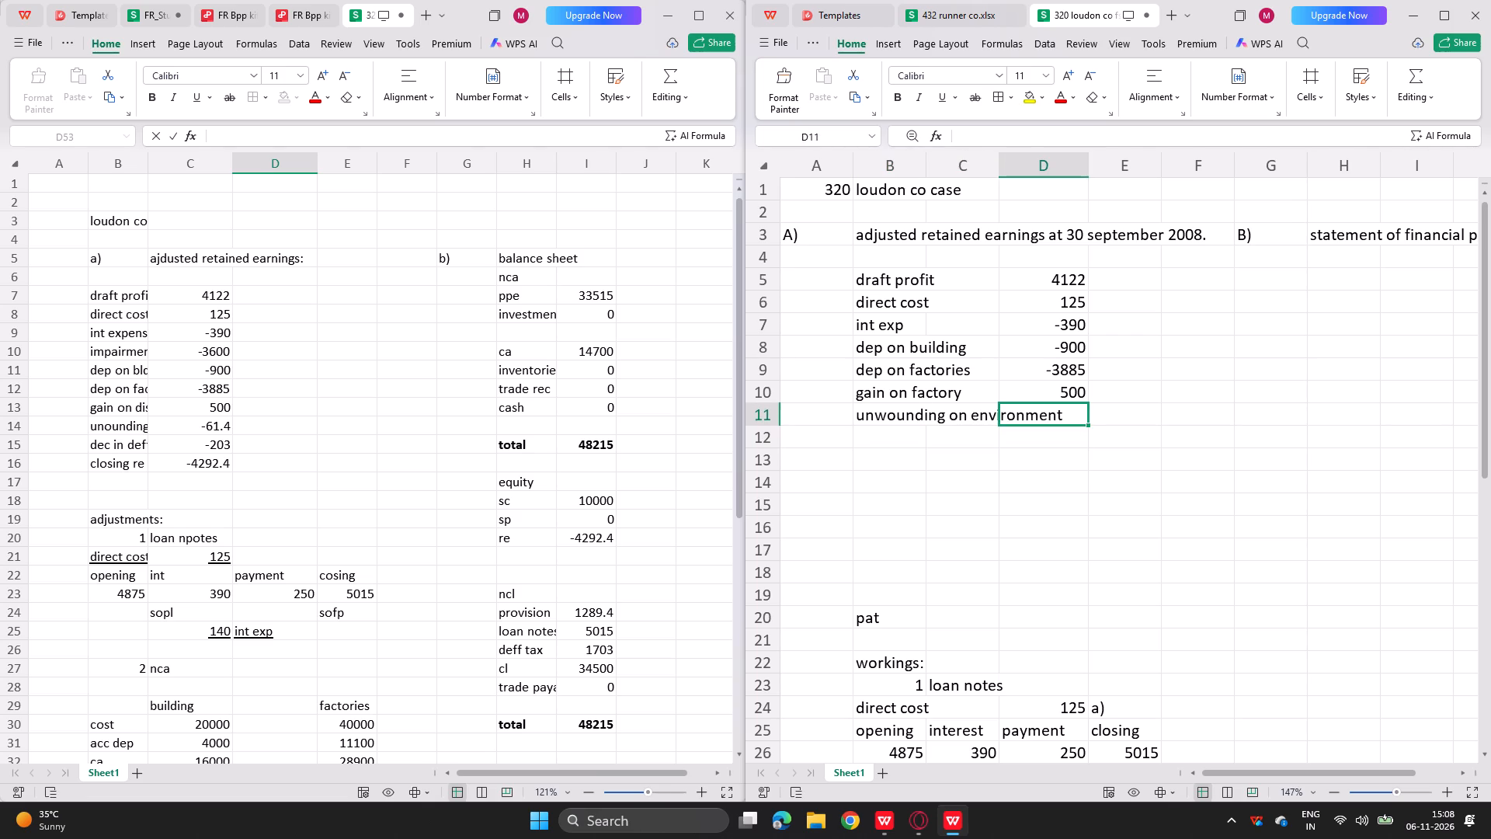
{"action": "key", "text": "equal"}
{"action": "scroll", "coordinate": [1086, 537], "scroll_direction": "down", "scroll_amount": 4}
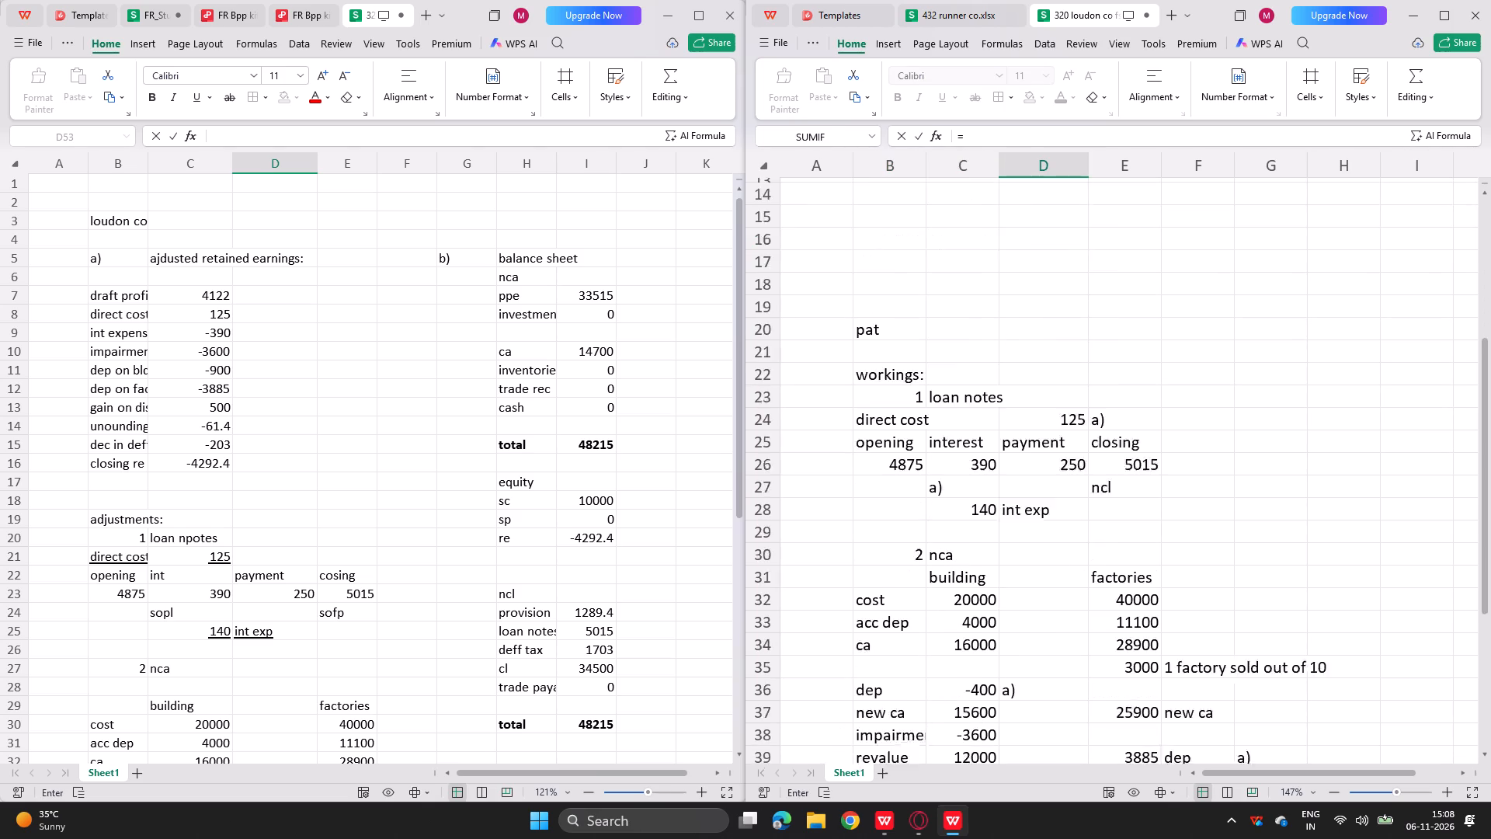
{"action": "scroll", "coordinate": [1086, 537], "scroll_direction": "down", "scroll_amount": 4}
{"action": "left_click", "coordinate": [1061, 560]}
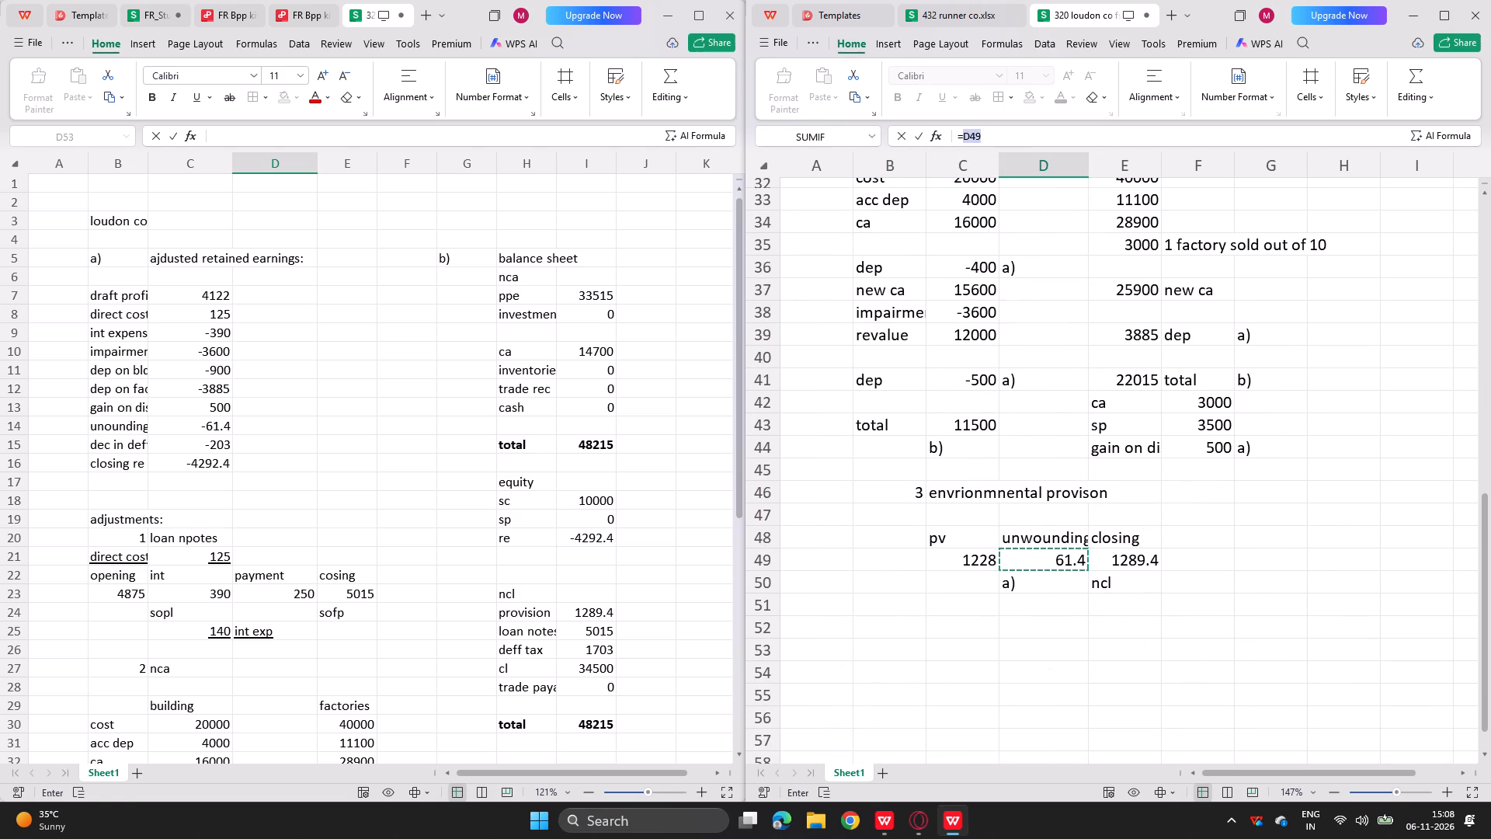
{"action": "key", "text": "Return"}
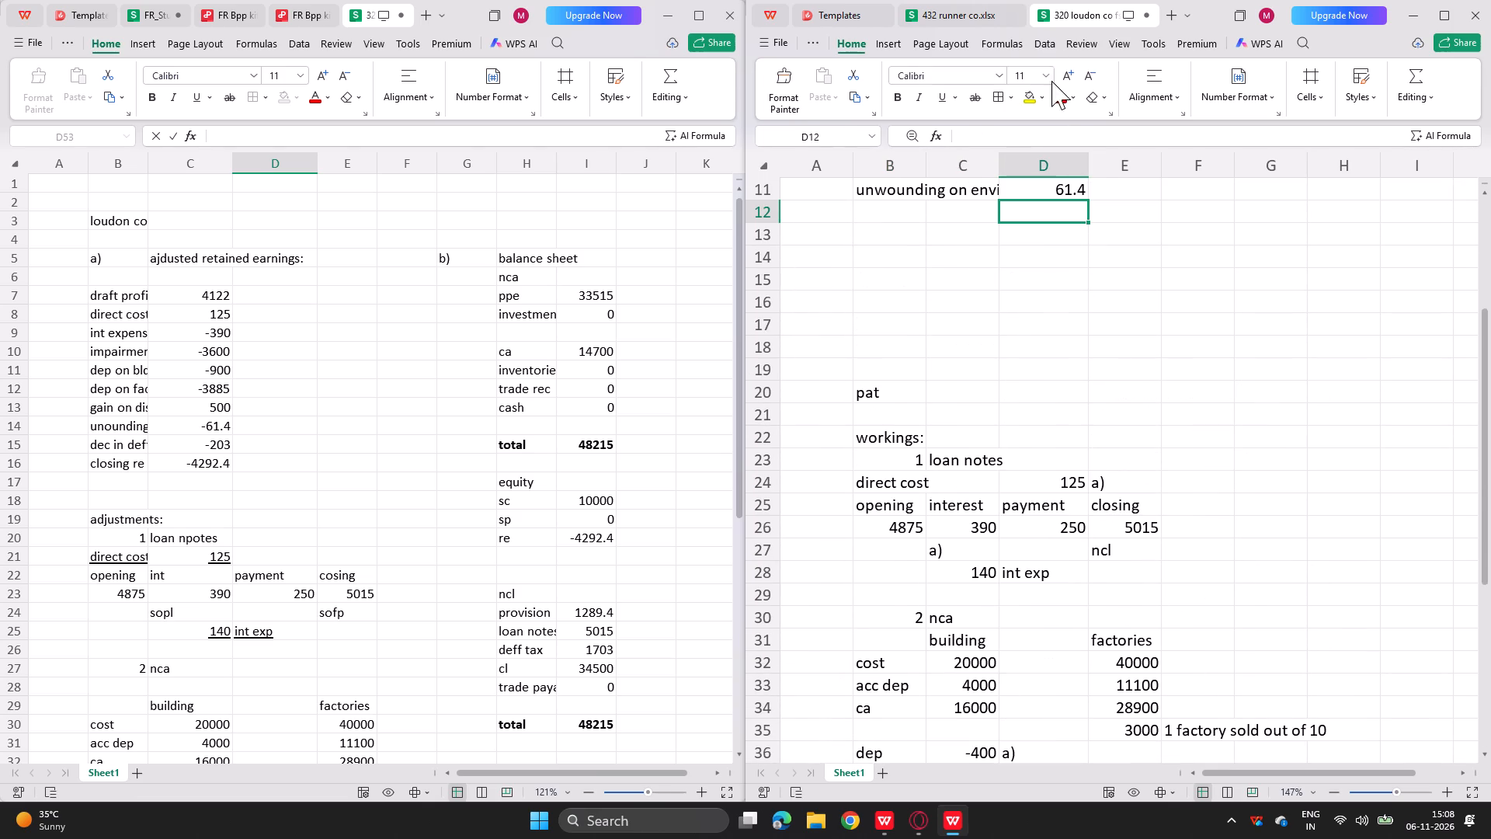
{"action": "double_click", "coordinate": [1034, 197]}
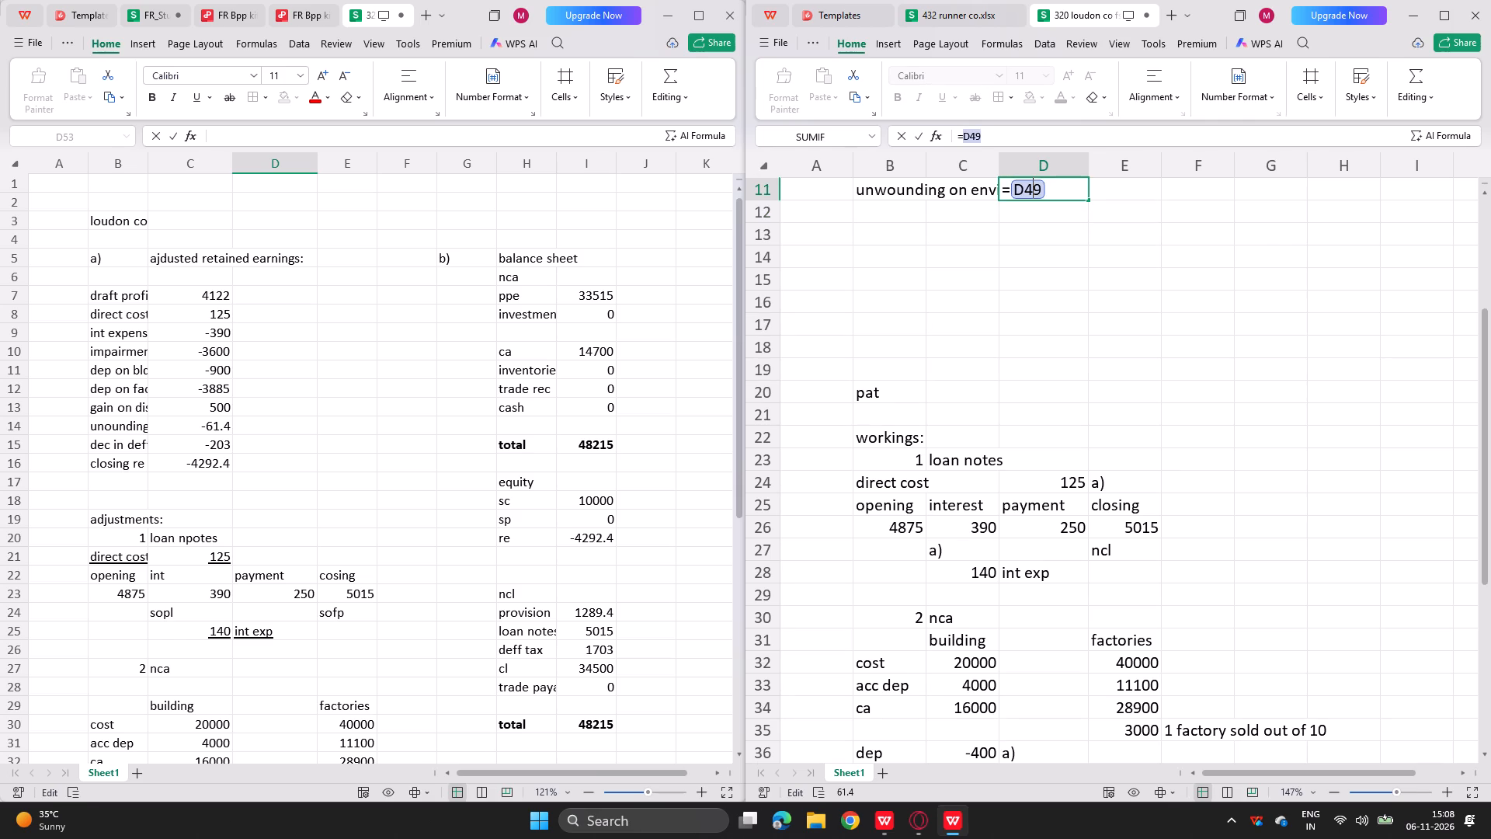
{"action": "left_click", "coordinate": [1015, 190]}
{"action": "key", "text": "minus"}
{"action": "key", "text": "Return"}
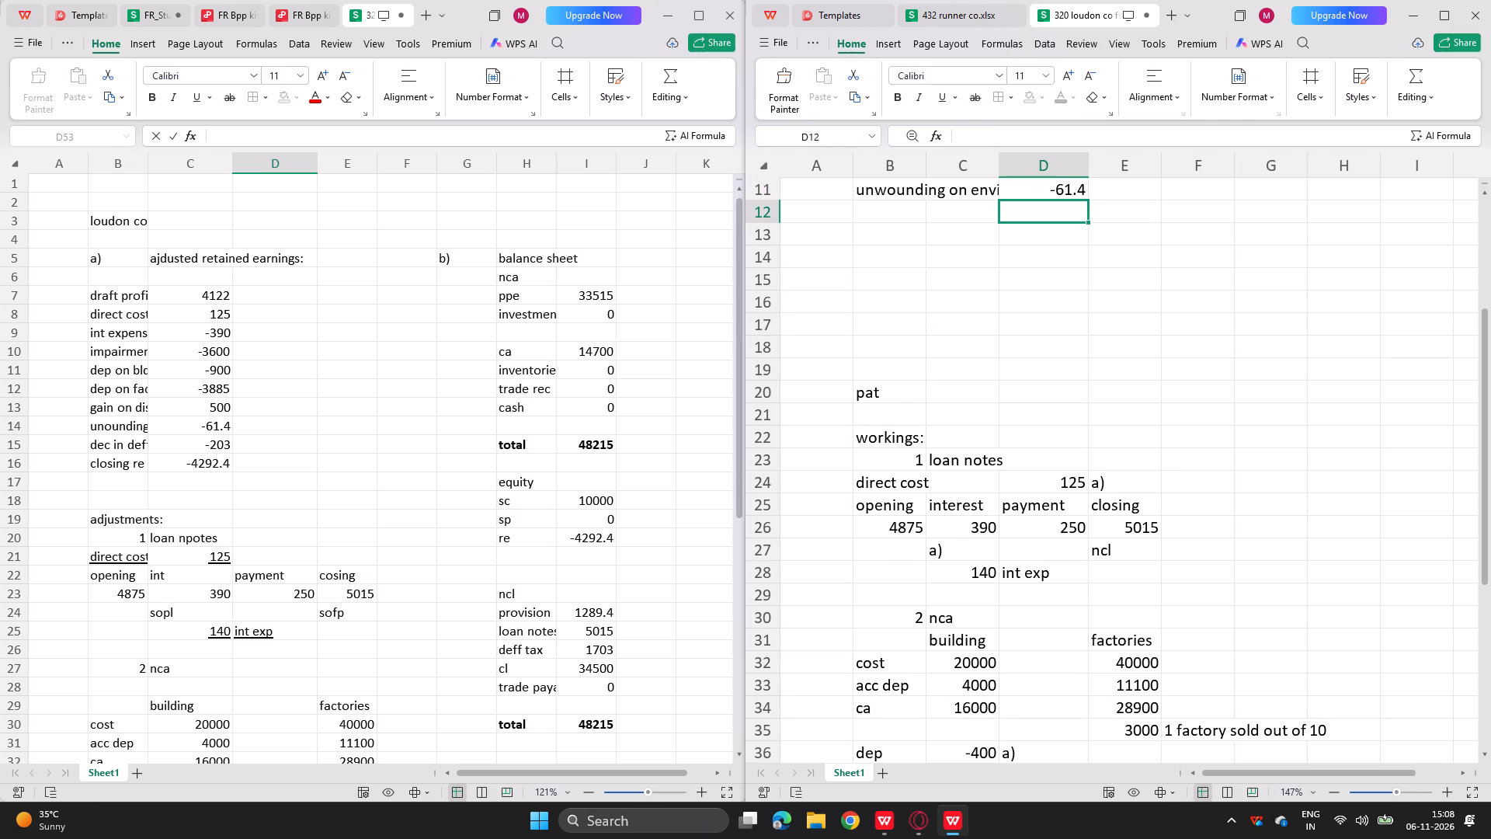
Examine the deferred tax working in the earlier Loudon workbook.
{"action": "scroll", "coordinate": [977, 226], "scroll_direction": "up", "scroll_amount": 6}
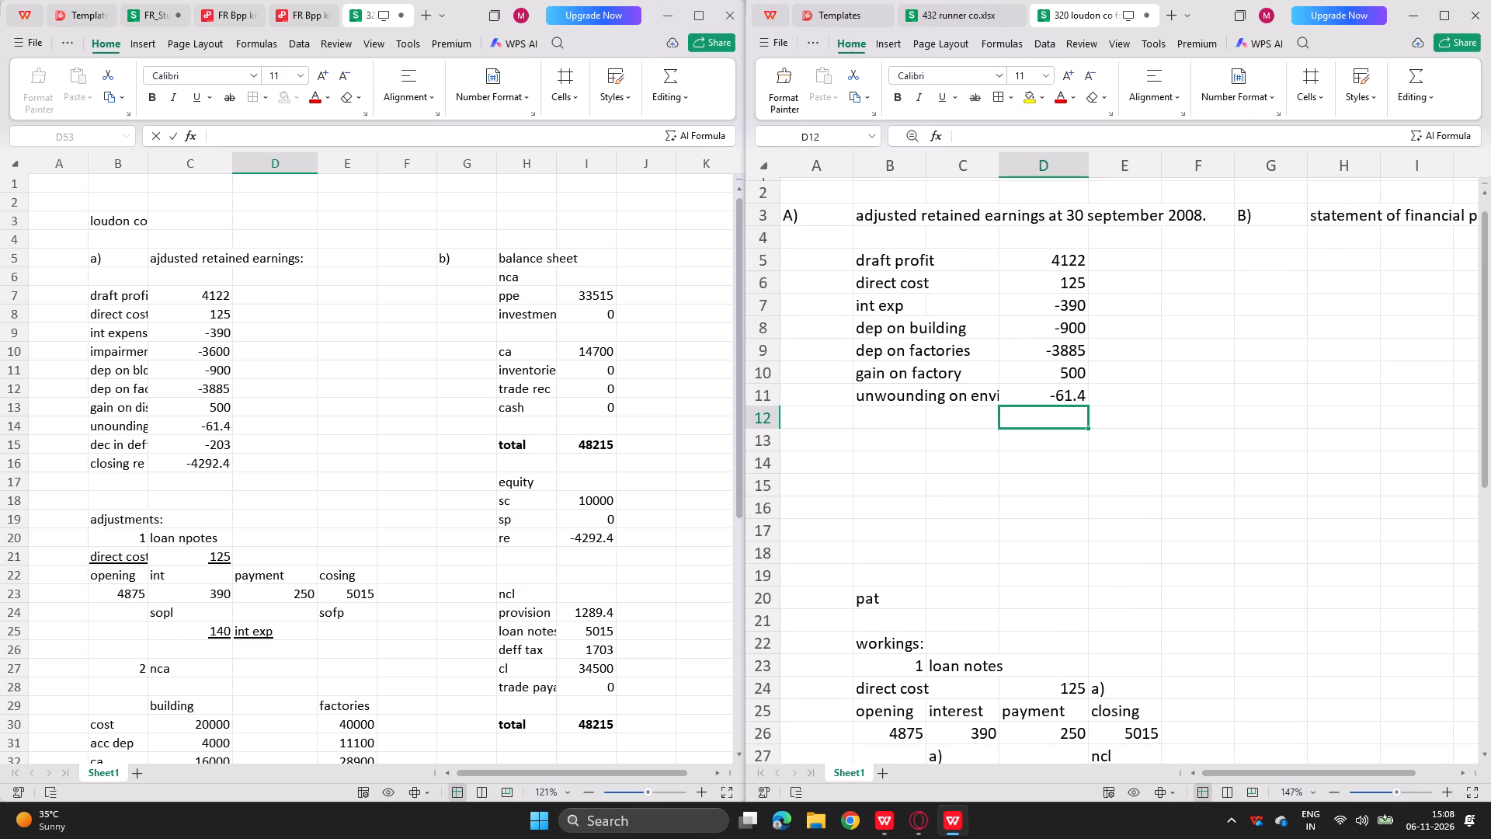
{"action": "left_click", "coordinate": [891, 436]}
{"action": "scroll", "coordinate": [344, 515], "scroll_direction": "down", "scroll_amount": 1}
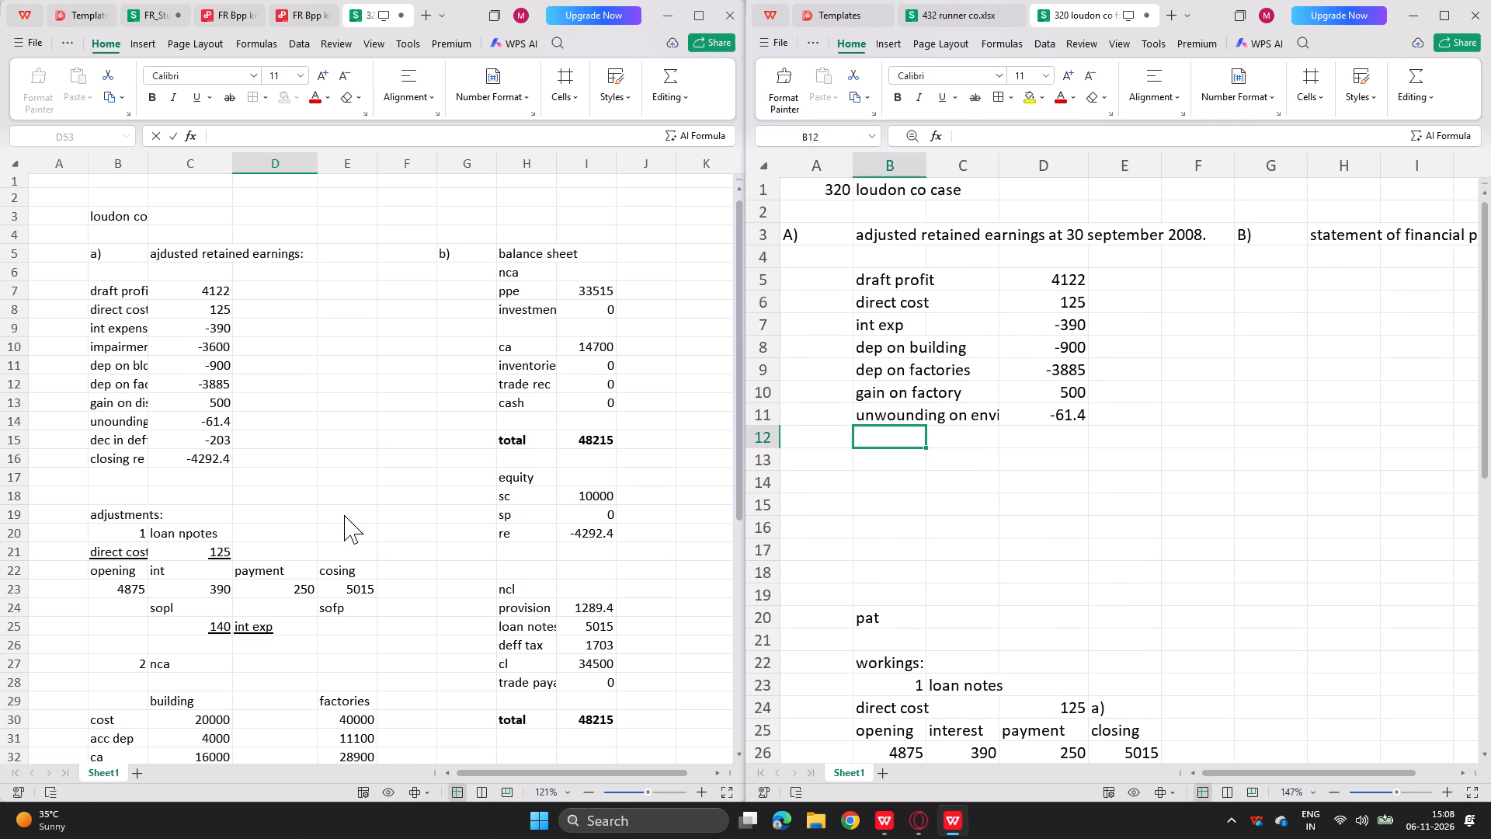
{"action": "scroll", "coordinate": [344, 515], "scroll_direction": "down", "scroll_amount": 1}
{"action": "scroll", "coordinate": [519, 571], "scroll_direction": "down", "scroll_amount": 4}
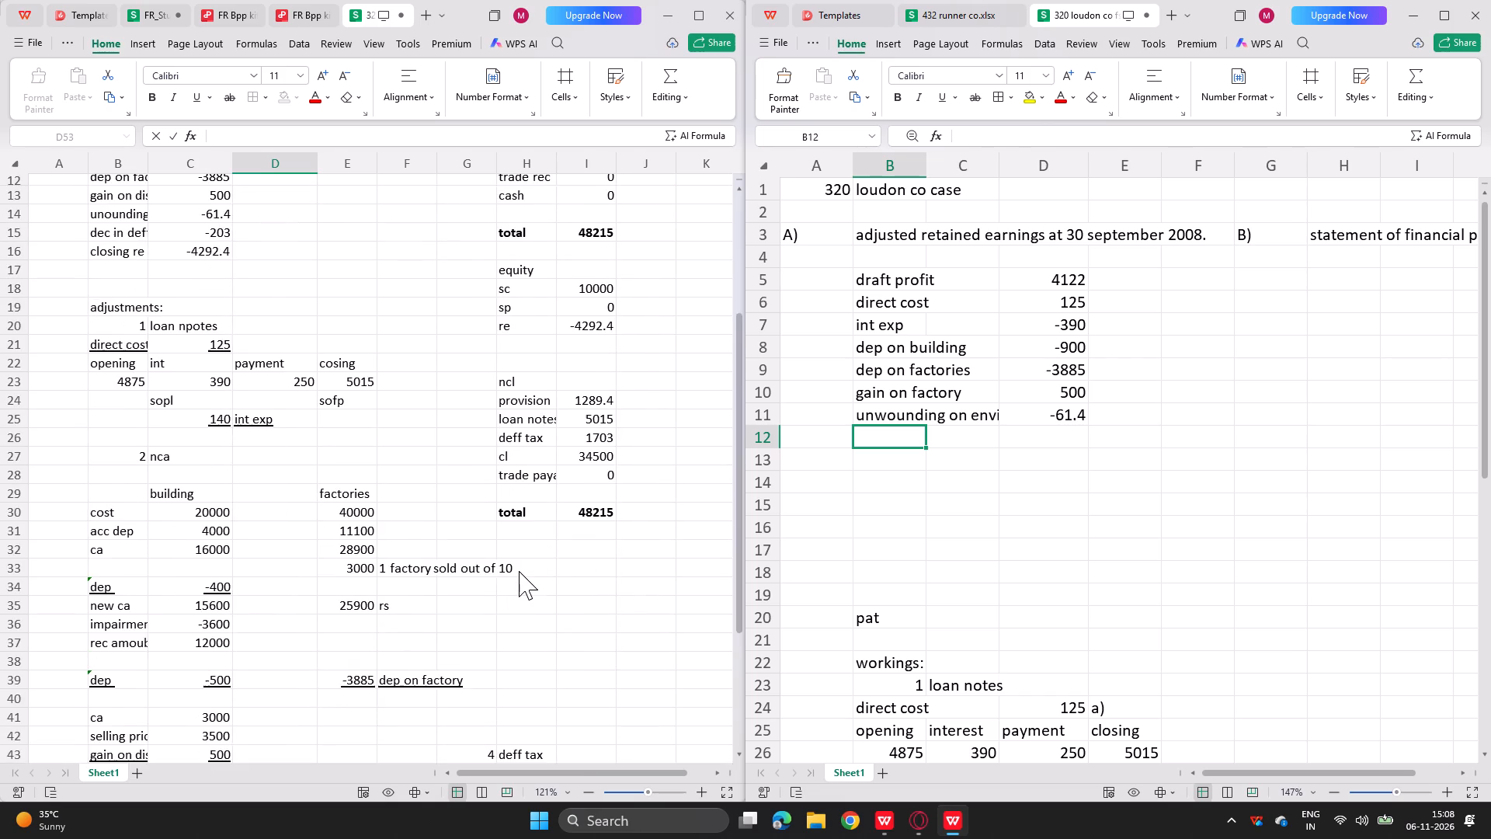
{"action": "scroll", "coordinate": [519, 571], "scroll_direction": "down", "scroll_amount": 5}
{"action": "scroll", "coordinate": [942, 637], "scroll_direction": "down", "scroll_amount": 1}
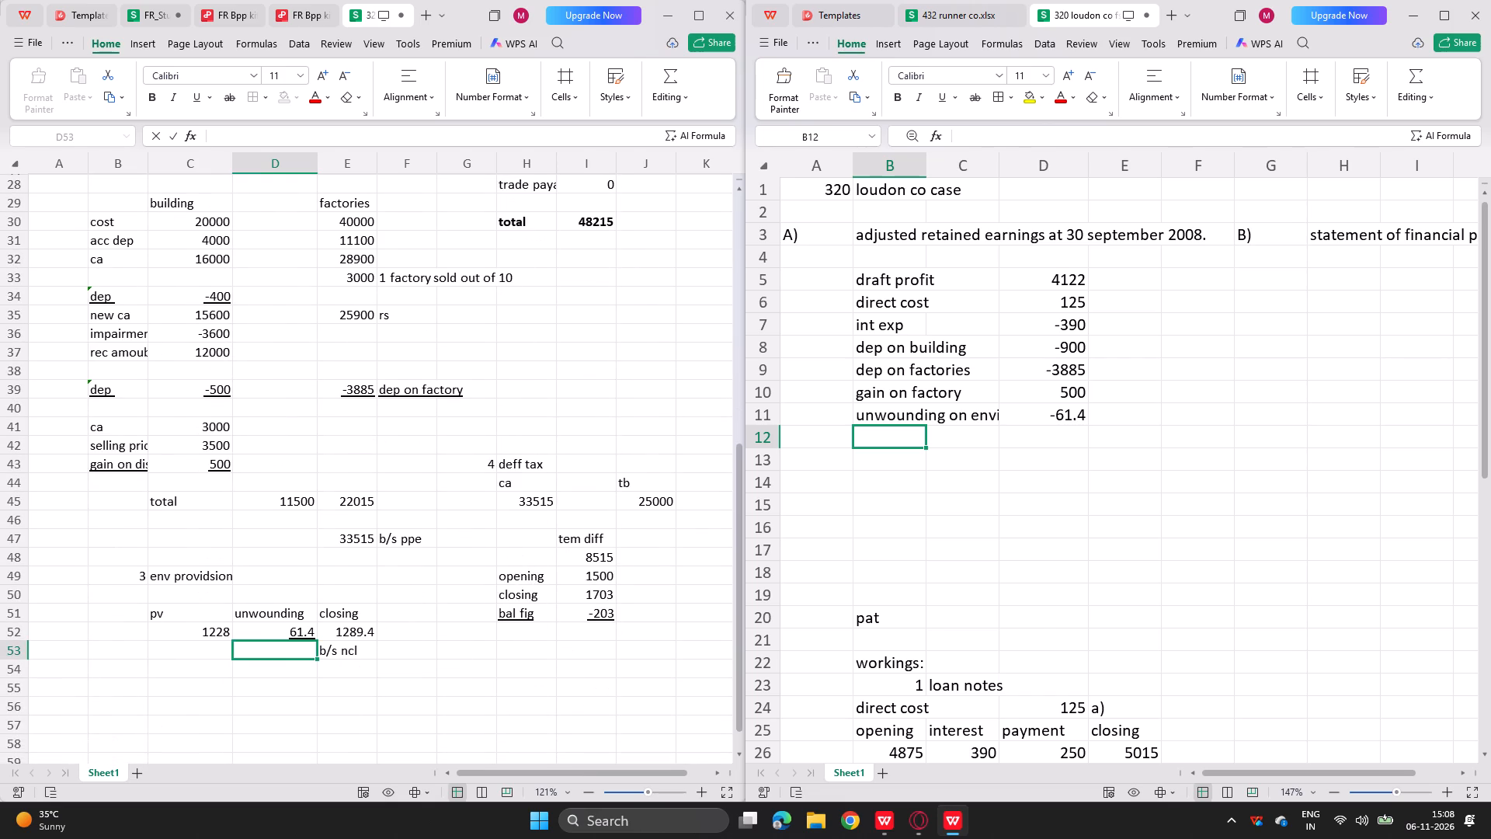
{"action": "scroll", "coordinate": [942, 637], "scroll_direction": "down", "scroll_amount": 2}
Start working 4 below the environmental provision, with the number 4 in B52 and the heading deff tax in C52.
{"action": "scroll", "coordinate": [989, 491], "scroll_direction": "down", "scroll_amount": 2}
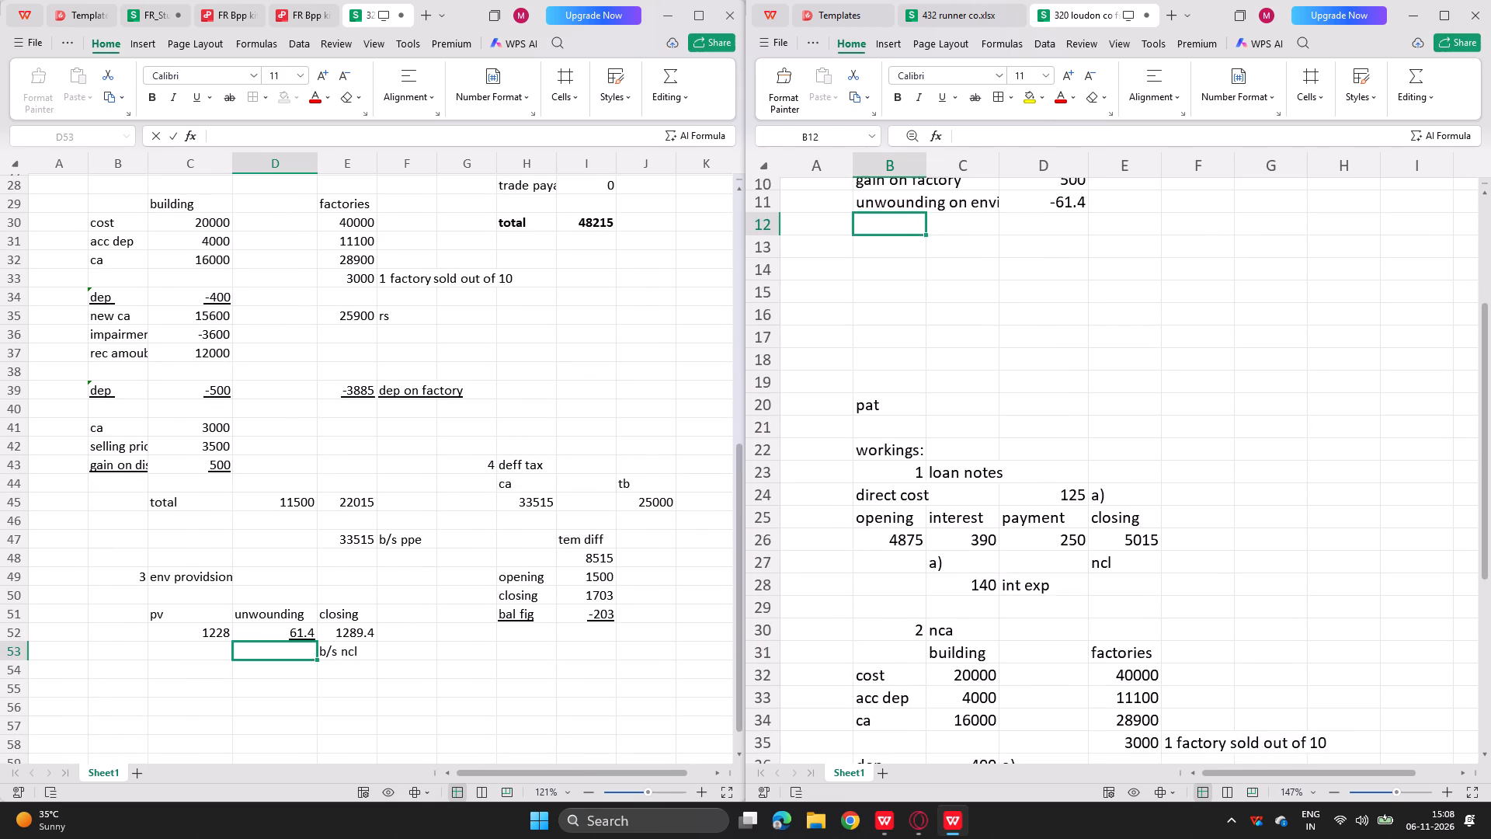
{"action": "scroll", "coordinate": [989, 491], "scroll_direction": "down", "scroll_amount": 6}
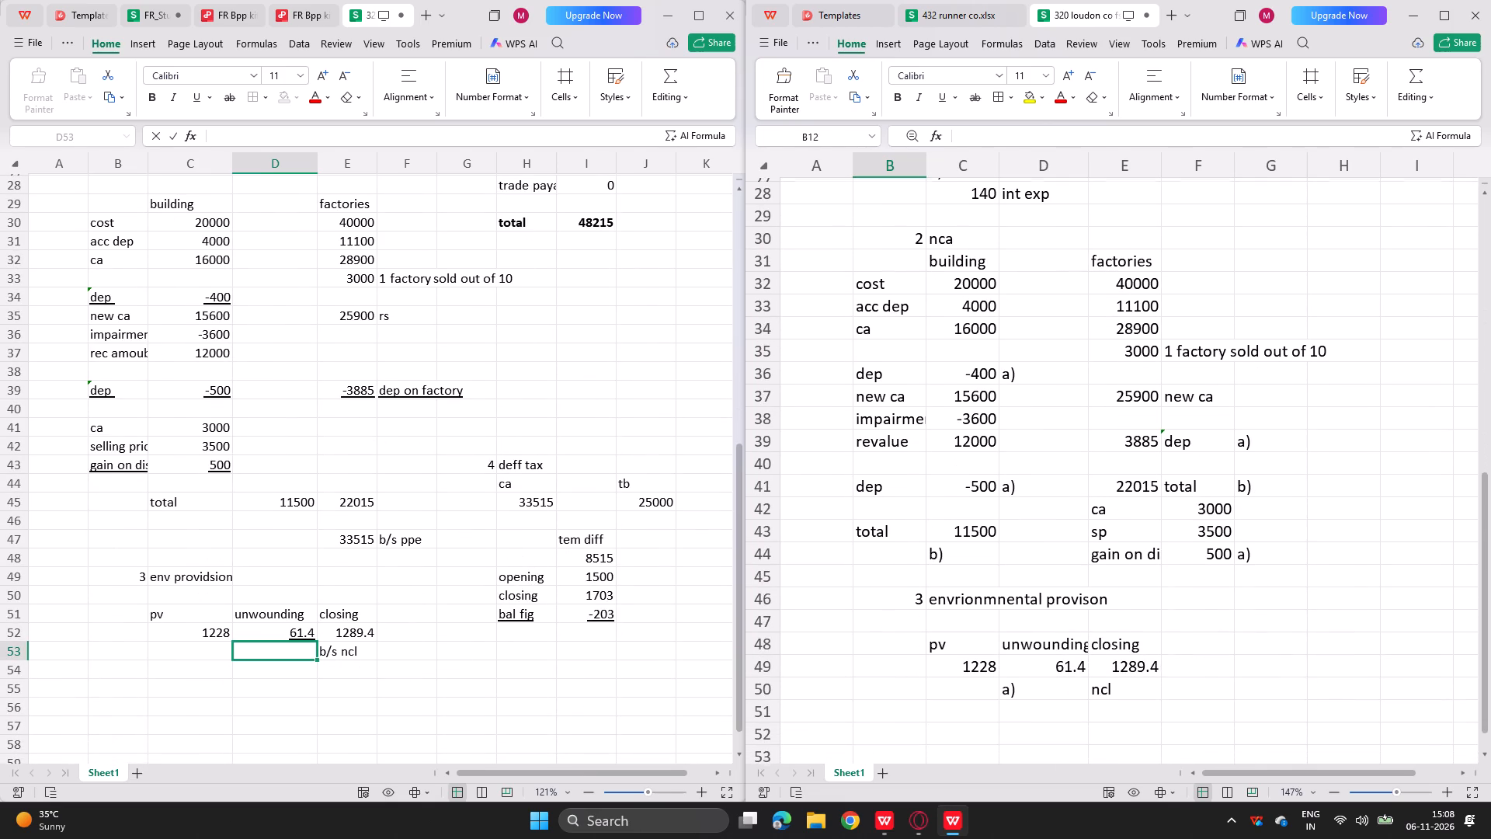
{"action": "scroll", "coordinate": [989, 491], "scroll_direction": "down", "scroll_amount": 4}
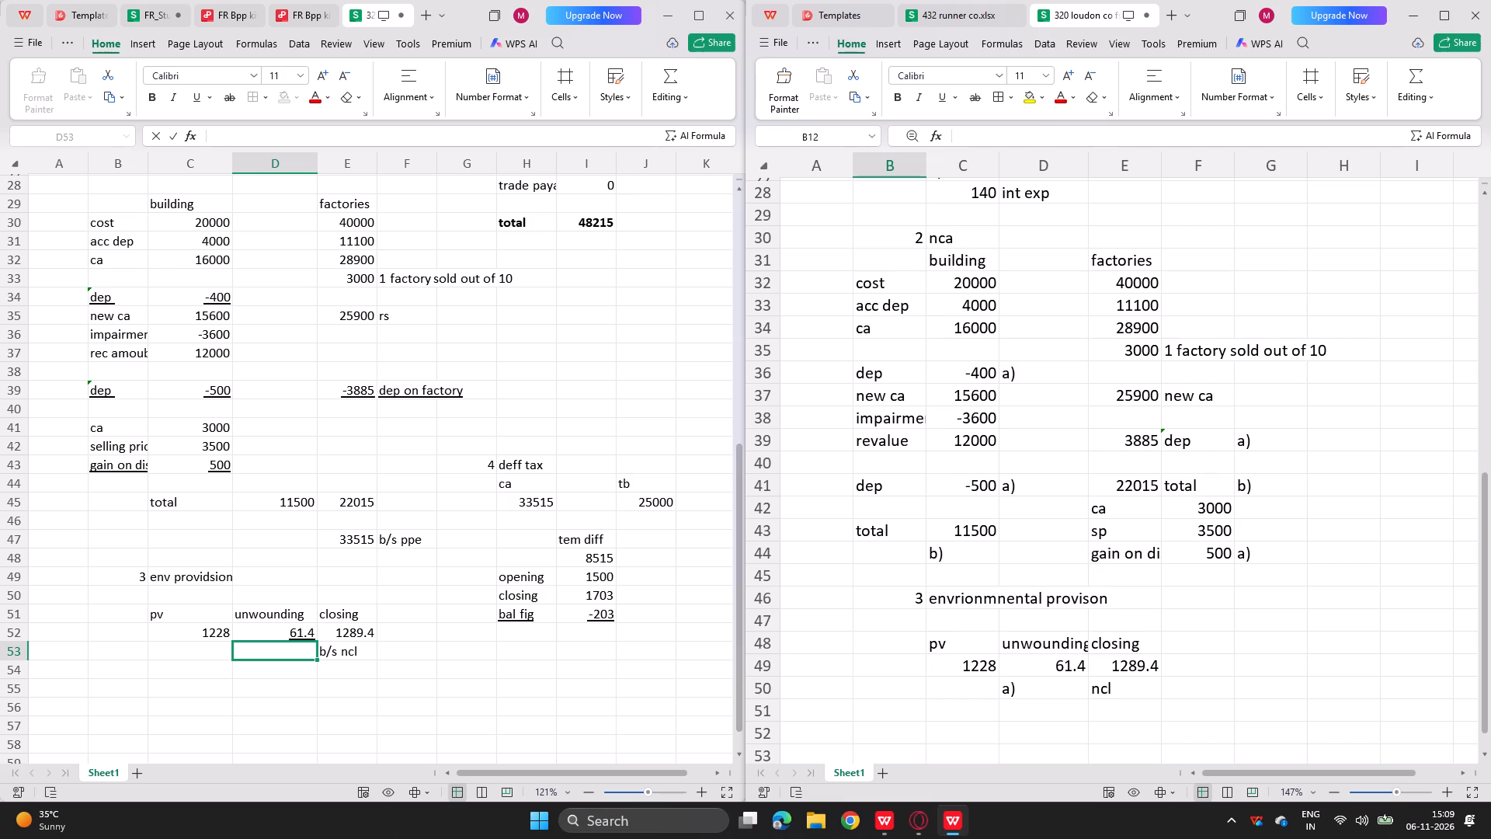
{"action": "scroll", "coordinate": [989, 491], "scroll_direction": "down", "scroll_amount": 6}
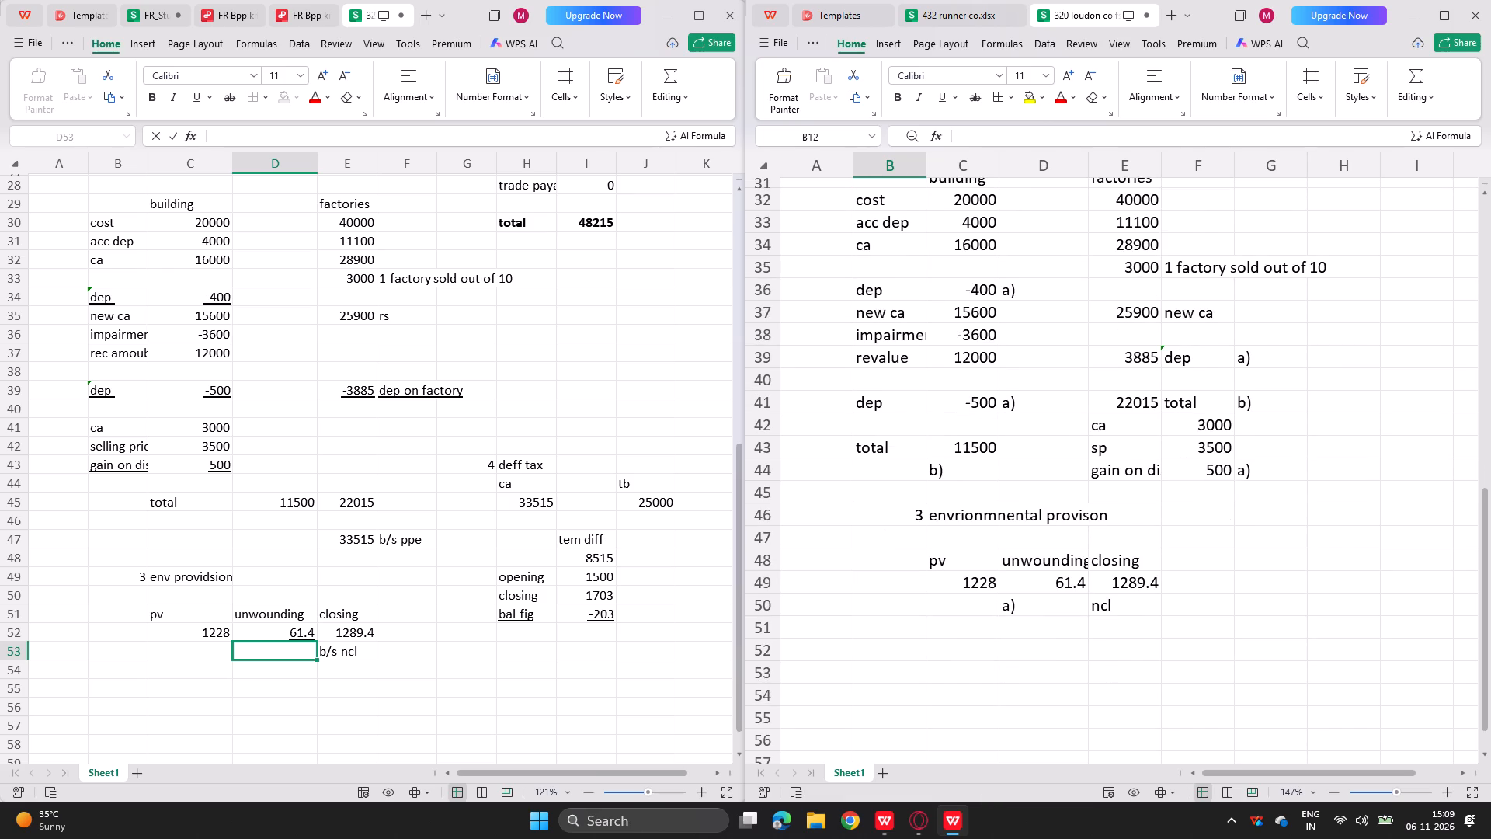
{"action": "left_click", "coordinate": [908, 650]}
{"action": "key", "text": "4"}
{"action": "key", "text": "Right"}
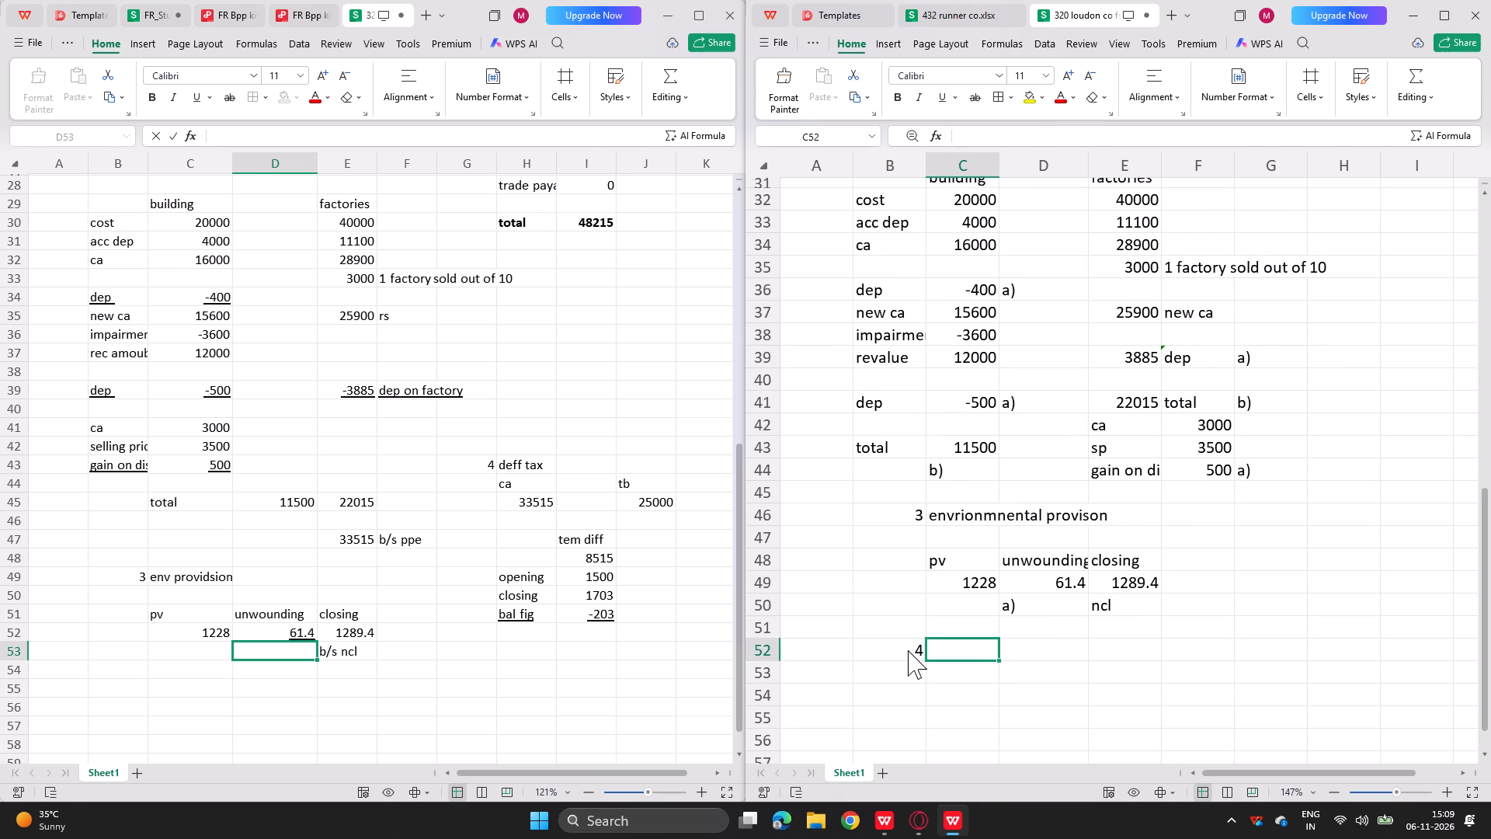
{"action": "type", "text": "deff tax"}
{"action": "key", "text": "Return"}
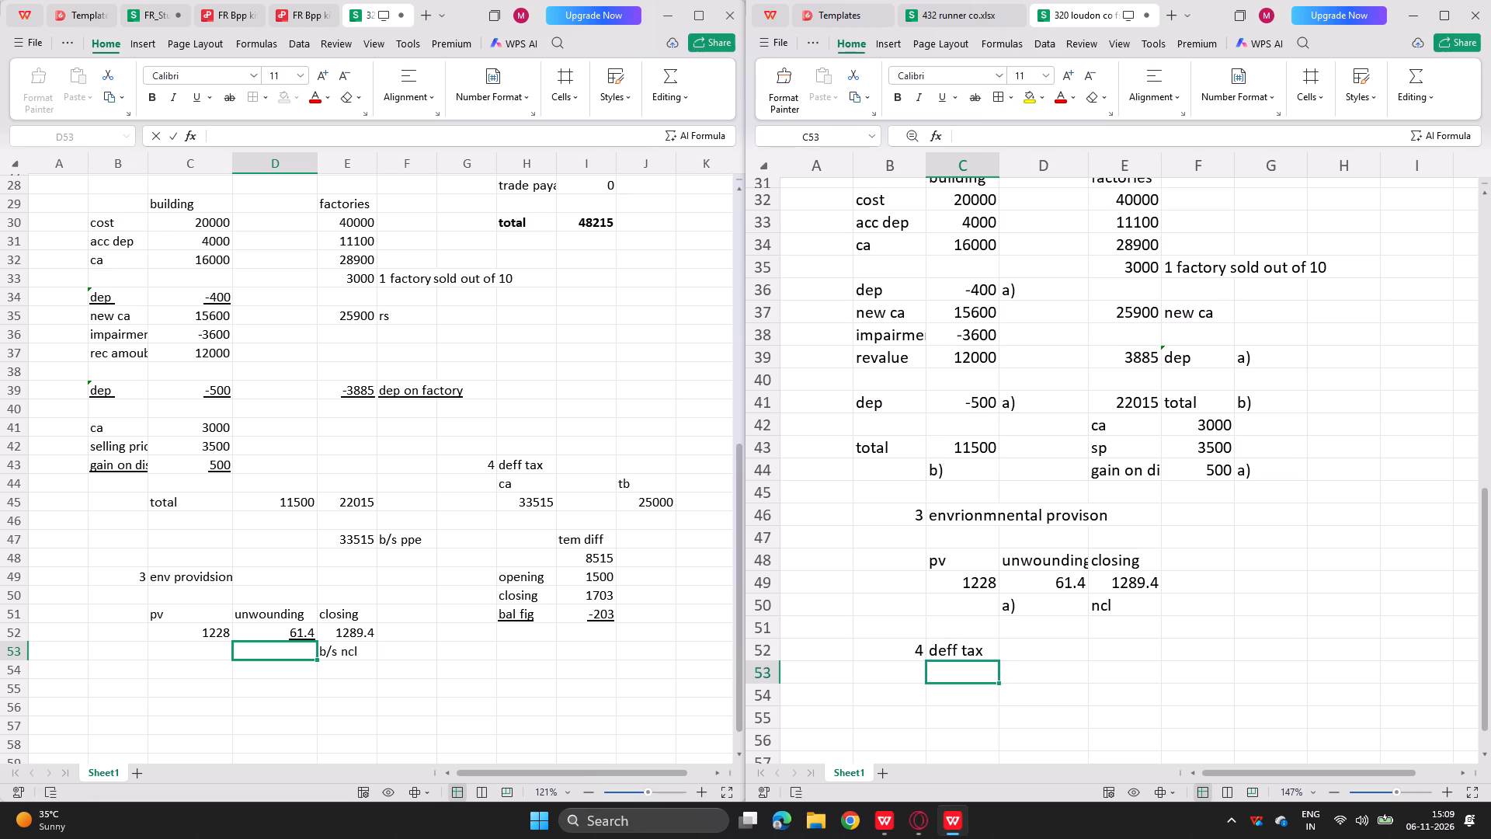
Check how the carrying amount and tax base are entered in the earlier workbook's deferred tax working.
{"action": "double_click", "coordinate": [539, 508]}
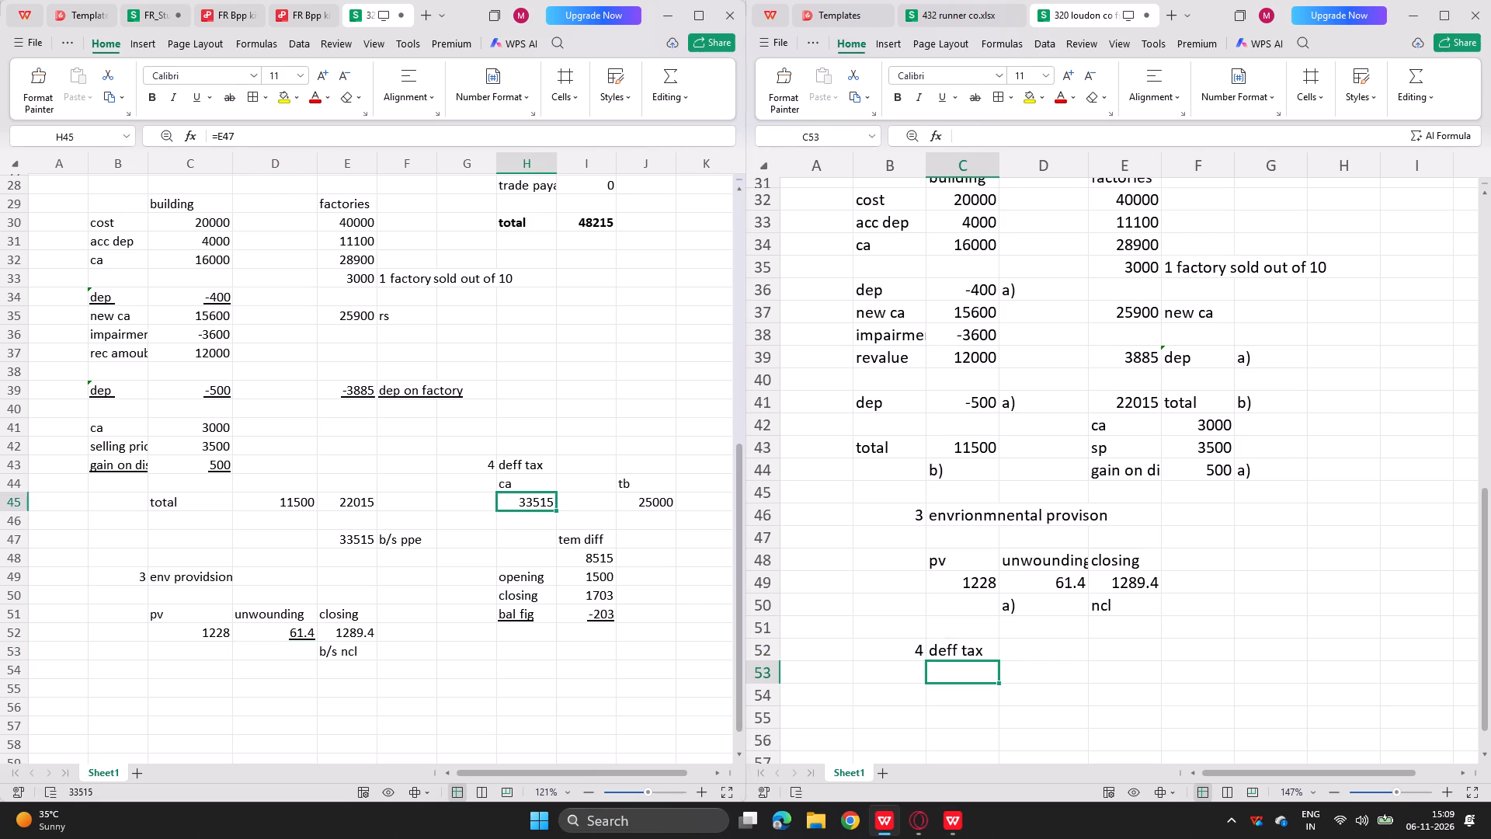
{"action": "key", "text": "Return"}
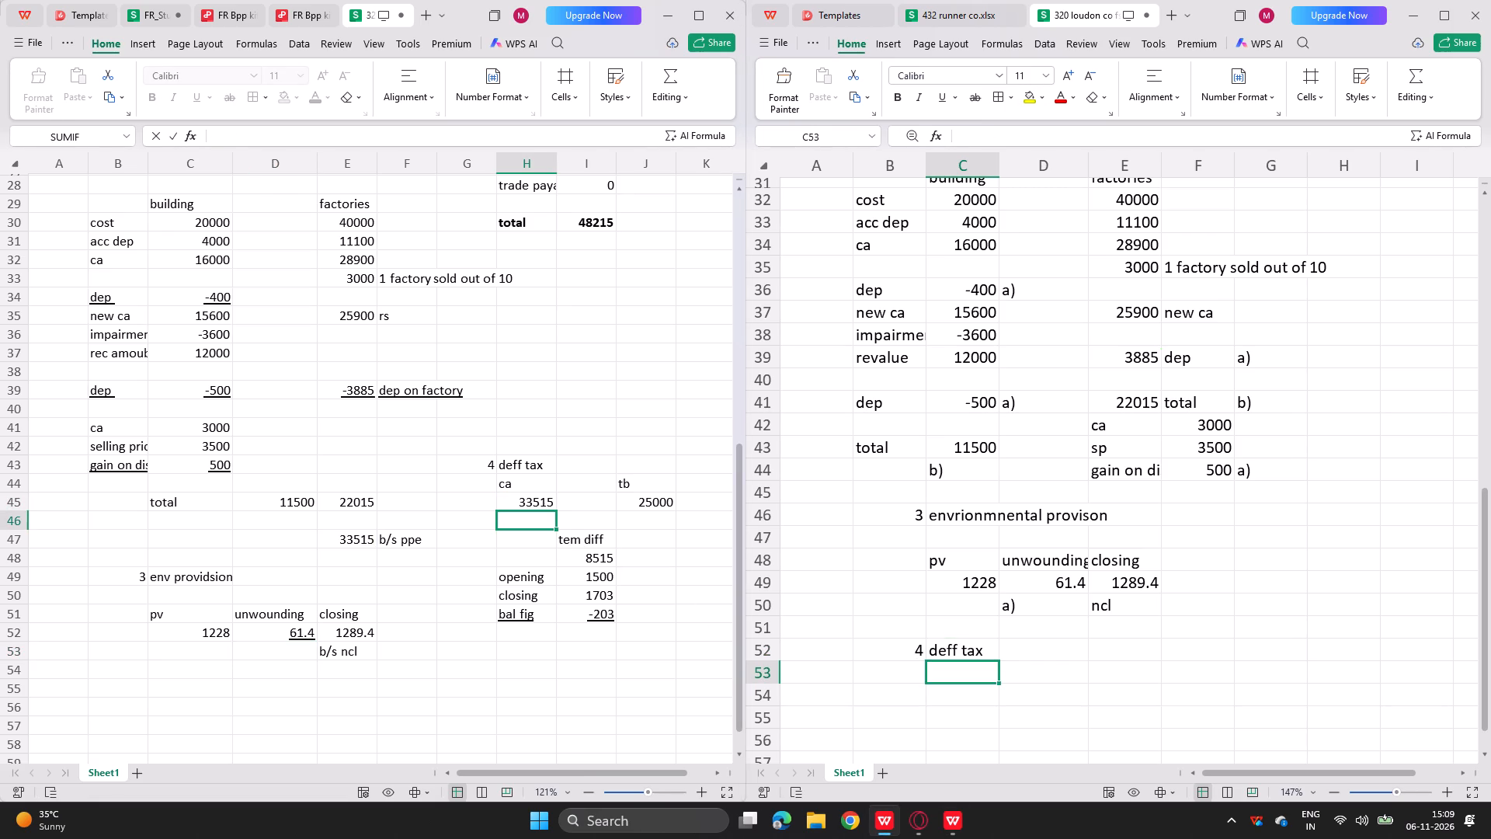
{"action": "double_click", "coordinate": [647, 505]}
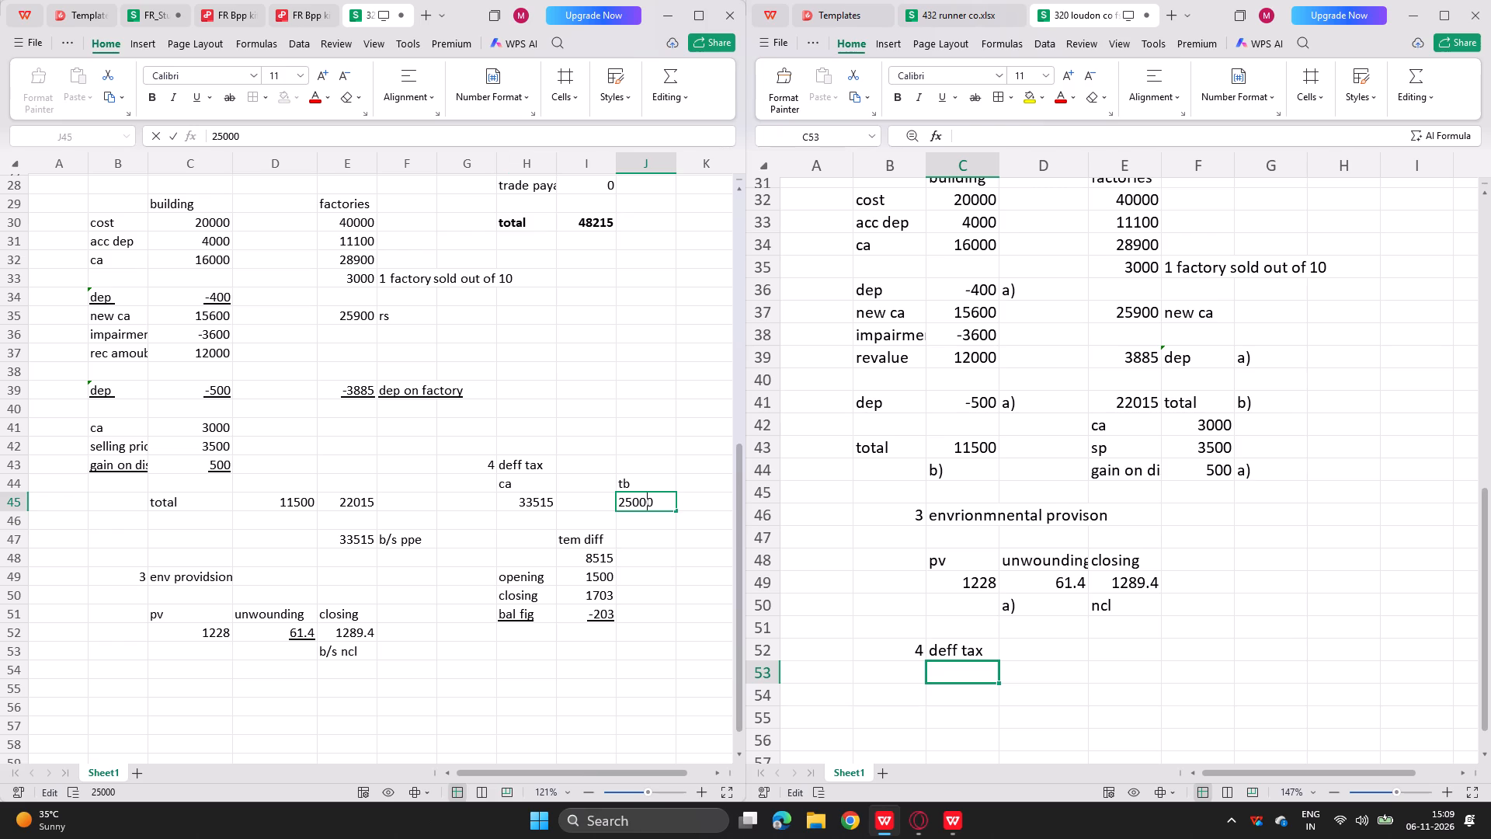
{"action": "key", "text": "Return"}
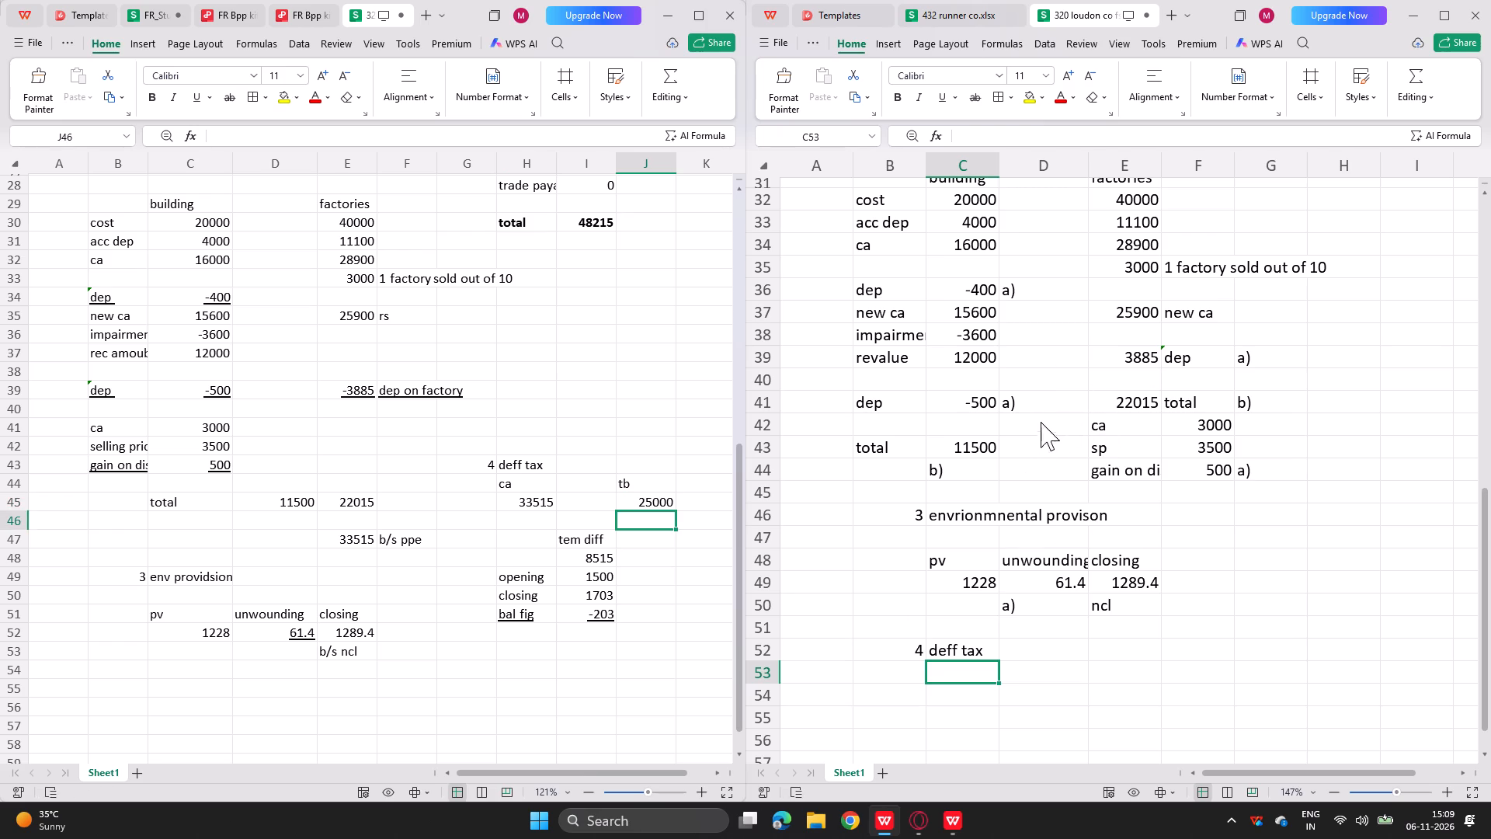
Total the building and factories in D43 with the formula =C43+E41 and label it ppe in D44.
{"action": "left_click", "coordinate": [1036, 447]}
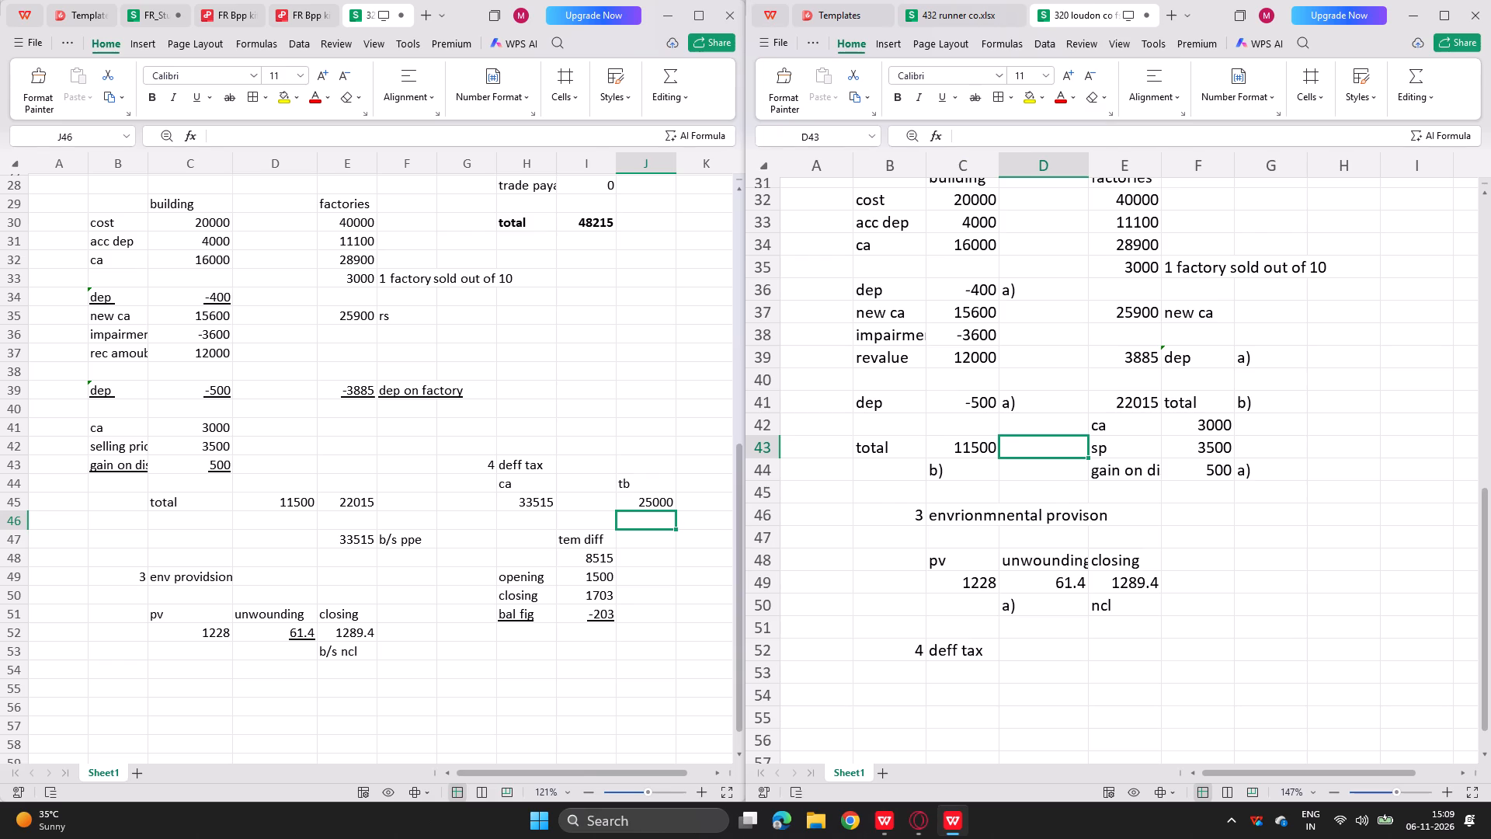
{"action": "key", "text": "equal"}
{"action": "key", "text": "Left"}
{"action": "key", "text": "plus"}
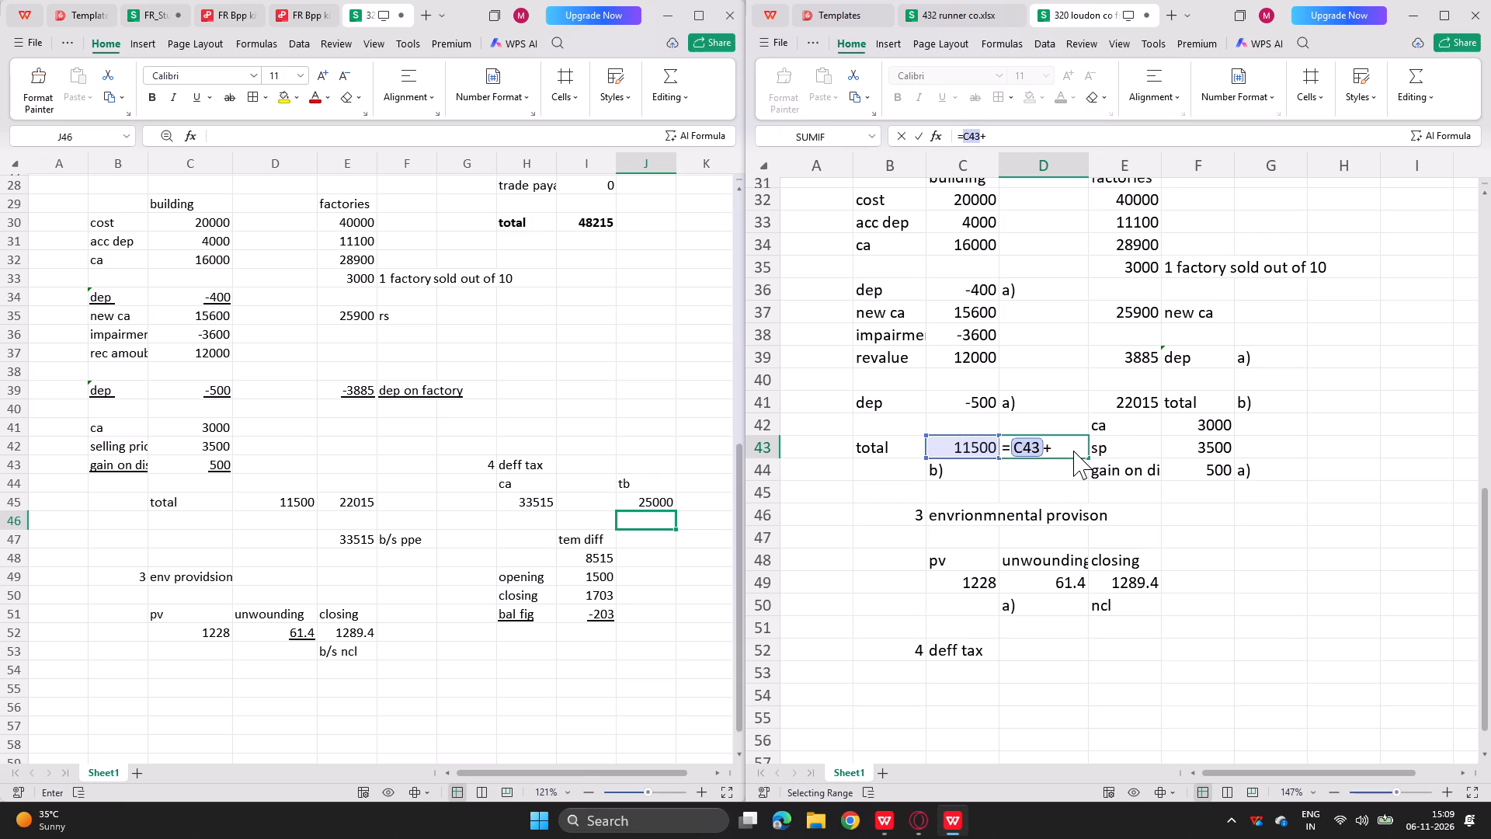
{"action": "key", "text": "Right"}
{"action": "key", "text": "Right"}
{"action": "key", "text": "Up"}
{"action": "key", "text": "Up"}
{"action": "key", "text": "Up"}
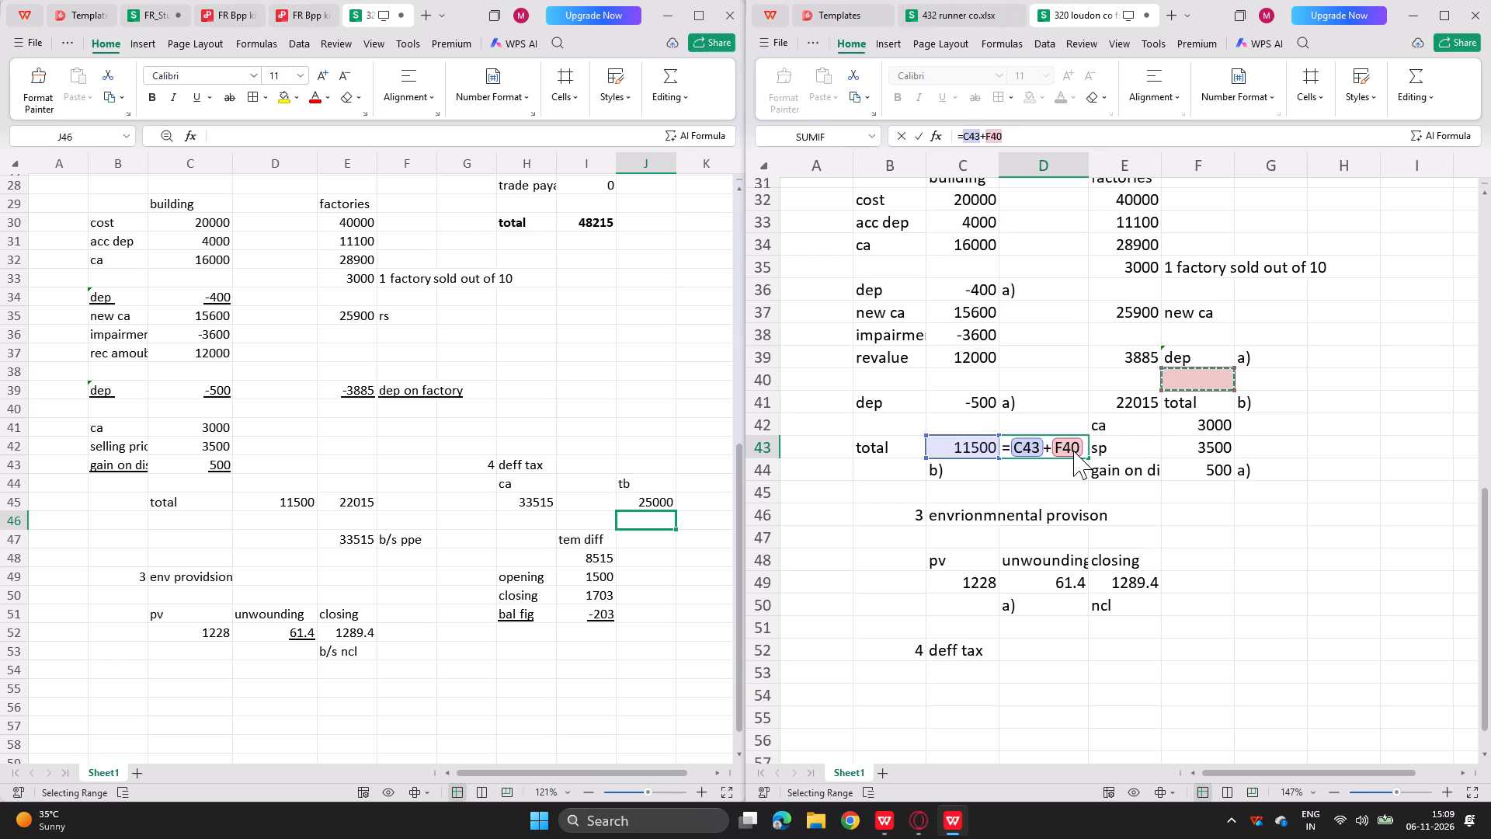
{"action": "key", "text": "Up"}
{"action": "key", "text": "Down"}
{"action": "key", "text": "Down"}
{"action": "key", "text": "Left"}
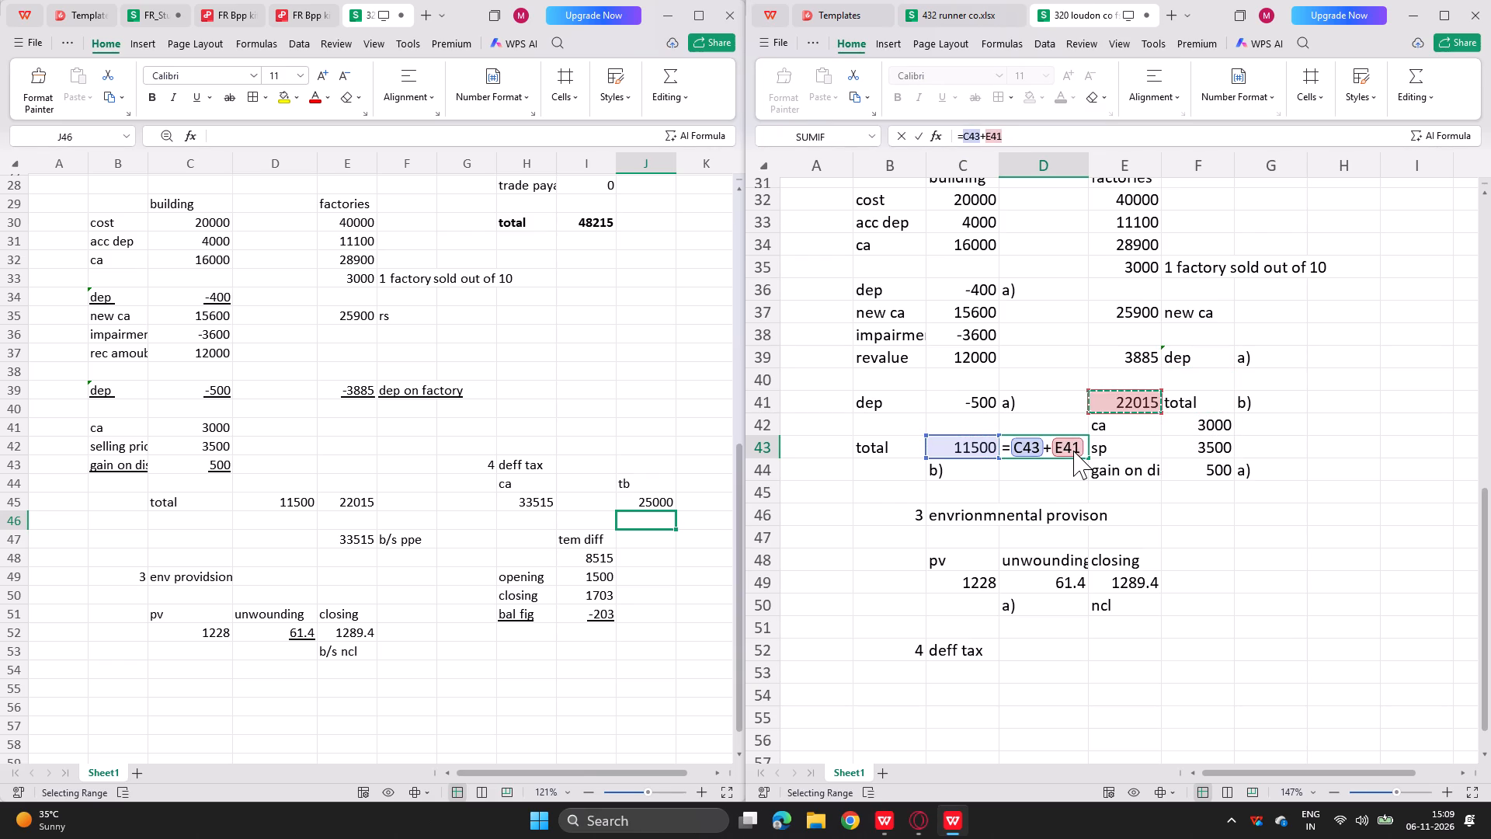
{"action": "key", "text": "Return"}
{"action": "type", "text": "ppe"}
{"action": "key", "text": "Return"}
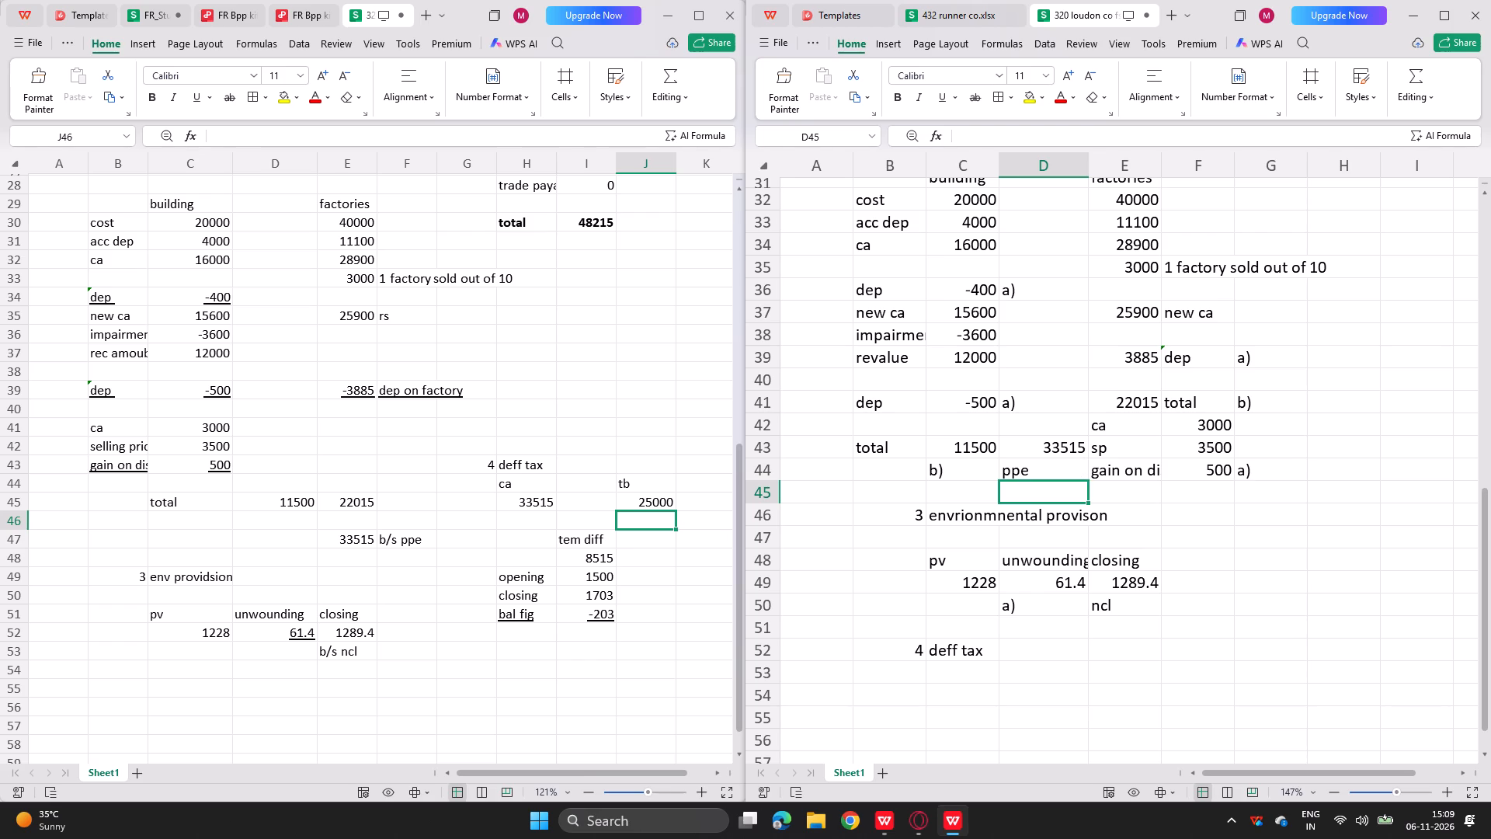
Enter the deferred tax column headings ca in C53 and tb in D53.
{"action": "left_click", "coordinate": [949, 677]}
{"action": "type", "text": "ca"}
{"action": "key", "text": "Right"}
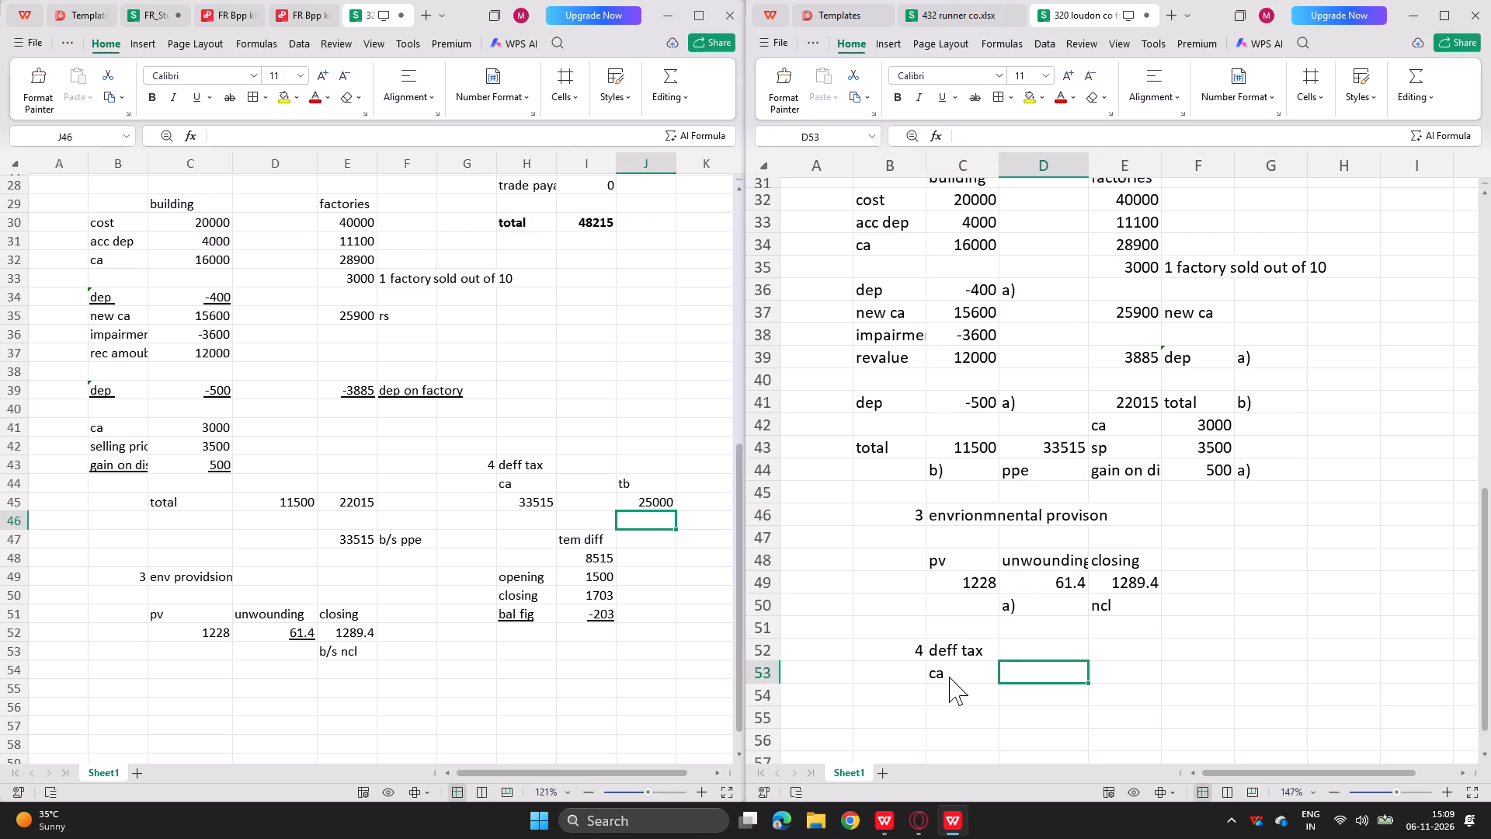
{"action": "type", "text": "tb"}
{"action": "key", "text": "Return"}
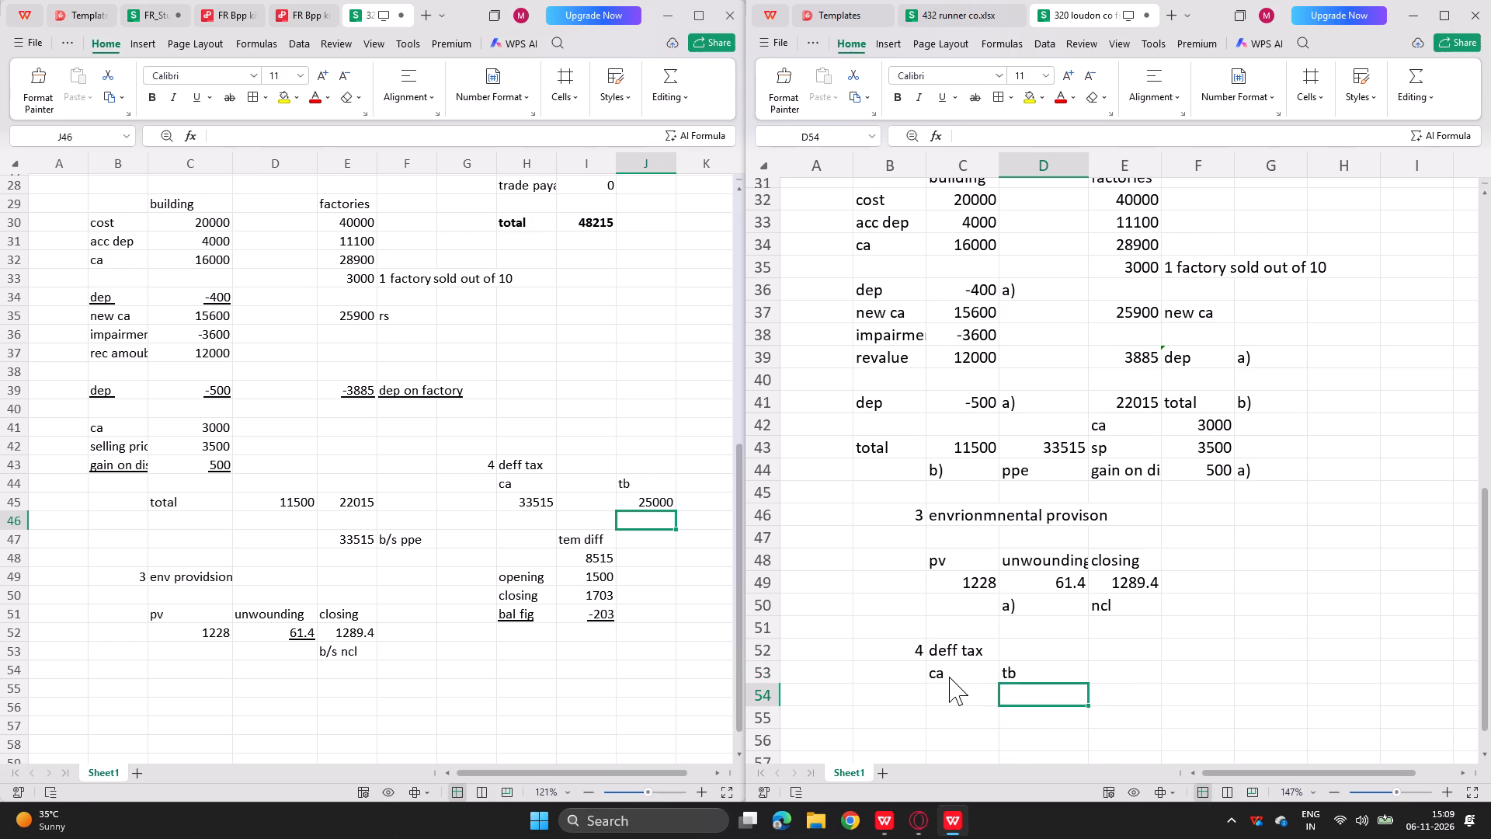
Link the deferred tax carrying amount in C54 to the ppe total with the formula =D43.
{"action": "key", "text": "Left"}
{"action": "key", "text": "equal"}
{"action": "key", "text": "Up"}
{"action": "key", "text": "Up"}
{"action": "key", "text": "Up"}
{"action": "key", "text": "Up"}
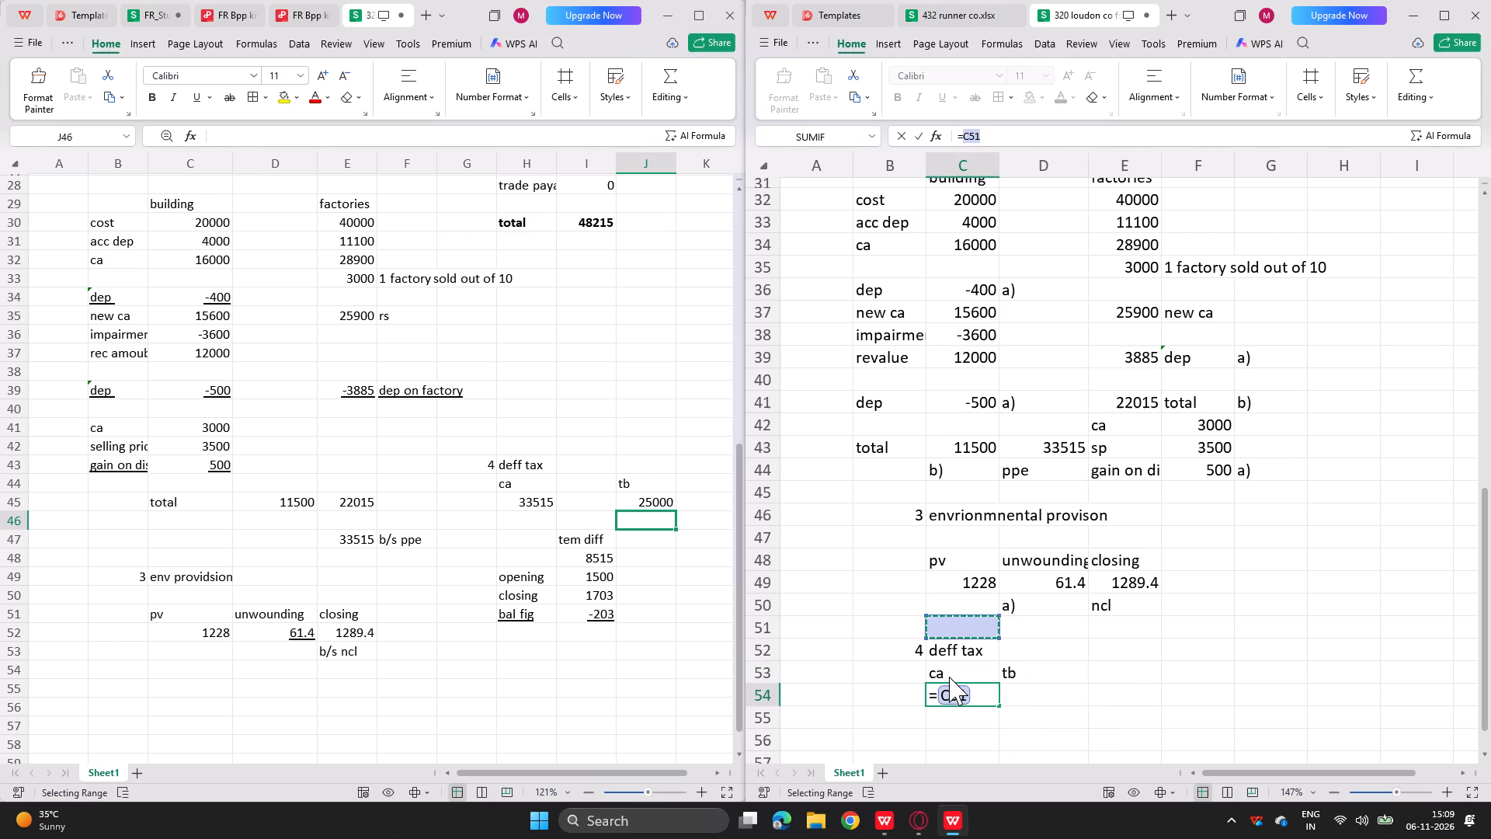
{"action": "key", "text": "Up"}
{"action": "key", "text": "Up"}
{"action": "key", "text": "Up"}
{"action": "key", "text": "Up"}
{"action": "key", "text": "Up"}
{"action": "key", "text": "Up"}
{"action": "key", "text": "Up"}
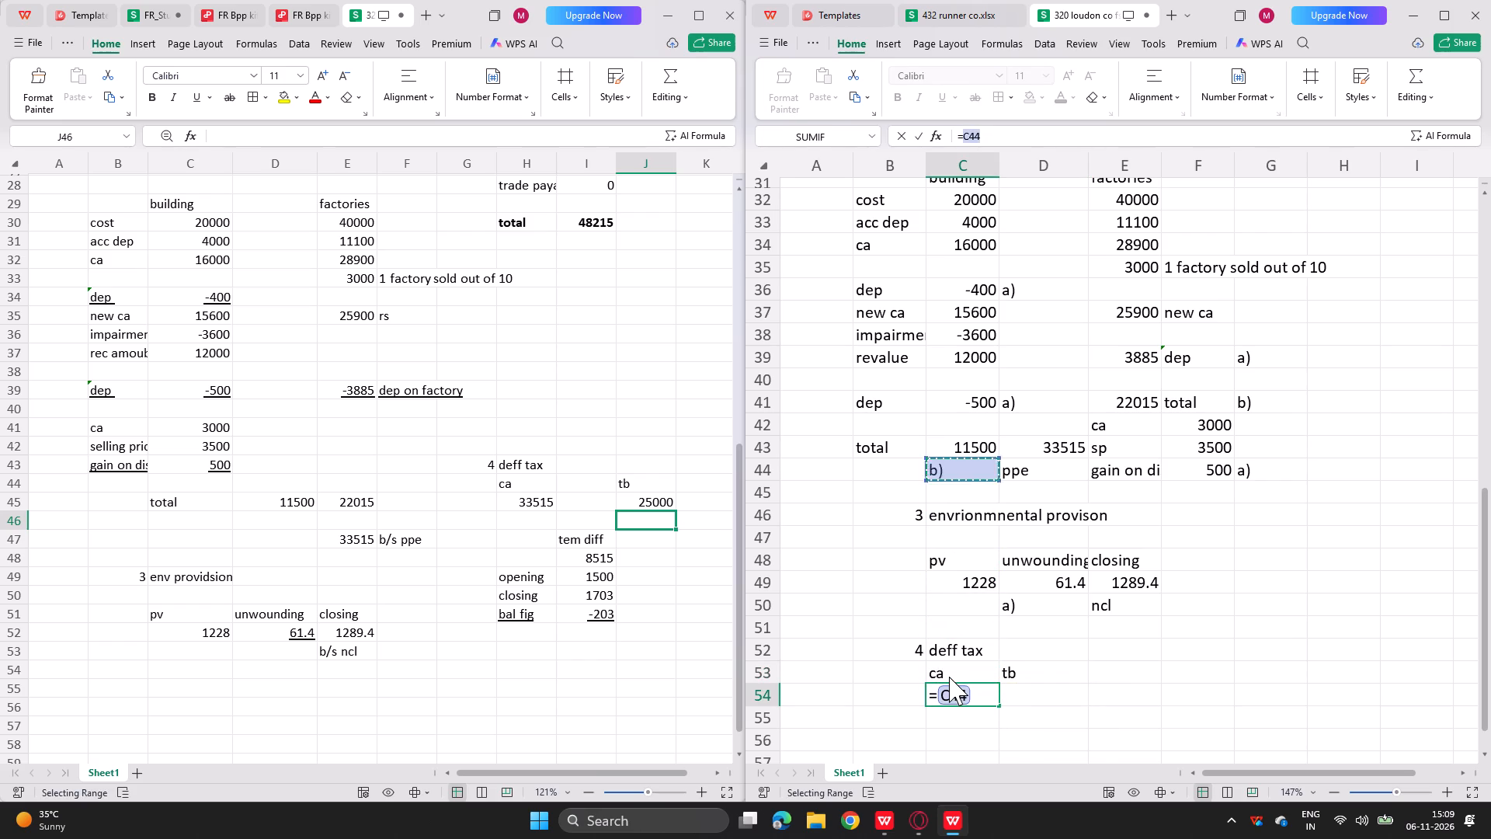
{"action": "key", "text": "Up"}
{"action": "key", "text": "Up"}
{"action": "key", "text": "Up"}
{"action": "key", "text": "Up"}
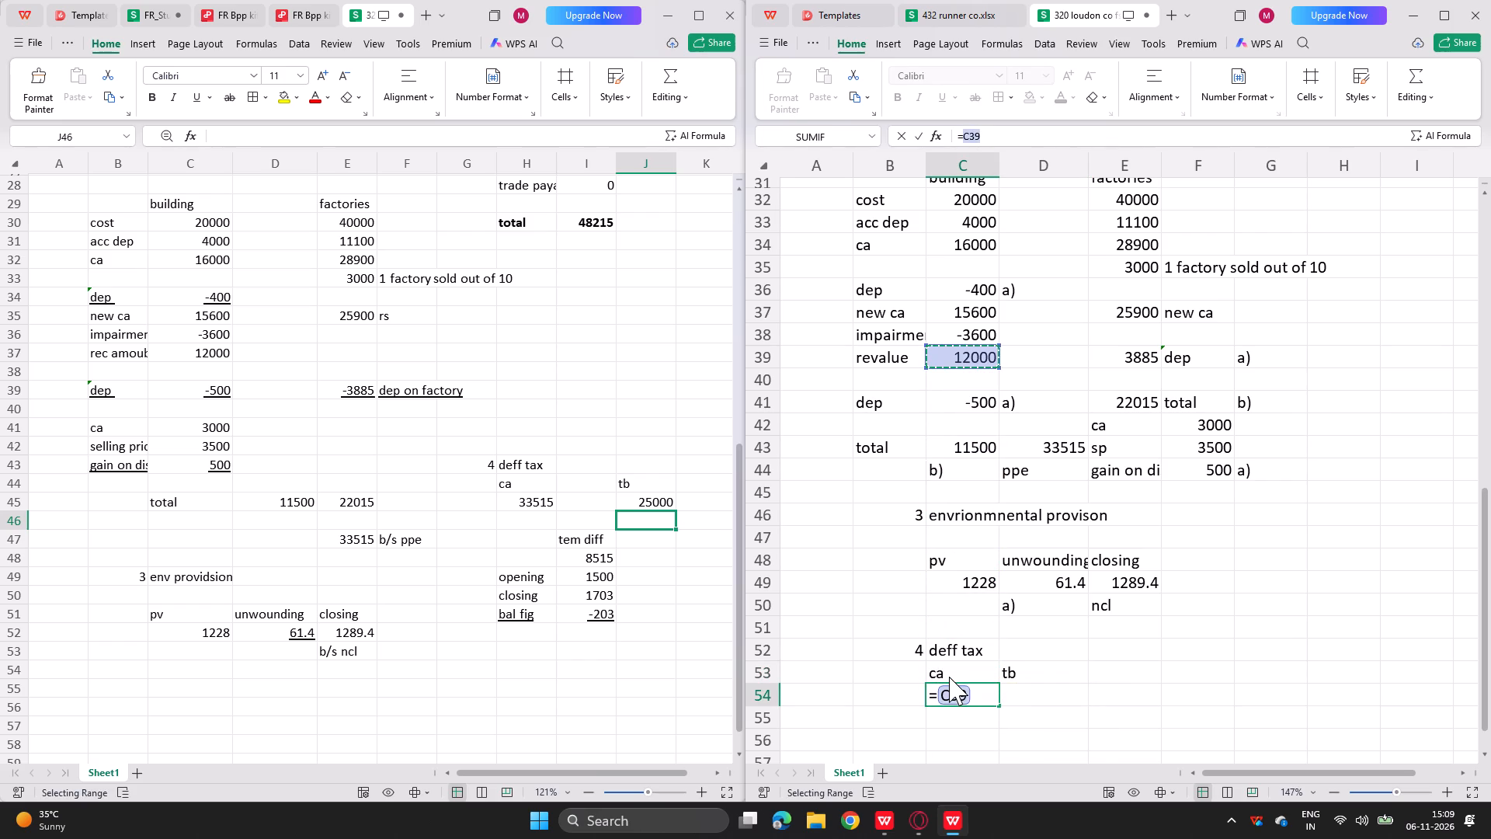
{"action": "key", "text": "Right"}
{"action": "key", "text": "Right"}
{"action": "key", "text": "Down"}
{"action": "key", "text": "Down"}
{"action": "key", "text": "Down"}
{"action": "key", "text": "Down"}
{"action": "key", "text": "Left"}
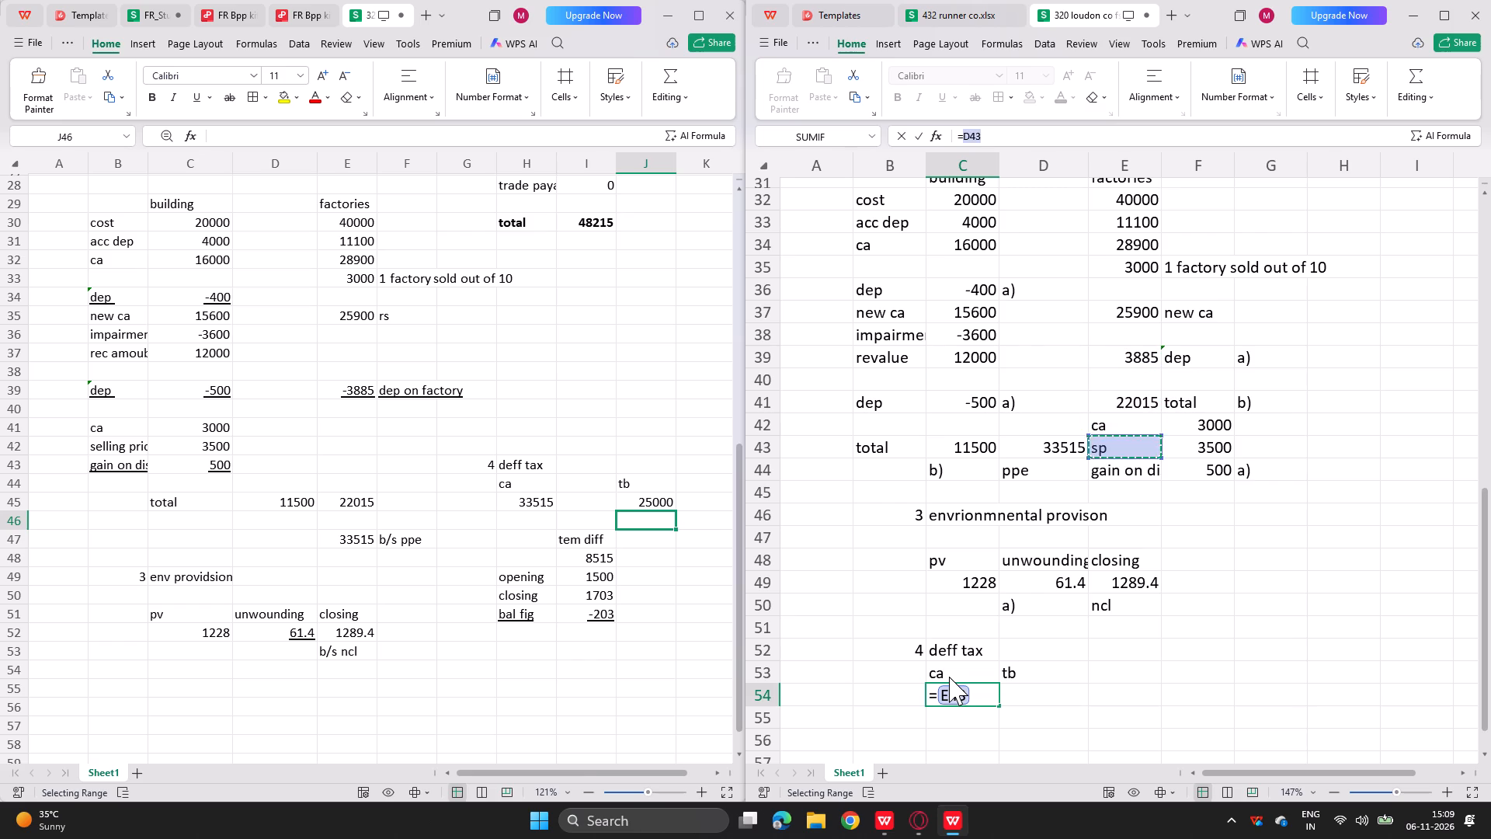
{"action": "key", "text": "Return"}
Enter the tax base of 25000 in D54 under the tb heading.
{"action": "key", "text": "Right"}
{"action": "key", "text": "Up"}
{"action": "key", "text": "equal"}
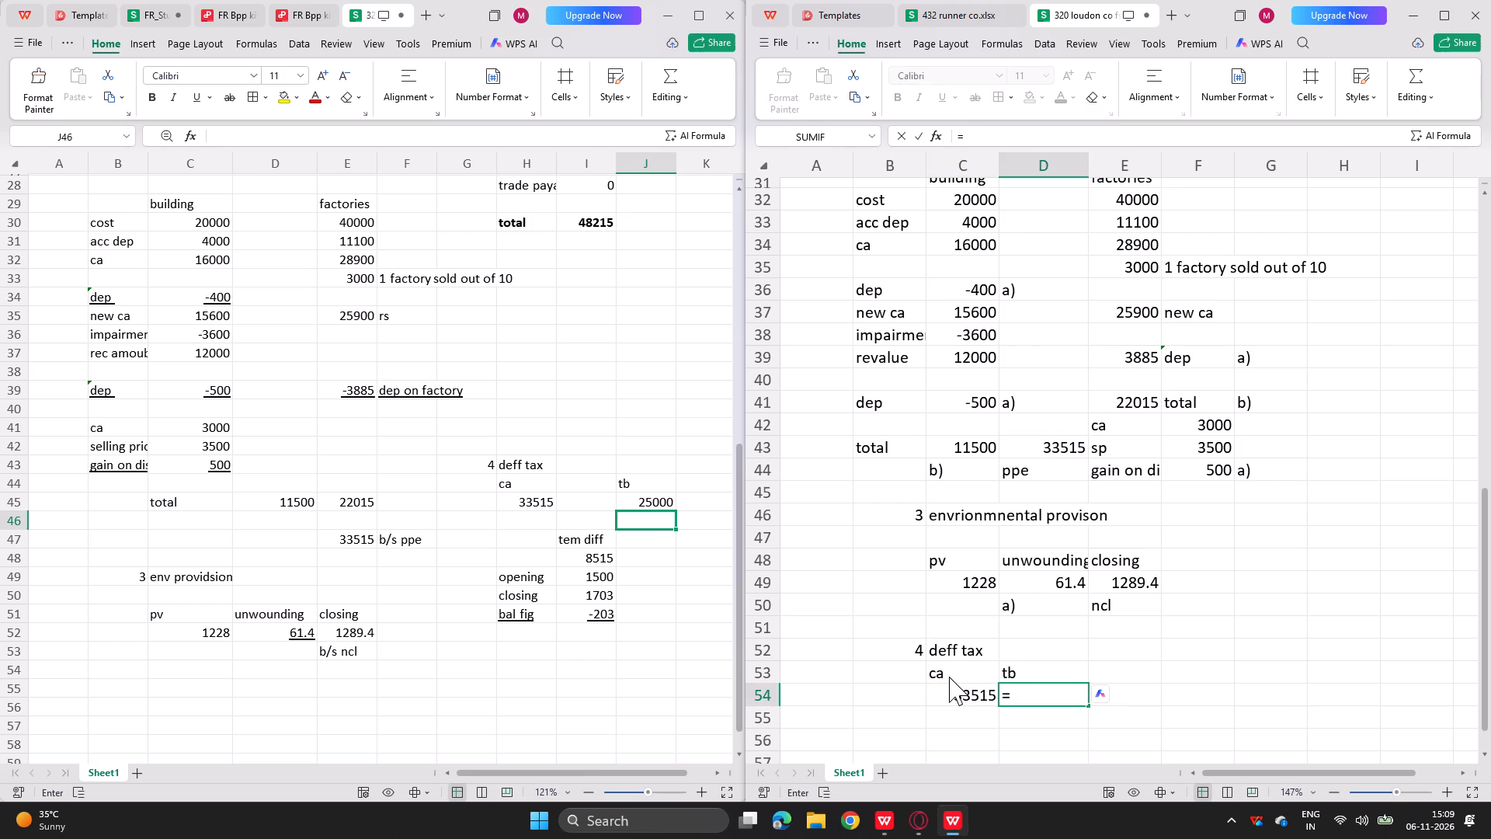
{"action": "type", "text": "25000"}
{"action": "key", "text": "Return"}
Move the tb heading and its 25000 value from D53:D54 one column across to E53:E54.
{"action": "key", "text": "Left"}
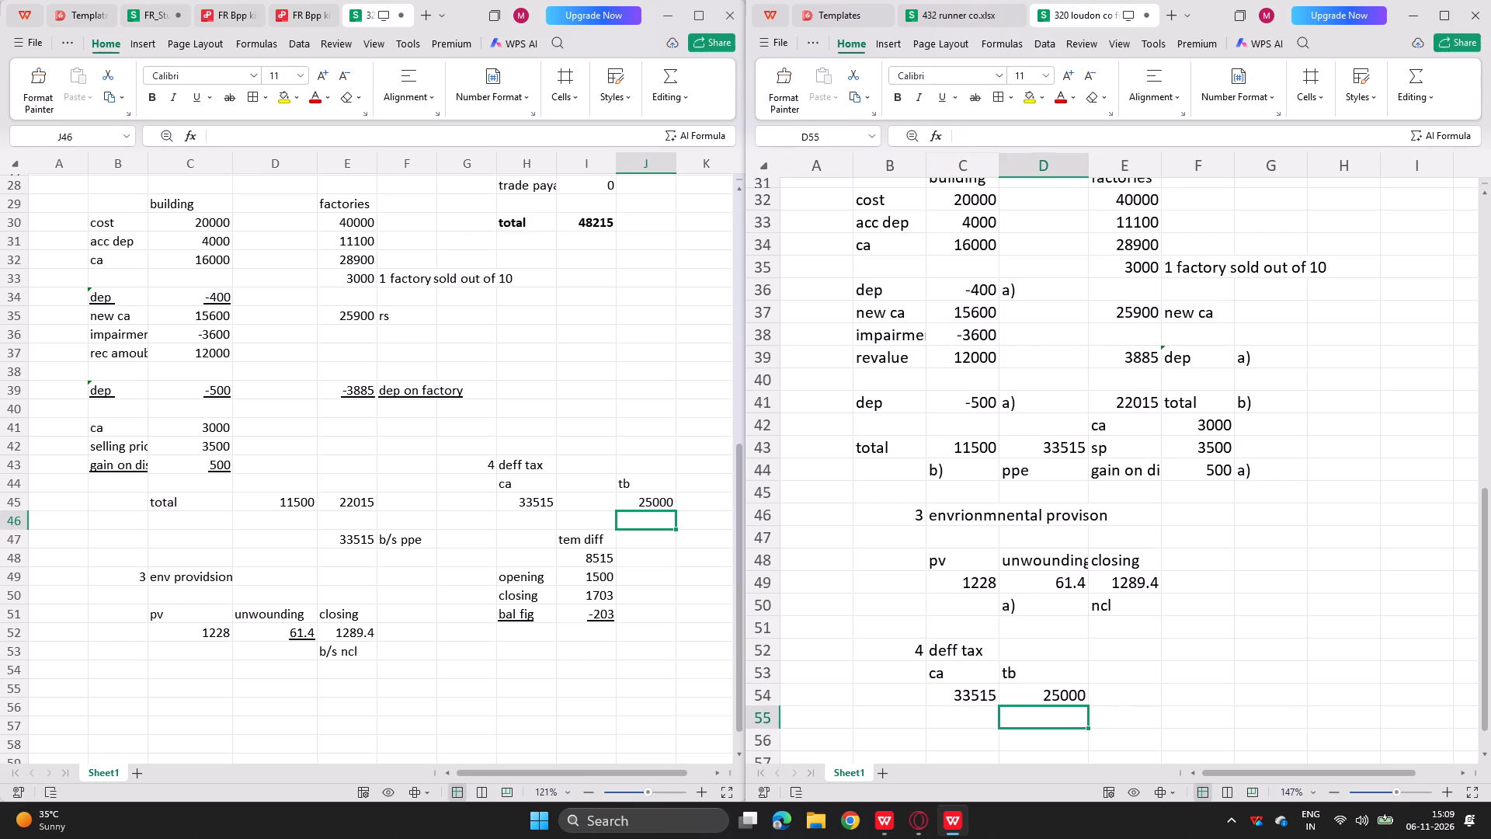
{"action": "key", "text": "Left"}
{"action": "key", "text": "Down"}
{"action": "key", "text": "Right"}
{"action": "key", "text": "Down"}
{"action": "key", "text": "Right"}
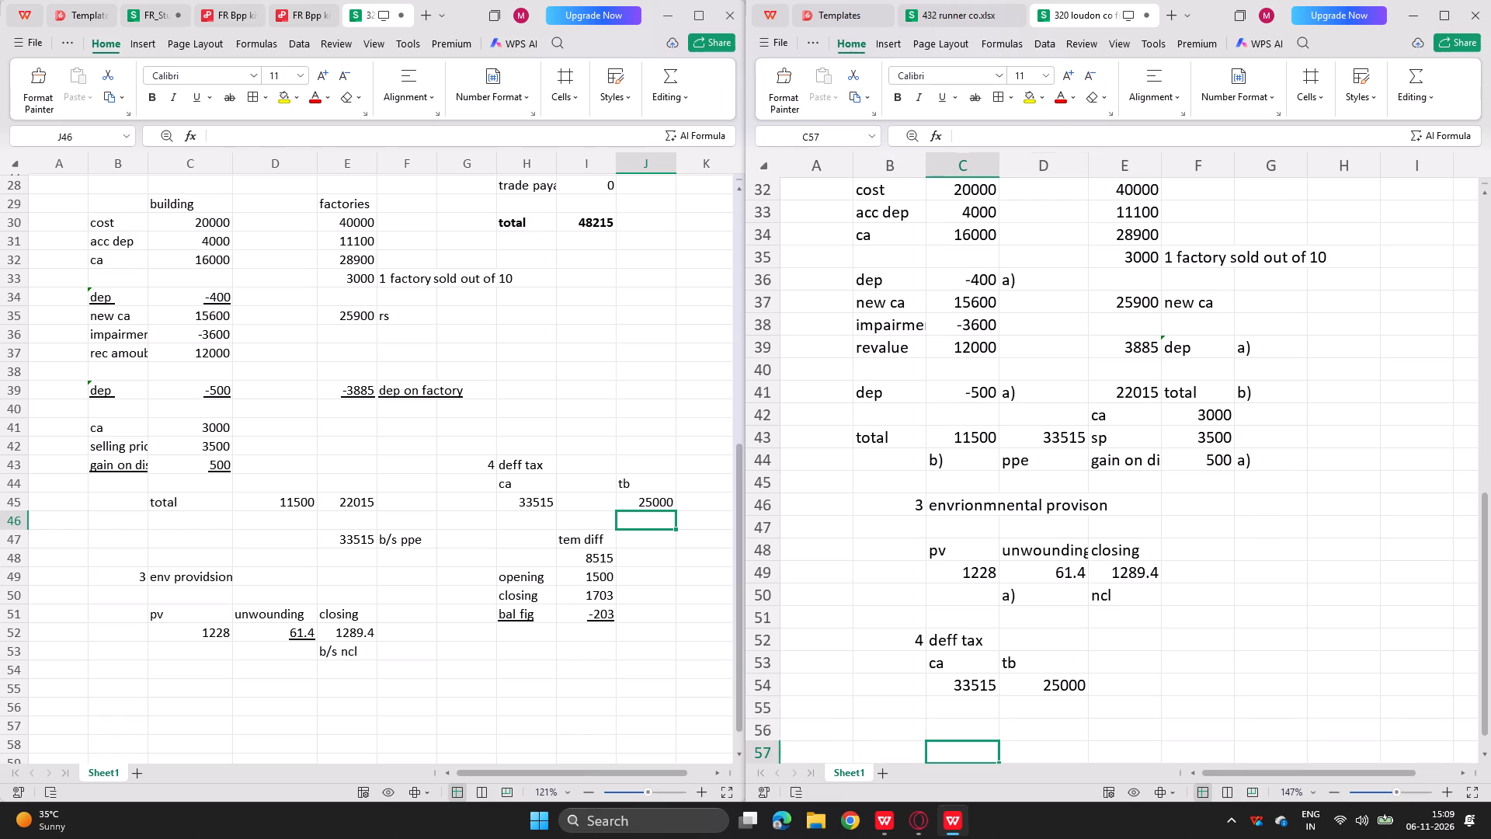
{"action": "left_click_drag", "start_coordinate": [1010, 673], "coordinate": [1025, 688]}
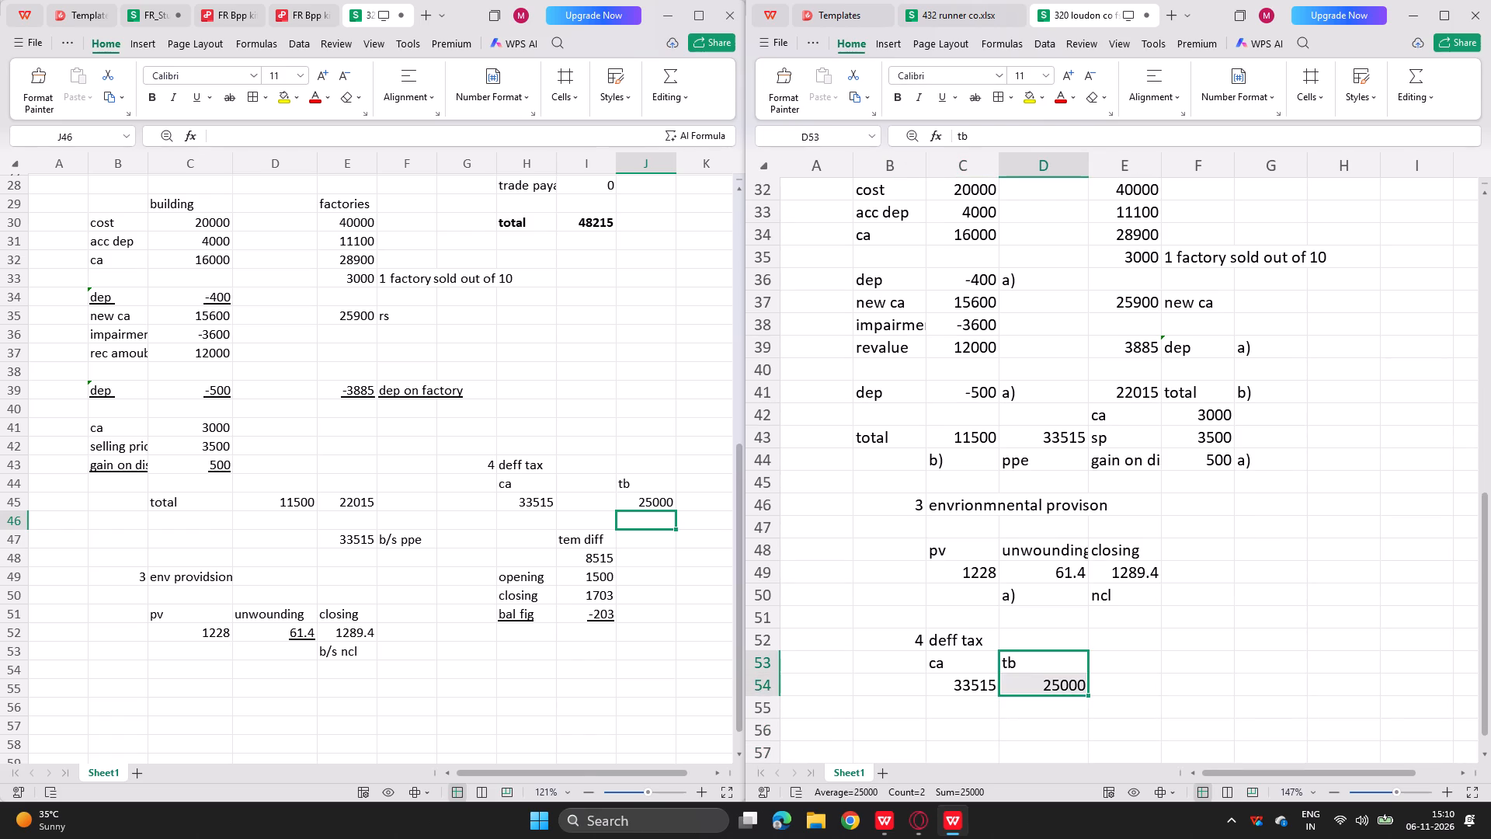
{"action": "key", "text": "ctrl+x"}
{"action": "left_click", "coordinate": [1149, 659]}
{"action": "key", "text": "ctrl+v"}
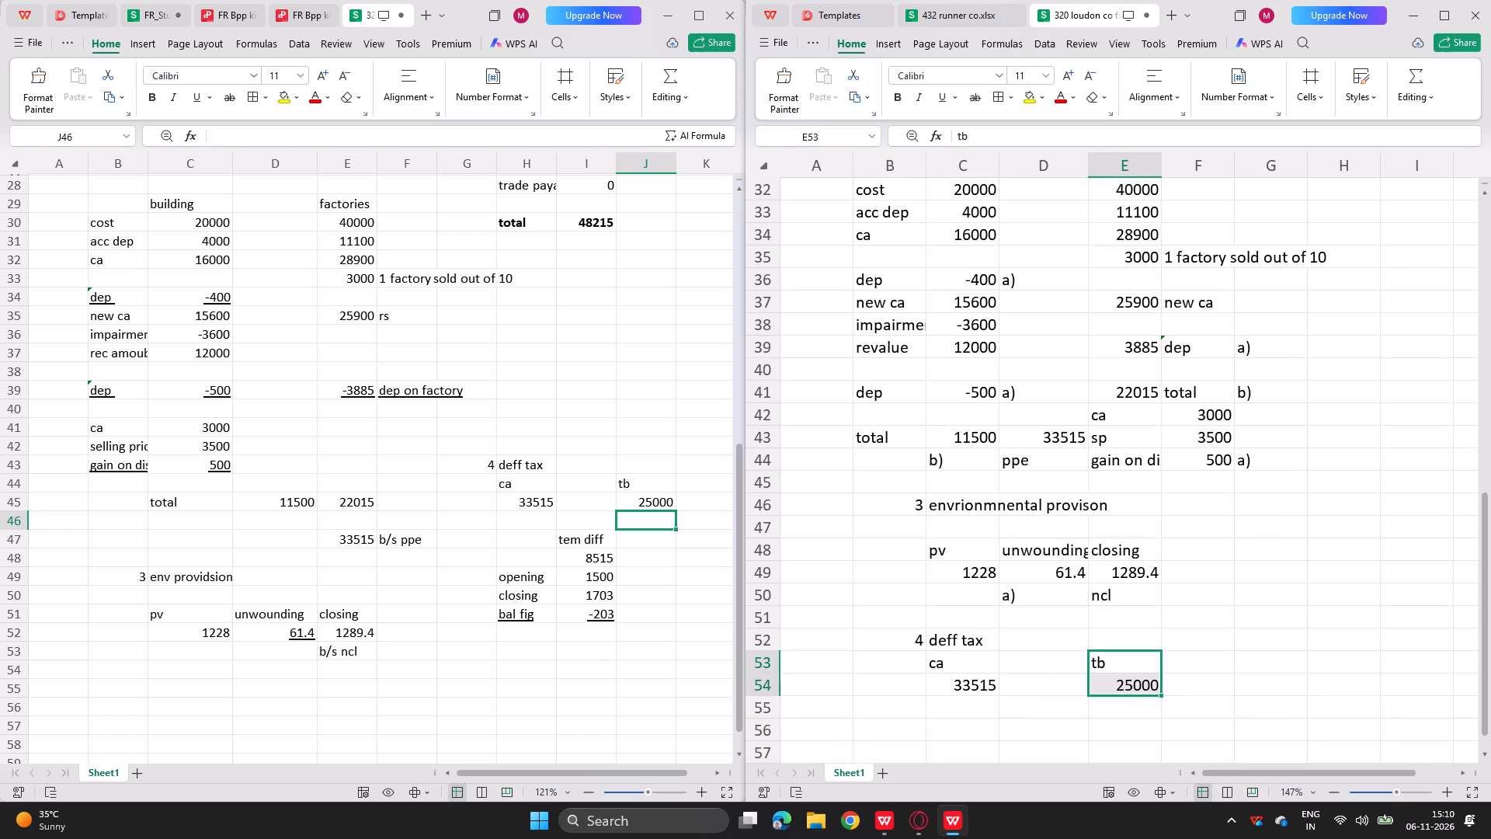
Label D55 tem diff and calculate the temporary difference in D56 with the formula =C54-E54.
{"action": "left_click", "coordinate": [1039, 712]}
{"action": "type", "text": "tem f"}
{"action": "key", "text": "BackSpace"}
{"action": "type", "text": "diff"}
{"action": "key", "text": "Return"}
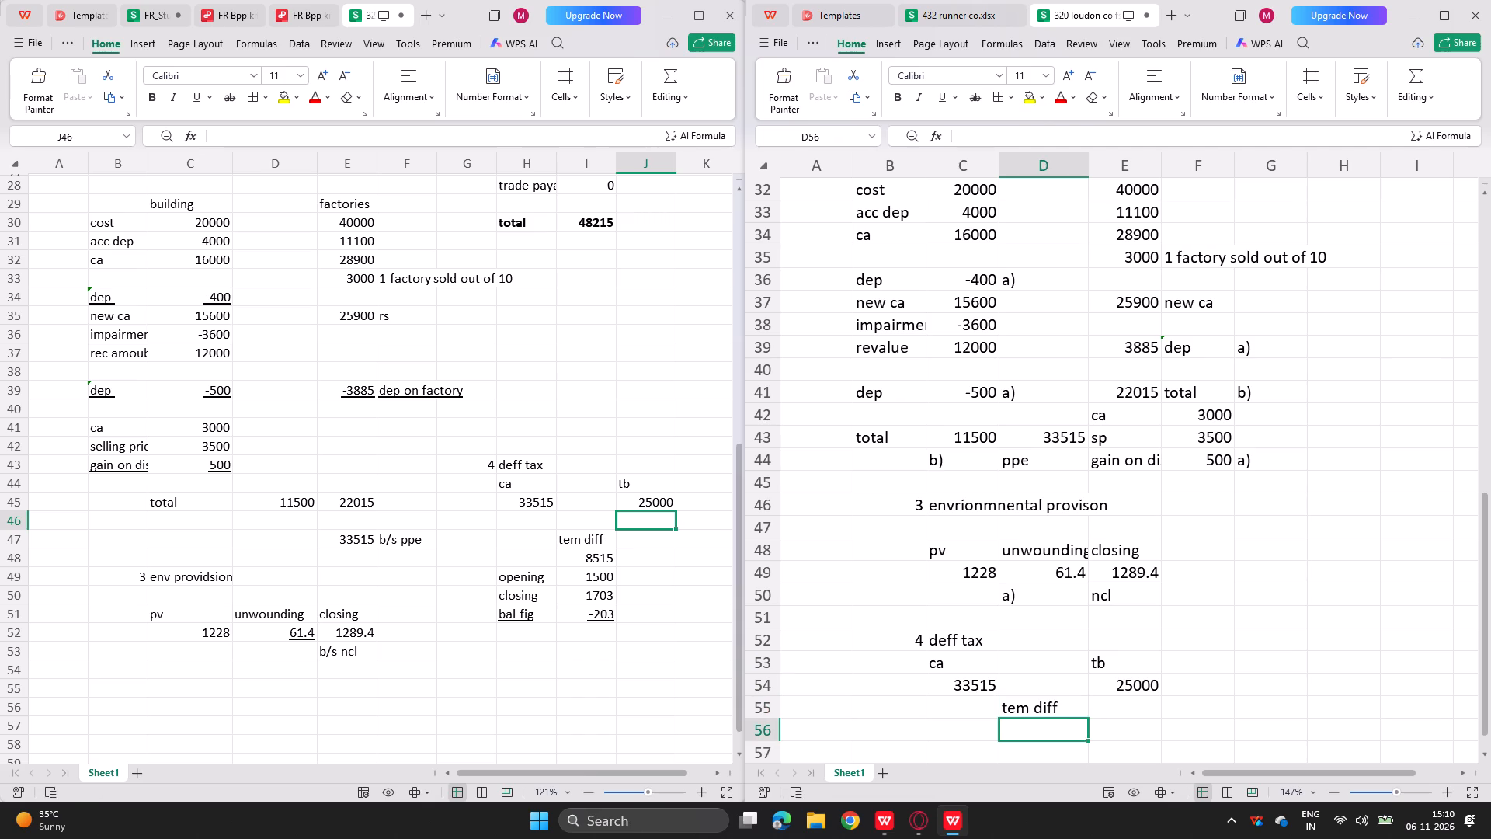
{"action": "key", "text": "equal"}
{"action": "key", "text": "Up"}
{"action": "key", "text": "Up"}
{"action": "key", "text": "Left"}
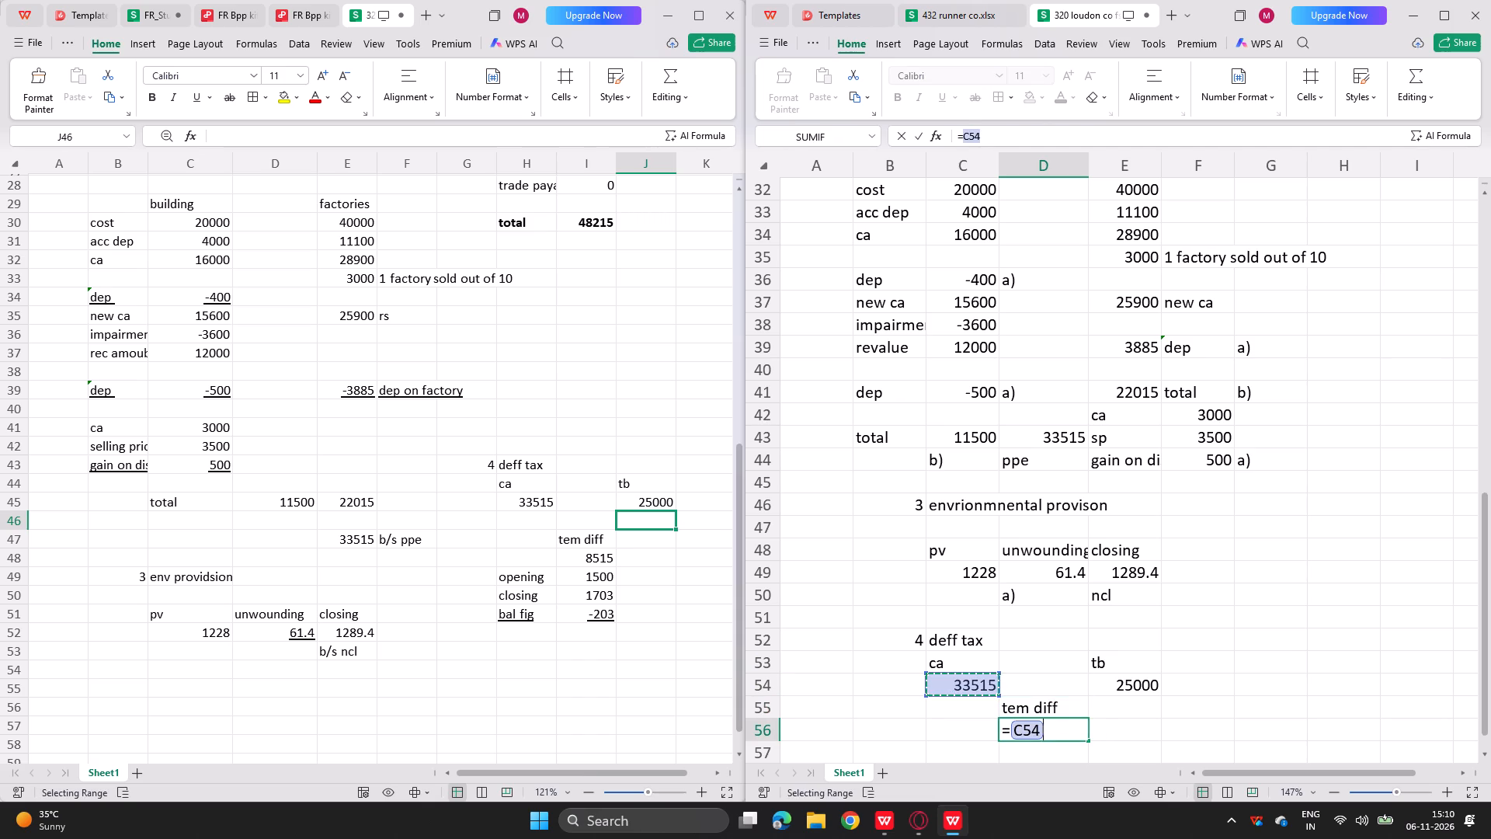
{"action": "key", "text": "minus"}
{"action": "key", "text": "Right"}
{"action": "key", "text": "Up"}
{"action": "key", "text": "Up"}
{"action": "key", "text": "Return"}
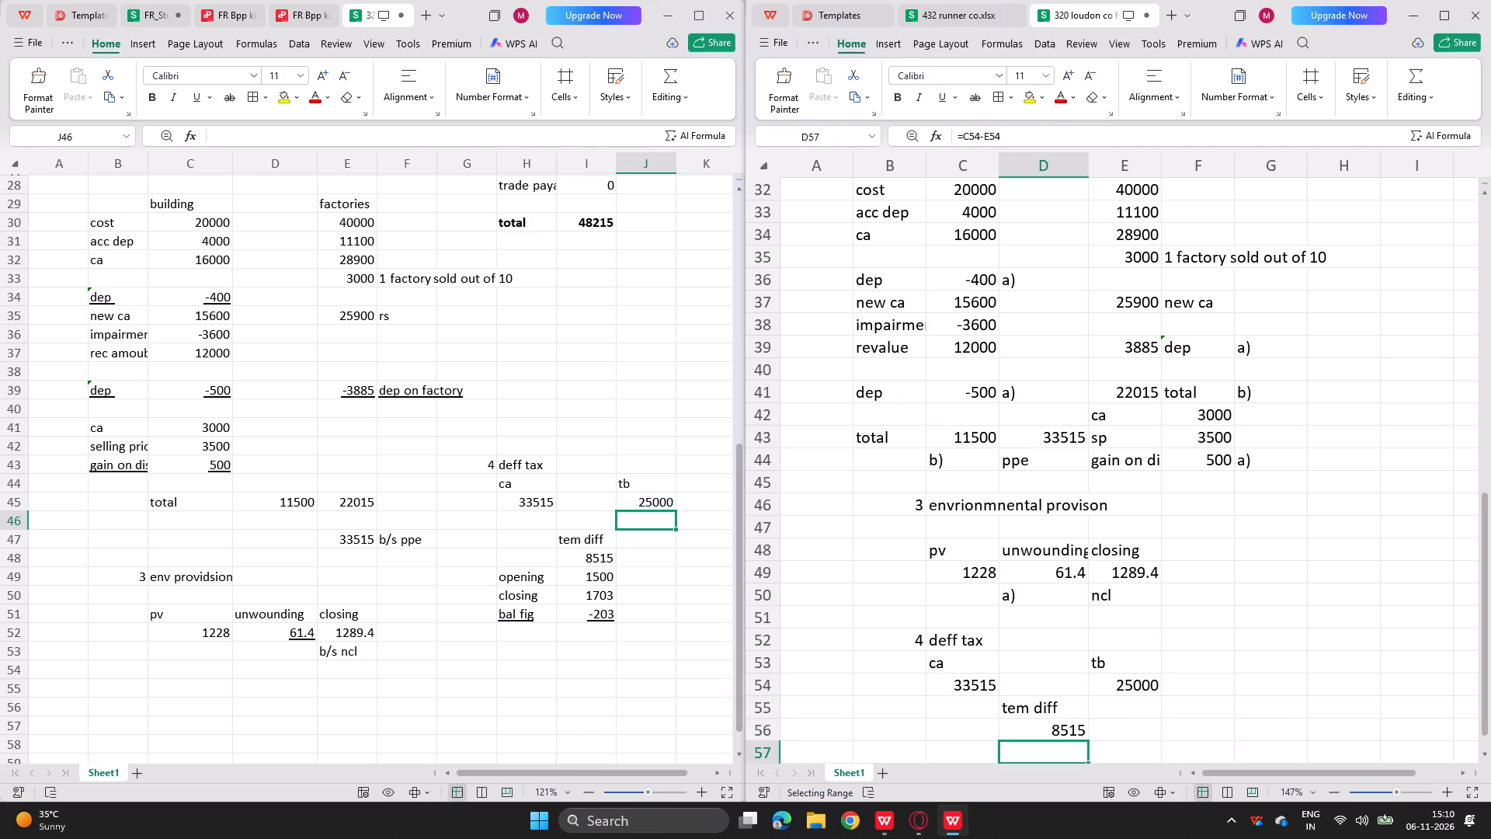
Enter the row labels opening, closing and bal fig in C57 to C59 of the deferred tax working.
{"action": "scroll", "coordinate": [1105, 679], "scroll_direction": "down", "scroll_amount": 1}
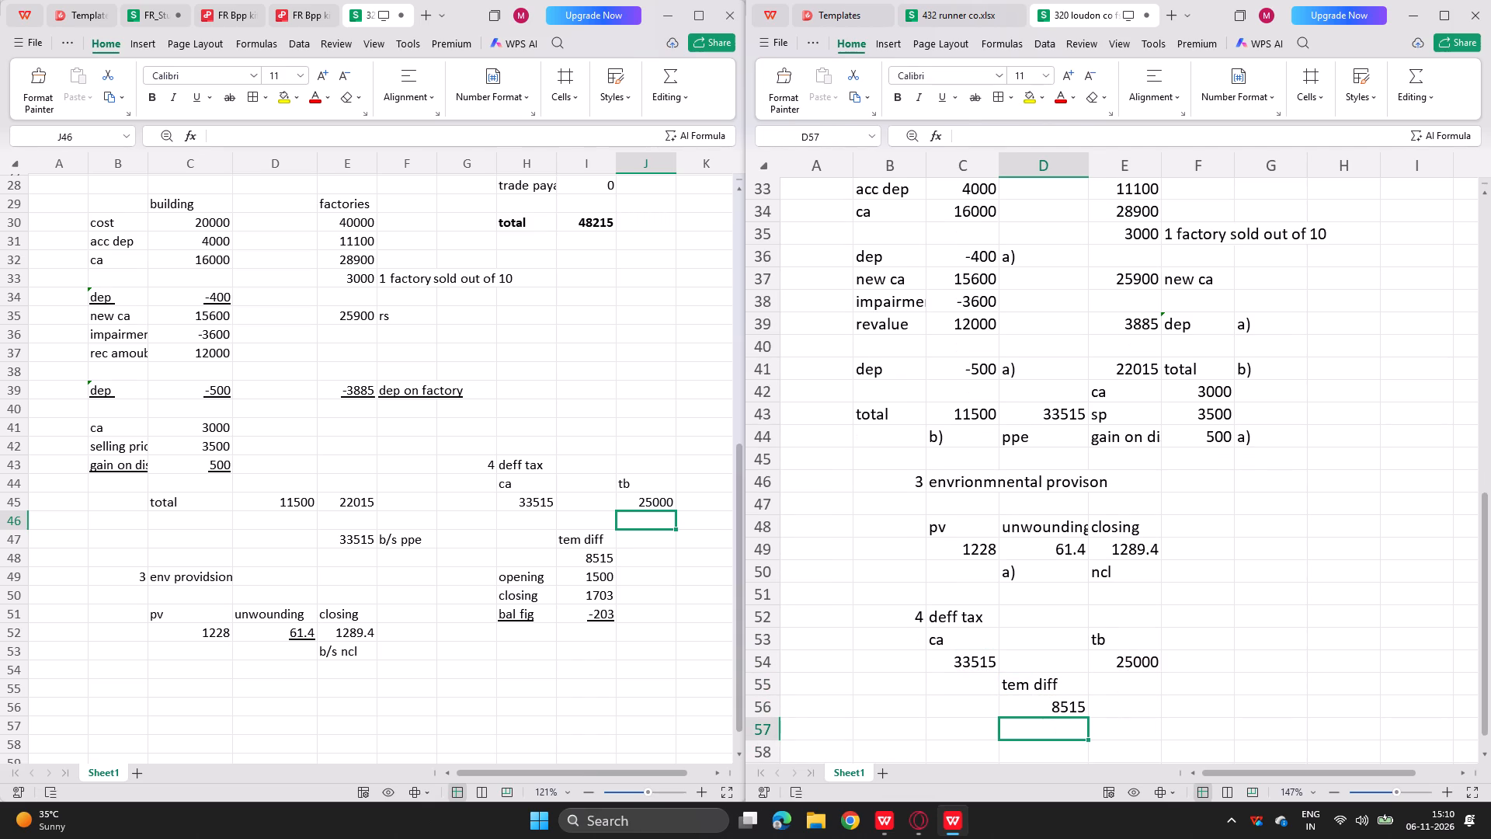
{"action": "scroll", "coordinate": [989, 649], "scroll_direction": "down", "scroll_amount": 1}
{"action": "left_click", "coordinate": [952, 723]}
{"action": "type", "text": "opening"}
{"action": "key", "text": "Return"}
{"action": "type", "text": "closing"}
{"action": "key", "text": "Return"}
{"action": "key", "text": "f"}
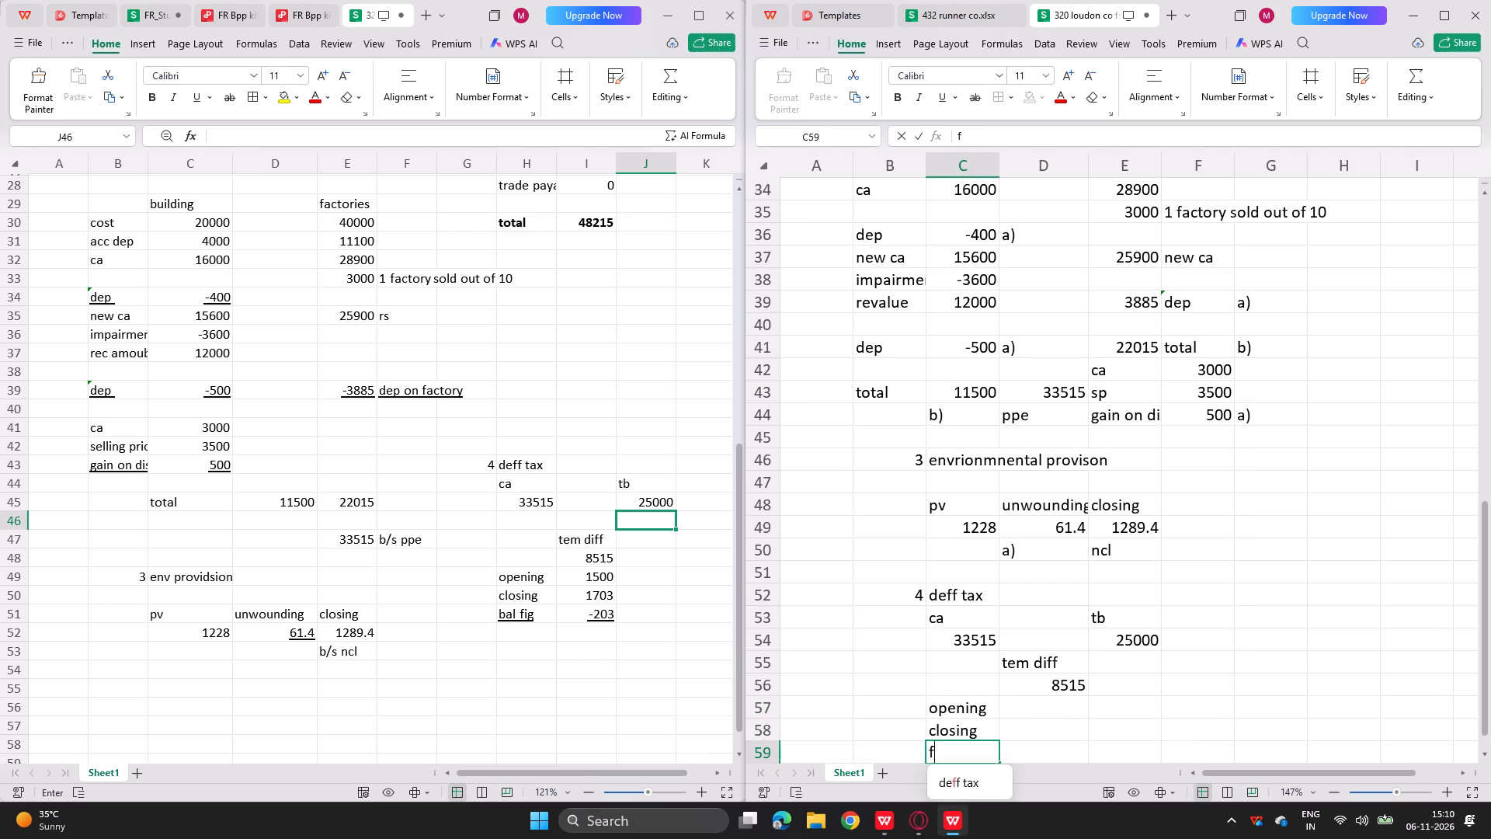
{"action": "key", "text": "BackSpace"}
{"action": "type", "text": "bal fig"}
{"action": "key", "text": "Return"}
Enter the opening deferred tax balance of 1500 in D57.
{"action": "key", "text": "Right"}
{"action": "key", "text": "Up"}
{"action": "key", "text": "Up"}
{"action": "key", "text": "Up"}
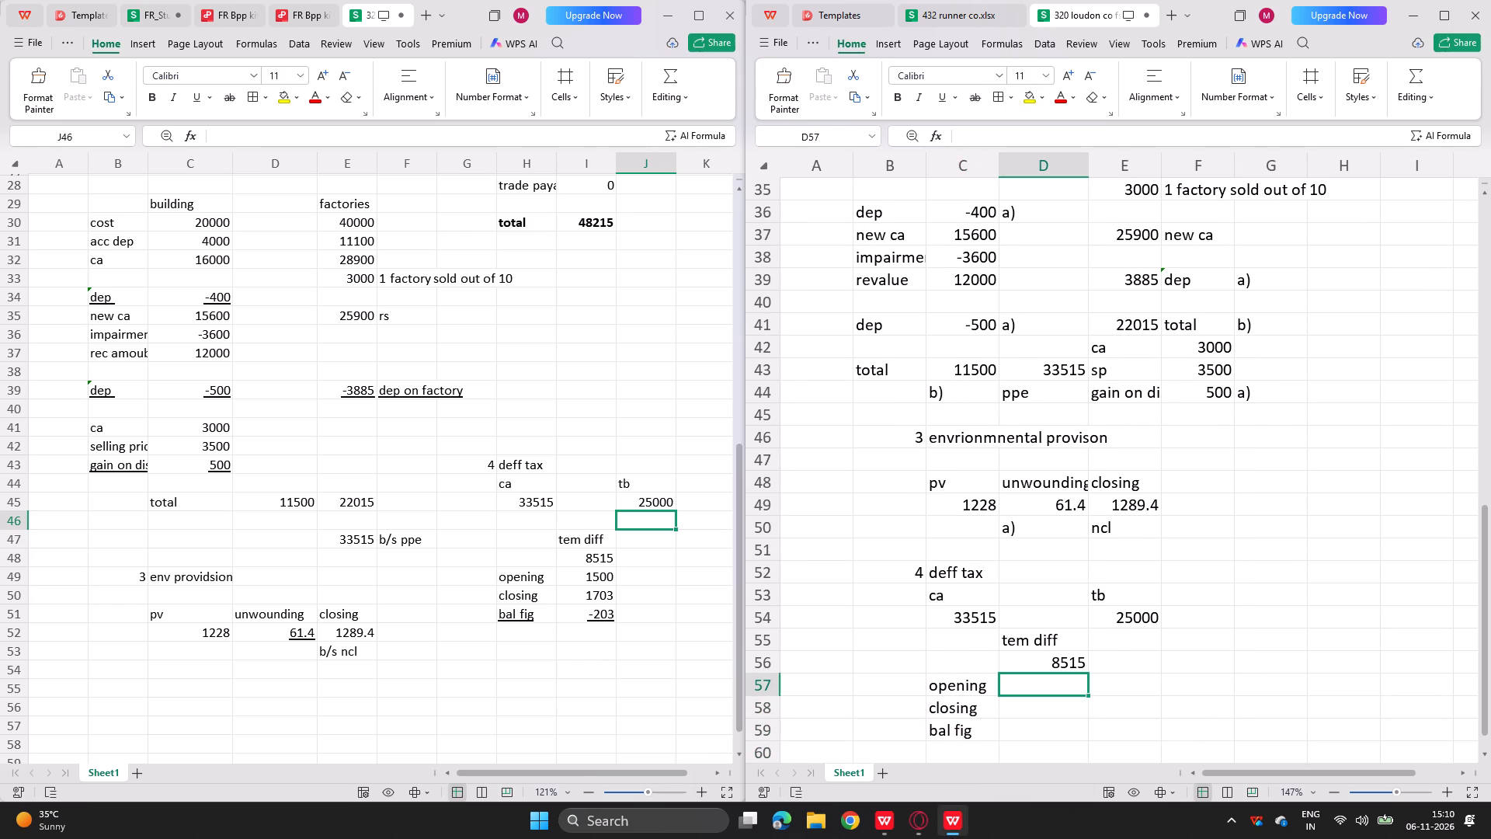
{"action": "type", "text": "1500"}
{"action": "key", "text": "Return"}
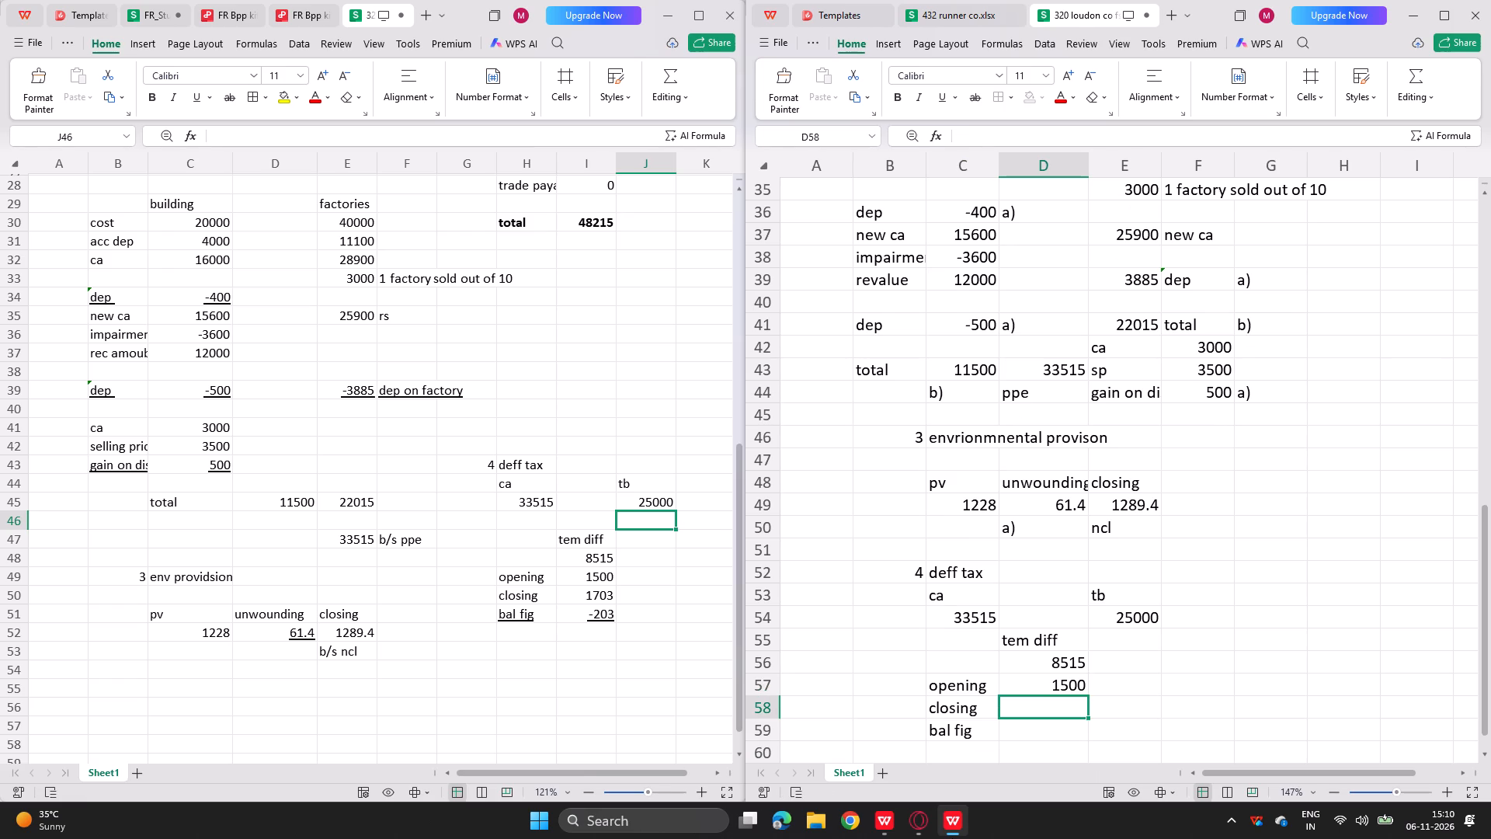
Calculate closing deferred tax in D58 with =D56*0.20, taking the income tax rate from note (4) of the question PDF.
{"action": "key", "text": "equal"}
{"action": "key", "text": "Up"}
{"action": "key", "text": "Up"}
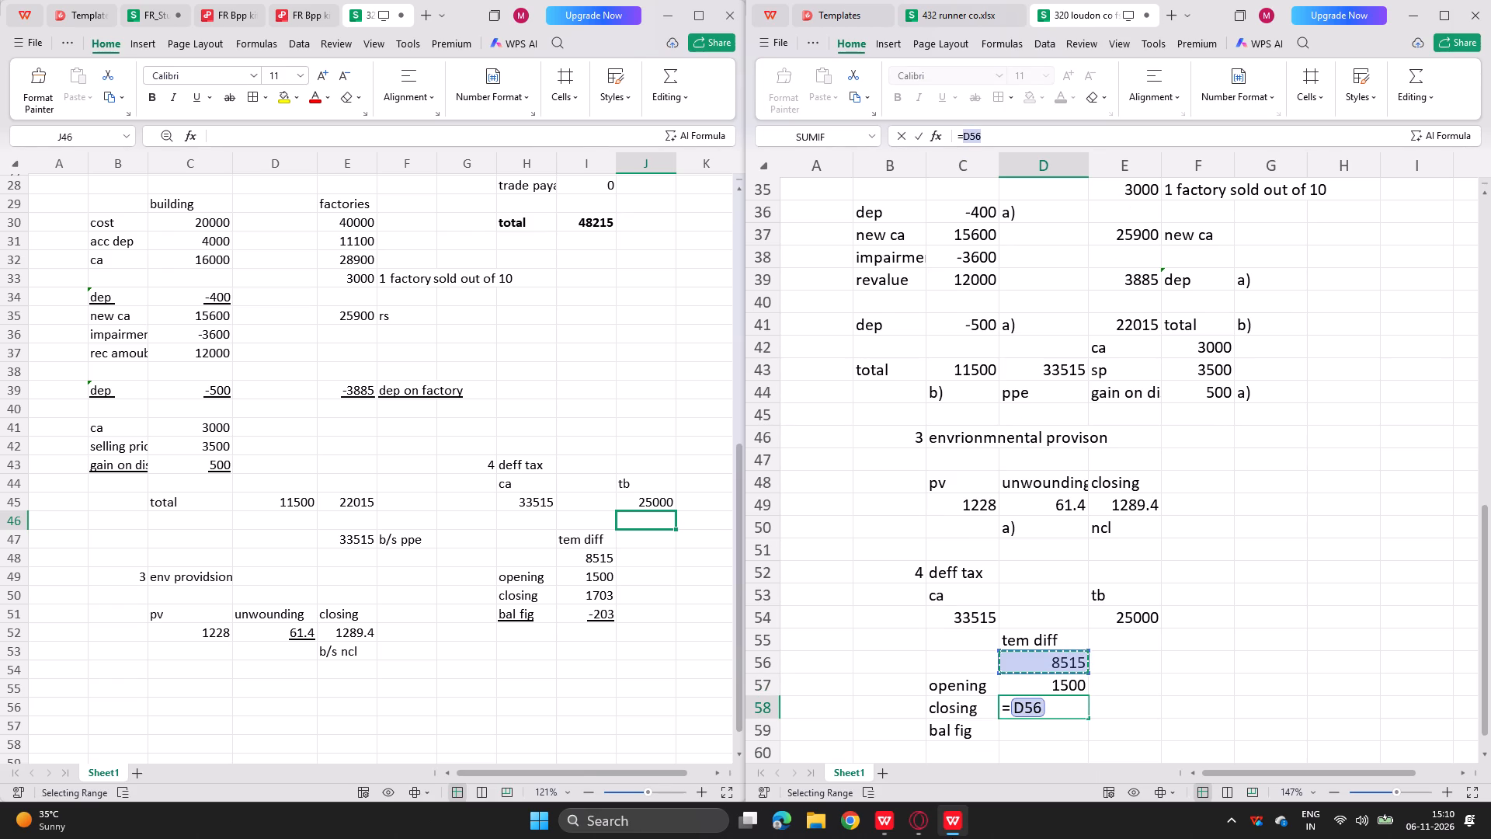
{"action": "key", "text": "asterisk"}
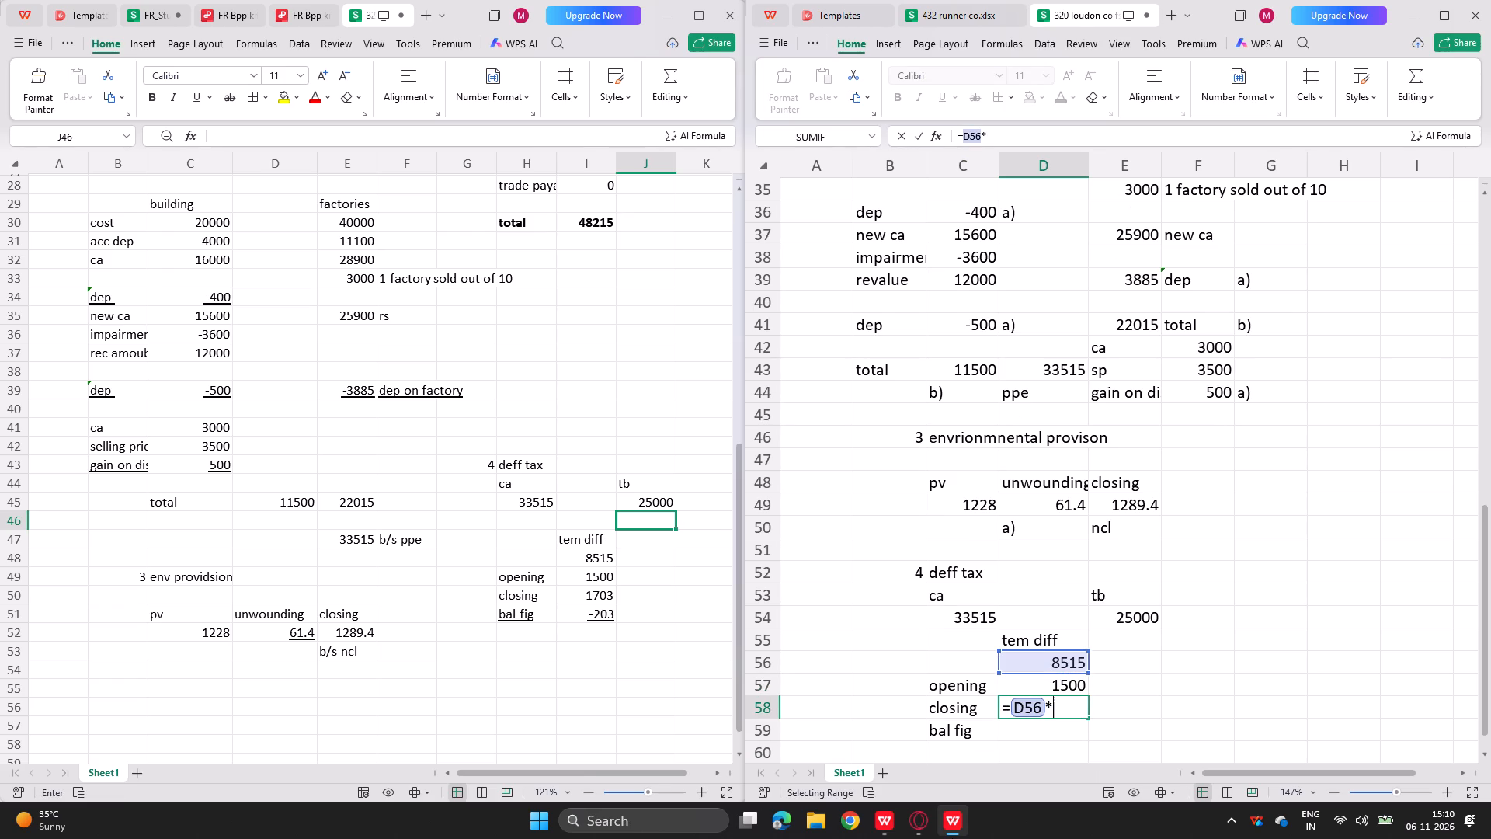
{"action": "left_click", "coordinate": [218, 9]}
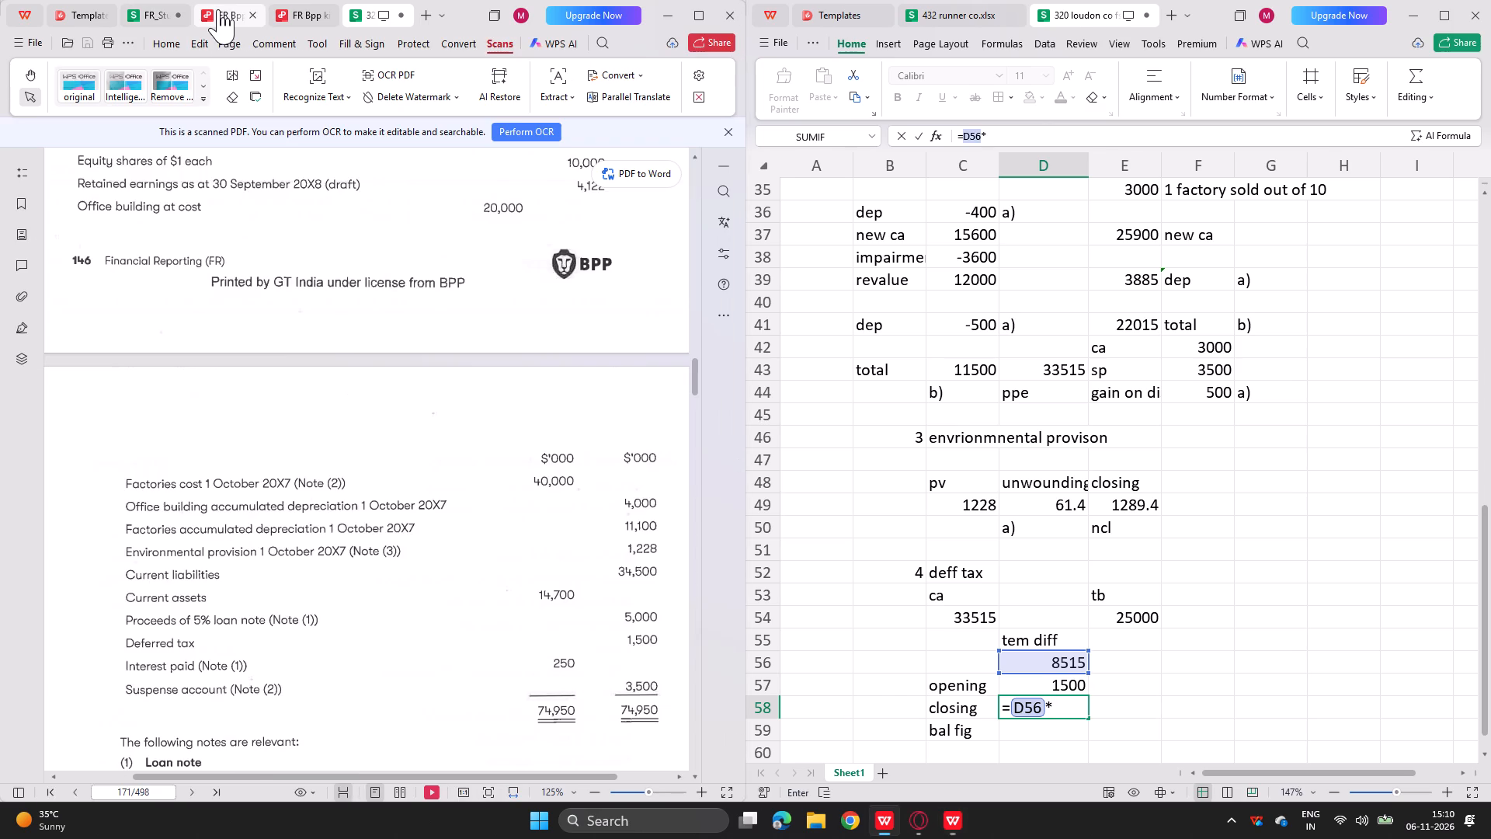
{"action": "scroll", "coordinate": [278, 353], "scroll_direction": "down", "scroll_amount": 2}
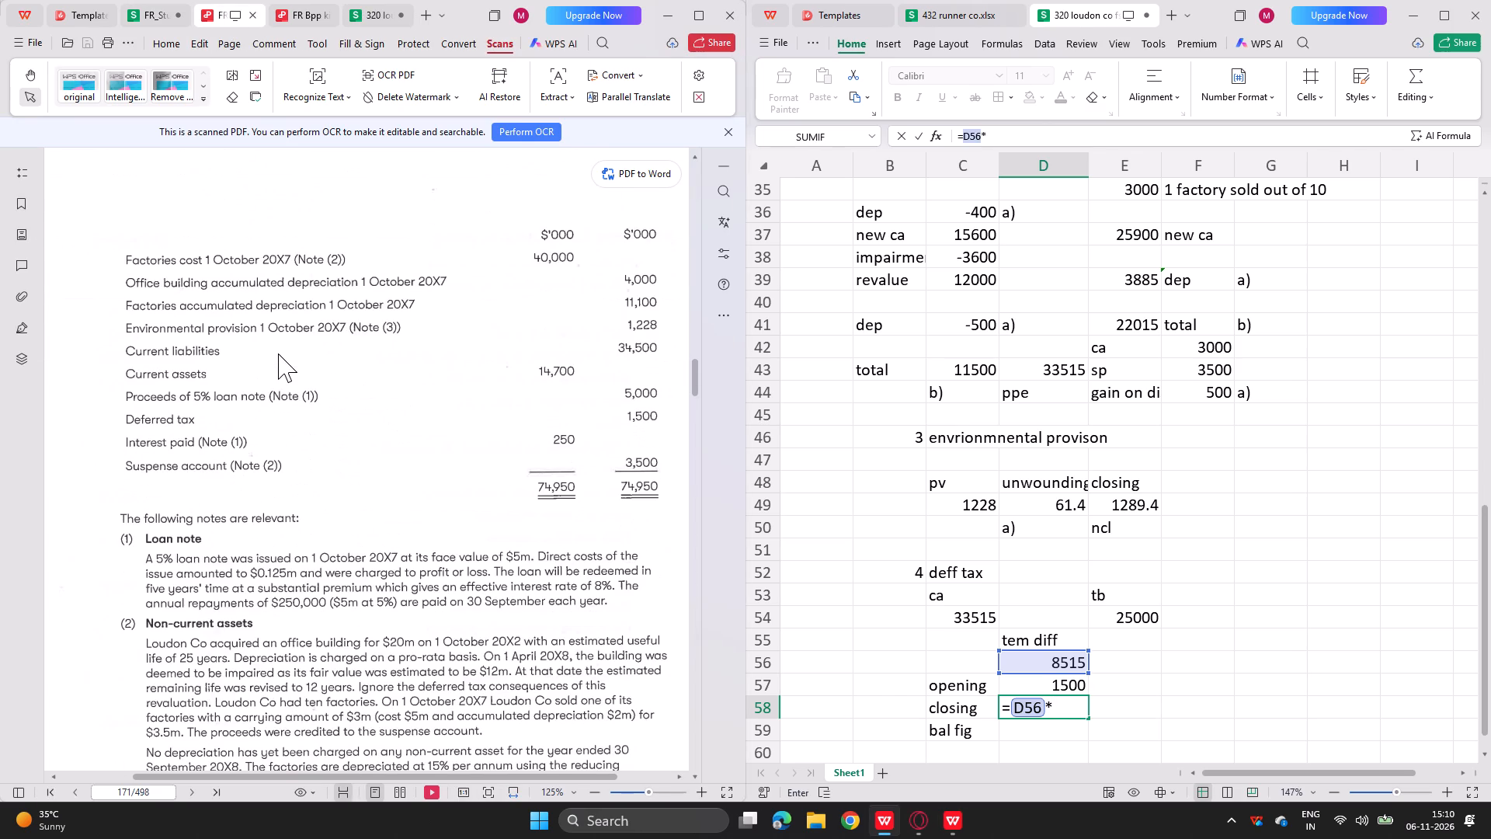
{"action": "scroll", "coordinate": [278, 353], "scroll_direction": "down", "scroll_amount": 5}
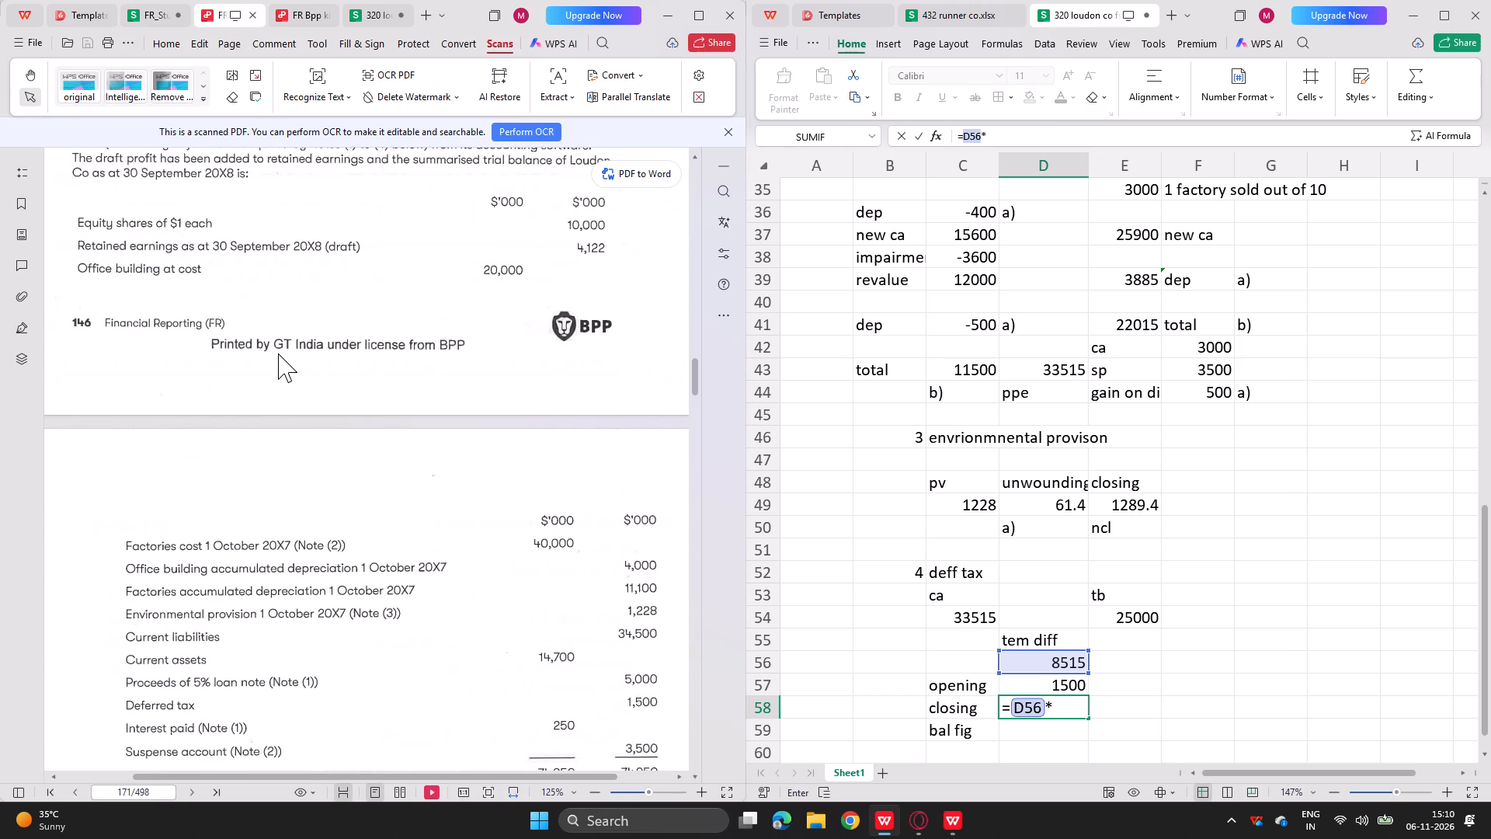
{"action": "scroll", "coordinate": [278, 353], "scroll_direction": "down", "scroll_amount": 3}
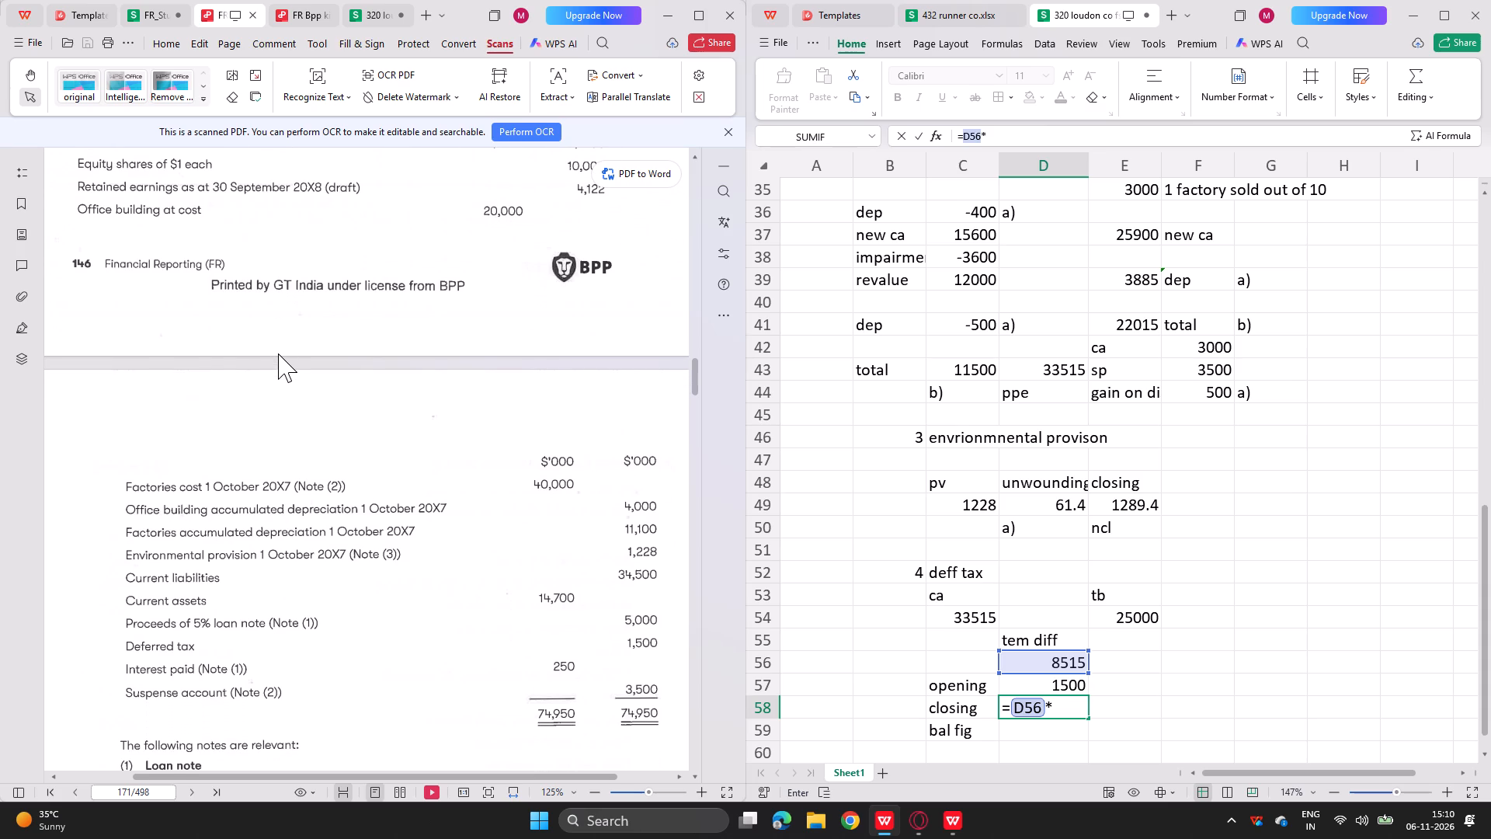
{"action": "scroll", "coordinate": [278, 353], "scroll_direction": "down", "scroll_amount": 4}
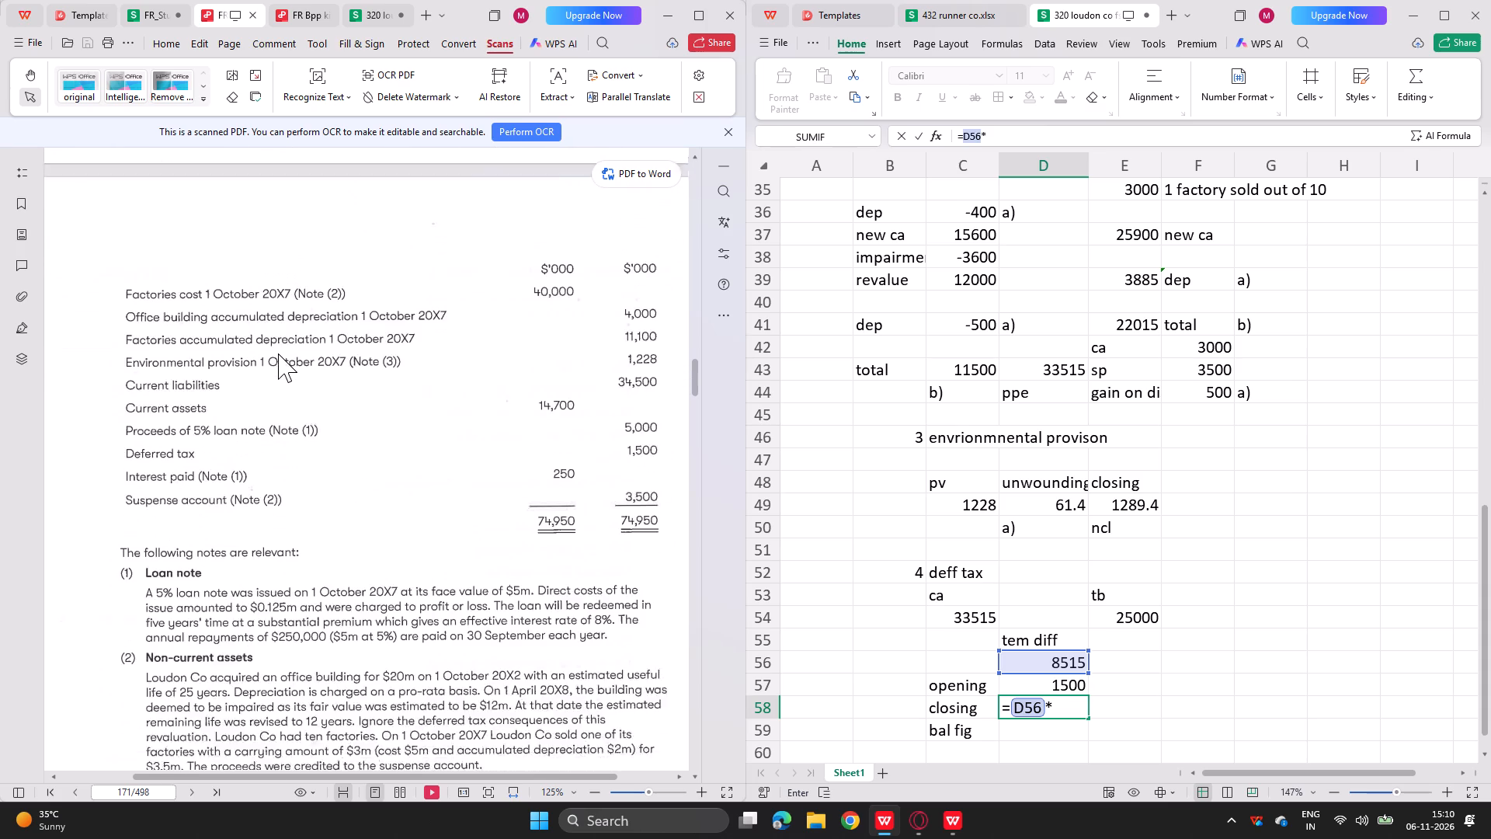
{"action": "scroll", "coordinate": [278, 353], "scroll_direction": "down", "scroll_amount": 1}
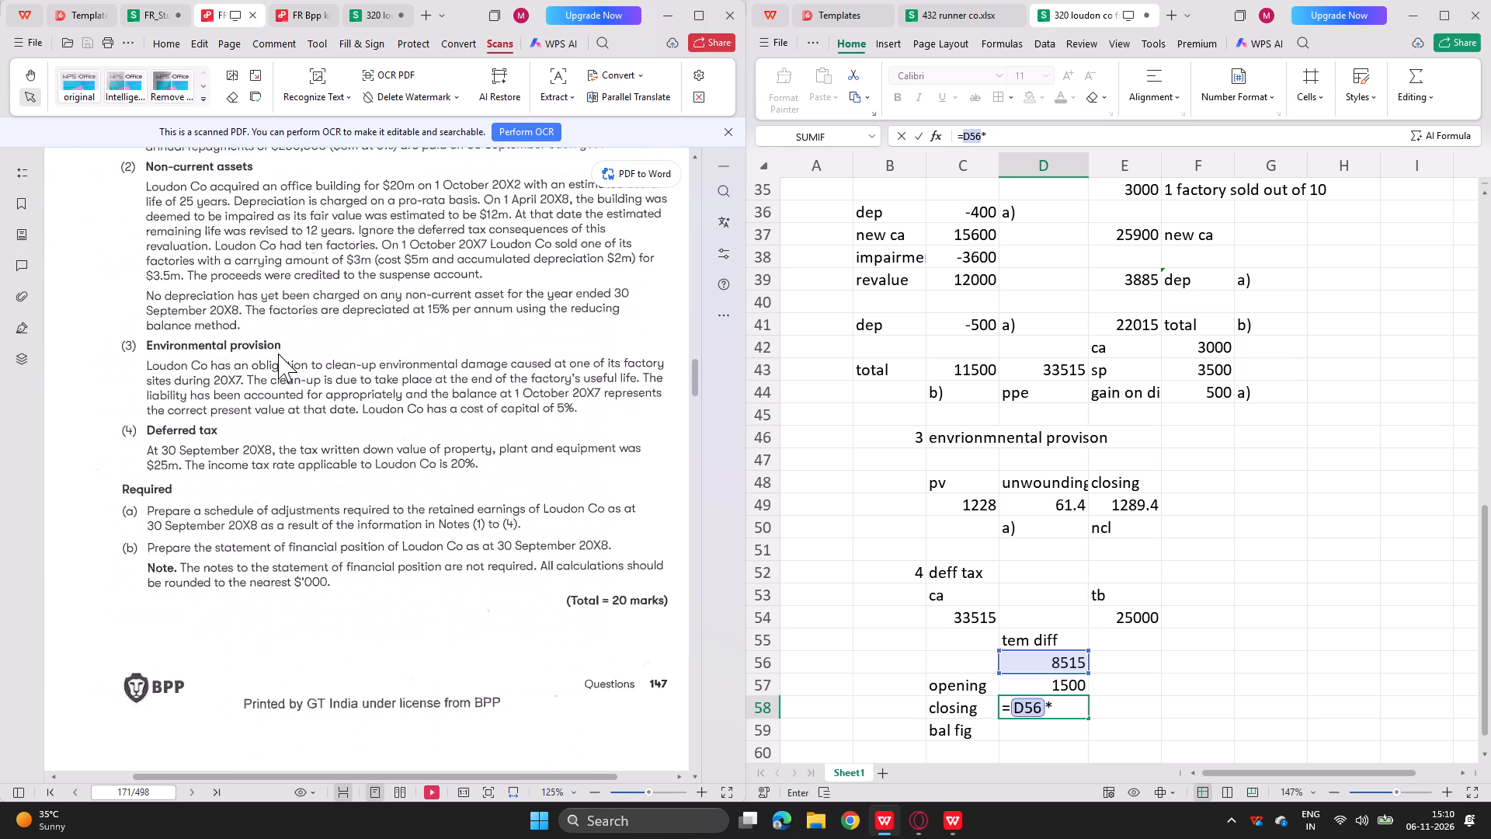
{"action": "type", "text": "0.20"}
{"action": "key", "text": "Return"}
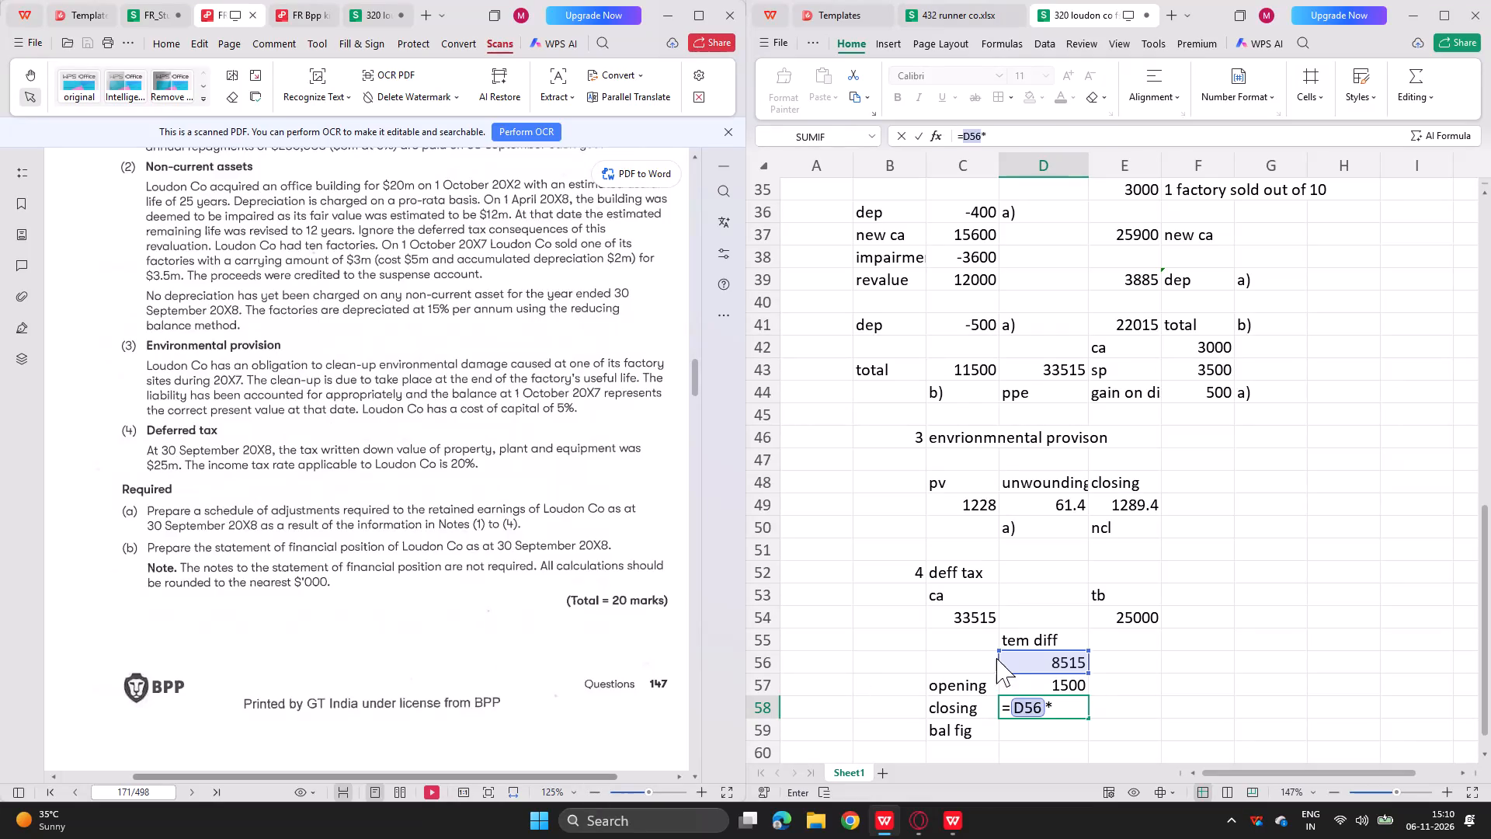
{"action": "double_click", "coordinate": [1058, 714]}
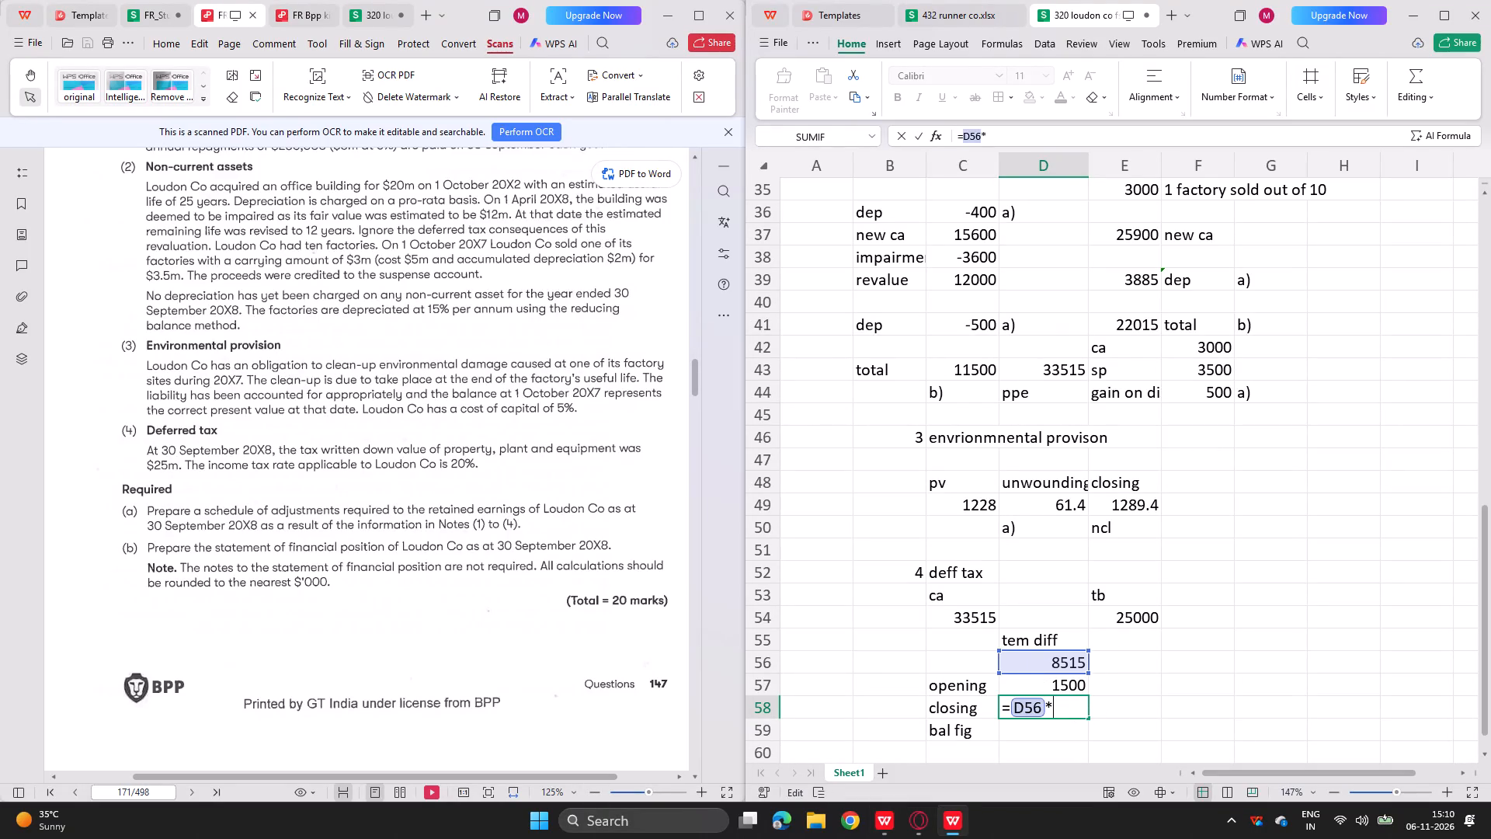
{"action": "type", "text": "0.20"}
{"action": "key", "text": "Return"}
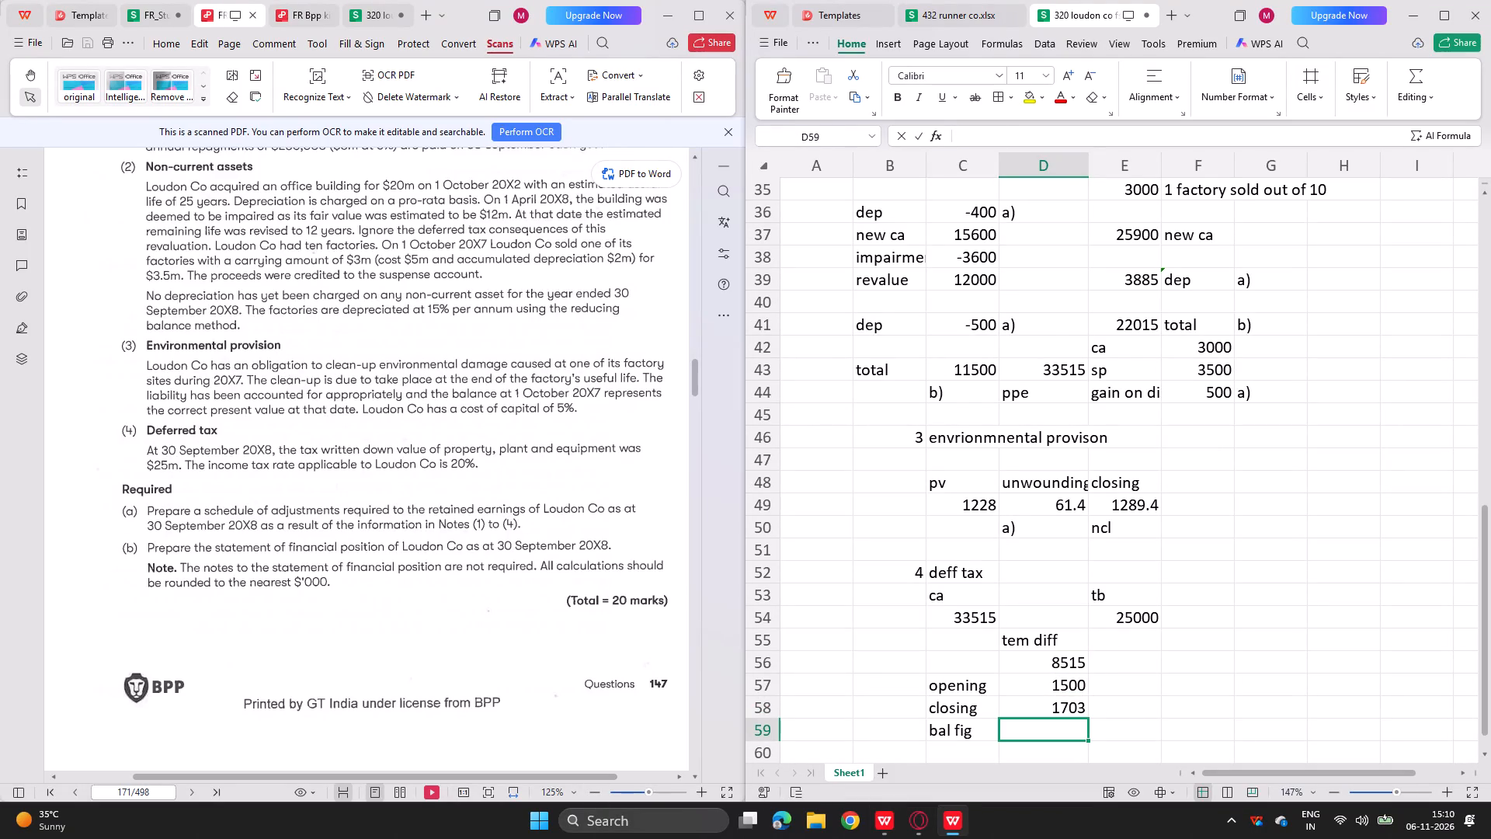
Recheck the deferred tax figures in the question and calculate the balancing figure in D59 with the formula =D58-D57.
{"action": "double_click", "coordinate": [1055, 683]}
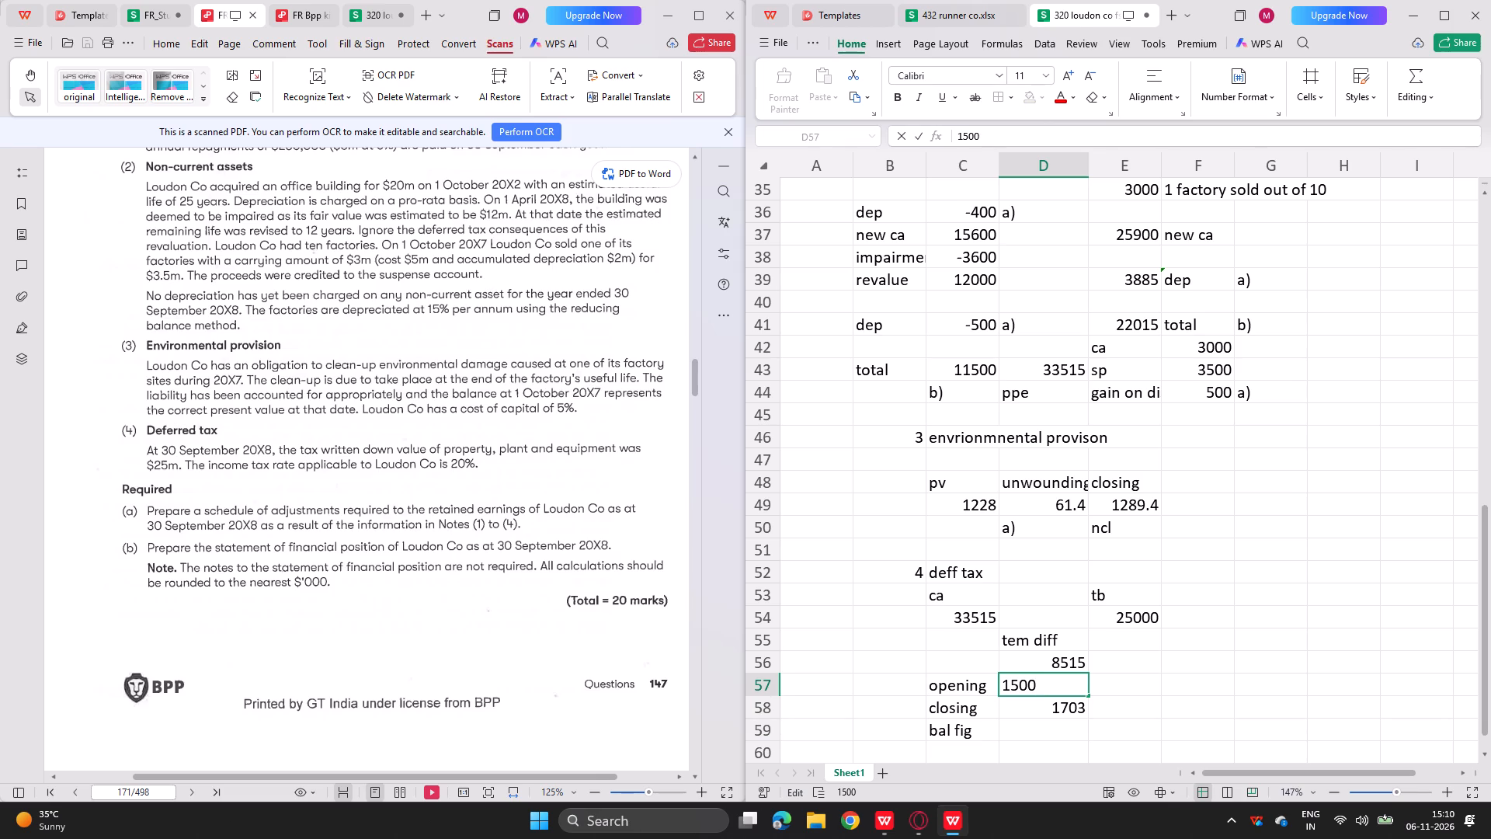
{"action": "key", "text": "Return"}
{"action": "scroll", "coordinate": [559, 621], "scroll_direction": "up", "scroll_amount": 1}
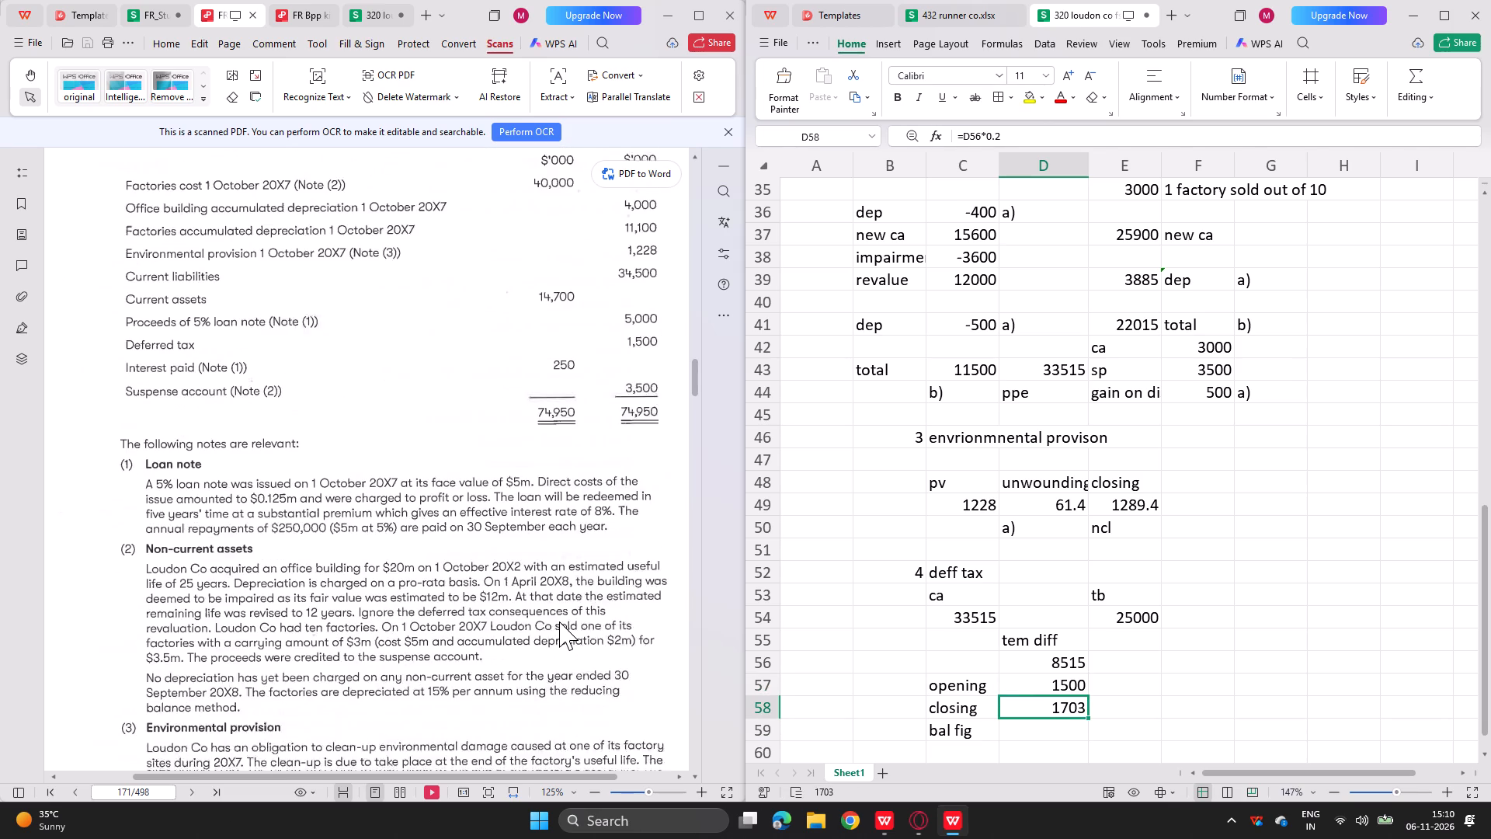
{"action": "scroll", "coordinate": [559, 621], "scroll_direction": "up", "scroll_amount": 1}
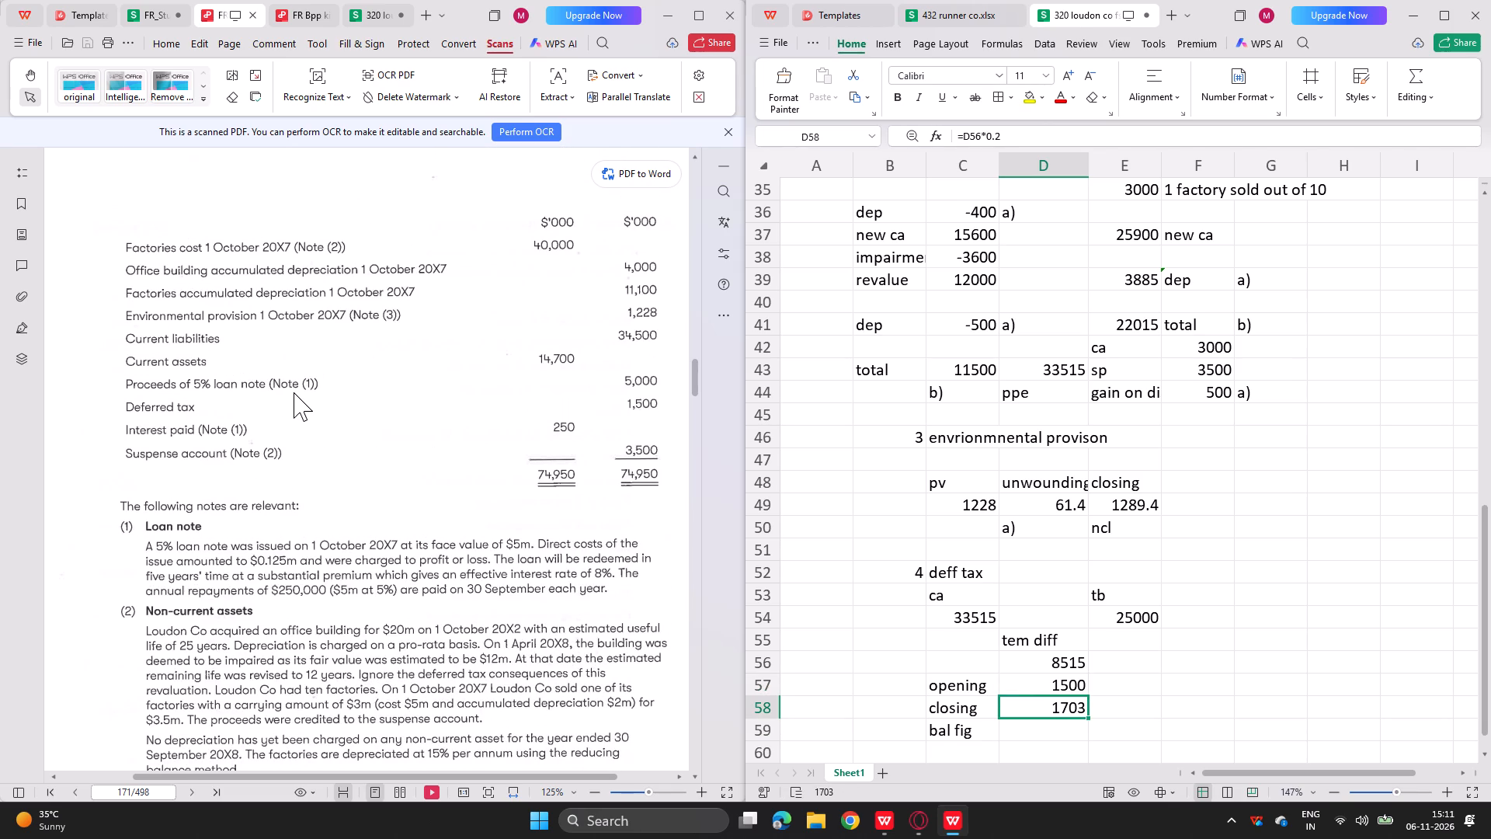
{"action": "scroll", "coordinate": [412, 523], "scroll_direction": "down", "scroll_amount": 1}
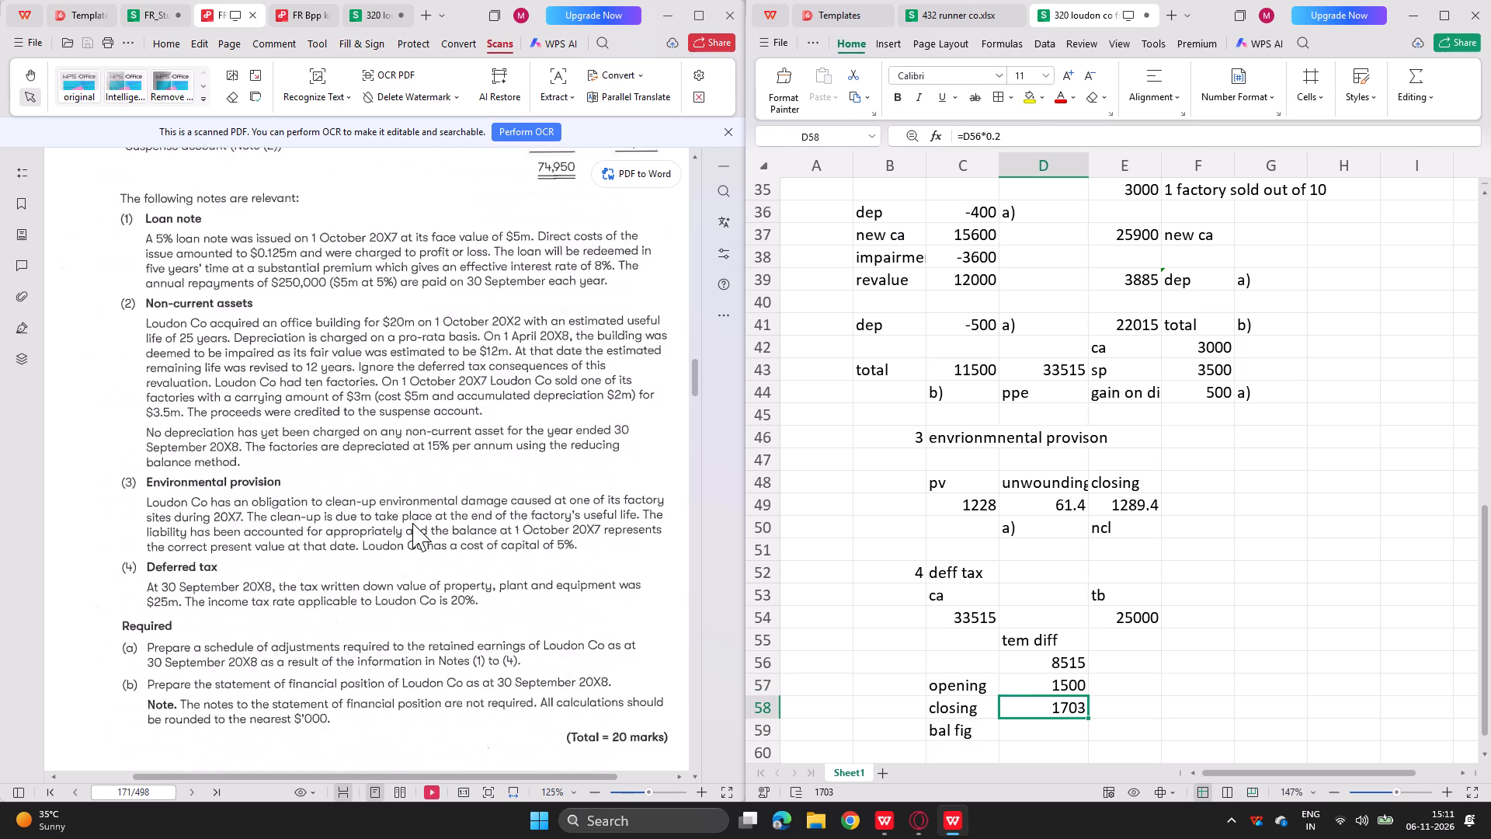
{"action": "scroll", "coordinate": [412, 523], "scroll_direction": "down", "scroll_amount": 1}
{"action": "key", "text": "Down"}
{"action": "key", "text": "equal"}
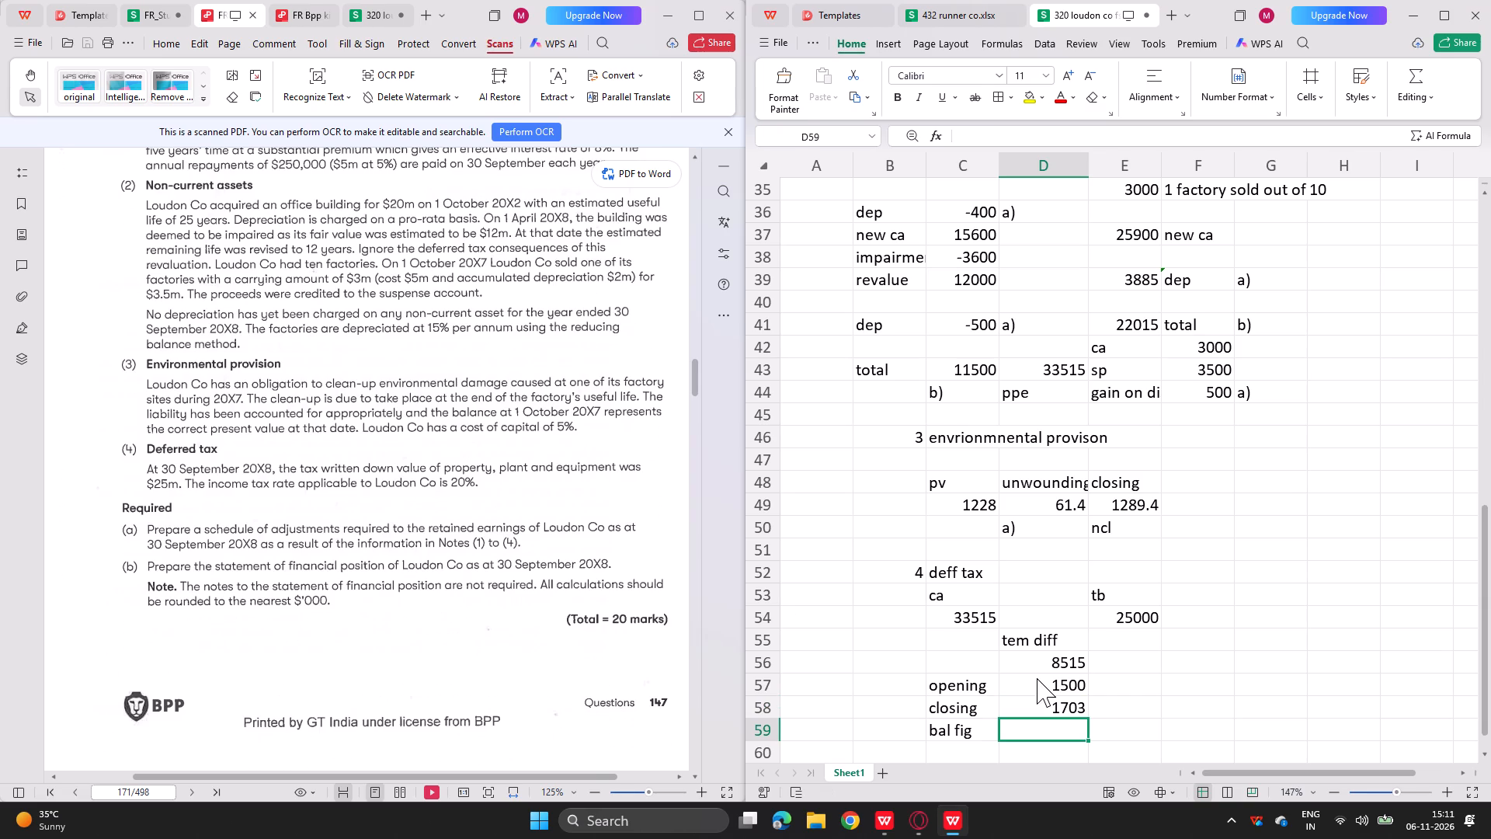
{"action": "key", "text": "Up"}
{"action": "key", "text": "minus"}
{"action": "key", "text": "Up"}
{"action": "key", "text": "Up"}
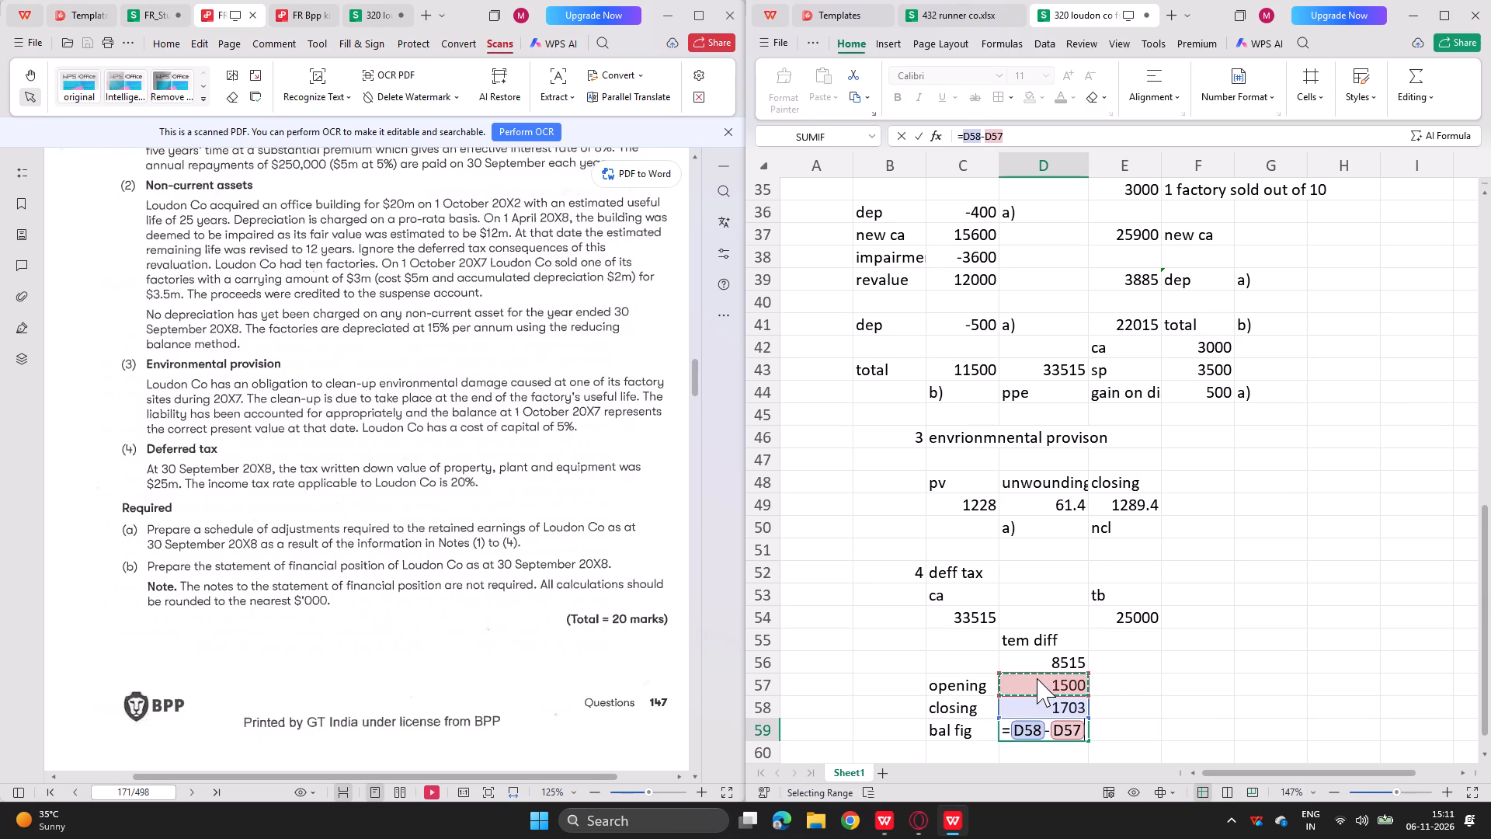
{"action": "key", "text": "Return"}
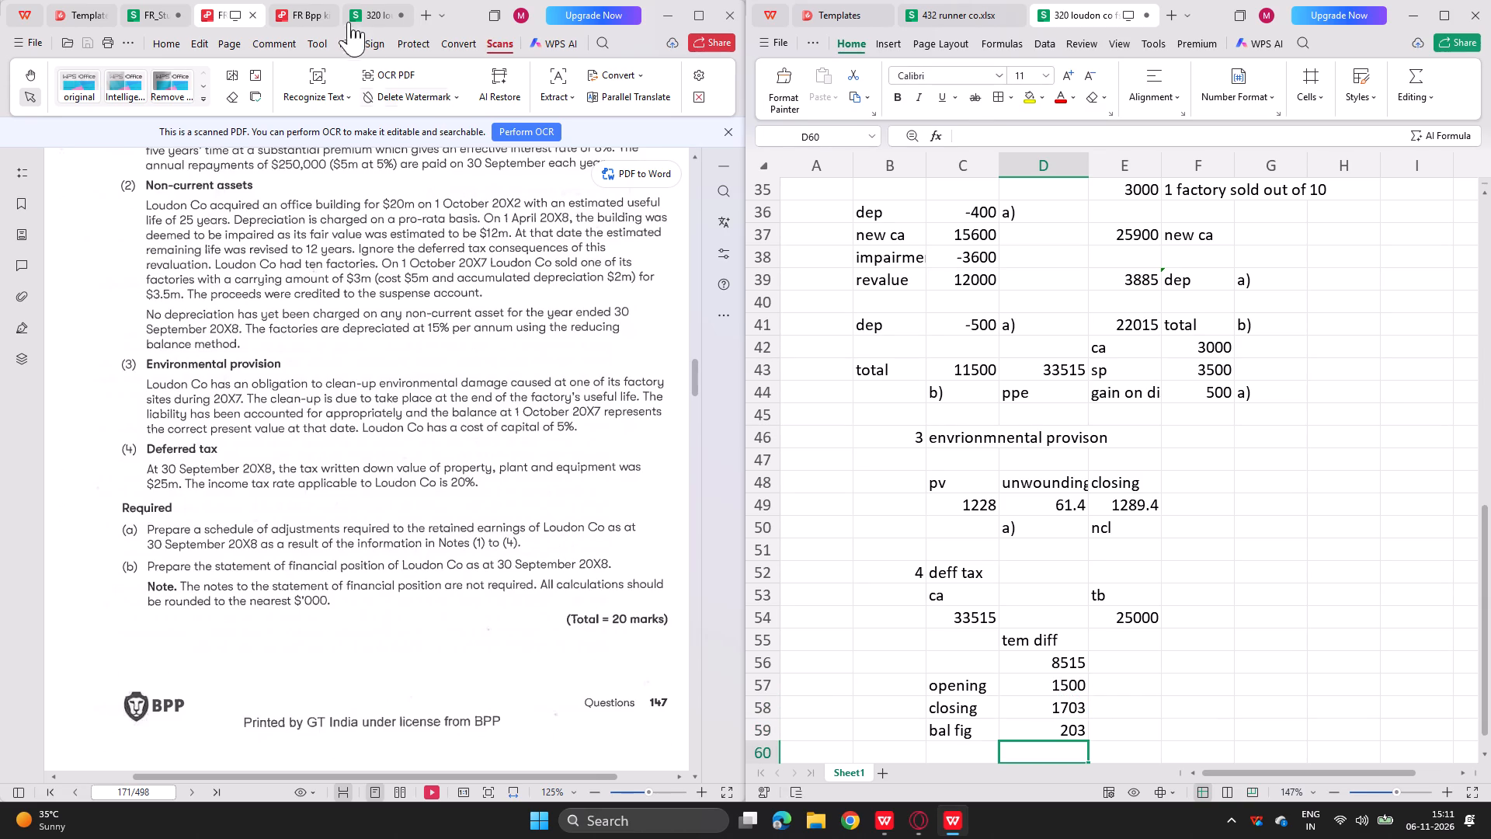
Compare the deferred tax working with the earlier Loudon Co workbook and the workings in the BPP answer PDF.
{"action": "left_click", "coordinate": [356, 1]}
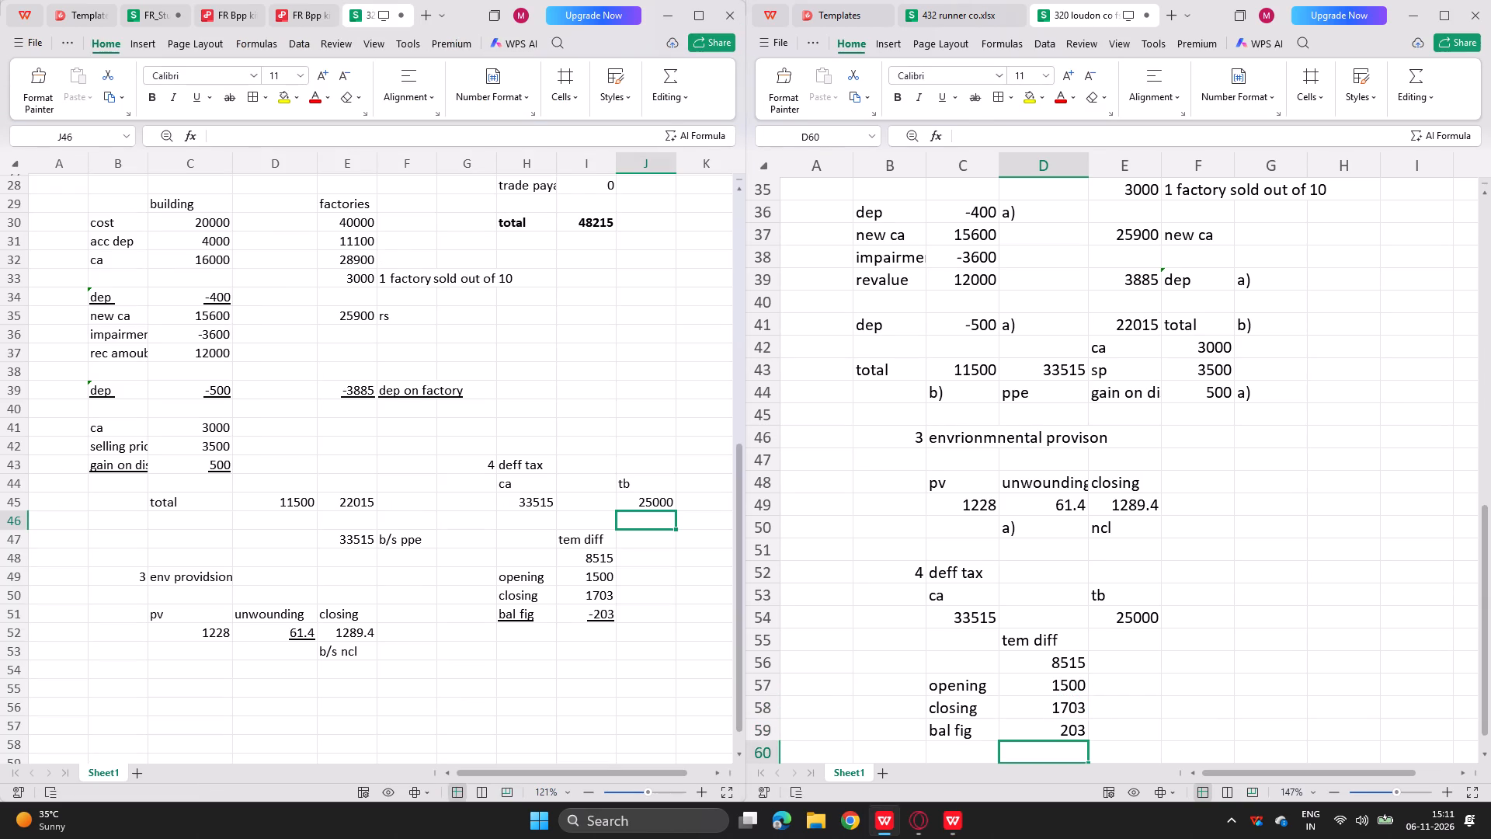
{"action": "double_click", "coordinate": [574, 619]}
{"action": "key", "text": "Return"}
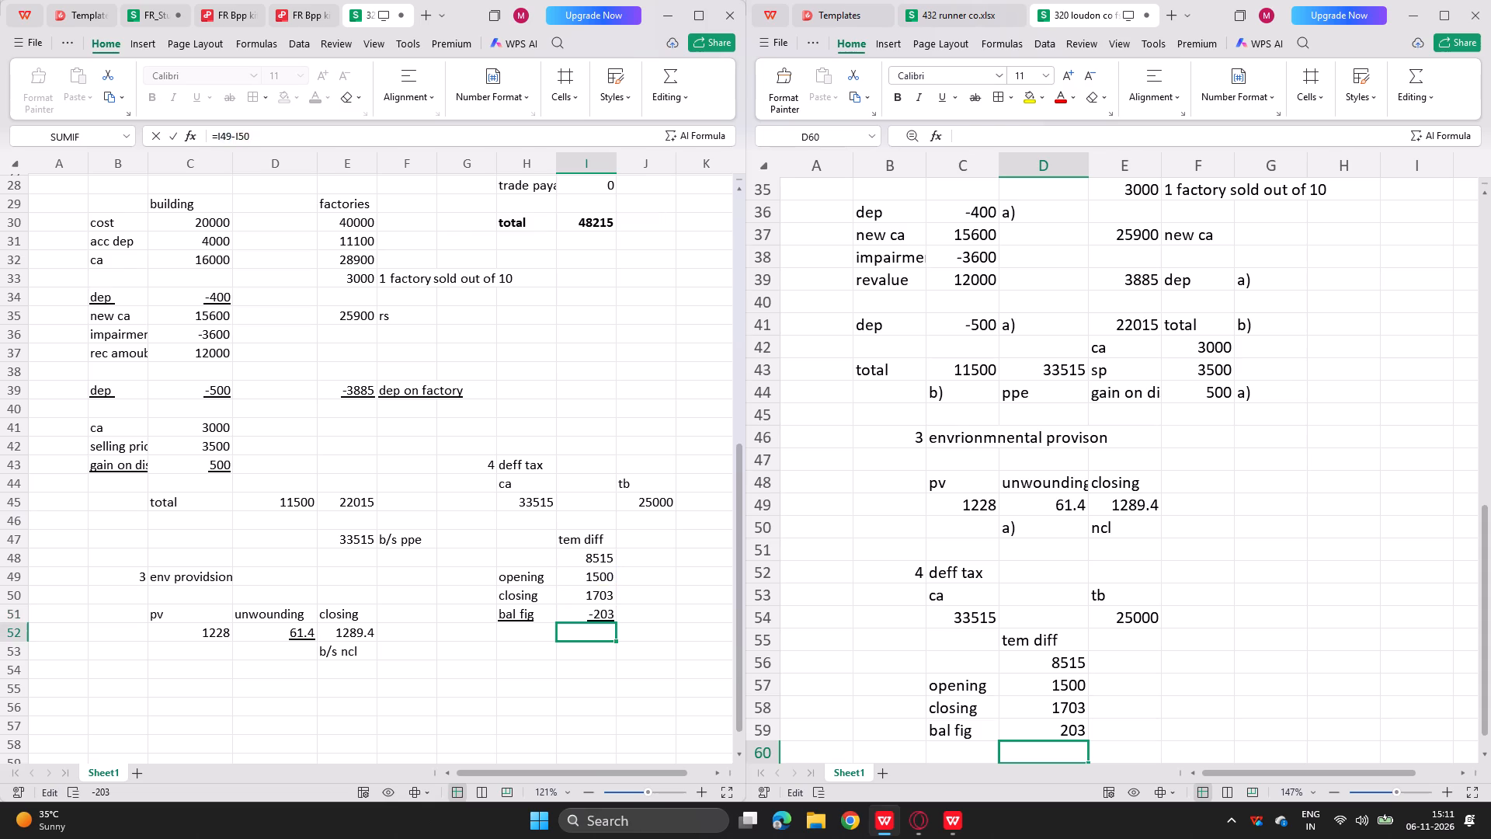
{"action": "scroll", "coordinate": [568, 597], "scroll_direction": "up", "scroll_amount": 2}
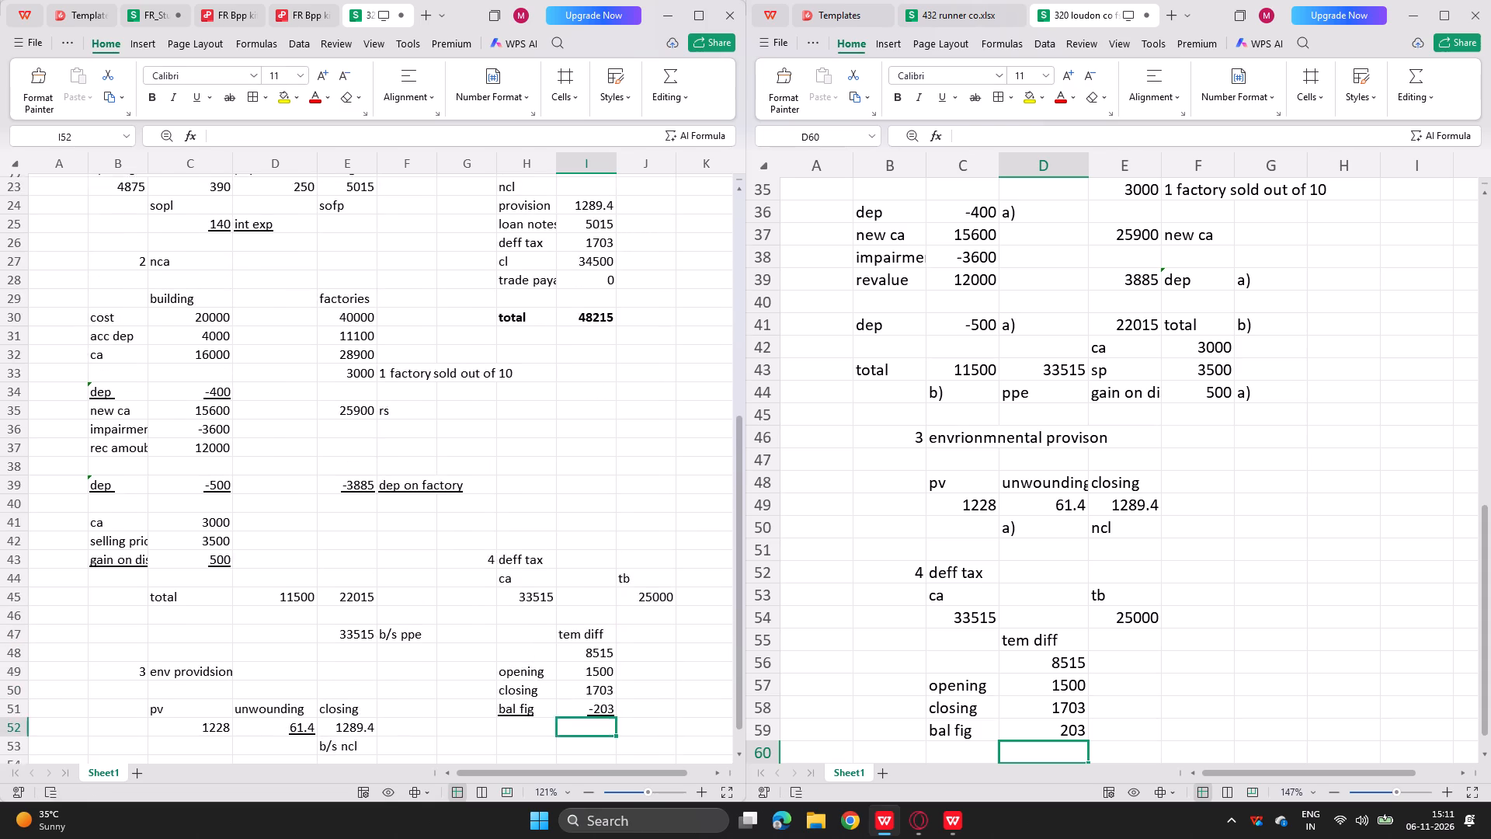
{"action": "scroll", "coordinate": [568, 597], "scroll_direction": "up", "scroll_amount": 2}
{"action": "left_click", "coordinate": [304, 2]}
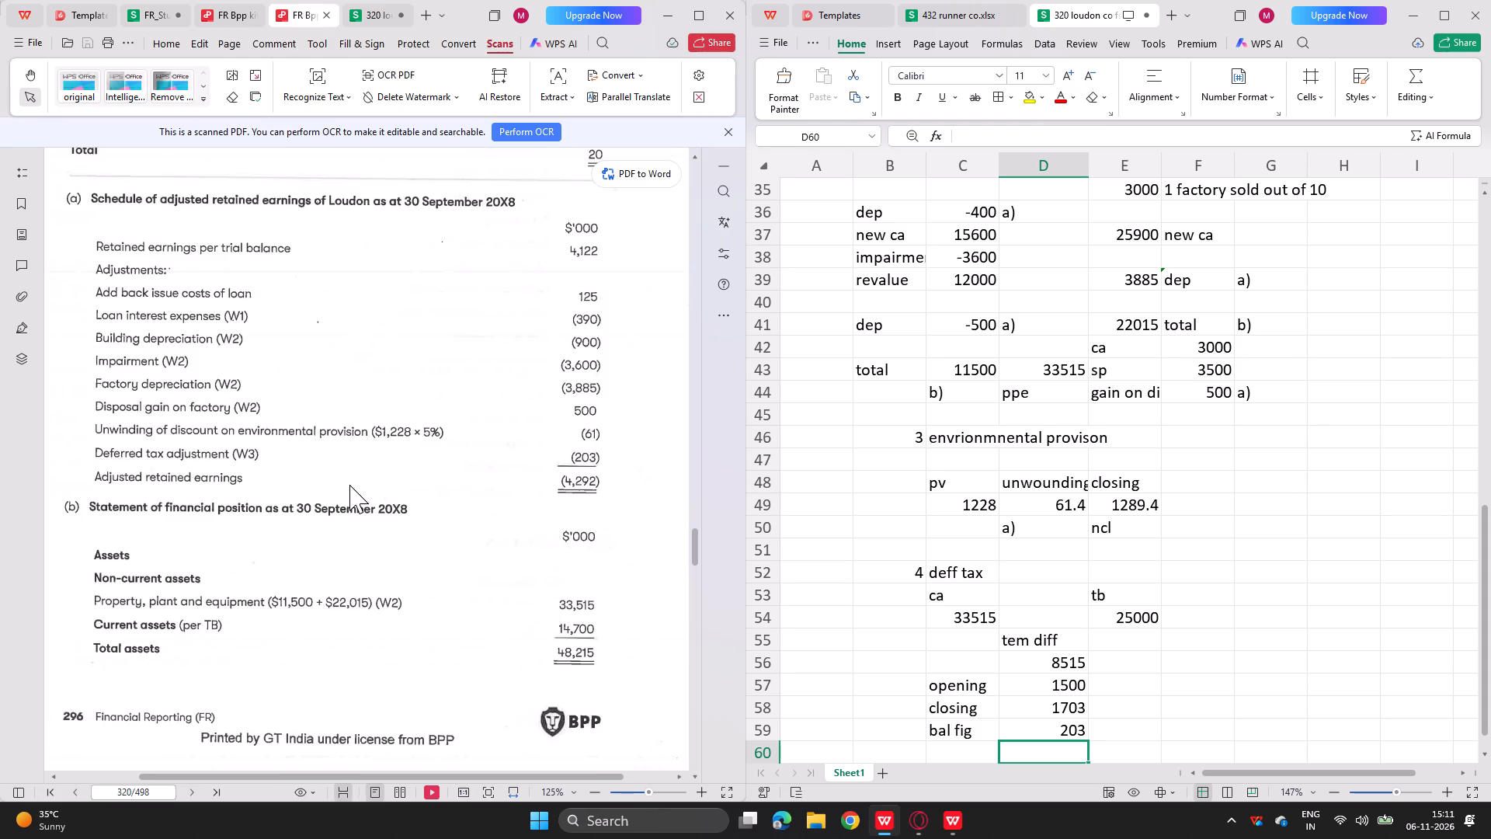
{"action": "scroll", "coordinate": [349, 485], "scroll_direction": "down", "scroll_amount": 2}
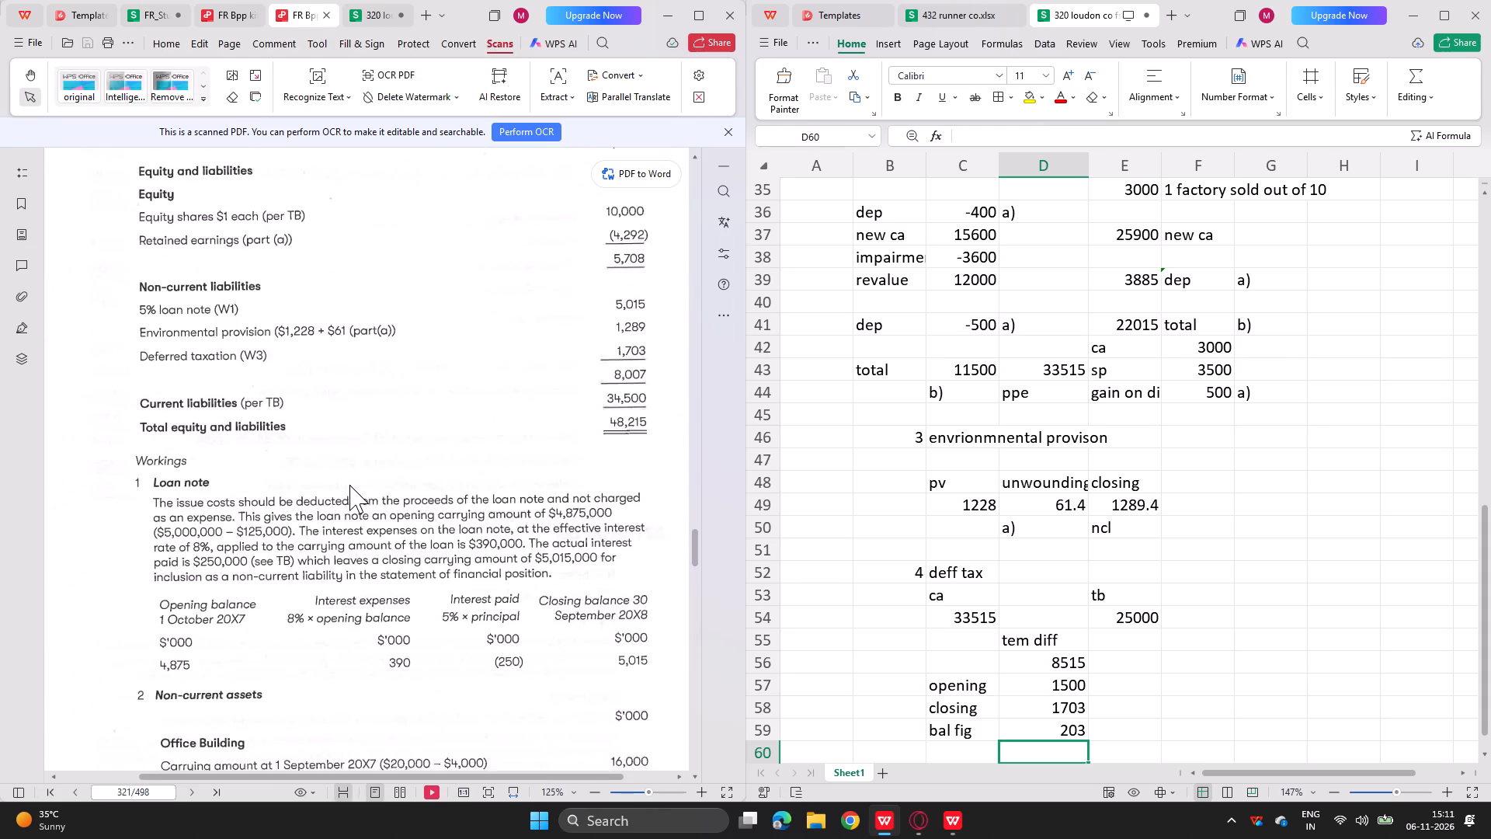
{"action": "scroll", "coordinate": [349, 485], "scroll_direction": "down", "scroll_amount": 3}
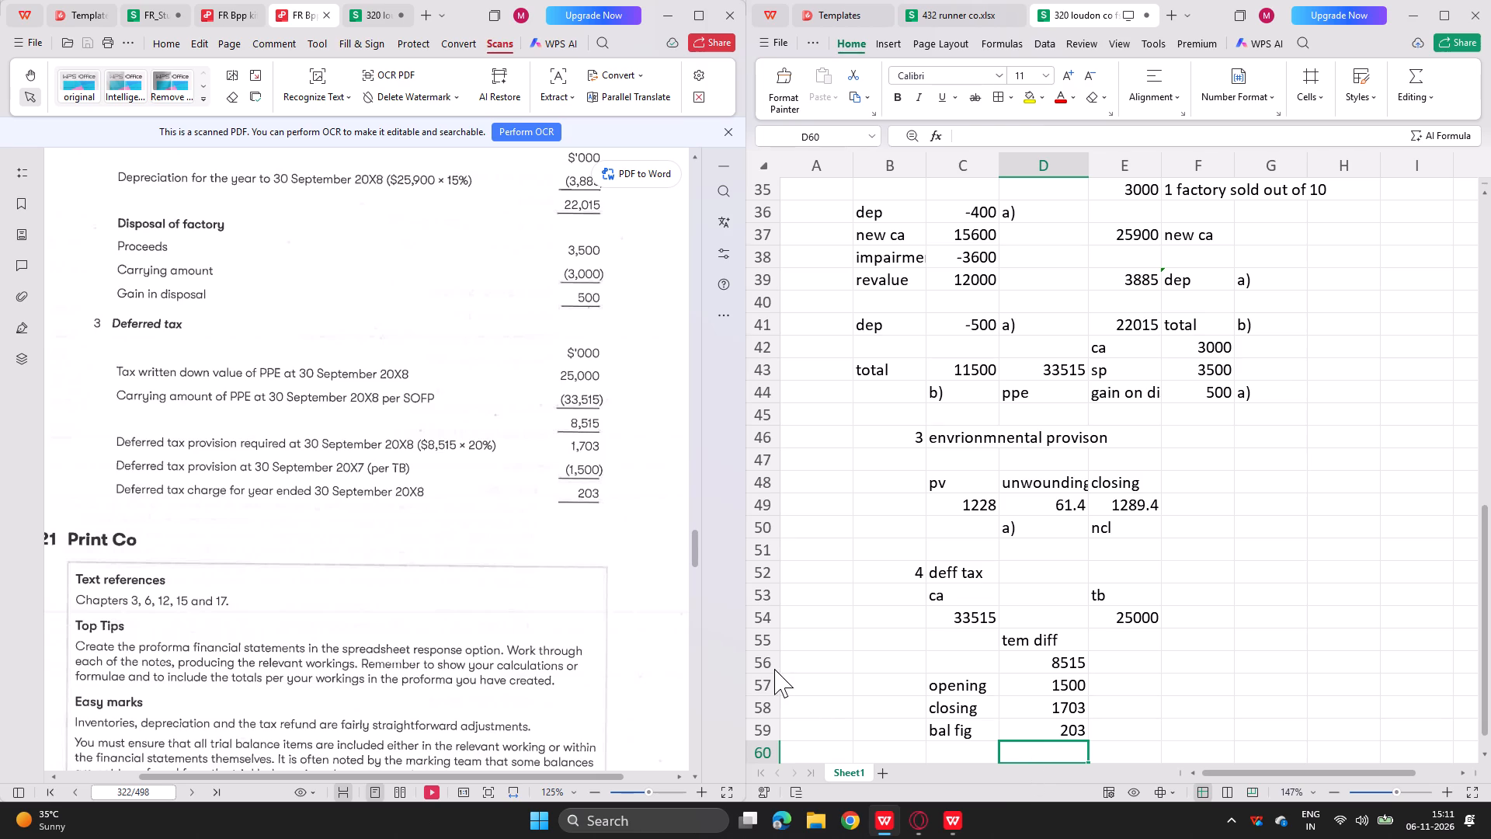
{"action": "left_click", "coordinate": [358, 3]}
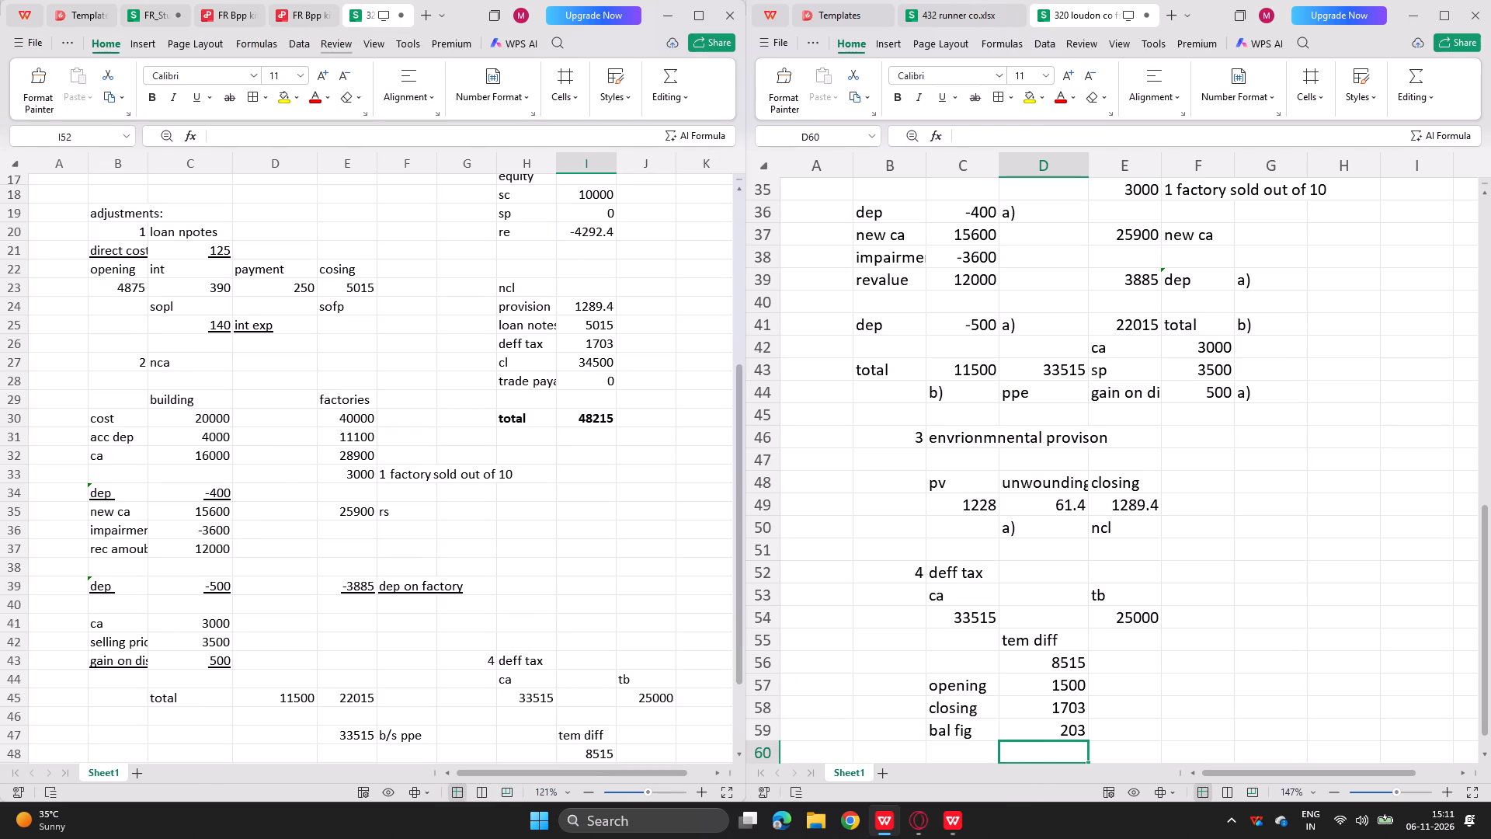
Label the closing deferred tax balance as ncl in E58.
{"action": "left_click", "coordinate": [1116, 704]}
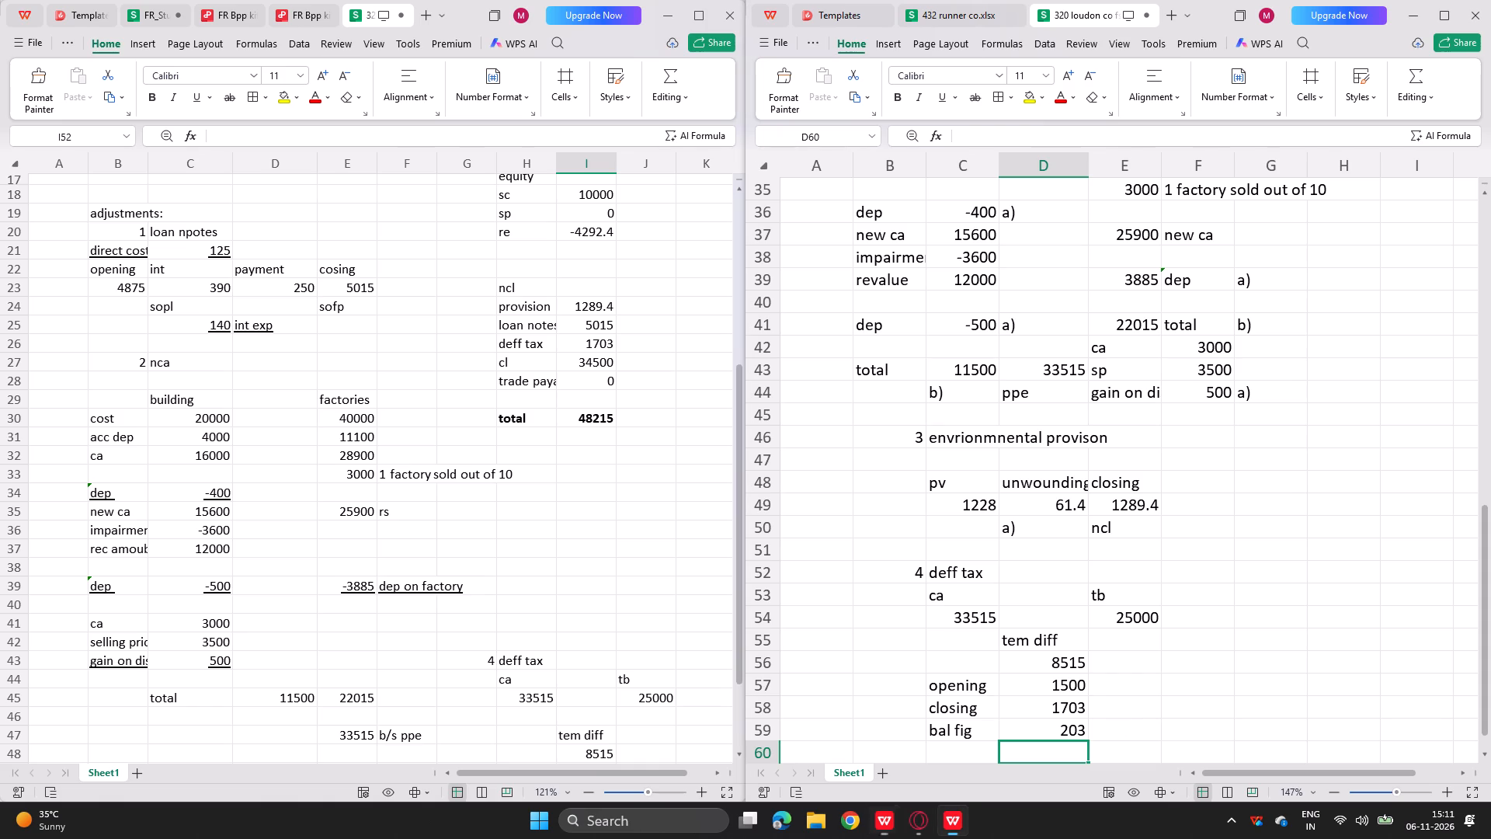
{"action": "type", "text": "ncl"}
{"action": "key", "text": "Return"}
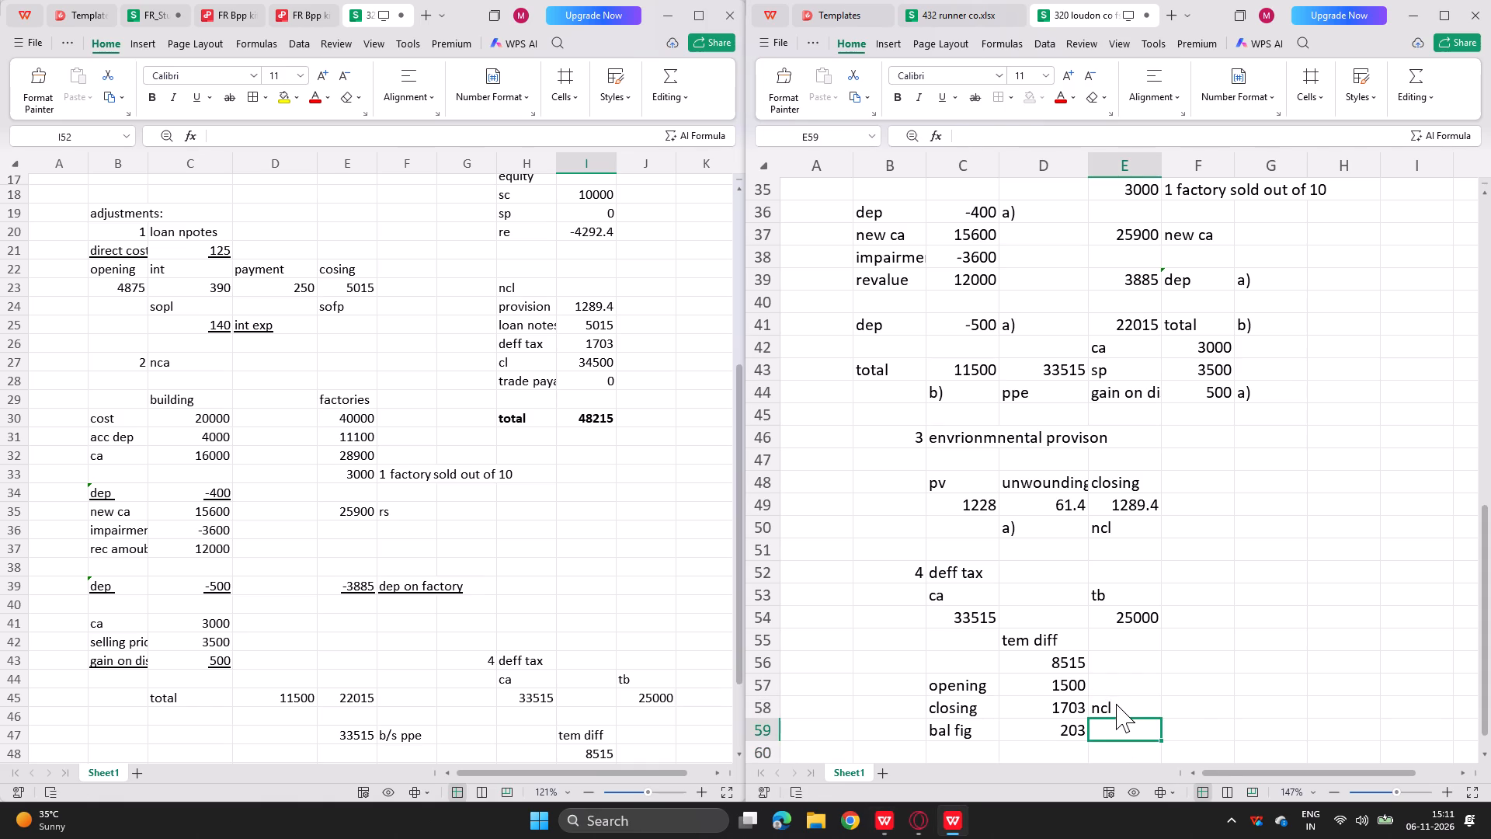
Check how the deferred tax adjustment is treated in the earlier workbook and in the answer's adjusted retained earnings schedule.
{"action": "scroll", "coordinate": [646, 567], "scroll_direction": "up", "scroll_amount": 1}
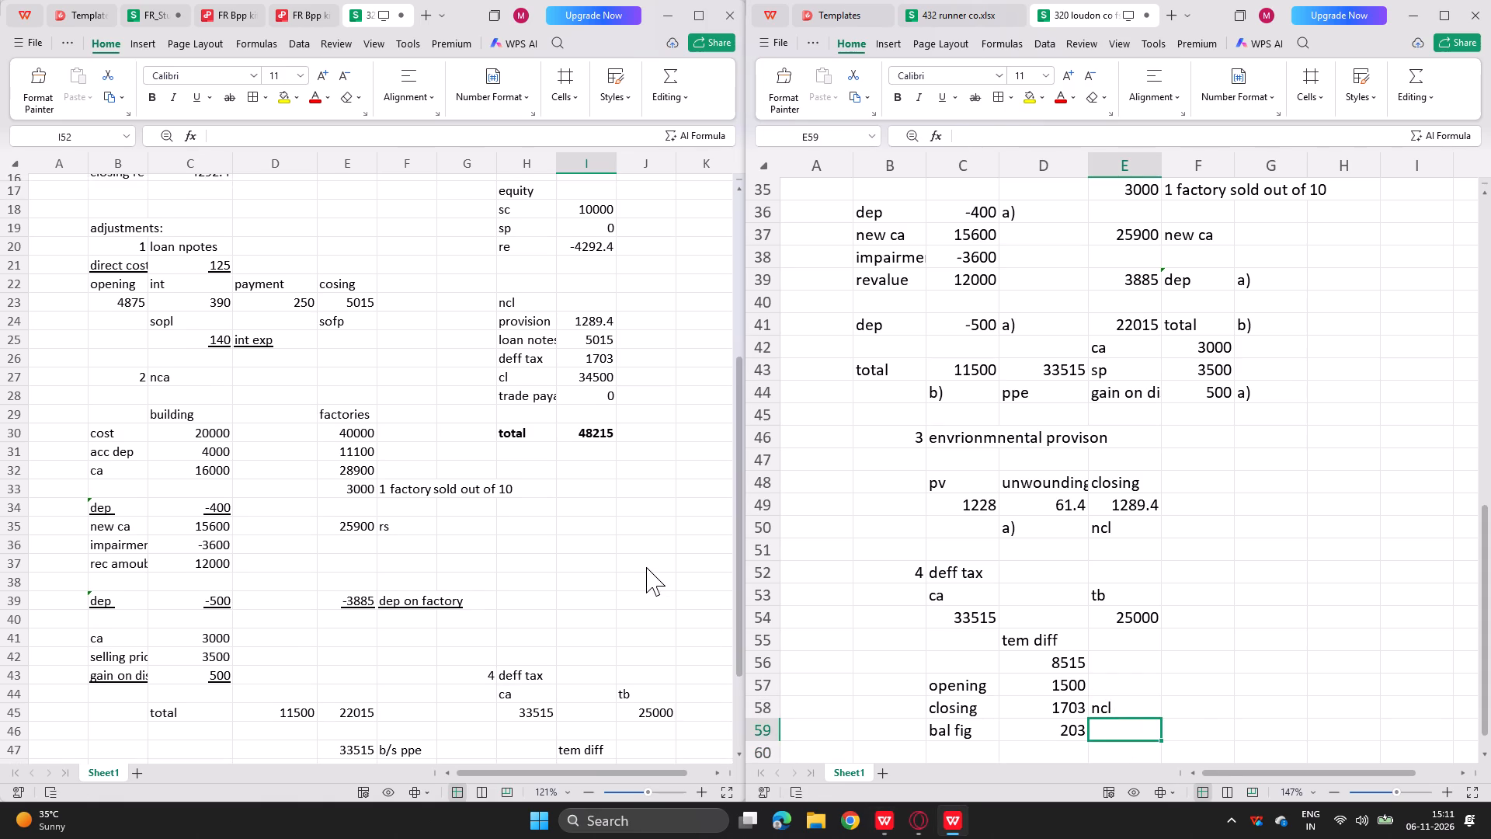
{"action": "scroll", "coordinate": [646, 567], "scroll_direction": "up", "scroll_amount": 7}
{"action": "scroll", "coordinate": [1039, 681], "scroll_direction": "down", "scroll_amount": 1}
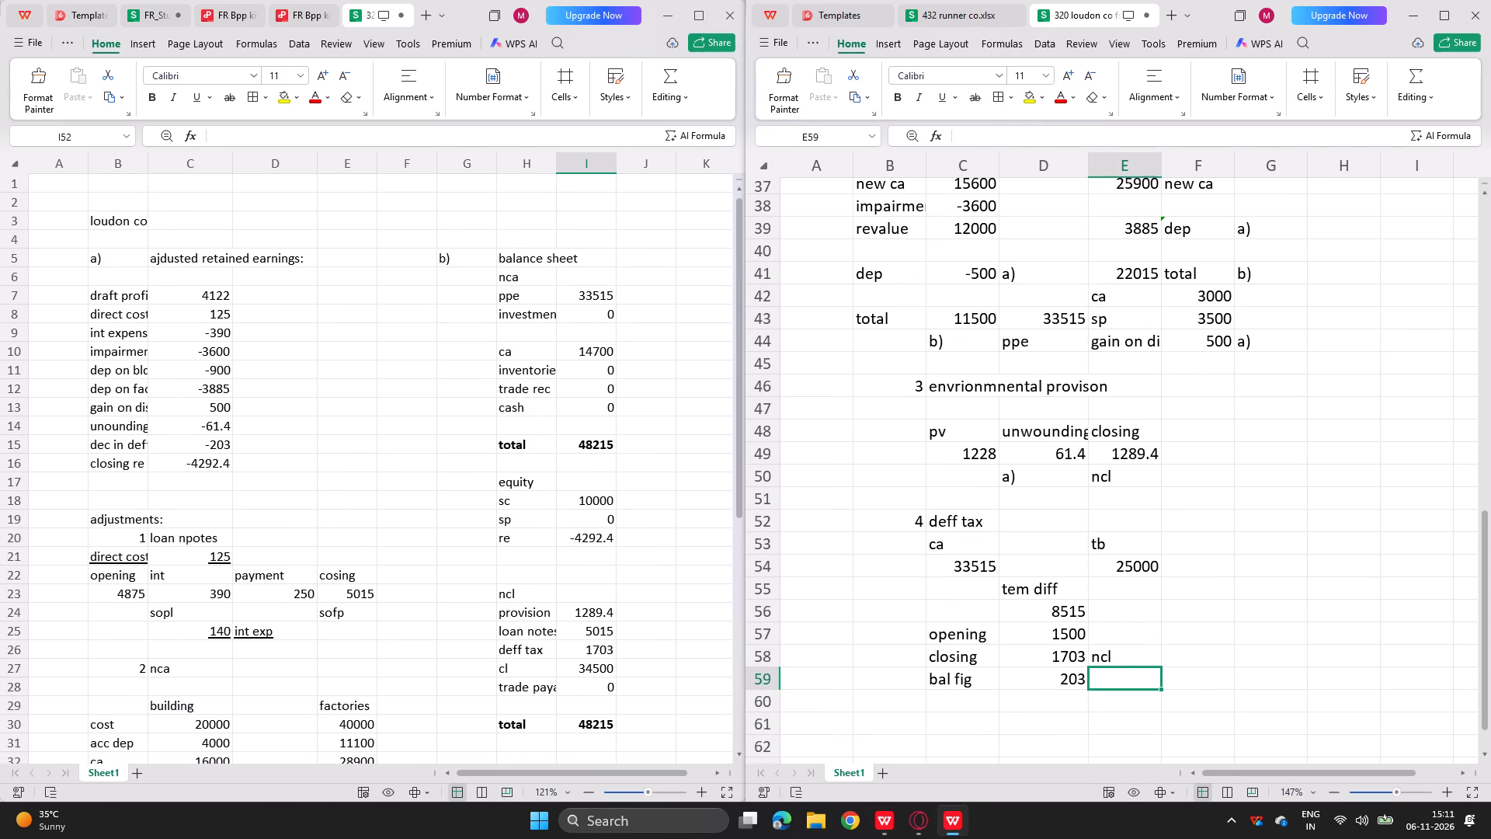
{"action": "left_click", "coordinate": [298, 9]}
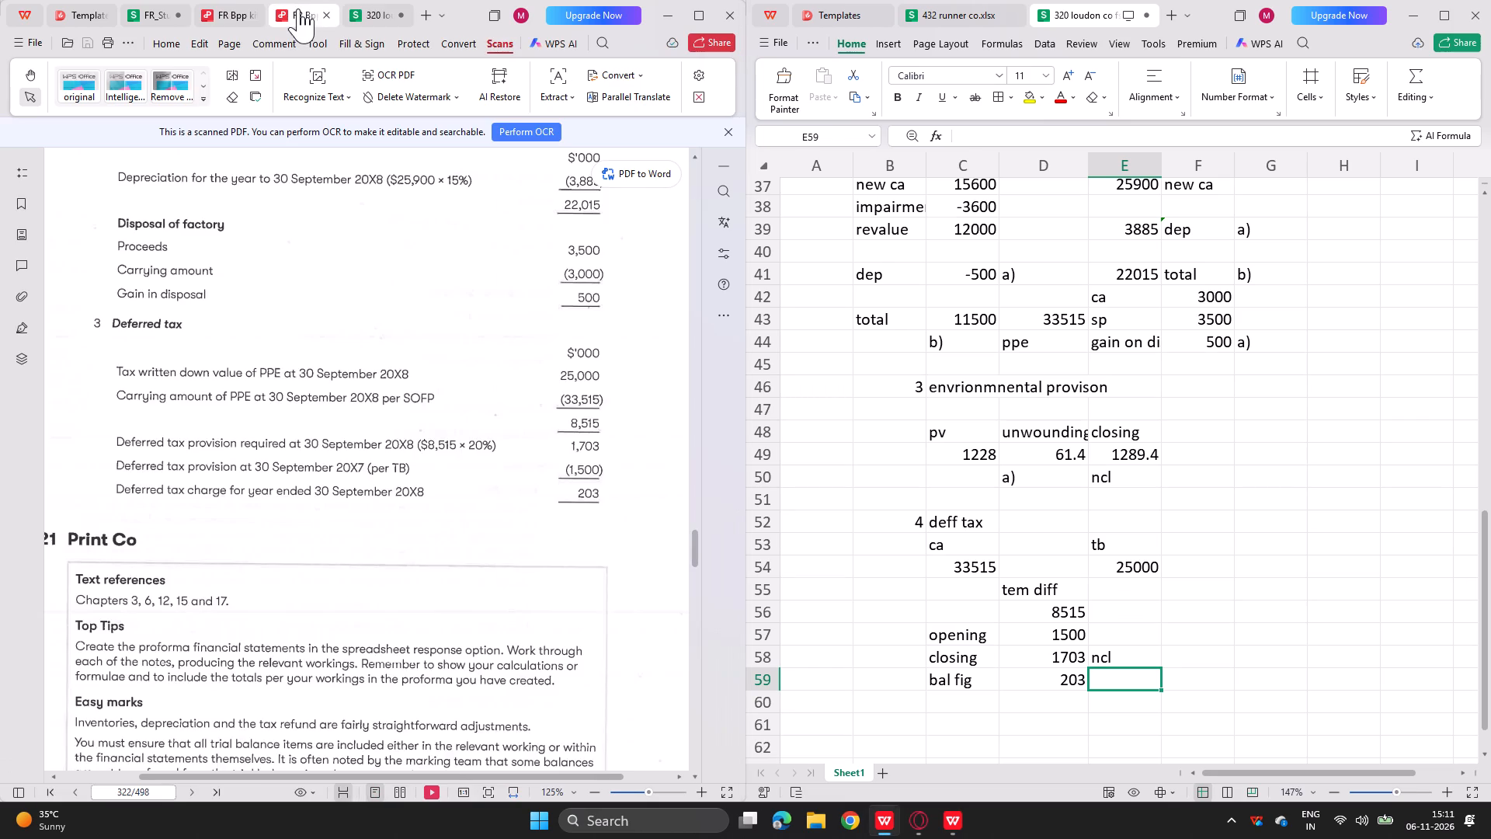
{"action": "scroll", "coordinate": [298, 422], "scroll_direction": "up", "scroll_amount": 4}
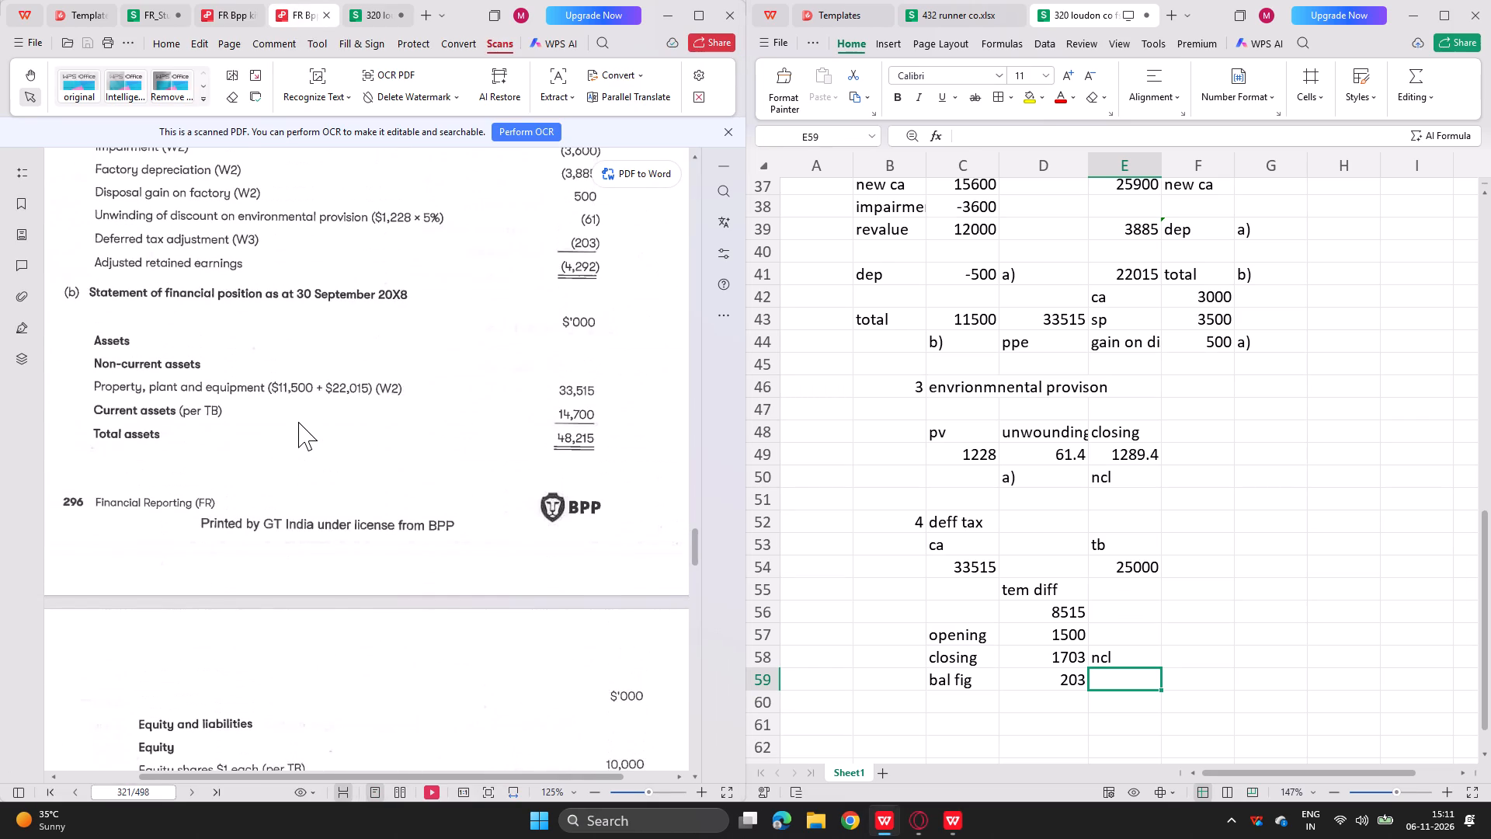
{"action": "scroll", "coordinate": [298, 422], "scroll_direction": "up", "scroll_amount": 2}
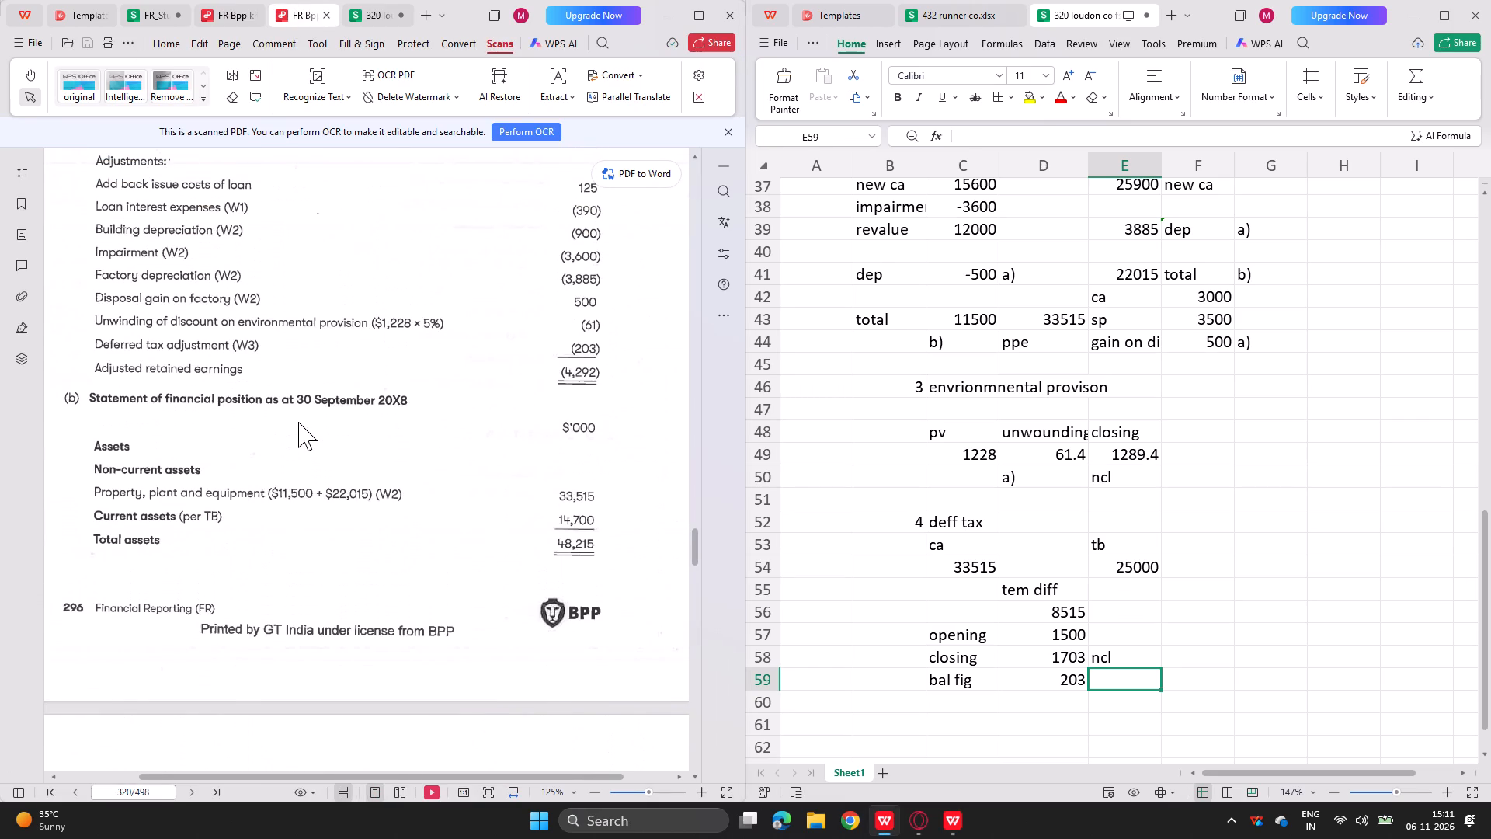
{"action": "scroll", "coordinate": [960, 499], "scroll_direction": "down", "scroll_amount": 3}
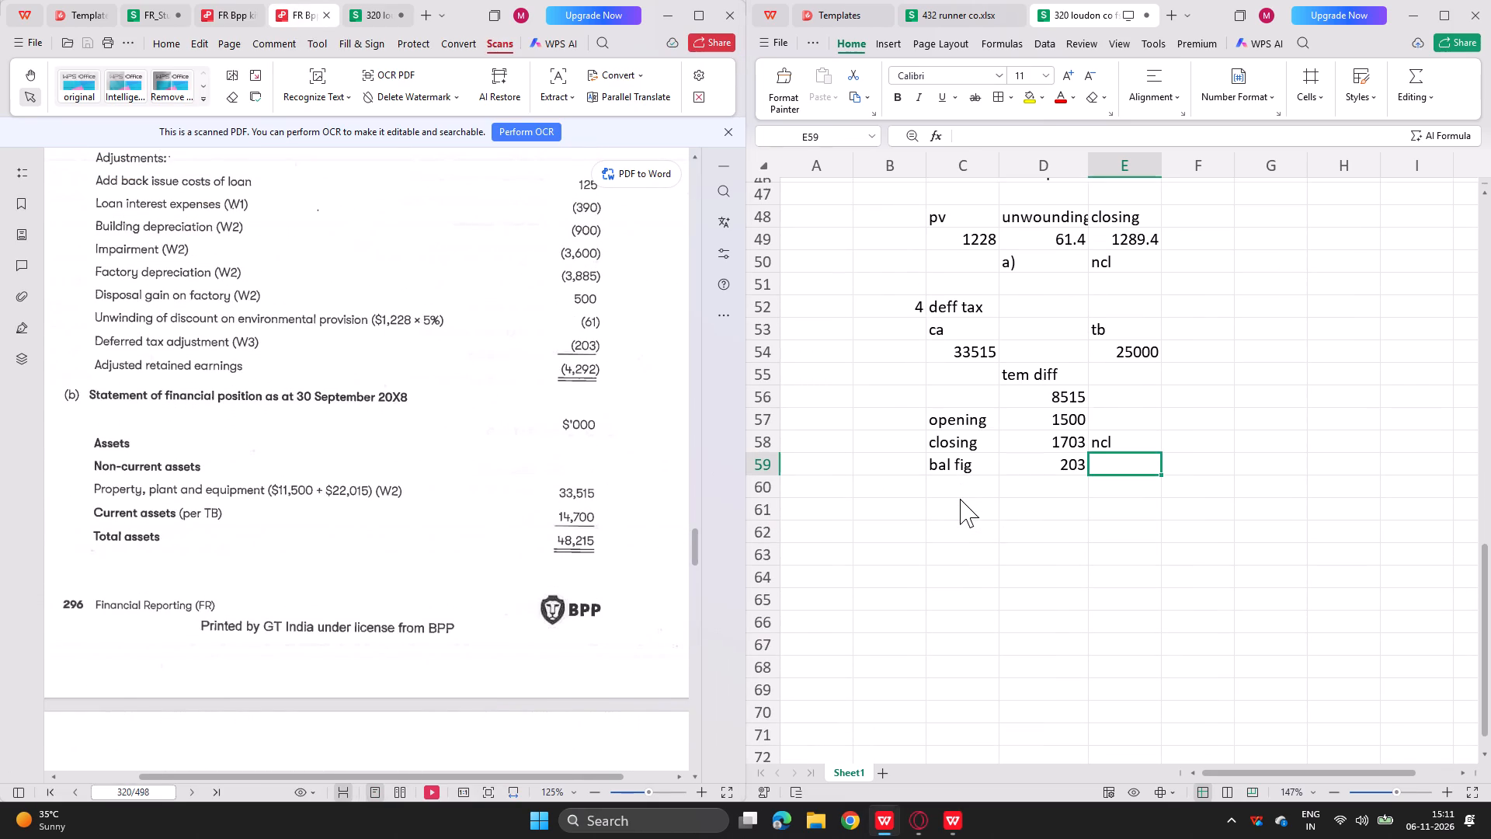
{"action": "scroll", "coordinate": [960, 499], "scroll_direction": "down", "scroll_amount": 1}
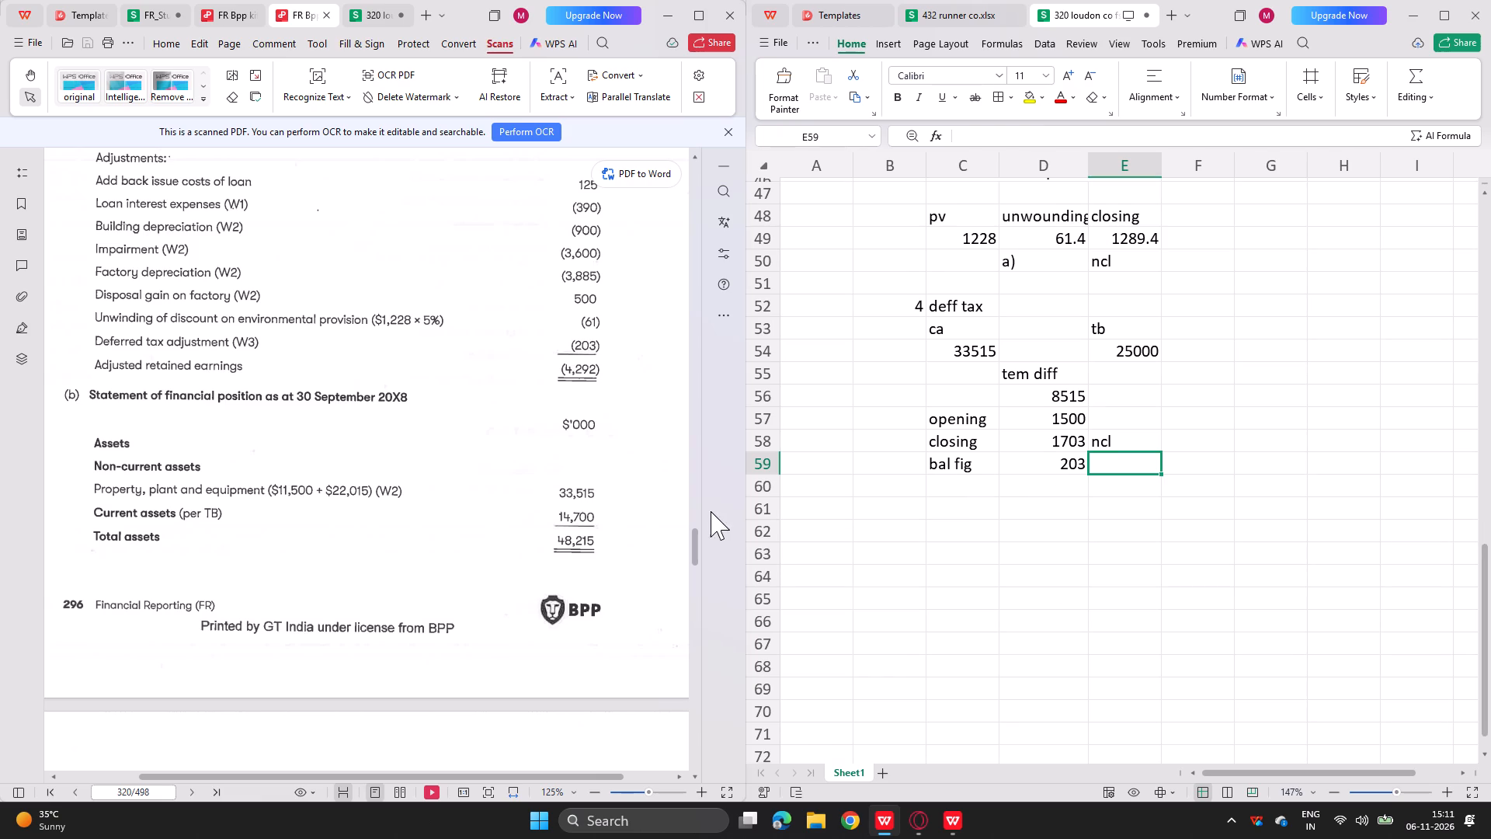
Reverse the deferred tax balancing figure in D59 by changing its formula to =D57-D58.
{"action": "double_click", "coordinate": [1054, 468]}
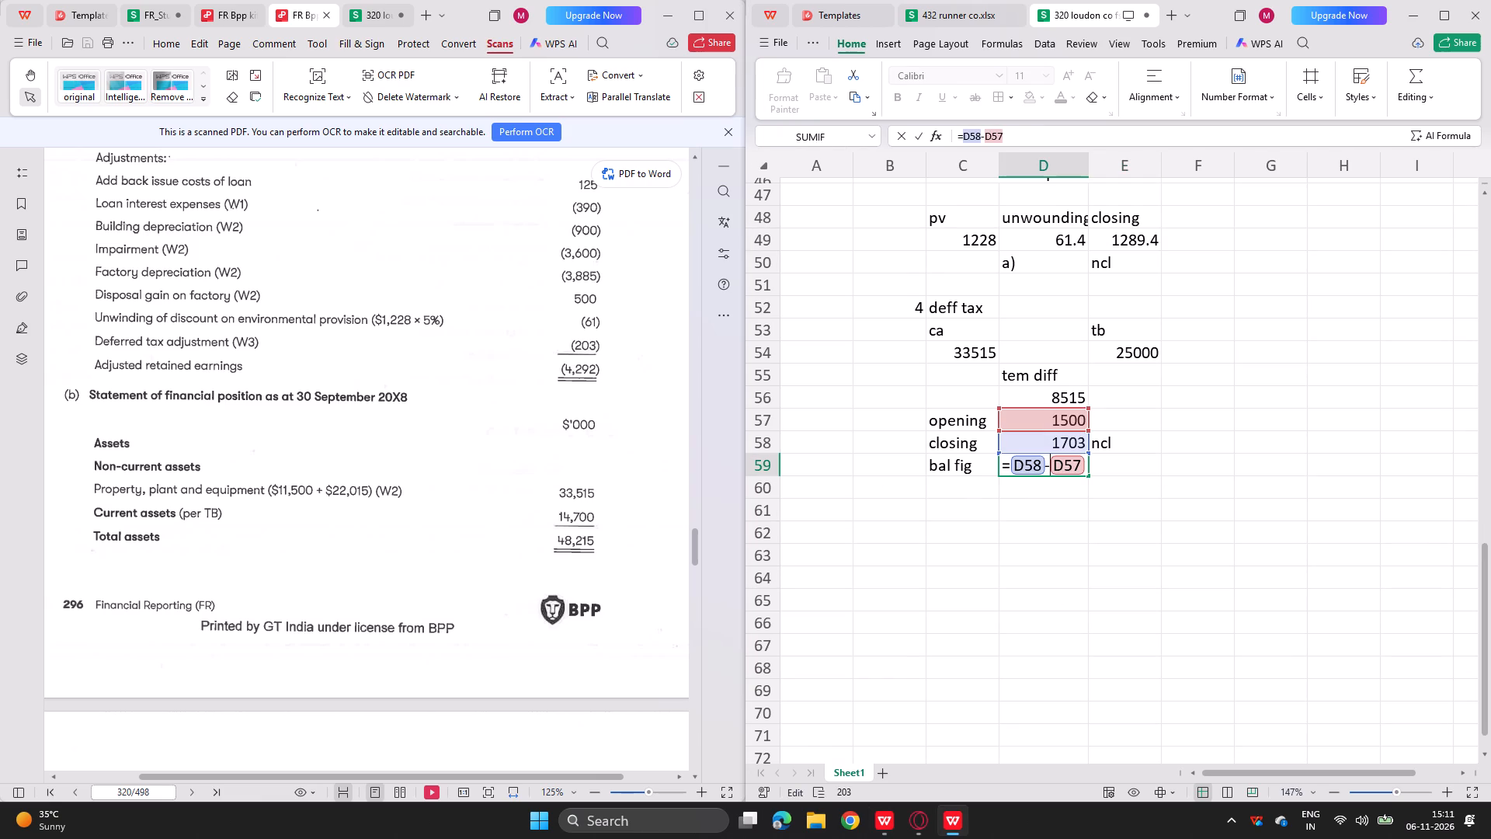
{"action": "left_click", "coordinate": [1009, 469]}
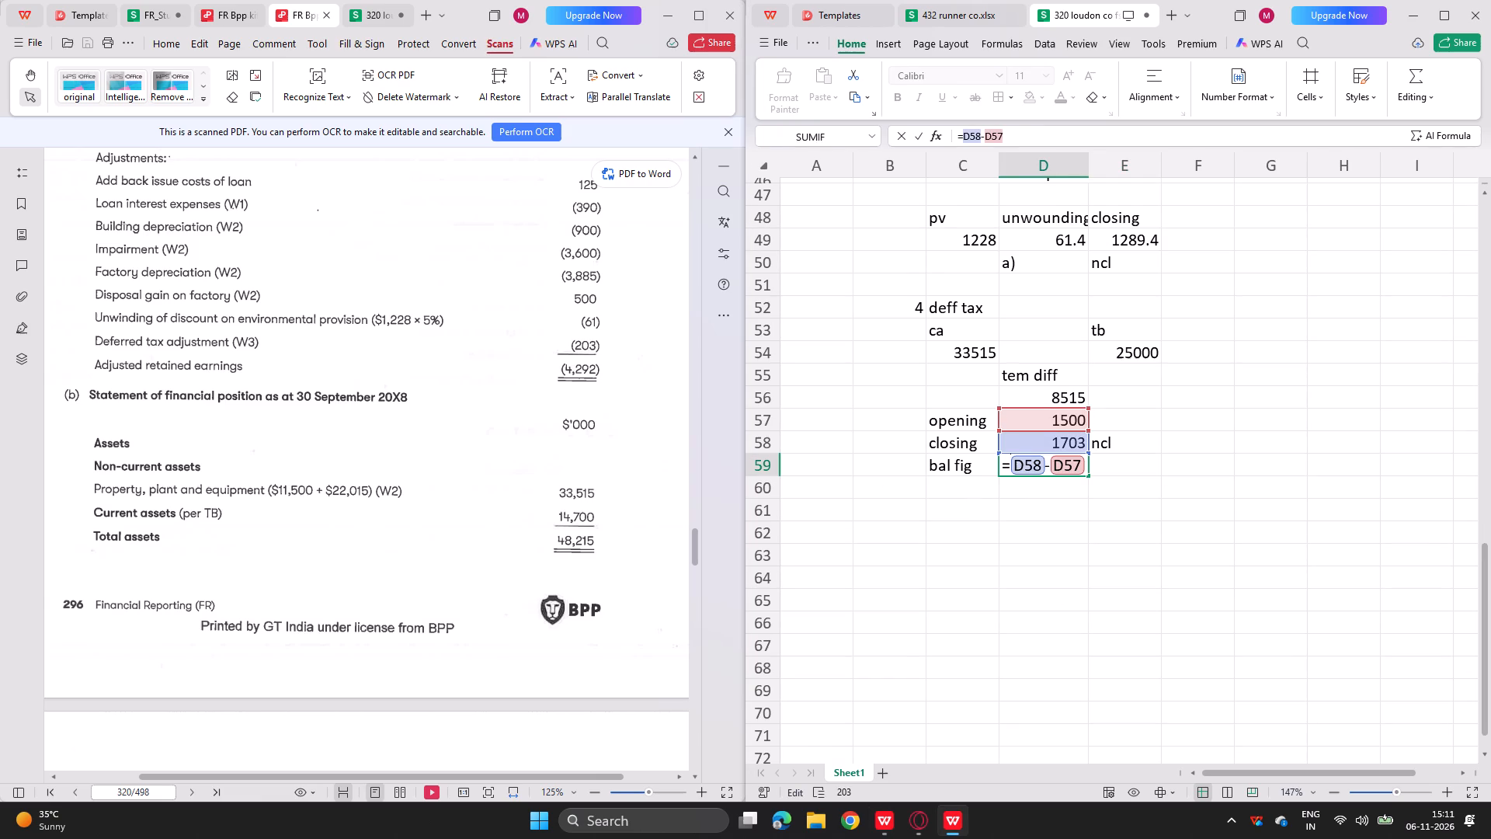
{"action": "left_click", "coordinate": [1088, 466]}
{"action": "key", "text": "BackSpace"}
{"action": "key", "text": "BackSpace"}
{"action": "key", "text": "BackSpace"}
{"action": "key", "text": "BackSpace"}
{"action": "key", "text": "BackSpace"}
{"action": "key", "text": "BackSpace"}
{"action": "key", "text": "BackSpace"}
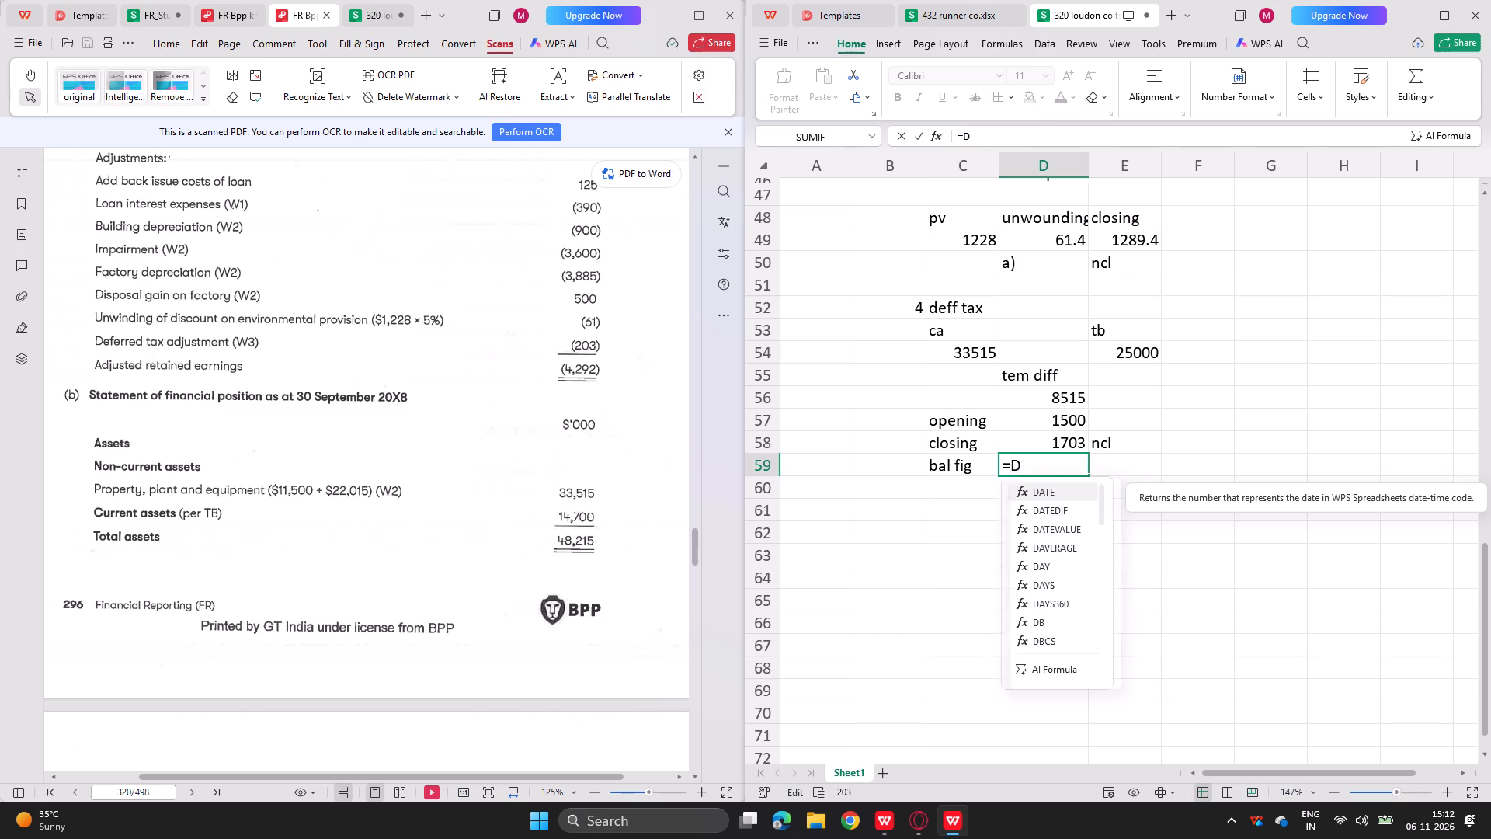
{"action": "left_click", "coordinate": [1064, 426]}
{"action": "key", "text": "minus"}
{"action": "key", "text": "Up"}
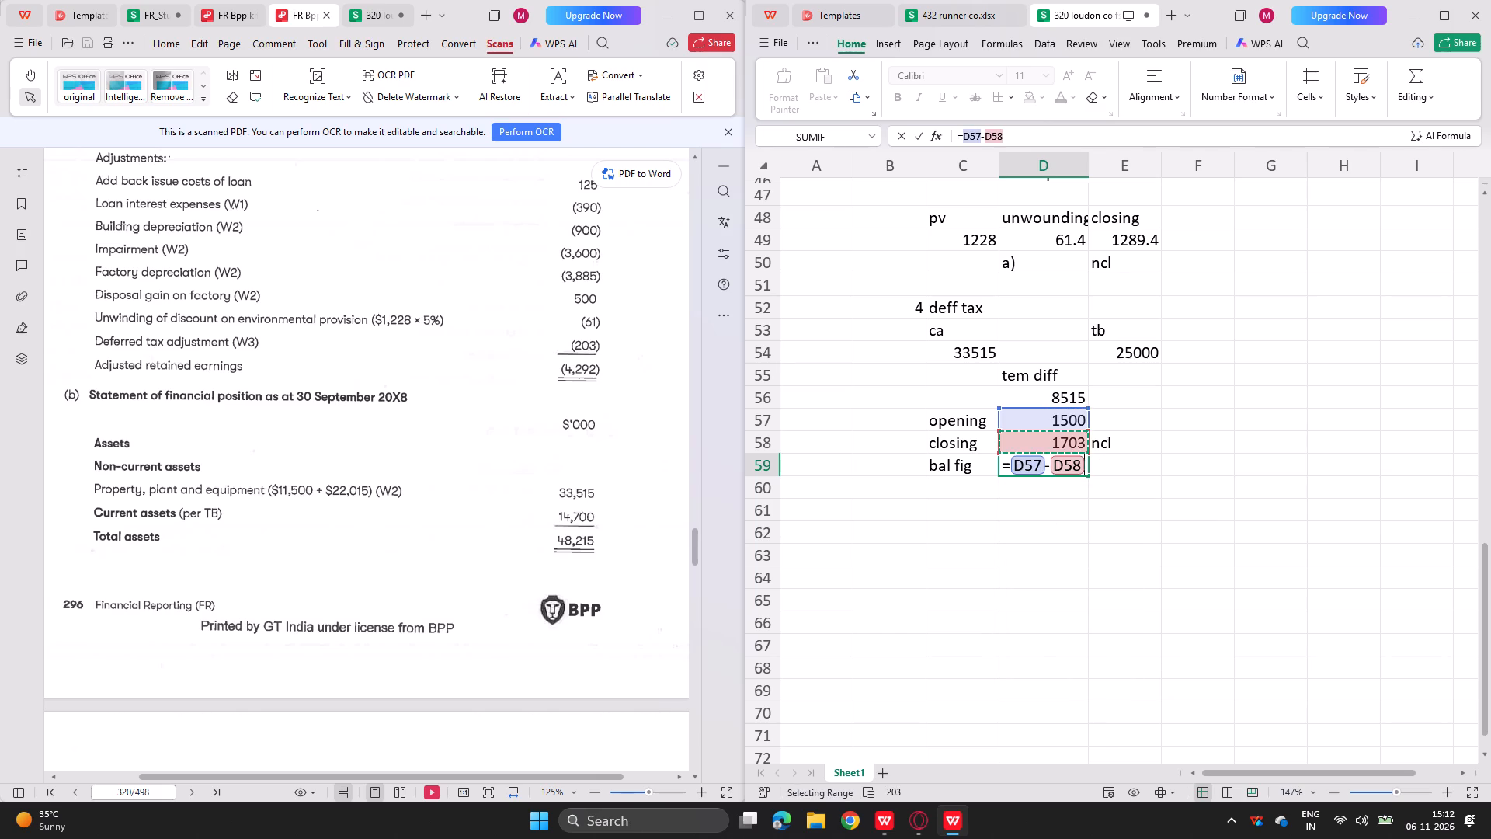
{"action": "key", "text": "Return"}
Mark the deferred tax balancing figure as belonging to part a) in E59.
{"action": "left_click", "coordinate": [1111, 471]}
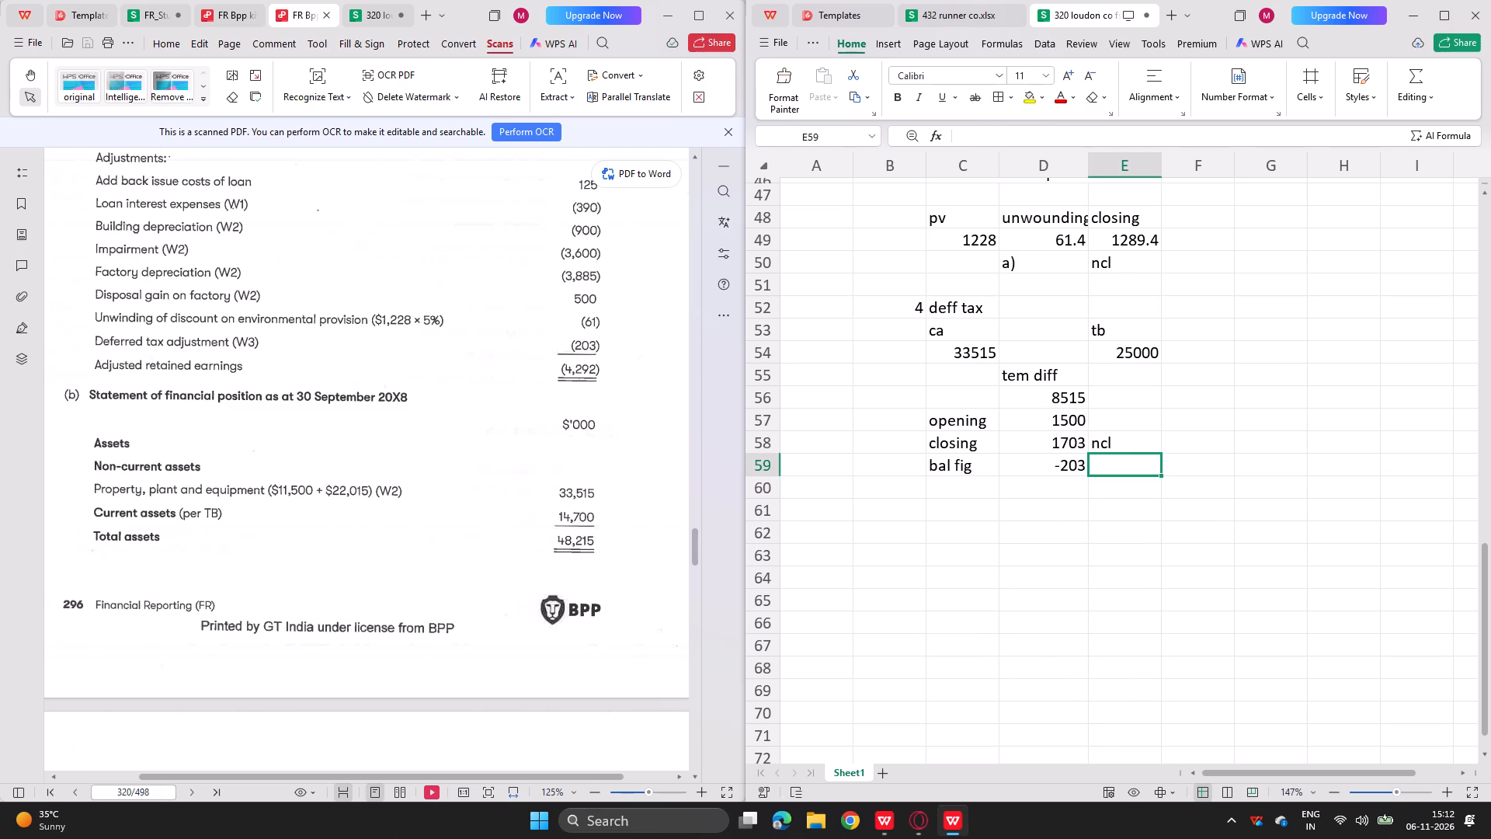
{"action": "type", "text": "a)"}
{"action": "key", "text": "Return"}
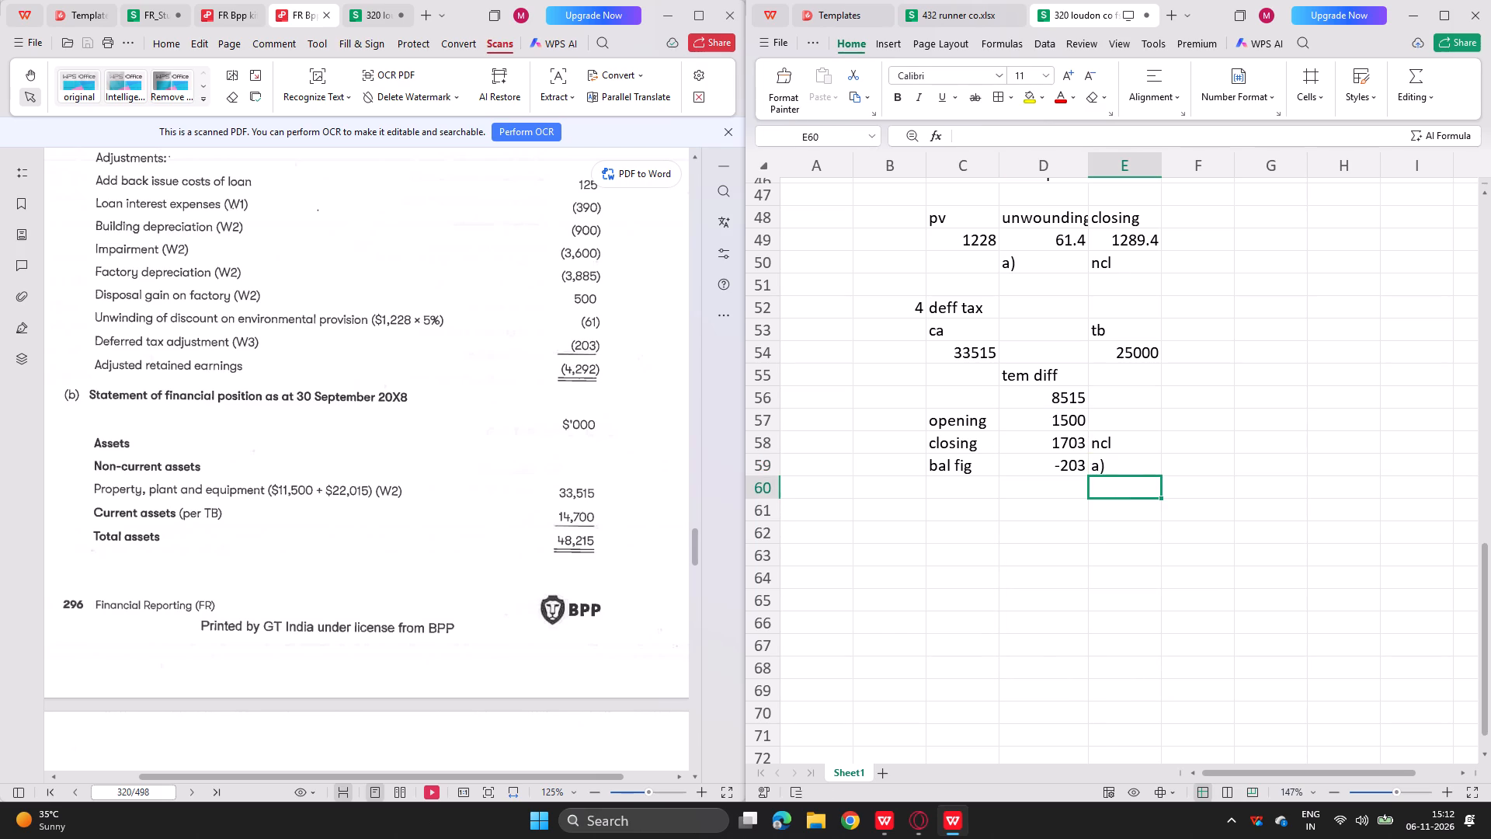
Add the row label dec in deff tax in B12 of the adjusted retained earnings schedule.
{"action": "scroll", "coordinate": [954, 459], "scroll_direction": "up", "scroll_amount": 1}
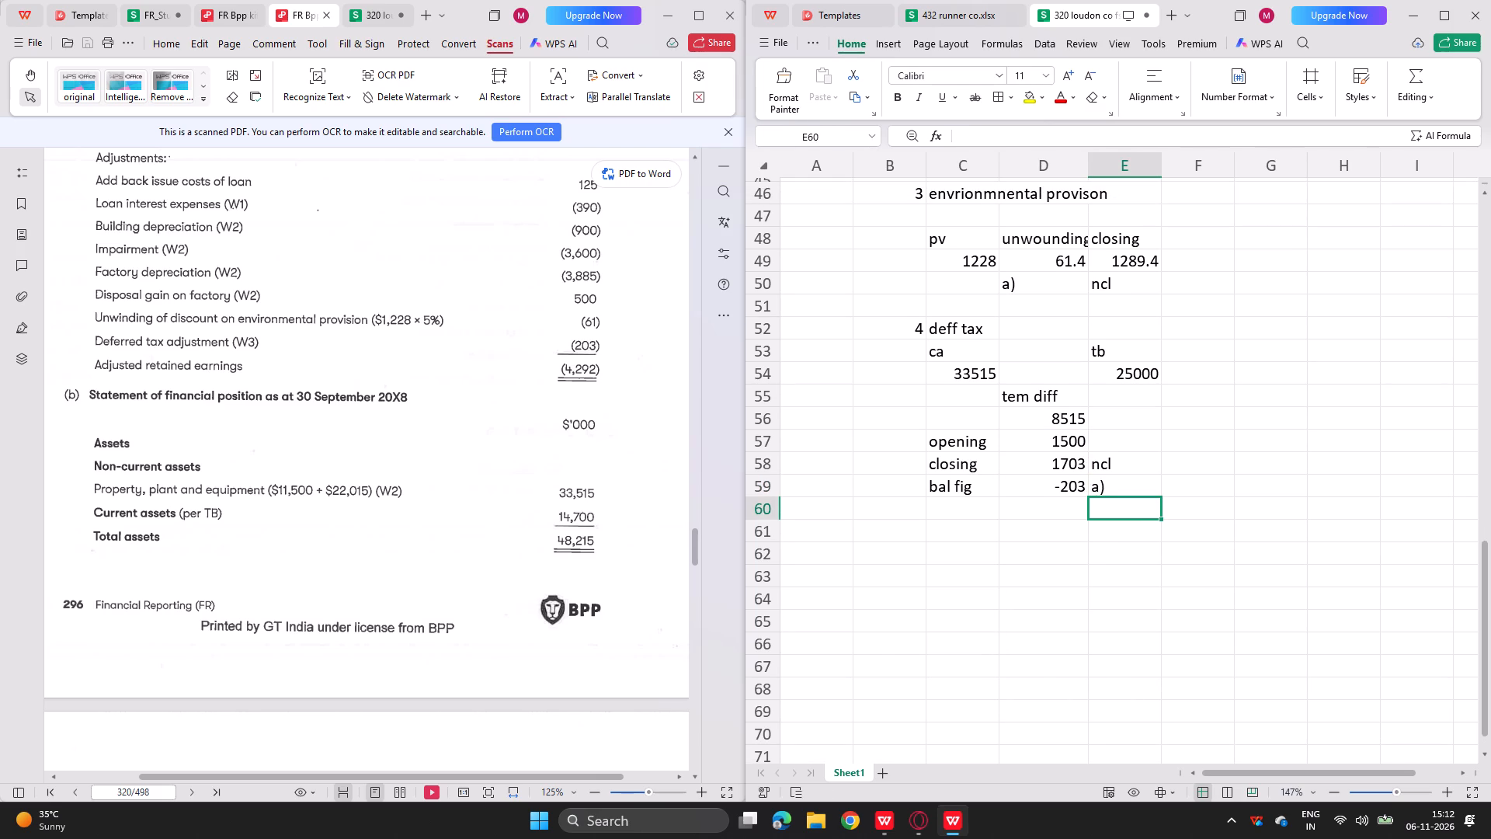
{"action": "scroll", "coordinate": [1043, 437], "scroll_direction": "up", "scroll_amount": 9}
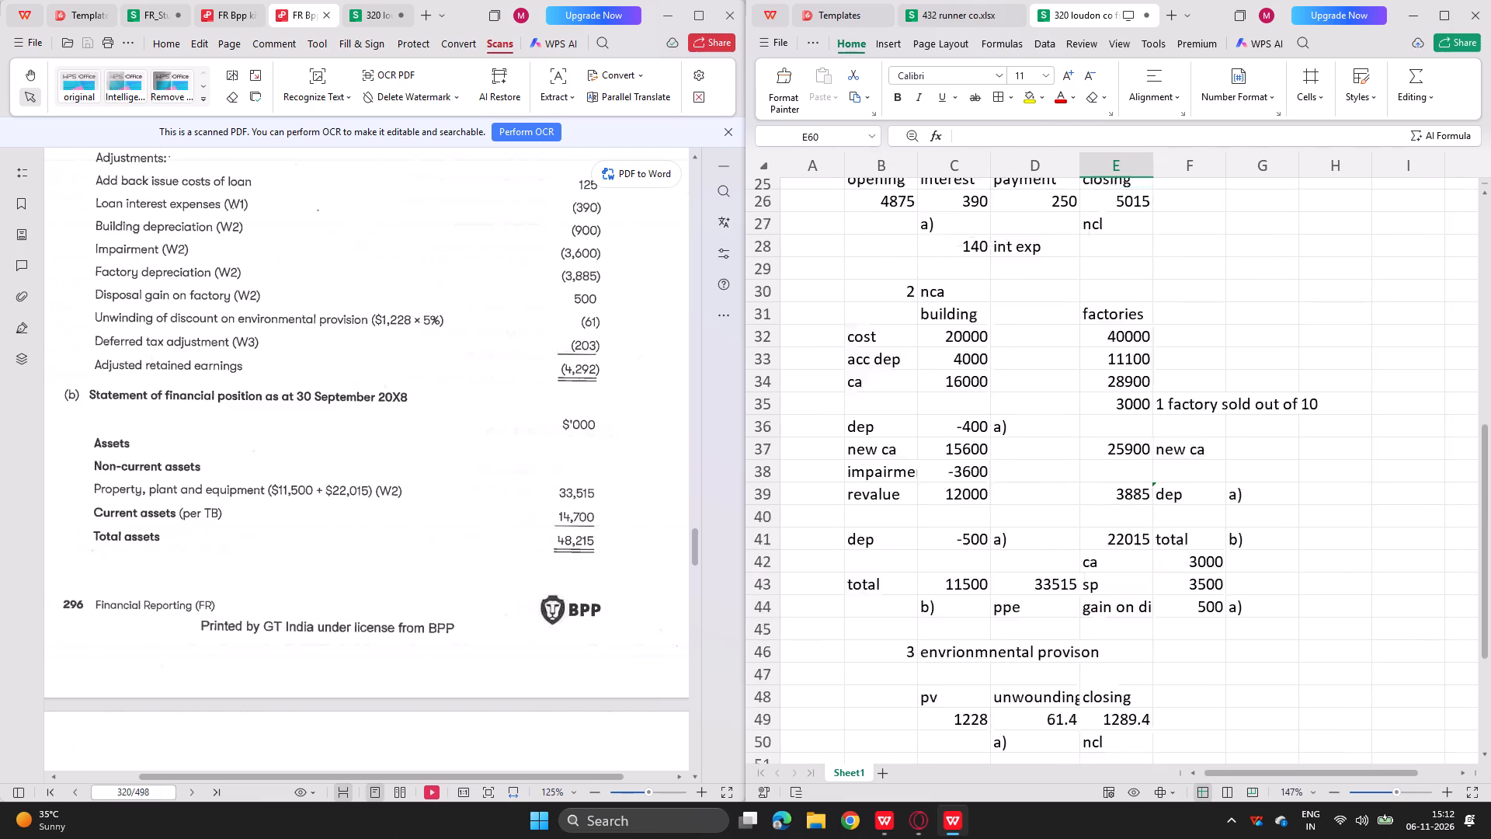
{"action": "scroll", "coordinate": [1043, 437], "scroll_direction": "up", "scroll_amount": 7}
{"action": "left_click", "coordinate": [870, 435]}
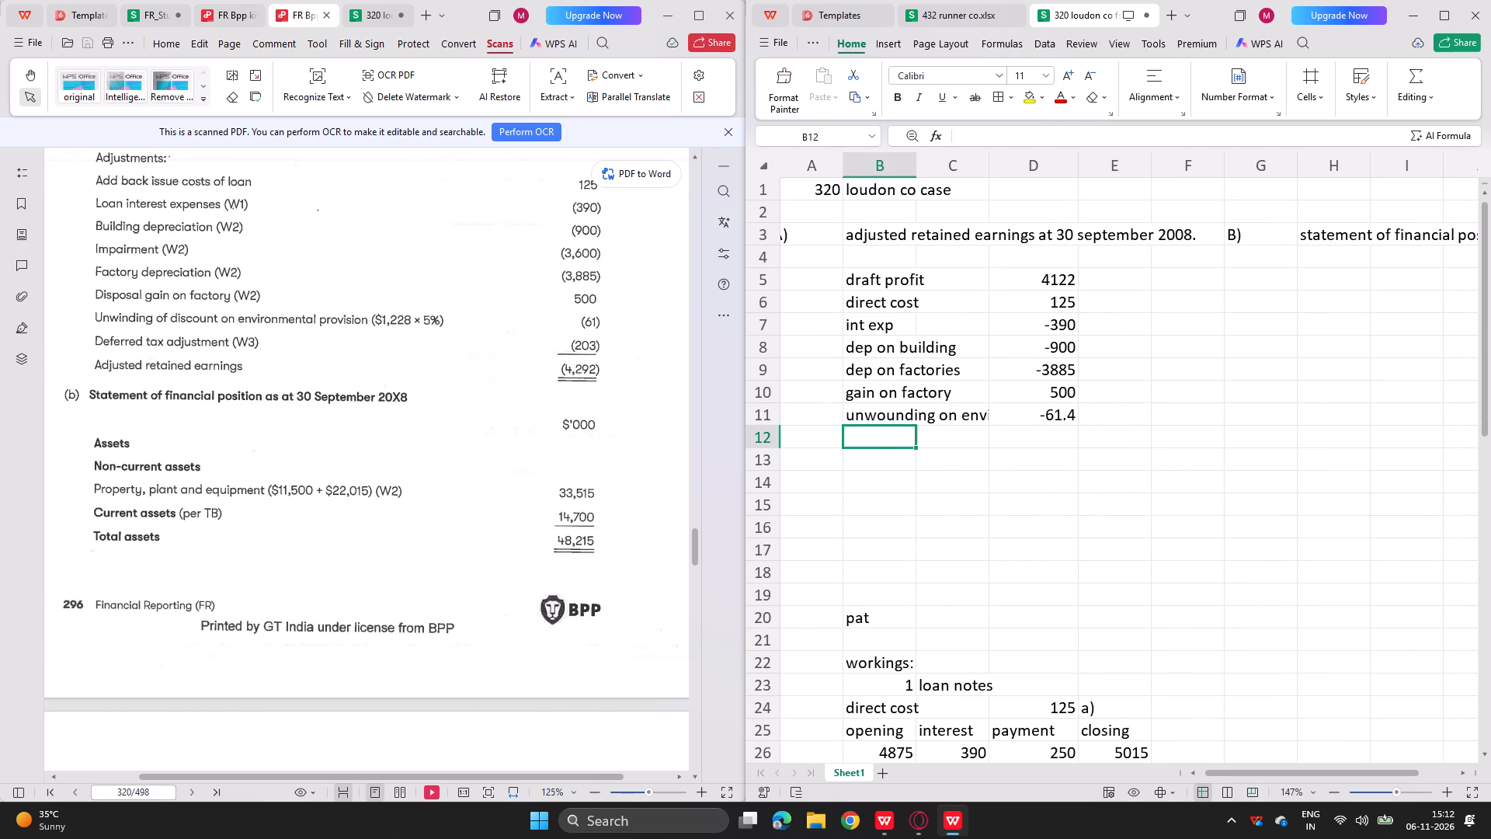
{"action": "type", "text": "dec in deff tax"}
{"action": "key", "text": "Return"}
Link D12 to the deferred tax balancing figure with the formula =D59.
{"action": "key", "text": "Right"}
{"action": "key", "text": "Right"}
{"action": "key", "text": "Up"}
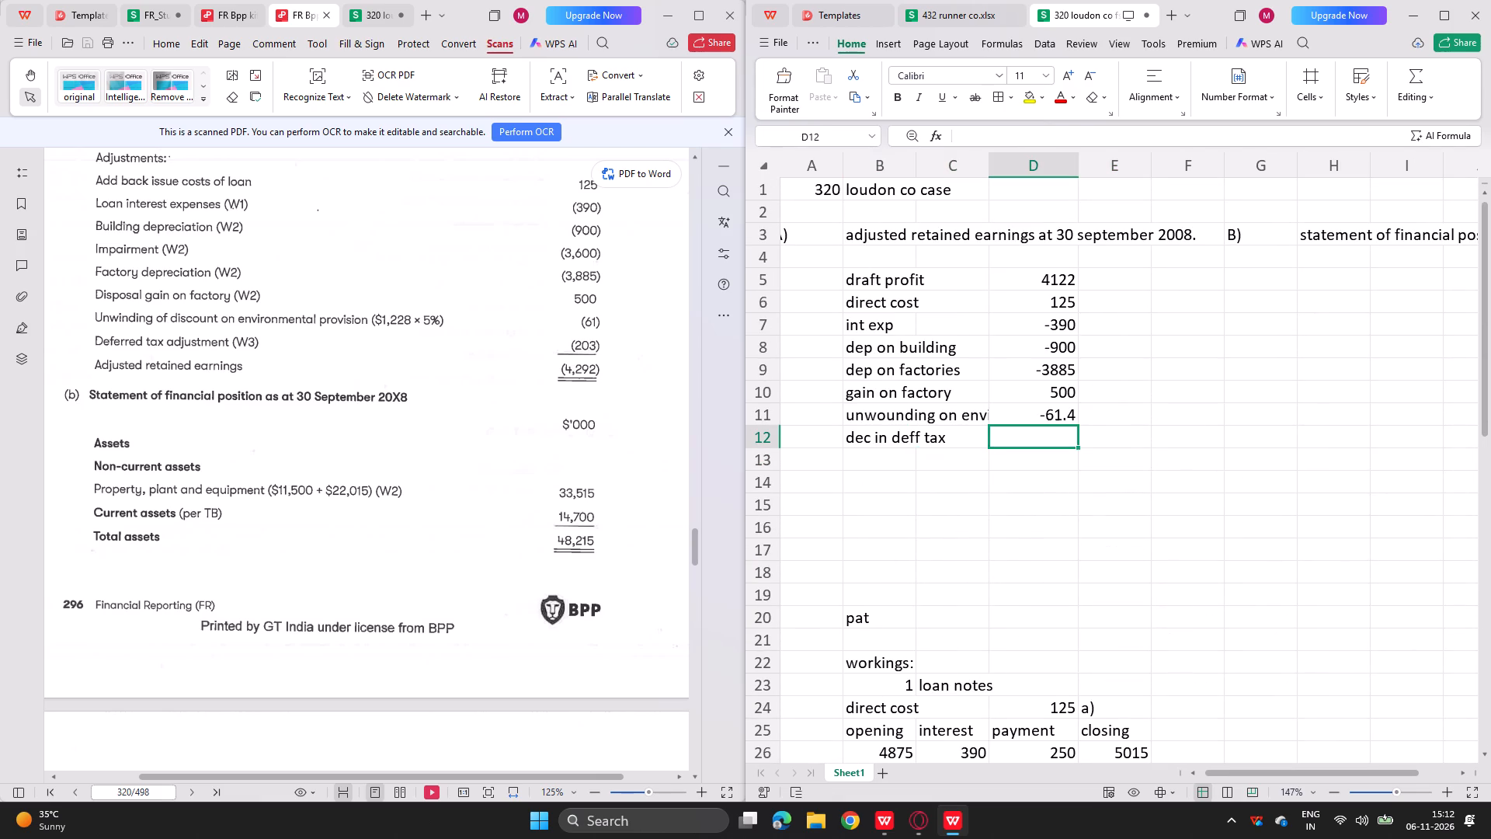
{"action": "key", "text": "equal"}
{"action": "key", "text": "Down"}
{"action": "key", "text": "Down"}
{"action": "key", "text": "Down"}
{"action": "key", "text": "Down"}
{"action": "key", "text": "Down"}
{"action": "key", "text": "Down"}
{"action": "key", "text": "Down"}
{"action": "key", "text": "Down"}
{"action": "key", "text": "Down"}
{"action": "key", "text": "Down"}
{"action": "key", "text": "Down"}
{"action": "key", "text": "Down"}
{"action": "key", "text": "Down"}
{"action": "key", "text": "Down"}
{"action": "key", "text": "Down"}
{"action": "key", "text": "Down"}
{"action": "key", "text": "Down"}
{"action": "key", "text": "Down"}
{"action": "key", "text": "Down"}
{"action": "key", "text": "Down"}
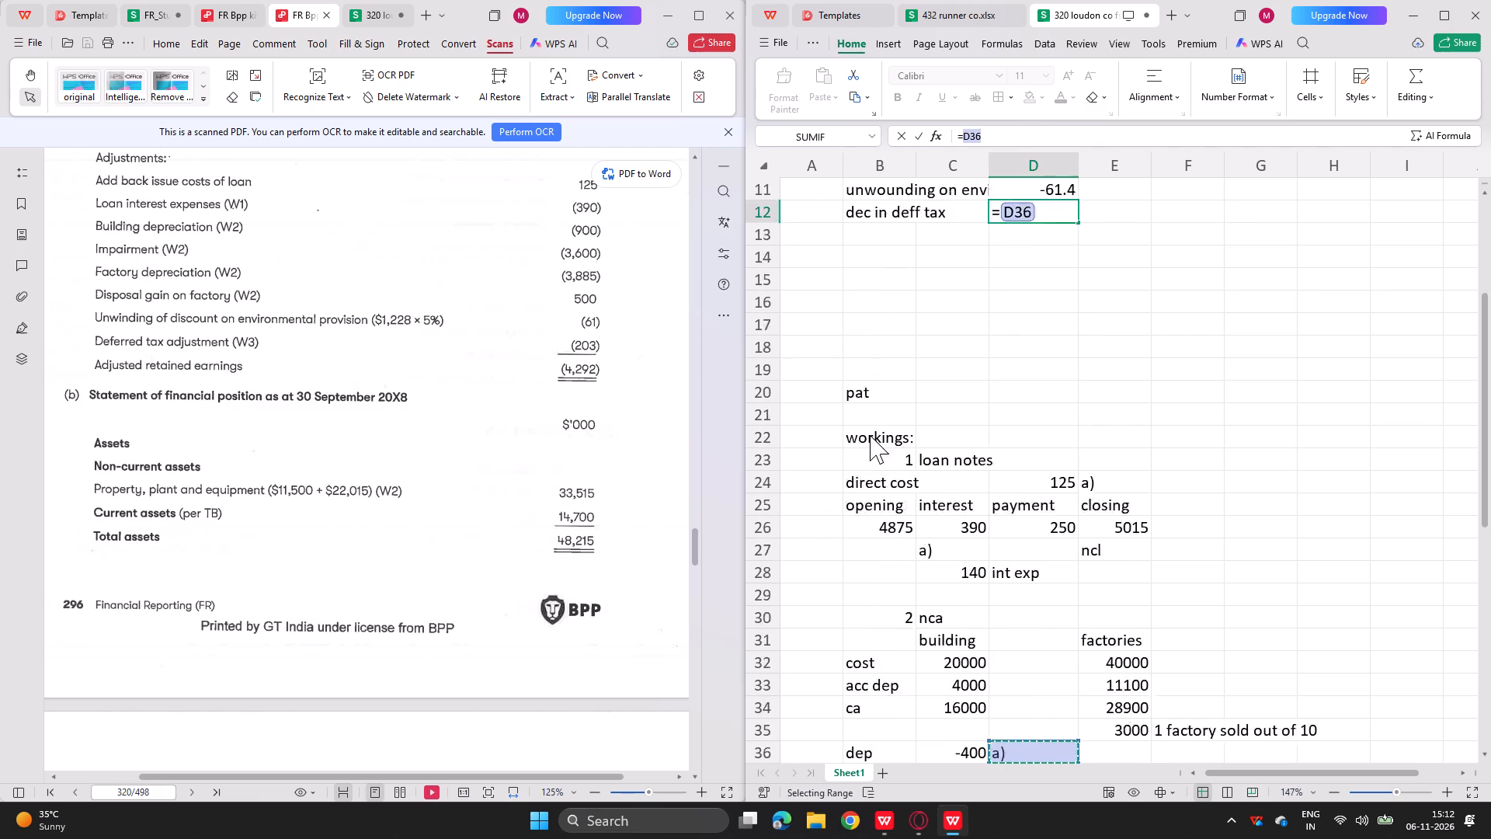
{"action": "key", "text": "Down"}
{"action": "key", "text": "Down"}
{"action": "key", "text": "Down"}
{"action": "key", "text": "Down"}
{"action": "key", "text": "Down"}
{"action": "key", "text": "Down"}
{"action": "key", "text": "Down"}
{"action": "key", "text": "Down"}
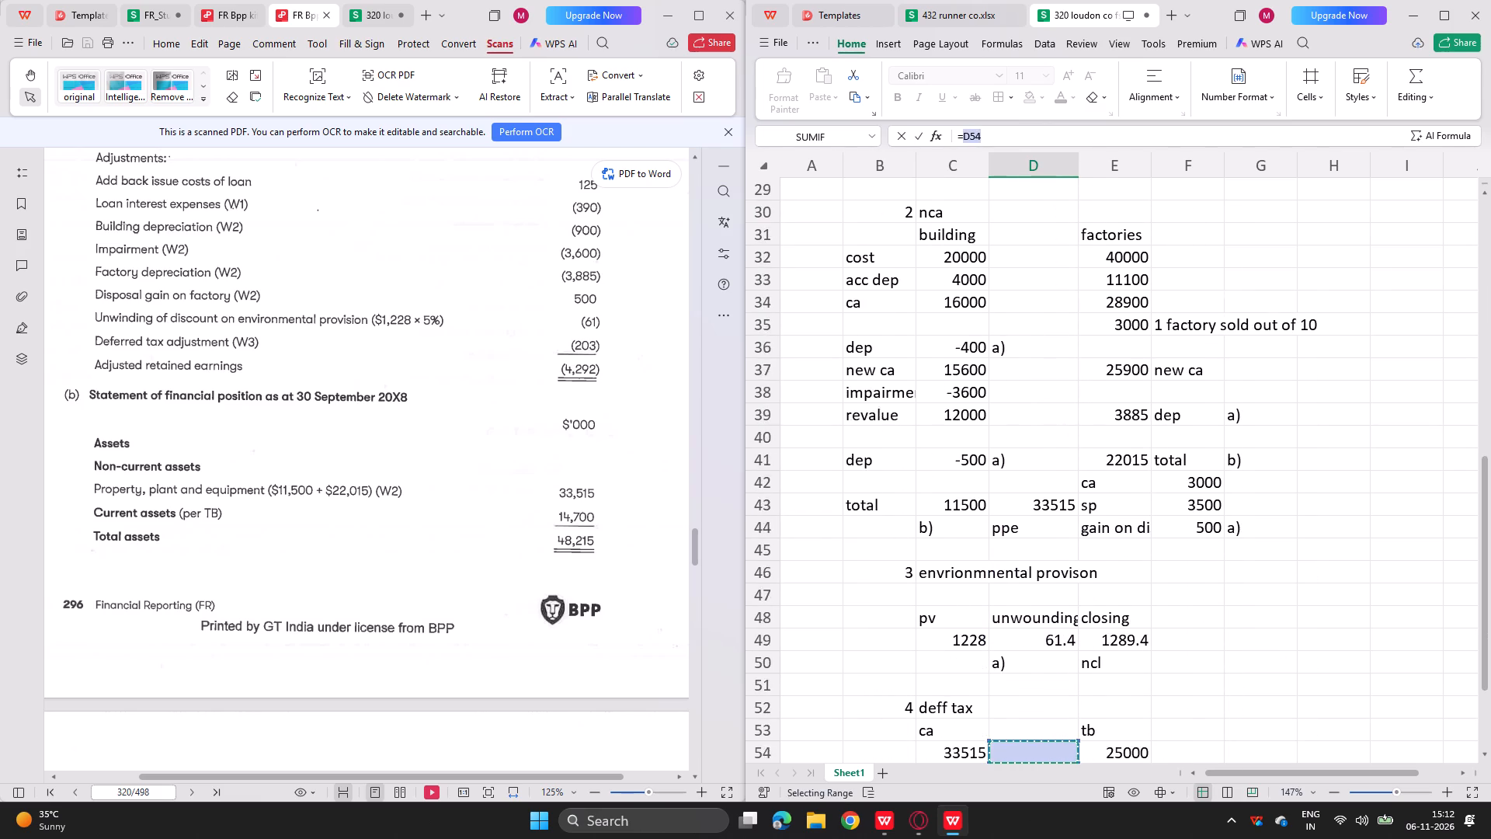
{"action": "key", "text": "Down"}
{"action": "key", "text": "Down"}
{"action": "key", "text": "Down"}
{"action": "key", "text": "Down"}
{"action": "key", "text": "Return"}
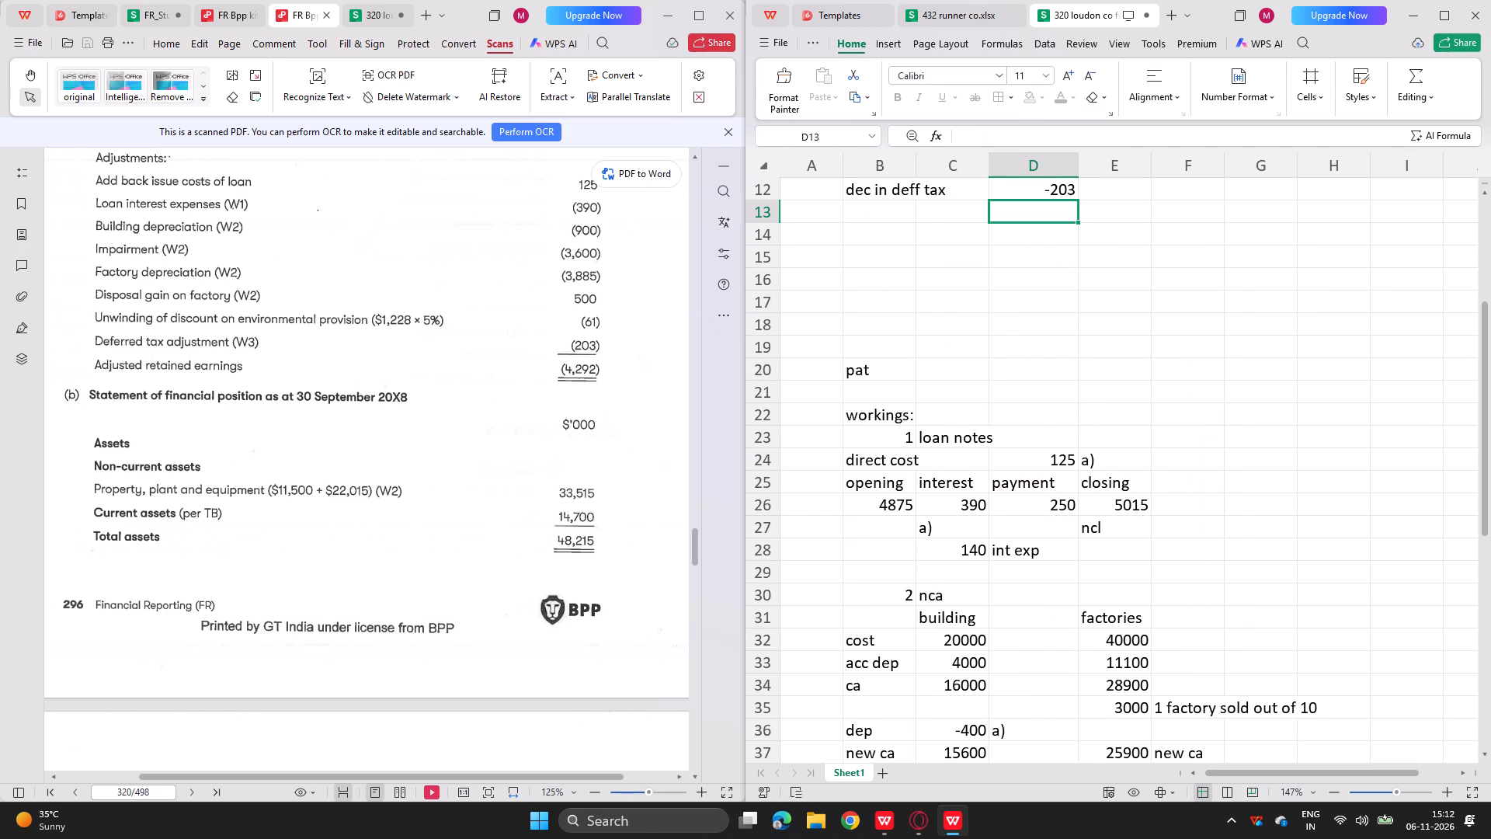
Move the pat label from B20 up to B14, below the retained earnings adjustments.
{"action": "scroll", "coordinate": [1025, 307], "scroll_direction": "up", "scroll_amount": 5}
{"action": "left_click", "coordinate": [867, 418]}
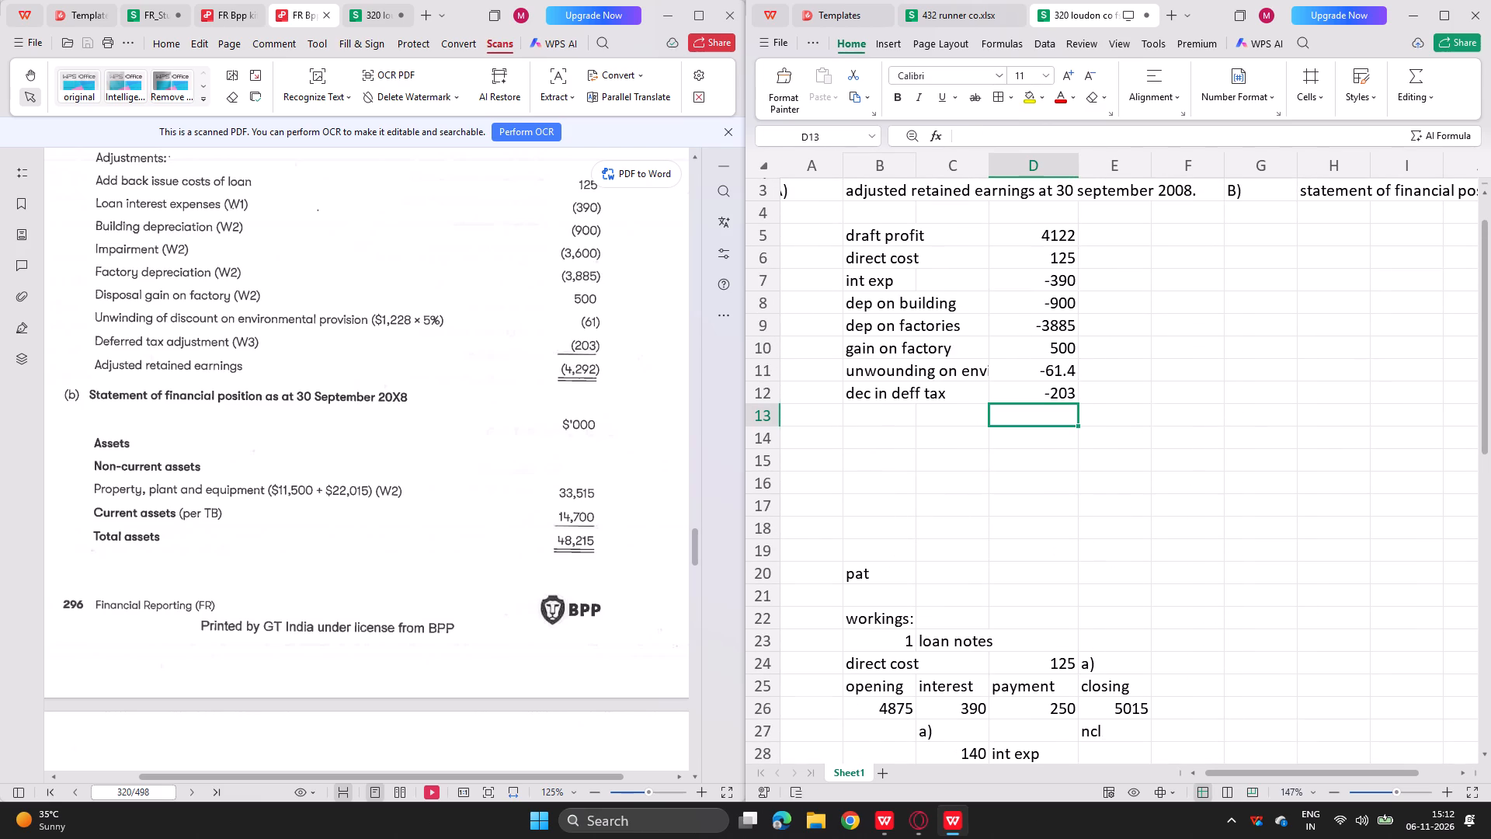
{"action": "left_click", "coordinate": [875, 569]}
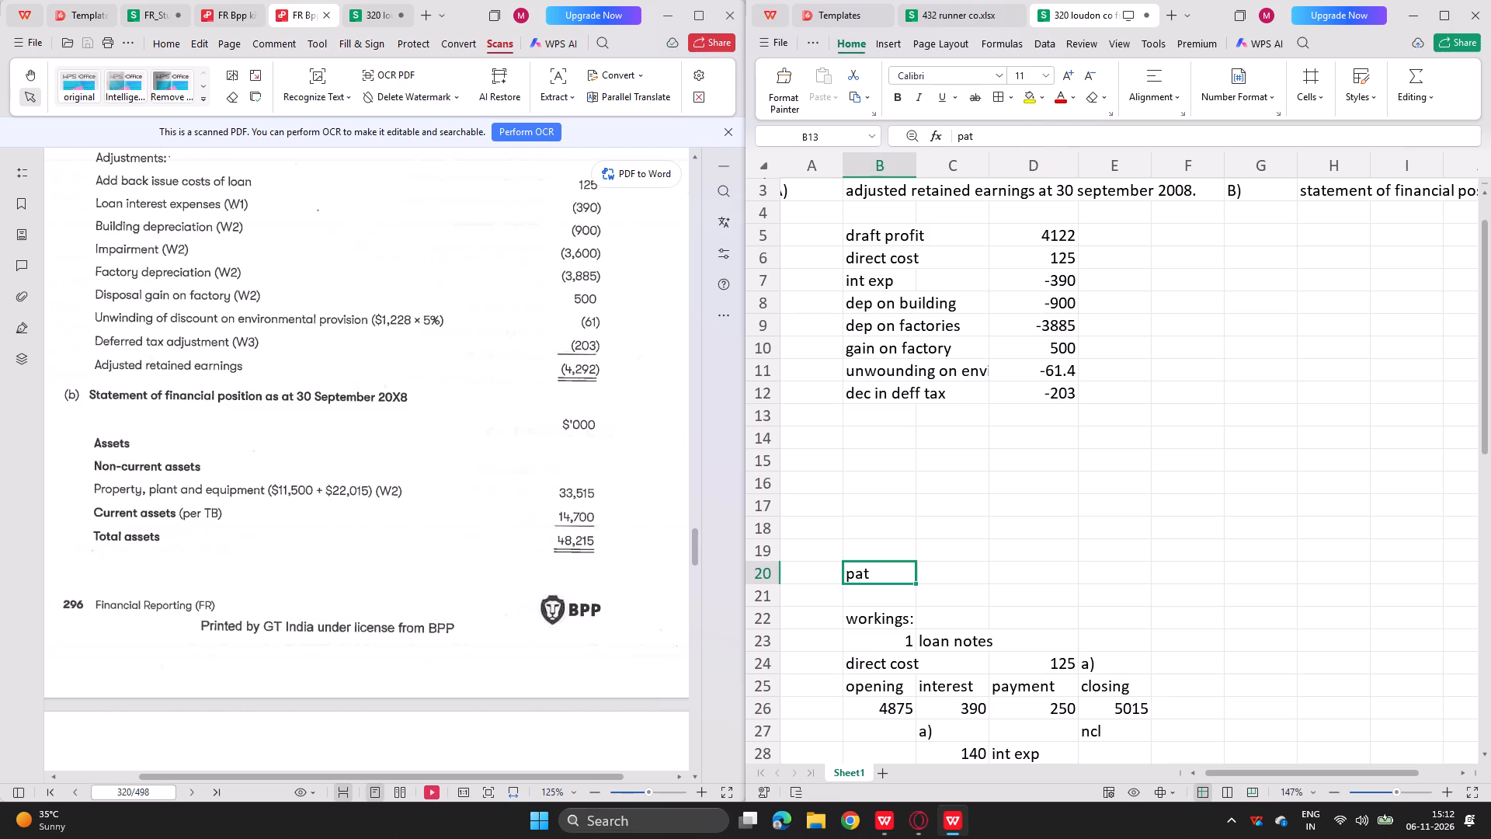
{"action": "key", "text": "ctrl+x"}
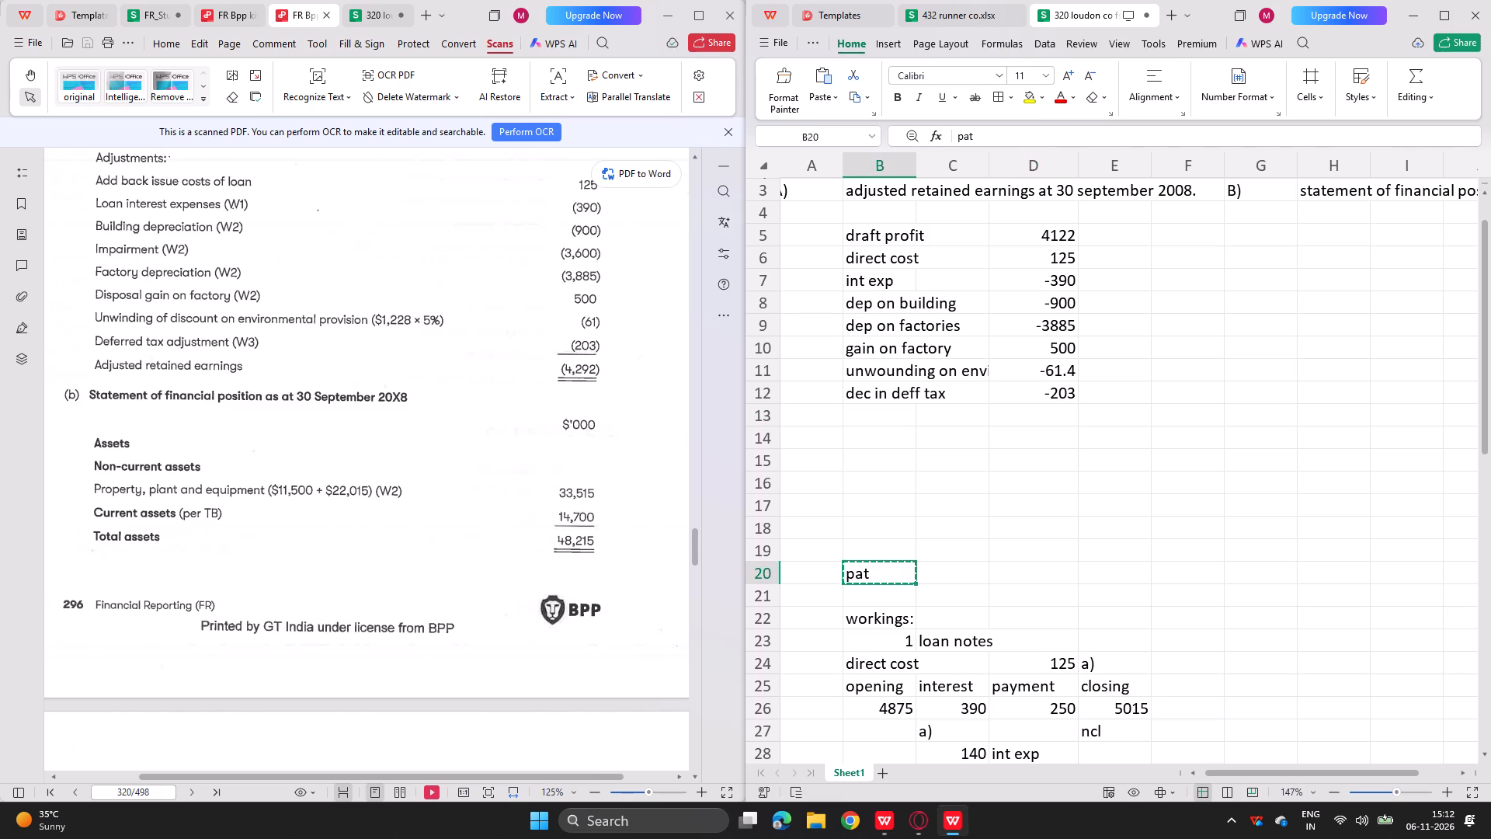
{"action": "left_click", "coordinate": [879, 443]}
{"action": "key", "text": "ctrl+v"}
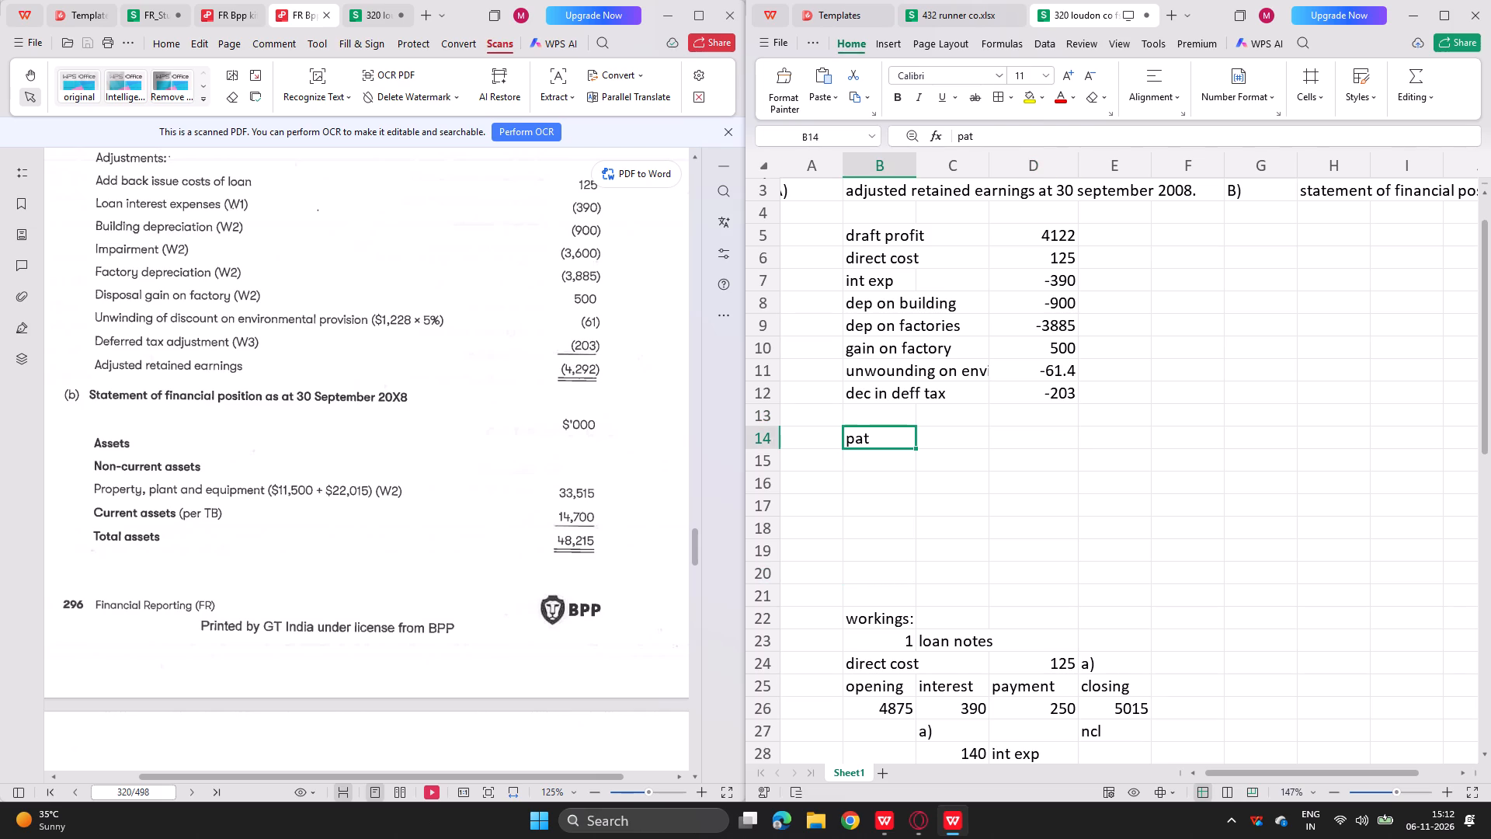
Total the adjusted retained earnings schedule in D14 beside pat with the formula =SUM(D5:D13).
{"action": "left_click", "coordinate": [1041, 430]}
{"action": "type", "text": "=sum("}
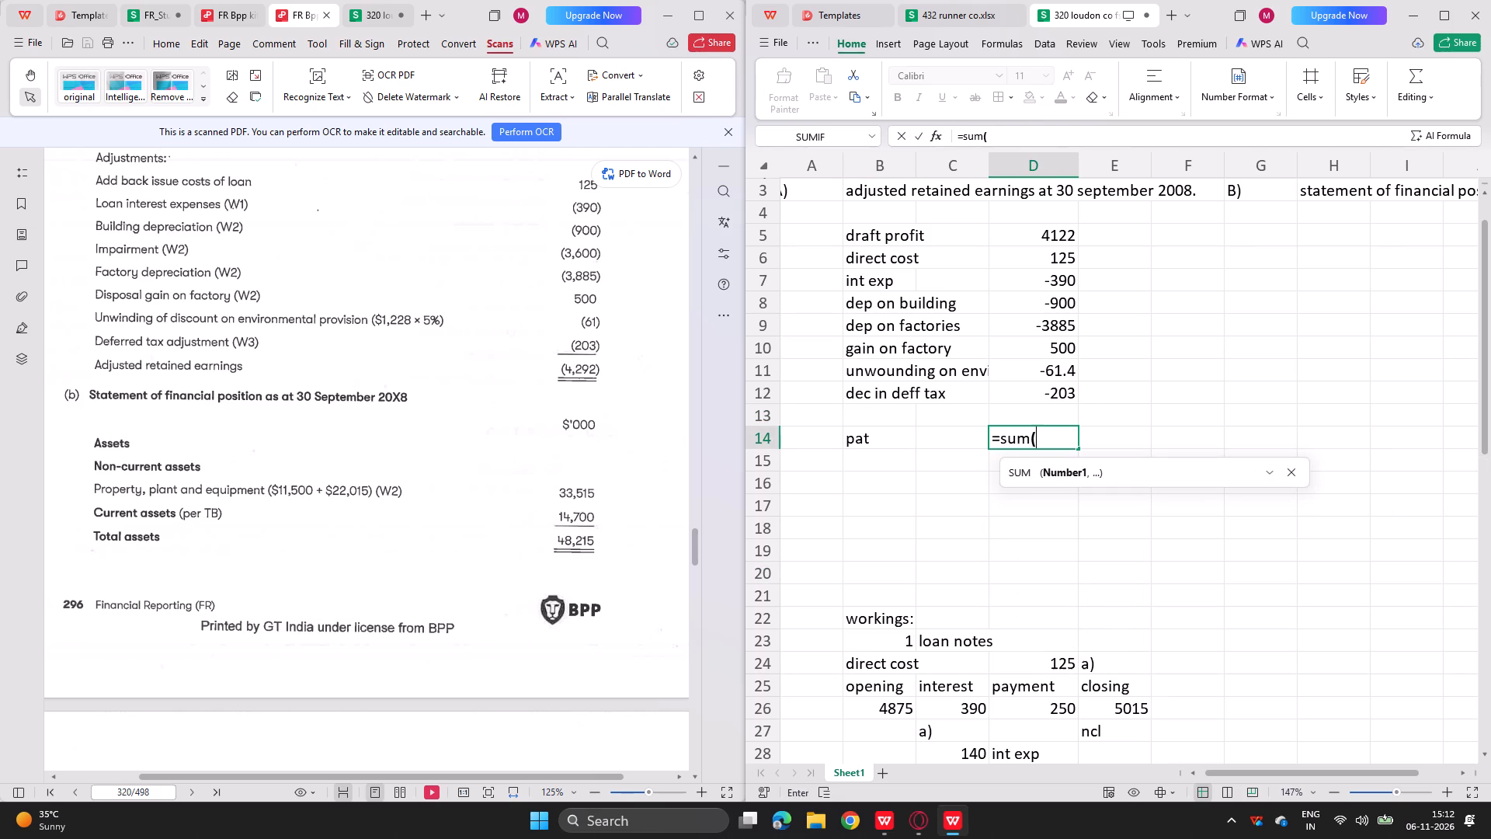
{"action": "key", "text": "Up"}
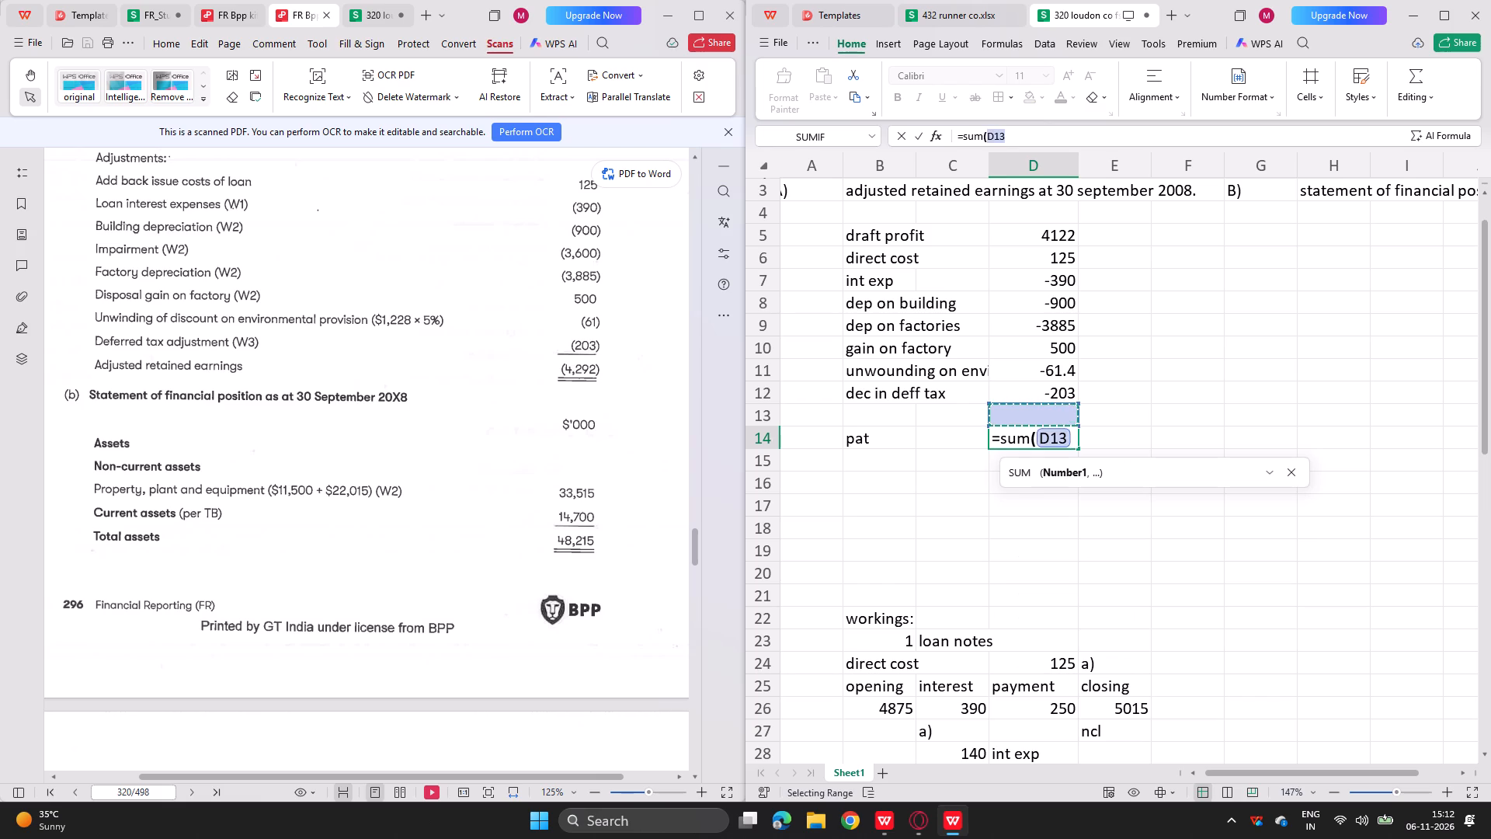
{"action": "key", "text": "shift+Up"}
{"action": "key", "text": "shift+Up"}
{"action": "key", "text": "shift+Up"}
{"action": "key", "text": "shift+Up"}
{"action": "key", "text": "shift+Up"}
{"action": "key", "text": "shift+Up"}
{"action": "key", "text": "shift+Up"}
{"action": "key", "text": "shift+Up"}
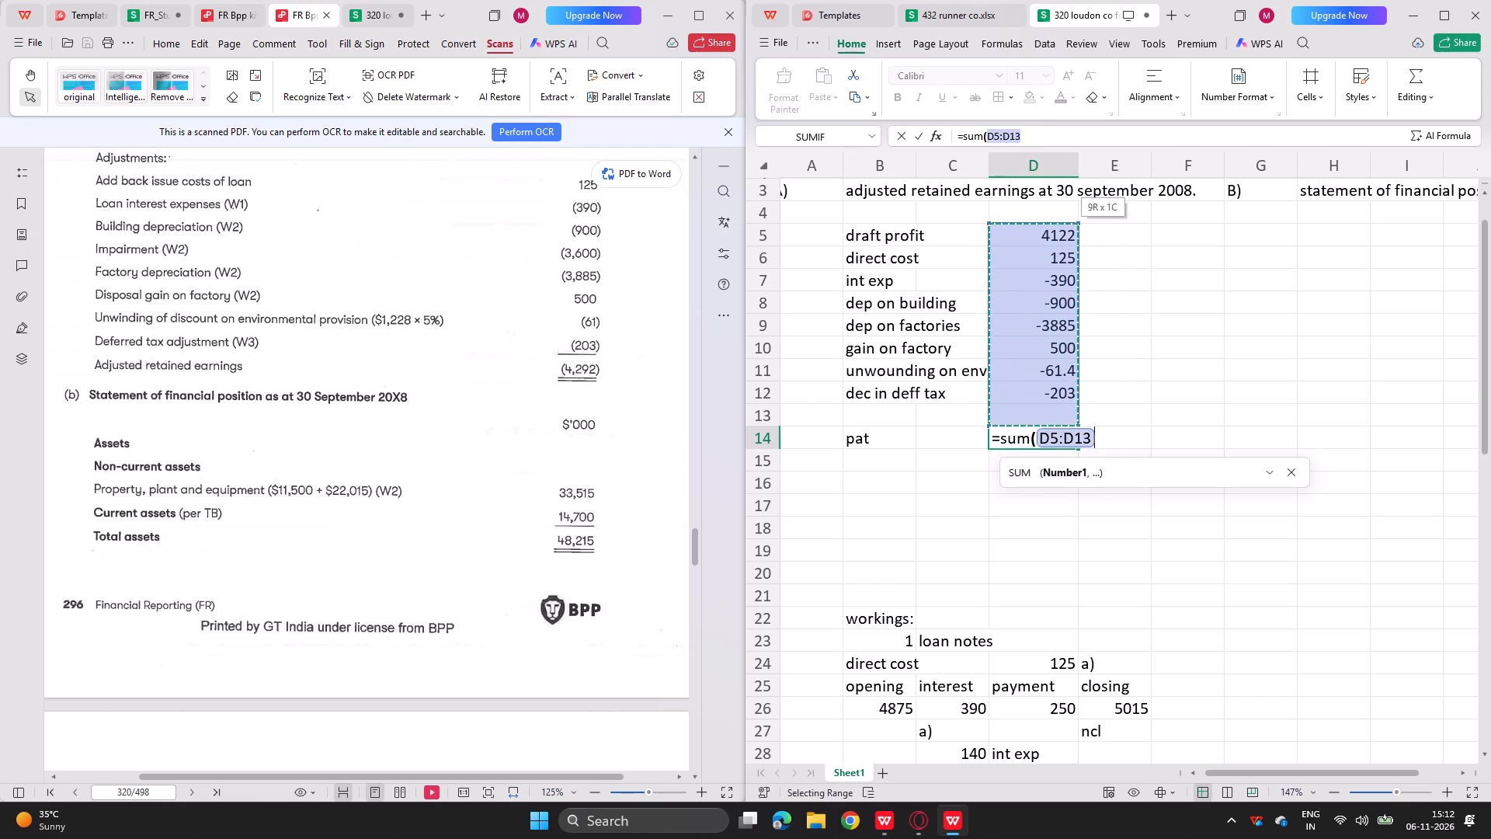
{"action": "key", "text": "Return"}
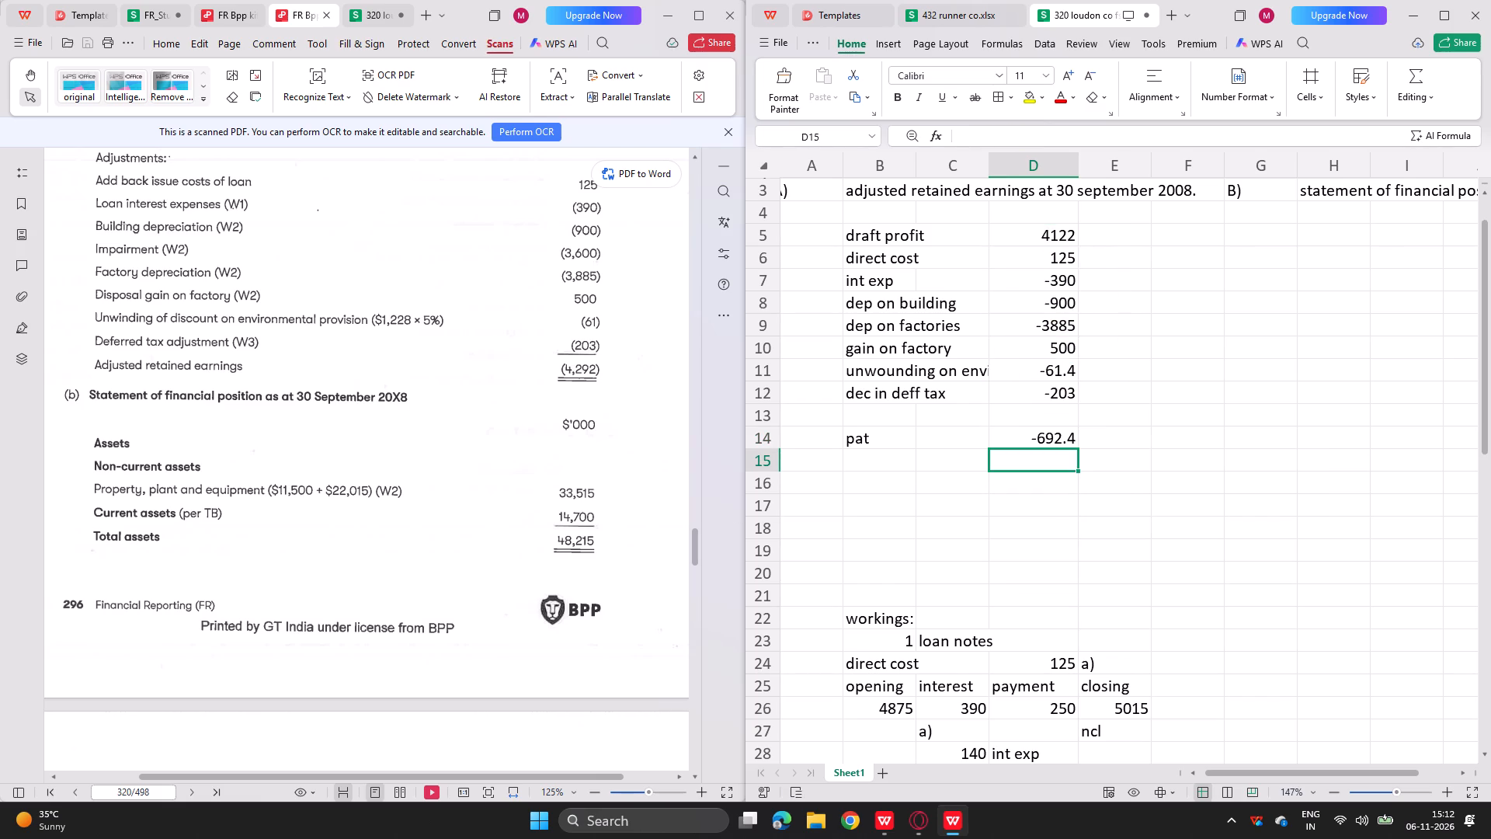
{"action": "double_click", "coordinate": [1036, 433]}
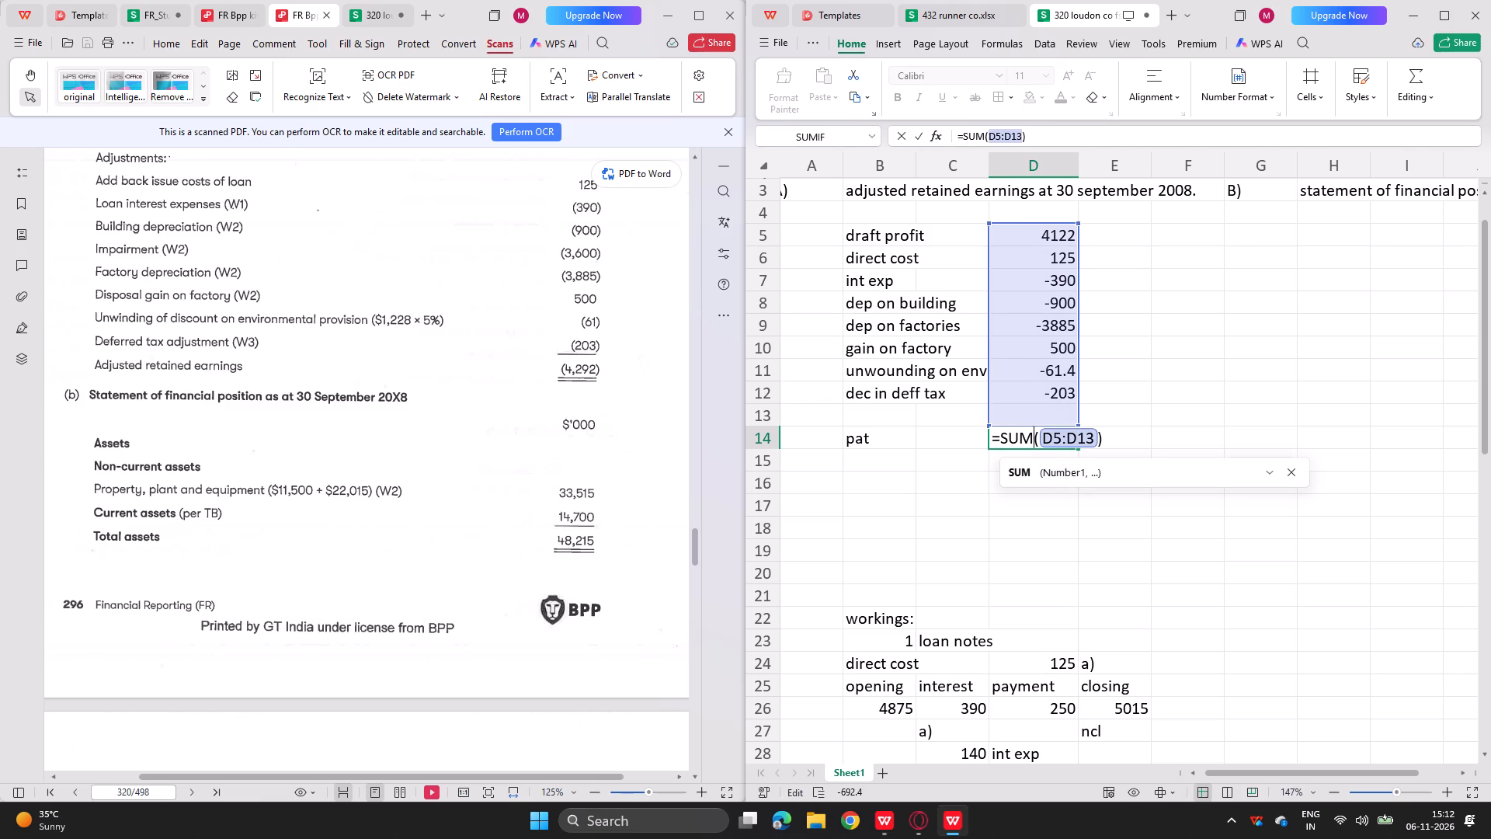
{"action": "key", "text": "Return"}
Check the closing retained earnings formula in the earlier solution, and insert a row above dep on building labelled impairment in B8.
{"action": "left_click", "coordinate": [363, 12]}
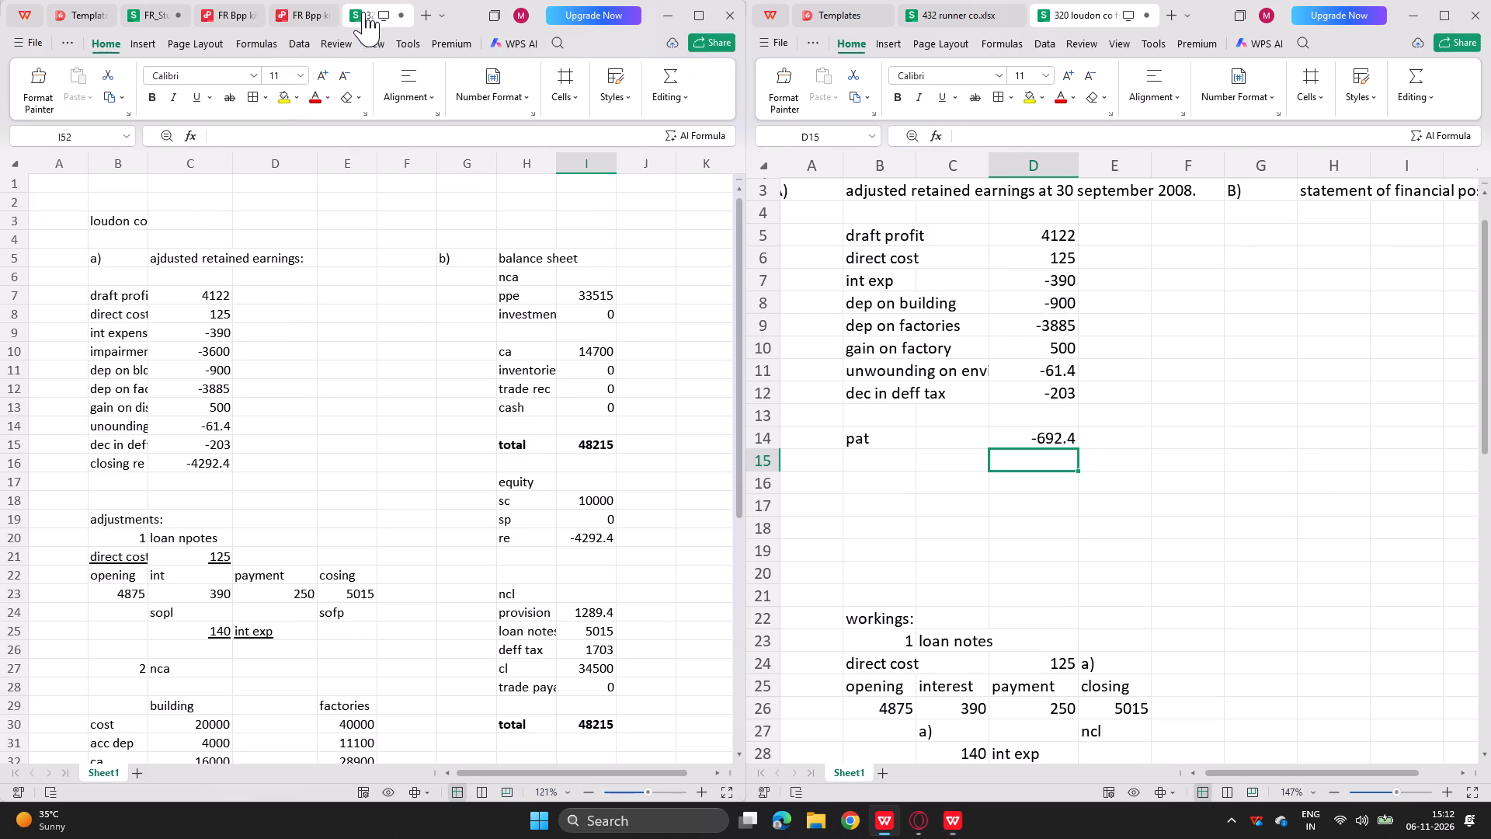
{"action": "double_click", "coordinate": [207, 468]}
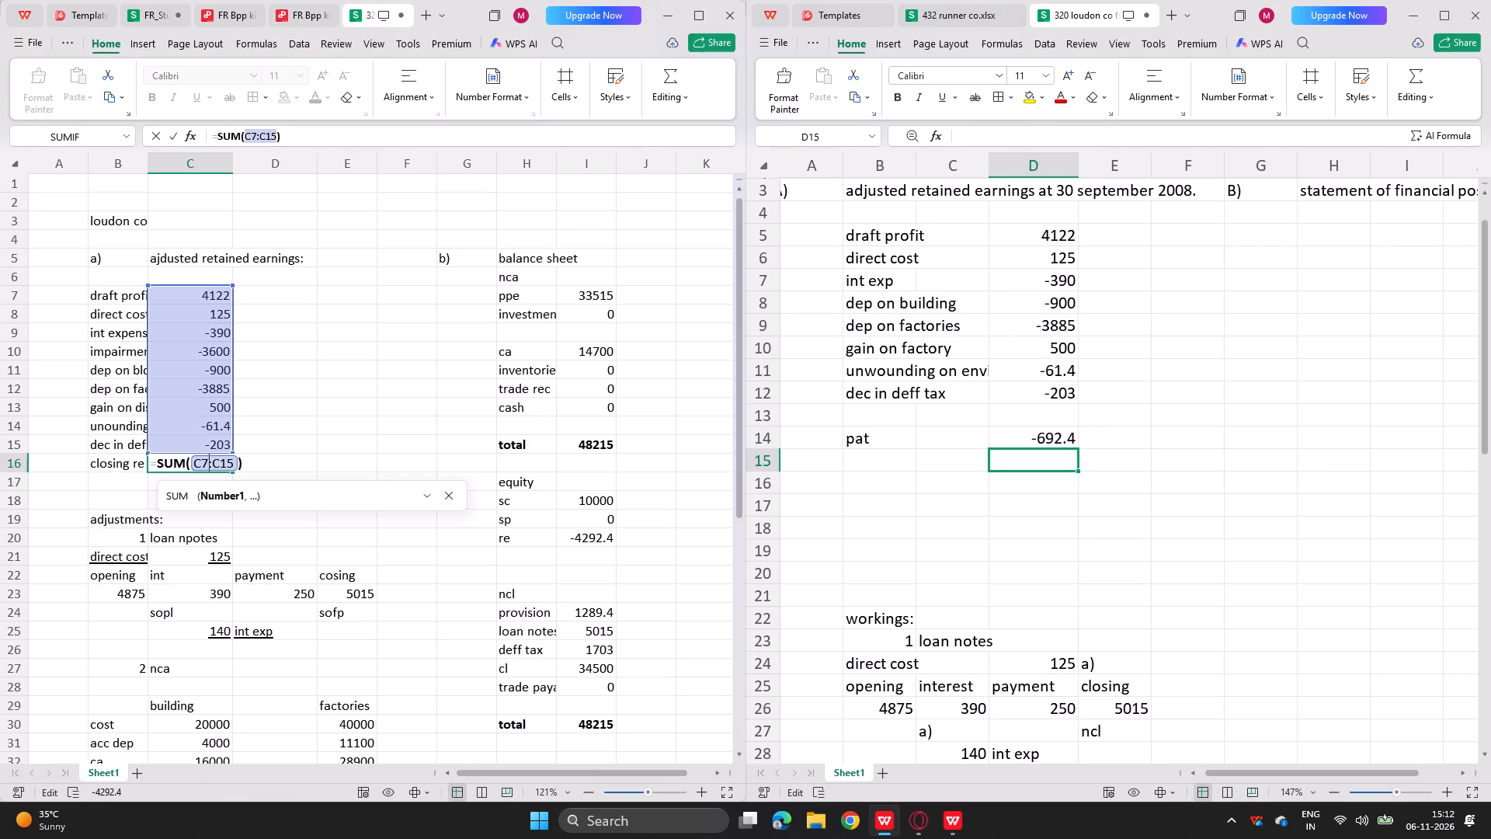
{"action": "key", "text": "Return"}
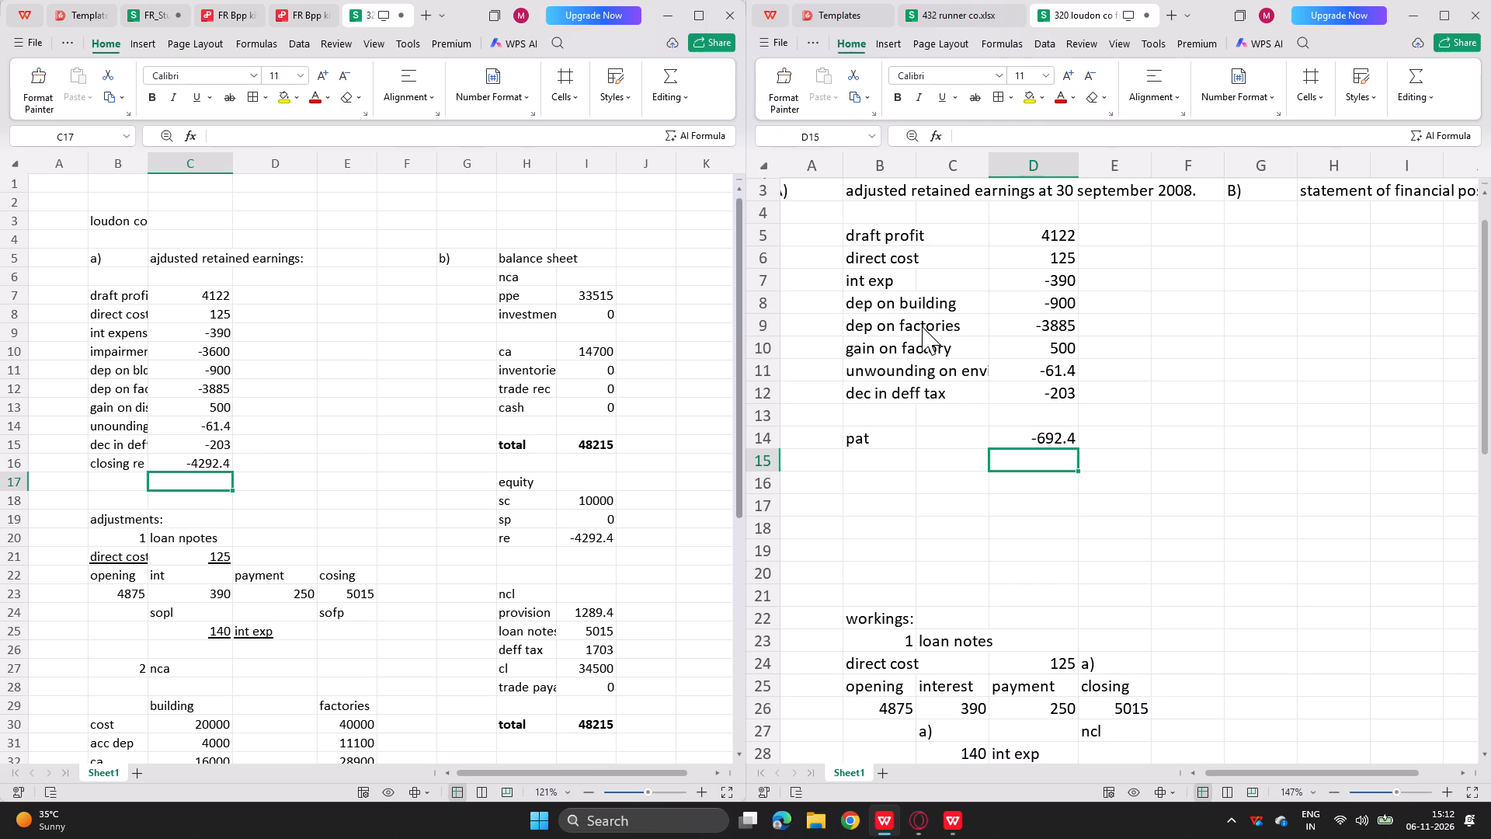
{"action": "left_click", "coordinate": [868, 415]}
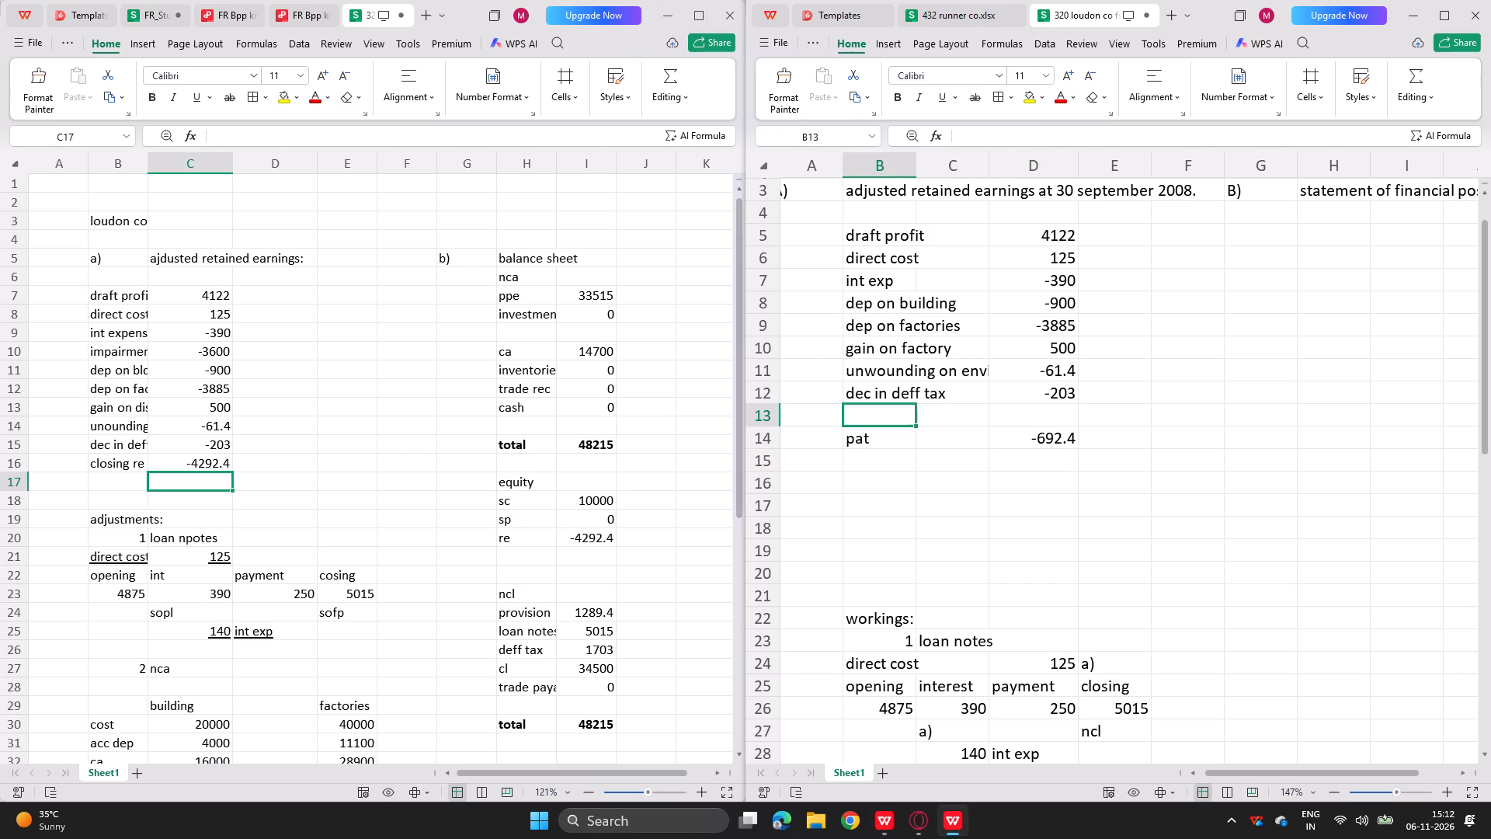
{"action": "left_click", "coordinate": [759, 303]}
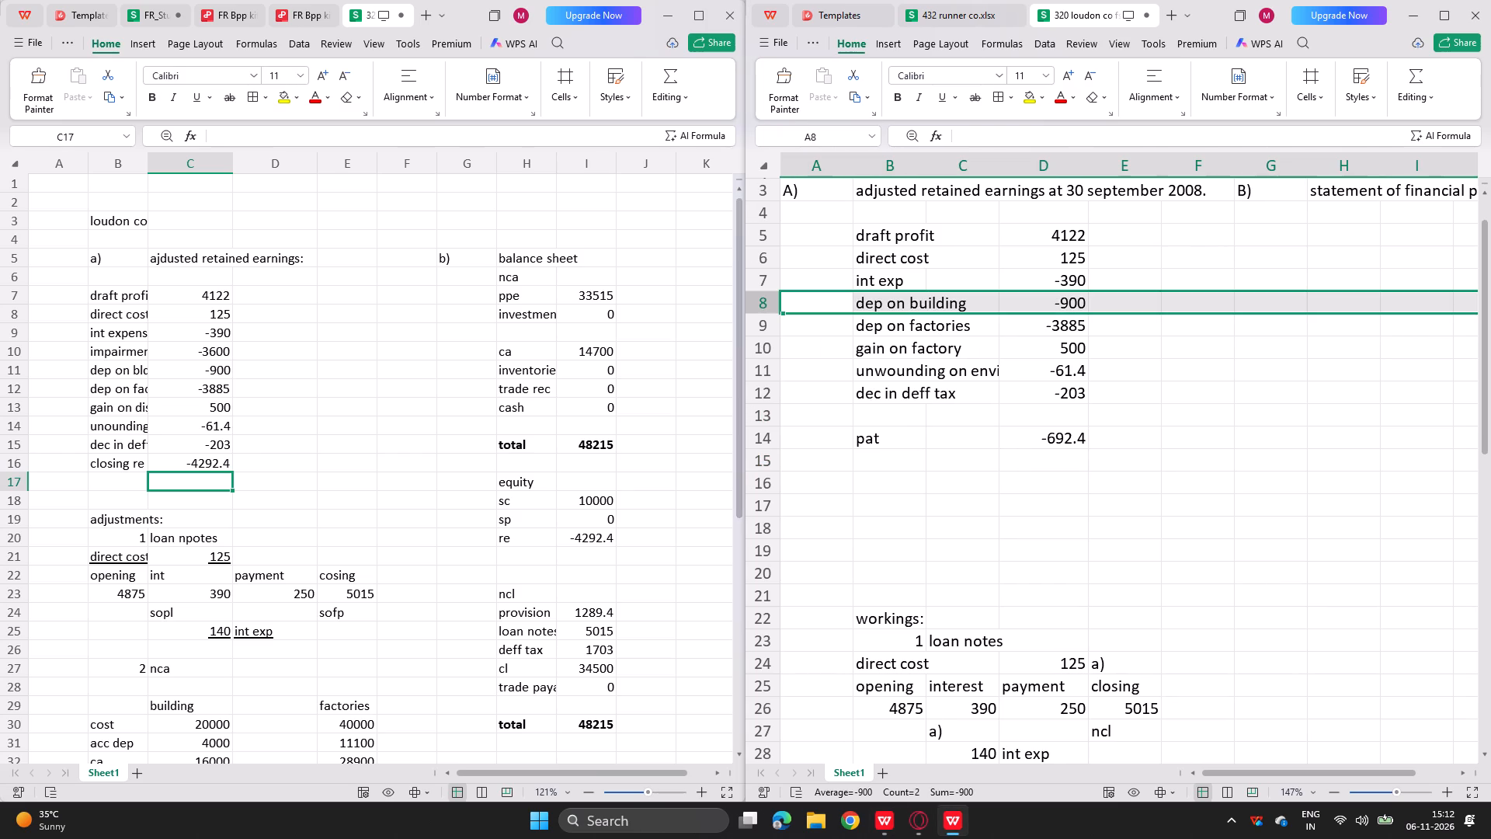
{"action": "key", "text": "ctrl+plus"}
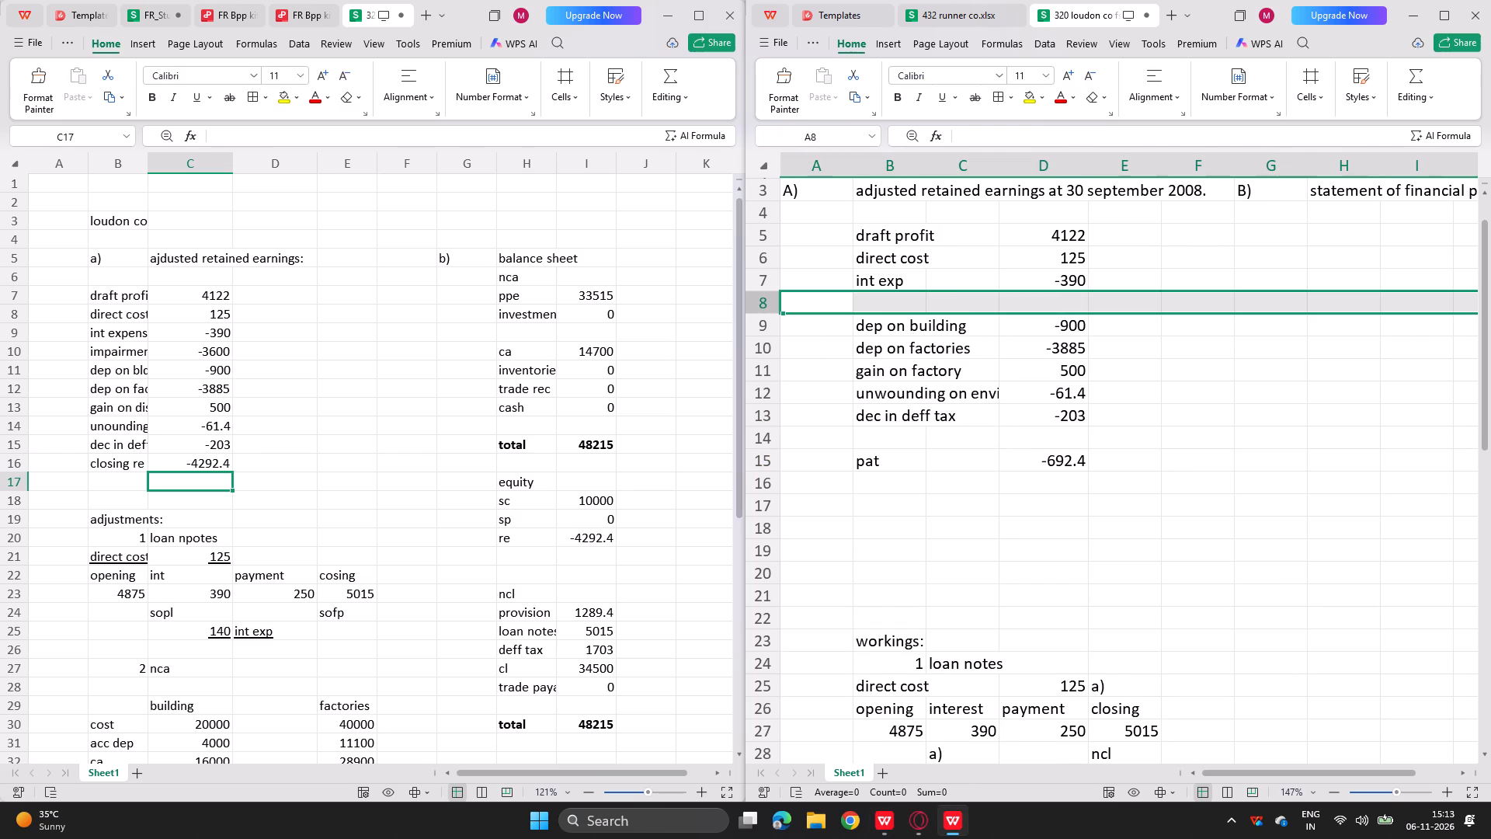
{"action": "left_click", "coordinate": [879, 308]}
{"action": "type", "text": "impa"}
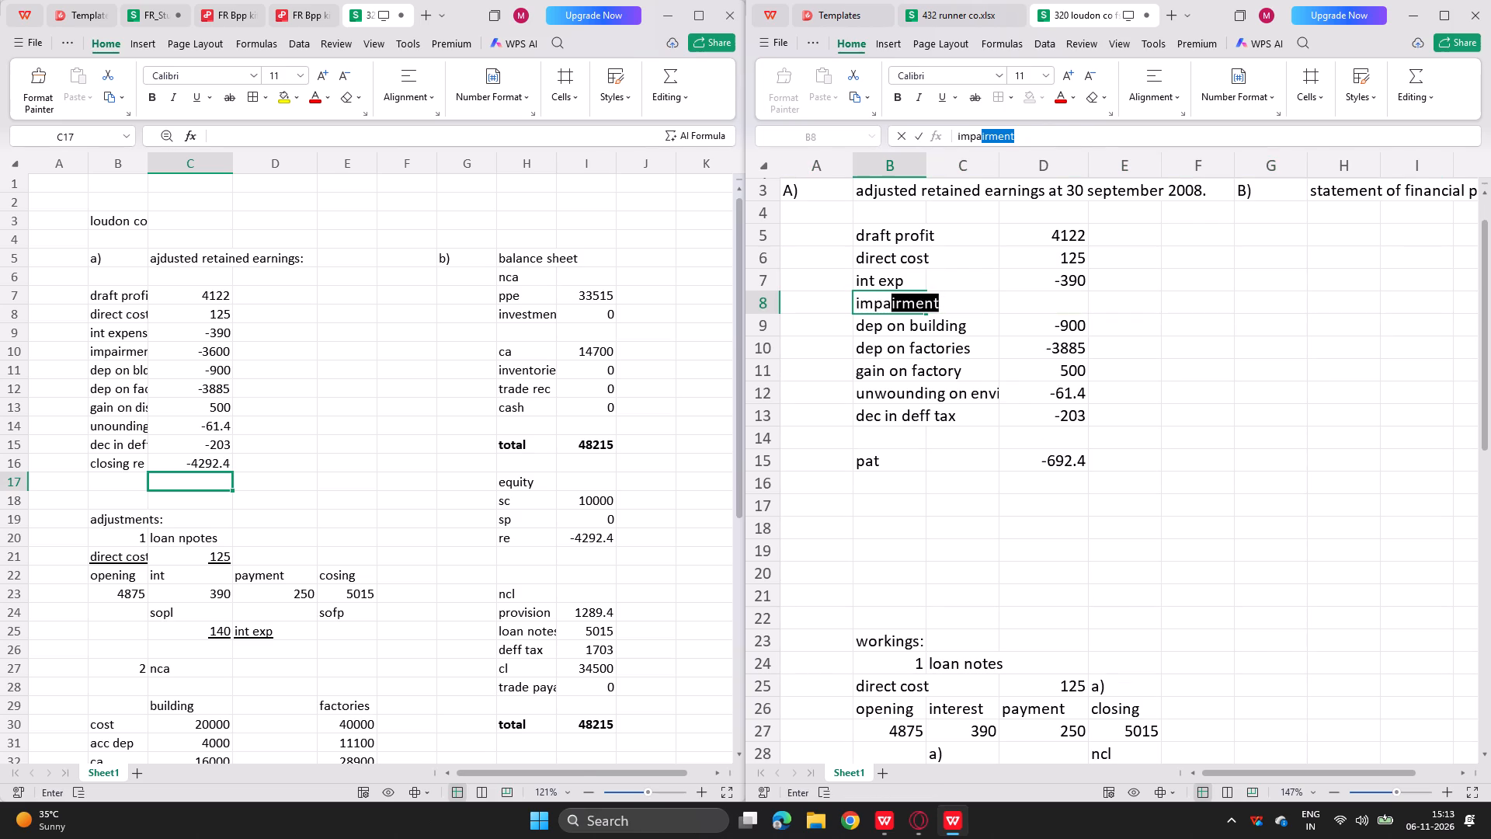
{"action": "key", "text": "Return"}
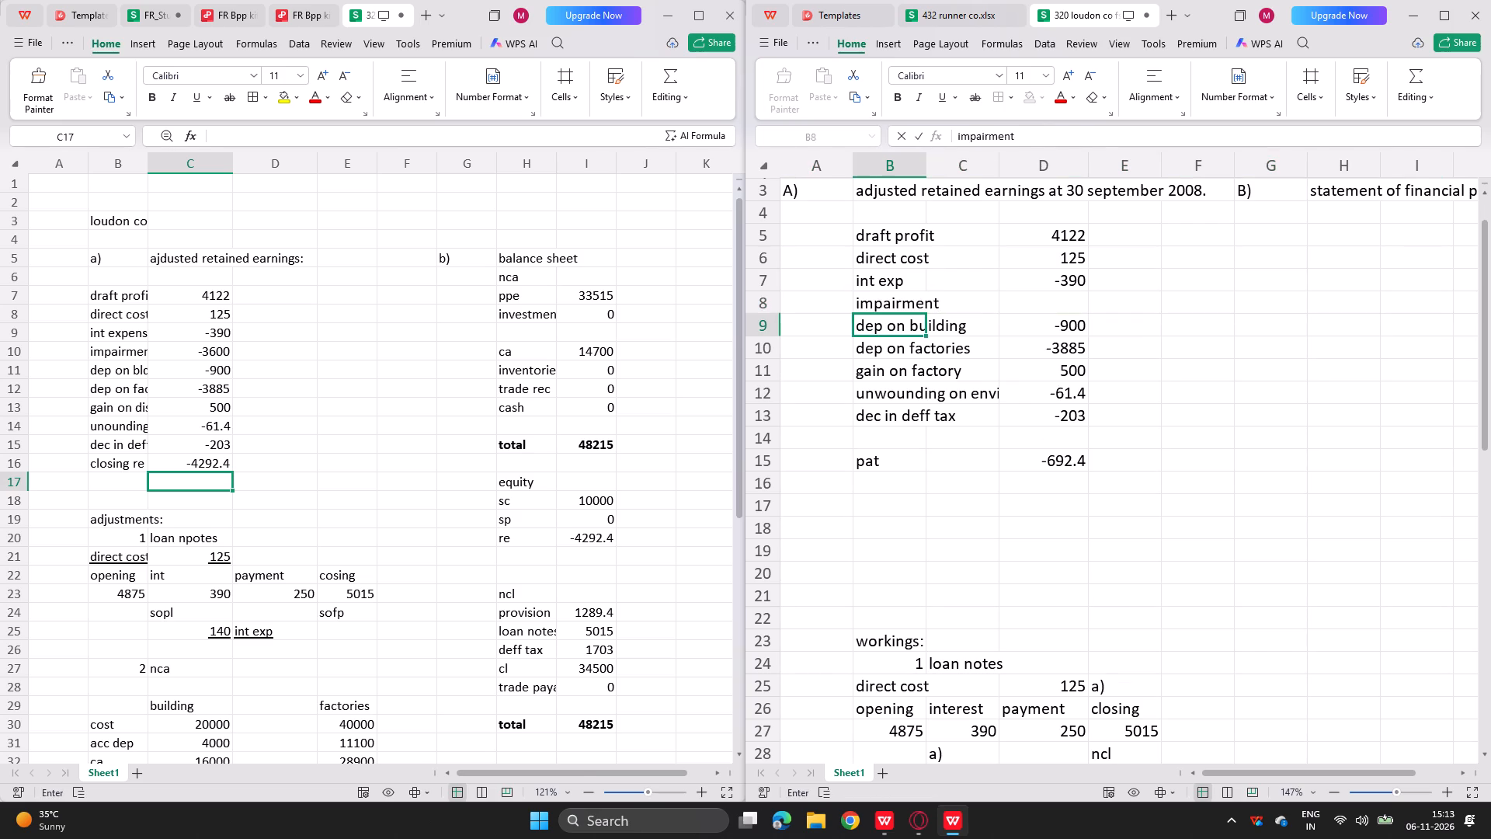
Link the impairment amount in D8 to the building impairment in the nca working with the formula =C39.
{"action": "key", "text": "Right"}
{"action": "key", "text": "Right"}
{"action": "key", "text": "Up"}
{"action": "key", "text": "equal"}
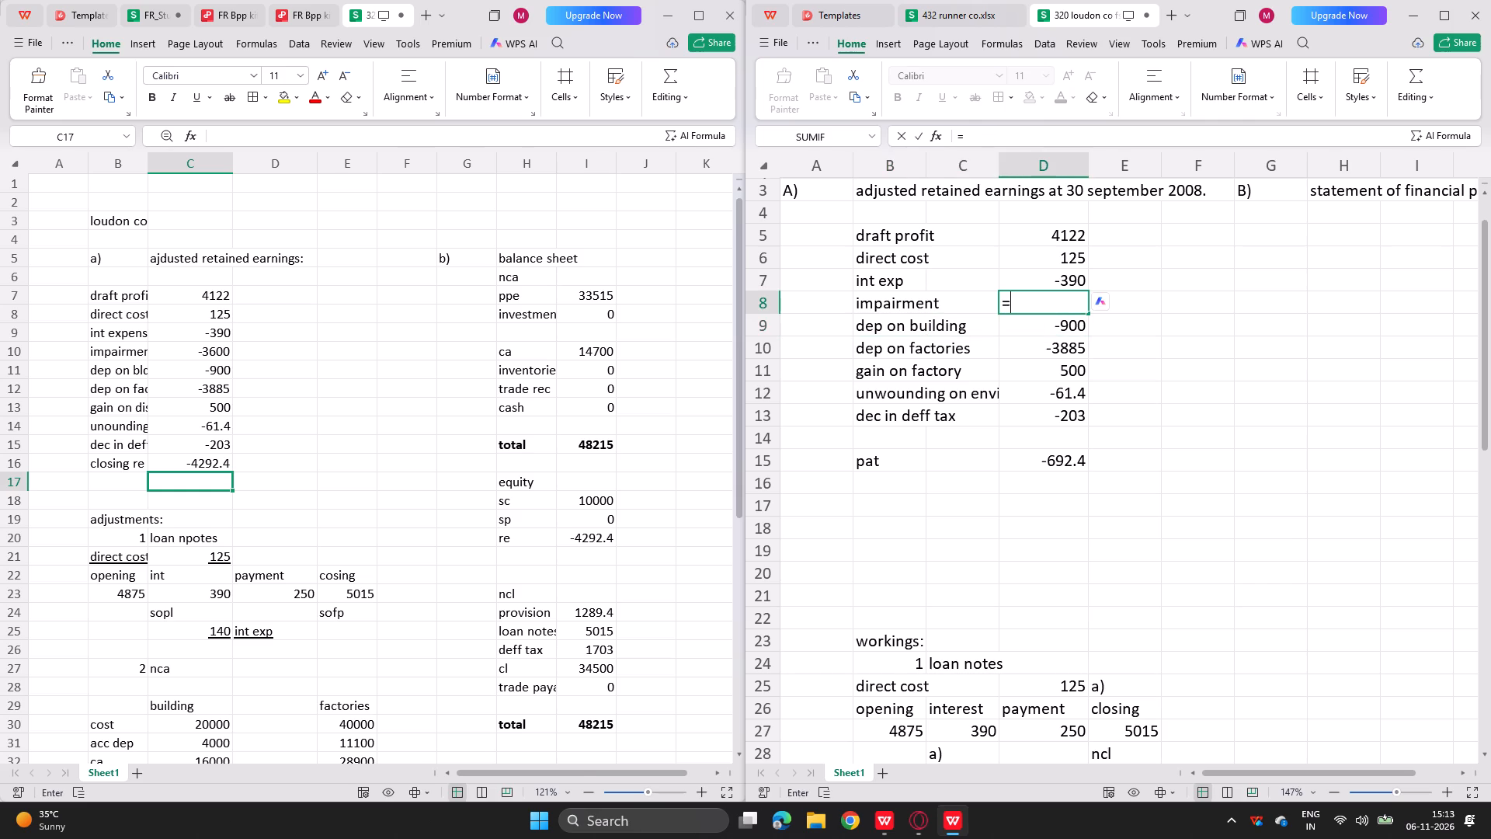
{"action": "scroll", "coordinate": [1003, 639], "scroll_direction": "down", "scroll_amount": 8}
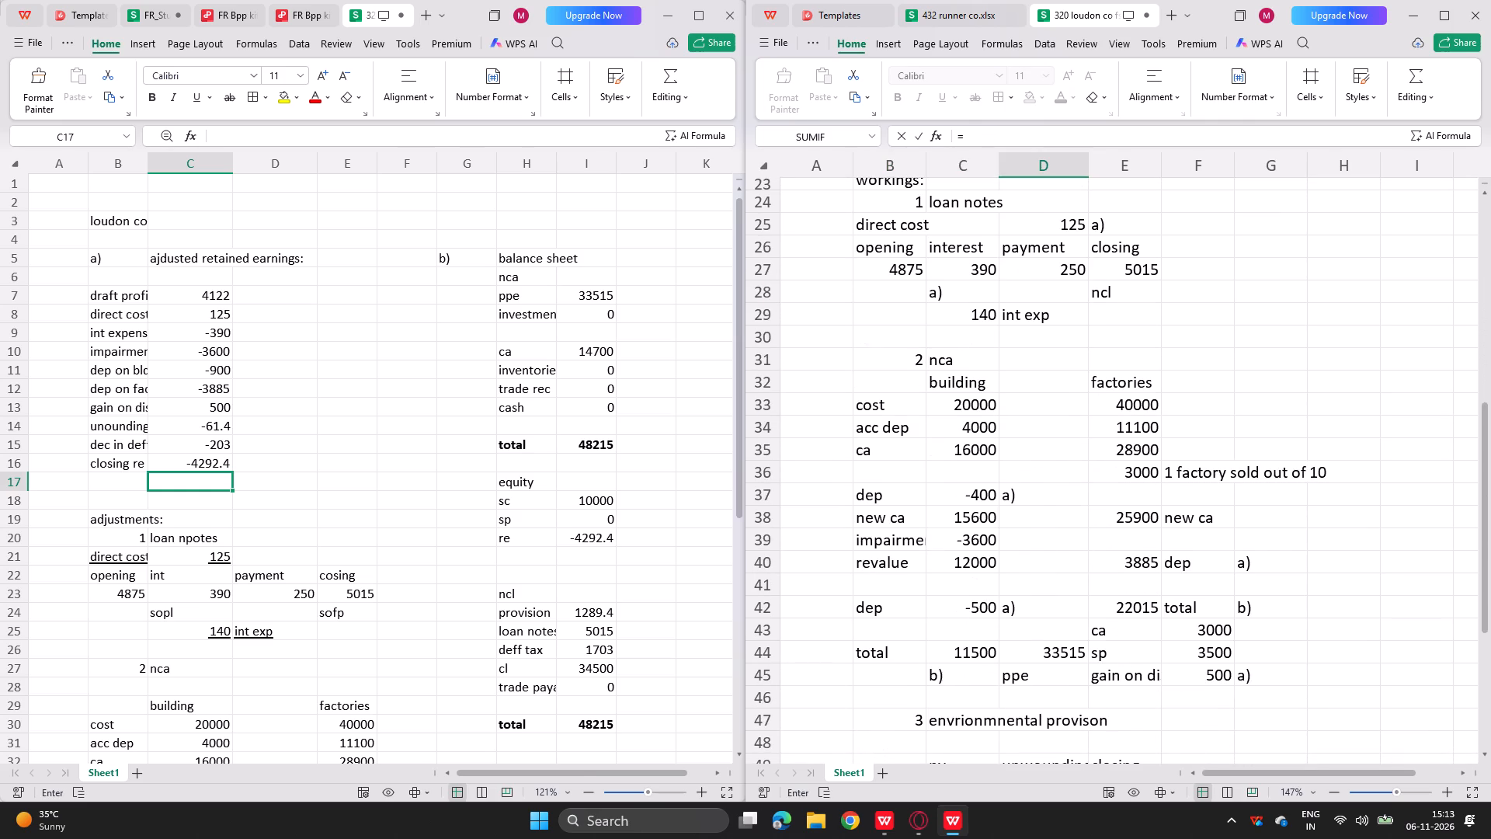
{"action": "left_click", "coordinate": [964, 549]}
{"action": "key", "text": "Return"}
Mark the building impairment in the nca working as belonging to part a) in D39.
{"action": "key", "text": "Down"}
{"action": "key", "text": "Down"}
{"action": "key", "text": "Down"}
{"action": "key", "text": "Down"}
{"action": "key", "text": "Down"}
{"action": "key", "text": "Down"}
{"action": "key", "text": "Down"}
{"action": "key", "text": "Down"}
{"action": "key", "text": "Down"}
{"action": "key", "text": "Down"}
{"action": "key", "text": "Down"}
{"action": "key", "text": "Down"}
{"action": "key", "text": "Down"}
{"action": "key", "text": "Down"}
{"action": "key", "text": "Down"}
{"action": "key", "text": "Down"}
{"action": "key", "text": "Down"}
{"action": "key", "text": "Down"}
{"action": "key", "text": "Down"}
{"action": "key", "text": "Down"}
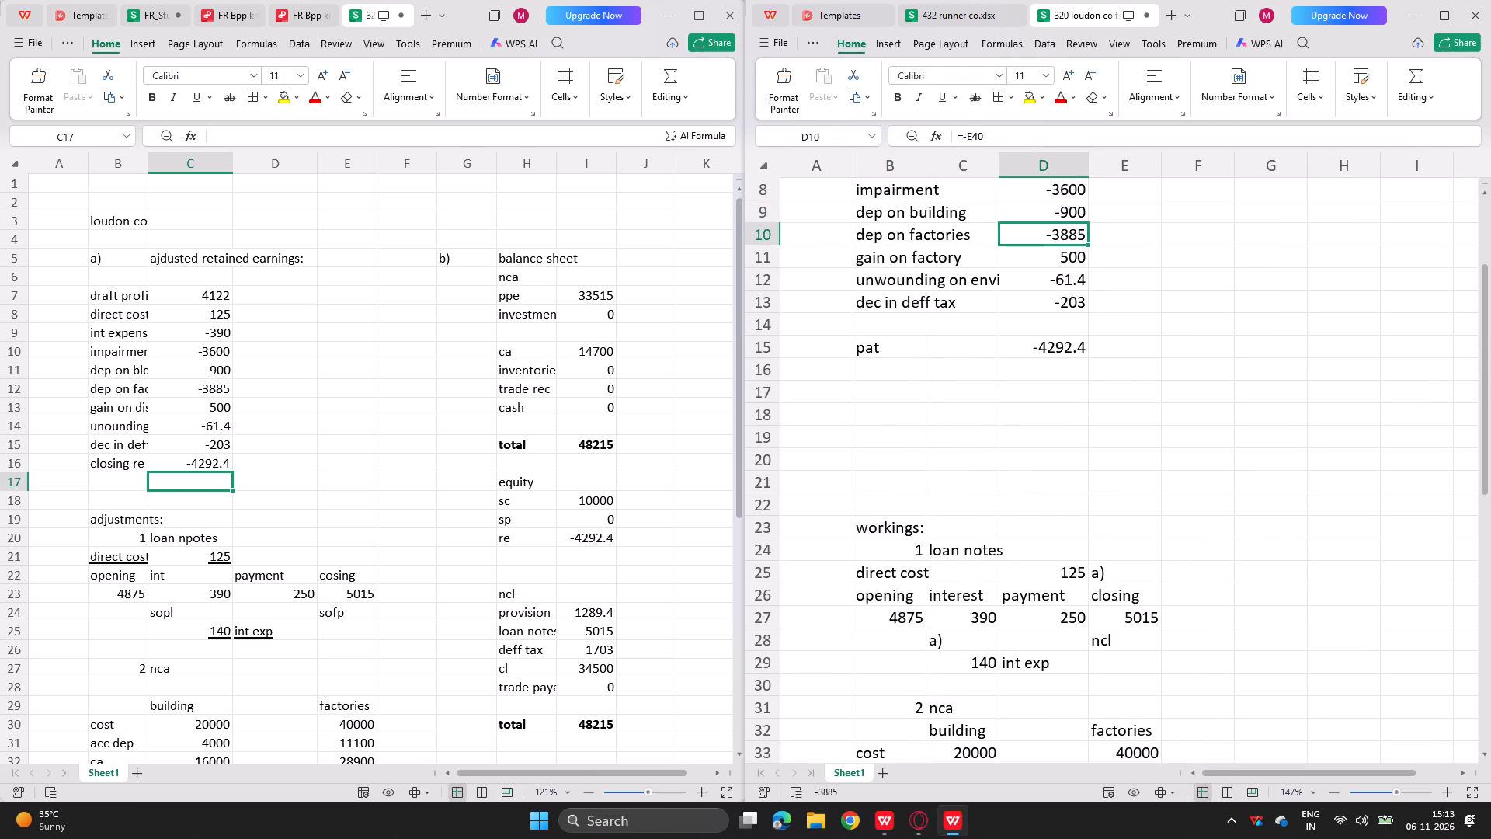
{"action": "key", "text": "Down"}
{"action": "key", "text": "Down"}
{"action": "key", "text": "Down"}
{"action": "key", "text": "Down"}
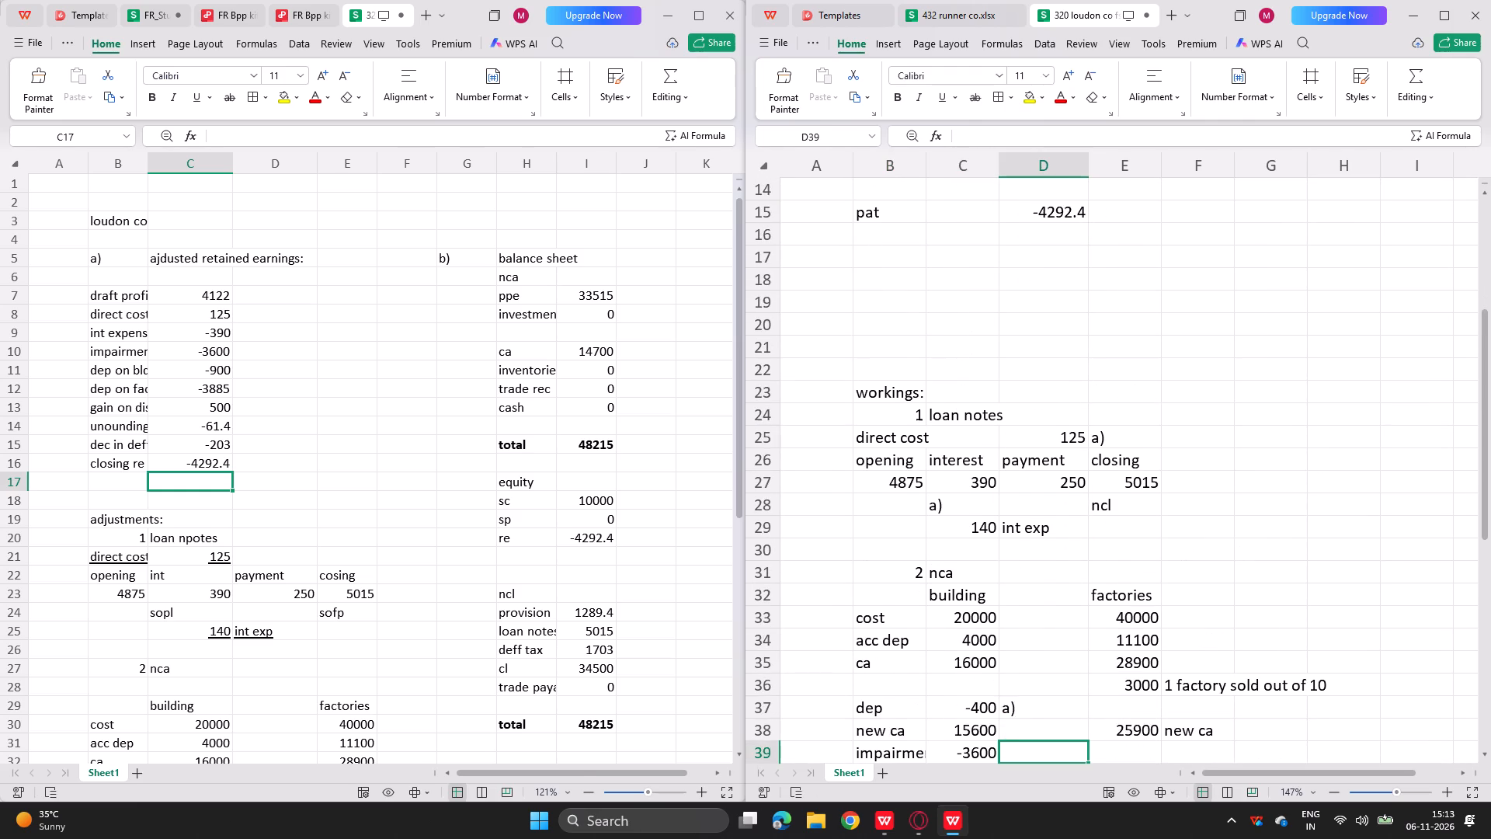
{"action": "key", "text": "Down"}
{"action": "key", "text": "Up"}
{"action": "type", "text": "a)"}
{"action": "key", "text": "Return"}
Start the statement of financial position with the labels nca in H5 and ppe in H6.
{"action": "scroll", "coordinate": [963, 547], "scroll_direction": "up", "scroll_amount": 11}
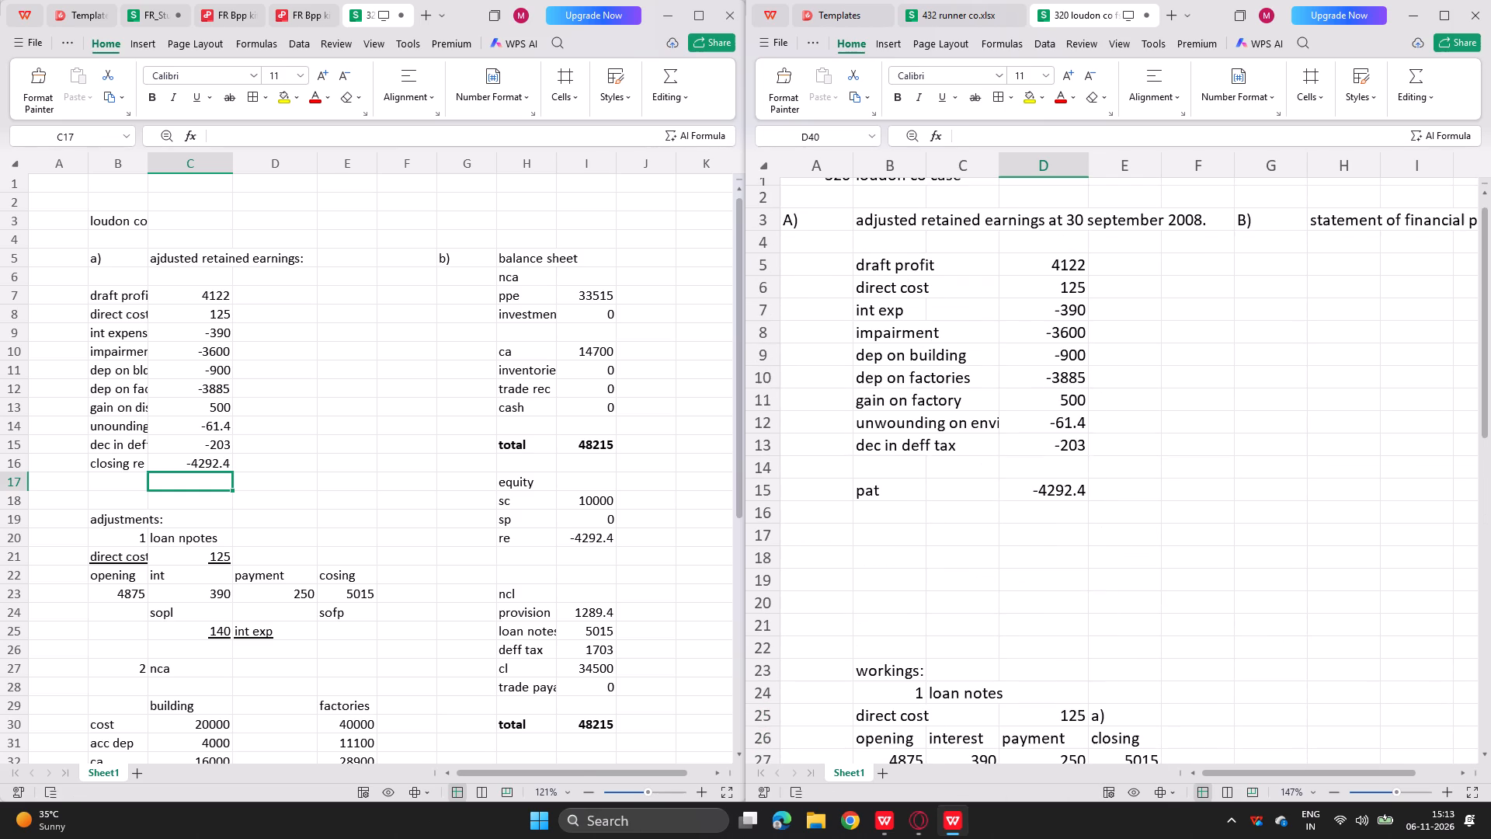
{"action": "scroll", "coordinate": [1244, 445], "scroll_direction": "left", "scroll_amount": 1}
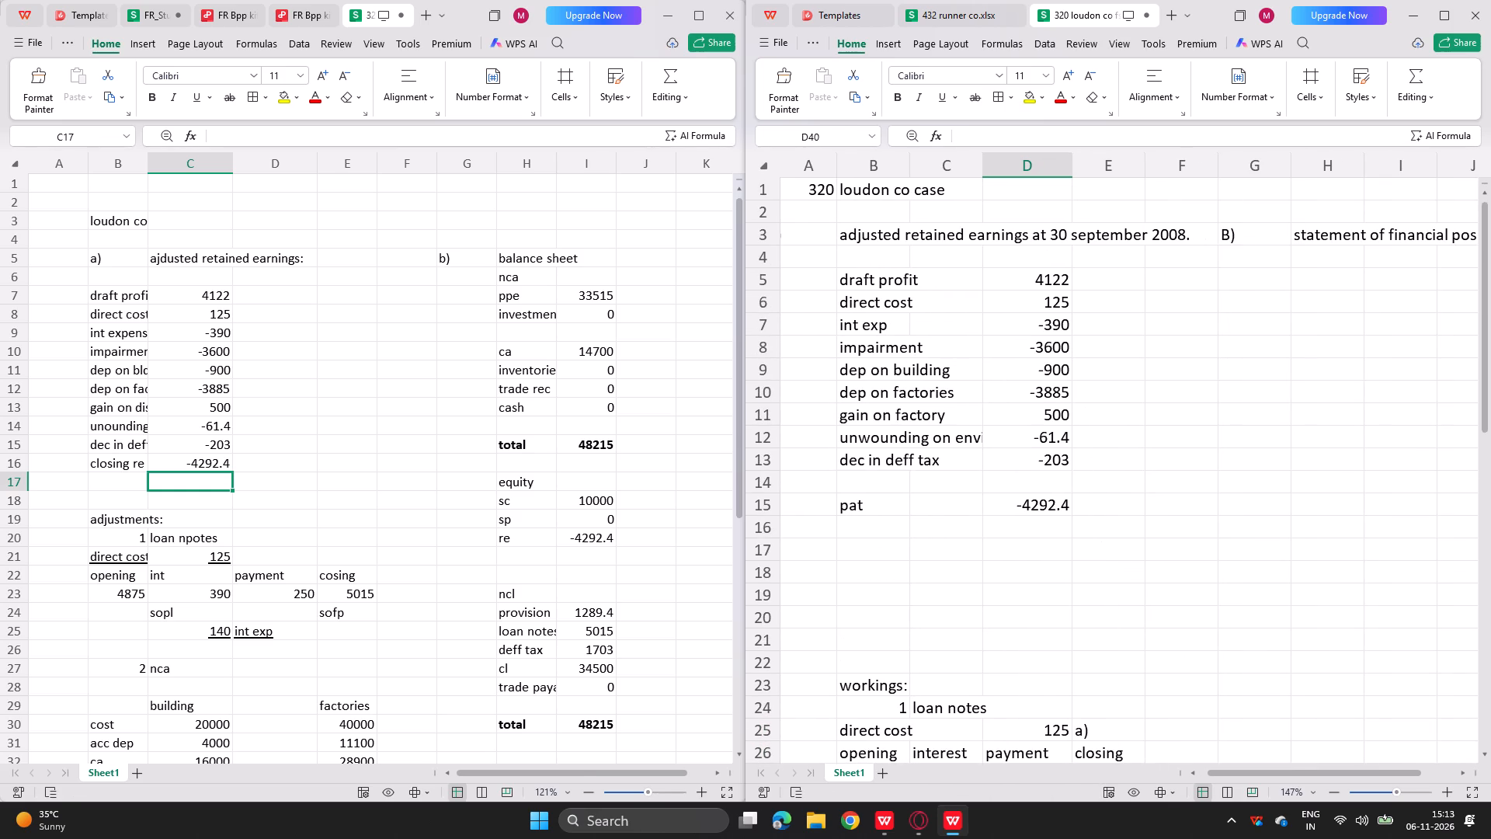
{"action": "scroll", "coordinate": [1263, 403], "scroll_direction": "left", "scroll_amount": 4}
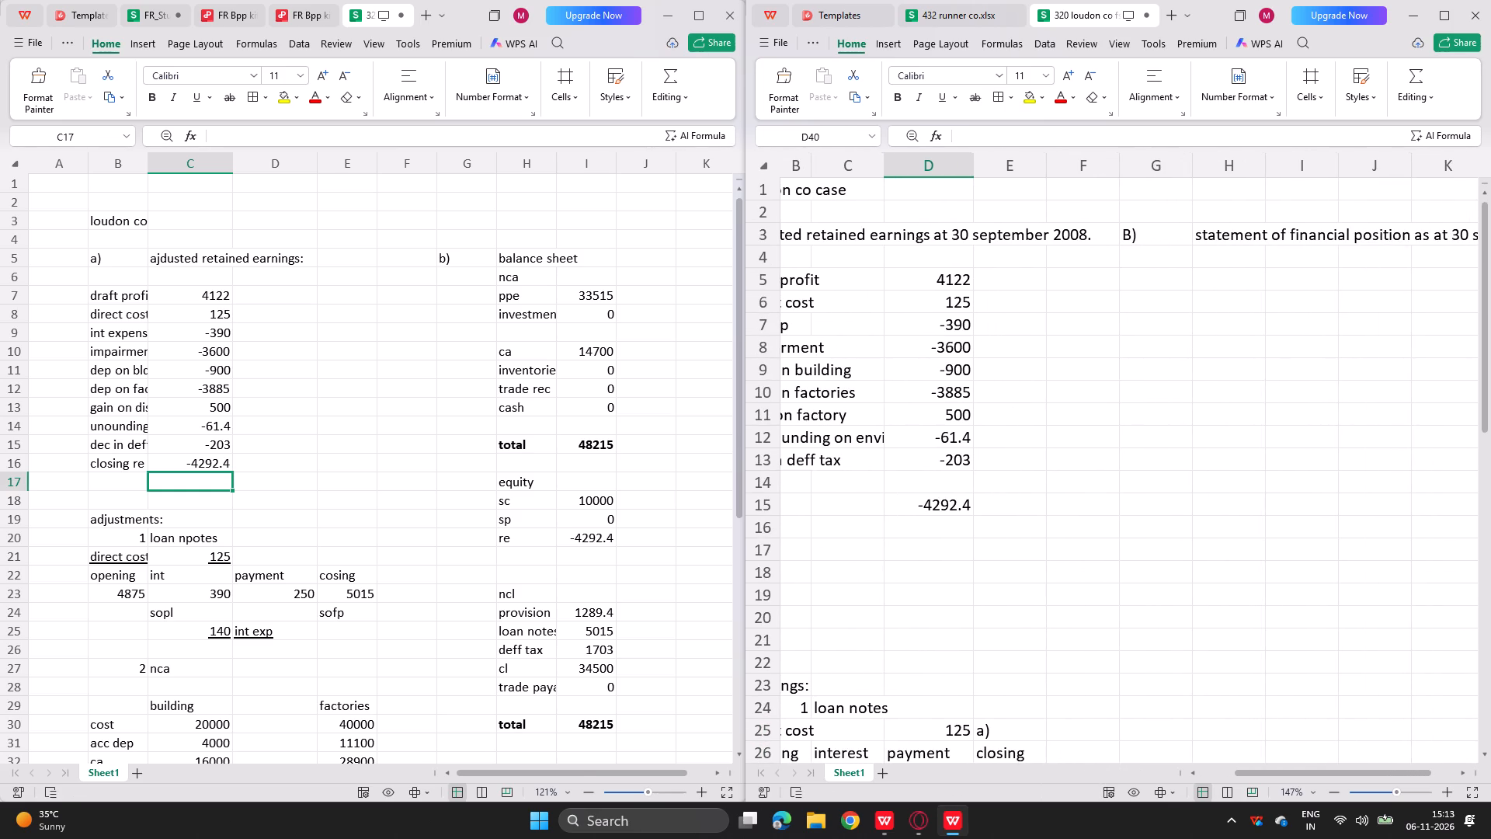
{"action": "left_click", "coordinate": [1244, 280]}
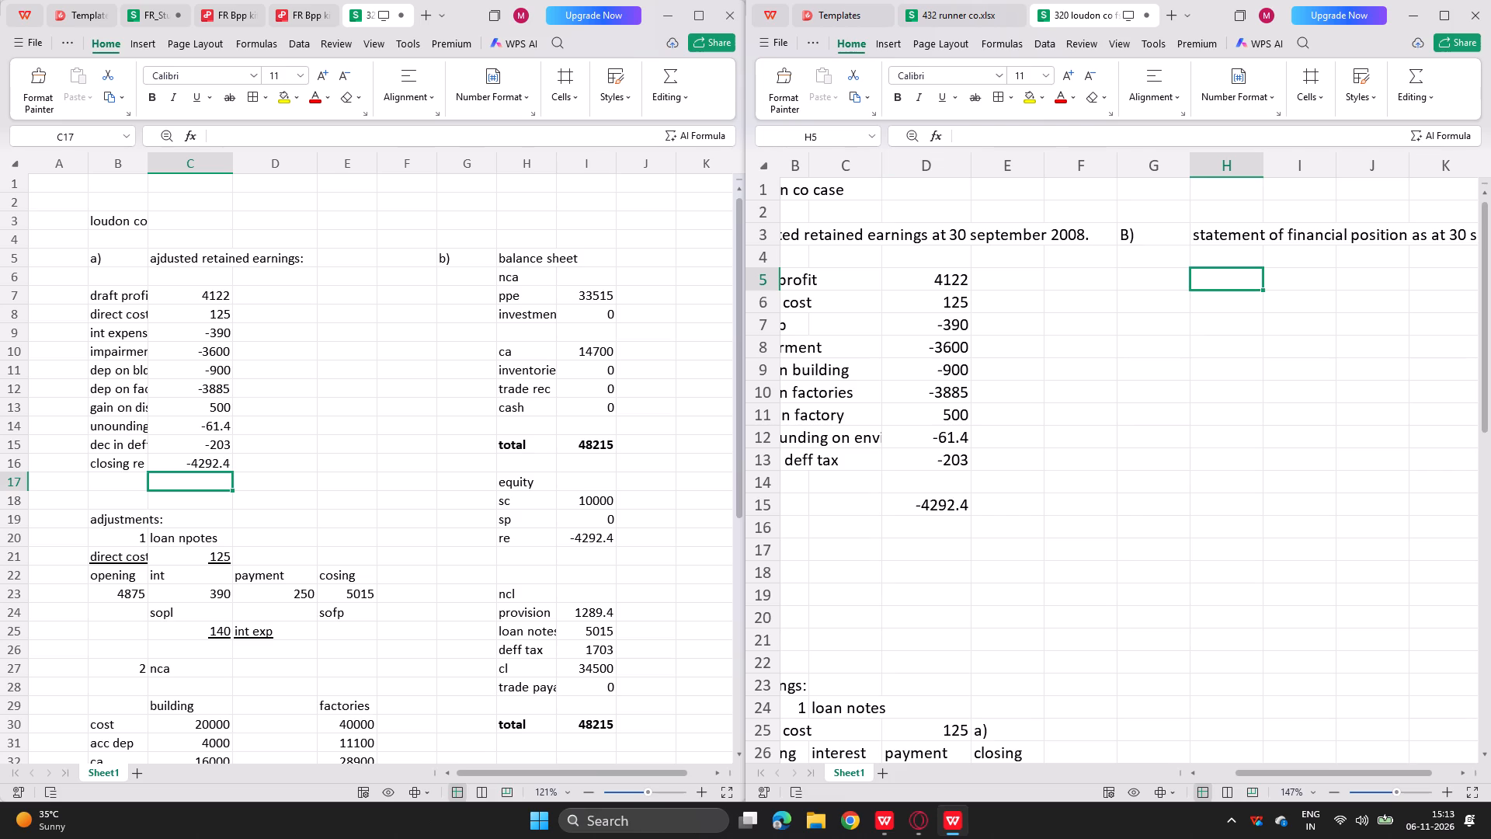
{"action": "type", "text": "nca"}
{"action": "key", "text": "Return"}
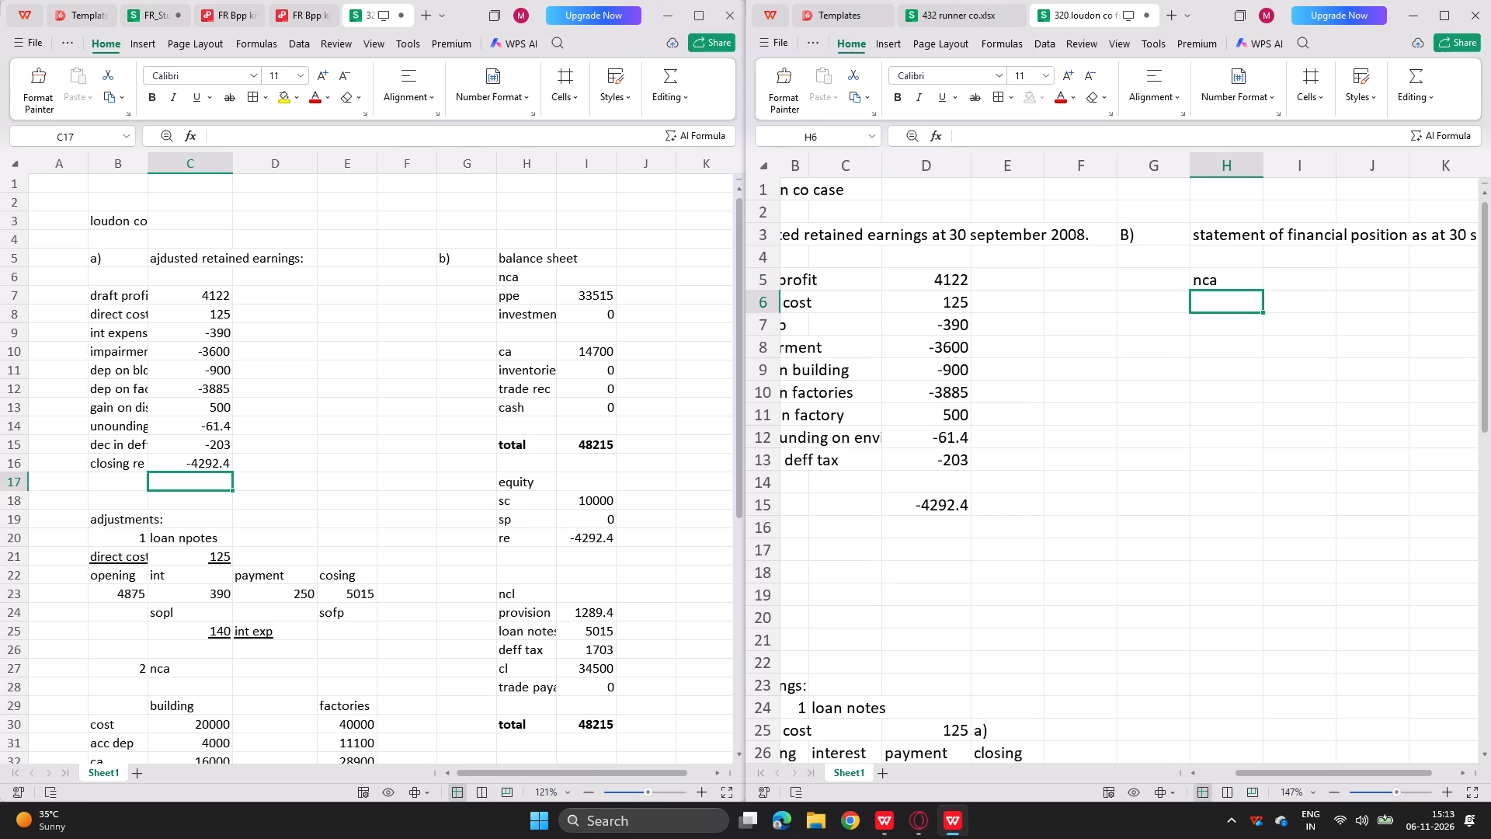
{"action": "type", "text": "ppe"}
{"action": "key", "text": "Return"}
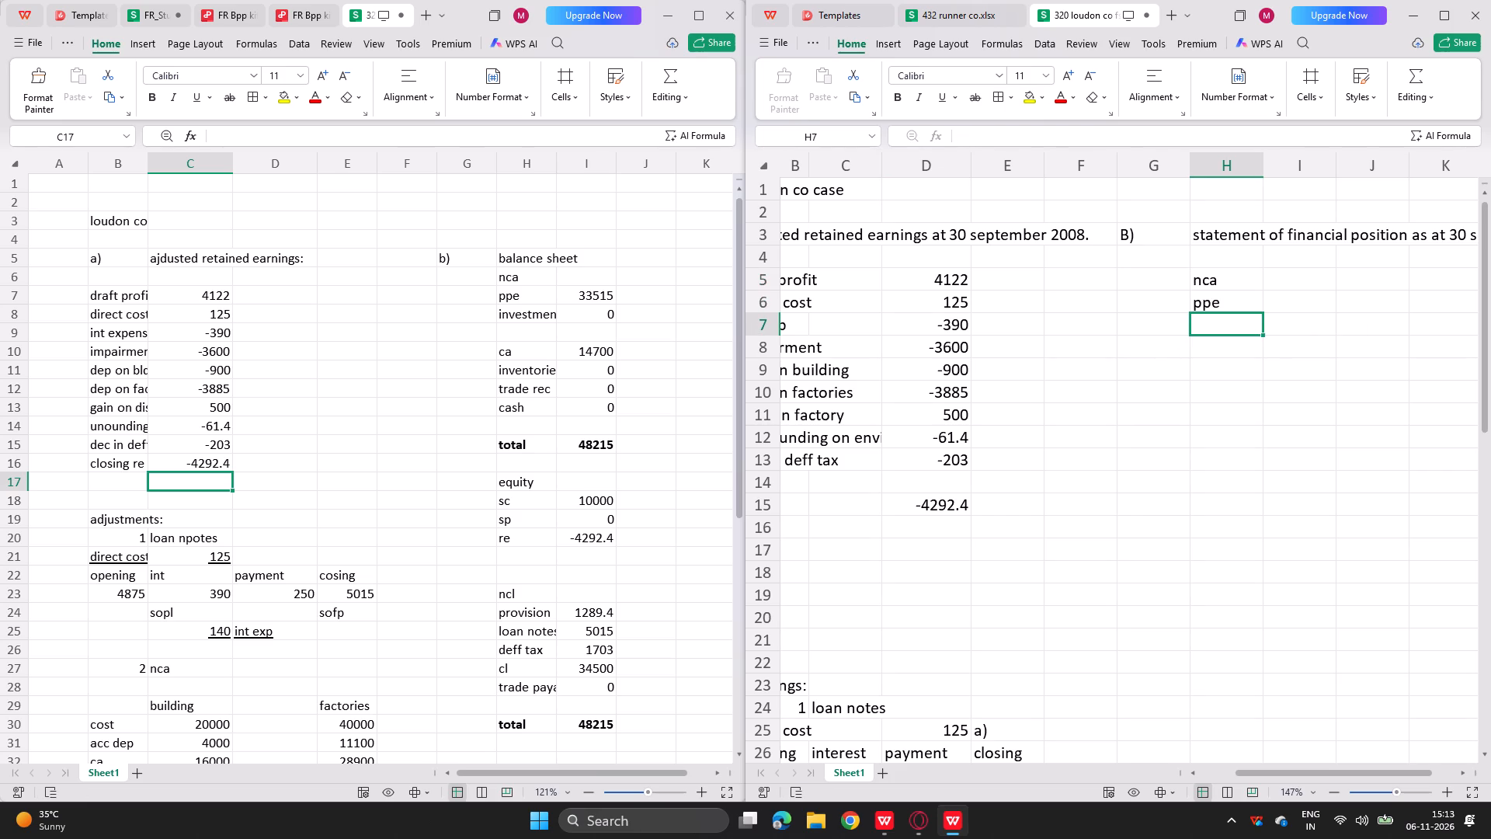
Link the ppe amount in I6 to the total property figure in the nca working with the formula =D44.
{"action": "left_click", "coordinate": [589, 312]}
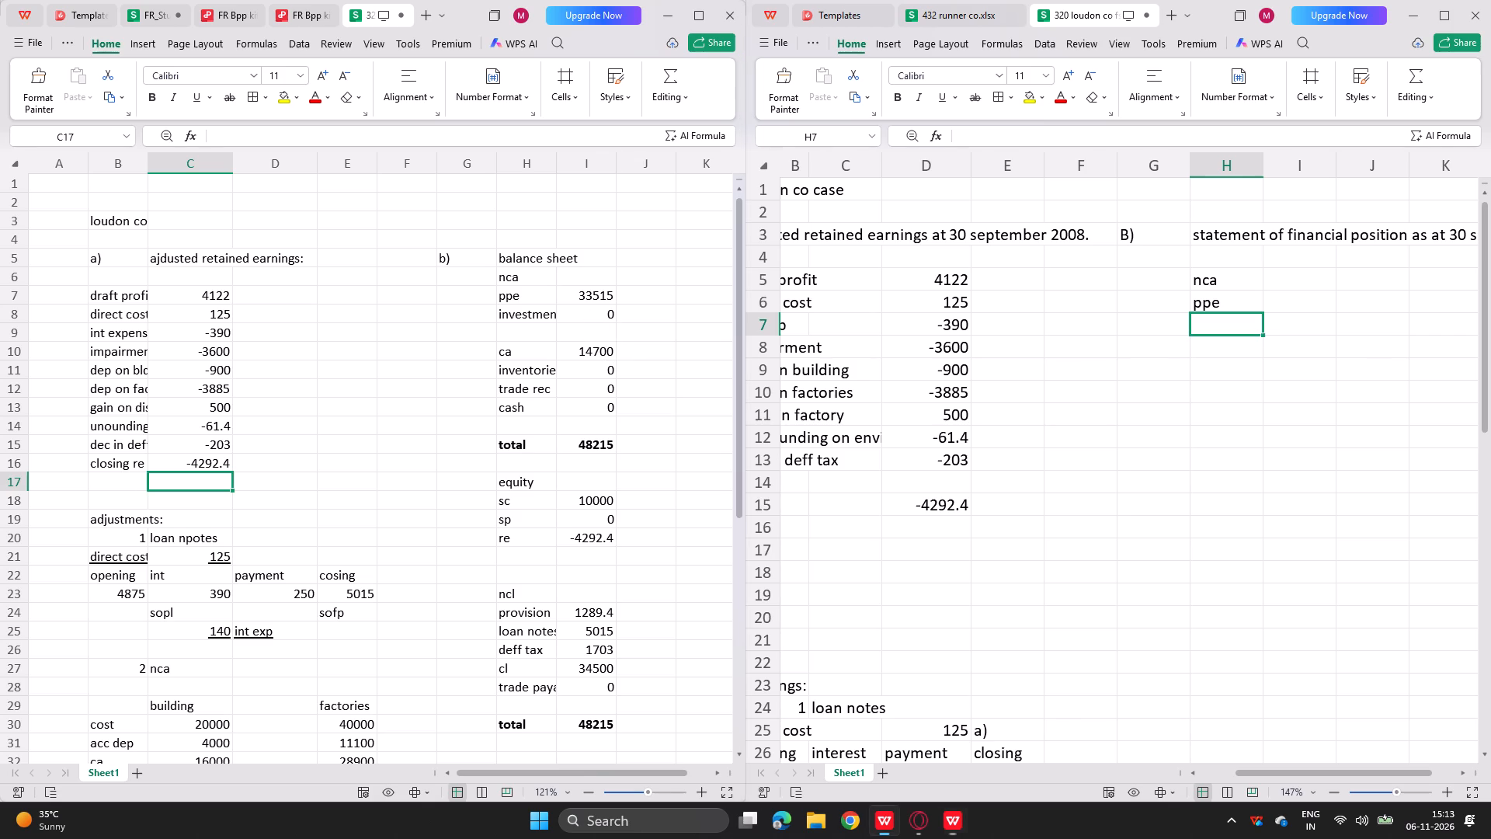
{"action": "left_click", "coordinate": [1233, 329]}
{"action": "double_click", "coordinate": [1228, 329]}
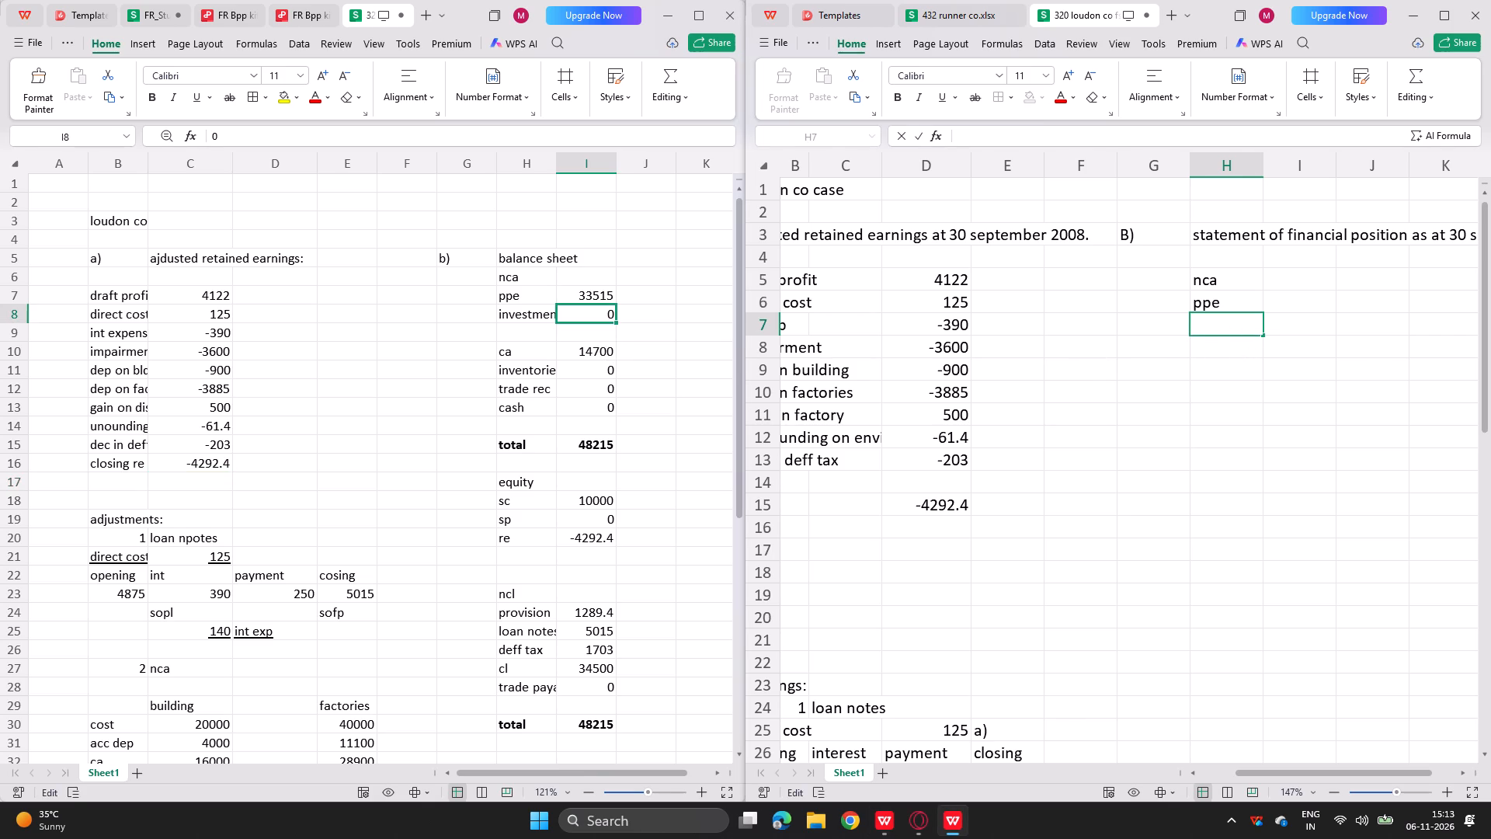
{"action": "left_click", "coordinate": [1298, 308]}
{"action": "key", "text": "equal"}
{"action": "key", "text": "Down"}
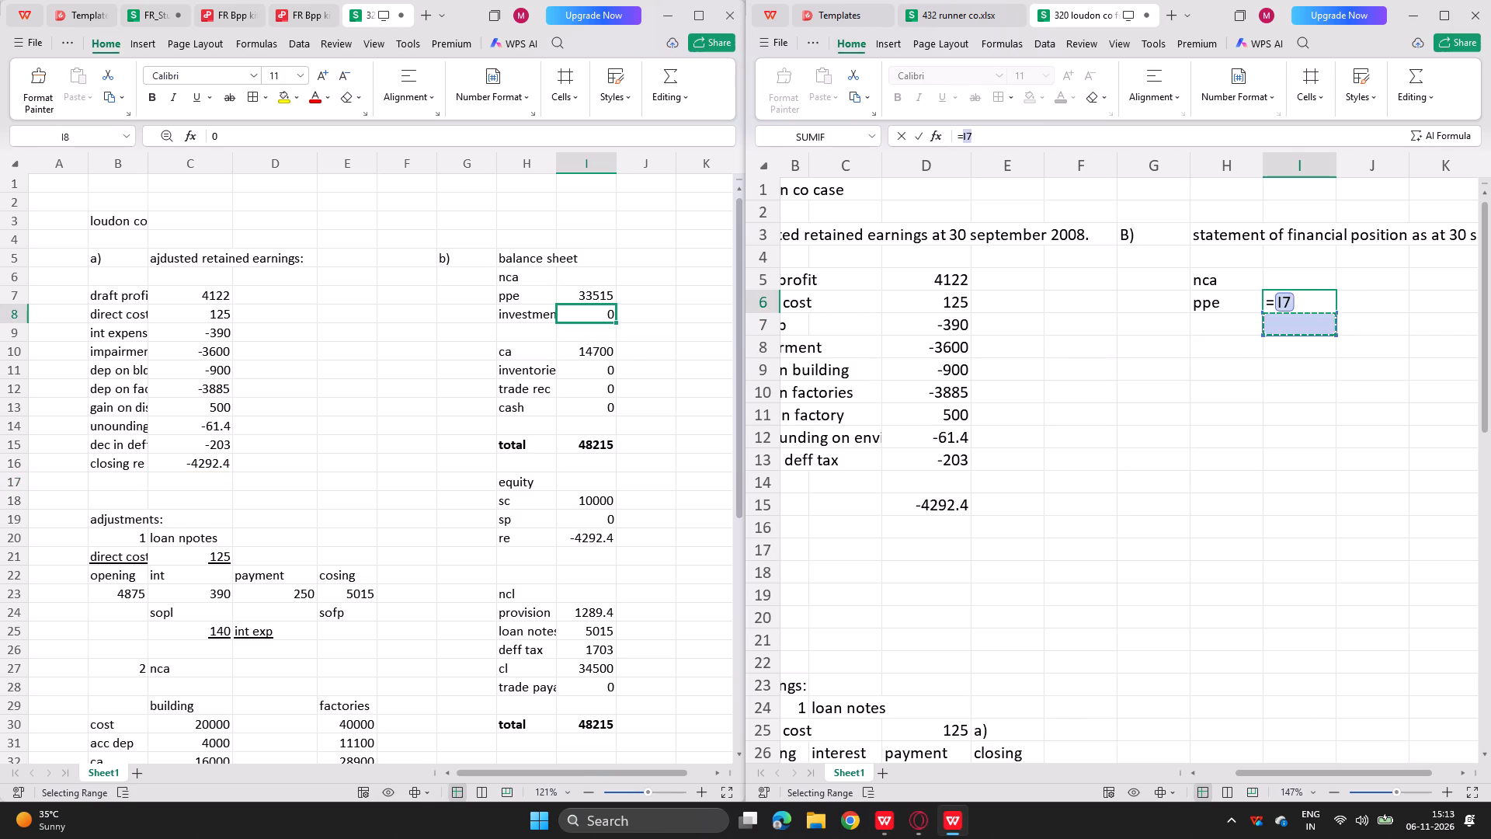
{"action": "key", "text": "Left"}
{"action": "key", "text": "Down"}
{"action": "key", "text": "Down"}
{"action": "key", "text": "Down"}
{"action": "key", "text": "Down"}
{"action": "key", "text": "Down"}
{"action": "key", "text": "Down"}
{"action": "key", "text": "Down"}
{"action": "key", "text": "Down"}
{"action": "key", "text": "Down"}
{"action": "key", "text": "Down"}
{"action": "key", "text": "Down"}
{"action": "key", "text": "Down"}
{"action": "key", "text": "Down"}
{"action": "key", "text": "Down"}
{"action": "key", "text": "Down"}
{"action": "key", "text": "Left"}
{"action": "key", "text": "Left"}
{"action": "key", "text": "Left"}
{"action": "key", "text": "Left"}
{"action": "key", "text": "Left"}
{"action": "key", "text": "Left"}
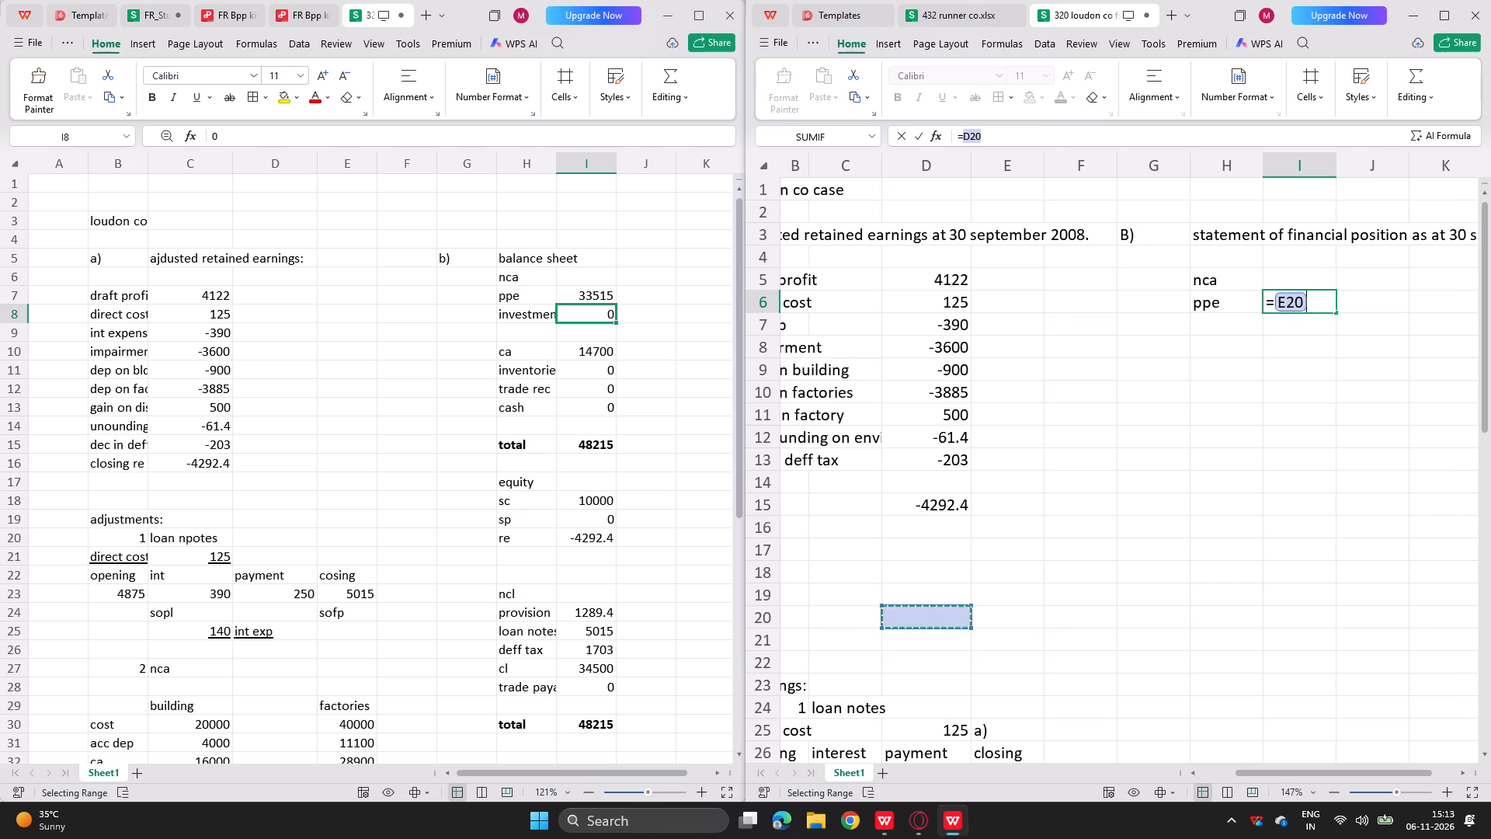
{"action": "key", "text": "Down"}
{"action": "key", "text": "Down"}
{"action": "key", "text": "Down"}
{"action": "key", "text": "Down"}
{"action": "key", "text": "Down"}
{"action": "key", "text": "Down"}
{"action": "key", "text": "Down"}
{"action": "key", "text": "Down"}
{"action": "key", "text": "Down"}
{"action": "key", "text": "Down"}
{"action": "key", "text": "Down"}
{"action": "key", "text": "Down"}
{"action": "key", "text": "Down"}
{"action": "key", "text": "Down"}
{"action": "key", "text": "Down"}
{"action": "key", "text": "Down"}
{"action": "key", "text": "Down"}
{"action": "key", "text": "Down"}
{"action": "key", "text": "Down"}
{"action": "key", "text": "Down"}
{"action": "key", "text": "Right"}
{"action": "key", "text": "Right"}
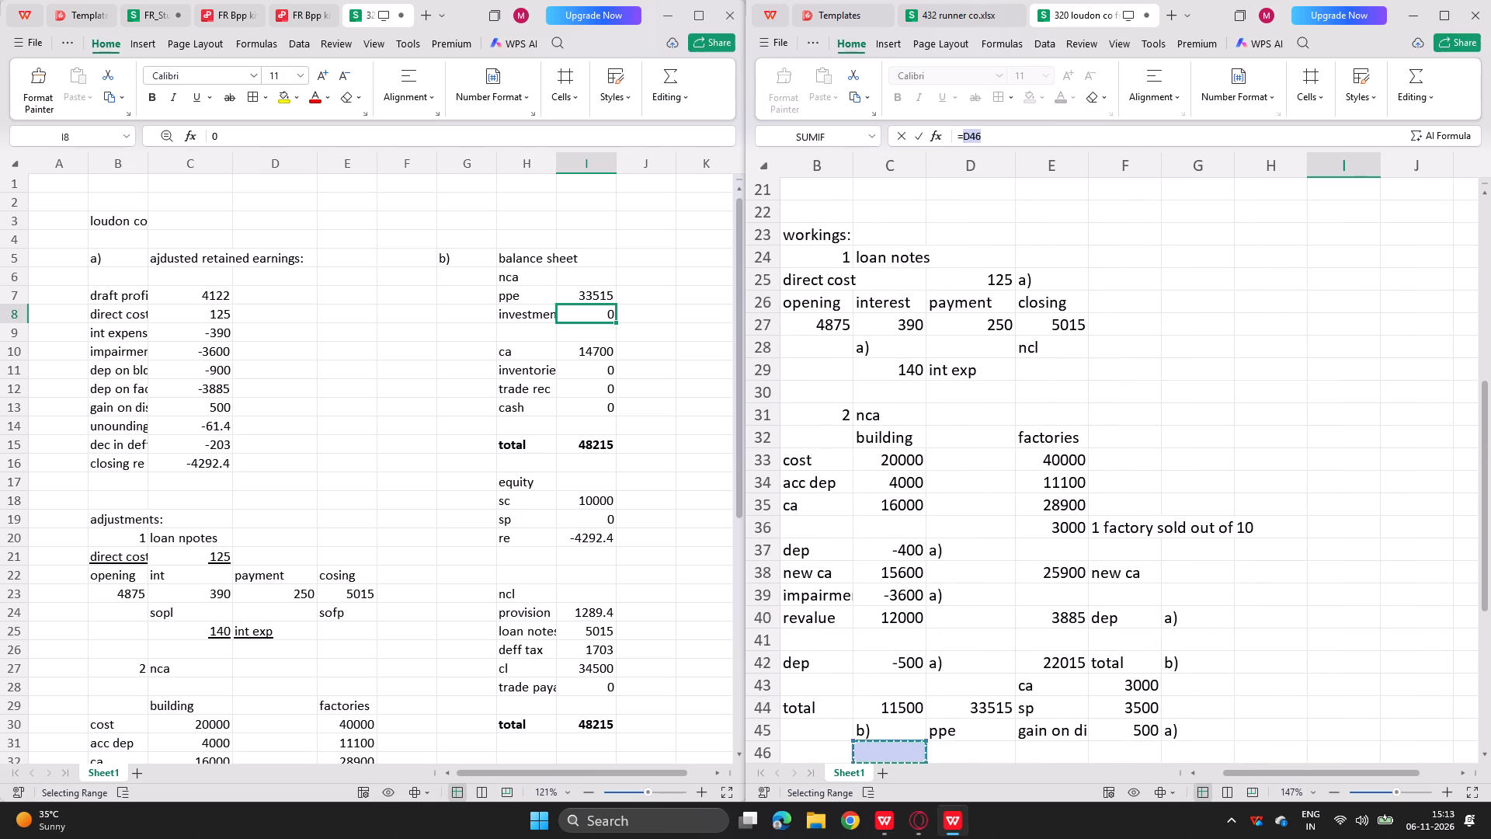
{"action": "key", "text": "Right"}
{"action": "key", "text": "Up"}
{"action": "key", "text": "Up"}
{"action": "key", "text": "Left"}
{"action": "key", "text": "Return"}
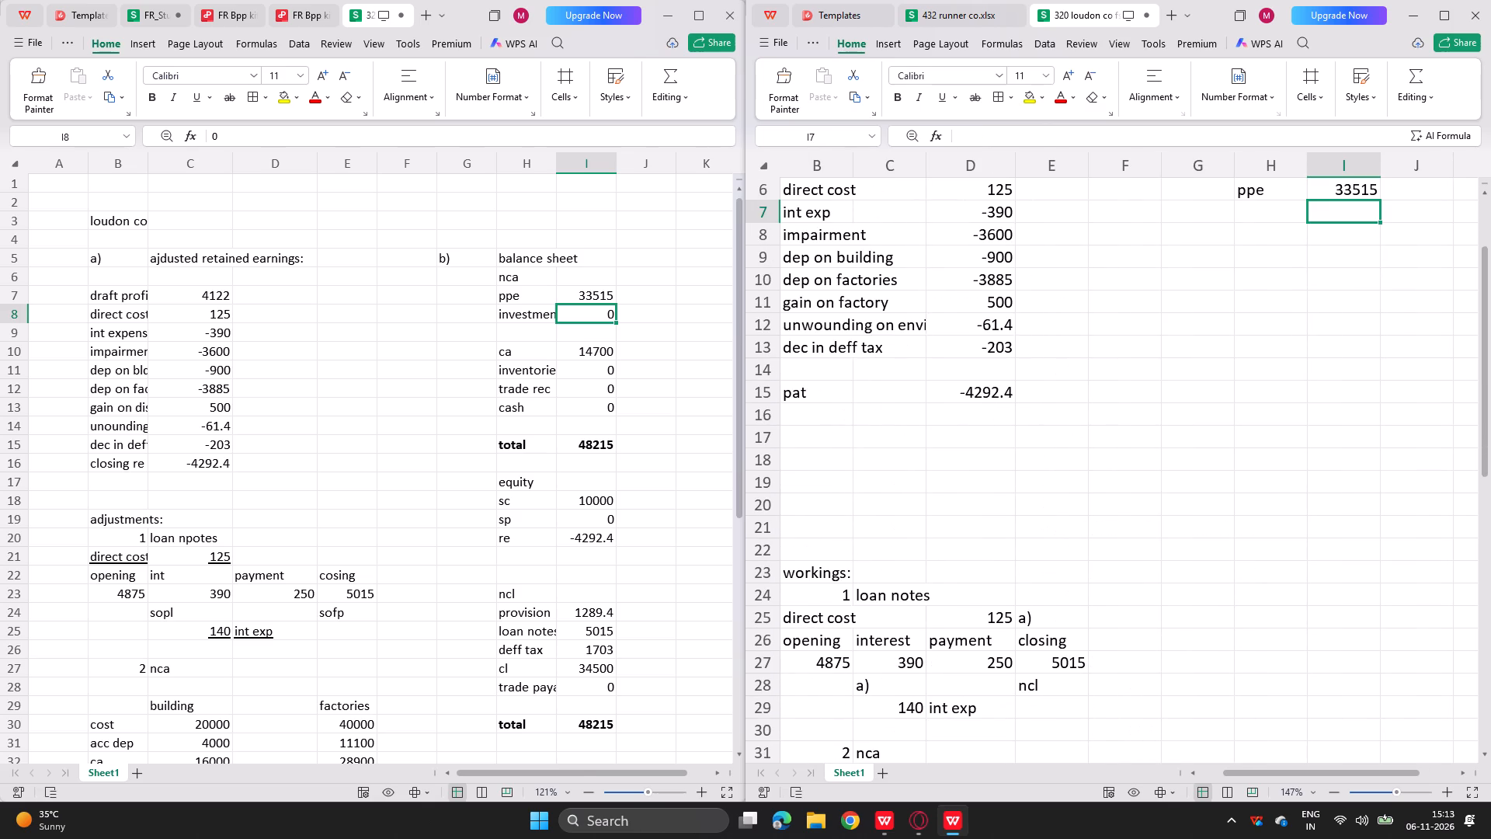
Add the row label ca in H8 of the statement of financial position, leaving a blank row below ppe.
{"action": "key", "text": "Left"}
{"action": "key", "text": "Down"}
{"action": "type", "text": "cas"}
{"action": "key", "text": "Return"}
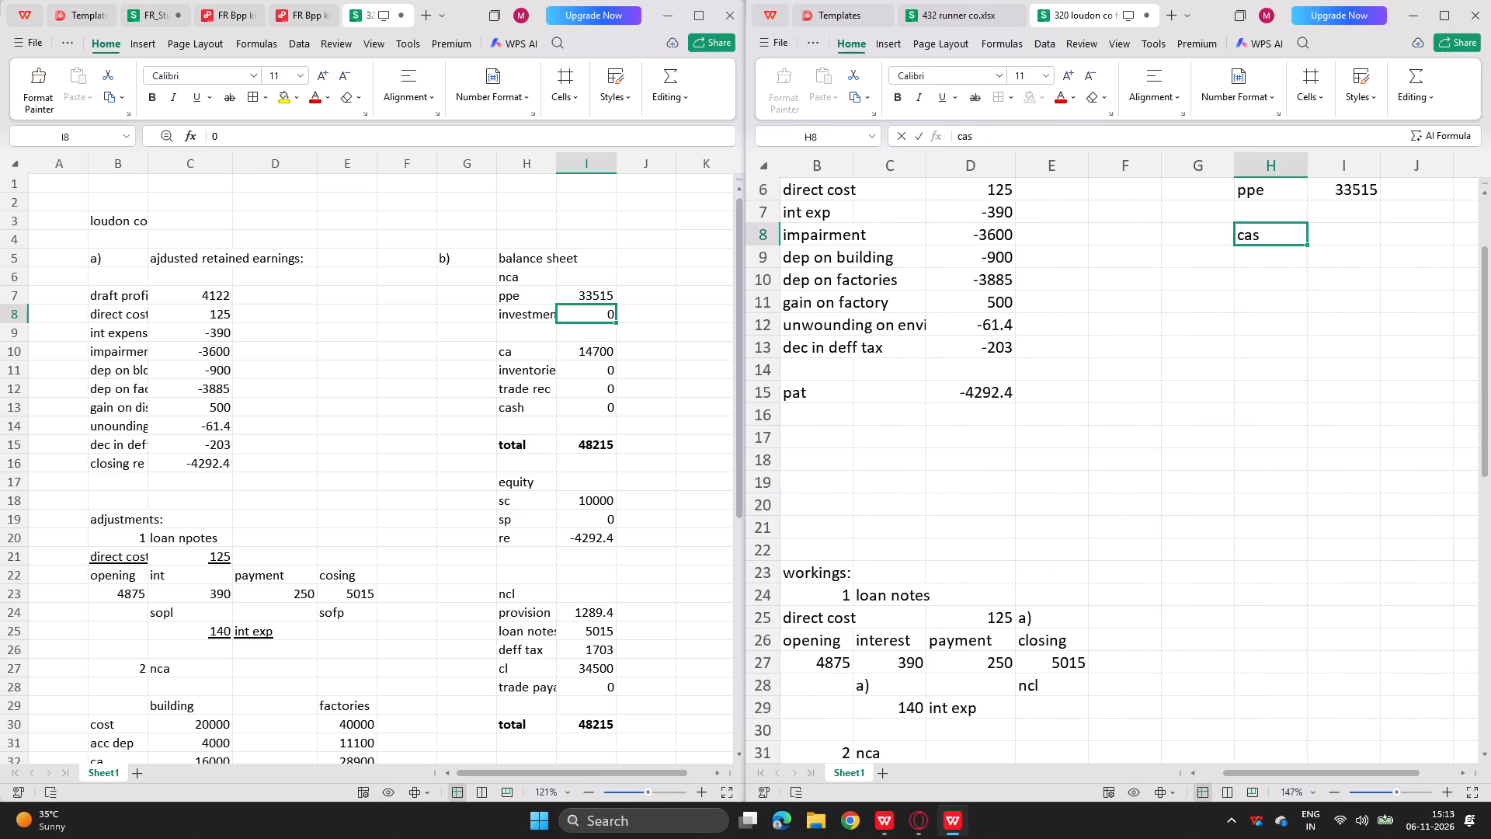
{"action": "key", "text": "Up"}
{"action": "key", "text": "BackSpace"}
{"action": "type", "text": "ca4"}
{"action": "key", "text": "BackSpace"}
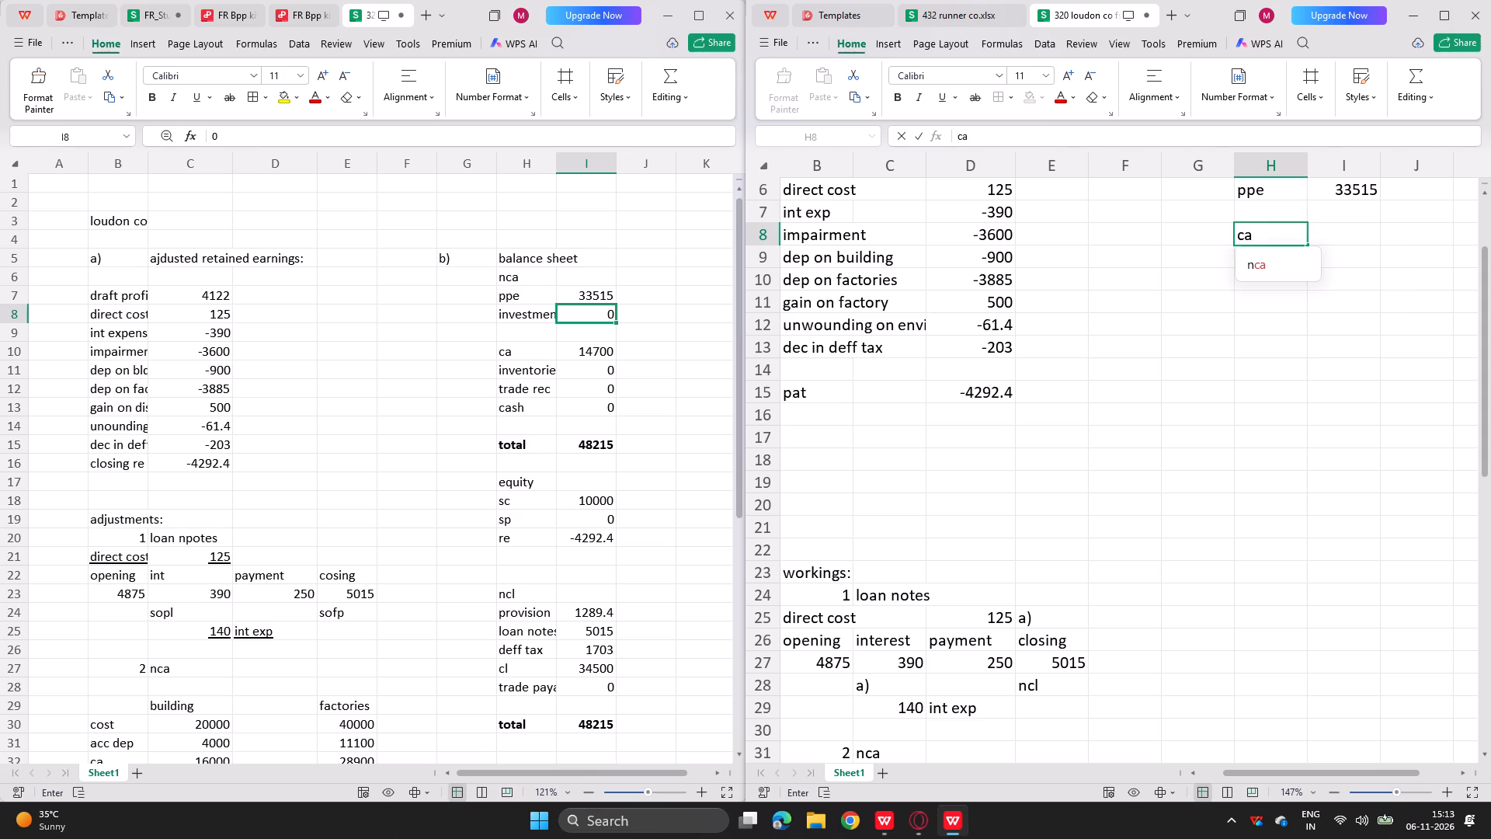
{"action": "key", "text": "Return"}
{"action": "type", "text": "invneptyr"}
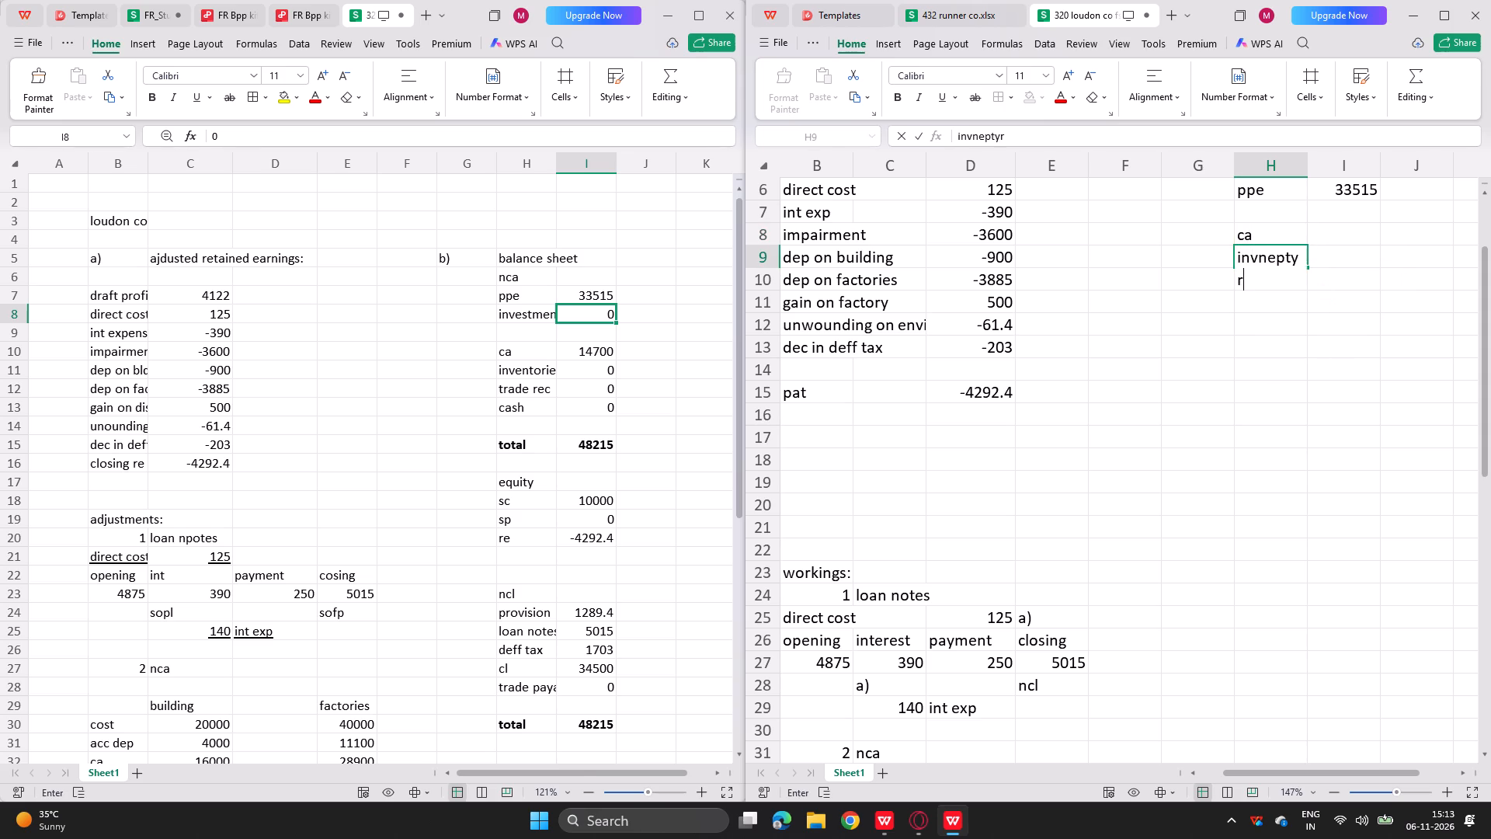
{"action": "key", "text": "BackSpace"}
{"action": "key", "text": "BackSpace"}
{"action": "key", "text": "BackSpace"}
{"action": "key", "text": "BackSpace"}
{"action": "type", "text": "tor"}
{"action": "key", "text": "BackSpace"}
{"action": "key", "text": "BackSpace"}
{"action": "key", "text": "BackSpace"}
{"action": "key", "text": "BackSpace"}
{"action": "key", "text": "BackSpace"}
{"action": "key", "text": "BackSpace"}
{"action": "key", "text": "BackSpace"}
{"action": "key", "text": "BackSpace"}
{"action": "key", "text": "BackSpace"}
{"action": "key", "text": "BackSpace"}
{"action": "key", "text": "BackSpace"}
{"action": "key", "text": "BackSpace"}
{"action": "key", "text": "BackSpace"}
Enter the current assets amount from the question's trial balance, 14700, in I8 beside ca.
{"action": "key", "text": "Right"}
{"action": "key", "text": "Up"}
{"action": "key", "text": "equal"}
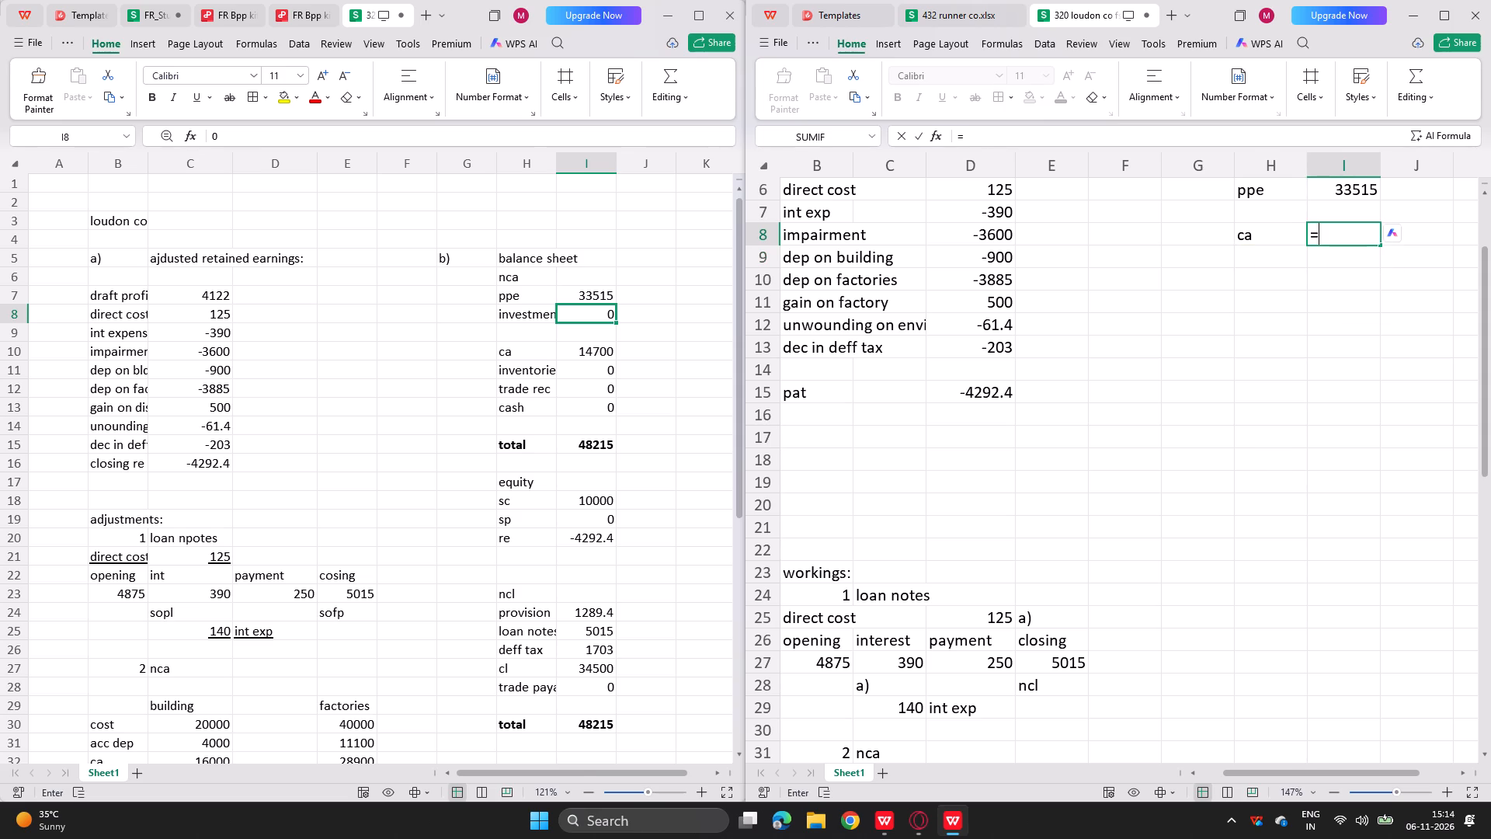
{"action": "left_click", "coordinate": [235, 24]}
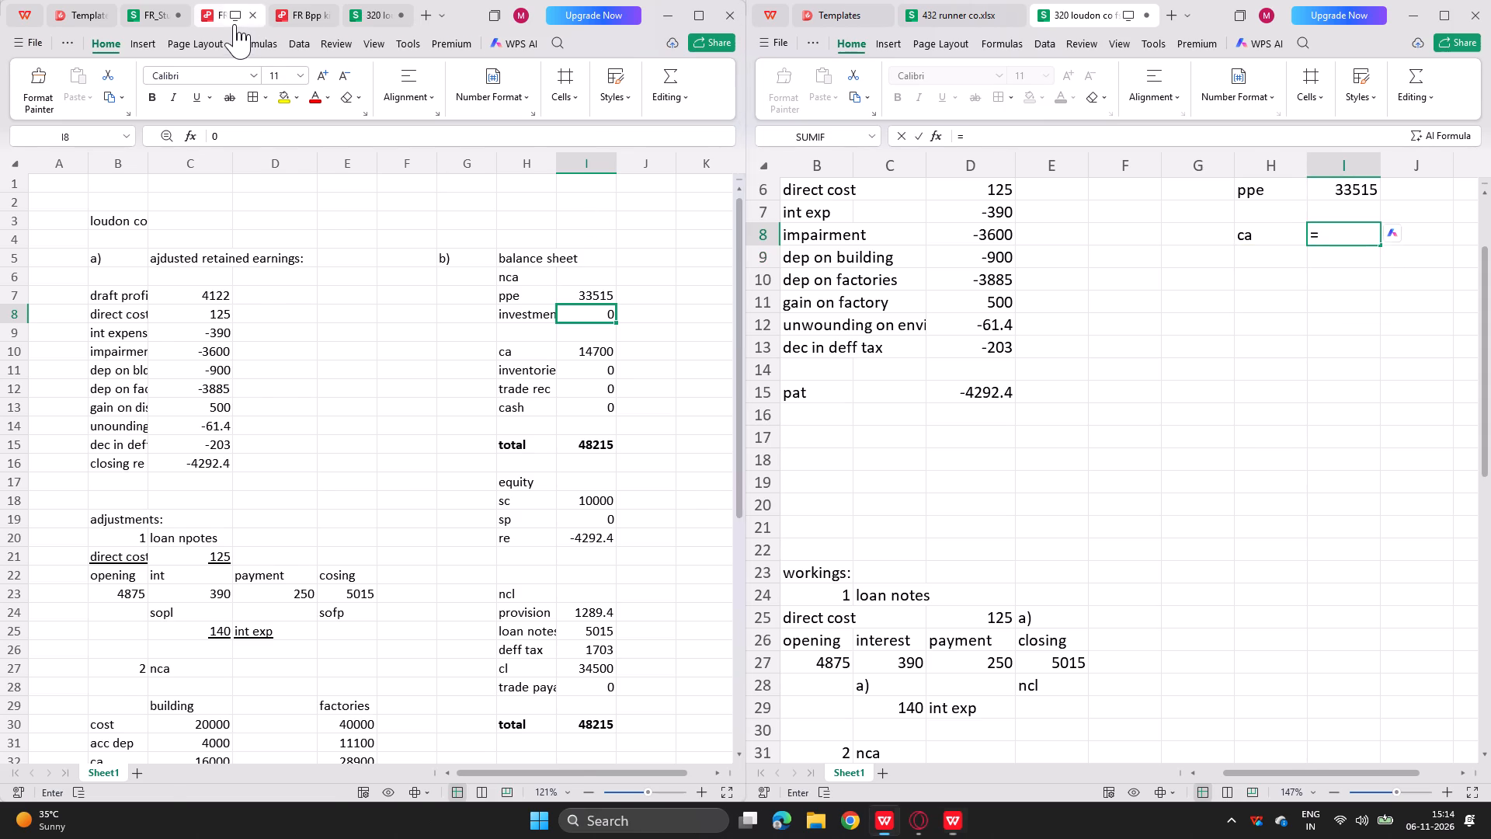
{"action": "scroll", "coordinate": [253, 442], "scroll_direction": "up", "scroll_amount": 2}
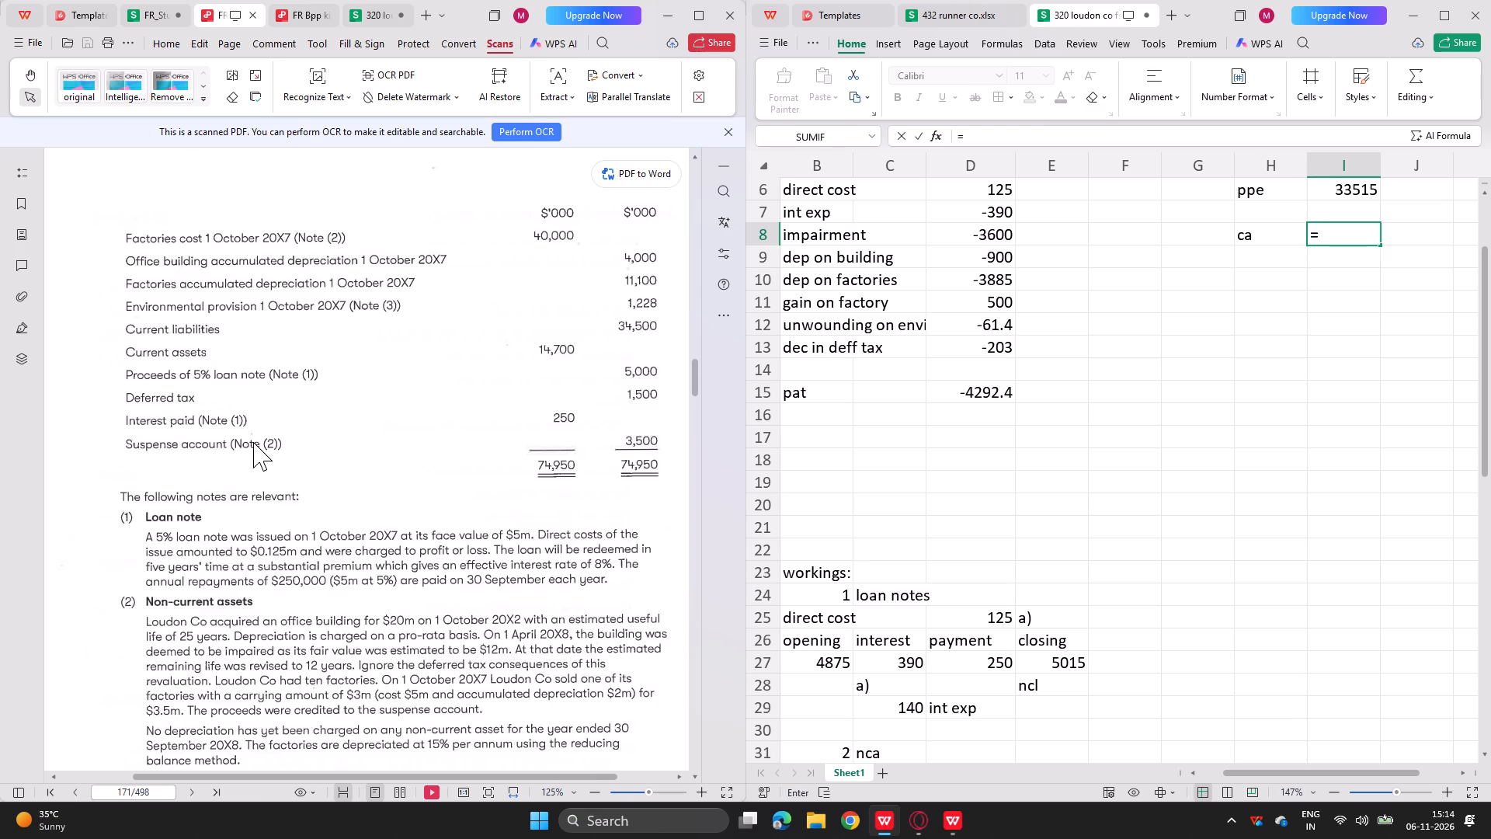
{"action": "key", "text": "1"}
{"action": "double_click", "coordinate": [1334, 233]}
{"action": "type", "text": "14700"}
{"action": "key", "text": "Return"}
Add a total row in row 10 of the statement of financial position, summing I5:I9 in I10.
{"action": "key", "text": "Return"}
{"action": "key", "text": "Left"}
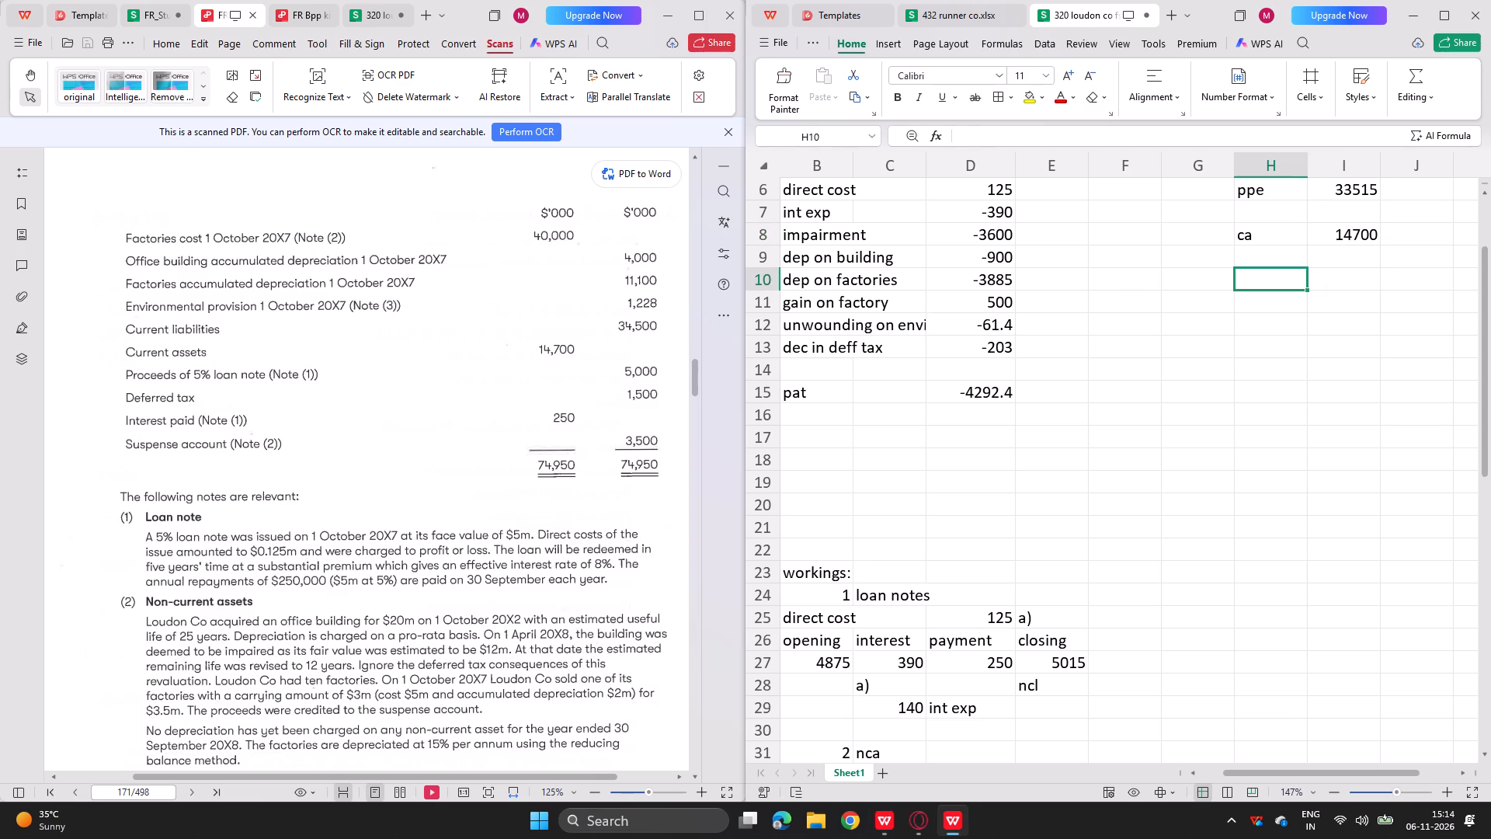
{"action": "type", "text": "total"}
{"action": "key", "text": "Right"}
{"action": "type", "text": "=sum("}
{"action": "key", "text": "Up"}
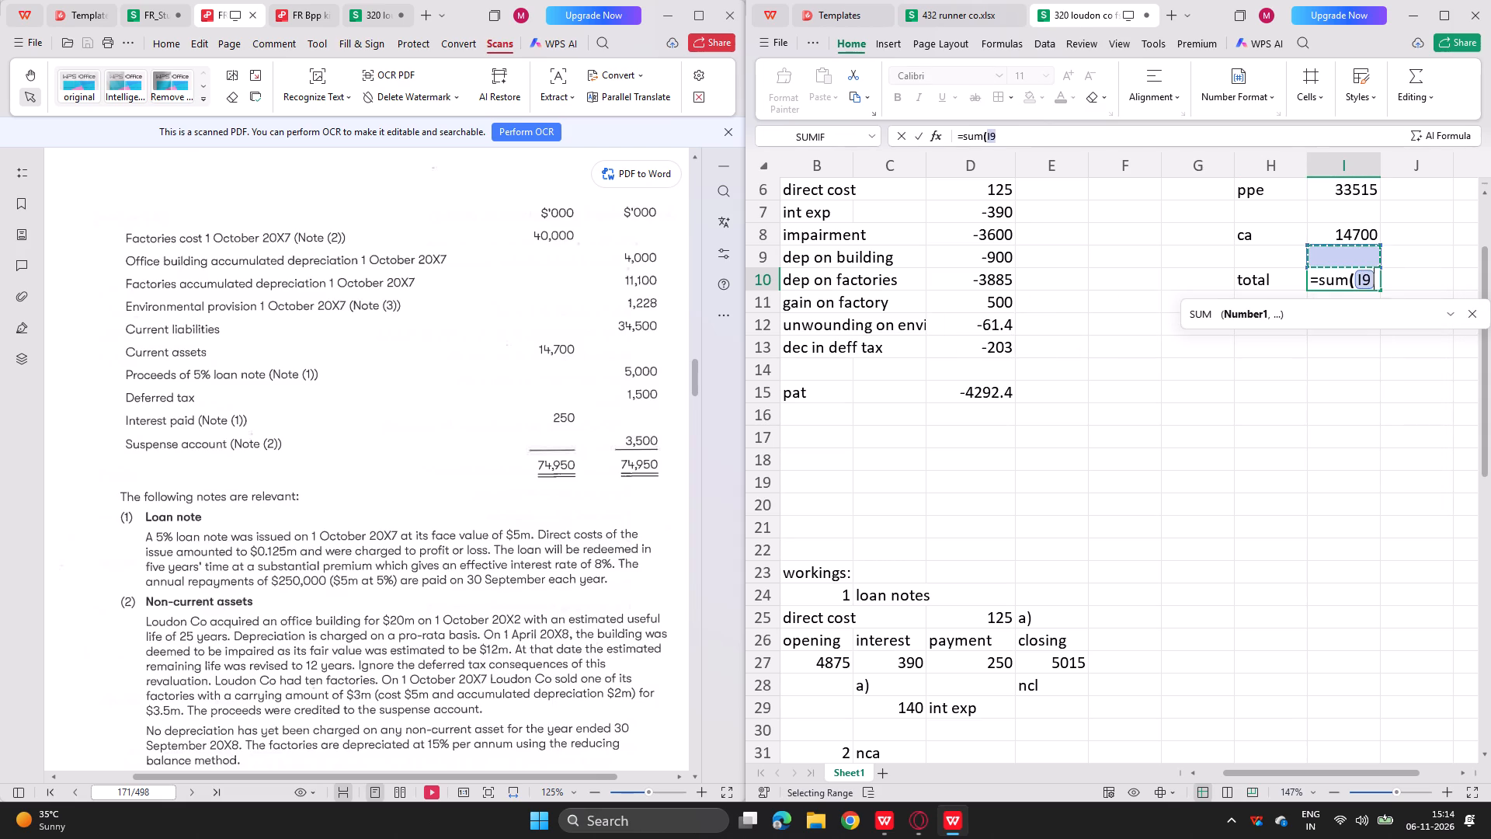
{"action": "key", "text": "shift+Up"}
{"action": "key", "text": "shift+Up"}
{"action": "key", "text": "shift+Up"}
{"action": "key", "text": "shift+Up"}
{"action": "key", "text": "shift+Up"}
{"action": "key", "text": "shift+Down"}
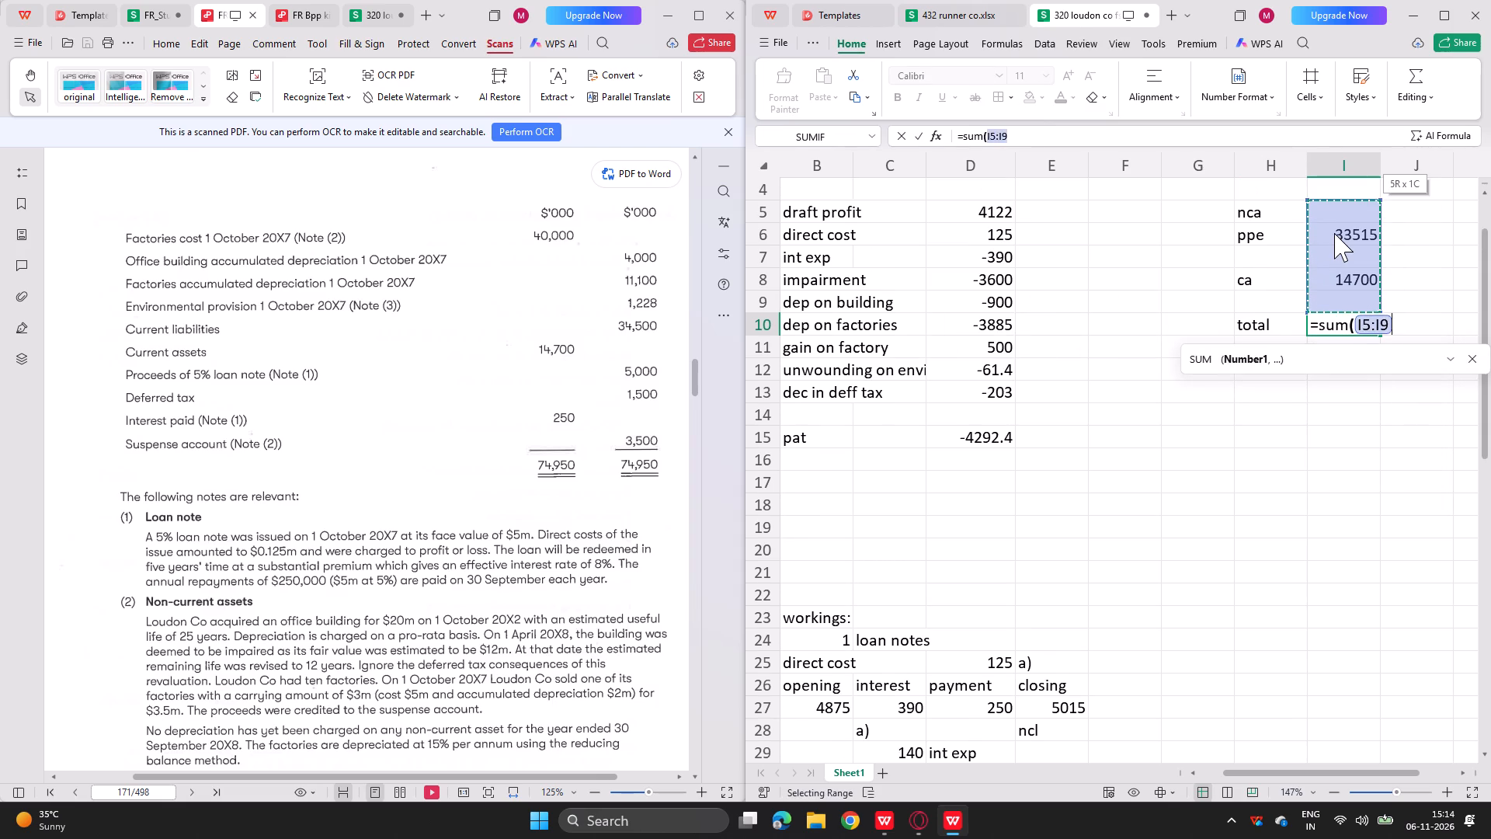
{"action": "key", "text": "Return"}
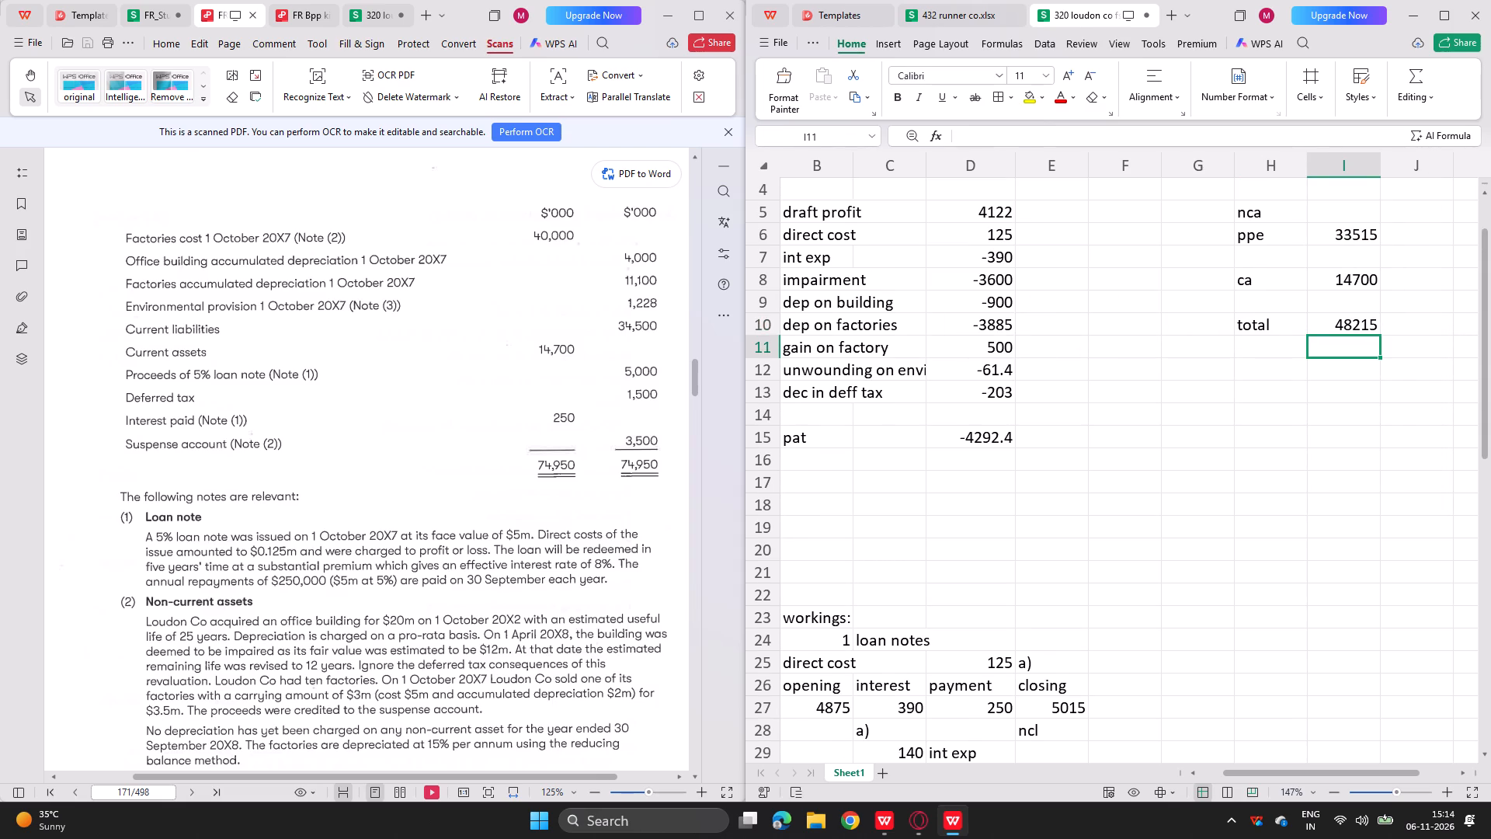
Add the heading equity in H12, leaving a blank row below the total.
{"action": "left_click", "coordinate": [1269, 369]}
{"action": "type", "text": "equitry"}
{"action": "key", "text": "BackSpace"}
{"action": "key", "text": "BackSpace"}
{"action": "key", "text": "y"}
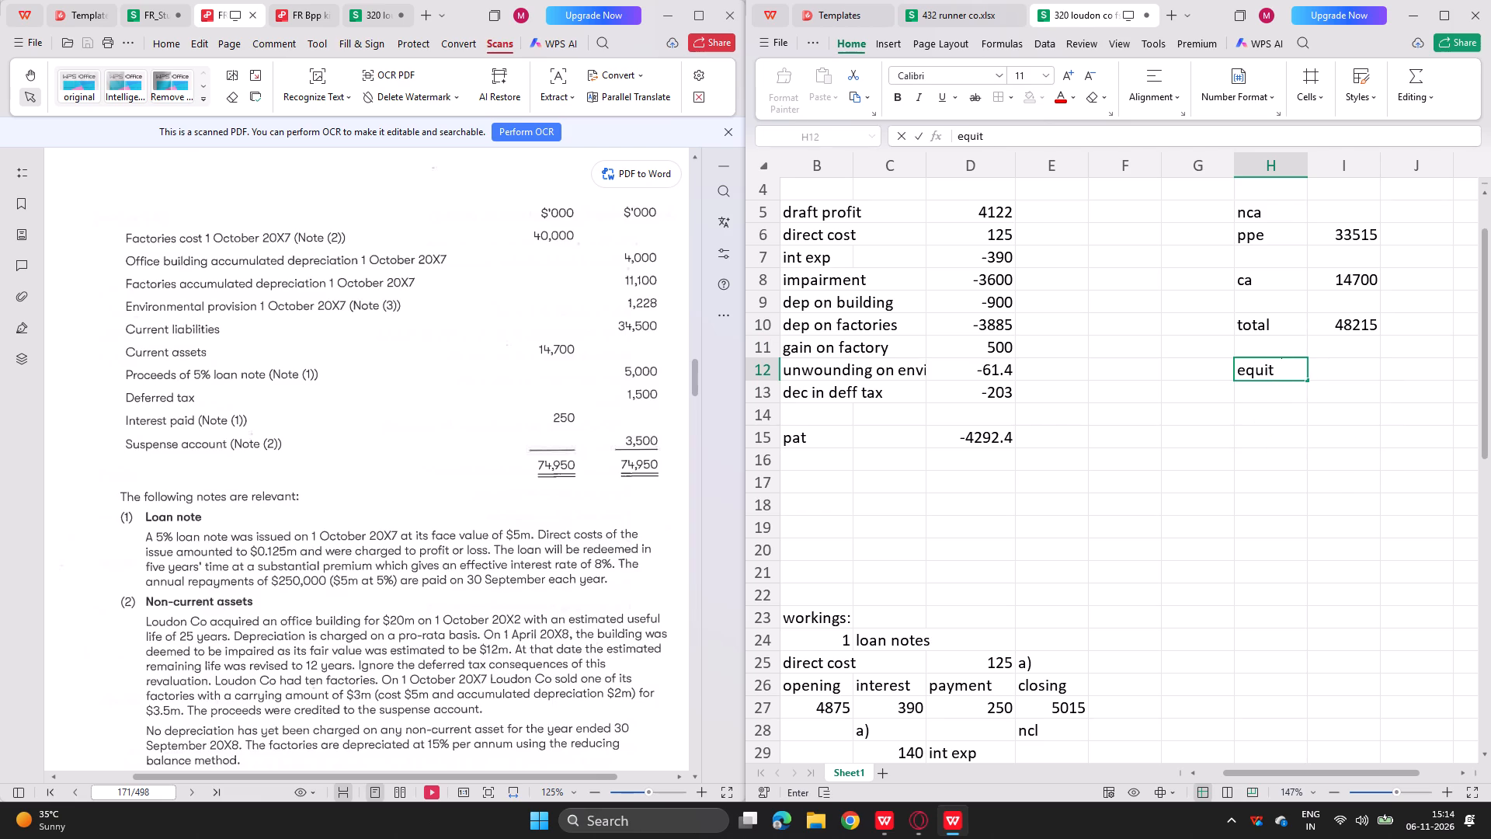
{"action": "key", "text": "Return"}
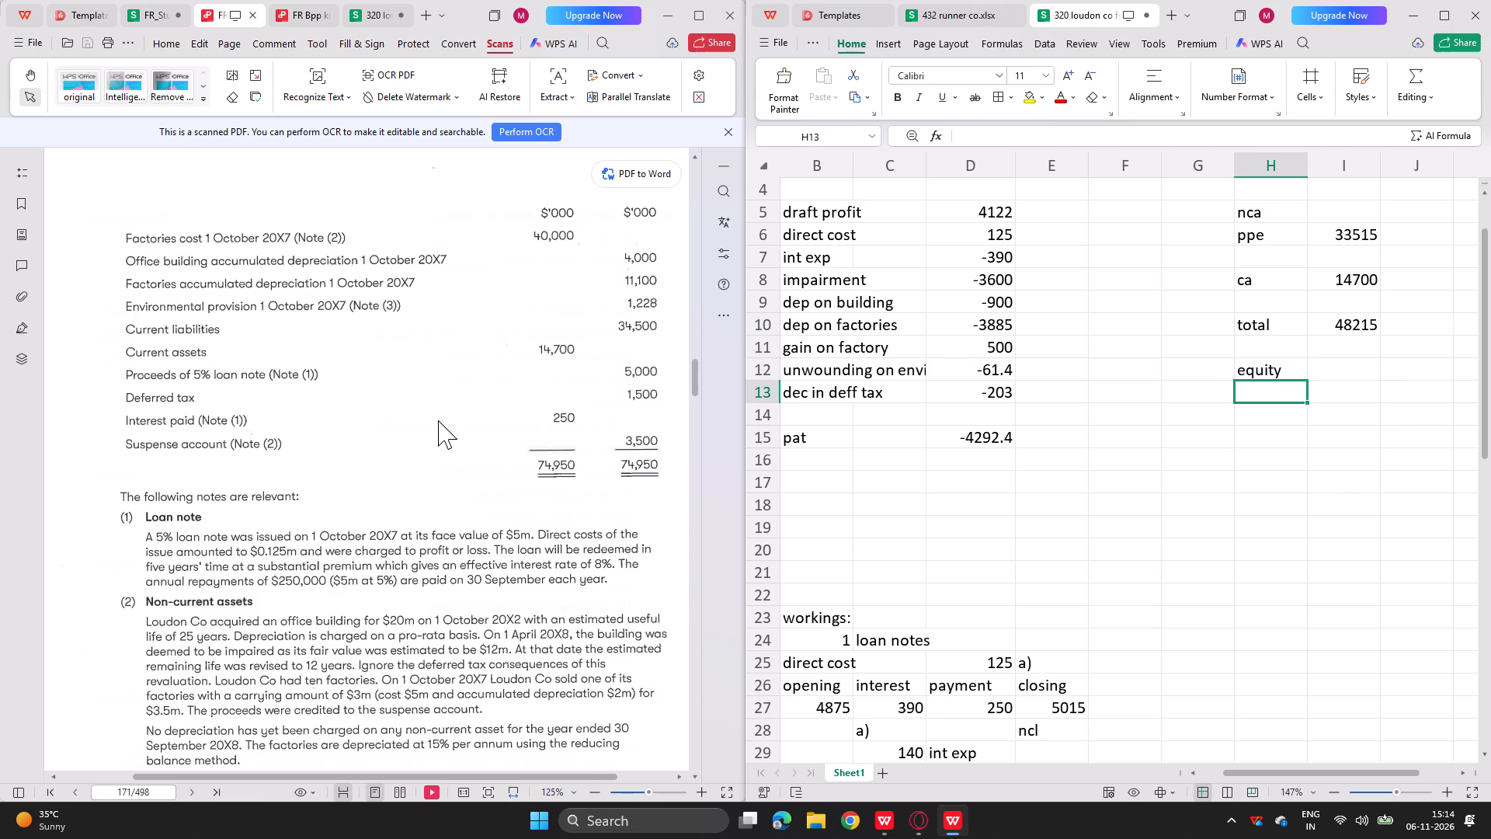
Examine the question's trial balance, the earlier worked sheet and the kit's answer for the equity and liabilities section.
{"action": "scroll", "coordinate": [382, 334], "scroll_direction": "up", "scroll_amount": 1}
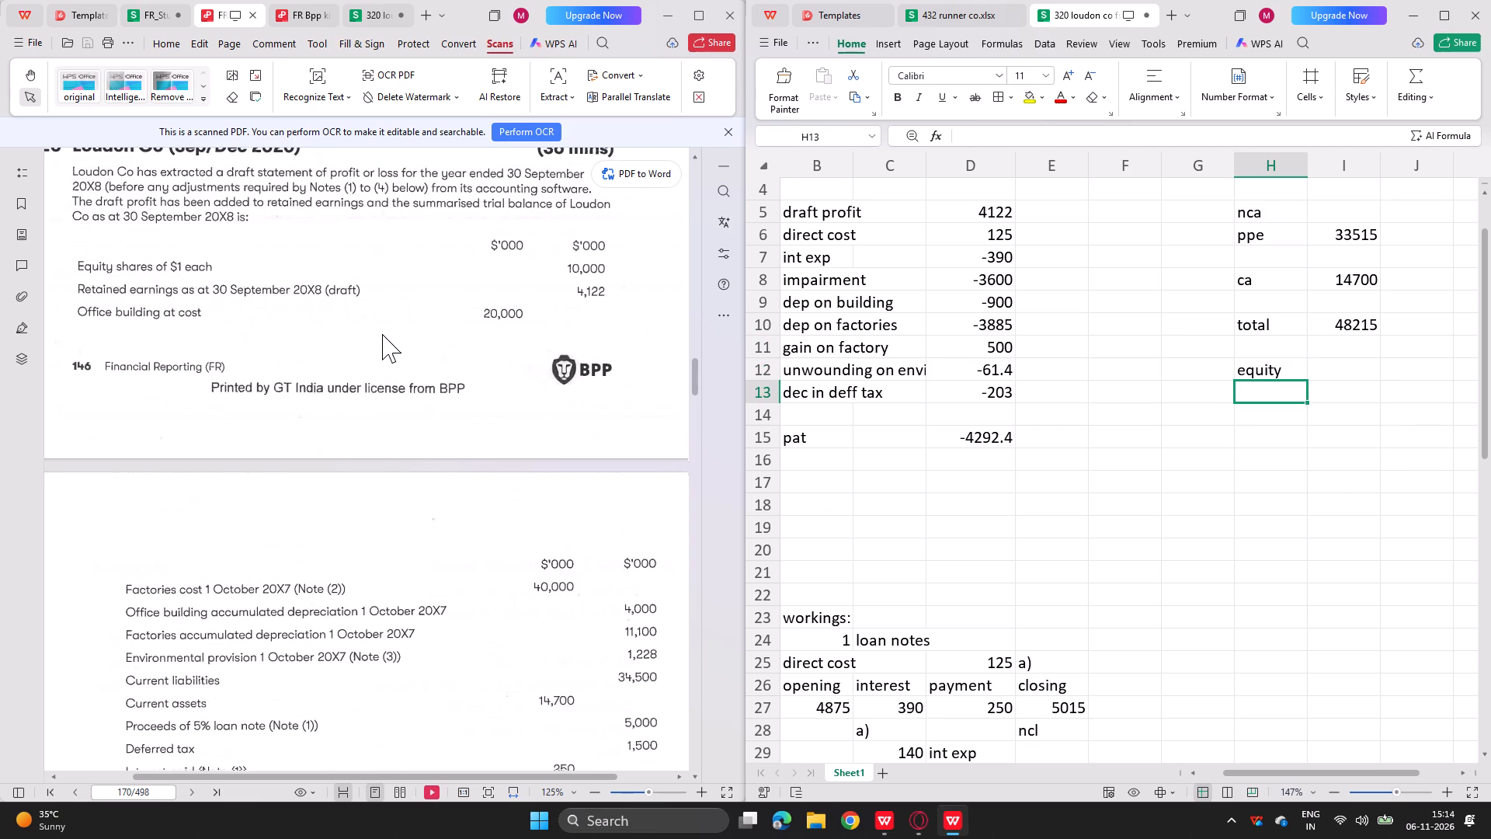
{"action": "scroll", "coordinate": [382, 334], "scroll_direction": "up", "scroll_amount": 1}
{"action": "scroll", "coordinate": [377, 280], "scroll_direction": "down", "scroll_amount": 1}
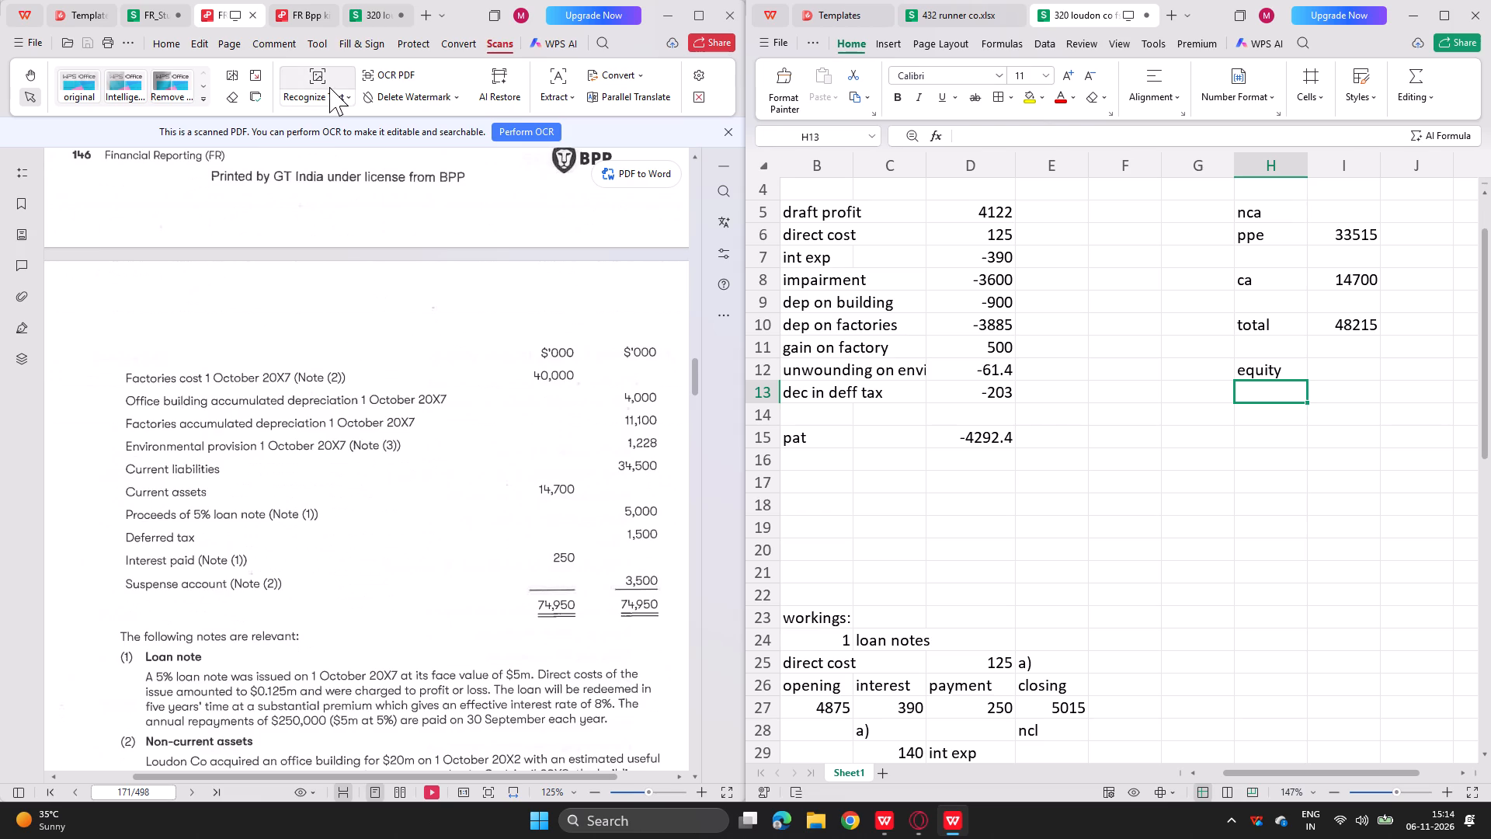
{"action": "left_click", "coordinate": [374, 1]}
{"action": "scroll", "coordinate": [393, 388], "scroll_direction": "down", "scroll_amount": 1}
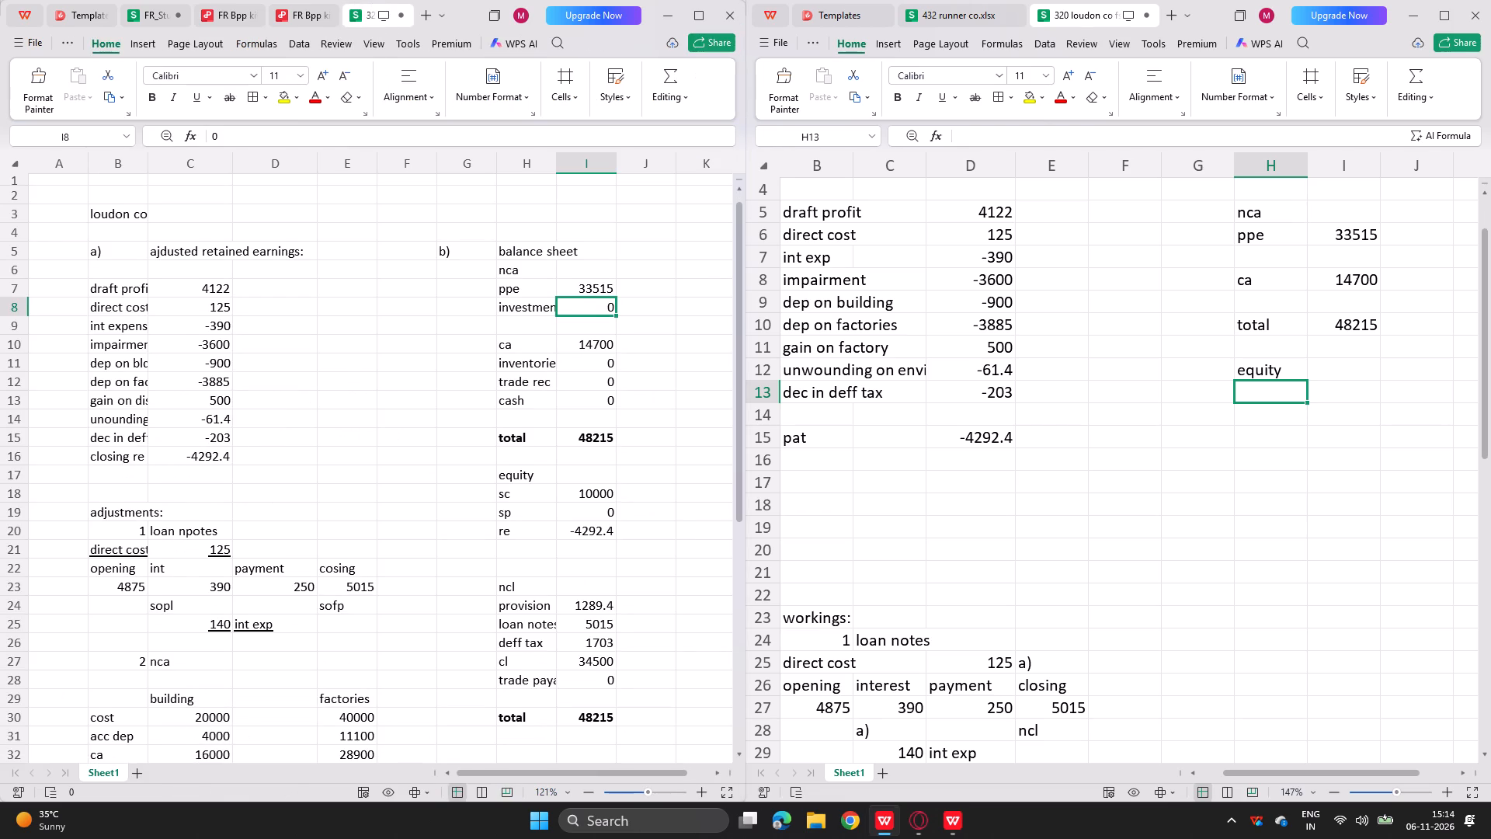
{"action": "scroll", "coordinate": [393, 388], "scroll_direction": "down", "scroll_amount": 1}
{"action": "left_click", "coordinate": [218, 0]}
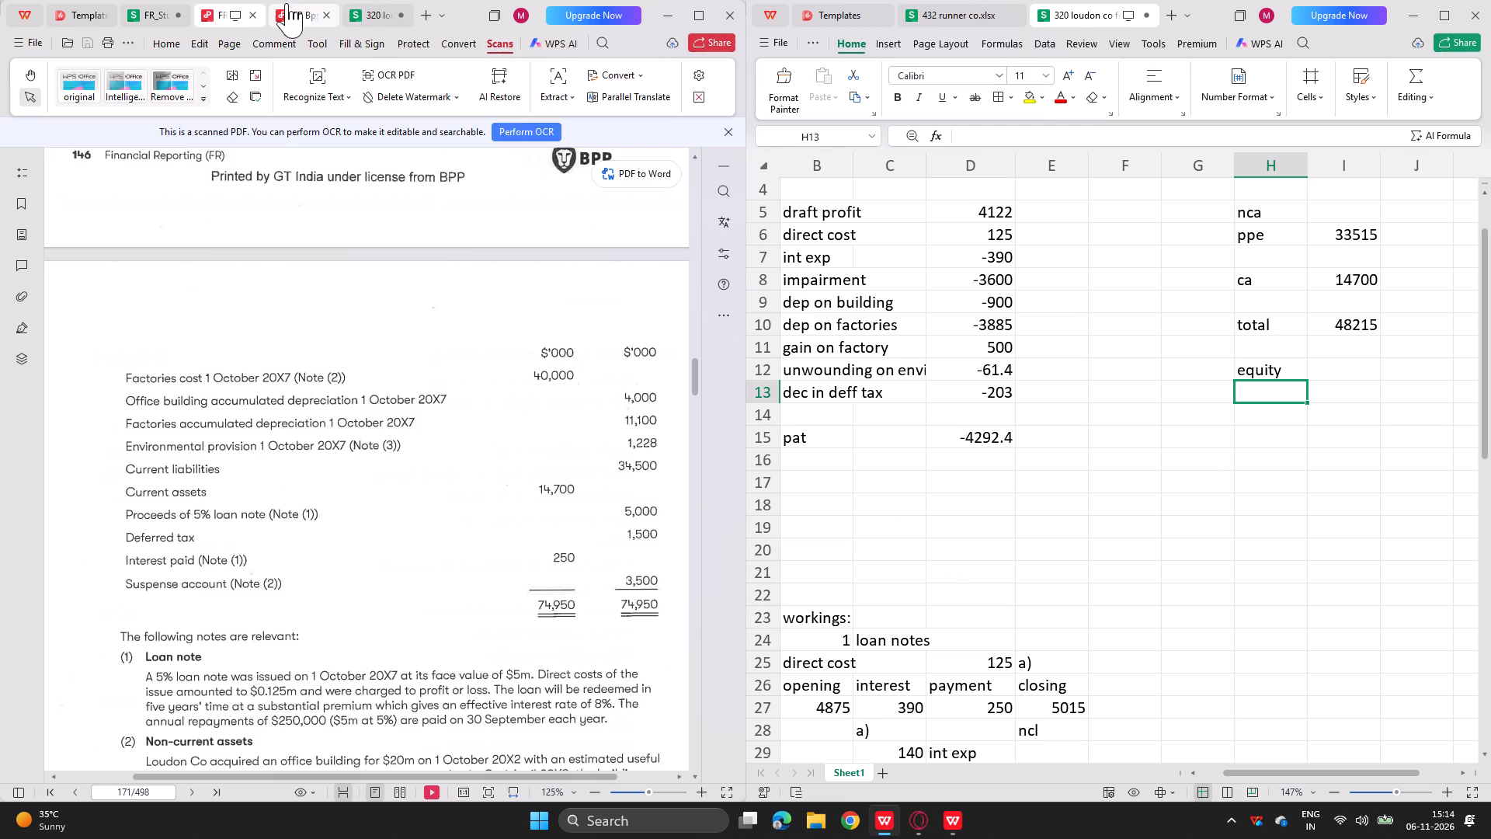
{"action": "left_click", "coordinate": [303, 0]}
{"action": "scroll", "coordinate": [237, 340], "scroll_direction": "down", "scroll_amount": 1}
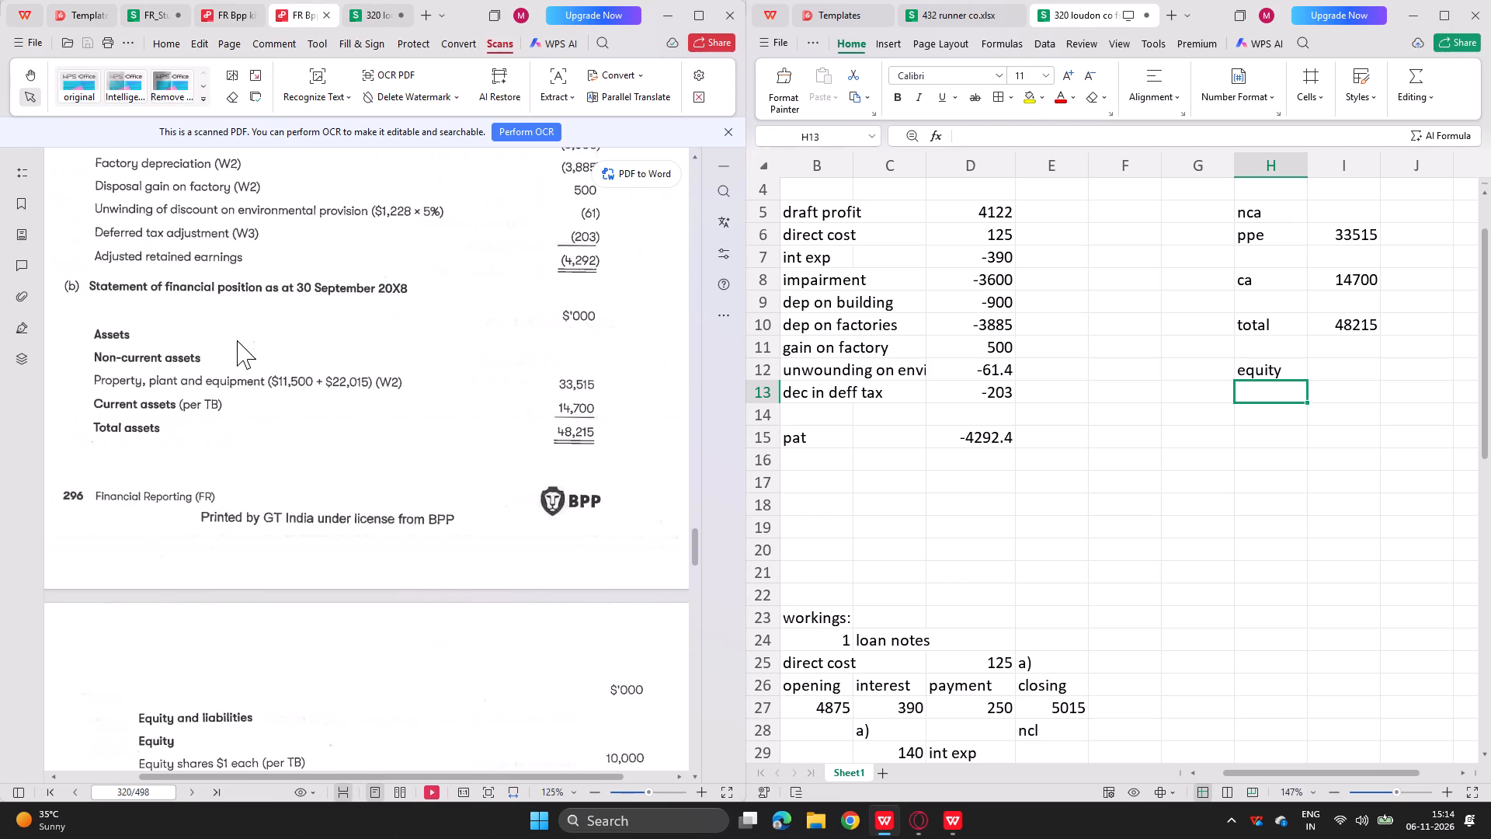
{"action": "scroll", "coordinate": [237, 340], "scroll_direction": "down", "scroll_amount": 1}
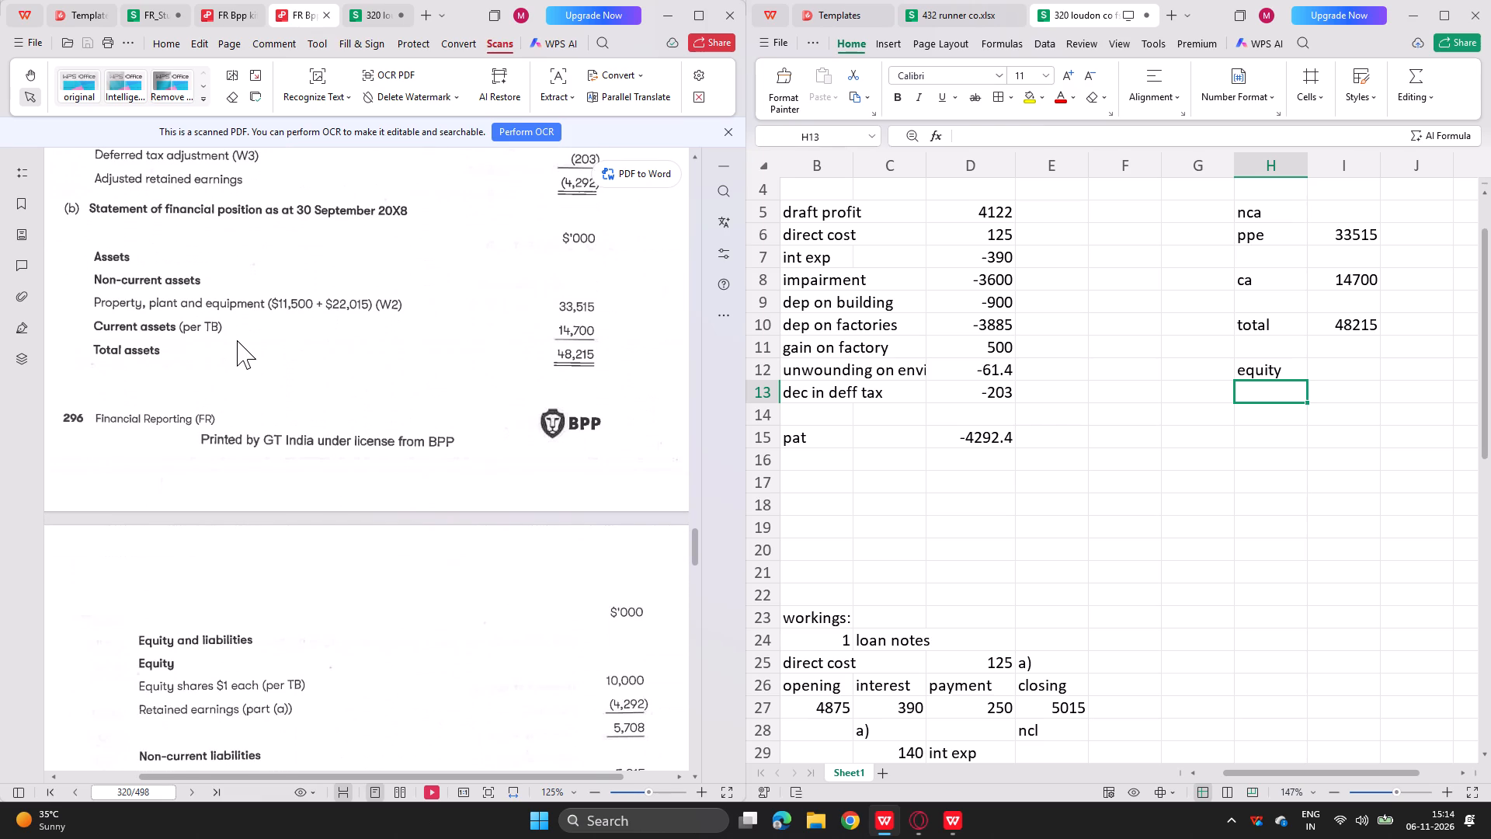
{"action": "scroll", "coordinate": [237, 340], "scroll_direction": "down", "scroll_amount": 1}
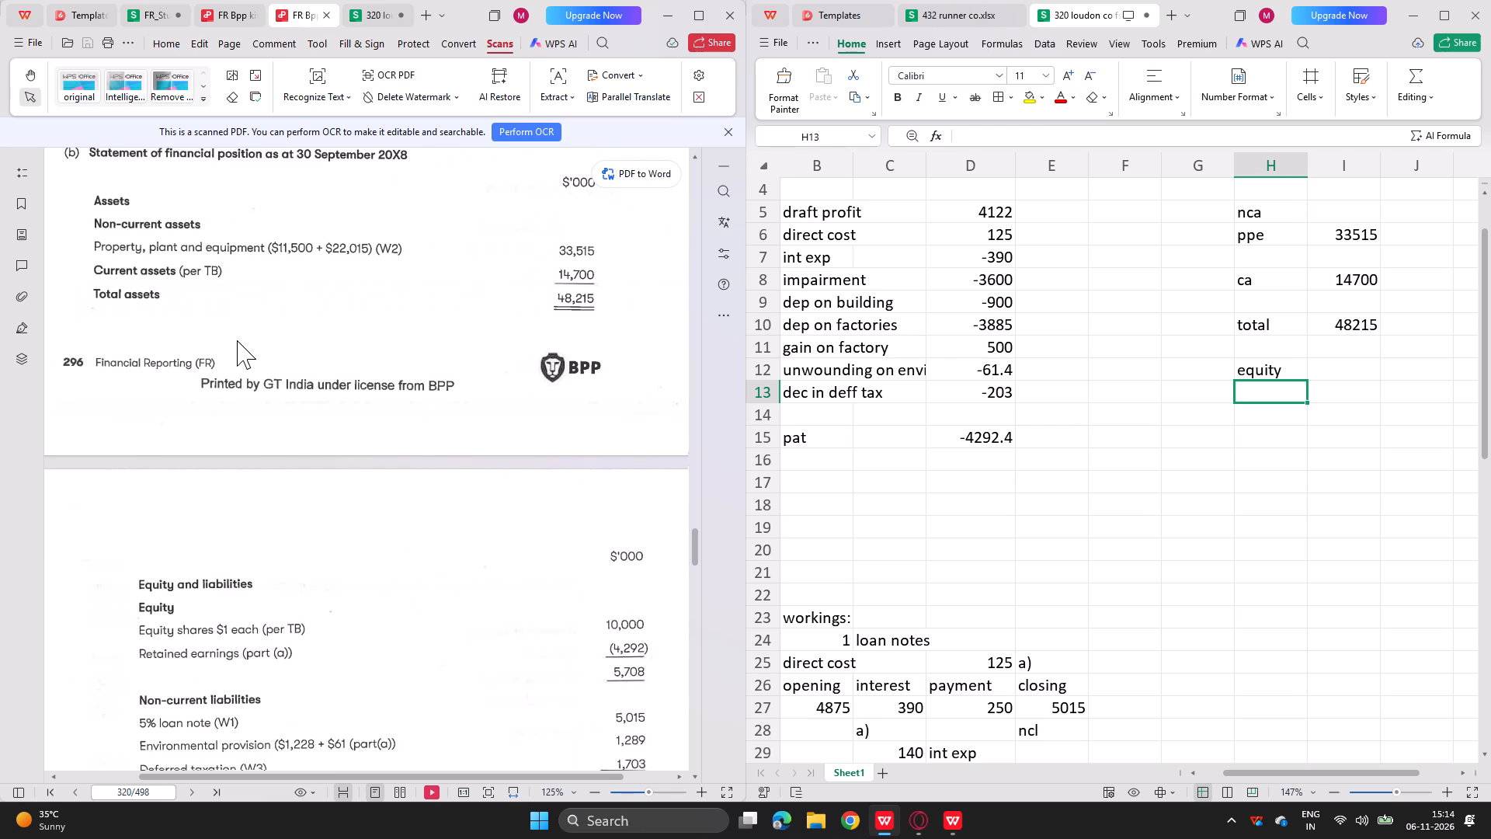
{"action": "scroll", "coordinate": [237, 340], "scroll_direction": "down", "scroll_amount": 1}
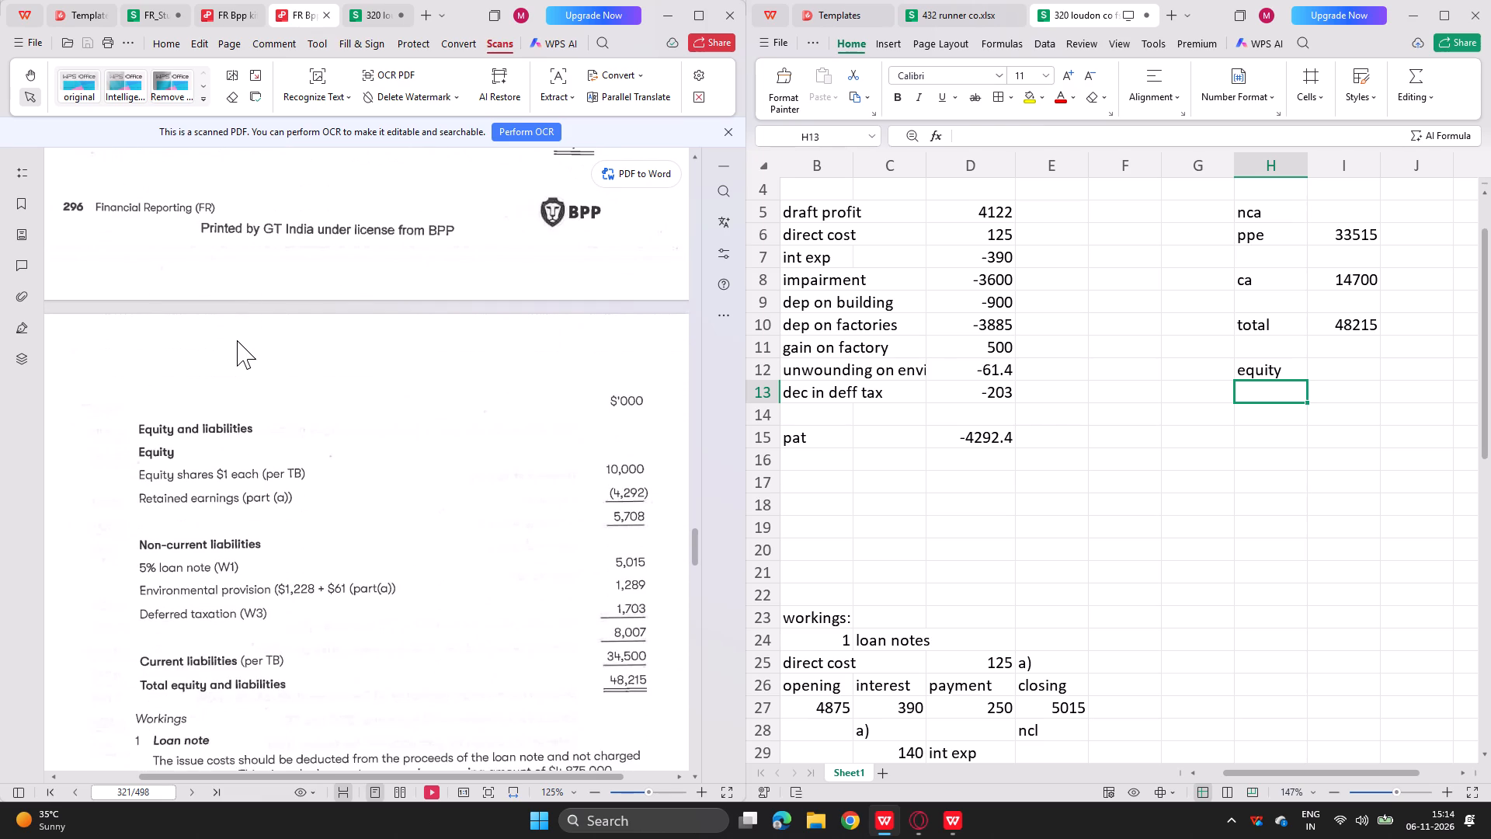
{"action": "scroll", "coordinate": [237, 340], "scroll_direction": "down", "scroll_amount": 1}
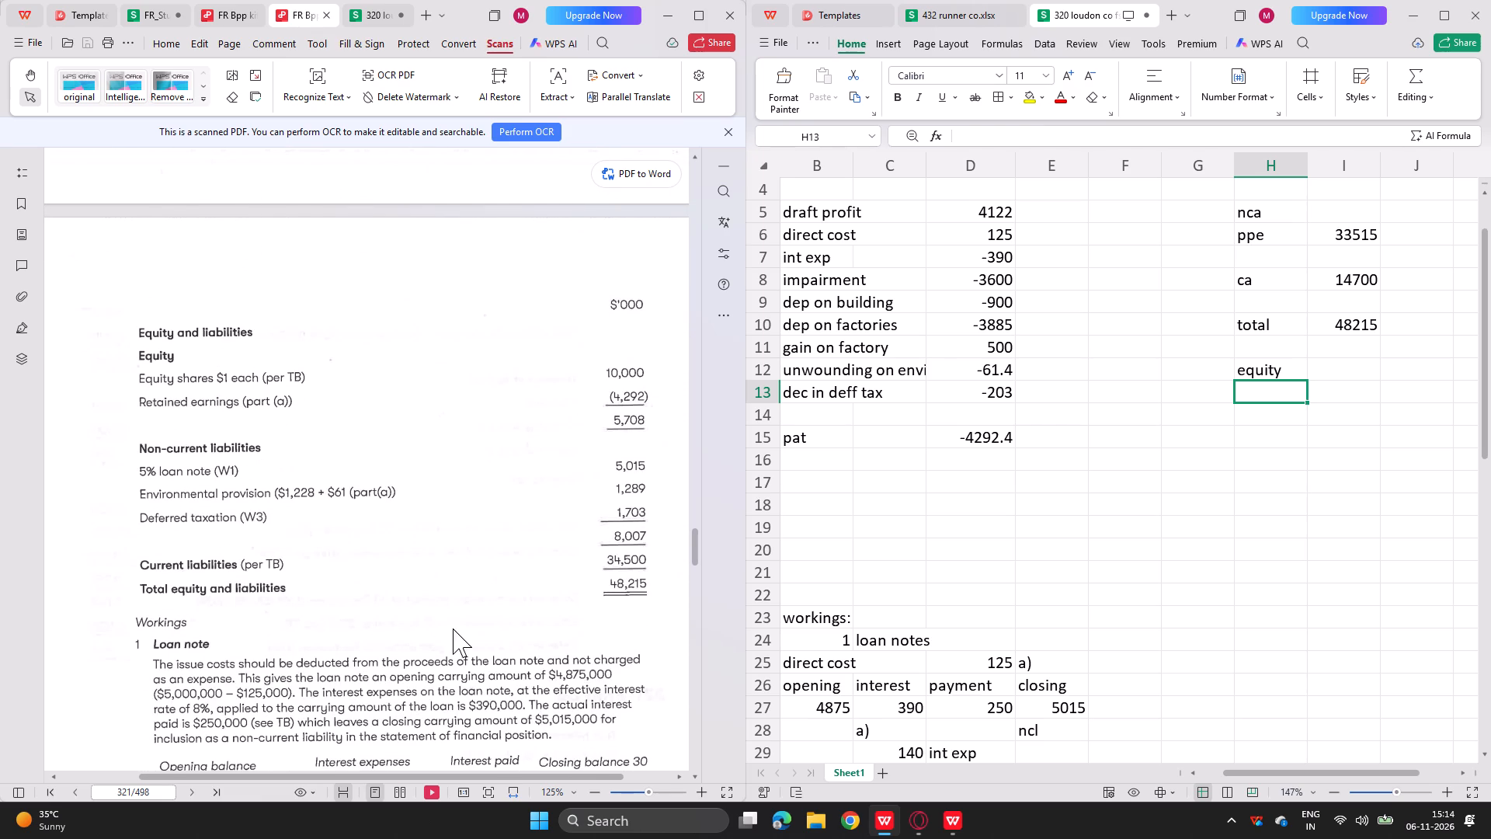
{"action": "left_click", "coordinate": [214, 12]}
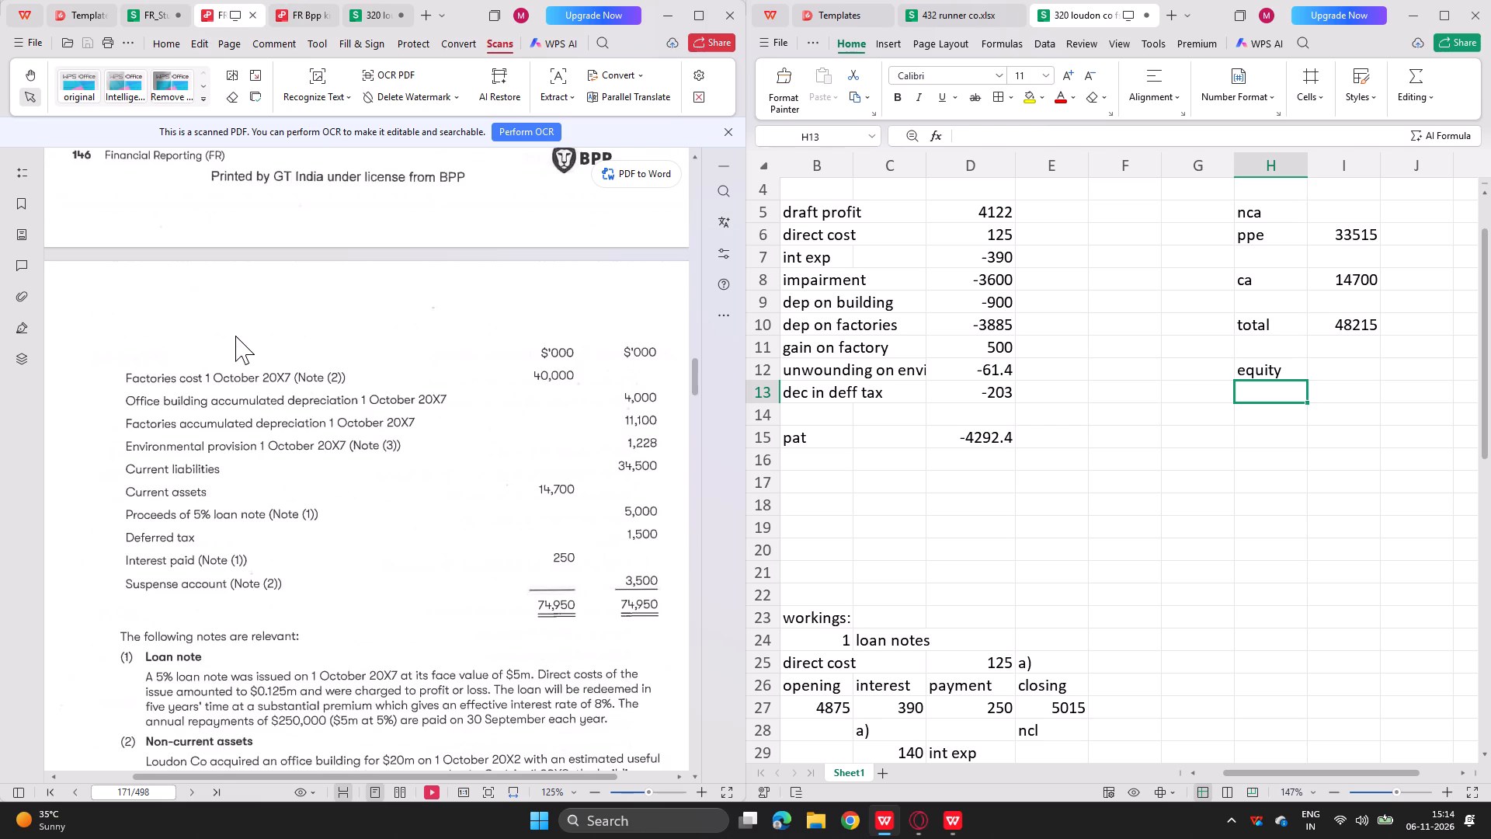
{"action": "scroll", "coordinate": [235, 336], "scroll_direction": "up", "scroll_amount": 1}
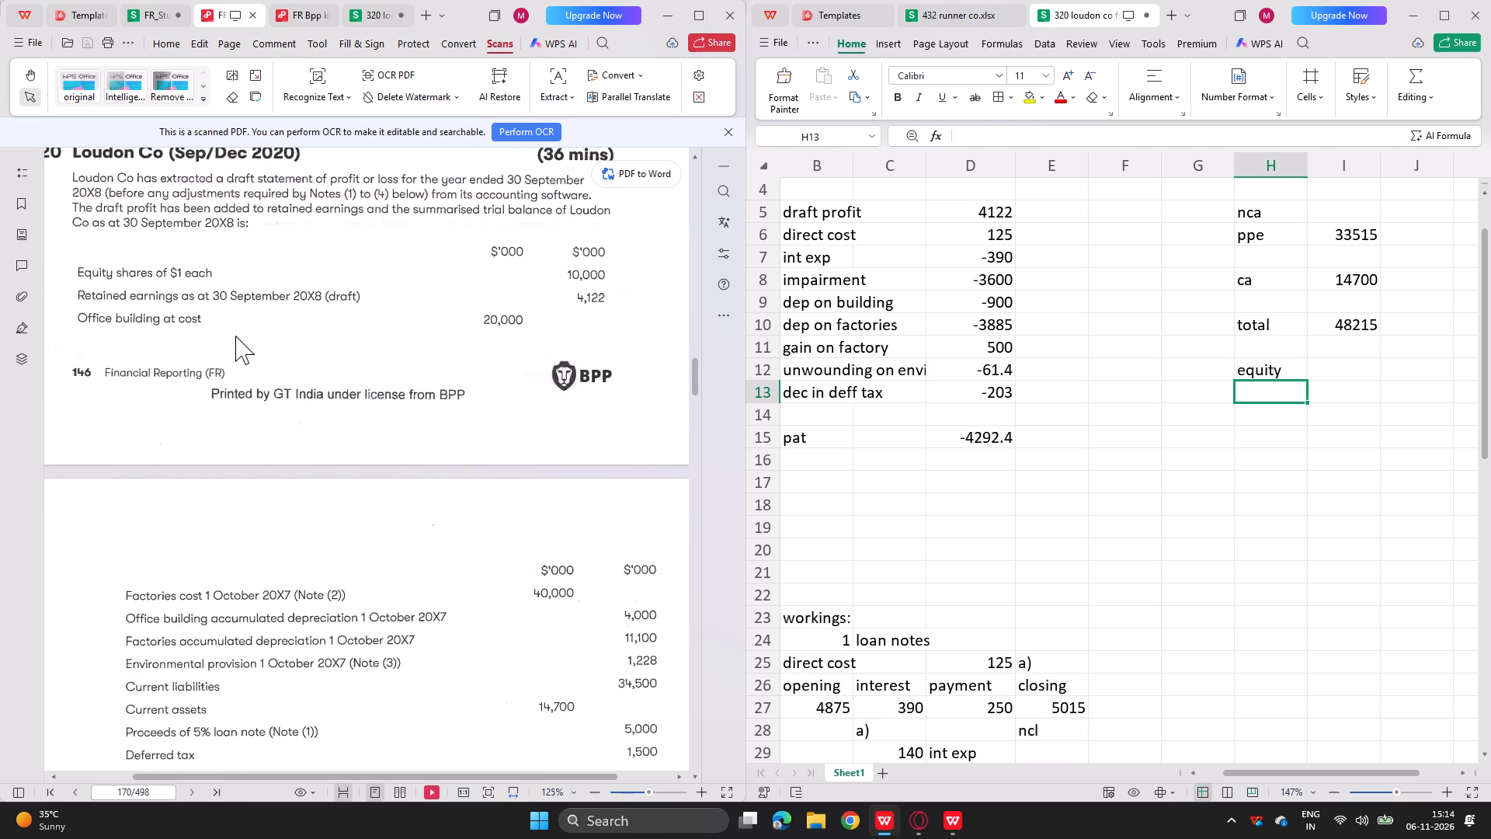
{"action": "scroll", "coordinate": [235, 336], "scroll_direction": "up", "scroll_amount": 1}
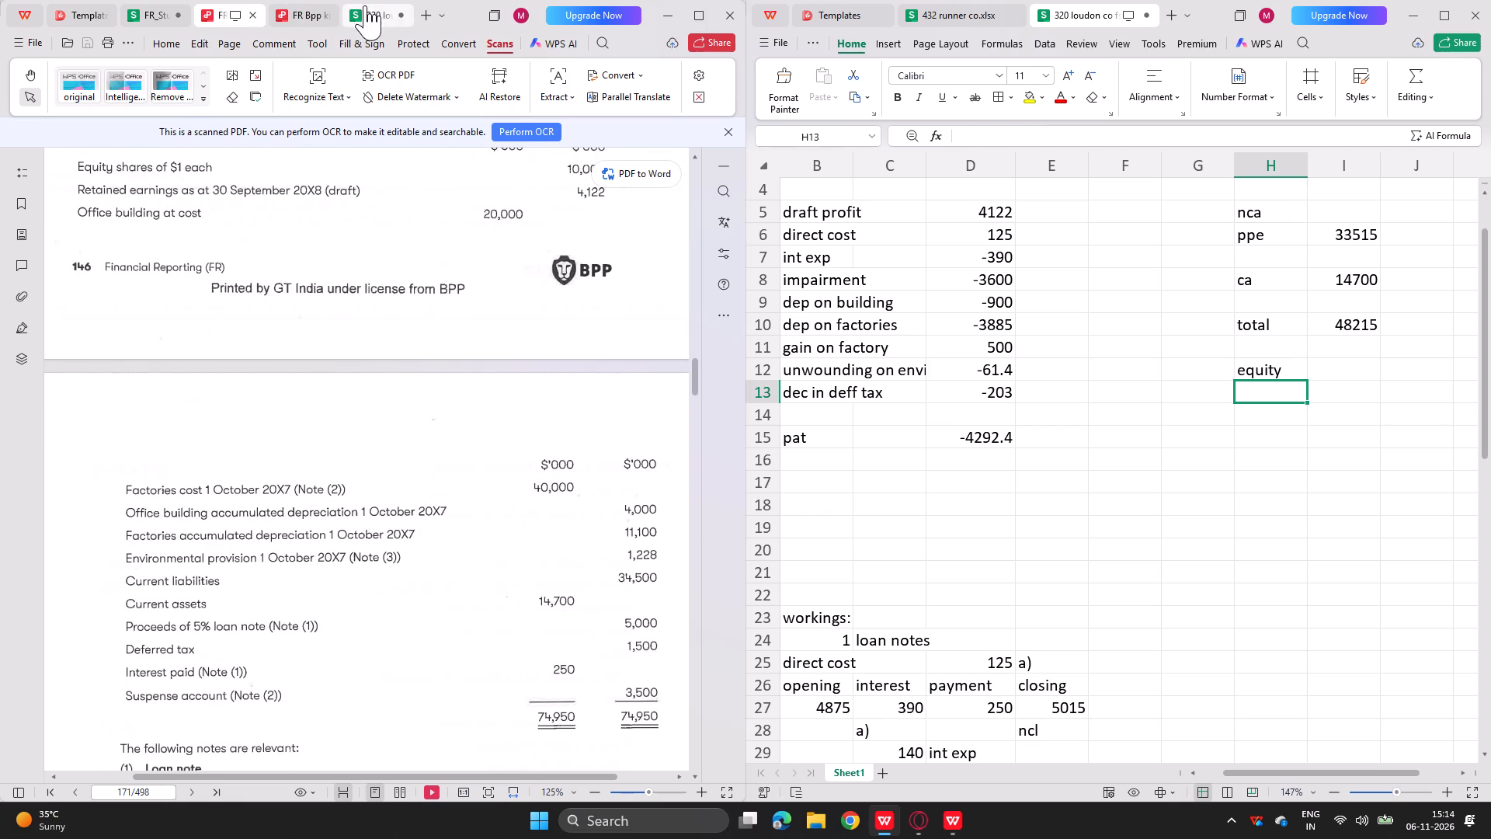
{"action": "left_click", "coordinate": [304, 22]}
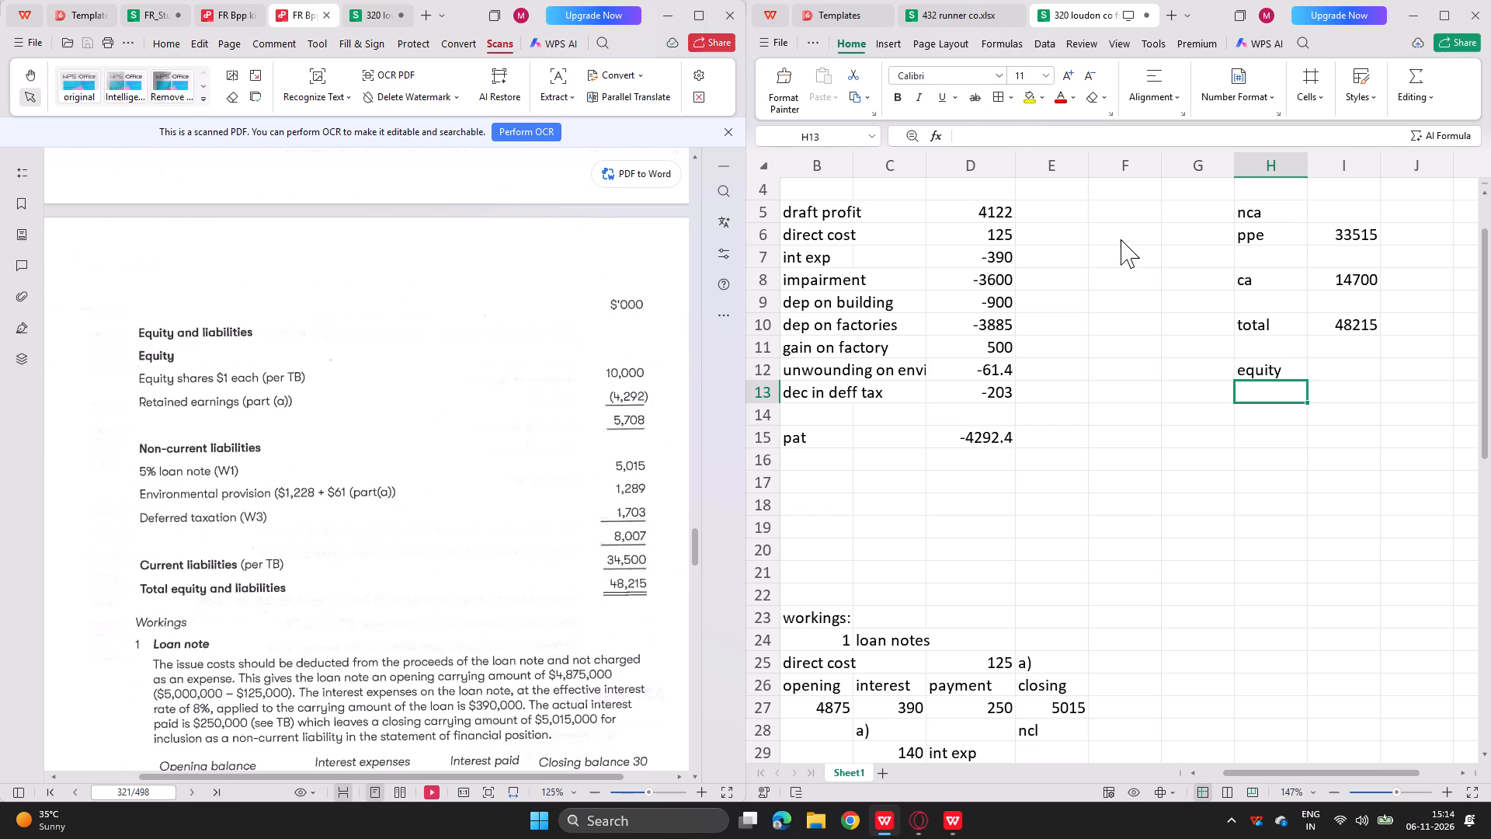
Add the row labels sc in H13 and re in H14 under the equity heading.
{"action": "double_click", "coordinate": [1262, 395]}
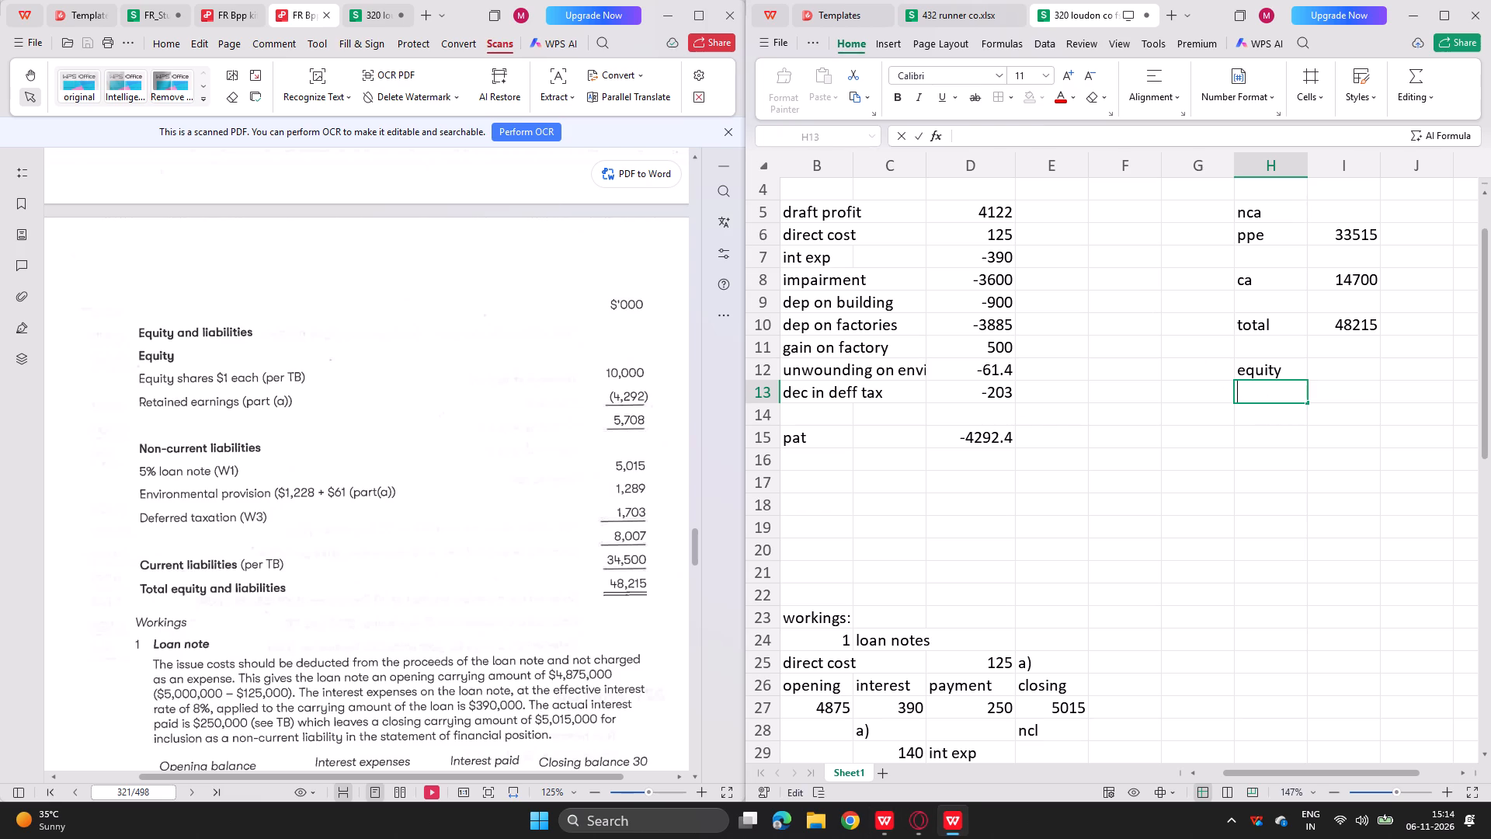
{"action": "type", "text": "sc"}
{"action": "key", "text": "Return"}
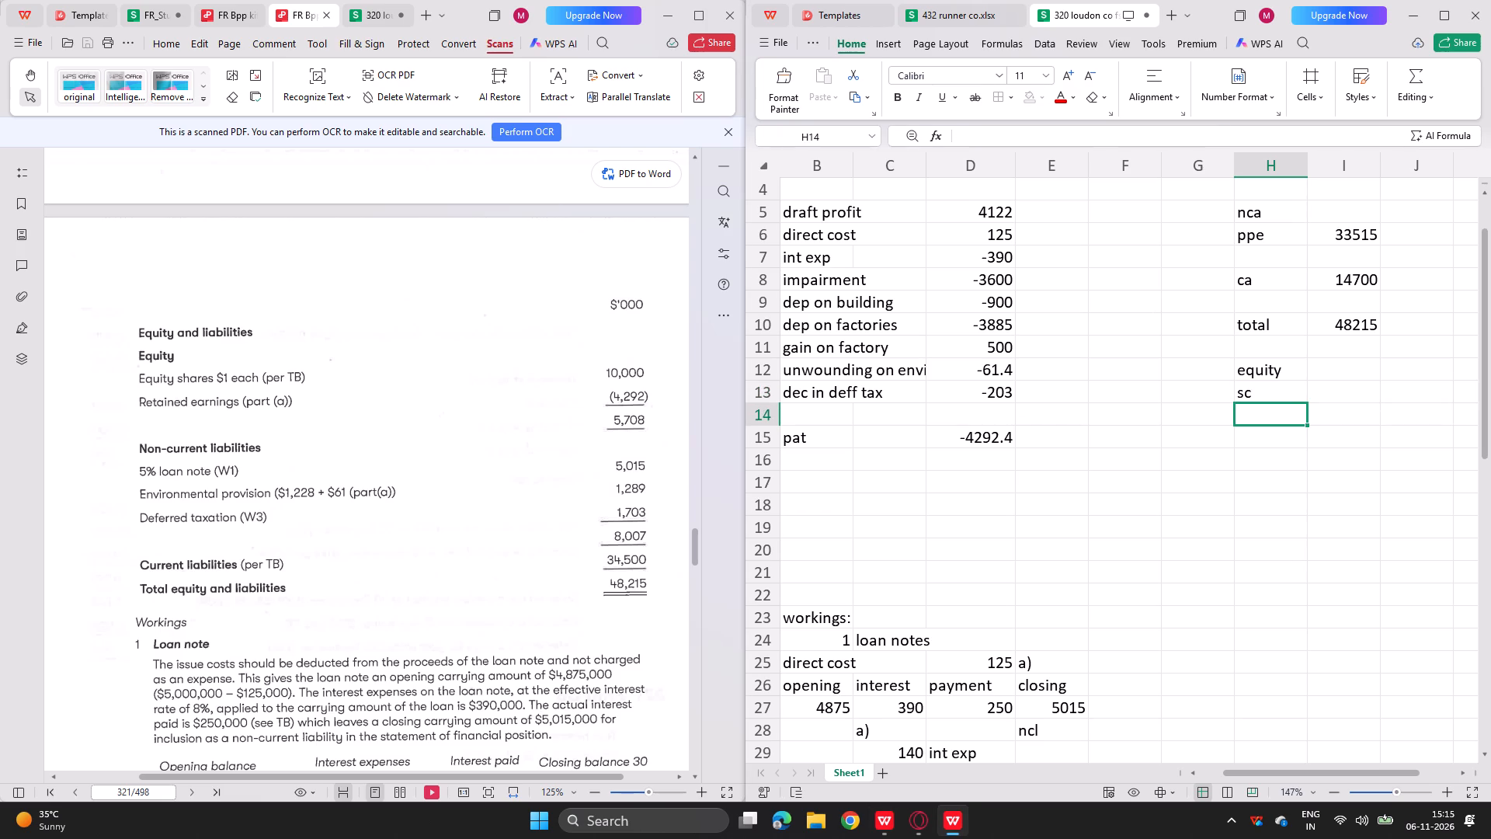
{"action": "type", "text": "re"}
{"action": "key", "text": "Return"}
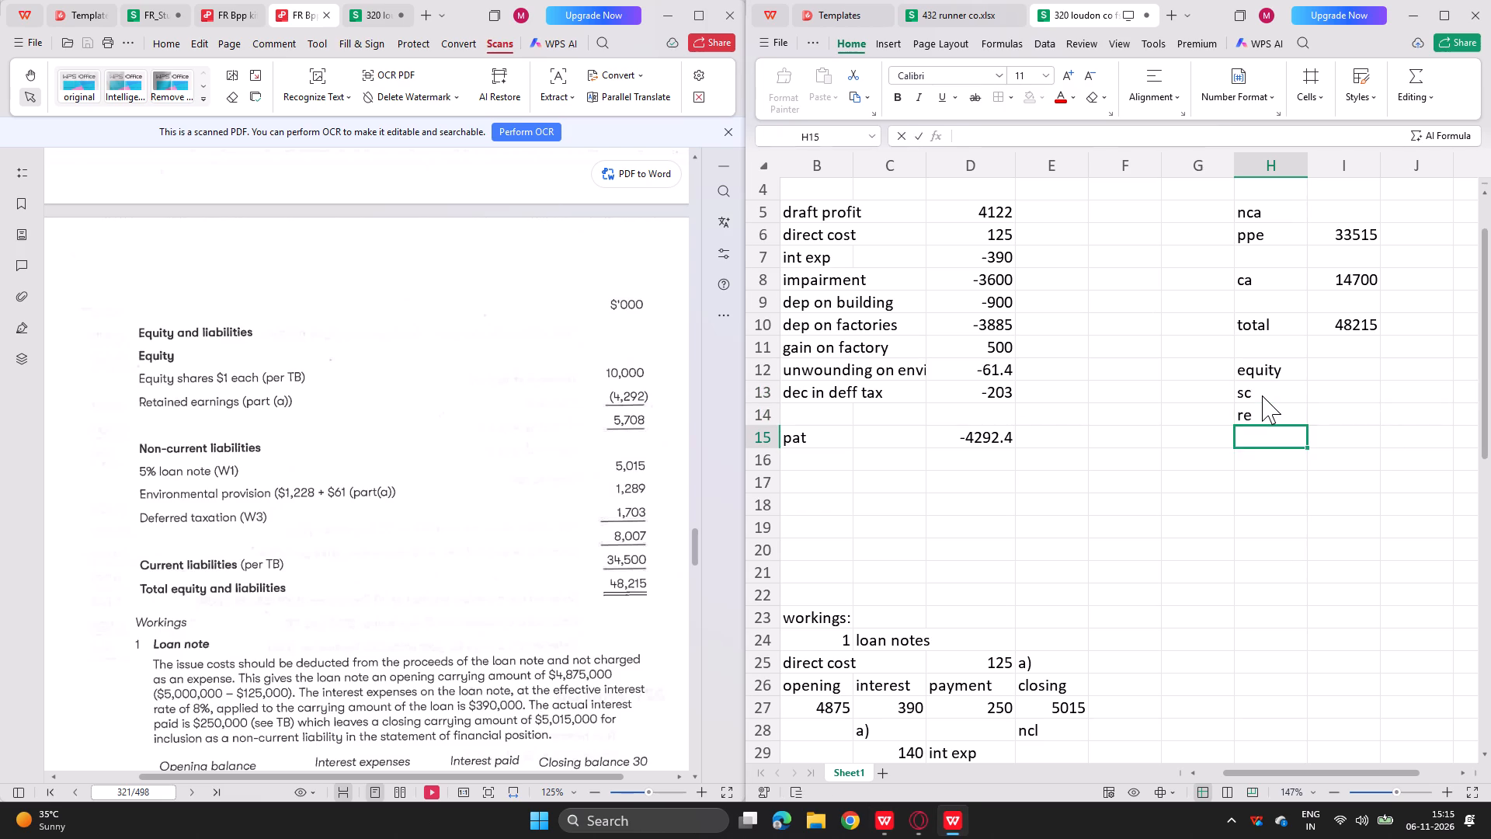
Enter the share capital amount 10000 in I13.
{"action": "key", "text": "Right"}
{"action": "key", "text": "Up"}
{"action": "key", "text": "Up"}
{"action": "type", "text": "10000"}
{"action": "key", "text": "Return"}
Link the re amount in I14 to the adjusted retained earnings figure with the formula =D15.
{"action": "key", "text": "equal"}
{"action": "key", "text": "Left"}
{"action": "key", "text": "Left"}
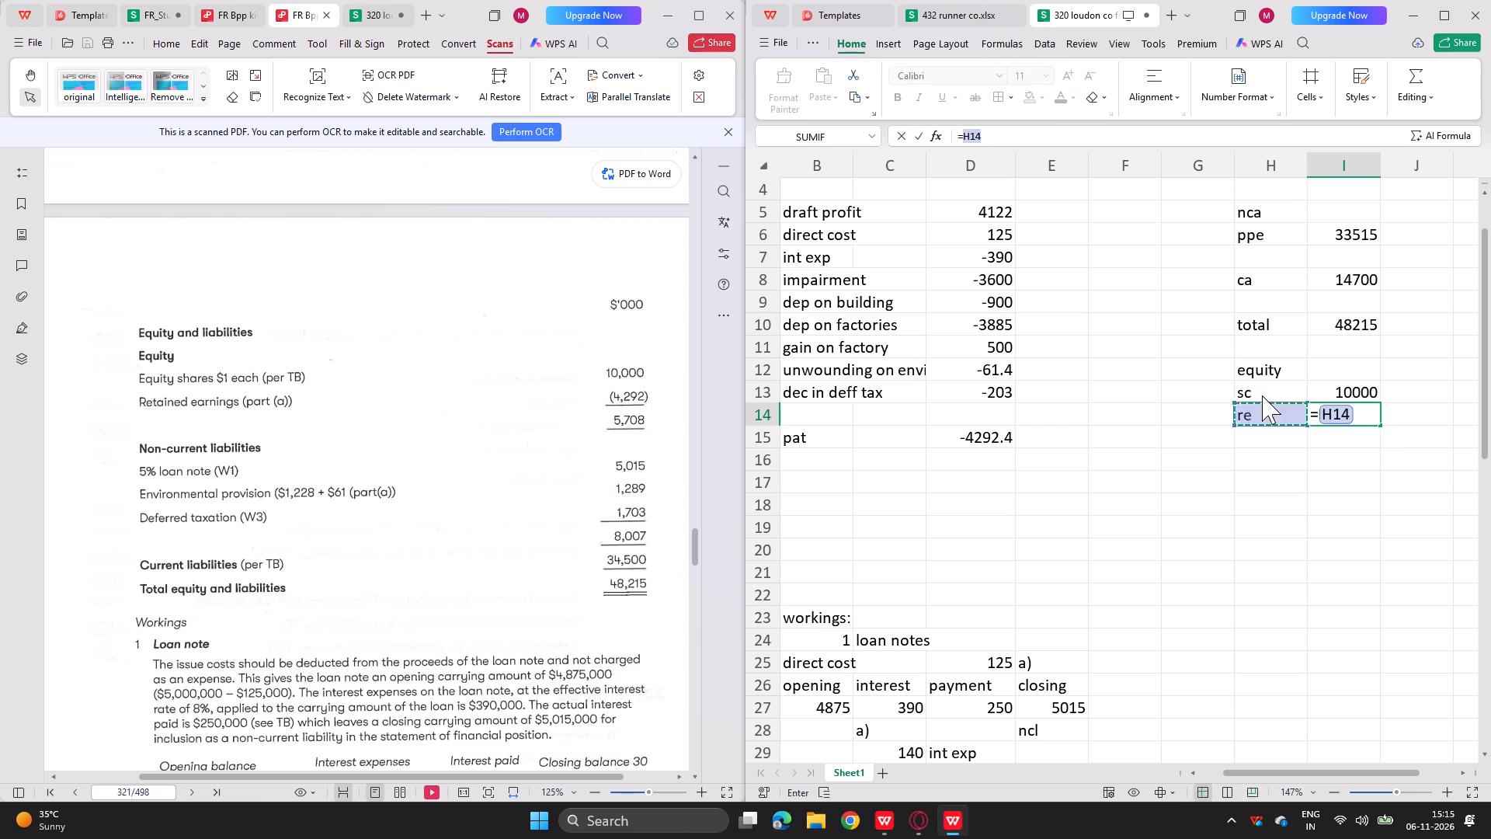
{"action": "key", "text": "Down"}
{"action": "key", "text": "Left"}
{"action": "key", "text": "Left"}
{"action": "key", "text": "Left"}
{"action": "key", "text": "Return"}
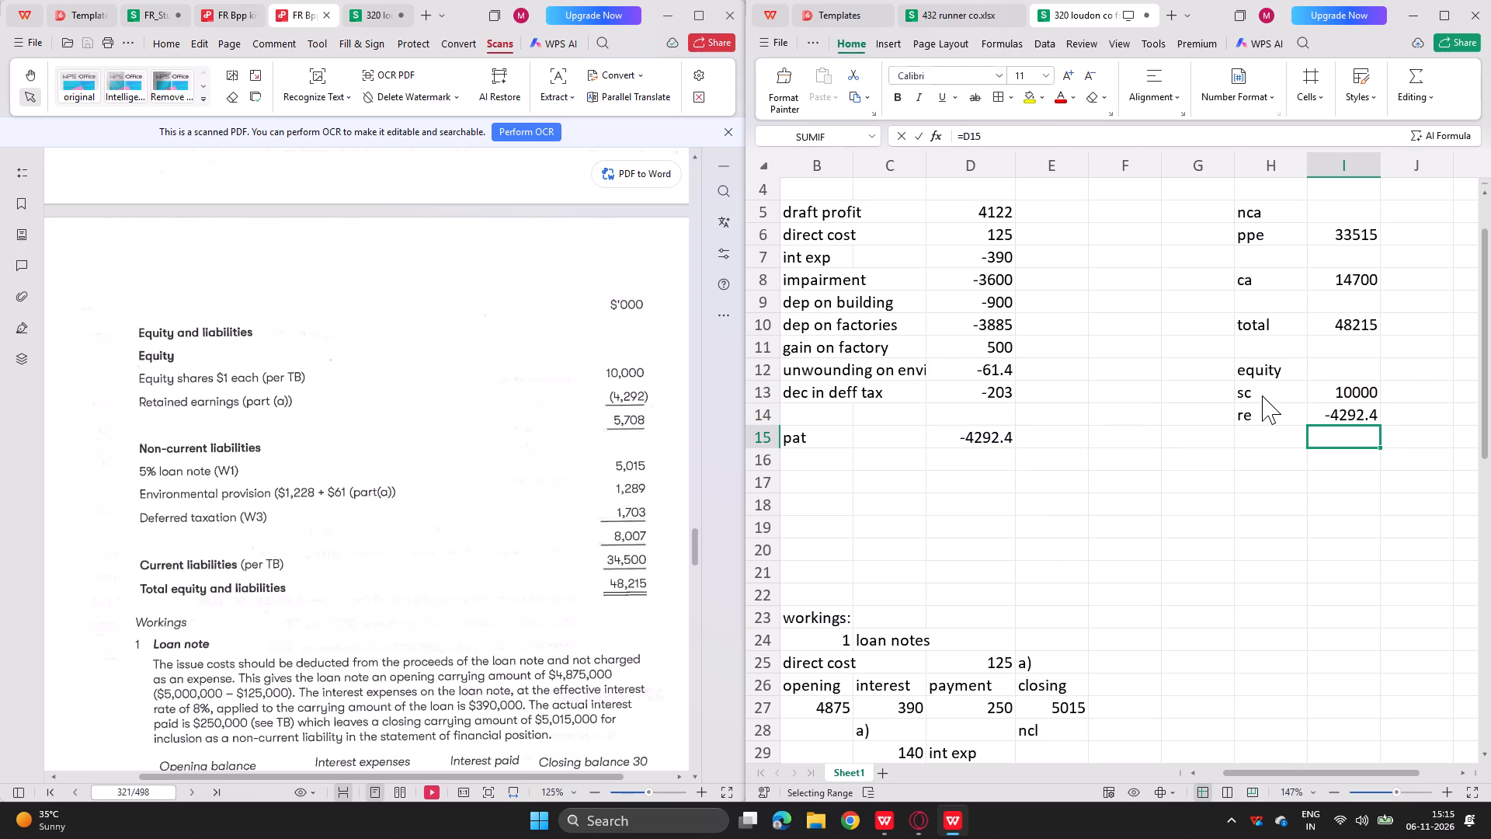
Add the heading ncl in H16 and the labels loan notes, deff tax and envirornmental provisiom in H17 to H19.
{"action": "key", "text": "Left"}
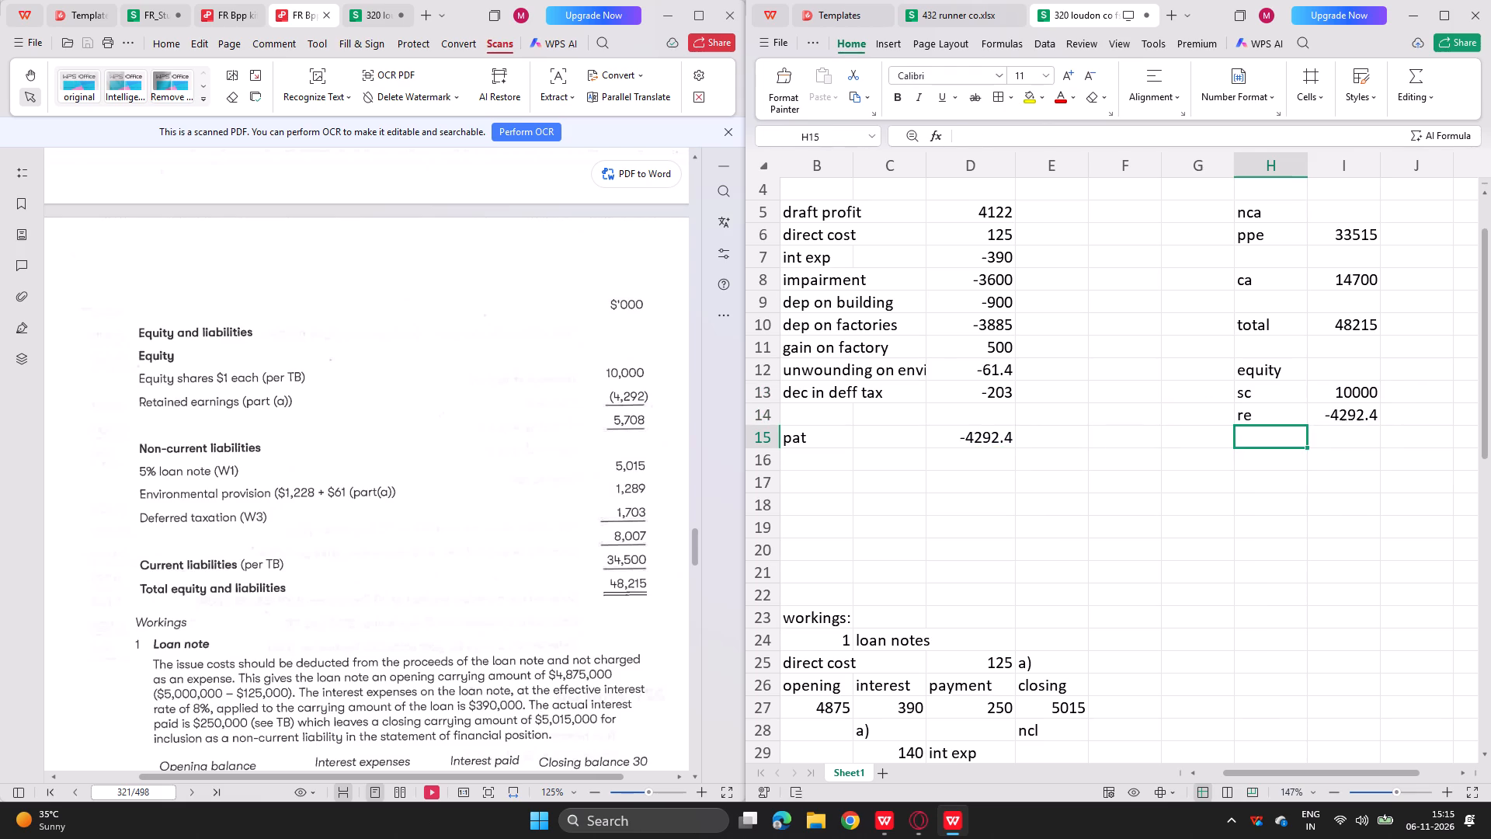
{"action": "key", "text": "Down"}
{"action": "type", "text": "ncl"}
{"action": "key", "text": "Return"}
{"action": "type", "text": "loan notes"}
{"action": "key", "text": "Return"}
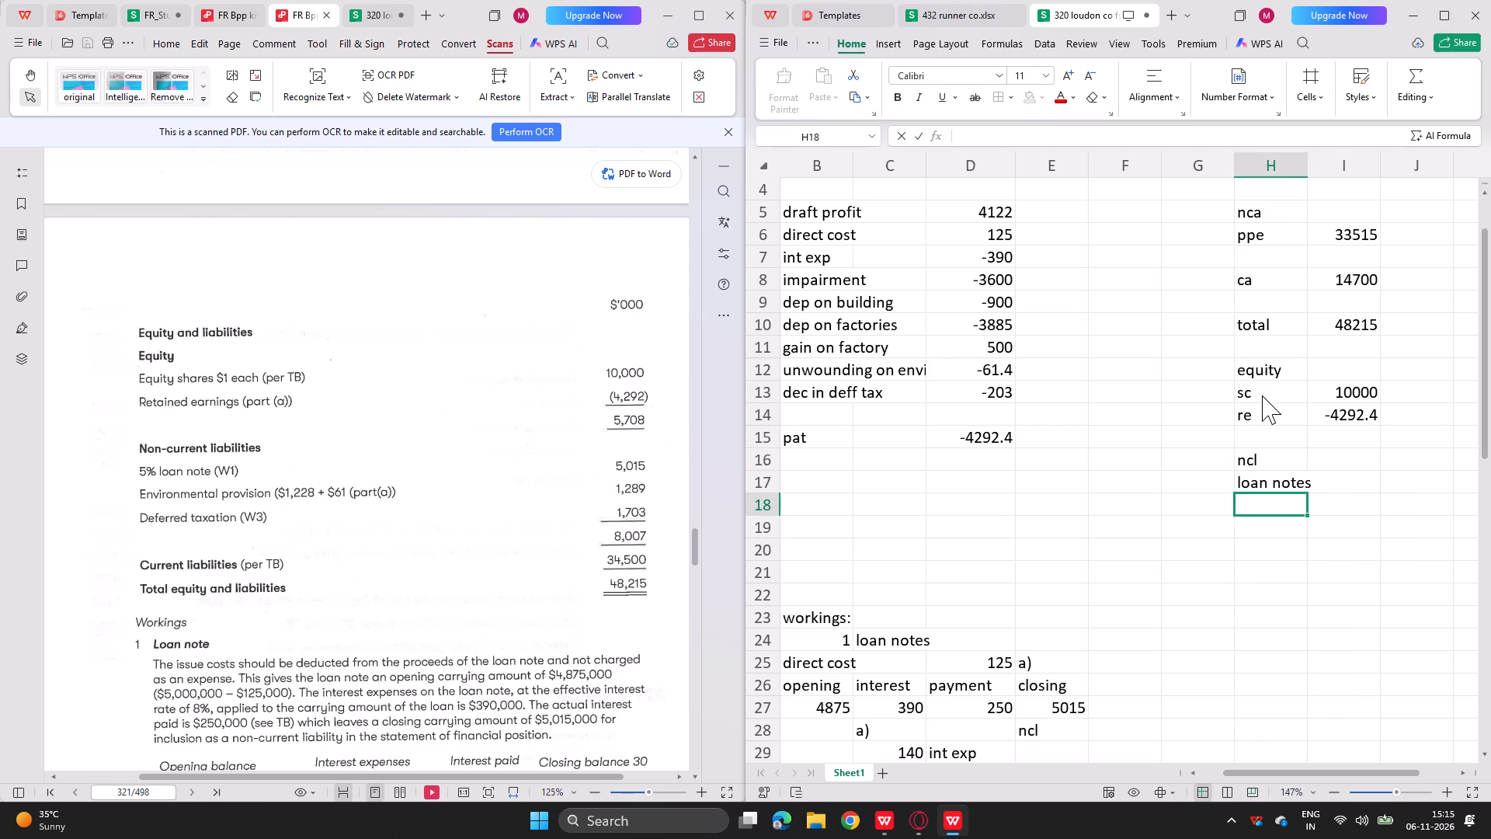
{"action": "type", "text": "deff tax"}
{"action": "key", "text": "Return"}
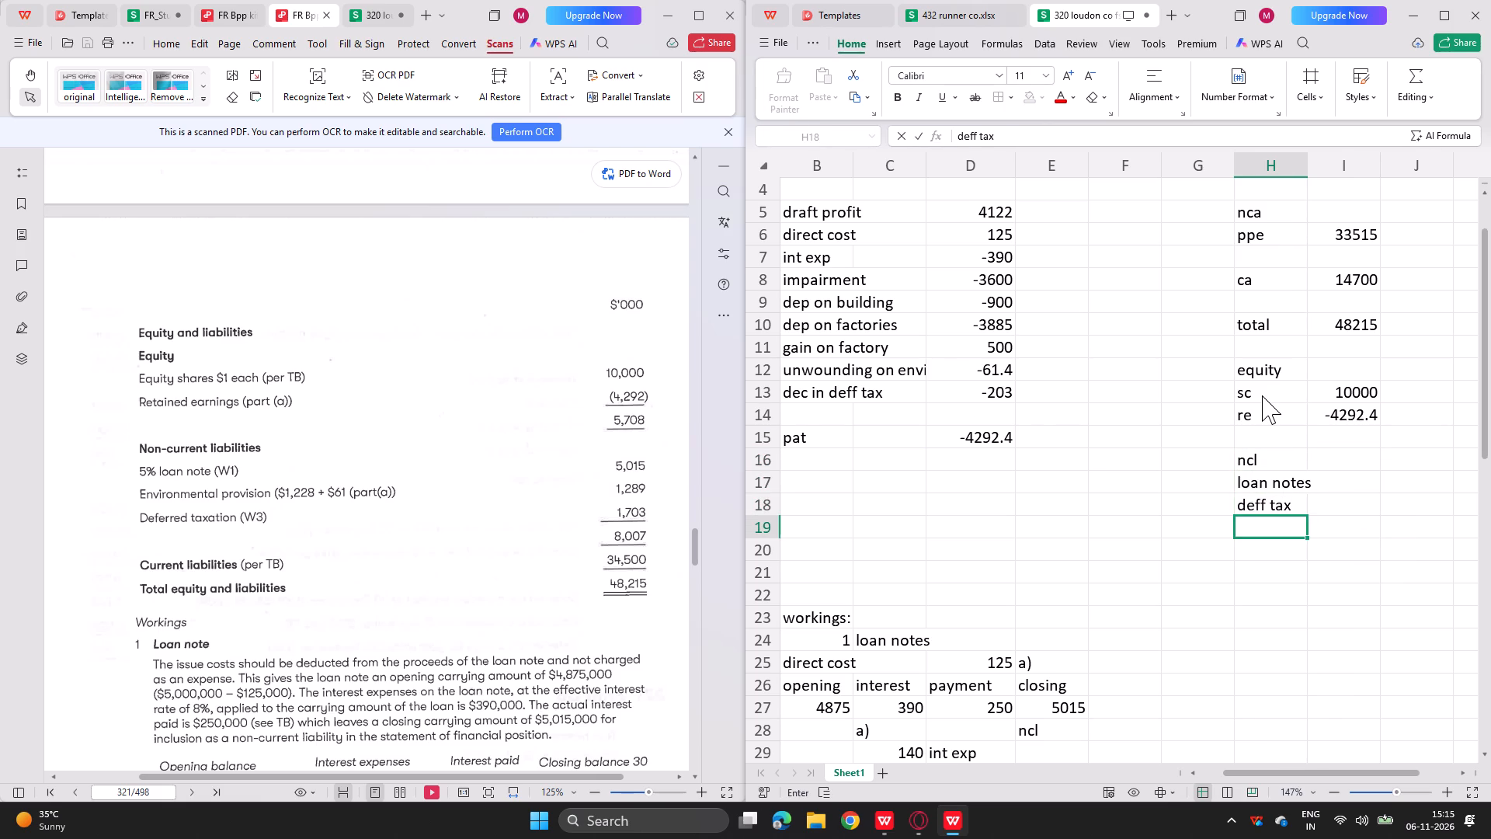
{"action": "type", "text": "enviro"}
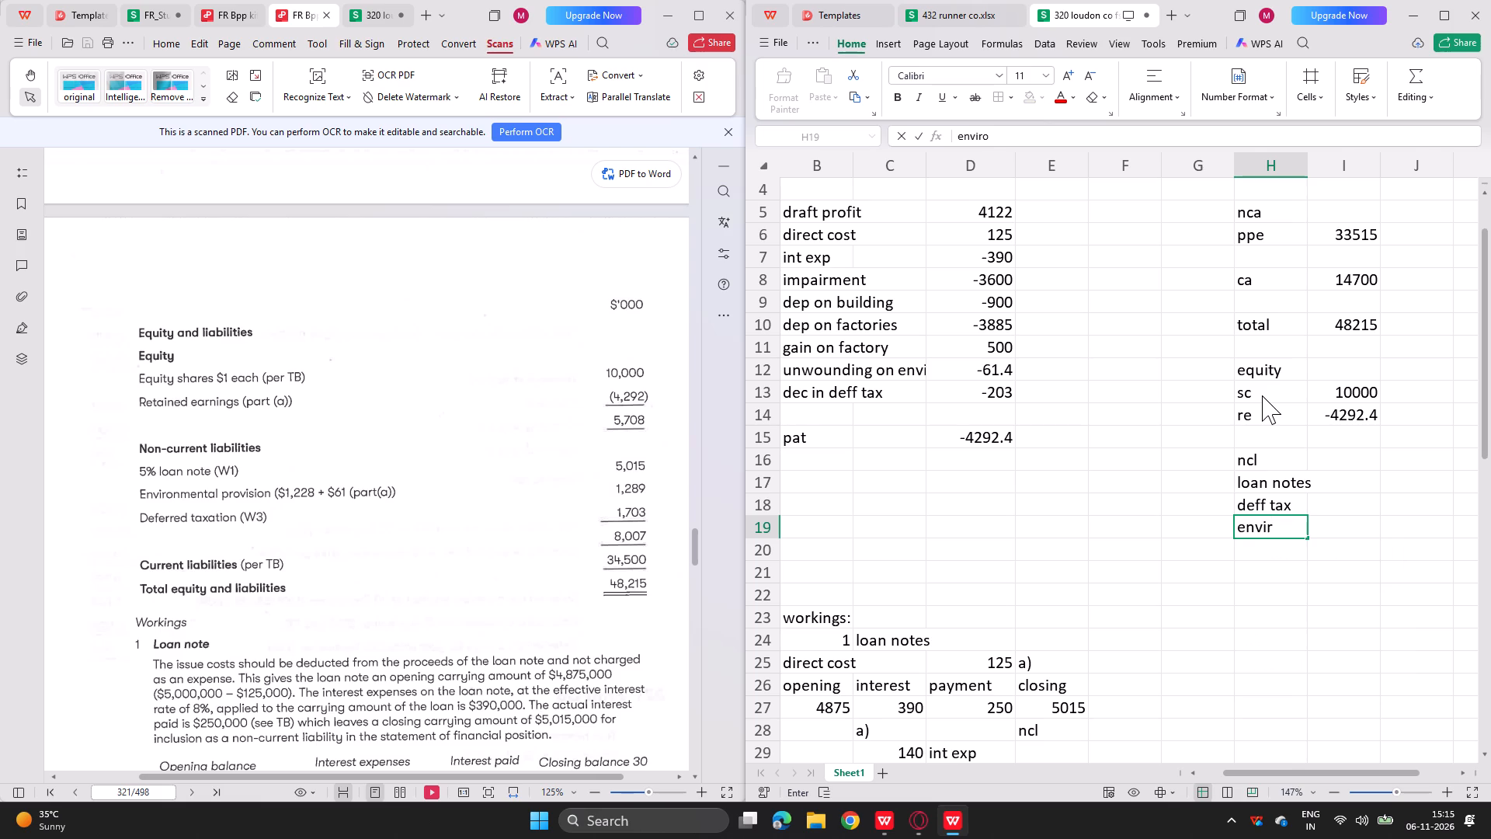
{"action": "key", "text": "BackSpace"}
{"action": "type", "text": "ornmental provisiom"}
{"action": "key", "text": "Return"}
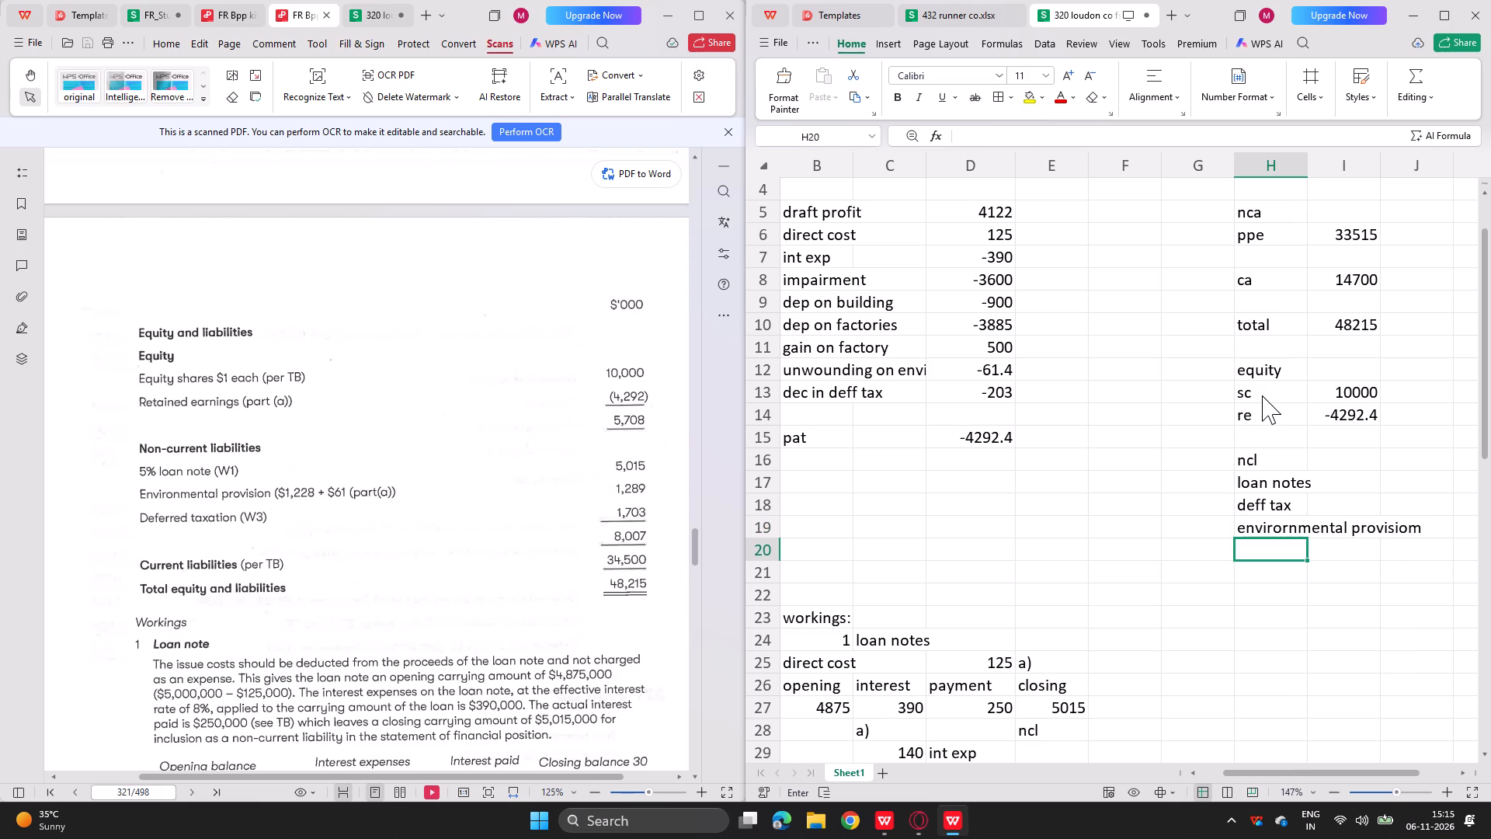
Link the loan notes amount in I17 to the closing loan note balance in working 1 with the formula =E27.
{"action": "key", "text": "Right"}
{"action": "key", "text": "Right"}
{"action": "key", "text": "Up"}
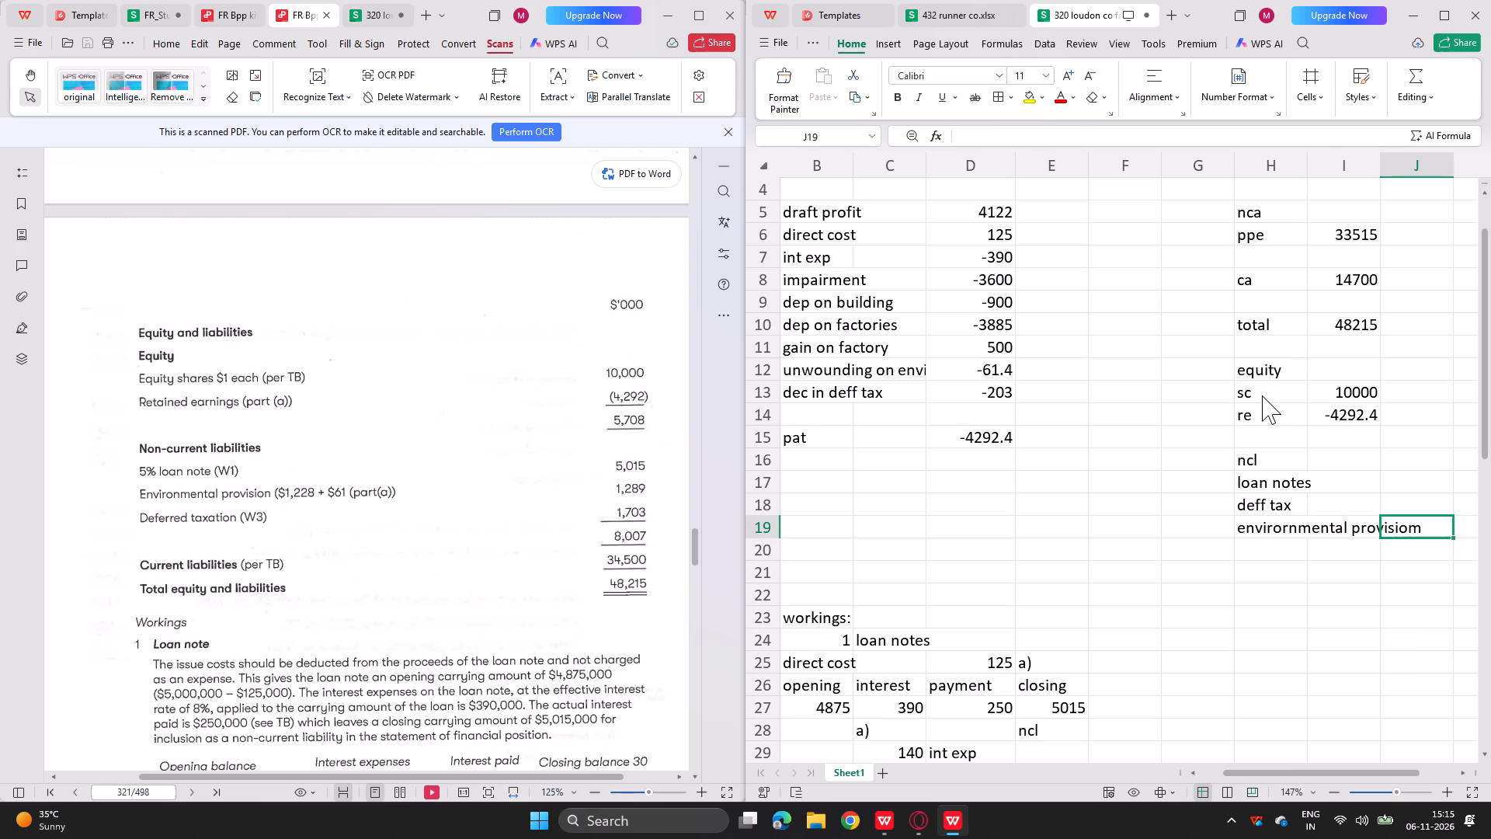
{"action": "key", "text": "Up"}
{"action": "key", "text": "Left"}
{"action": "key", "text": "Up"}
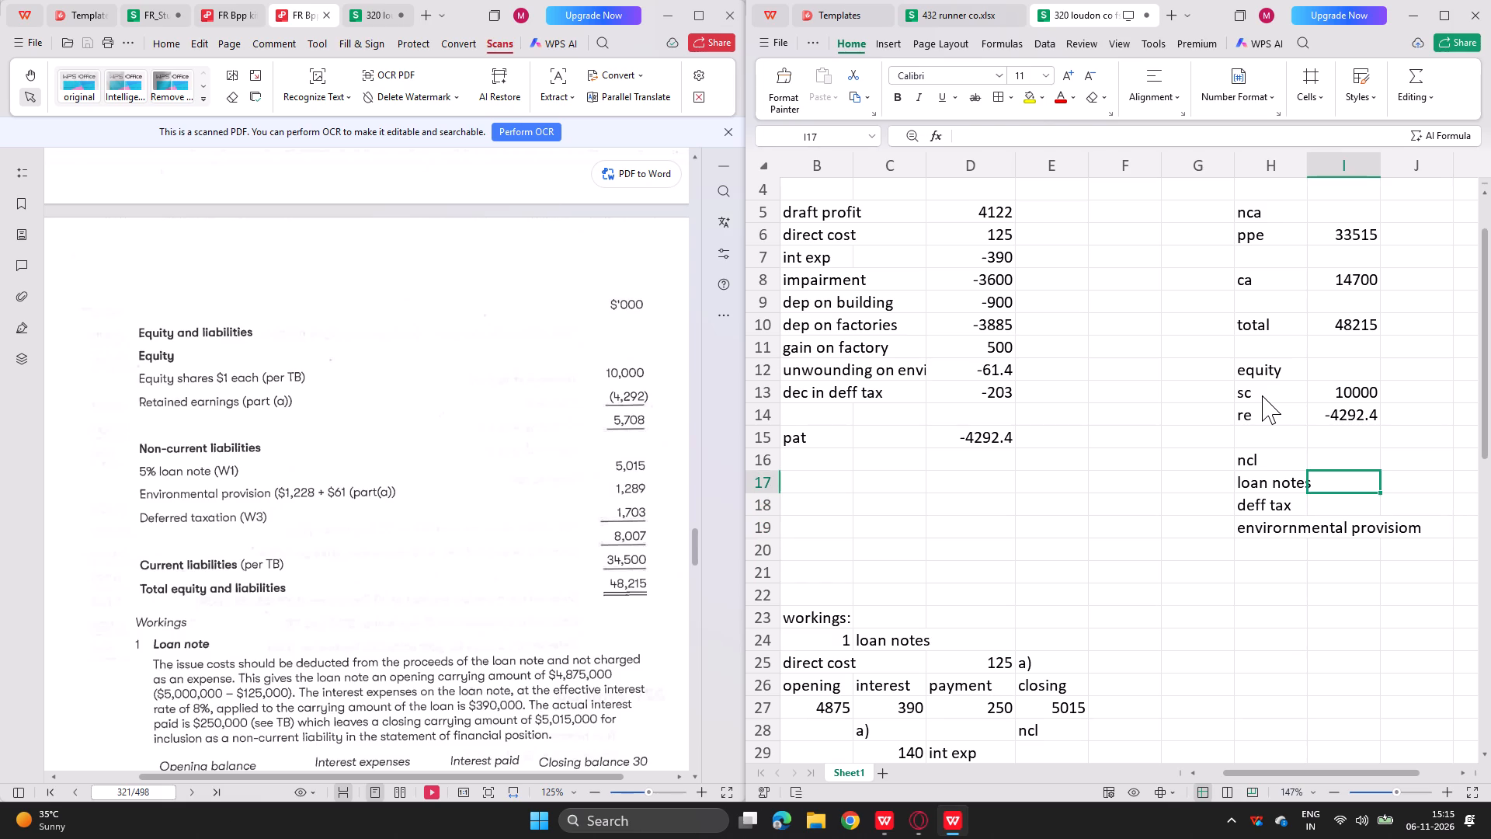
{"action": "key", "text": "equal"}
{"action": "key", "text": "Down"}
{"action": "key", "text": "Down"}
{"action": "key", "text": "Down"}
{"action": "key", "text": "Down"}
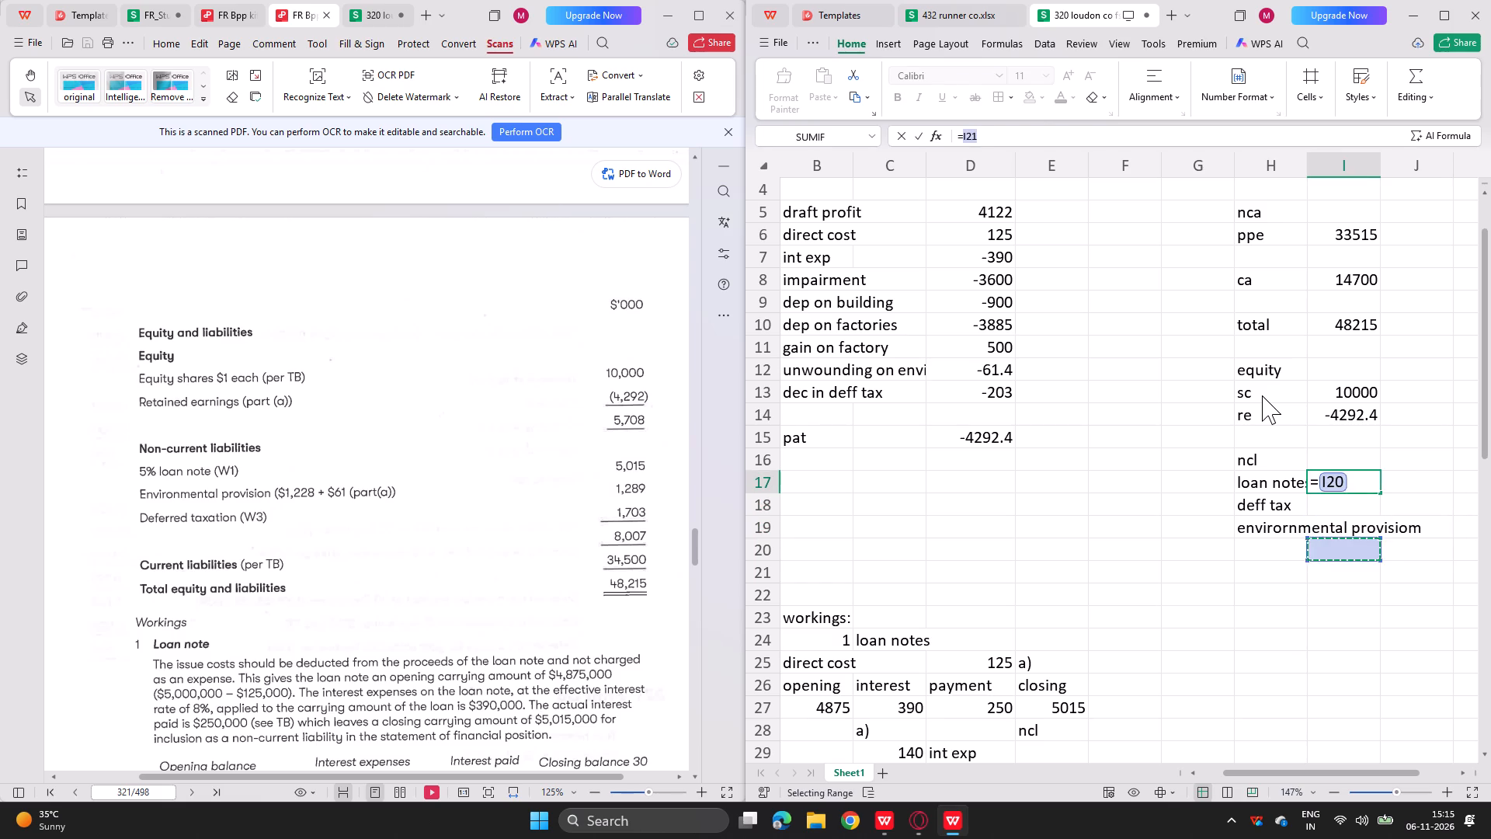
{"action": "key", "text": "Left"}
{"action": "key", "text": "Left"}
{"action": "key", "text": "Left"}
{"action": "key", "text": "Left"}
{"action": "key", "text": "Down"}
{"action": "key", "text": "Down"}
{"action": "key", "text": "Down"}
{"action": "key", "text": "Down"}
{"action": "key", "text": "Down"}
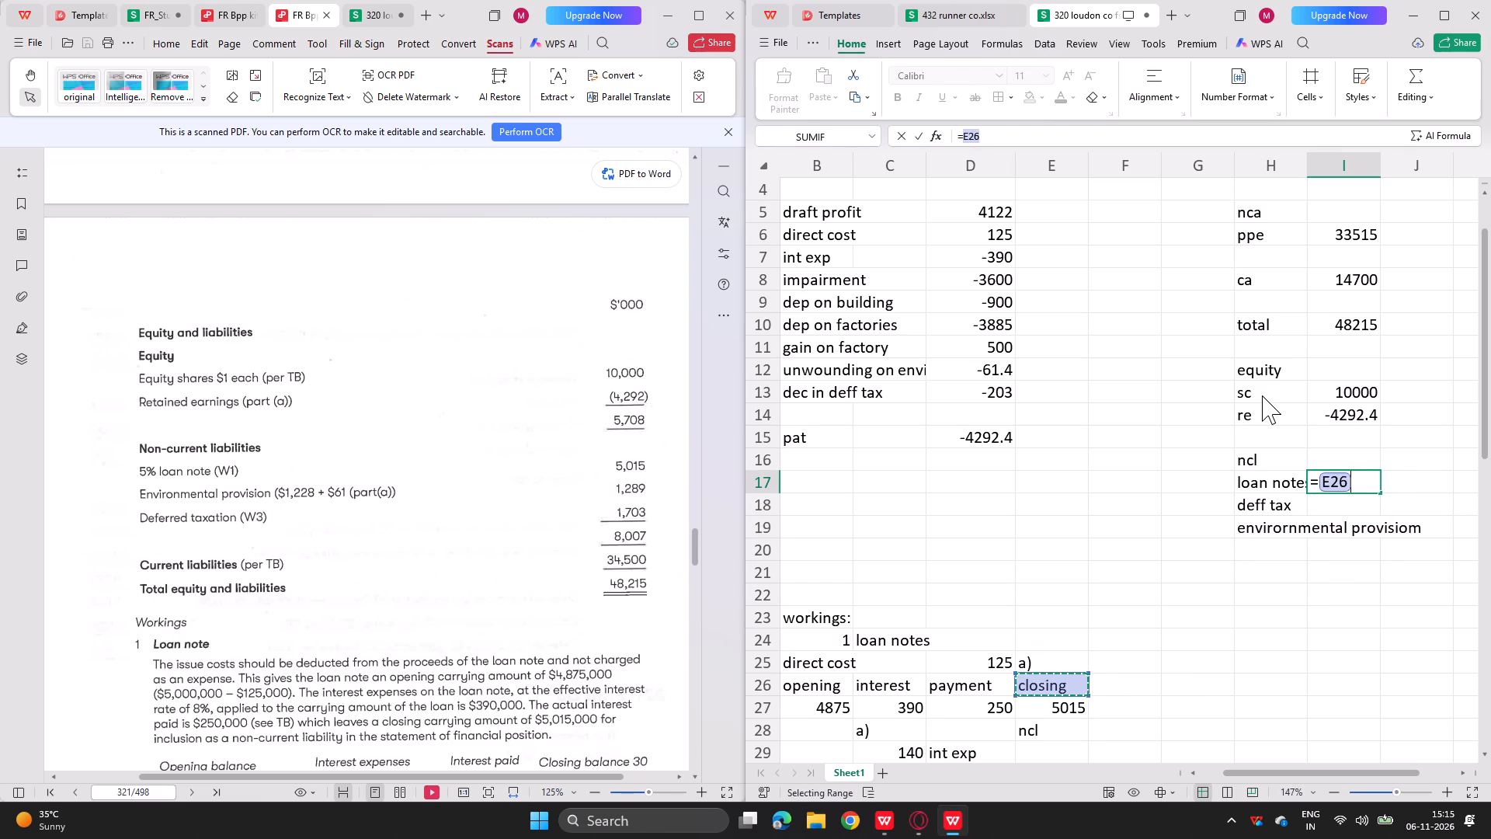
{"action": "key", "text": "Down"}
{"action": "key", "text": "Return"}
Link the deff tax amount in I18 to the closing deferred tax figure in working 4.
{"action": "key", "text": "equal"}
{"action": "key", "text": "Down"}
{"action": "key", "text": "Down"}
{"action": "key", "text": "Down"}
{"action": "key", "text": "Down"}
{"action": "key", "text": "Down"}
{"action": "key", "text": "Down"}
{"action": "key", "text": "Down"}
{"action": "key", "text": "Down"}
{"action": "key", "text": "Down"}
{"action": "key", "text": "Down"}
{"action": "key", "text": "Down"}
{"action": "key", "text": "Down"}
{"action": "key", "text": "Down"}
{"action": "key", "text": "Down"}
{"action": "key", "text": "Down"}
{"action": "key", "text": "Down"}
{"action": "key", "text": "Down"}
{"action": "key", "text": "Down"}
{"action": "key", "text": "Down"}
{"action": "key", "text": "Down"}
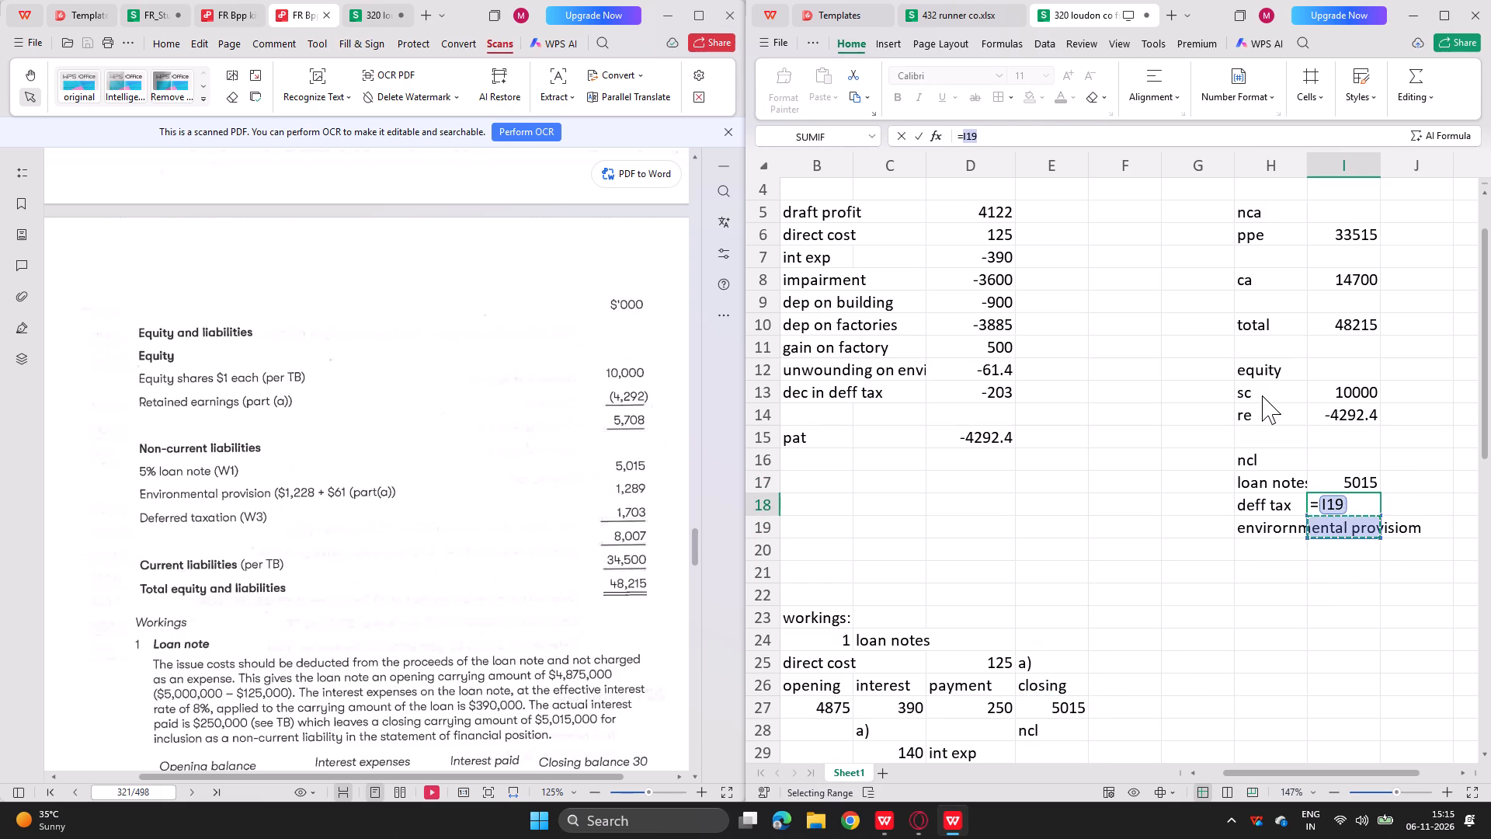
{"action": "key", "text": "Left"}
{"action": "key", "text": "Left"}
{"action": "key", "text": "Down"}
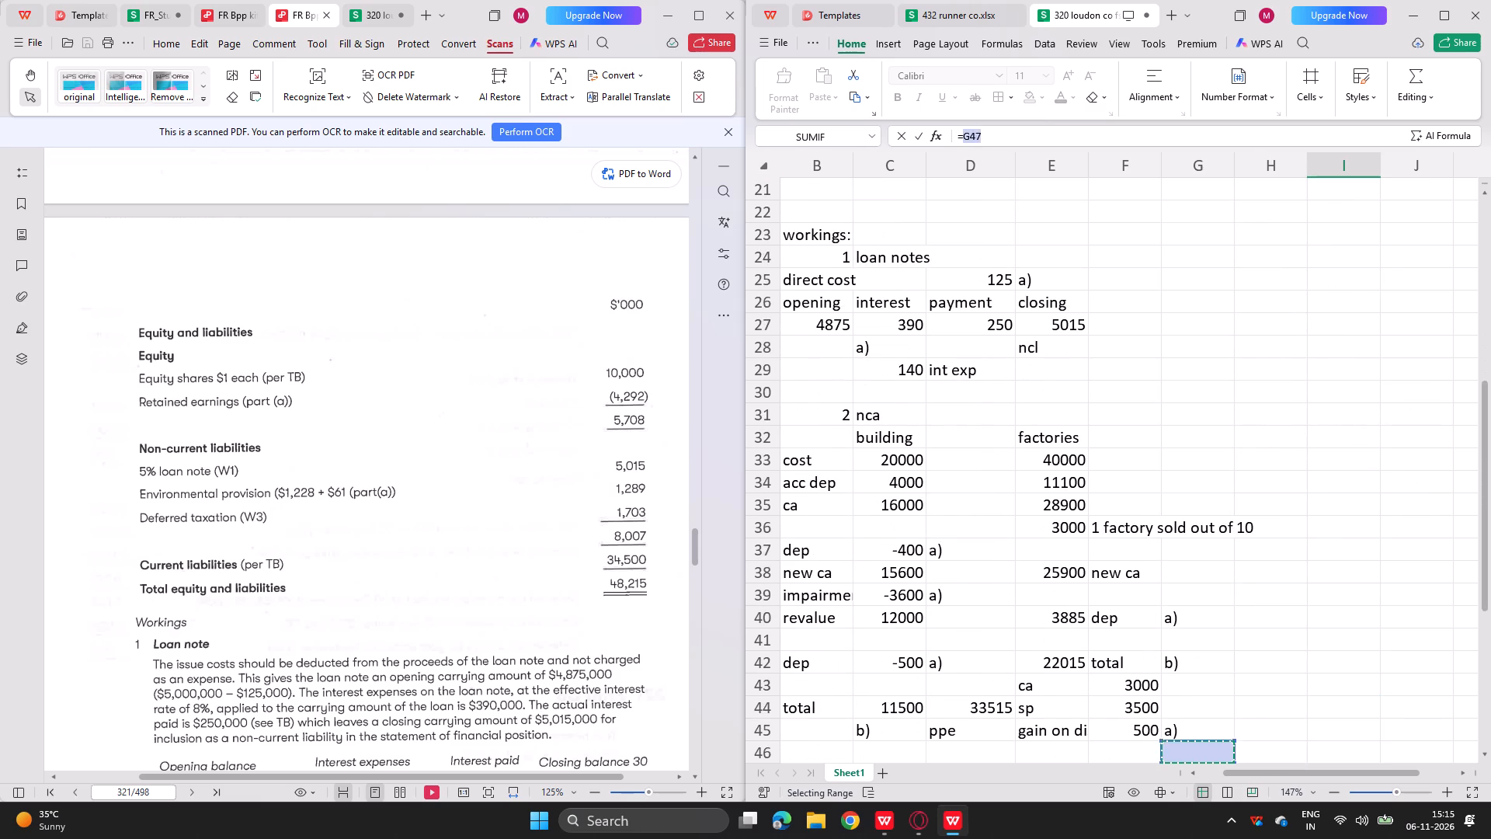
{"action": "key", "text": "Down"}
{"action": "key", "text": "Down"}
{"action": "key", "text": "Down"}
{"action": "key", "text": "Down"}
{"action": "key", "text": "Down"}
{"action": "key", "text": "Down"}
{"action": "key", "text": "Down"}
{"action": "key", "text": "Down"}
{"action": "key", "text": "Left"}
{"action": "key", "text": "Left"}
{"action": "key", "text": "Left"}
{"action": "key", "text": "Down"}
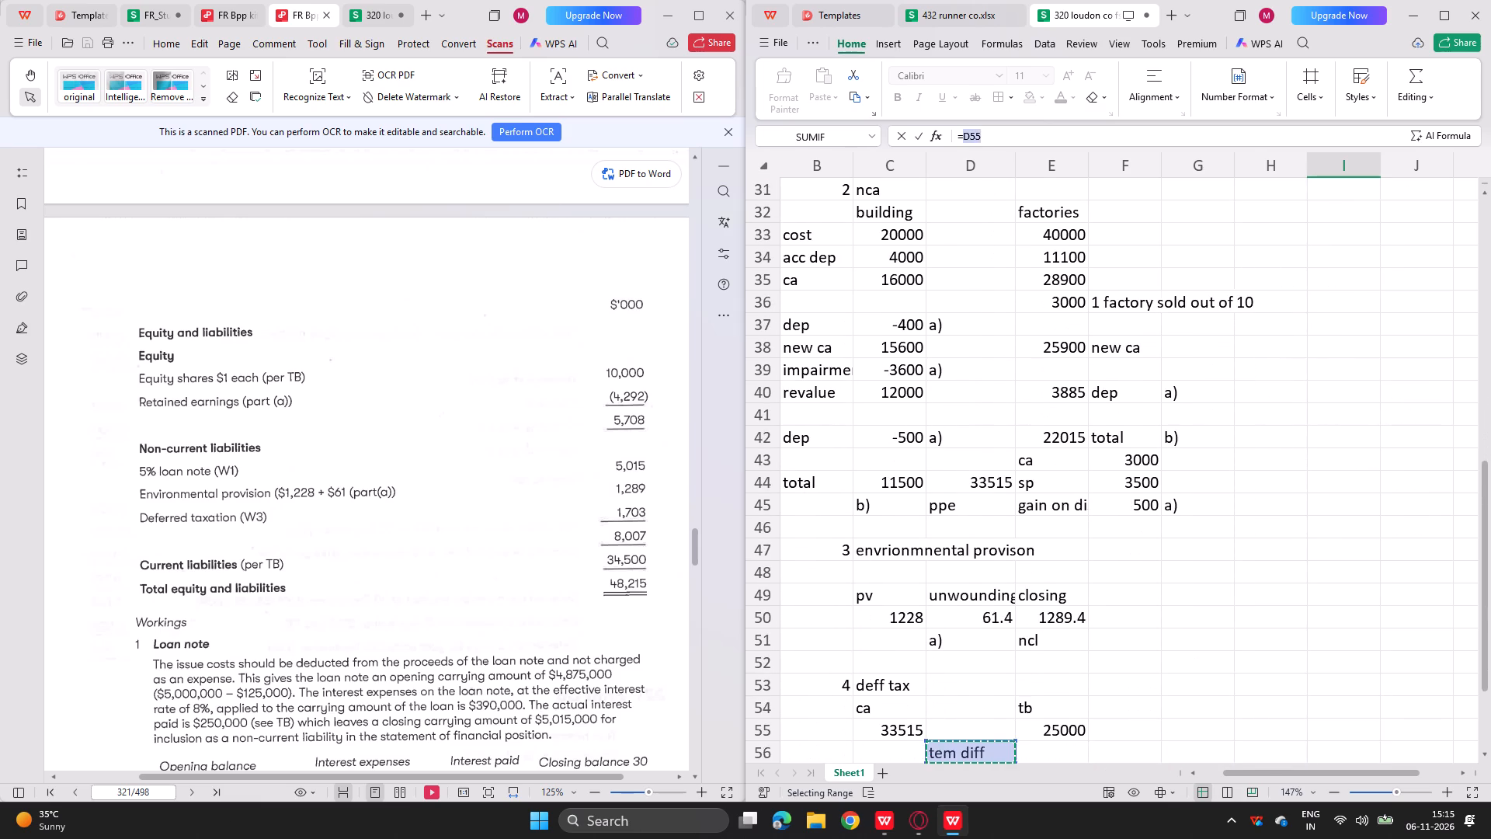
{"action": "key", "text": "Down"}
{"action": "key", "text": "Down"}
{"action": "key", "text": "Down"}
{"action": "key", "text": "Return"}
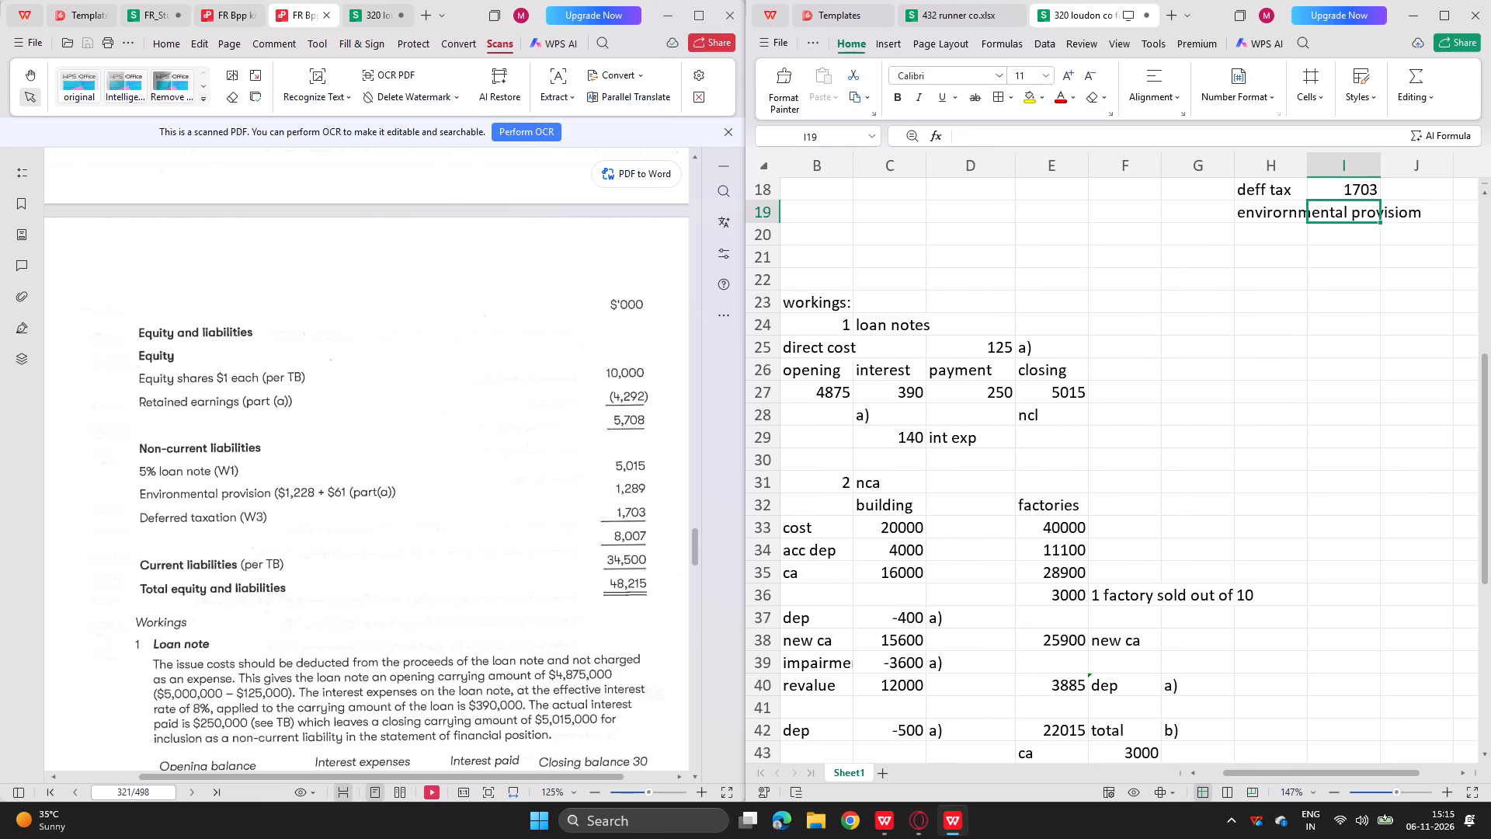
Link the environmental provision amount in I19 to the closing provision in working 3 with the formula =E50.
{"action": "key", "text": "equal"}
{"action": "key", "text": "Down"}
{"action": "key", "text": "Down"}
{"action": "key", "text": "Down"}
{"action": "key", "text": "Down"}
{"action": "key", "text": "Down"}
{"action": "key", "text": "Down"}
{"action": "key", "text": "Down"}
{"action": "key", "text": "Down"}
{"action": "key", "text": "Down"}
{"action": "key", "text": "Down"}
{"action": "key", "text": "Down"}
{"action": "key", "text": "Down"}
{"action": "key", "text": "Down"}
{"action": "key", "text": "Down"}
{"action": "key", "text": "Down"}
{"action": "key", "text": "Down"}
{"action": "key", "text": "Down"}
{"action": "key", "text": "Down"}
{"action": "key", "text": "Down"}
{"action": "key", "text": "Down"}
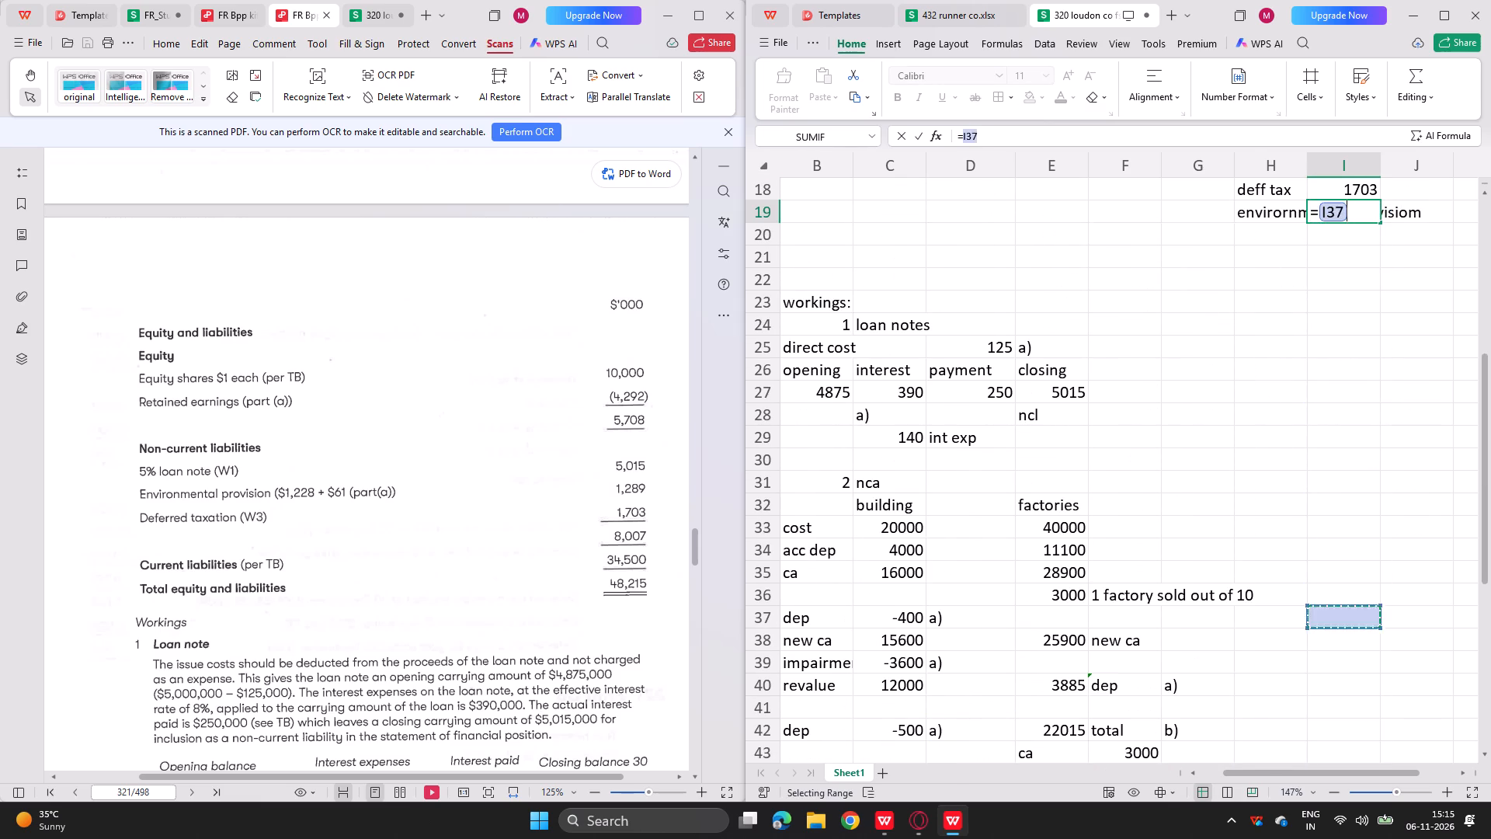
{"action": "key", "text": "Left"}
{"action": "key", "text": "Left"}
{"action": "key", "text": "Left"}
{"action": "key", "text": "Left"}
{"action": "key", "text": "Left"}
{"action": "key", "text": "Left"}
{"action": "key", "text": "Left"}
{"action": "key", "text": "Left"}
{"action": "key", "text": "Down"}
{"action": "key", "text": "Down"}
{"action": "key", "text": "Down"}
{"action": "key", "text": "Down"}
{"action": "key", "text": "Down"}
{"action": "key", "text": "Down"}
{"action": "key", "text": "Right"}
{"action": "key", "text": "Down"}
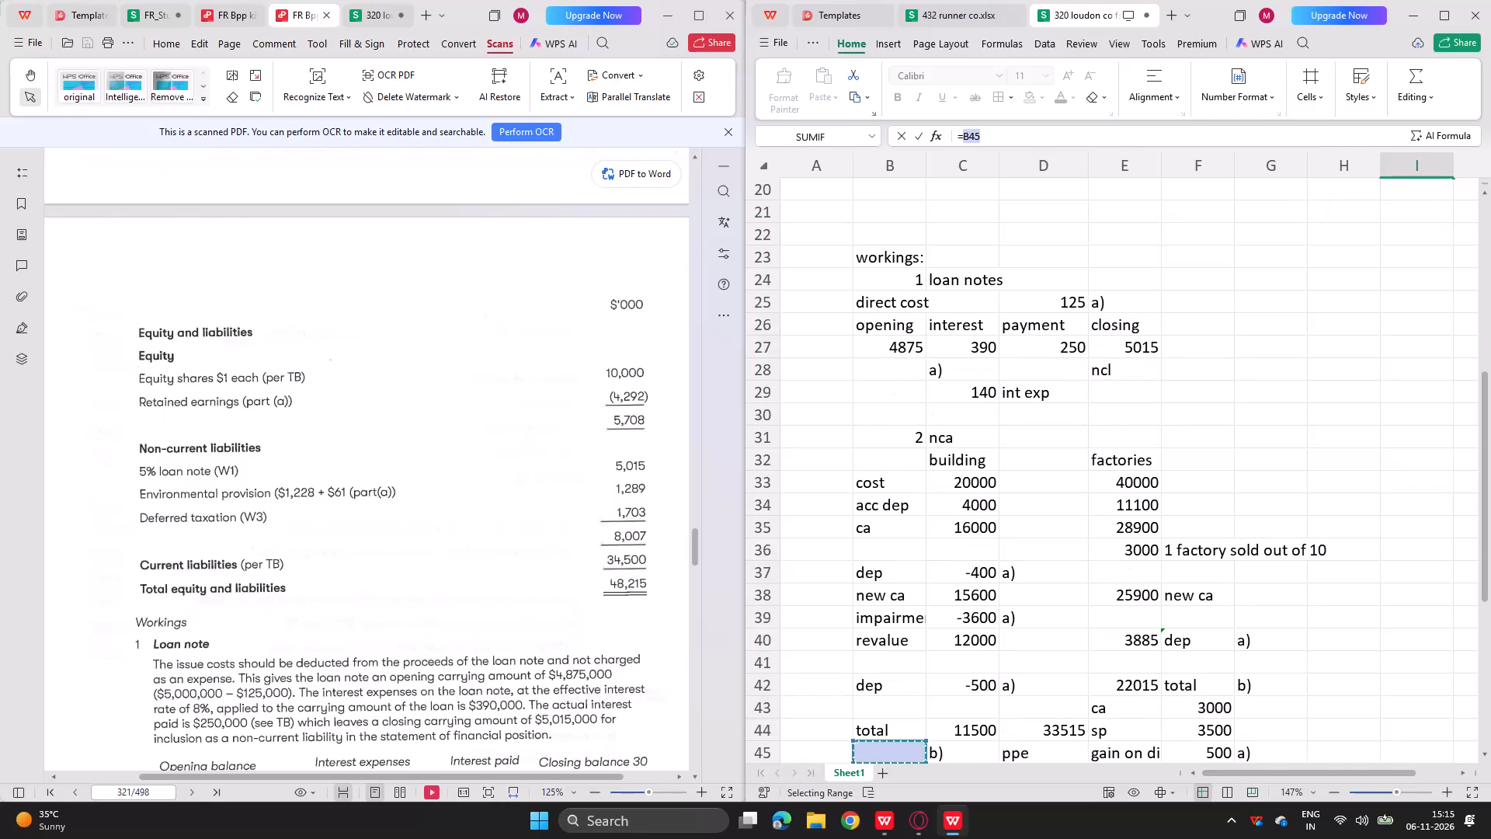
{"action": "key", "text": "Down"}
{"action": "key", "text": "Down"}
{"action": "key", "text": "Down"}
{"action": "key", "text": "Down"}
{"action": "key", "text": "Down"}
{"action": "key", "text": "Right"}
{"action": "key", "text": "Down"}
{"action": "key", "text": "Down"}
{"action": "key", "text": "Right"}
{"action": "key", "text": "Up"}
{"action": "key", "text": "Up"}
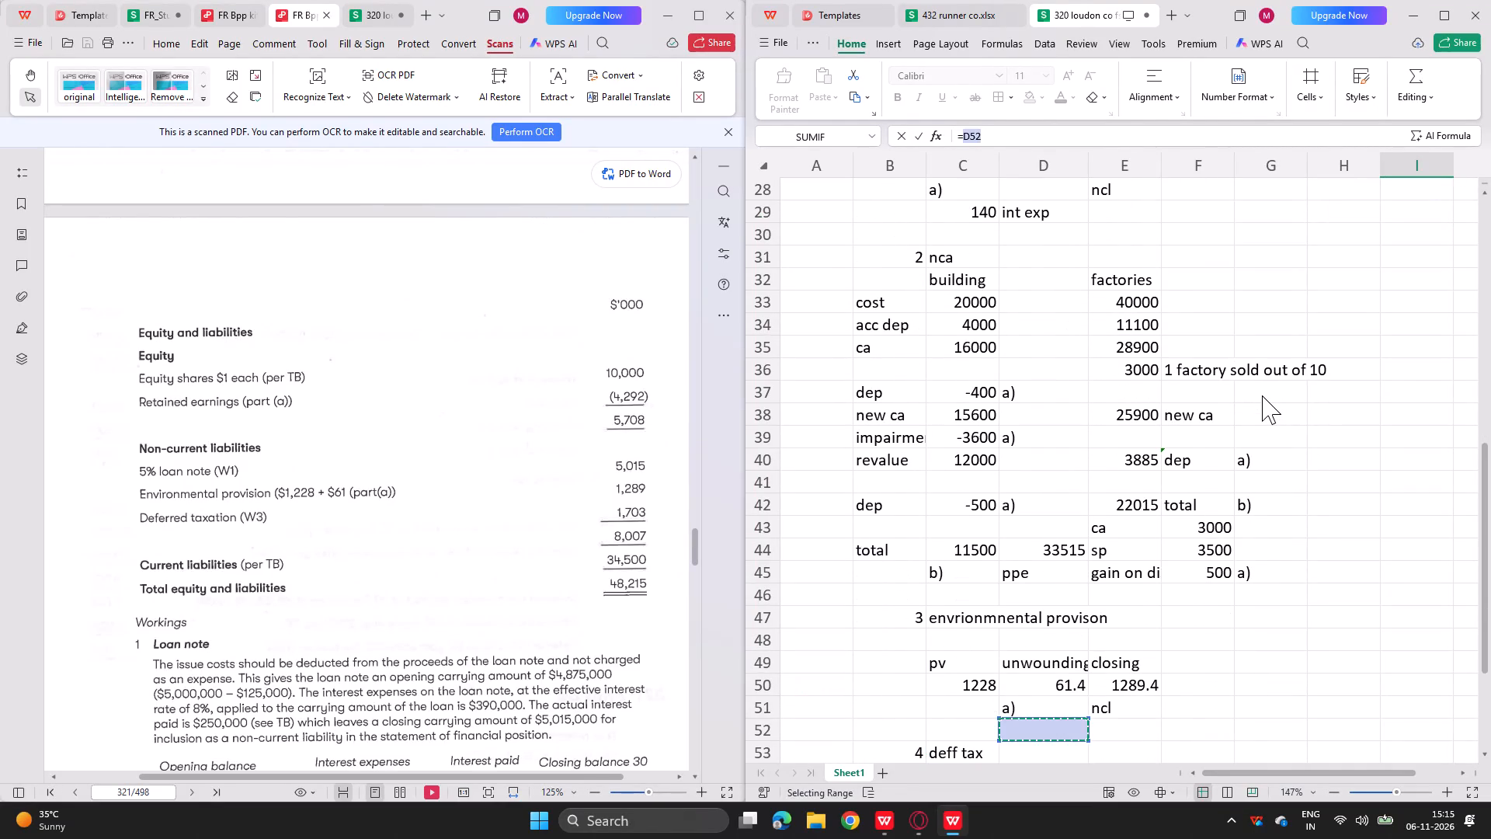
{"action": "key", "text": "Up"}
{"action": "key", "text": "Right"}
{"action": "key", "text": "Return"}
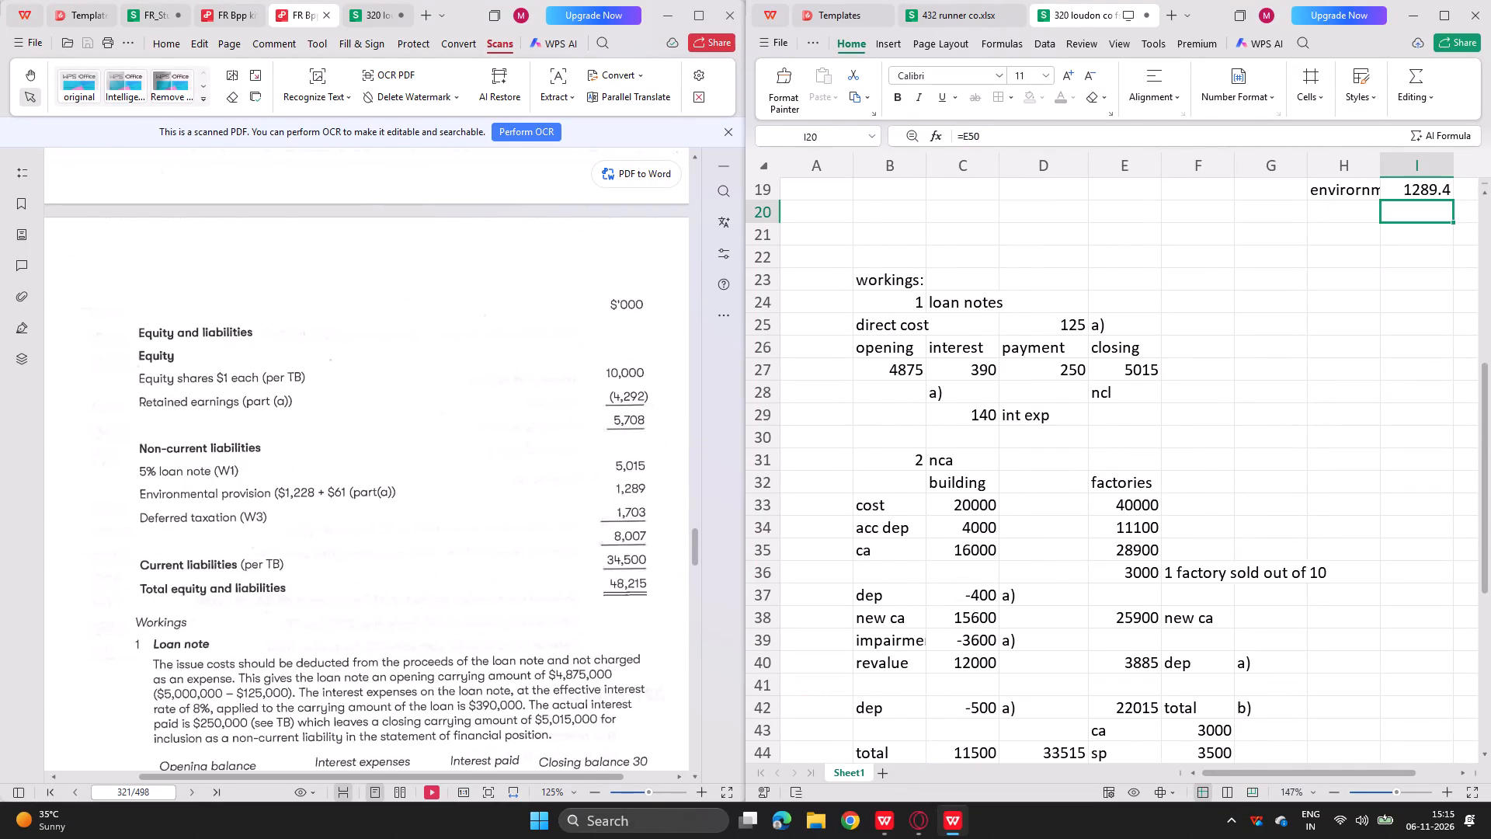
Add the label cl in H21 and enter the current liabilities amount 34500 from the question's trial balance in I21.
{"action": "key", "text": "Left"}
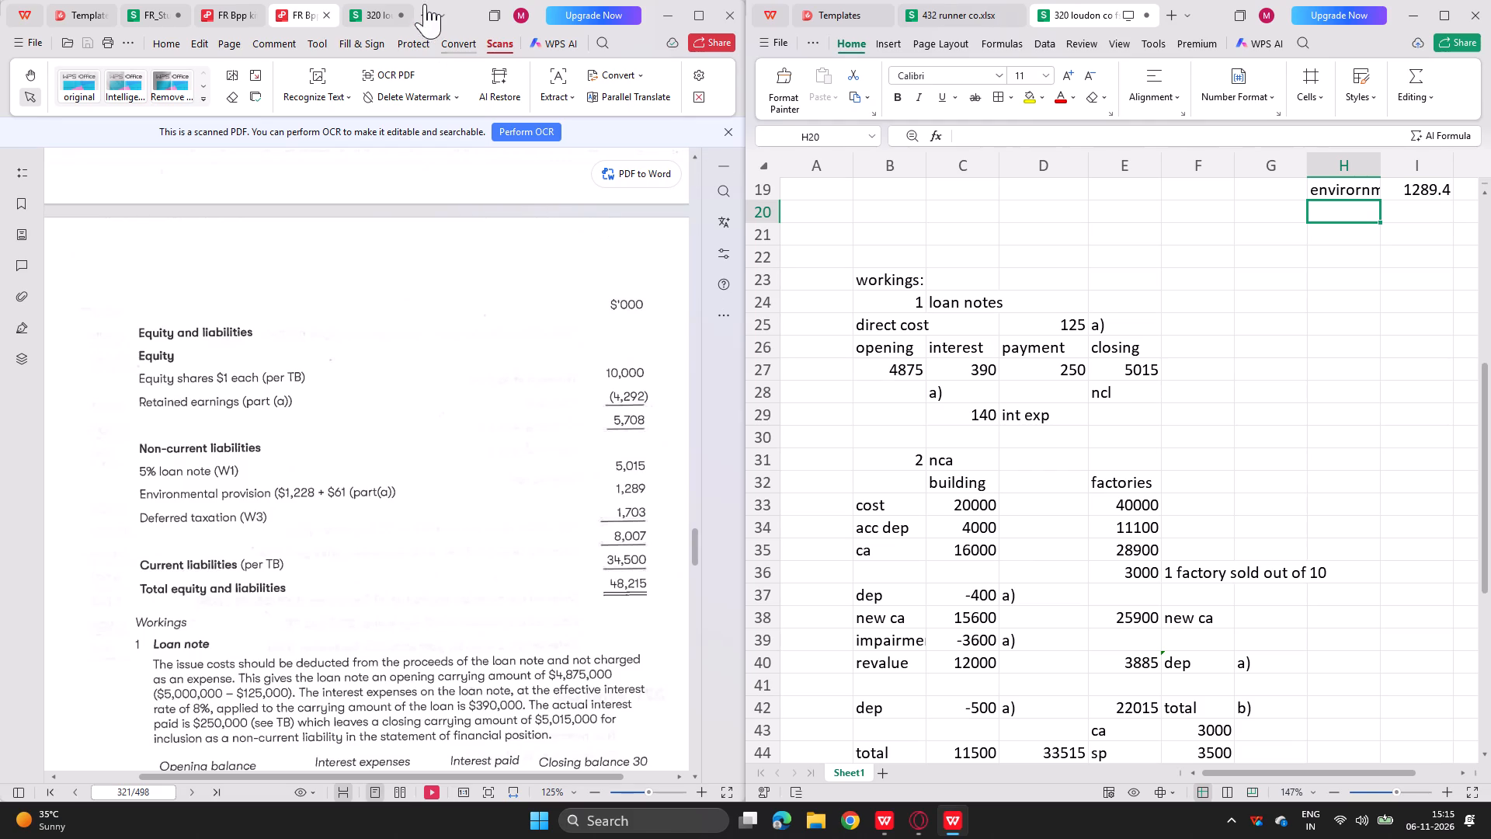
{"action": "left_click", "coordinate": [363, 7]}
{"action": "scroll", "coordinate": [264, 538], "scroll_direction": "down", "scroll_amount": 1}
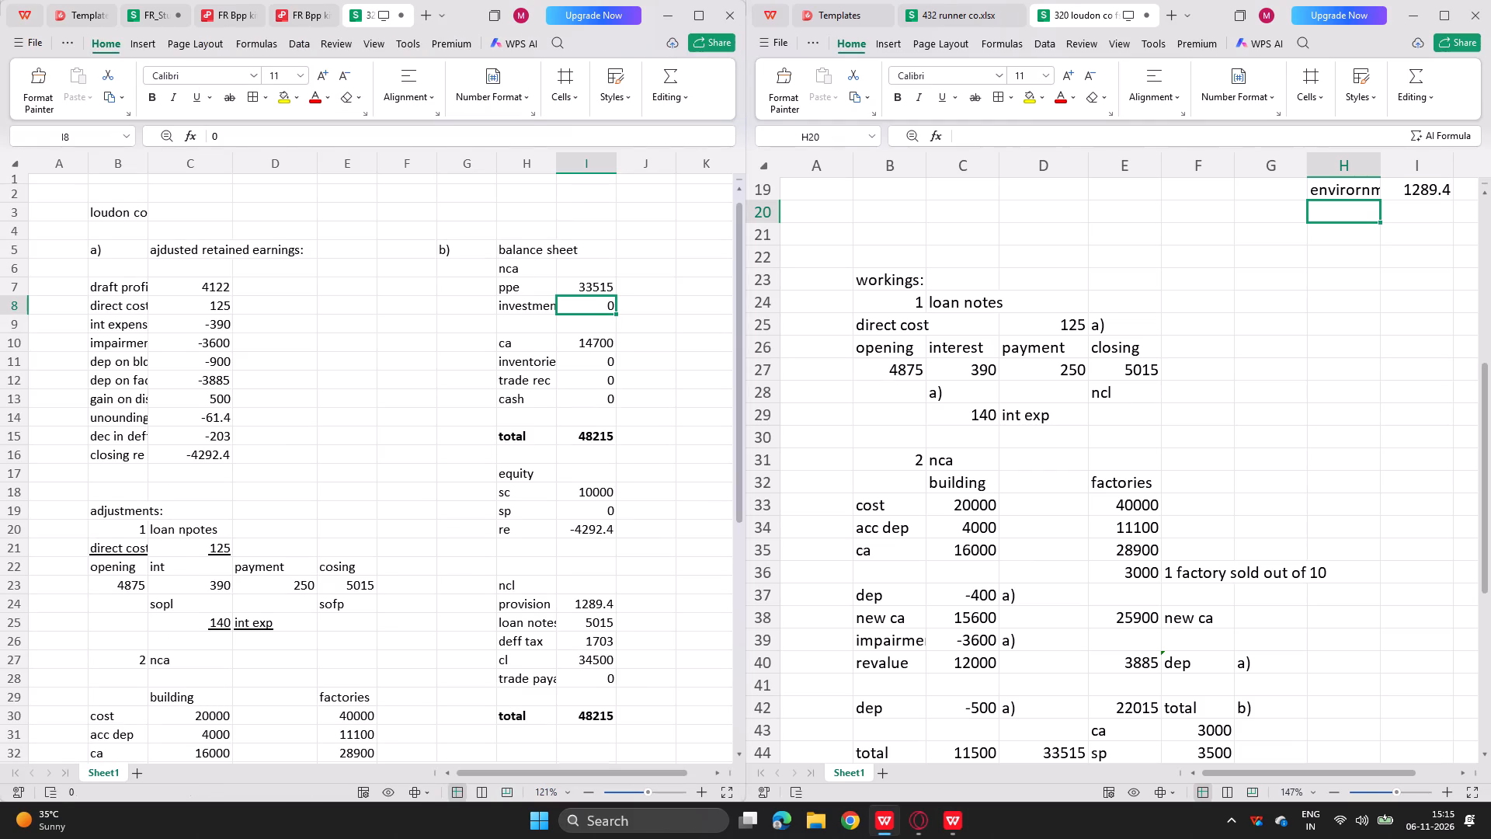
{"action": "scroll", "coordinate": [264, 538], "scroll_direction": "down", "scroll_amount": 2}
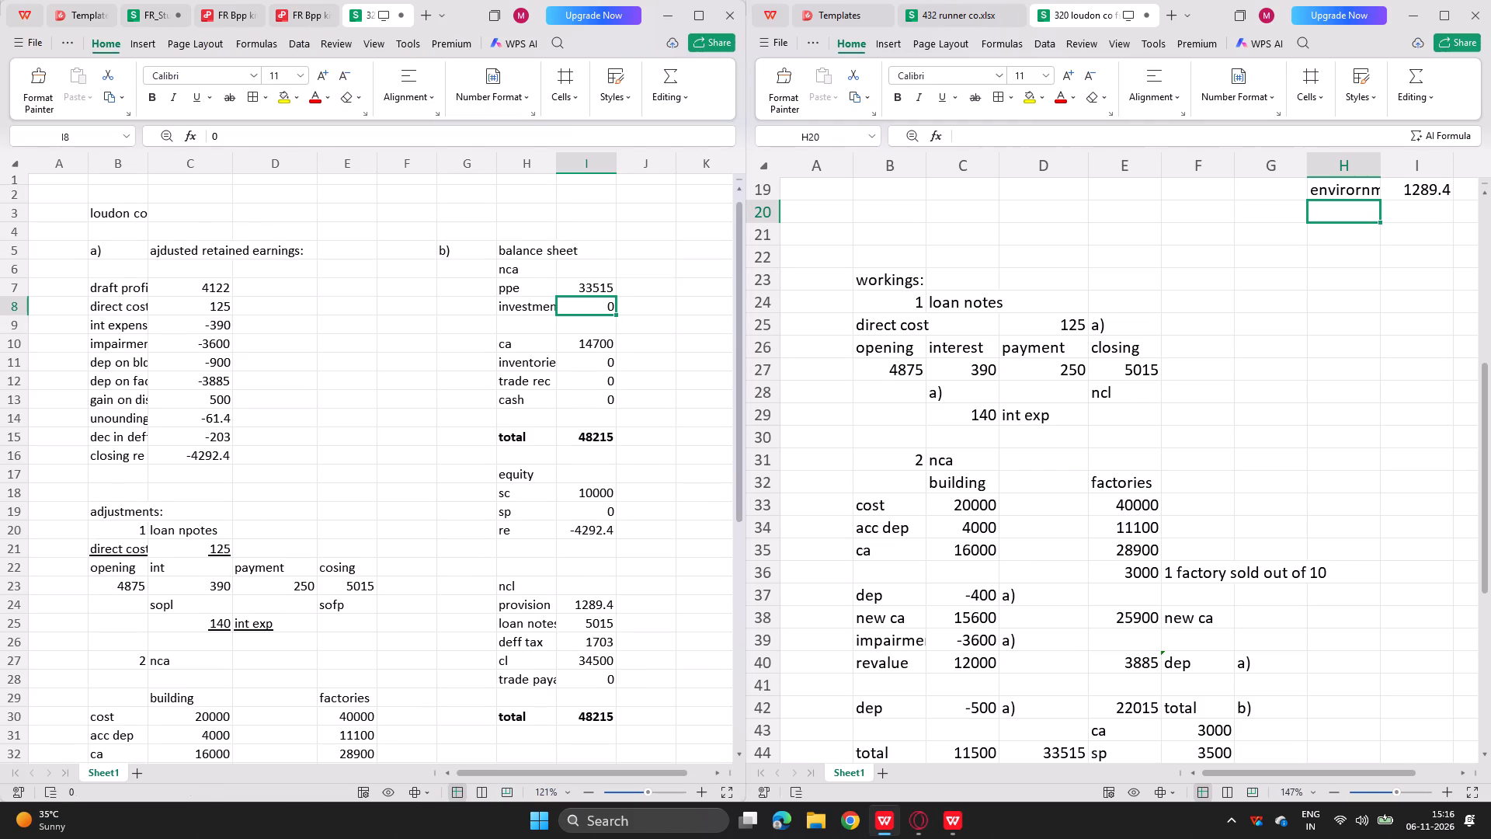
{"action": "left_click", "coordinate": [214, 2]}
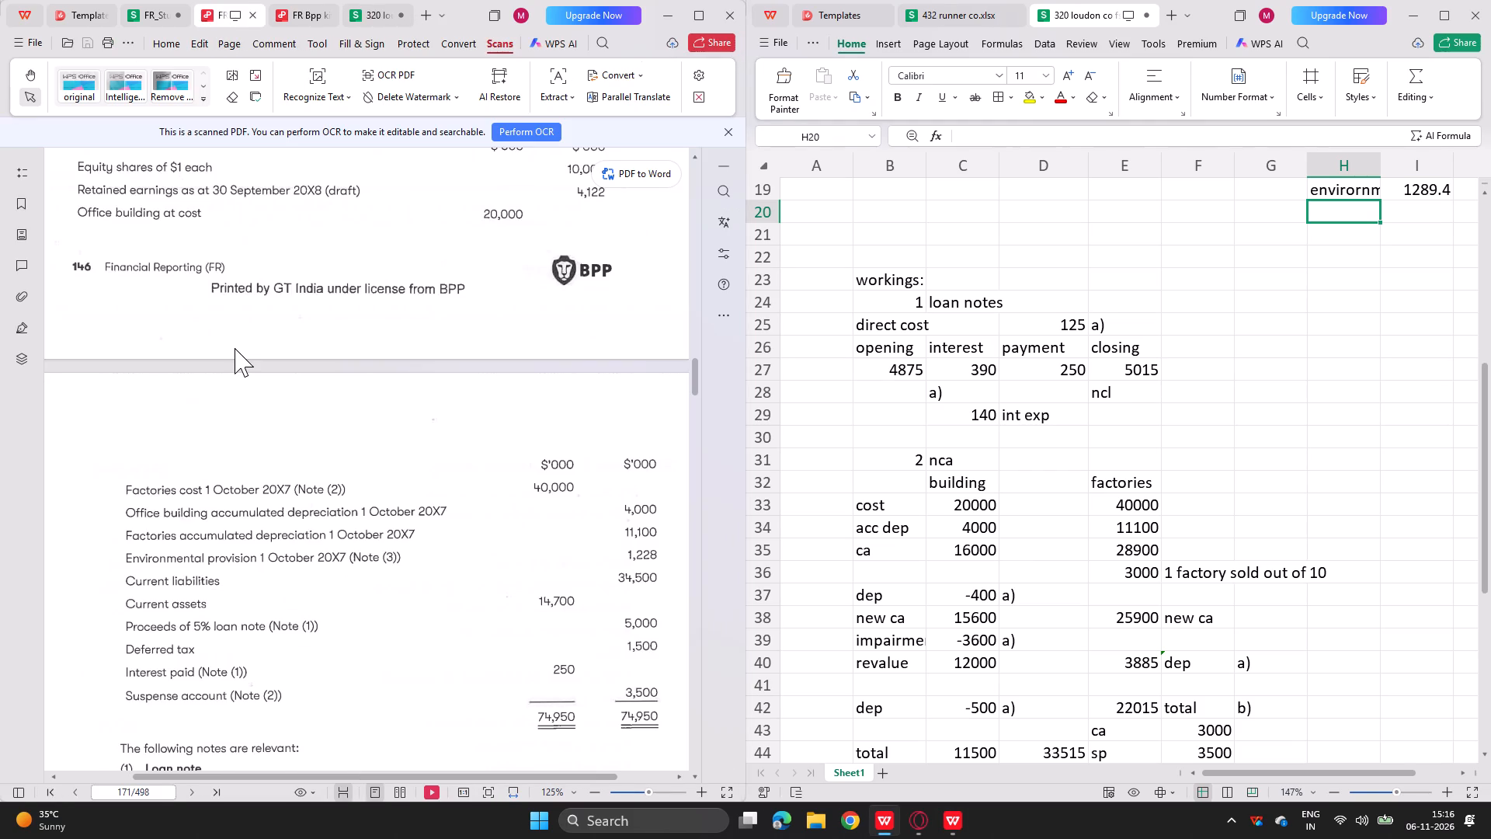
{"action": "double_click", "coordinate": [1333, 222]}
{"action": "left_click", "coordinate": [1330, 230]}
{"action": "type", "text": "cl"}
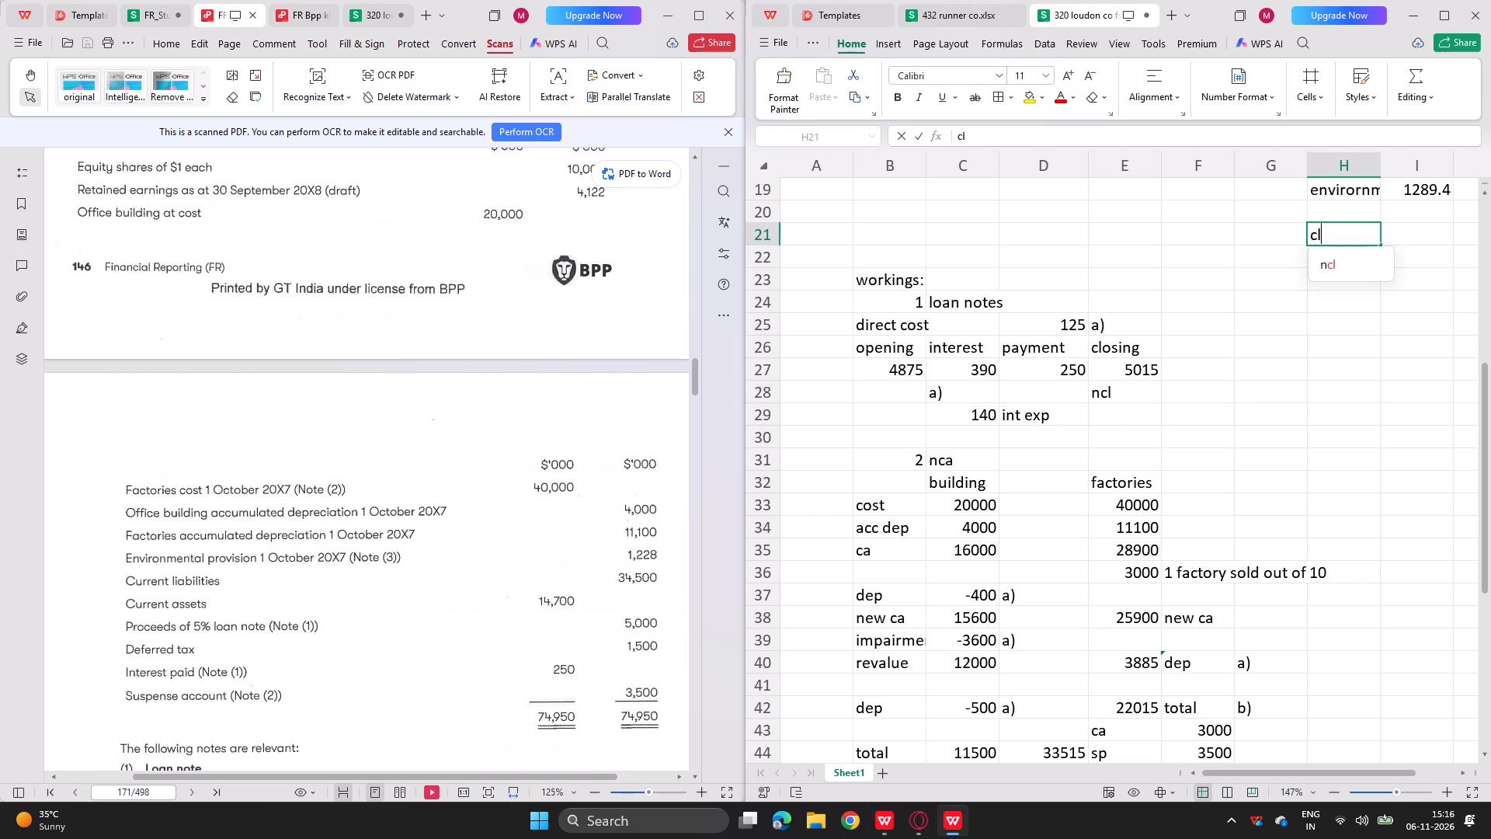
{"action": "key", "text": "Right"}
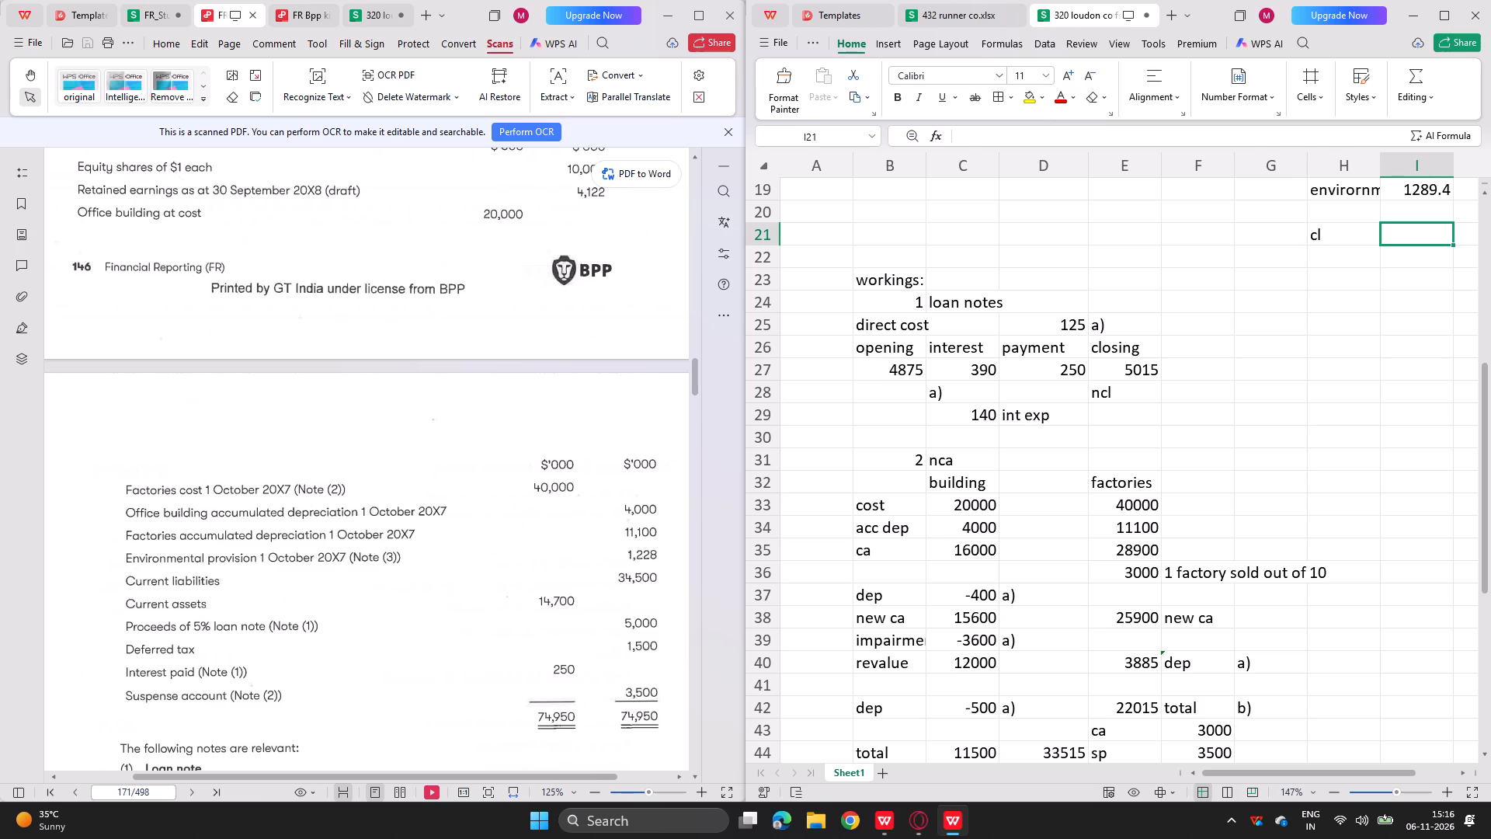
{"action": "type", "text": "34500"}
{"action": "key", "text": "Return"}
Add the label total in H23 below the current liabilities row.
{"action": "key", "text": "Left"}
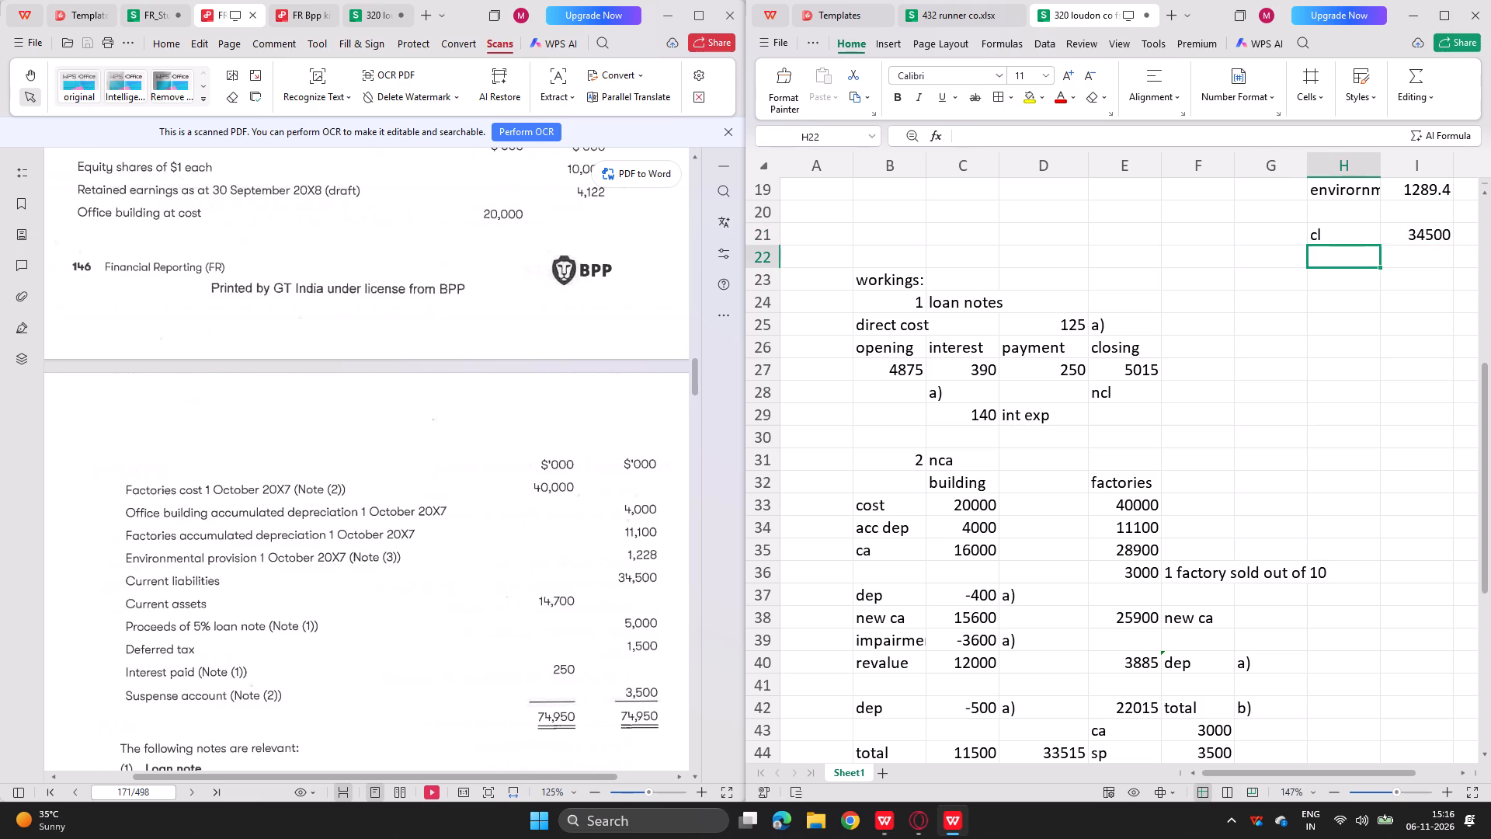
{"action": "key", "text": "Down"}
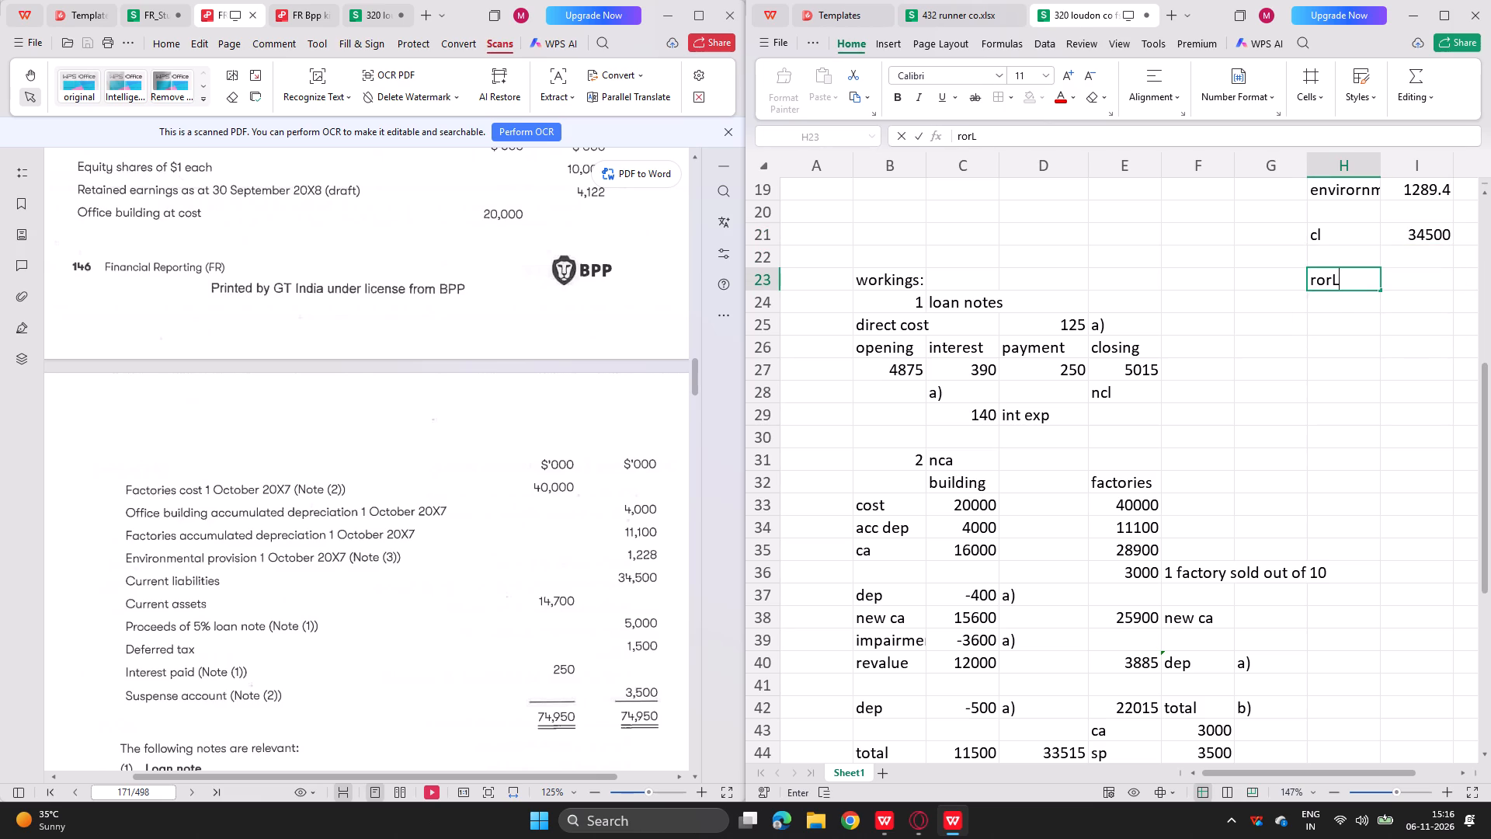
{"action": "key", "text": "BackSpace"}
{"action": "key", "text": "BackSpace"}
{"action": "key", "text": "BackSpace"}
{"action": "key", "text": "BackSpace"}
{"action": "key", "text": "BackSpace"}
{"action": "type", "text": "tor"}
{"action": "key", "text": "BackSpace"}
{"action": "type", "text": "tal"}
Sum the equity and liabilities amounts in I23 with the formula =SUM(I13:I22).
{"action": "key", "text": "Right"}
{"action": "type", "text": "=sum("}
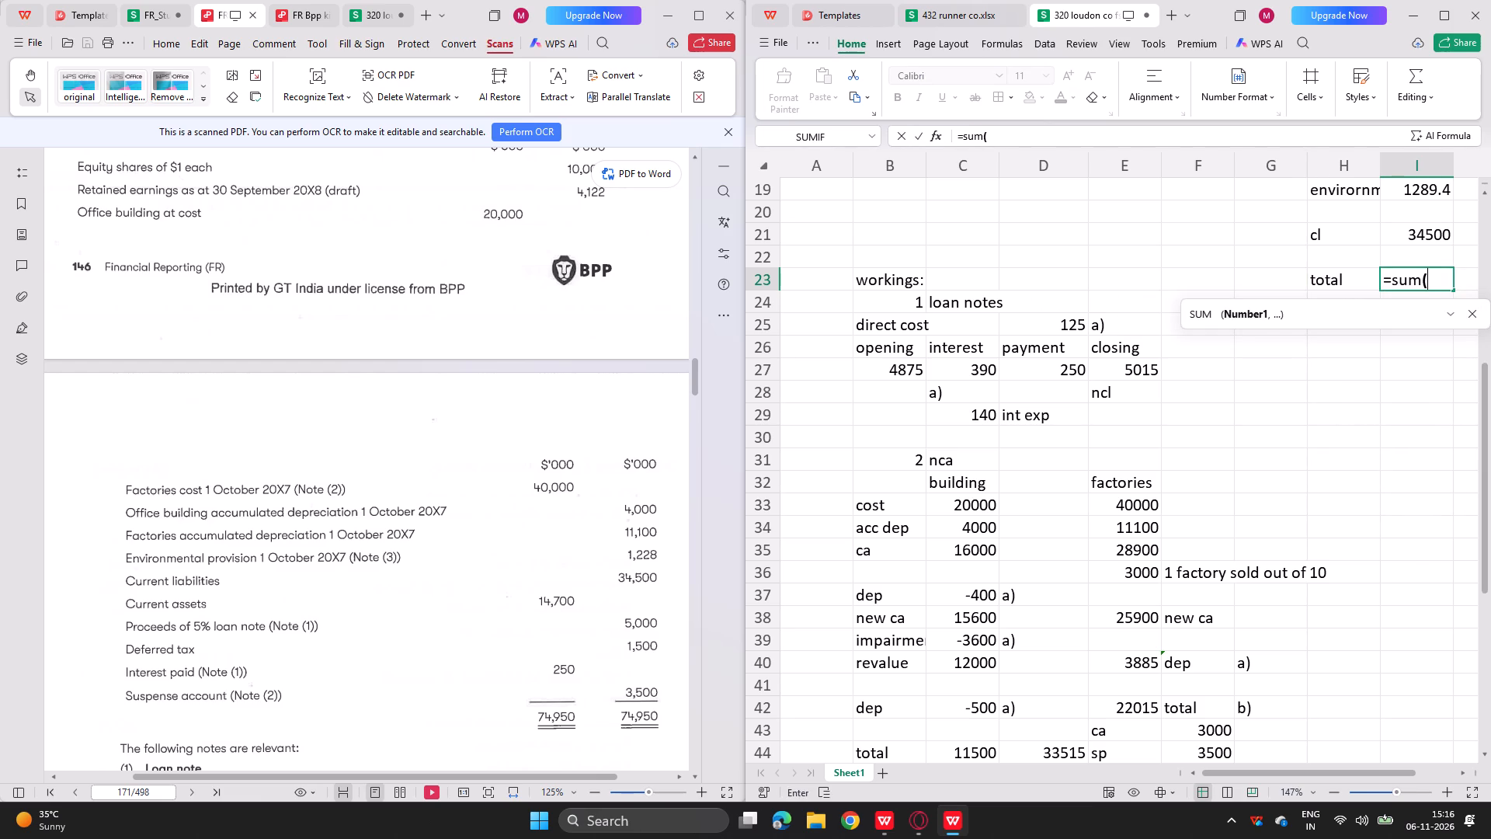
{"action": "key", "text": "Up"}
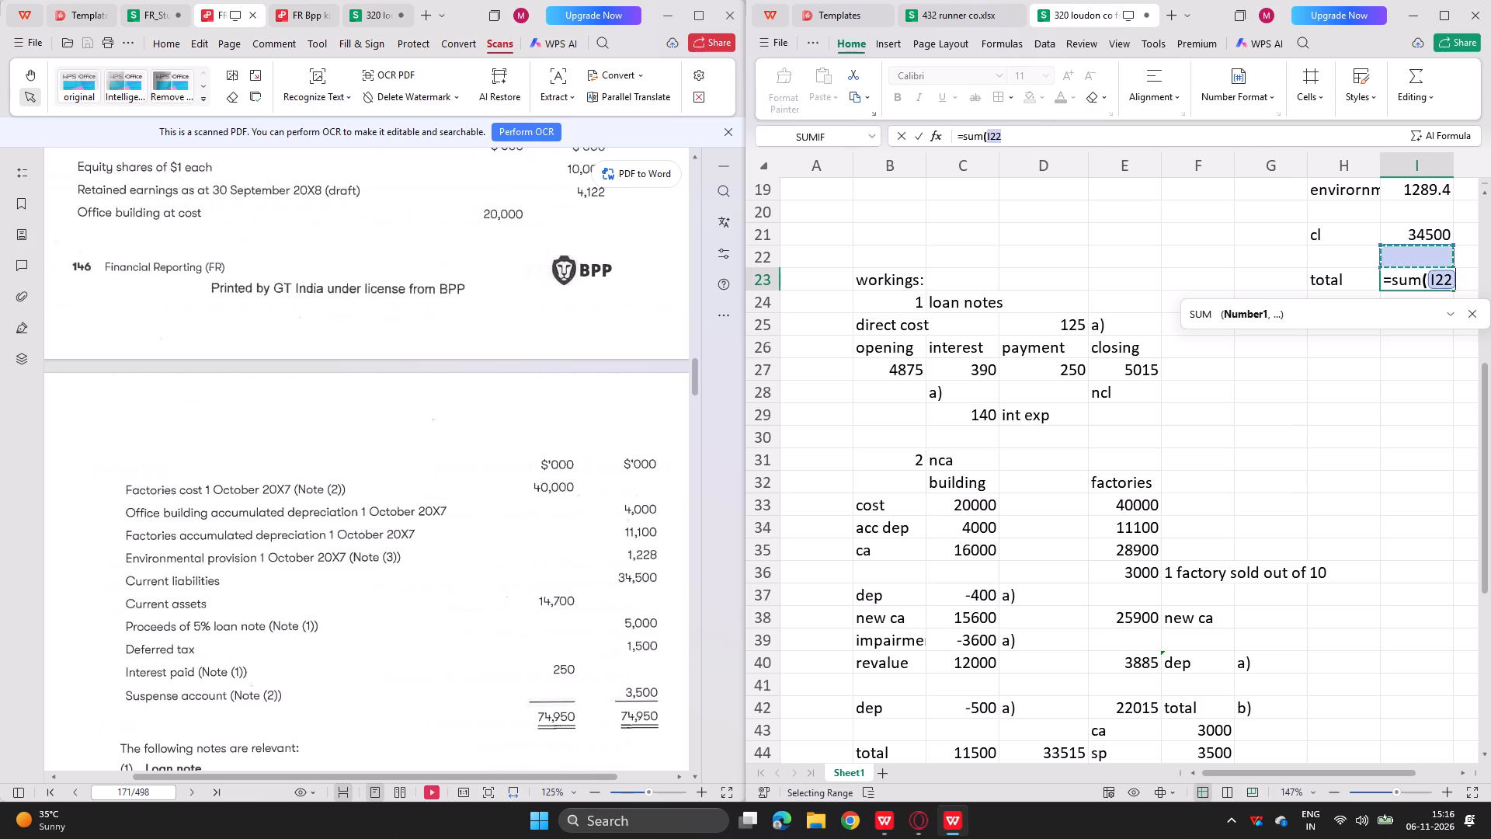
{"action": "key", "text": "shift+Up"}
{"action": "key", "text": "shift+Up"}
{"action": "key", "text": "shift+Up"}
{"action": "key", "text": "shift+Up"}
{"action": "key", "text": "shift+Up"}
{"action": "key", "text": "shift+Up"}
{"action": "key", "text": "shift+Up"}
{"action": "key", "text": "shift+Up"}
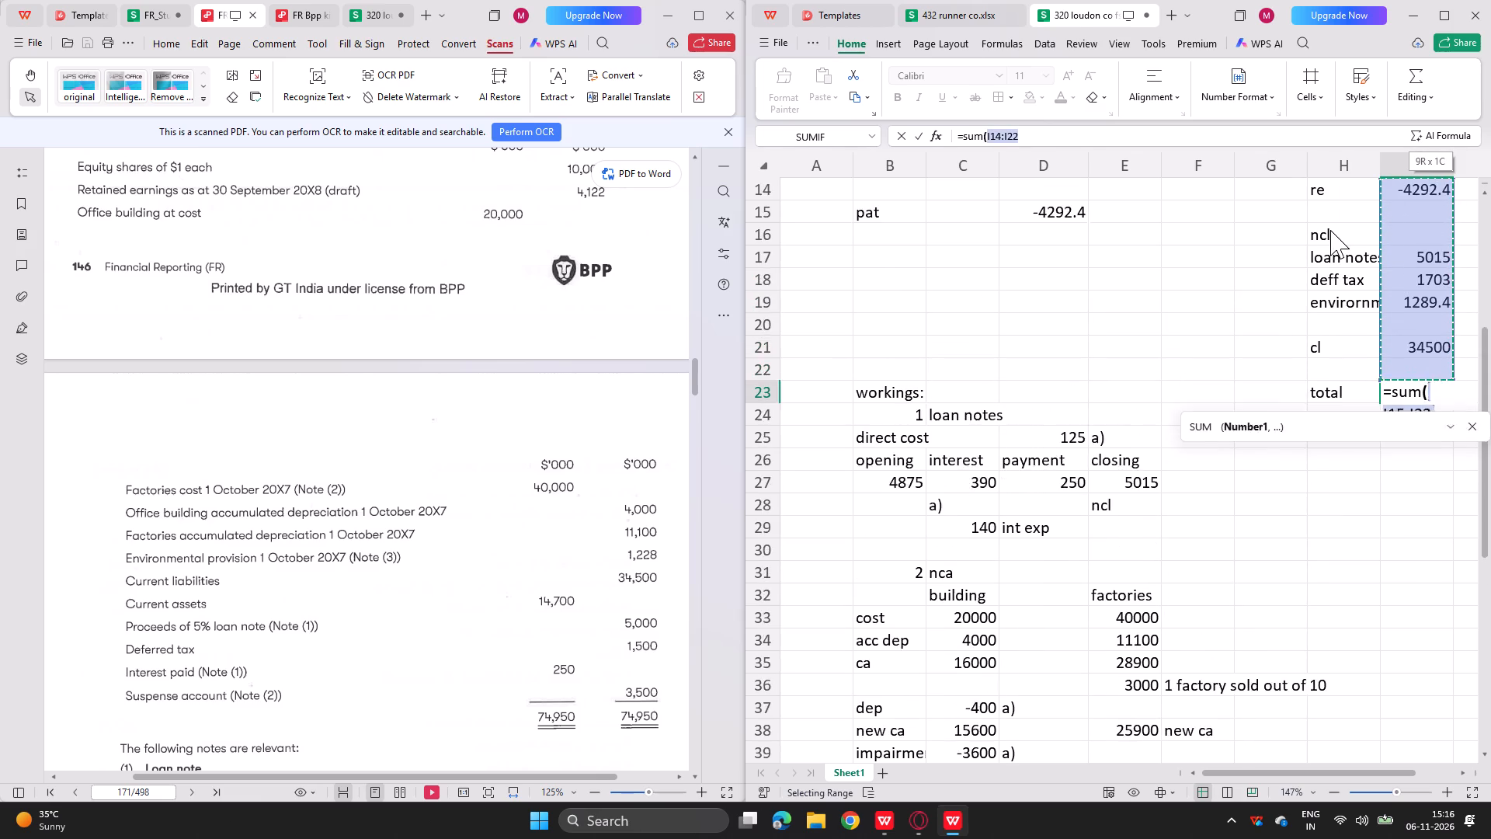
{"action": "key", "text": "shift+Up"}
{"action": "key", "text": "shift+Up"}
{"action": "key", "text": "shift+Up"}
{"action": "key", "text": "shift+Down"}
{"action": "key", "text": "shift+Down"}
{"action": "key", "text": "shift+Up"}
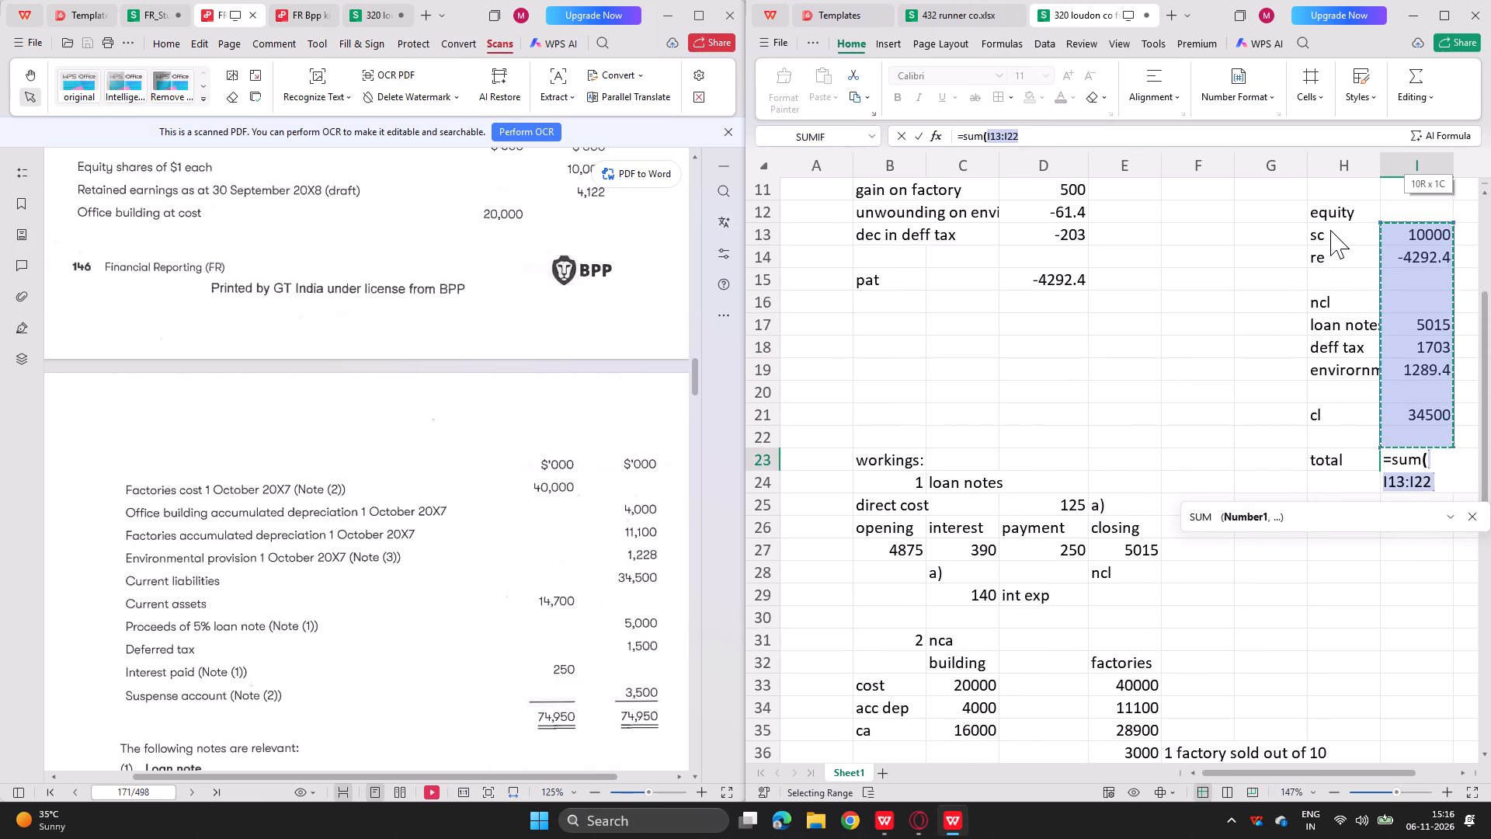
{"action": "key", "text": "shift+Return"}
Make both balance sheet total rows, H10:I10 and H23:I23, bold.
{"action": "scroll", "coordinate": [1416, 457], "scroll_direction": "up", "scroll_amount": 2}
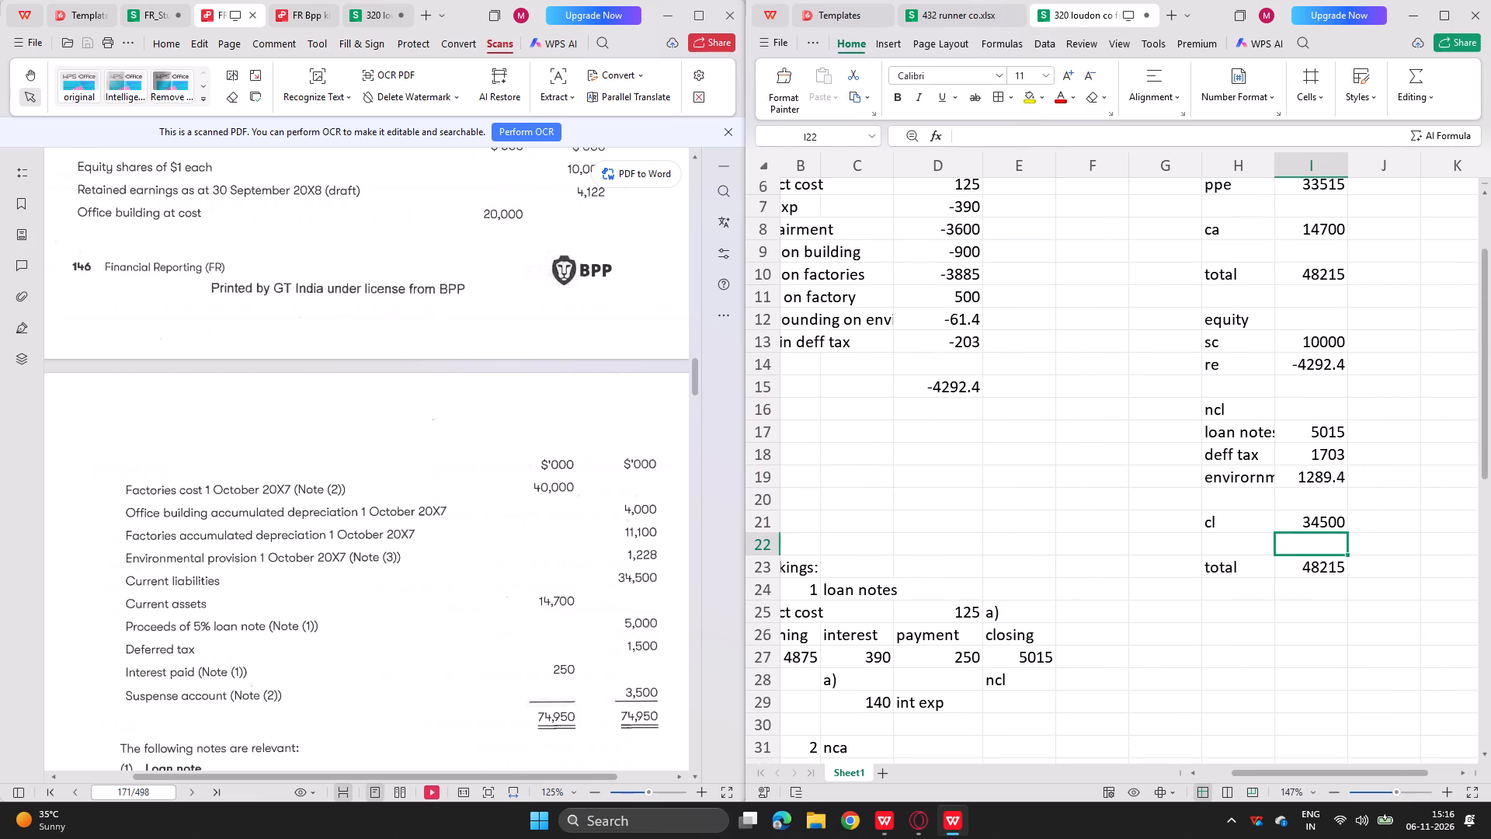
{"action": "scroll", "coordinate": [1416, 457], "scroll_direction": "up", "scroll_amount": 1}
{"action": "left_click_drag", "start_coordinate": [1227, 290], "coordinate": [1329, 284]}
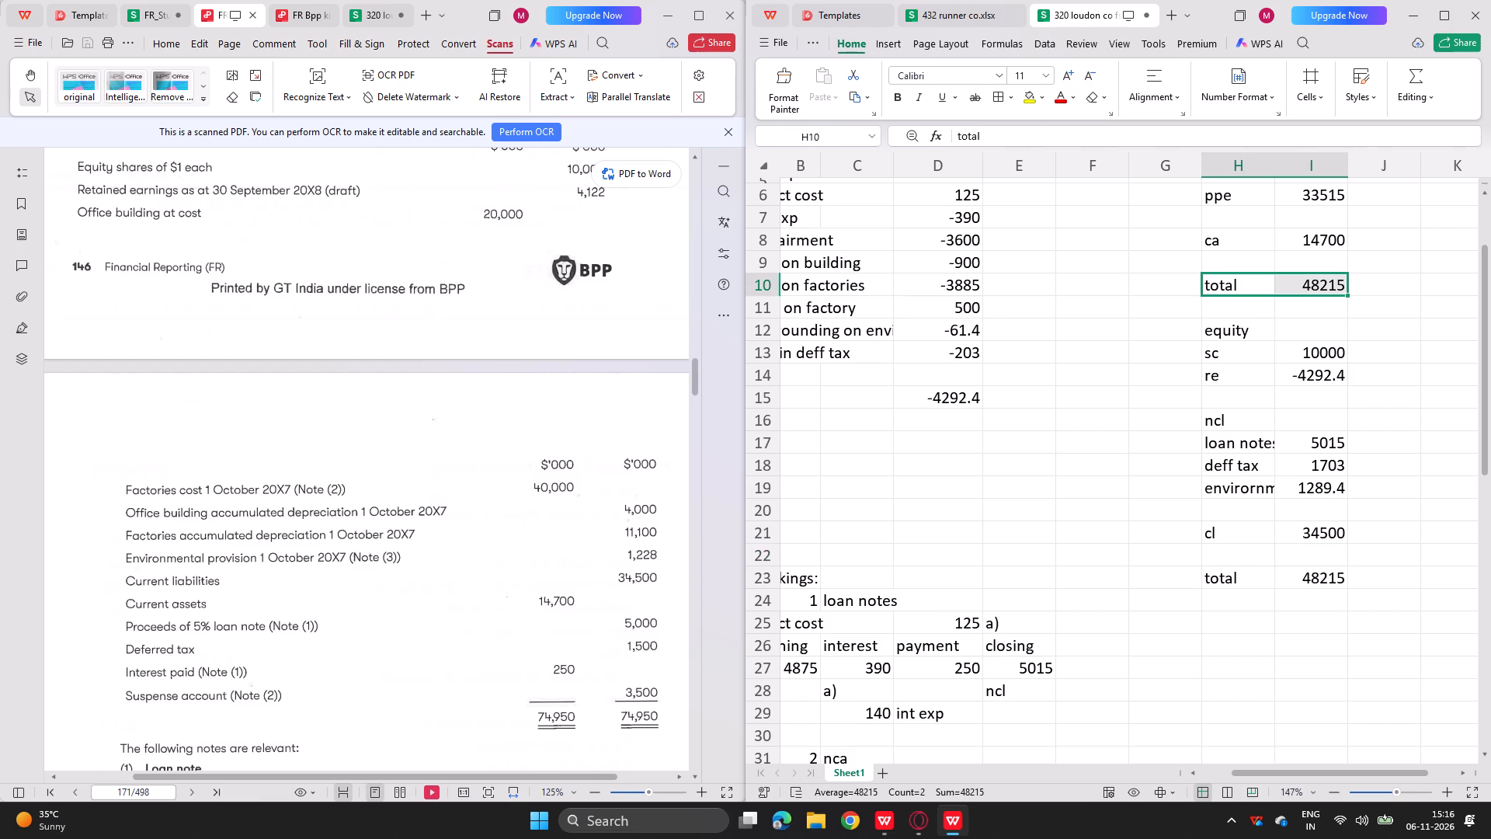
{"action": "key", "text": "ctrl+b"}
{"action": "left_click_drag", "start_coordinate": [1215, 576], "coordinate": [1319, 578]}
{"action": "key", "text": "ctrl+b"}
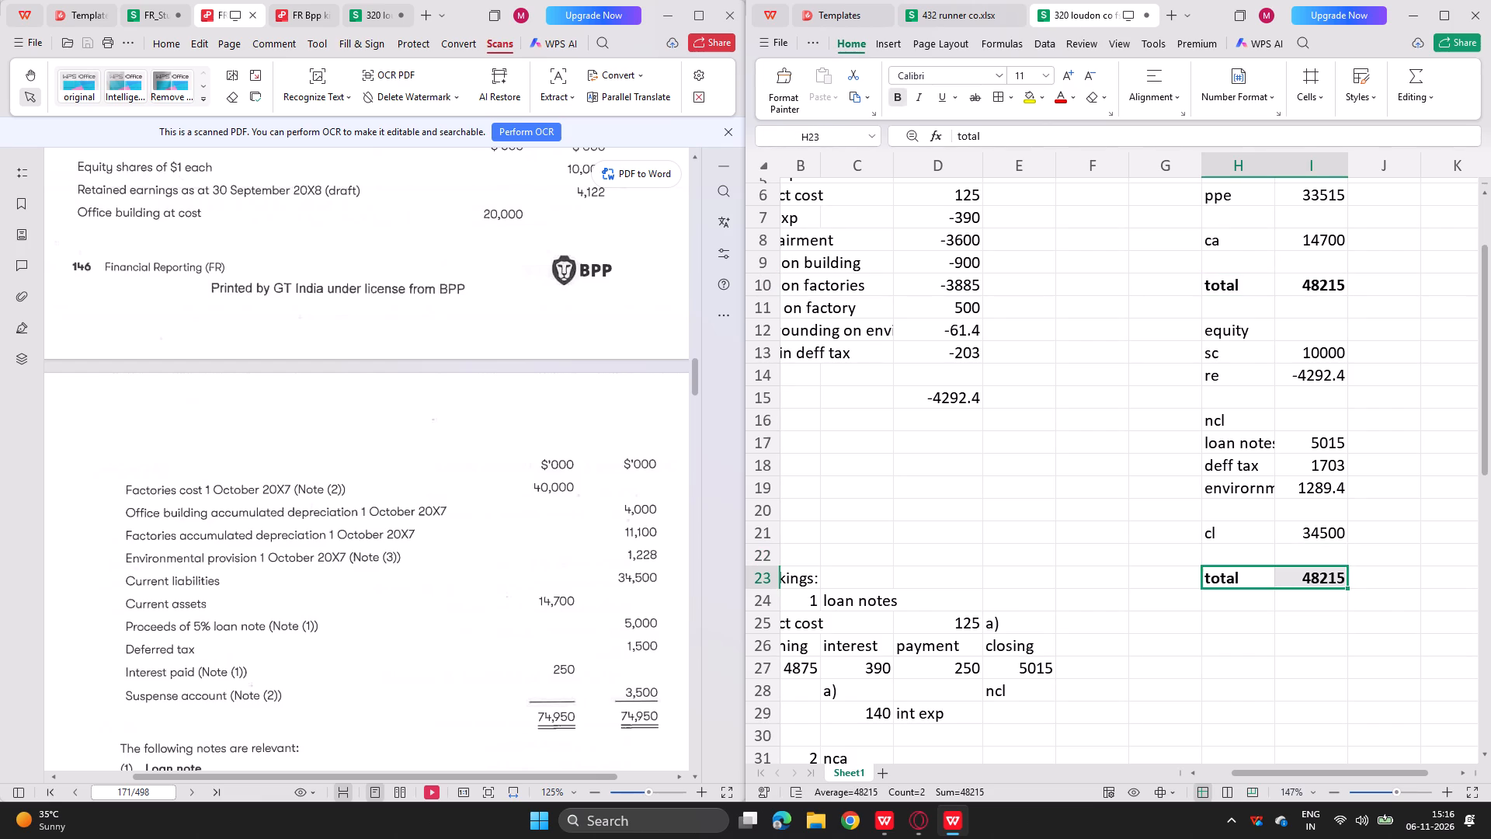
Make the pat row of the retained earnings schedule, B15:D15, bold.
{"action": "left_click", "coordinate": [1030, 537]}
{"action": "scroll", "coordinate": [1030, 537], "scroll_direction": "down", "scroll_amount": 1}
{"action": "left_click_drag", "start_coordinate": [875, 361], "coordinate": [1019, 365]}
{"action": "key", "text": "ctrl+b"}
Move the factory disposal gain working from E43:G45 to the block starting at F44.
{"action": "scroll", "coordinate": [972, 600], "scroll_direction": "down", "scroll_amount": 2}
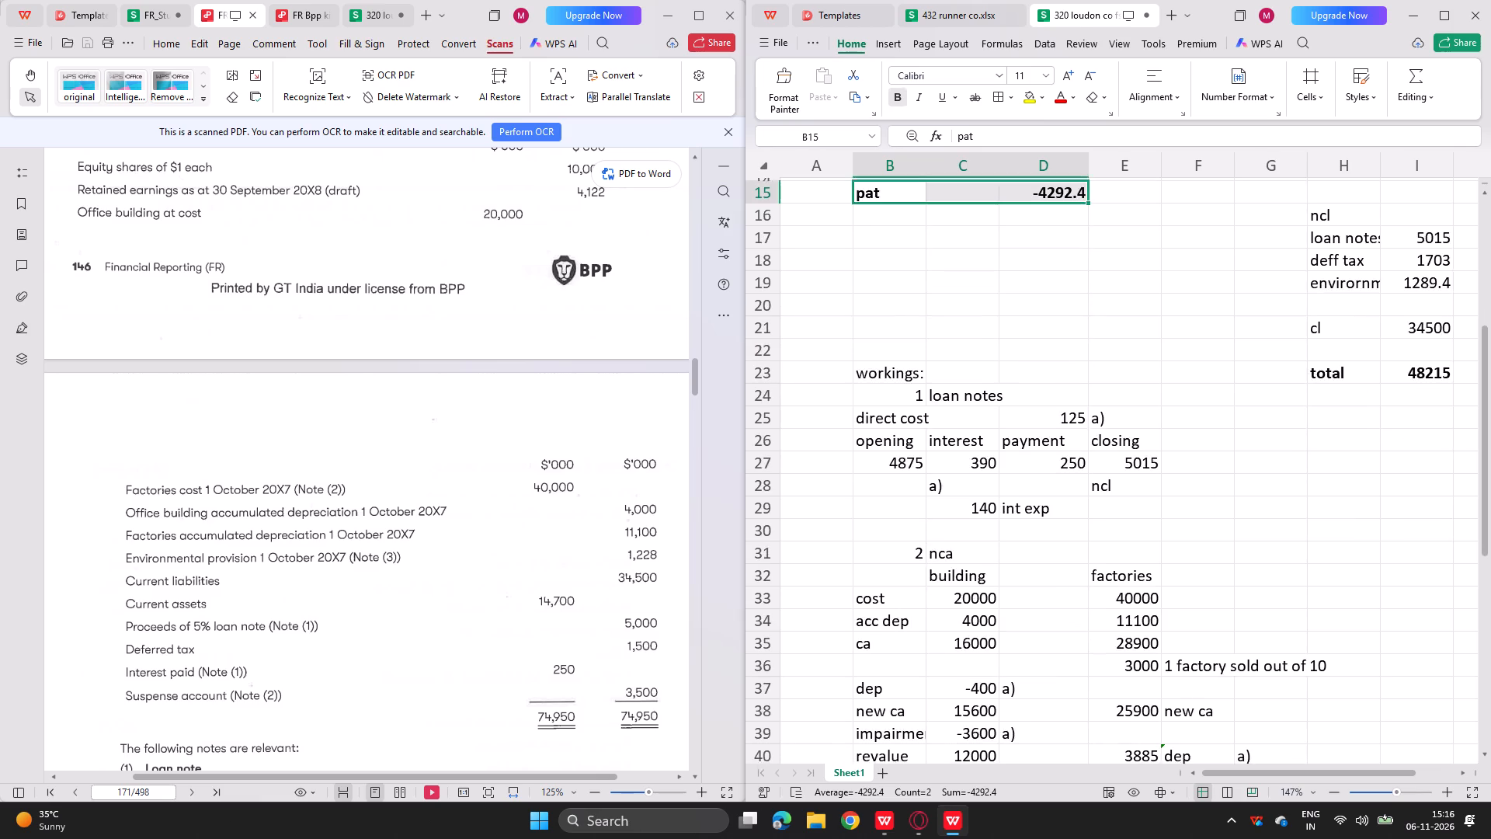
{"action": "scroll", "coordinate": [972, 600], "scroll_direction": "down", "scroll_amount": 5}
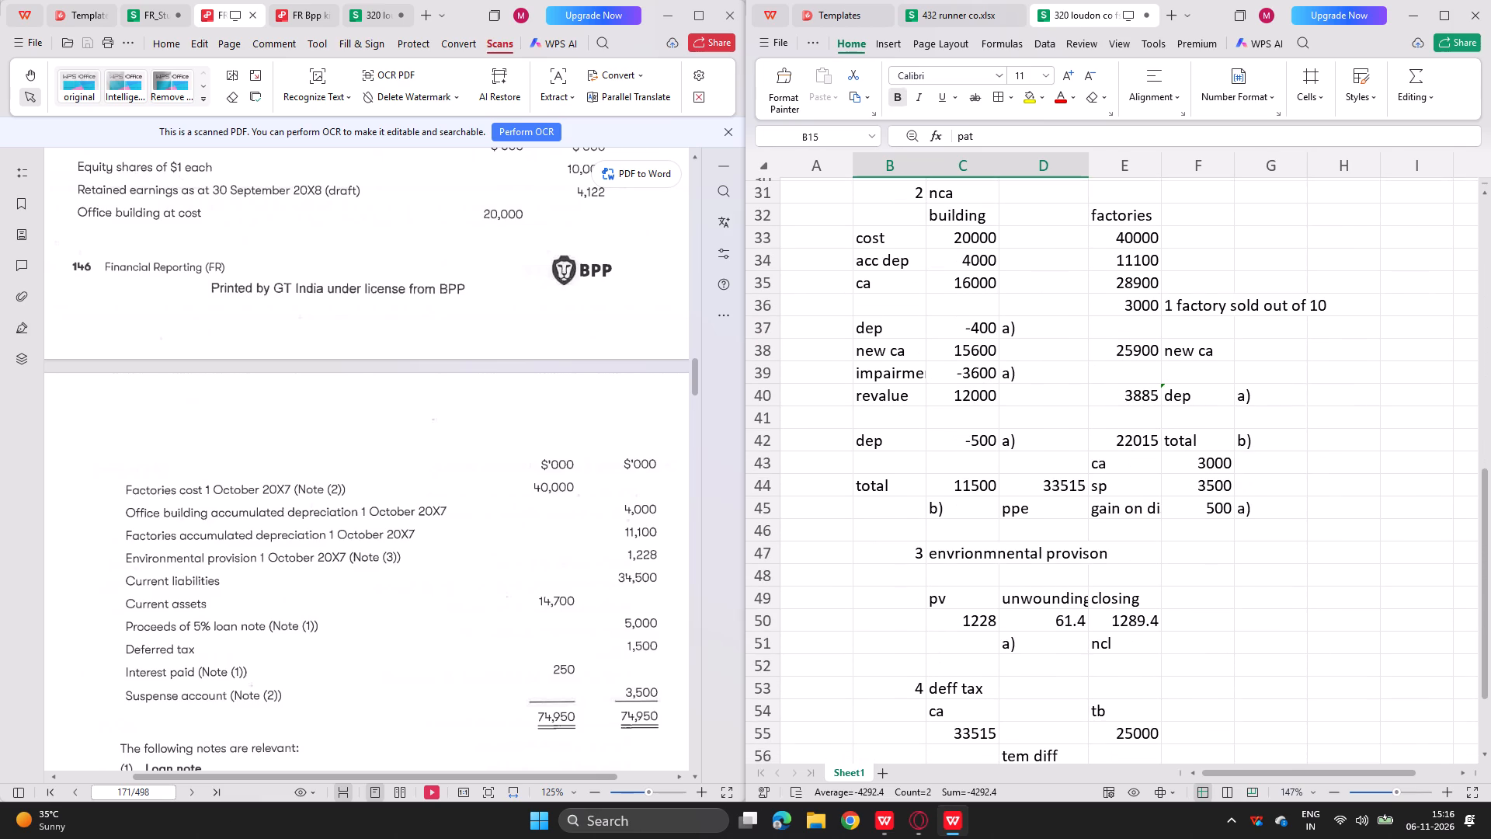
{"action": "left_click_drag", "start_coordinate": [1110, 466], "coordinate": [1260, 505]}
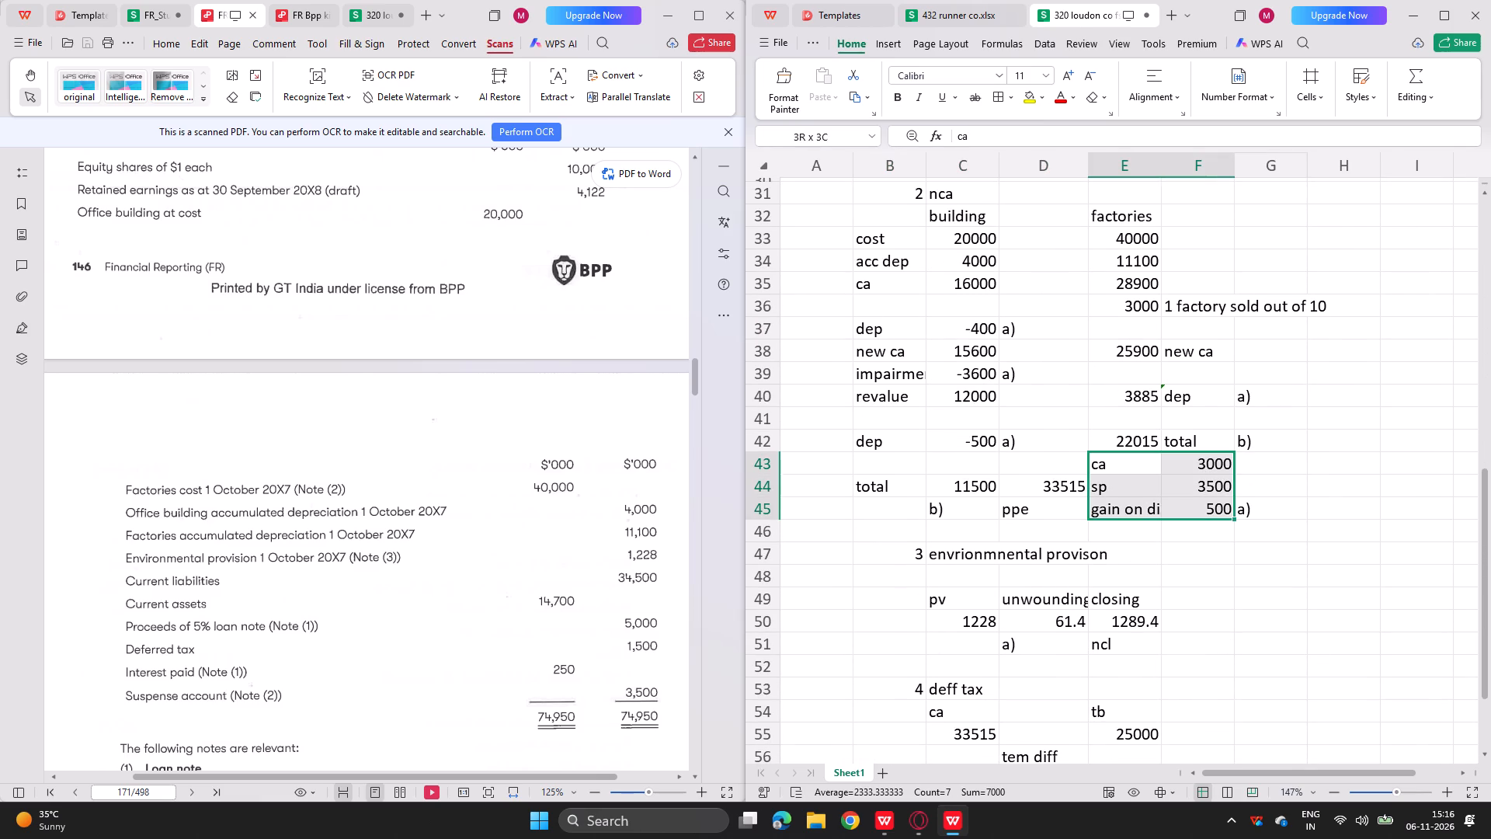
{"action": "left_click_drag", "start_coordinate": [1260, 505], "coordinate": [1241, 501]}
{"action": "key", "text": "ctrl+x"}
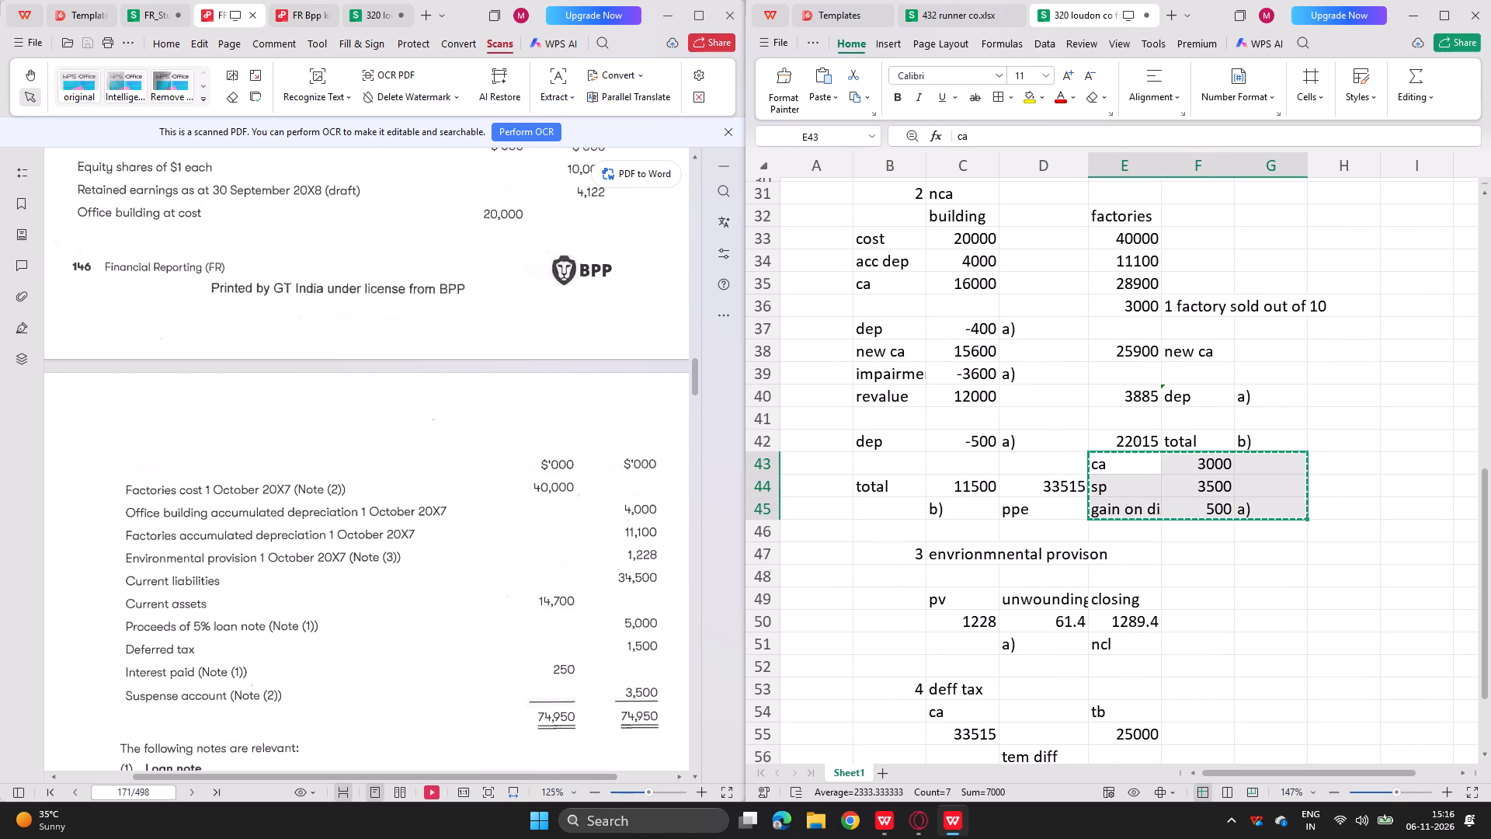
{"action": "left_click", "coordinate": [1152, 482]}
{"action": "left_click", "coordinate": [1181, 489]}
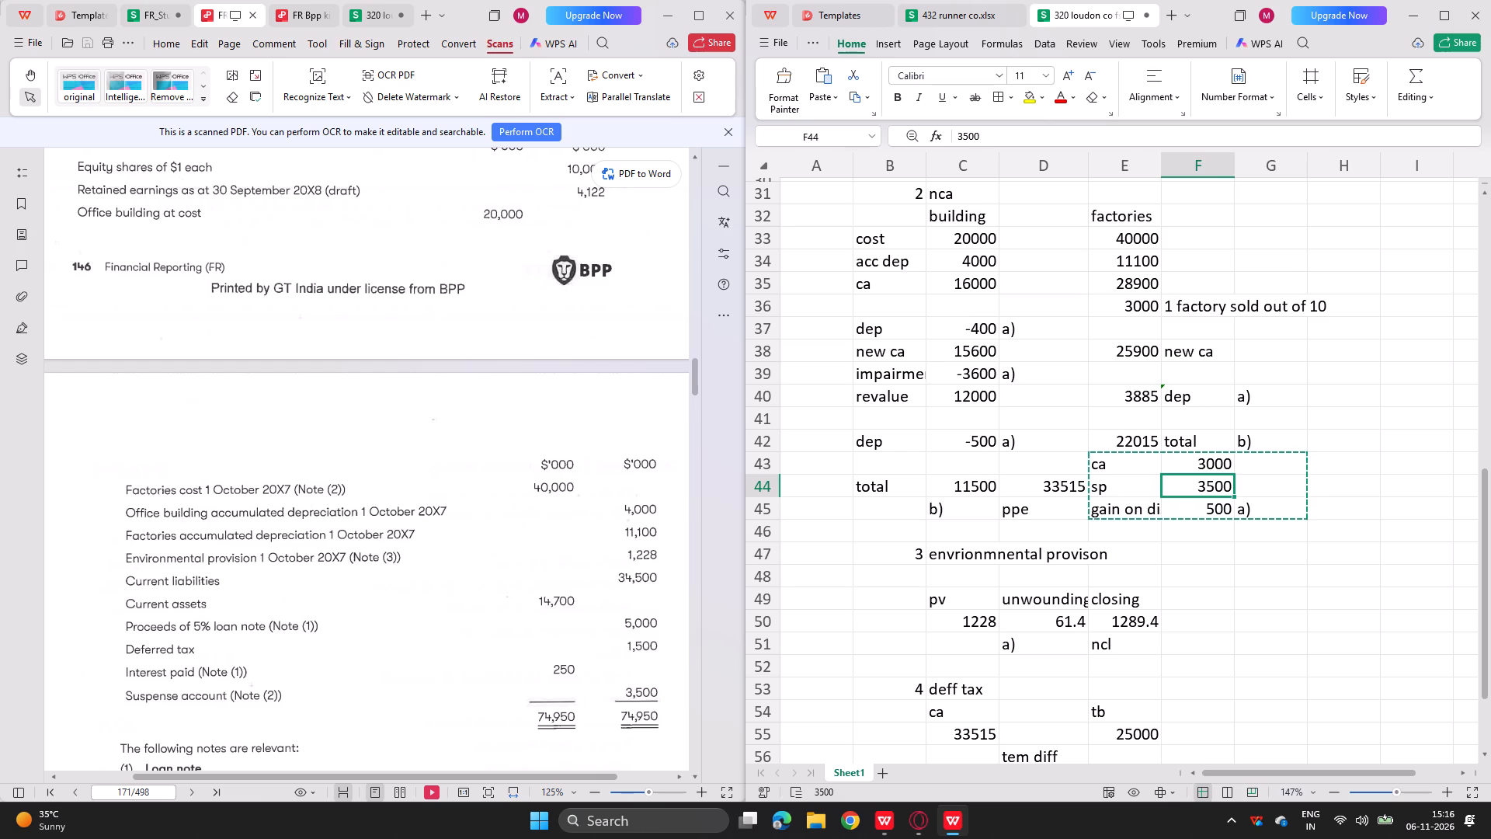
{"action": "key", "text": "ctrl+v"}
{"action": "left_click", "coordinate": [1109, 481]}
Review the completed workings against the question's notes and requirements and the suggested answer's non-current asset and deferred tax workings.
{"action": "scroll", "coordinate": [1109, 481], "scroll_direction": "down", "scroll_amount": 3}
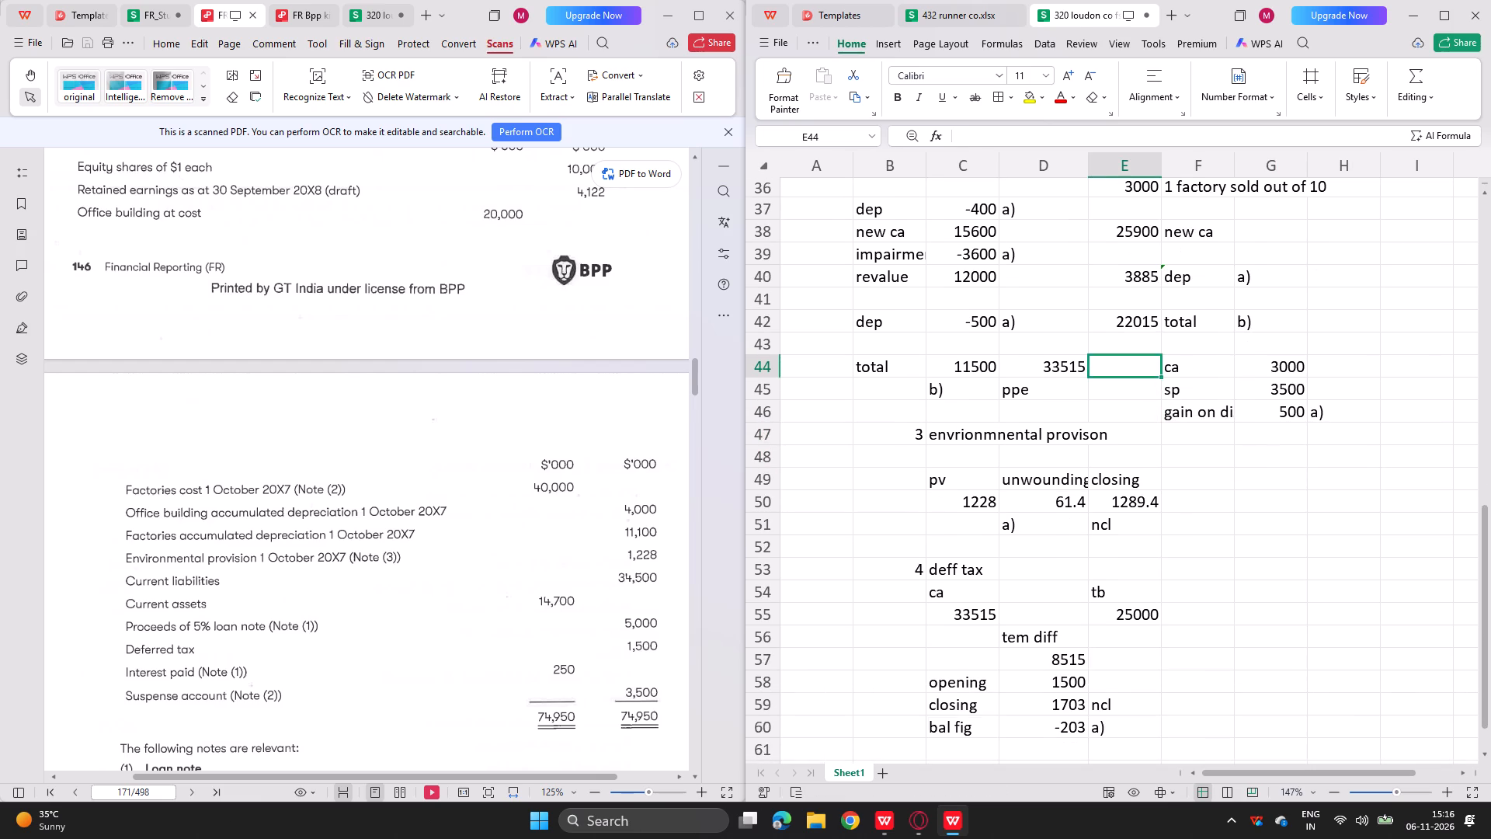
{"action": "scroll", "coordinate": [1046, 605], "scroll_direction": "down", "scroll_amount": 2}
{"action": "scroll", "coordinate": [936, 481], "scroll_direction": "left", "scroll_amount": 2}
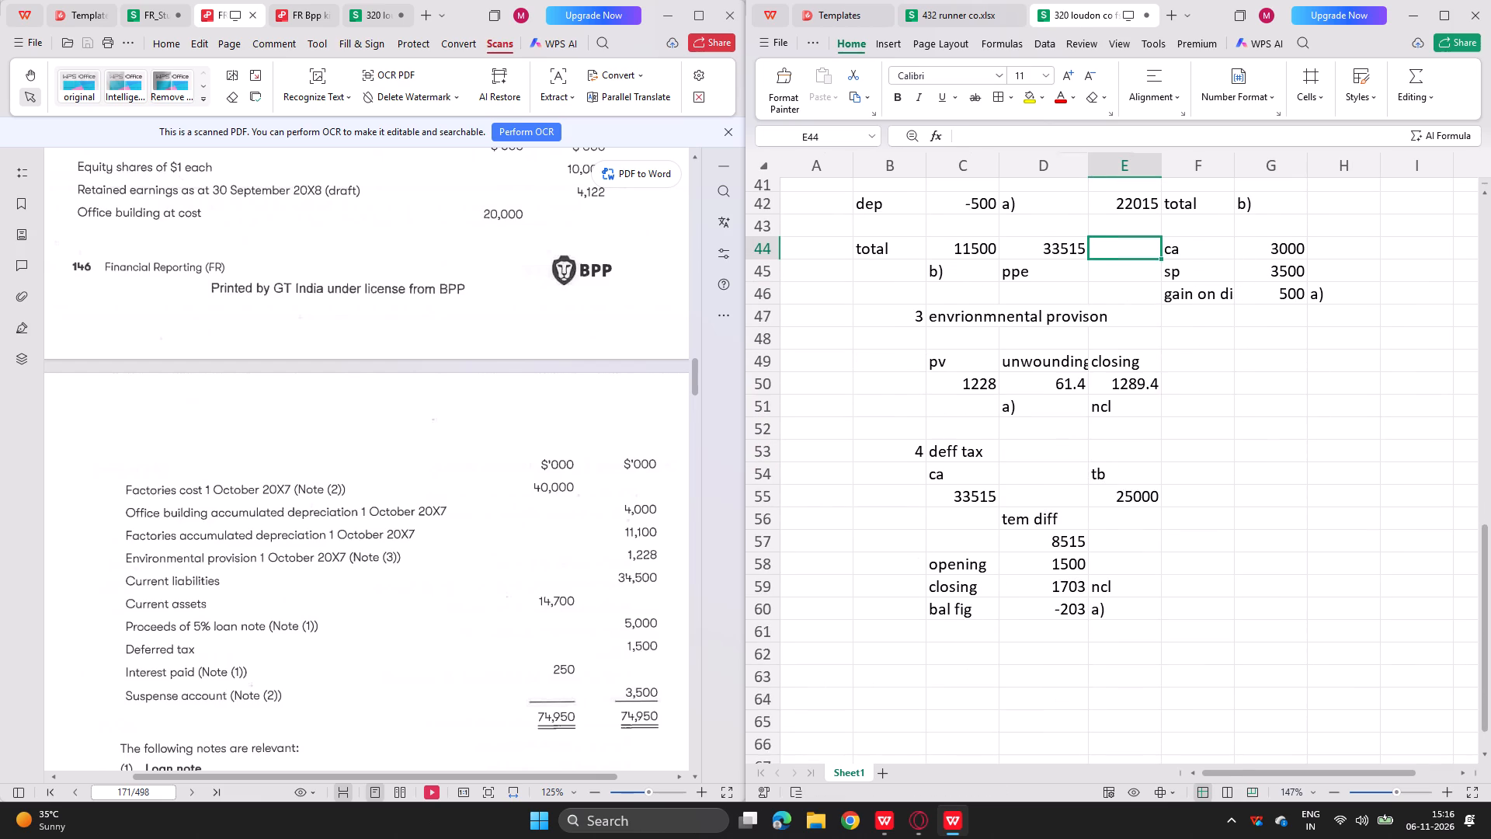
{"action": "scroll", "coordinate": [936, 481], "scroll_direction": "left", "scroll_amount": 2}
{"action": "scroll", "coordinate": [818, 480], "scroll_direction": "up", "scroll_amount": 6}
{"action": "scroll", "coordinate": [818, 480], "scroll_direction": "right", "scroll_amount": 1}
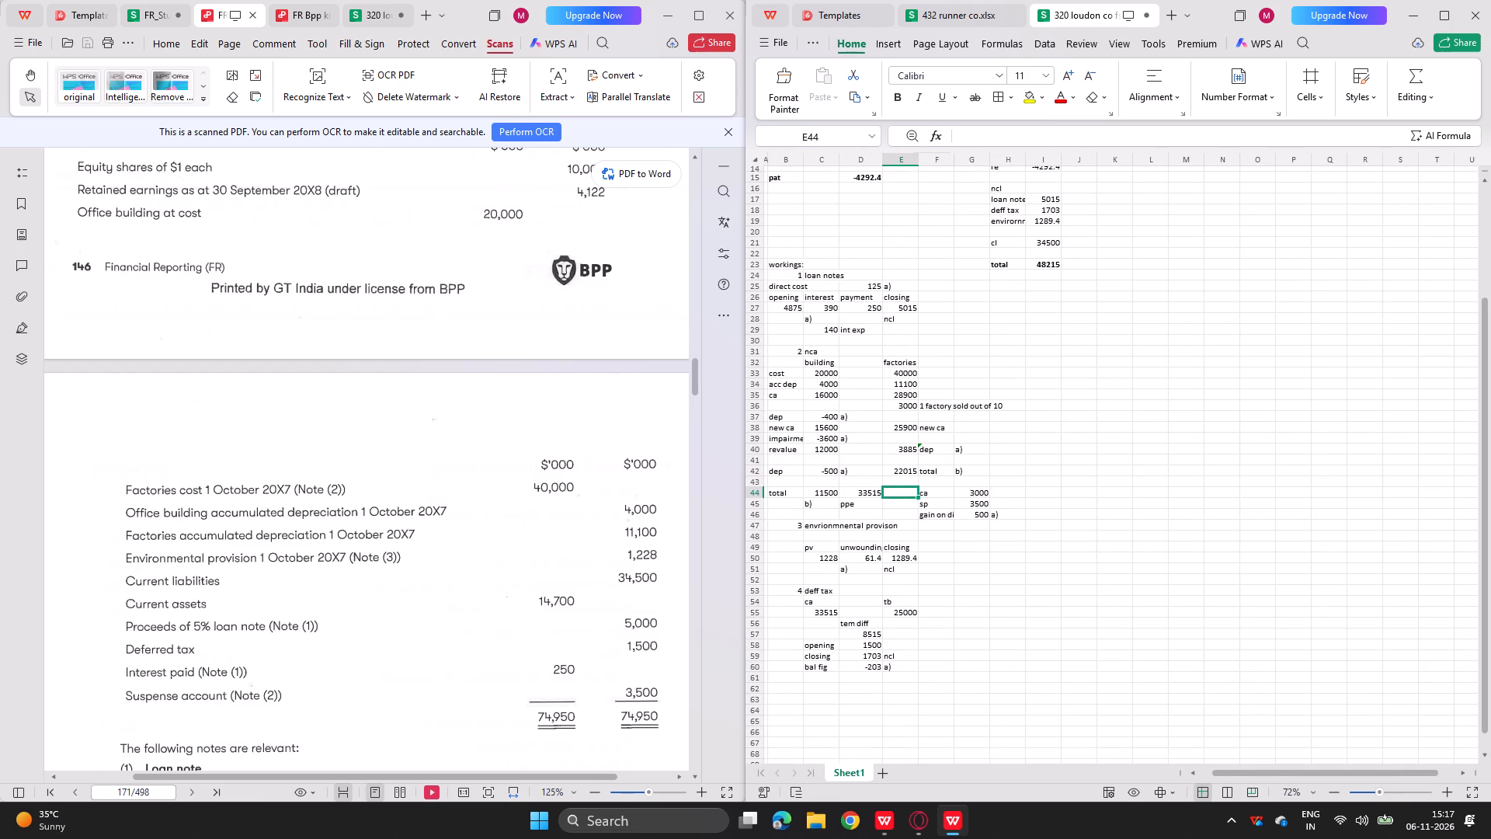
{"action": "scroll", "coordinate": [818, 480], "scroll_direction": "right", "scroll_amount": 1}
{"action": "scroll", "coordinate": [861, 593], "scroll_direction": "right", "scroll_amount": 1}
{"action": "scroll", "coordinate": [825, 616], "scroll_direction": "up", "scroll_amount": 1}
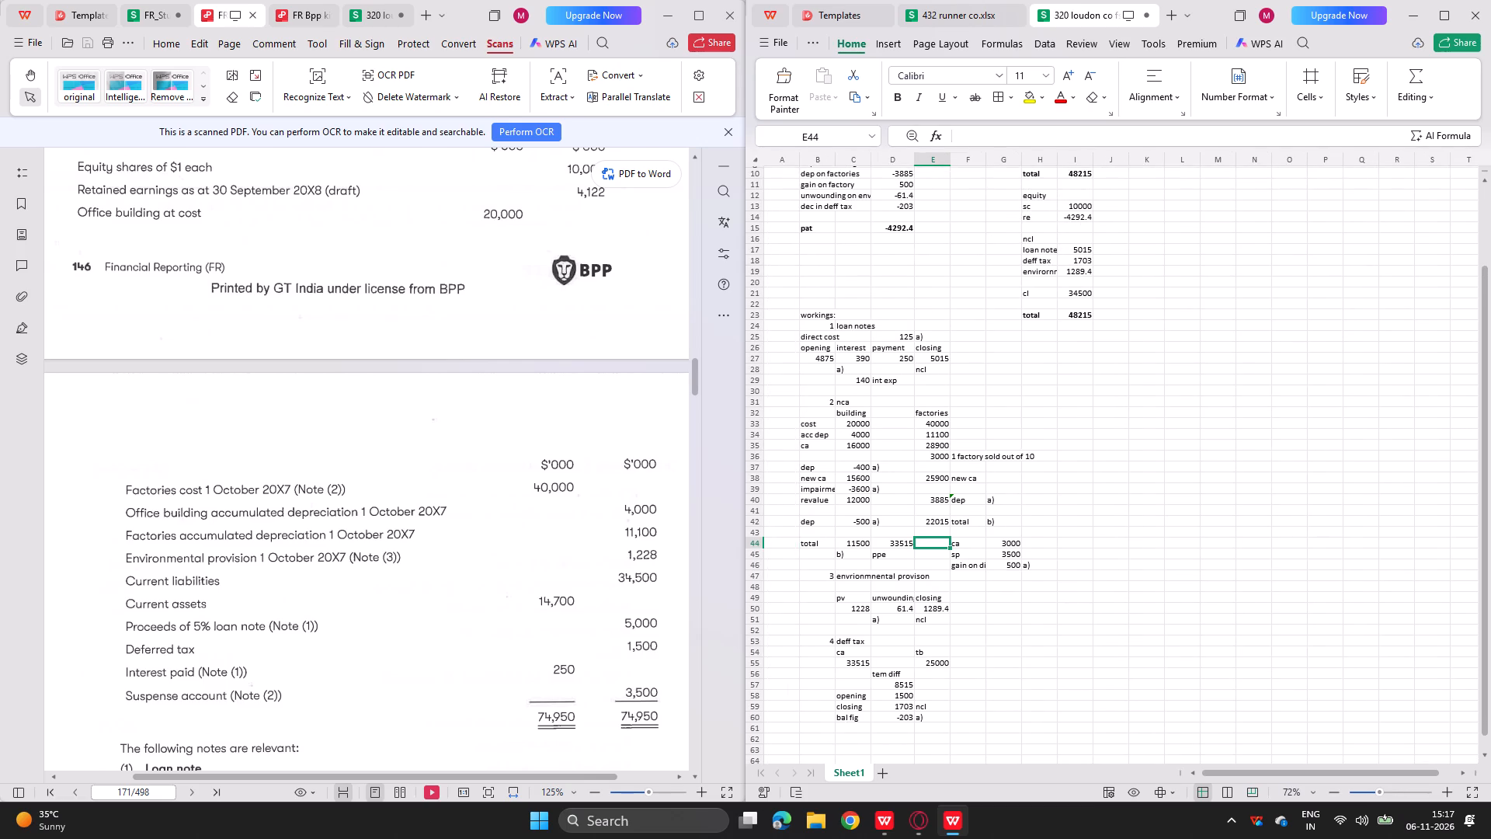
{"action": "scroll", "coordinate": [822, 607], "scroll_direction": "right", "scroll_amount": 1}
{"action": "scroll", "coordinate": [489, 451], "scroll_direction": "down", "scroll_amount": 1}
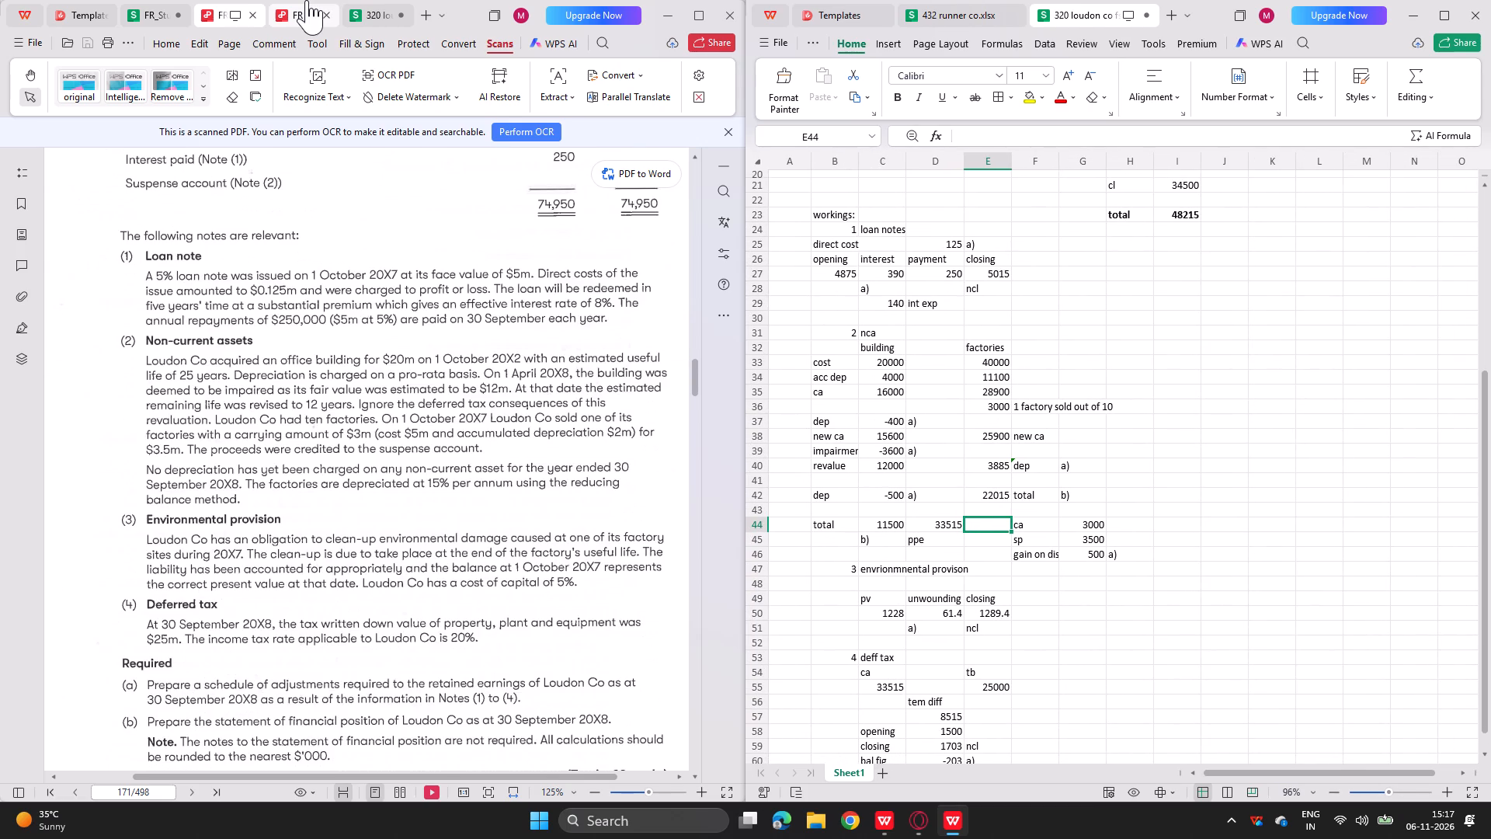
{"action": "left_click", "coordinate": [305, 1]}
{"action": "scroll", "coordinate": [316, 468], "scroll_direction": "down", "scroll_amount": 2}
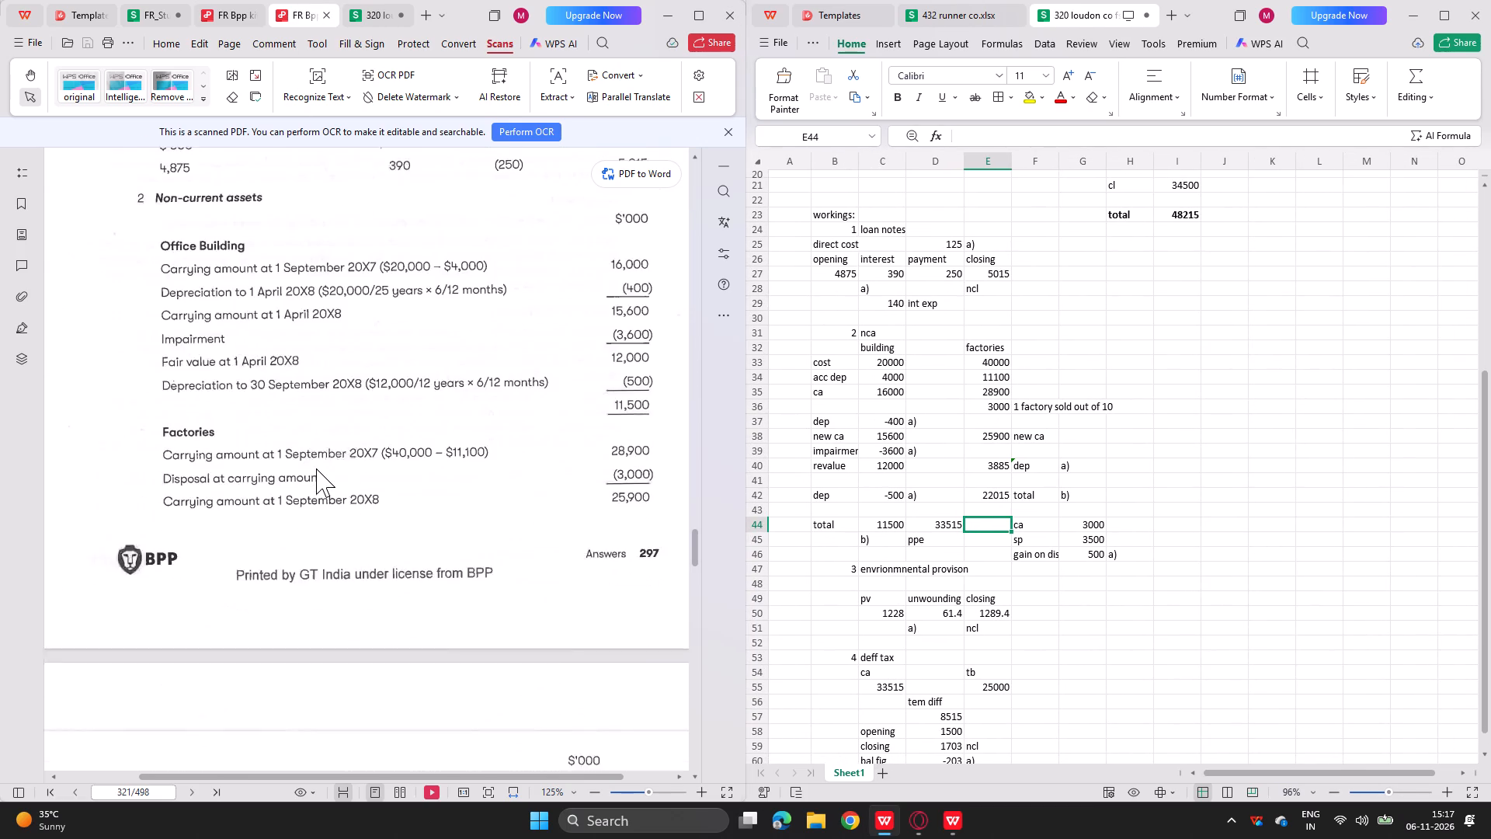
{"action": "scroll", "coordinate": [316, 468], "scroll_direction": "down", "scroll_amount": 2}
{"action": "scroll", "coordinate": [316, 468], "scroll_direction": "up", "scroll_amount": 5}
{"action": "scroll", "coordinate": [316, 468], "scroll_direction": "down", "scroll_amount": 1}
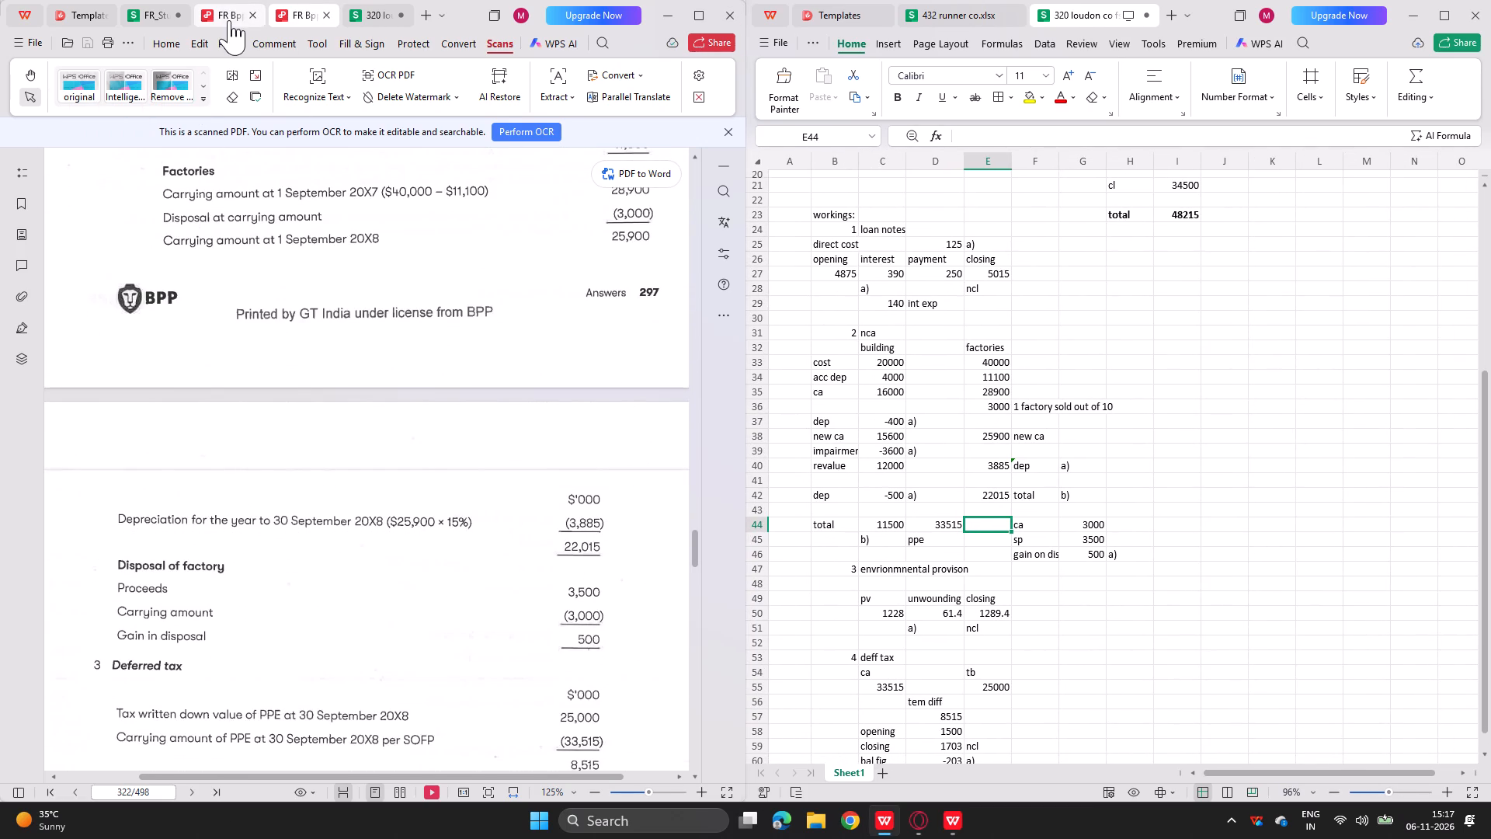
{"action": "left_click", "coordinate": [229, 20]}
{"action": "scroll", "coordinate": [286, 458], "scroll_direction": "down", "scroll_amount": 1}
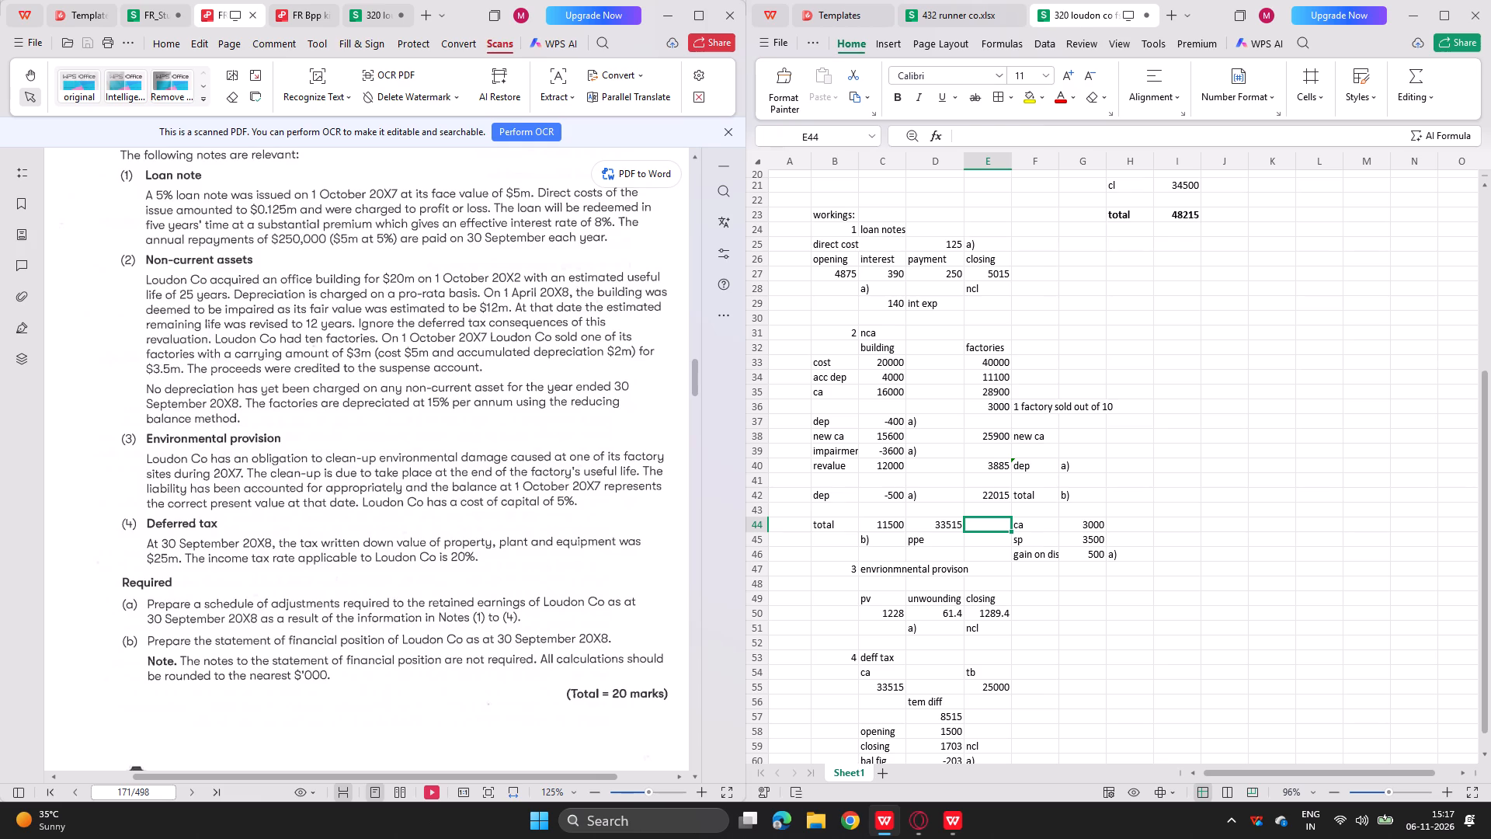
{"action": "scroll", "coordinate": [415, 385], "scroll_direction": "right", "scroll_amount": 1}
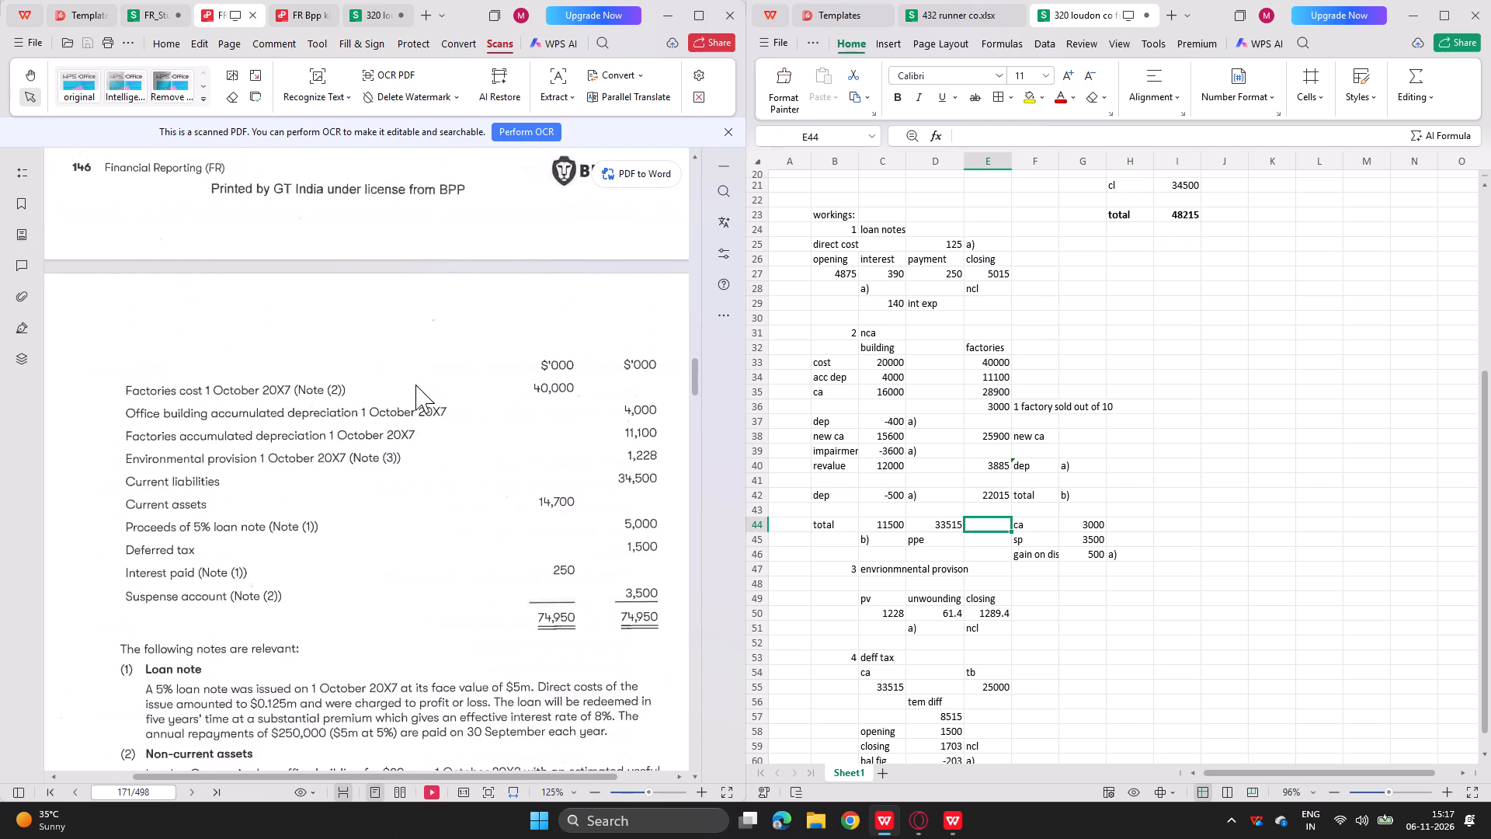
{"action": "scroll", "coordinate": [415, 385], "scroll_direction": "right", "scroll_amount": 1}
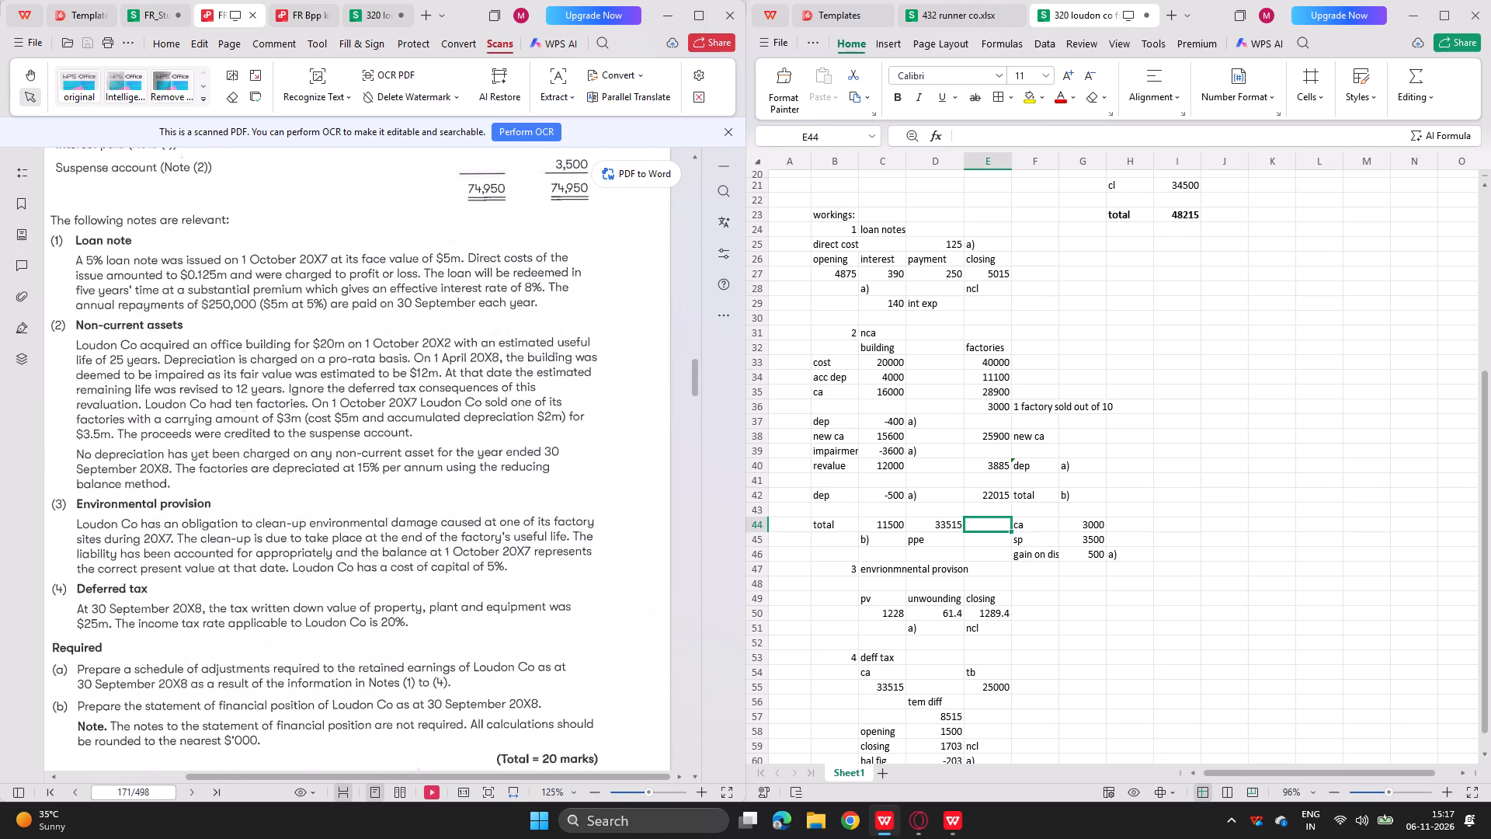
{"action": "scroll", "coordinate": [1098, 549], "scroll_direction": "up", "scroll_amount": 2}
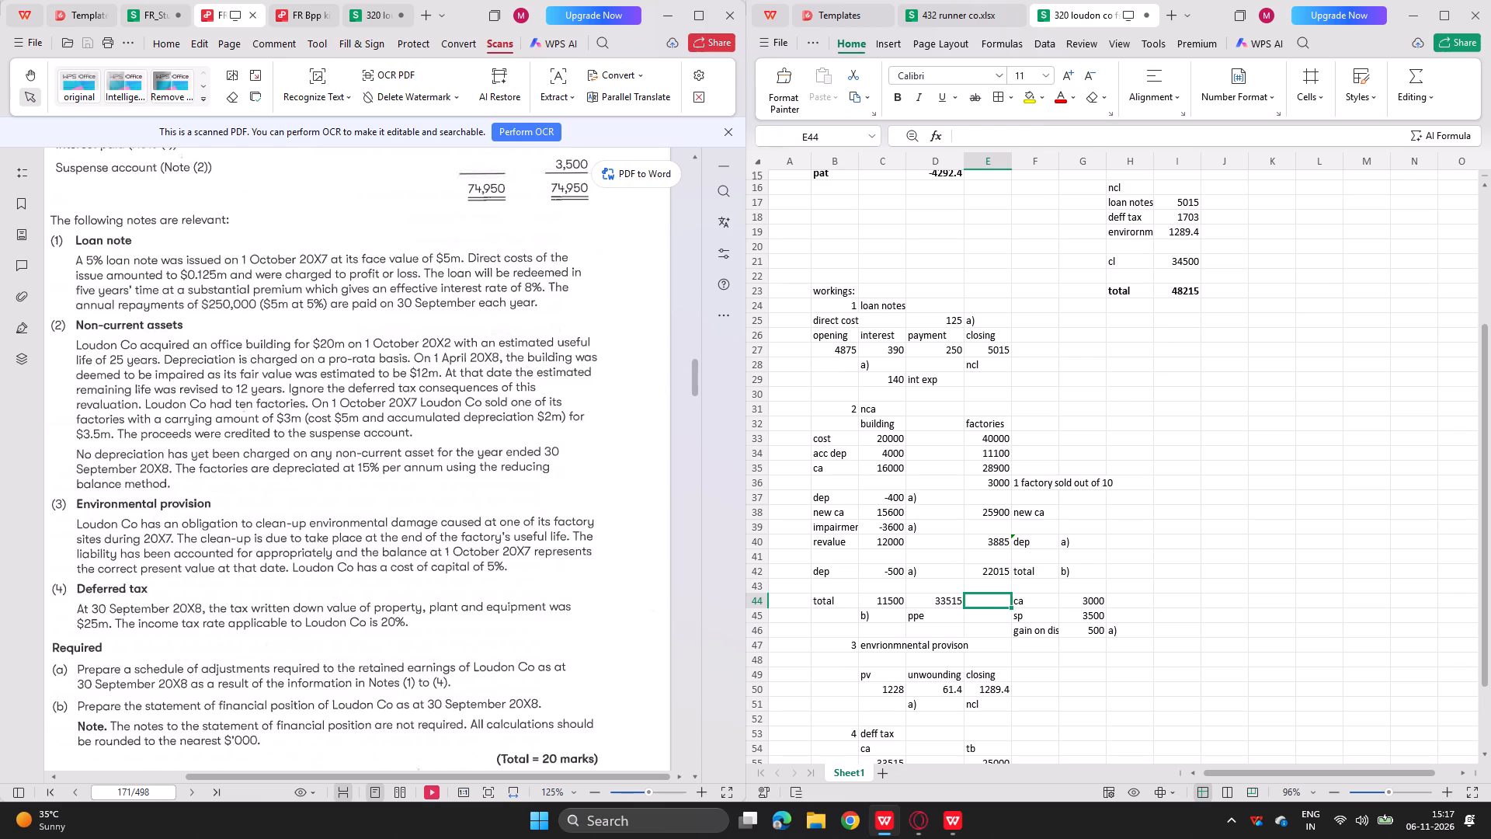
{"action": "scroll", "coordinate": [1037, 537], "scroll_direction": "up", "scroll_amount": 1}
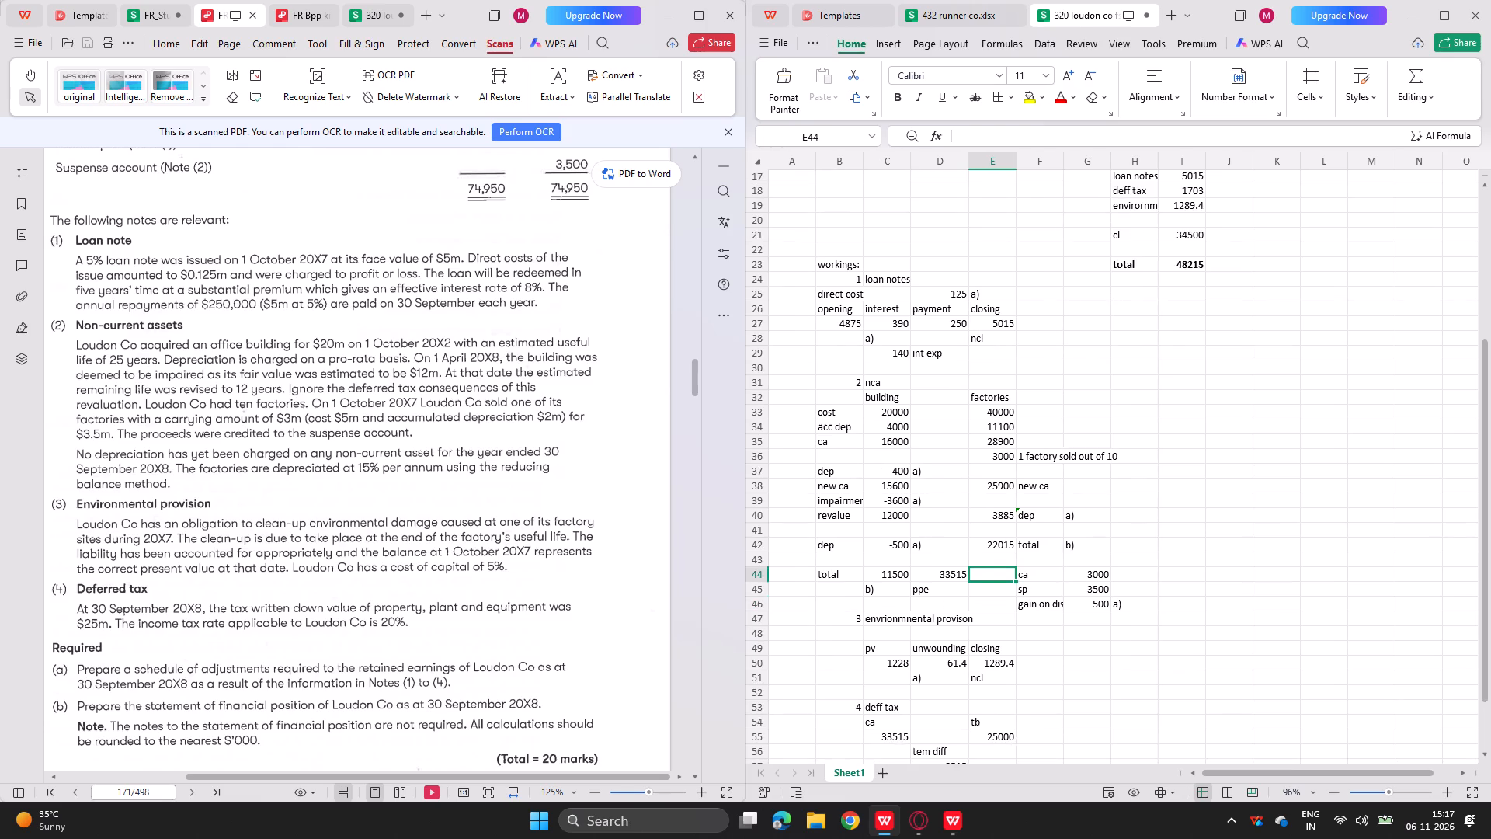
{"action": "scroll", "coordinate": [1037, 537], "scroll_direction": "up", "scroll_amount": 1}
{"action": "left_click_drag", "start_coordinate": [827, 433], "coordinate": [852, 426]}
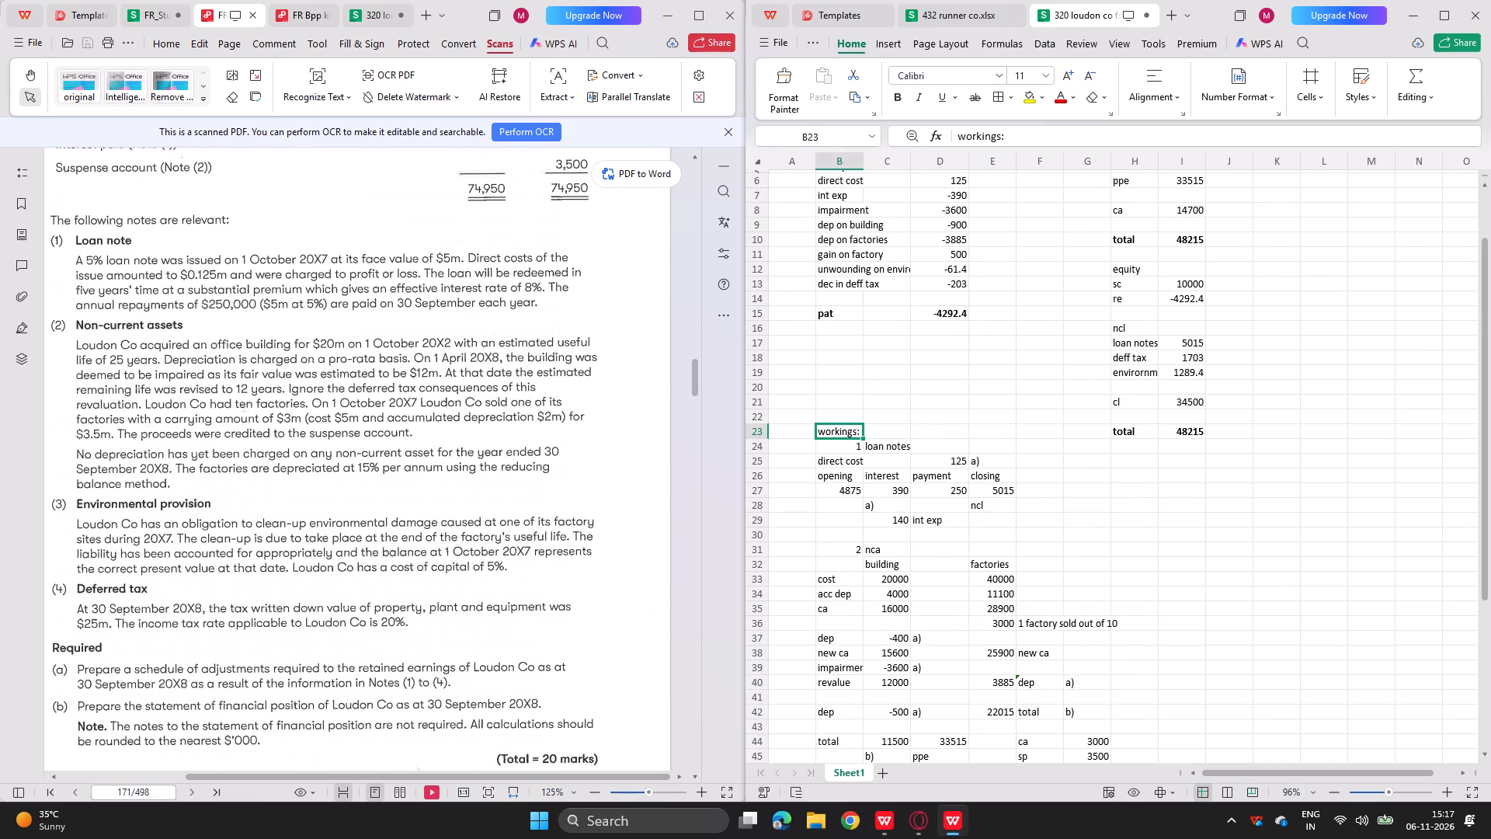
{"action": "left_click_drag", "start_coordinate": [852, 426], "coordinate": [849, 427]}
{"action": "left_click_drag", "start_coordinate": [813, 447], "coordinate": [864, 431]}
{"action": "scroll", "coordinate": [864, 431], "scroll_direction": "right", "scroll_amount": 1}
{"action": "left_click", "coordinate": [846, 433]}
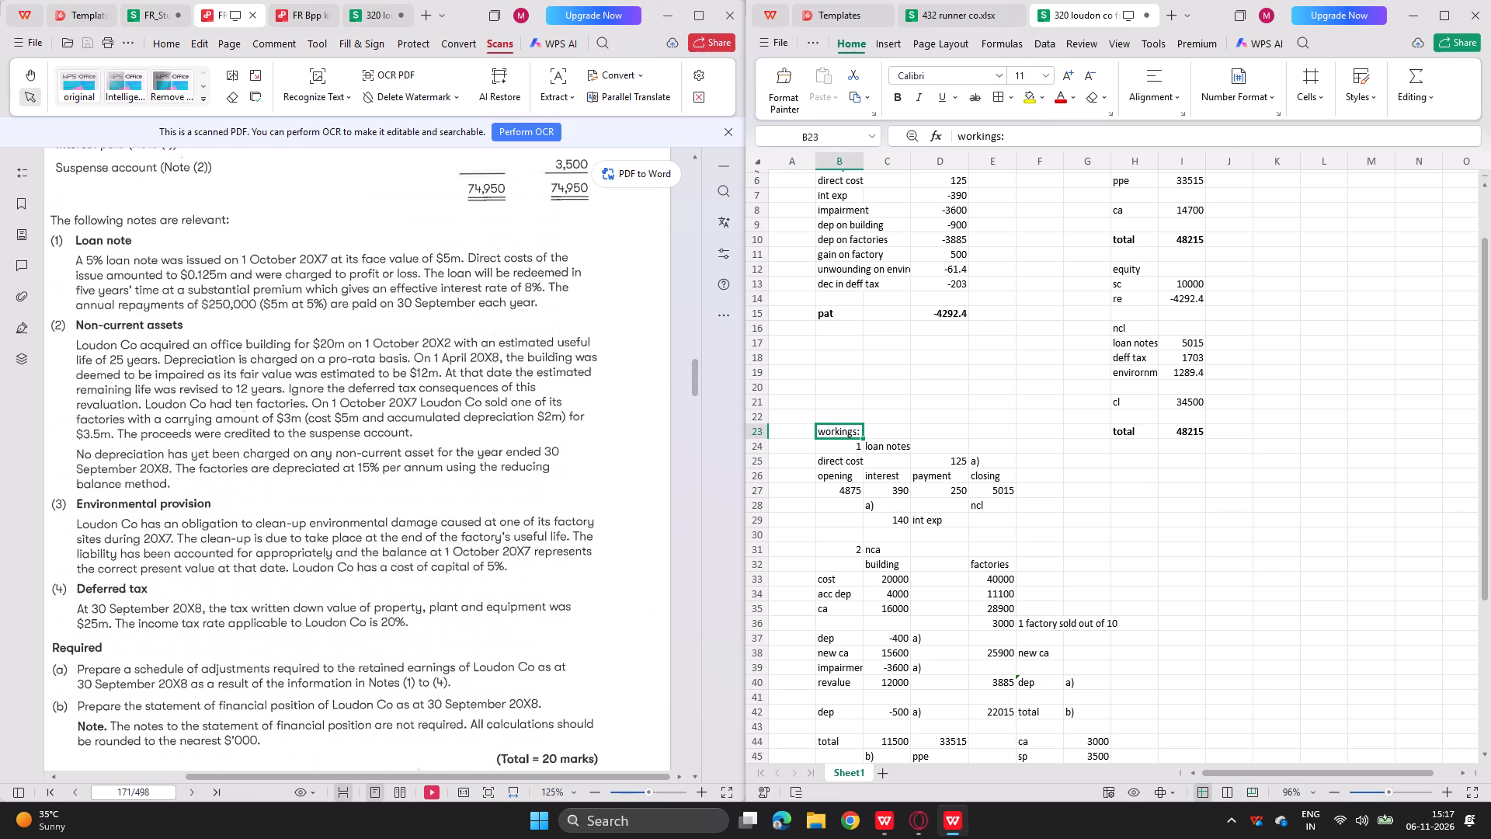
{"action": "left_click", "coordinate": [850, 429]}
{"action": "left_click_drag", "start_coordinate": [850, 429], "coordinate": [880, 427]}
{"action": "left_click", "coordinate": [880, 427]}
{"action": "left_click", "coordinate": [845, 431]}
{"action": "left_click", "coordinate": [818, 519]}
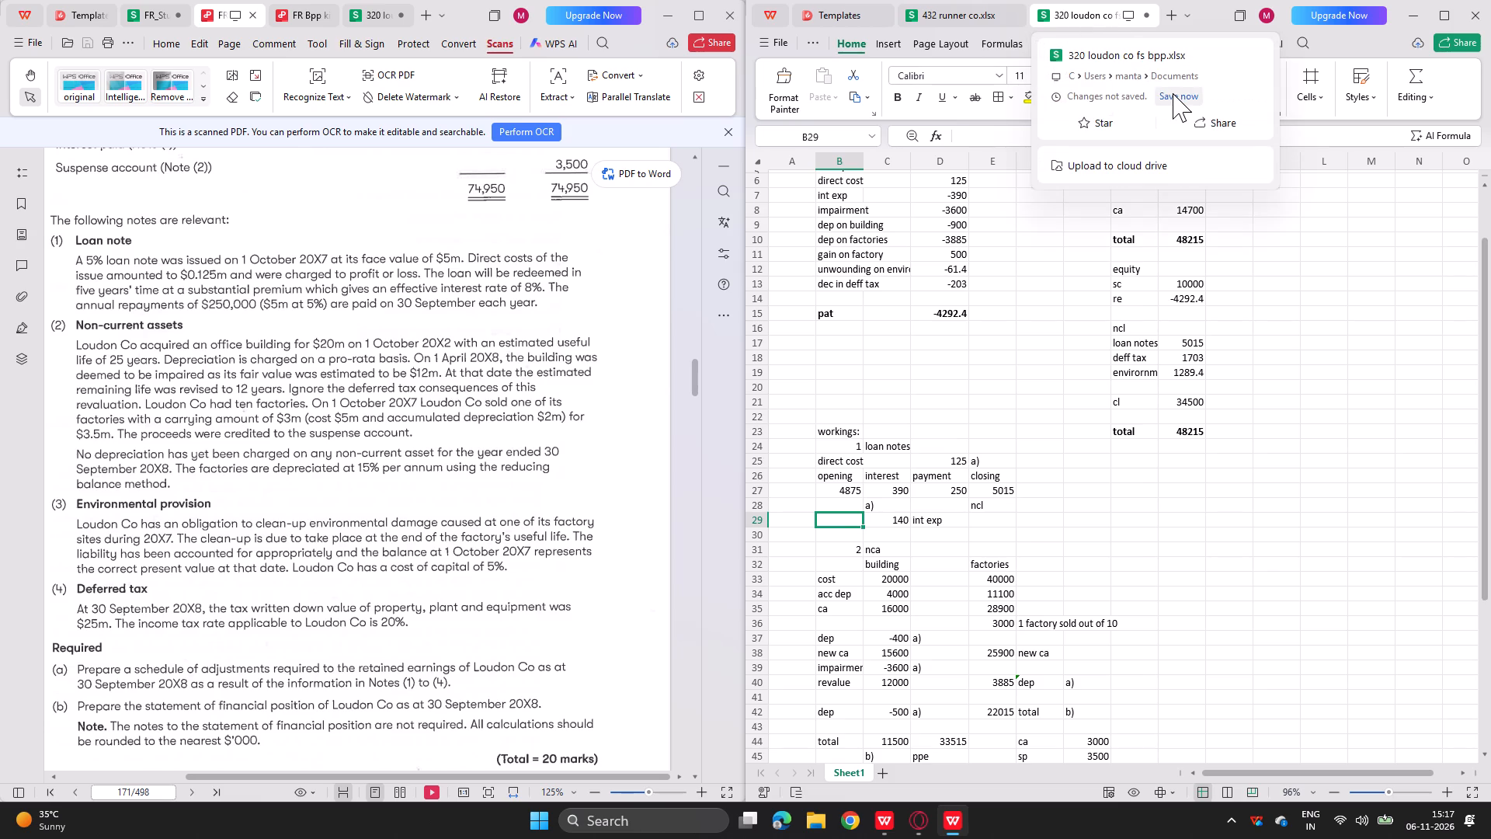
Save the 320 loudon co workbook.
{"action": "left_click", "coordinate": [1173, 93]}
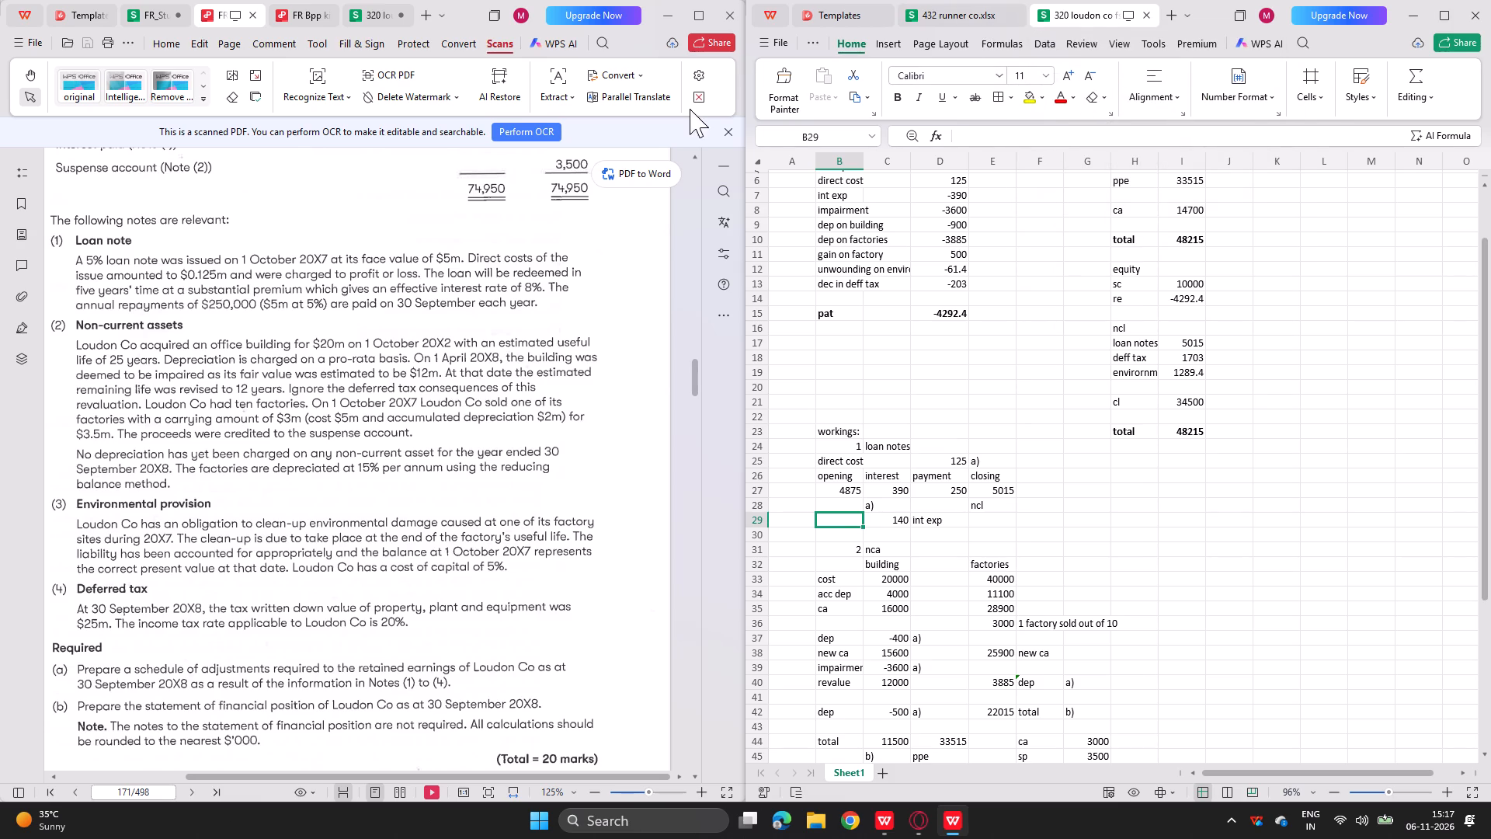
Mark question 320 Loudon Co as done with a ✓ in G23 of the Section C tracker.
{"action": "left_click", "coordinate": [153, 12]}
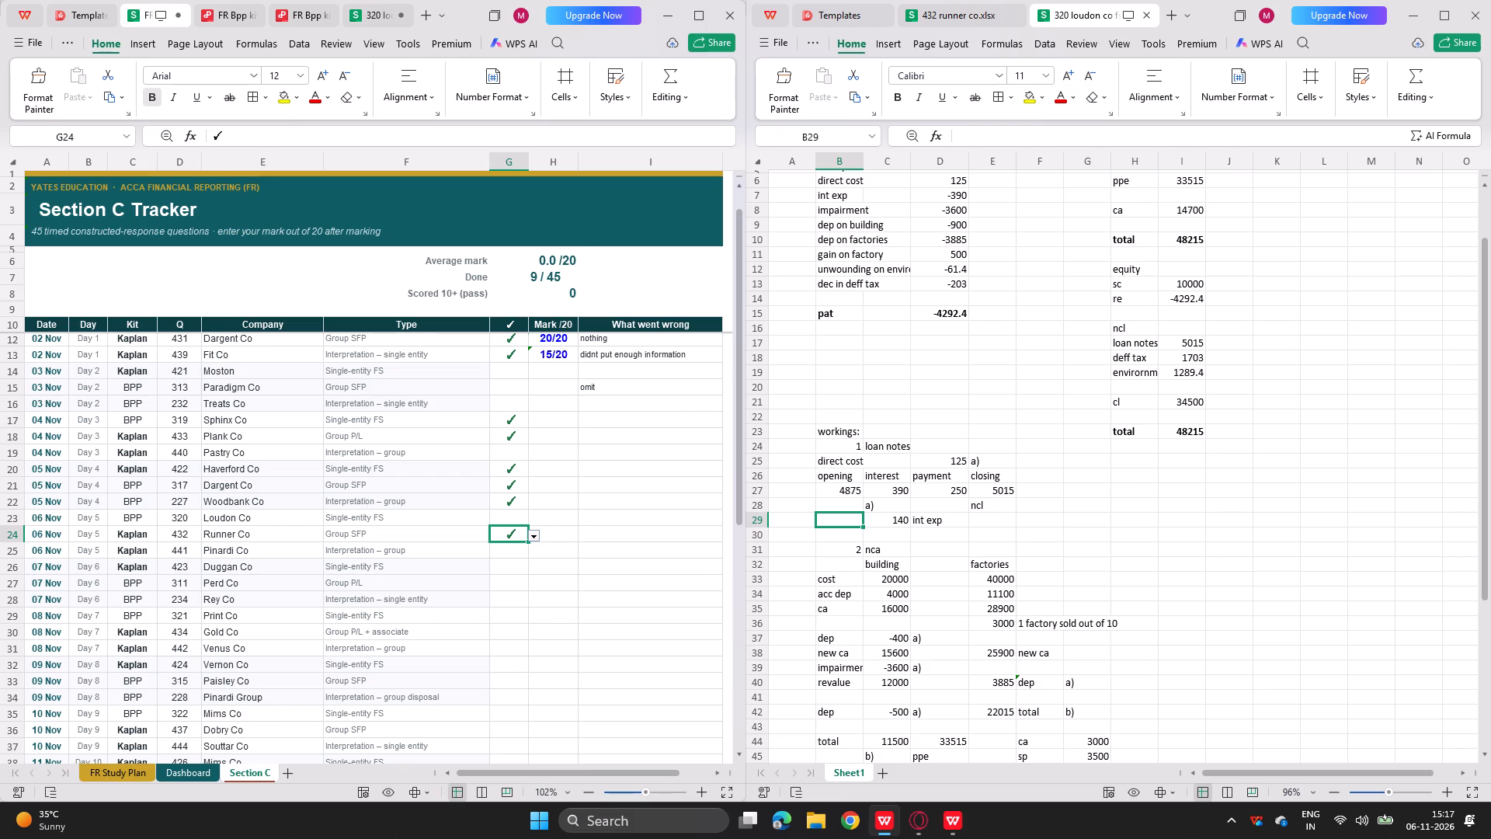
{"action": "left_click", "coordinate": [510, 521]}
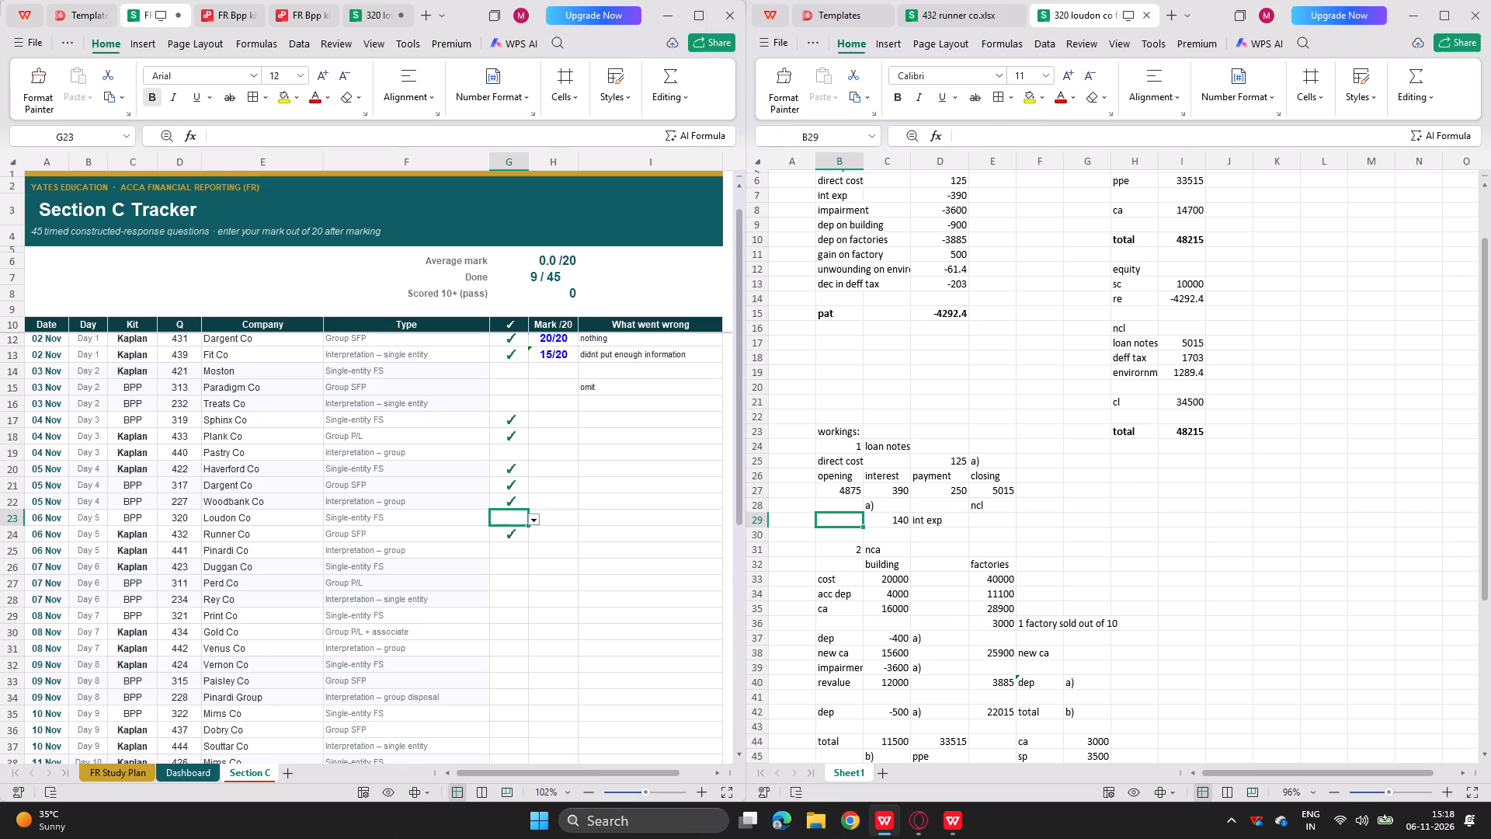
{"action": "left_click", "coordinate": [533, 525]}
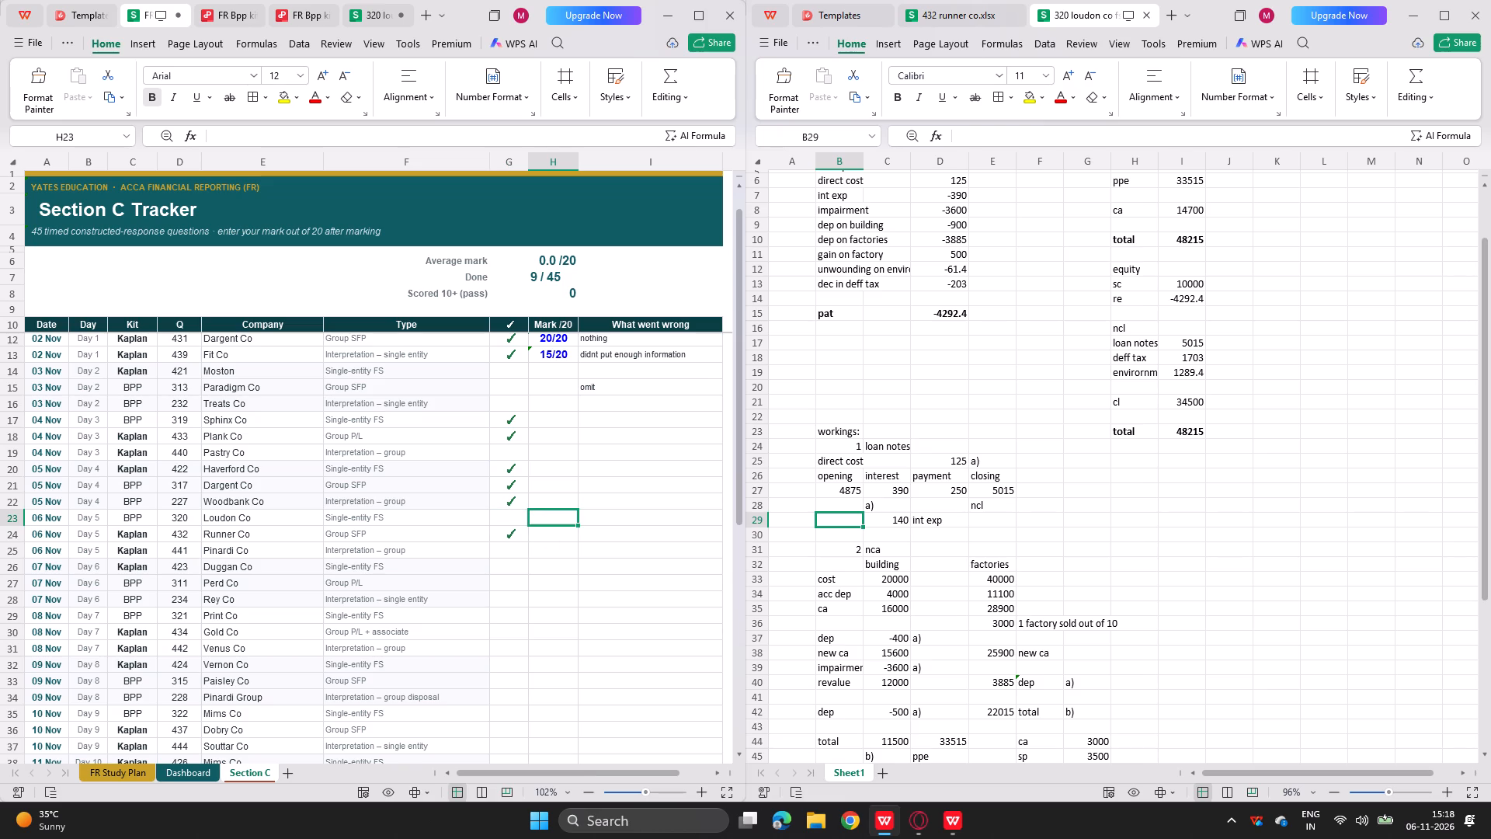
{"action": "left_click", "coordinate": [505, 522]}
{"action": "left_click", "coordinate": [533, 522]}
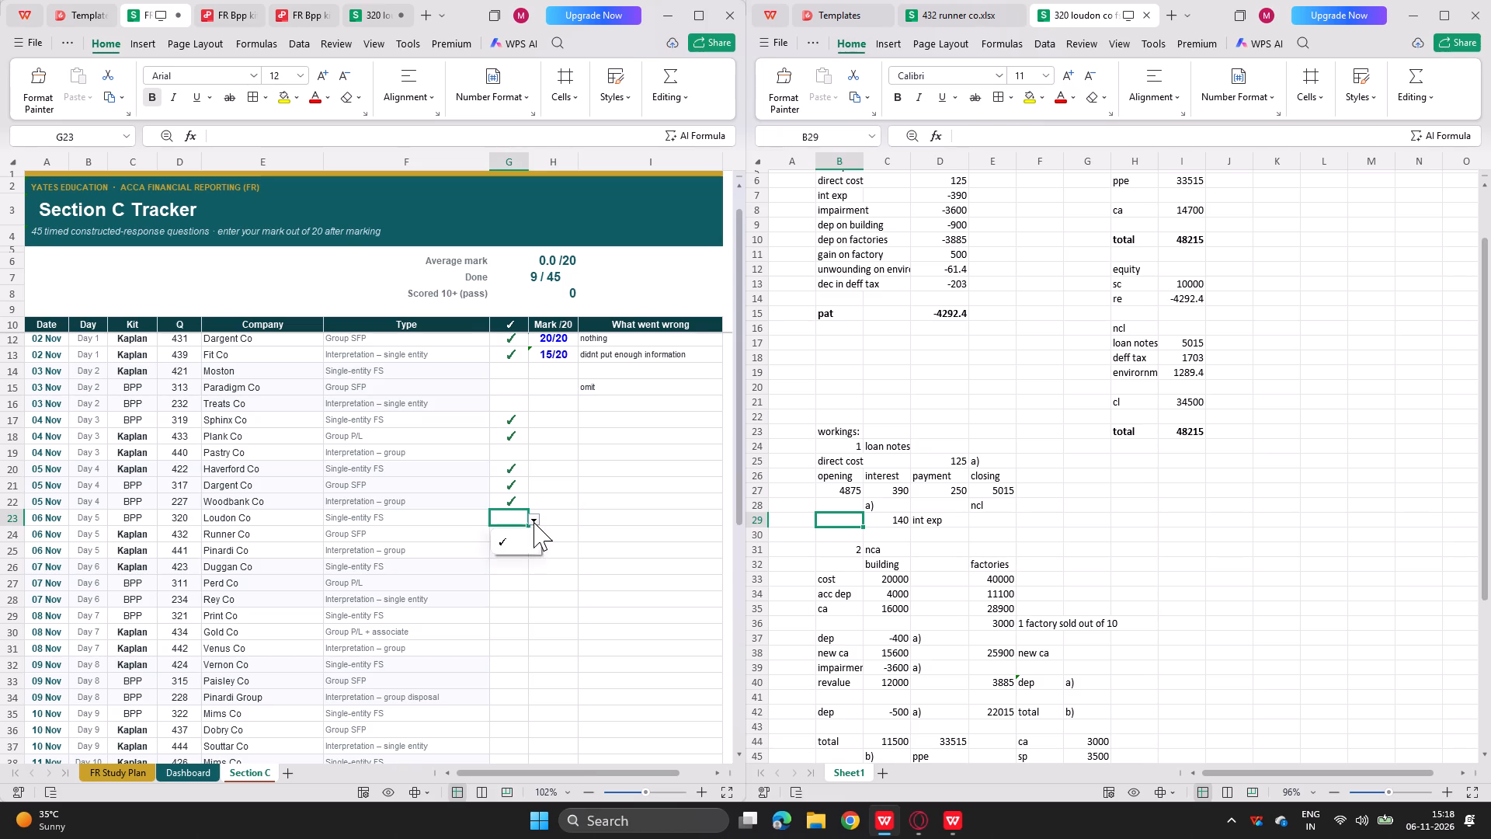
{"action": "left_click", "coordinate": [520, 541]}
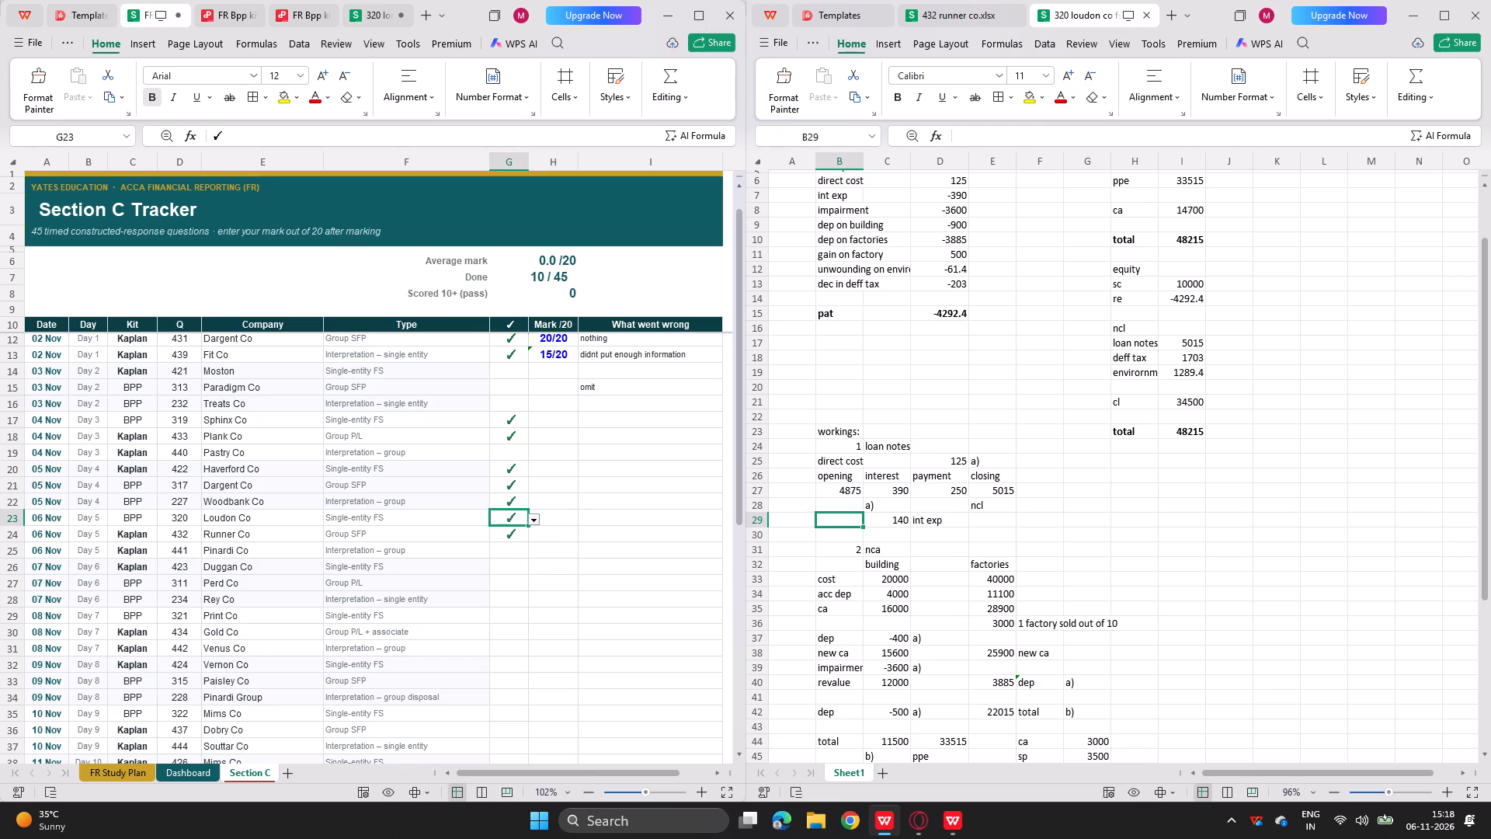
{"action": "left_click", "coordinate": [513, 549]}
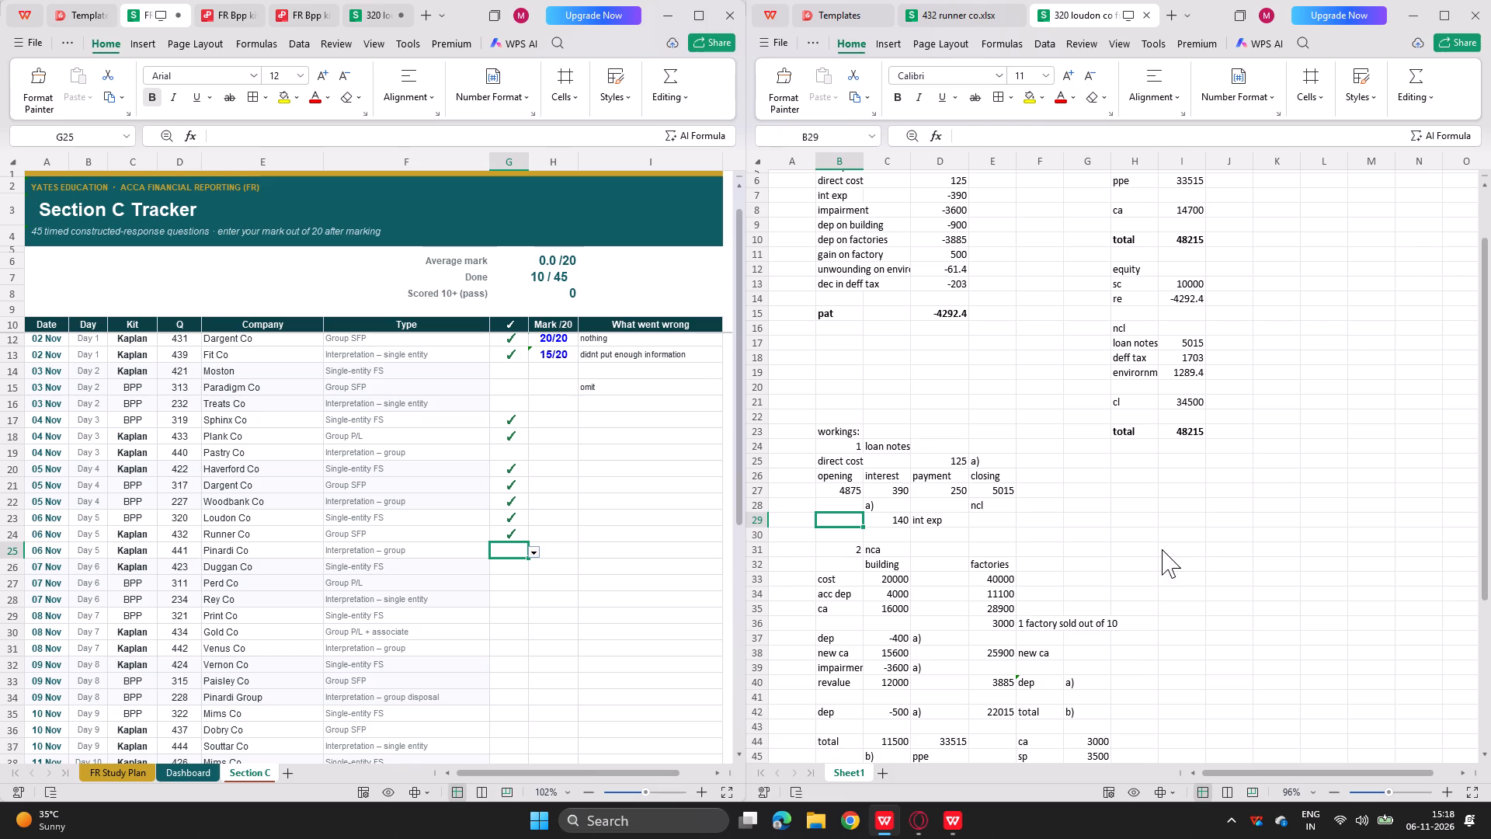
Create a new blank text document beside the tracker for the next question.
{"action": "left_click", "coordinate": [1180, 12]}
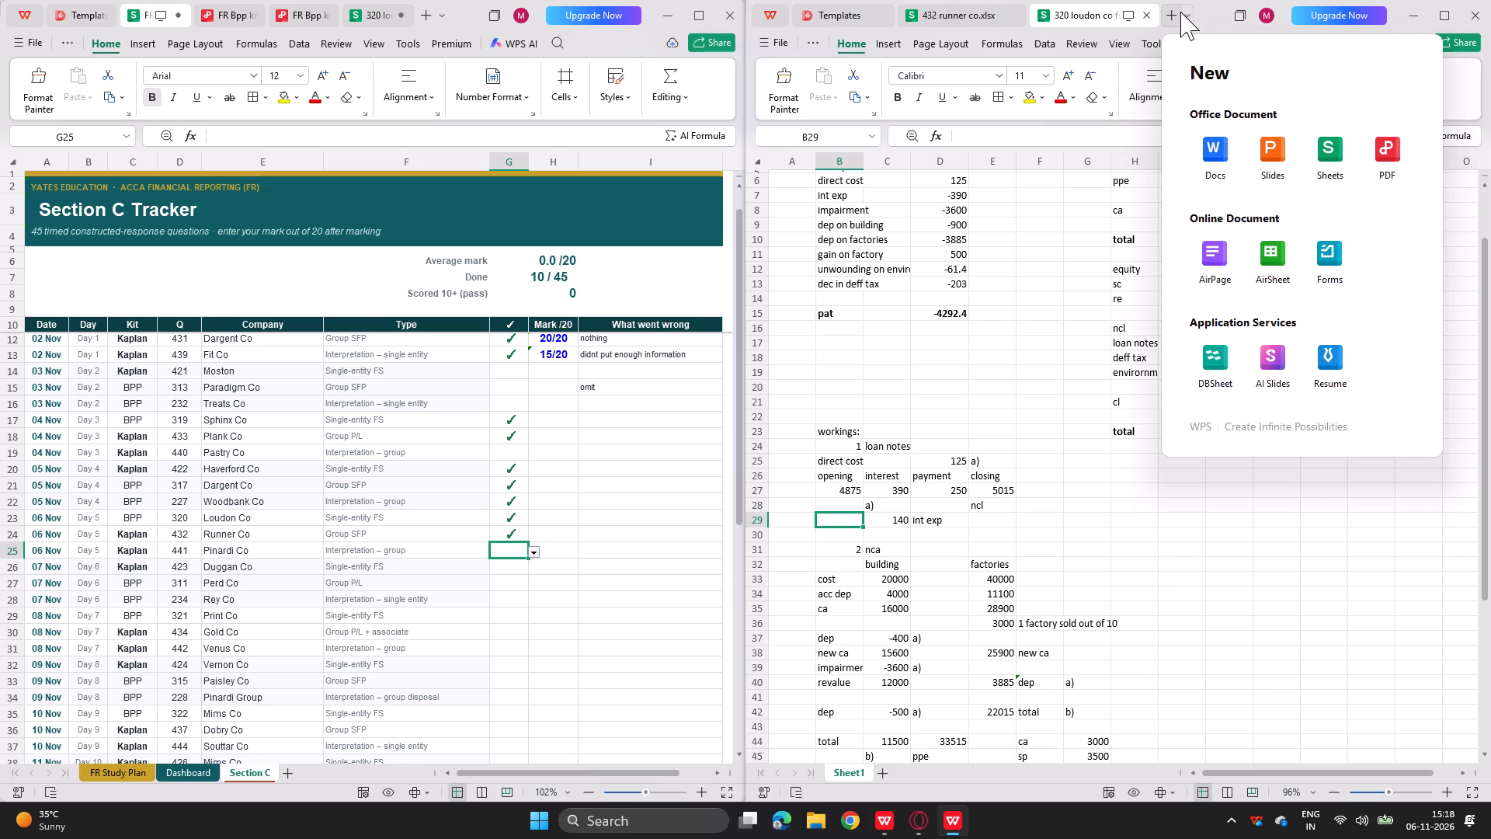
{"action": "left_click", "coordinate": [1208, 156]}
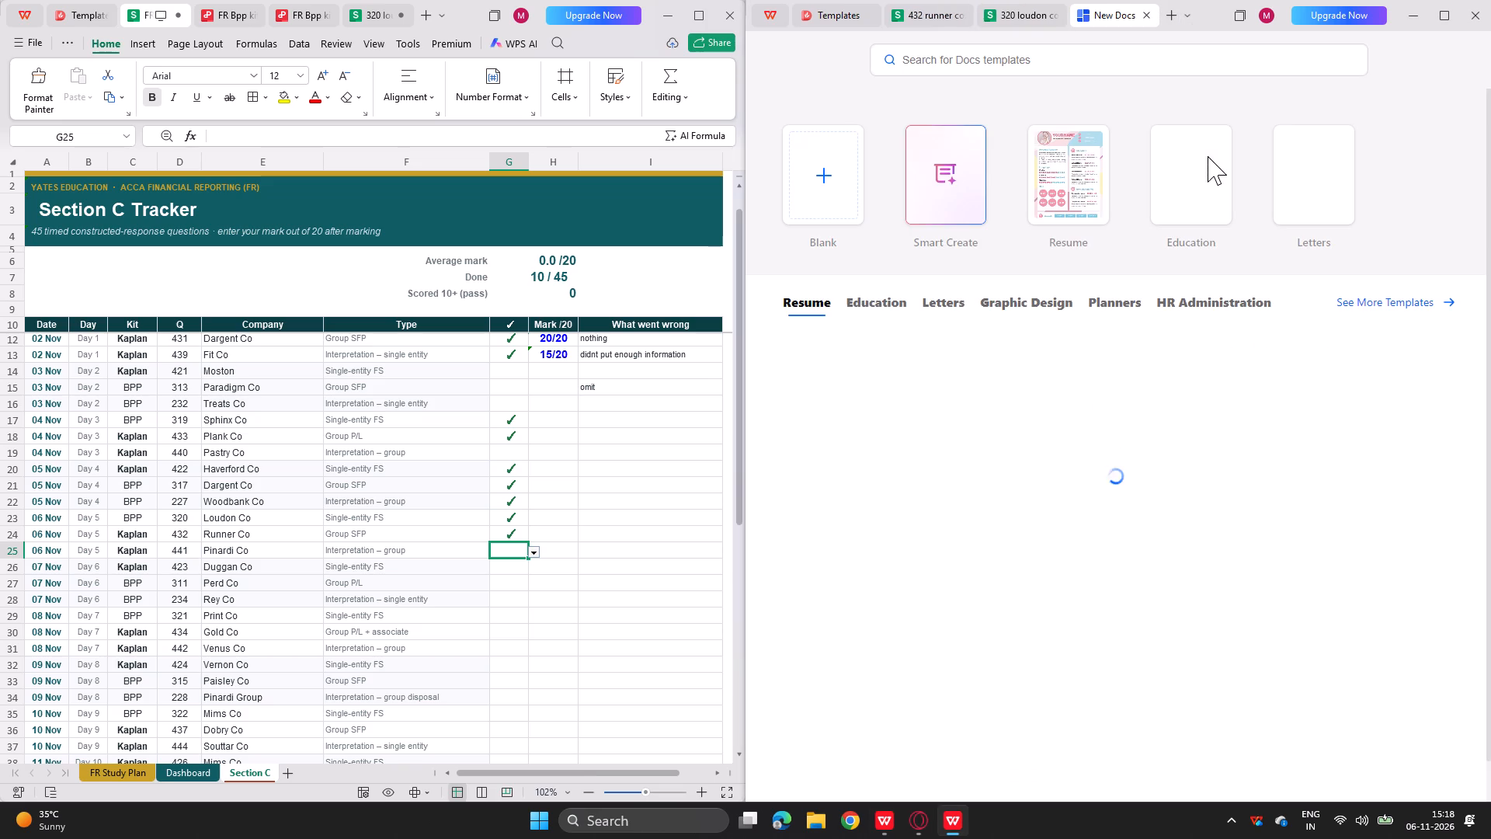
{"action": "left_click", "coordinate": [835, 173]}
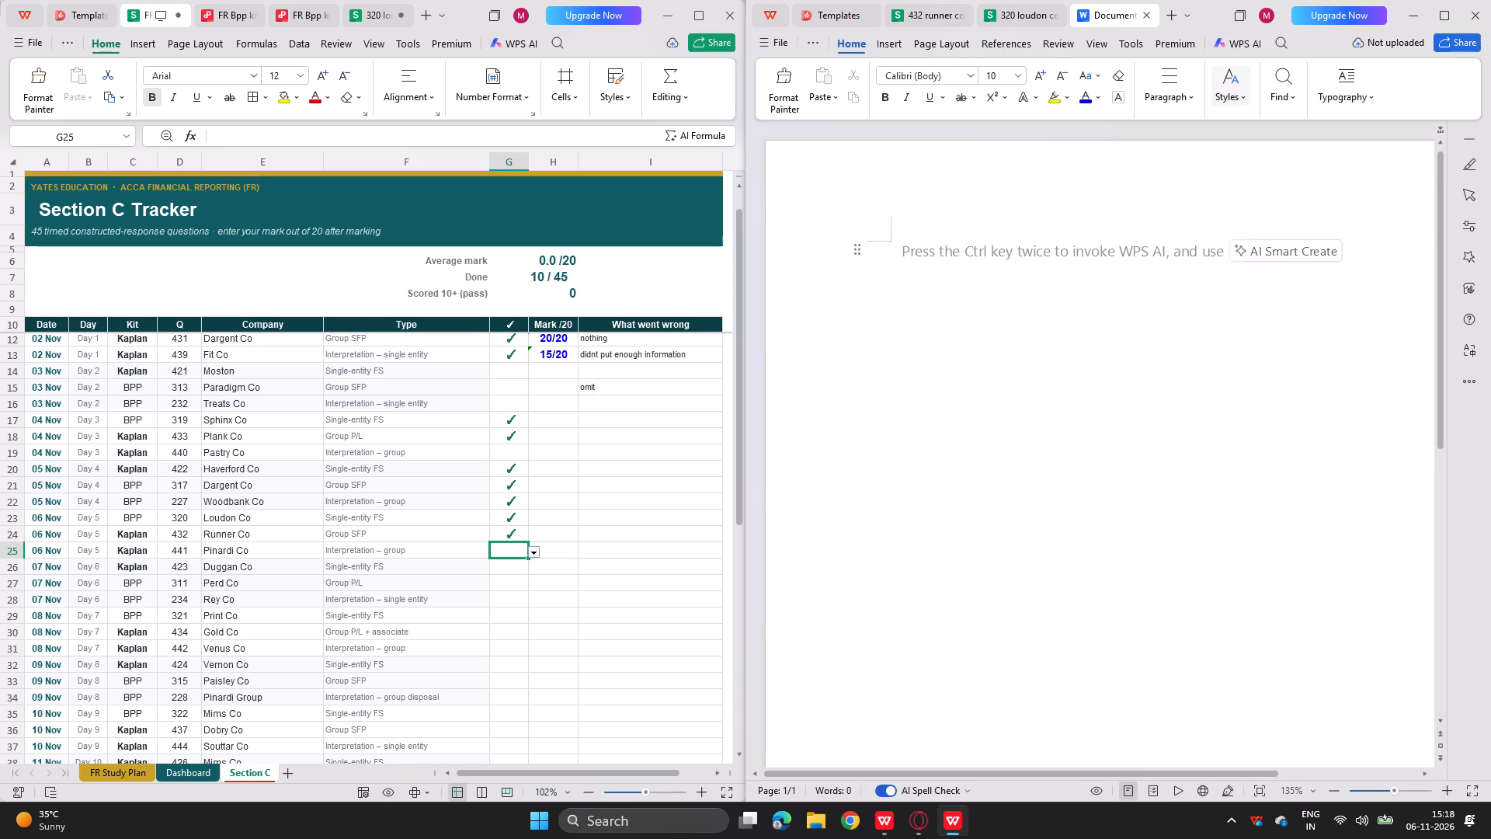
Title the new document "Pinardi co" and begin a new line beneath it.
{"action": "type", "text": "pinardi cp"}
{"action": "key", "text": "Return"}
{"action": "key", "text": "Up"}
{"action": "key", "text": "Up"}
{"action": "key", "text": "BackSpace"}
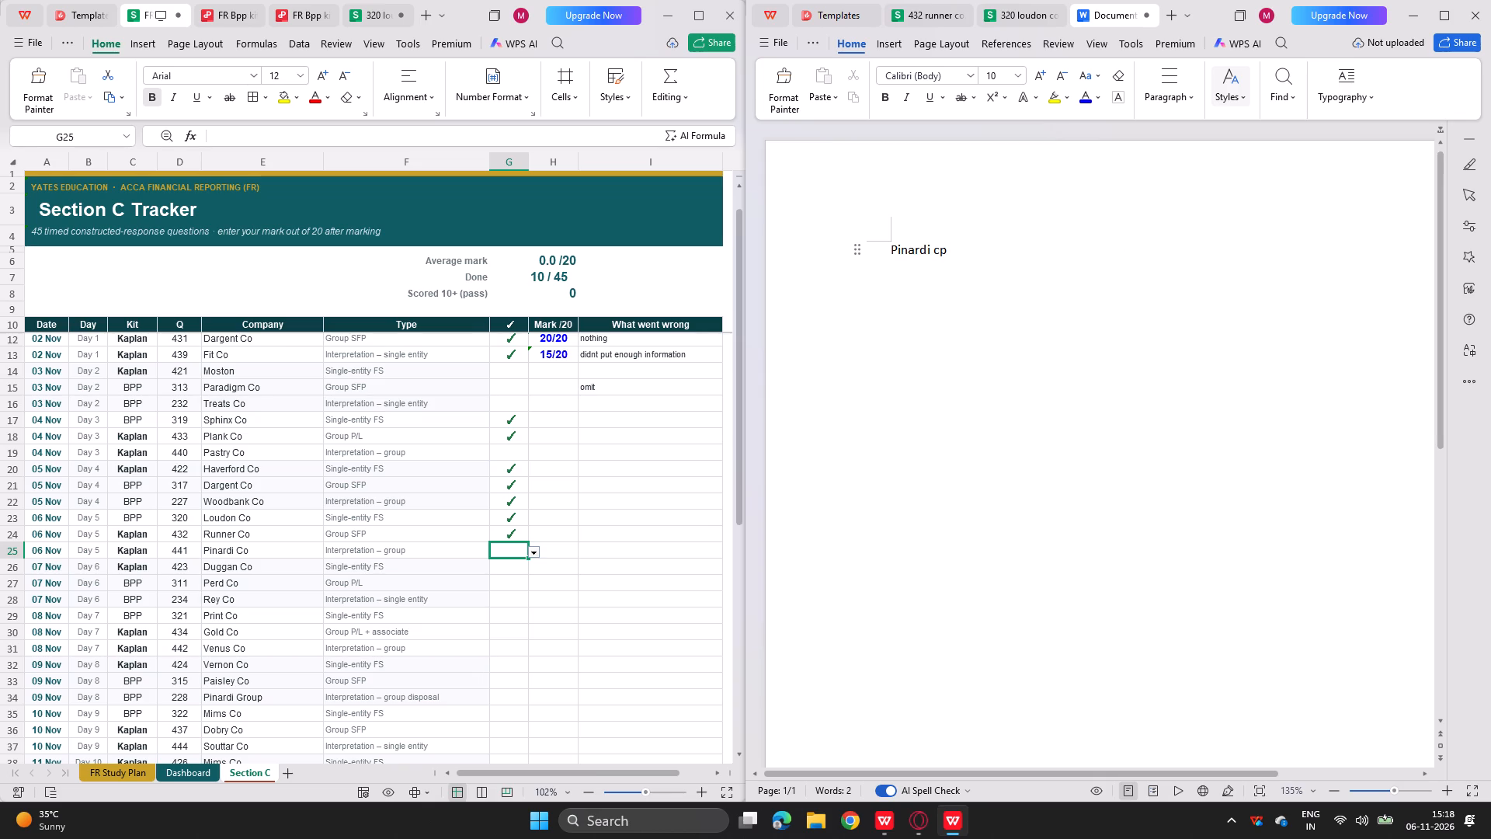
{"action": "key", "text": "Right"}
{"action": "key", "text": "Right"}
{"action": "key", "text": "Right"}
{"action": "key", "text": "Right"}
{"action": "key", "text": "Right"}
{"action": "key", "text": "Right"}
{"action": "key", "text": "Right"}
{"action": "key", "text": "Right"}
{"action": "key", "text": "Right"}
{"action": "key", "text": "Right"}
{"action": "key", "text": "Right"}
{"action": "key", "text": "Right"}
{"action": "key", "text": "Right"}
{"action": "key", "text": "Right"}
{"action": "key", "text": "Right"}
{"action": "key", "text": "Right"}
{"action": "key", "text": "Right"}
{"action": "key", "text": "BackSpace"}
{"action": "key", "text": "BackSpace"}
{"action": "key", "text": "o"}
{"action": "key", "text": "Return"}
Look through the BPP kit's answer pages and the 320 Loudon Co workings for material on the Pinardi Co question.
{"action": "left_click", "coordinate": [302, 18]}
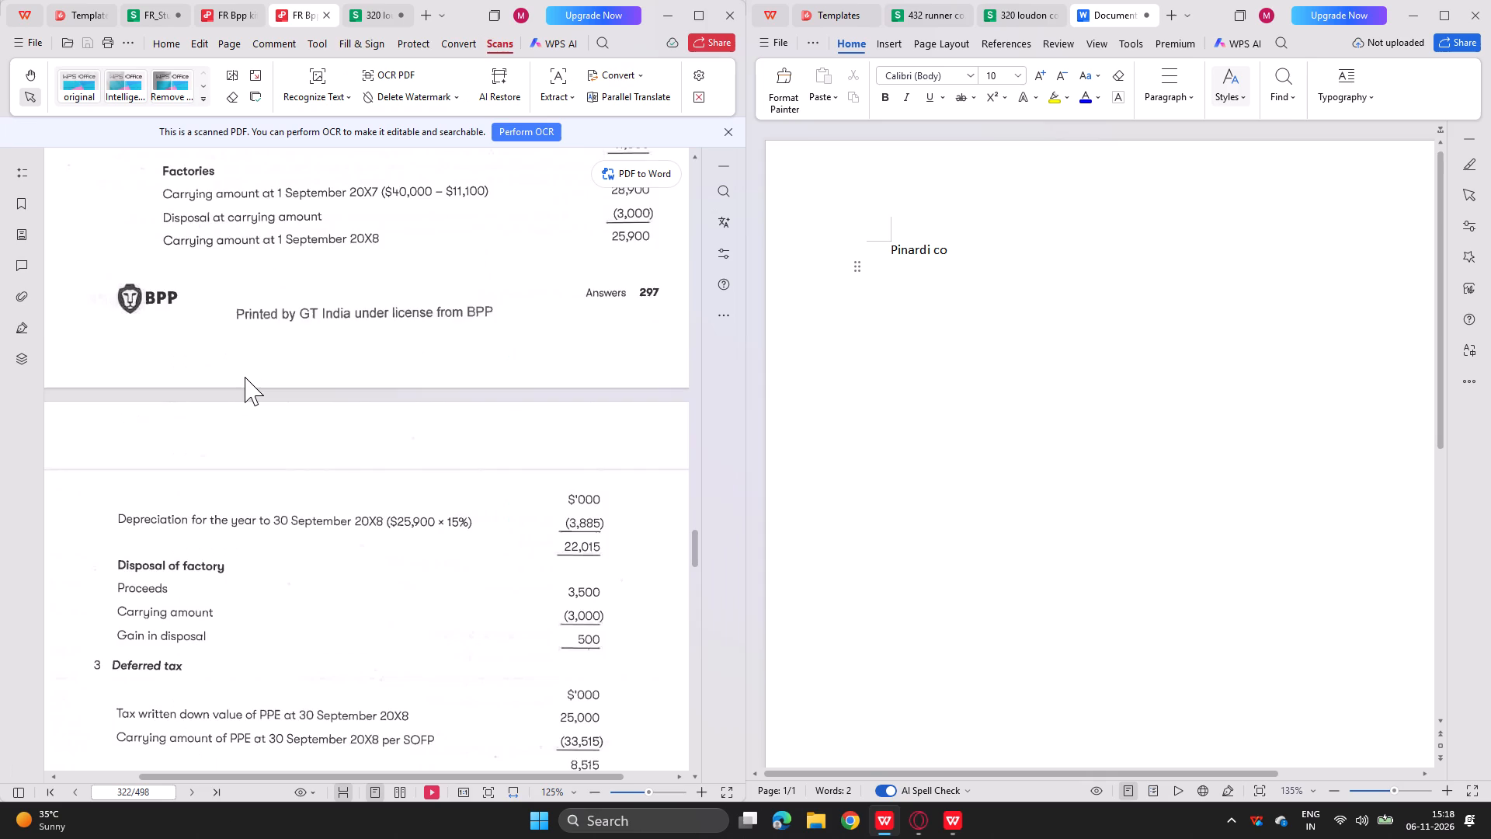
{"action": "scroll", "coordinate": [245, 377], "scroll_direction": "down", "scroll_amount": 10}
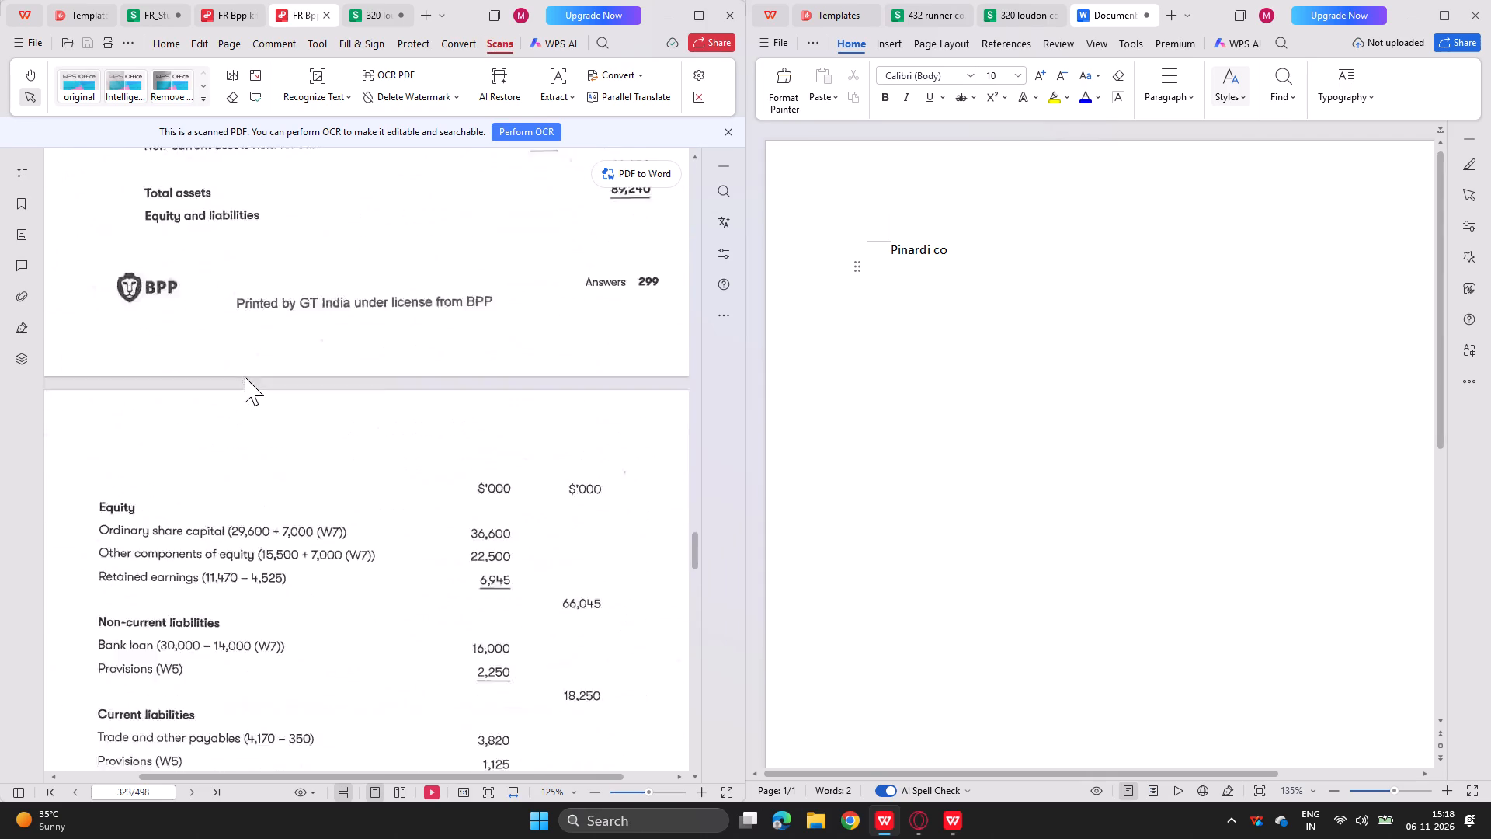
{"action": "scroll", "coordinate": [245, 377], "scroll_direction": "down", "scroll_amount": 11}
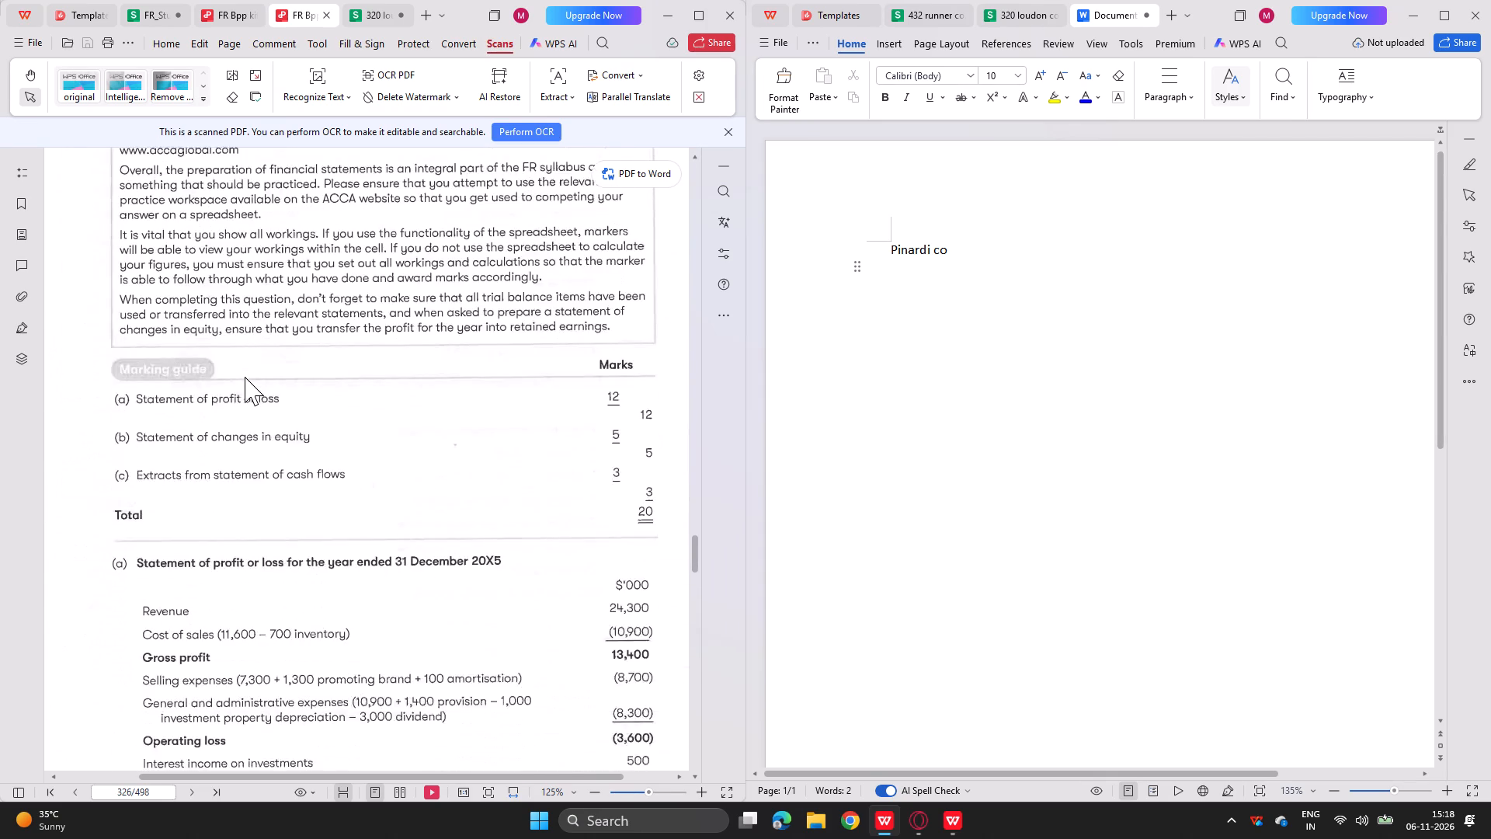
{"action": "scroll", "coordinate": [245, 377], "scroll_direction": "down", "scroll_amount": 1}
{"action": "scroll", "coordinate": [245, 377], "scroll_direction": "down", "scroll_amount": 1, "text": "ctrl"}
{"action": "scroll", "coordinate": [245, 377], "scroll_direction": "down", "scroll_amount": 6}
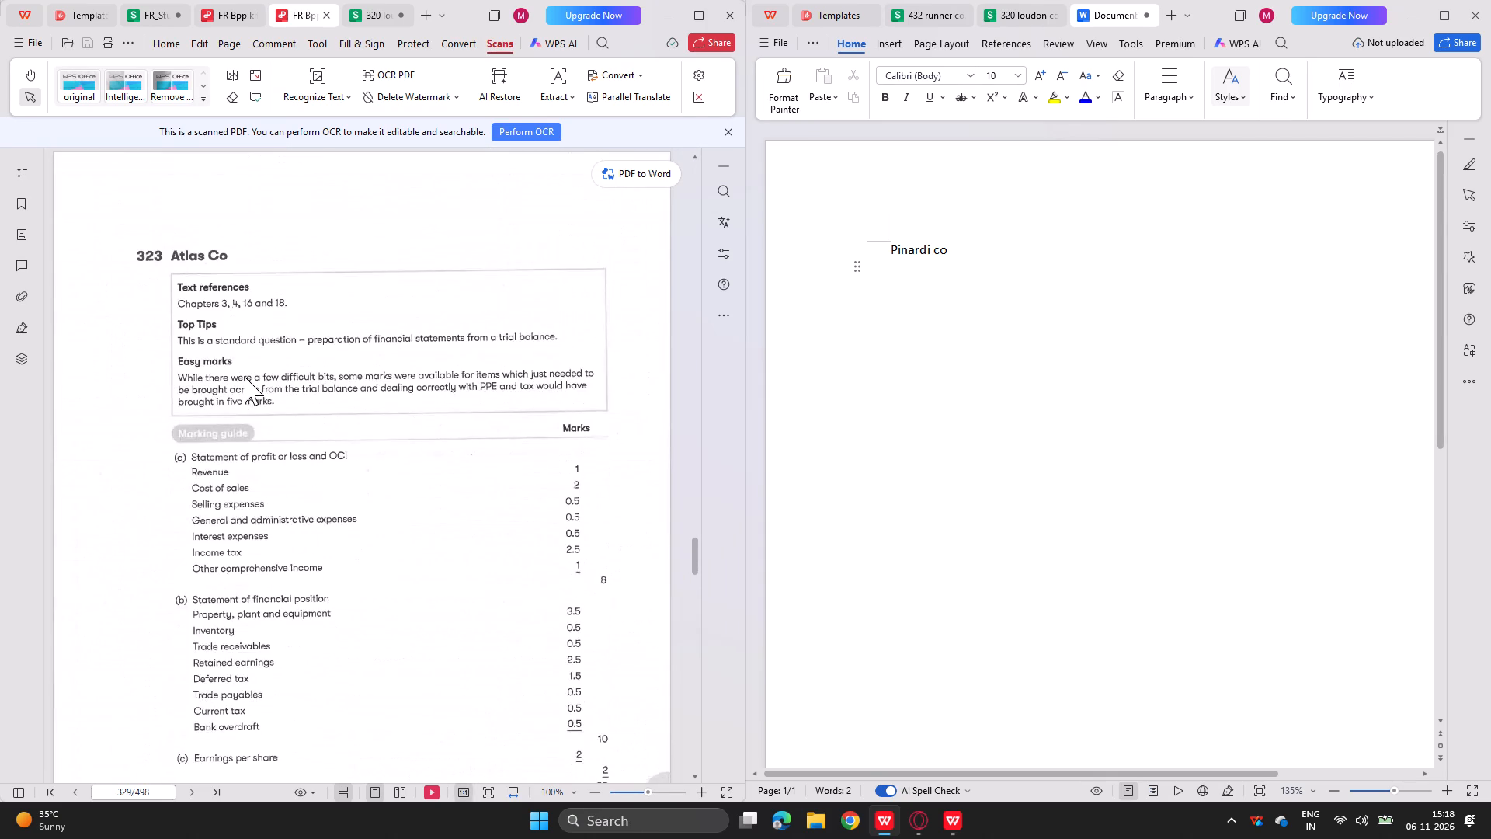
{"action": "scroll", "coordinate": [245, 377], "scroll_direction": "down", "scroll_amount": 12}
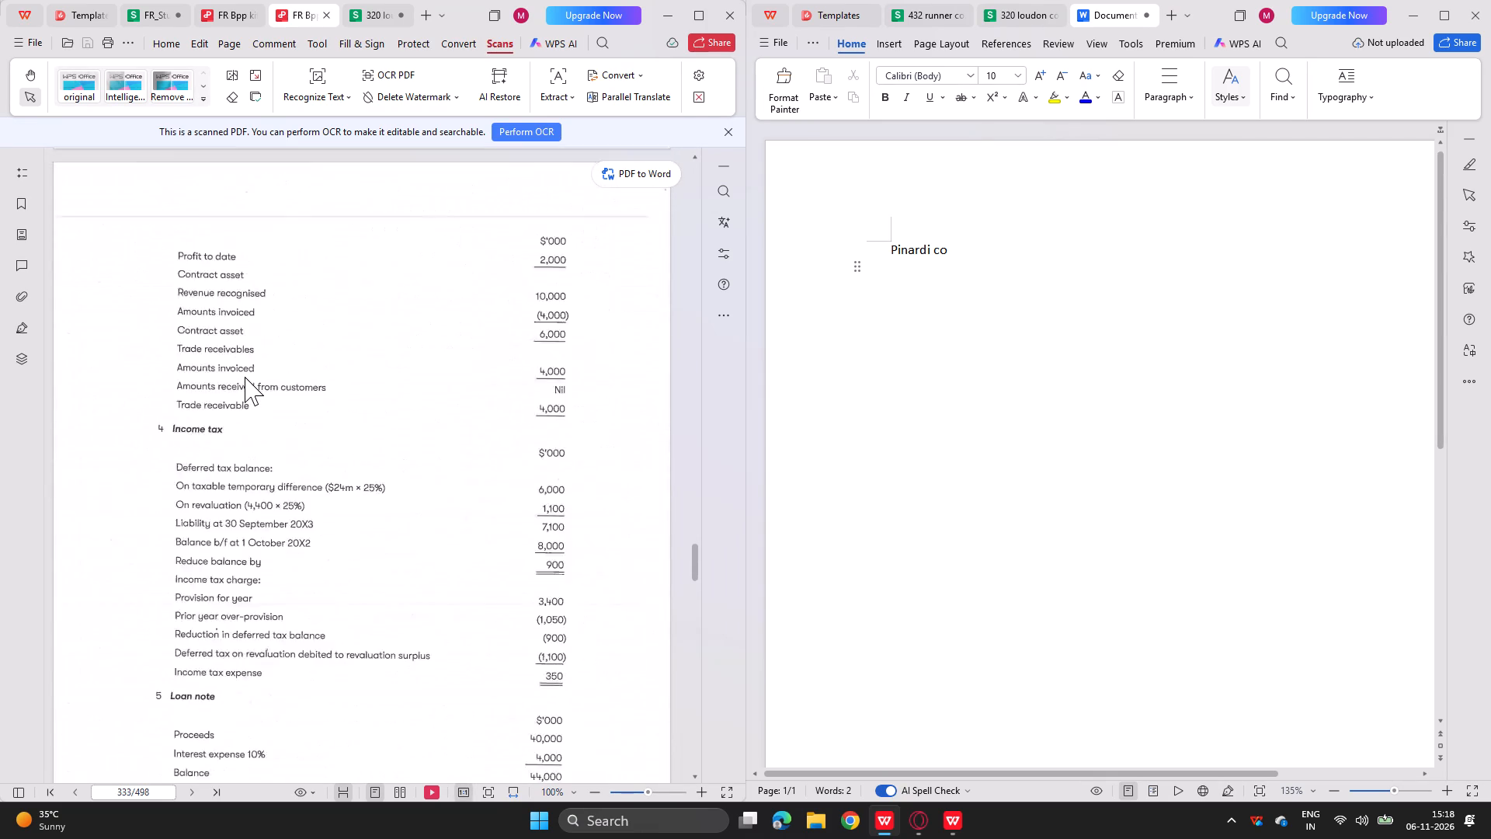
{"action": "scroll", "coordinate": [245, 377], "scroll_direction": "down", "scroll_amount": 9}
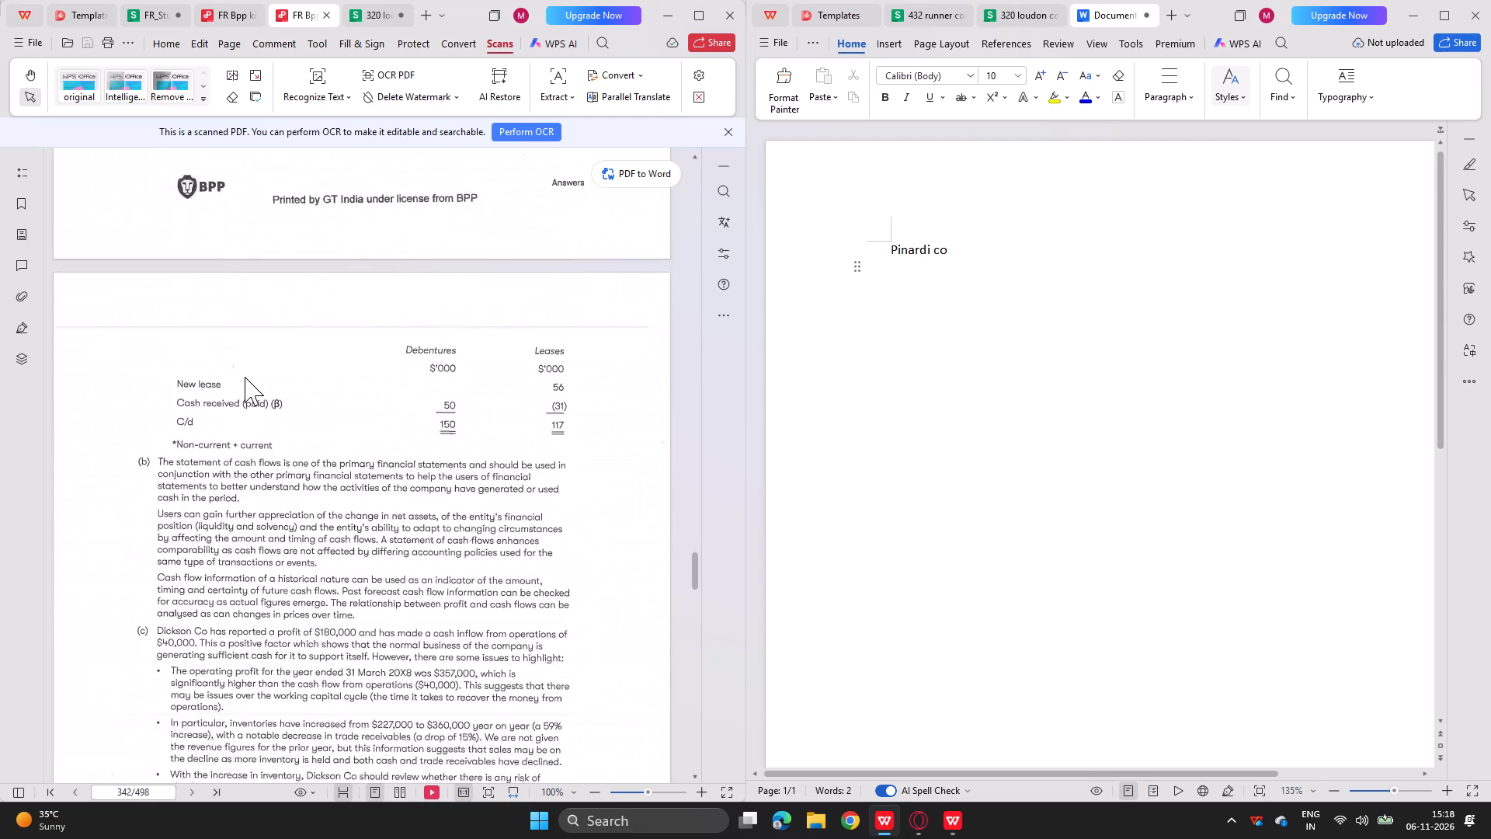
{"action": "scroll", "coordinate": [245, 377], "scroll_direction": "down", "scroll_amount": 8}
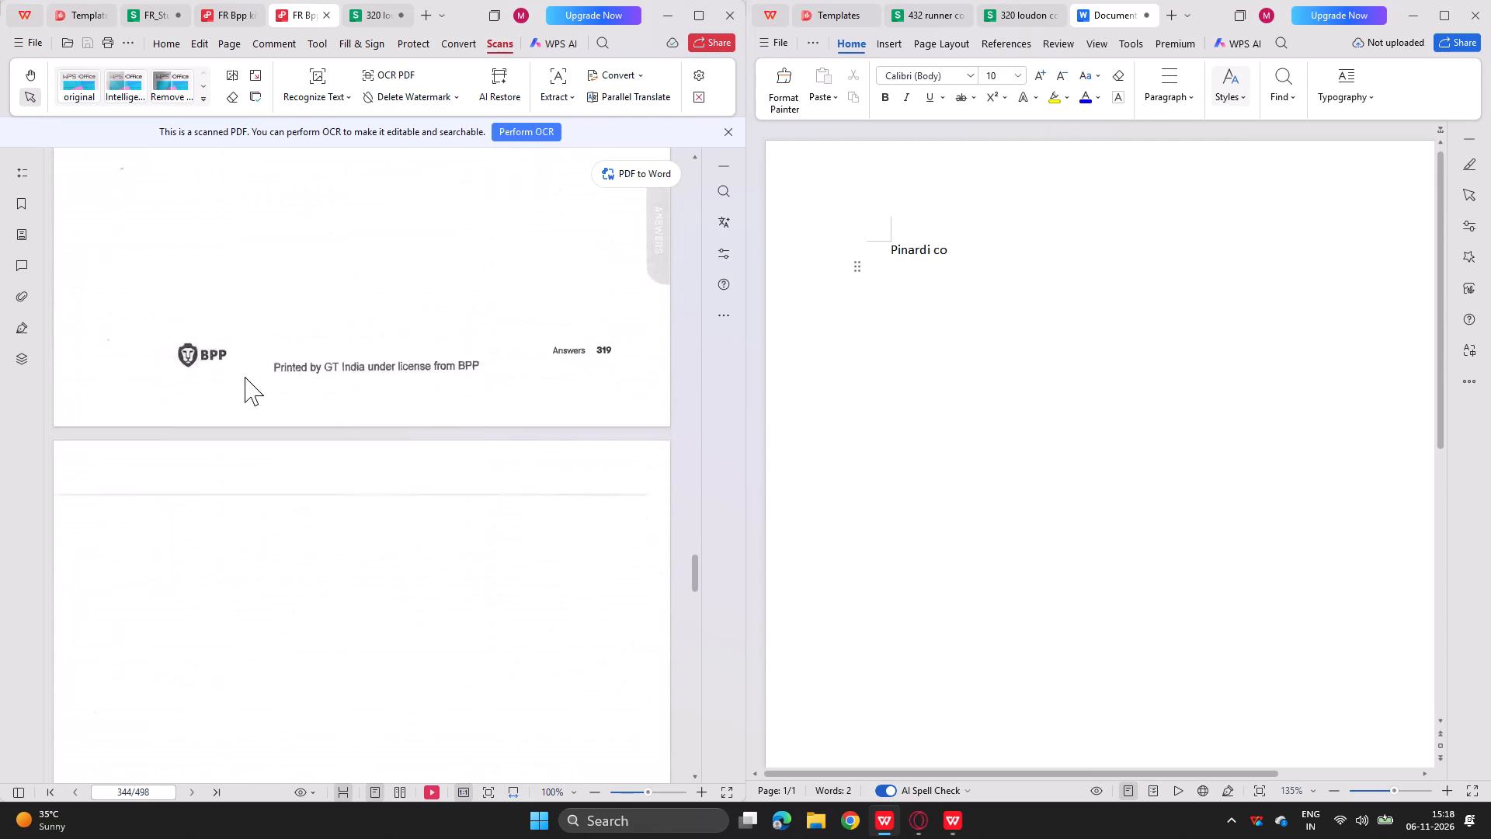
{"action": "scroll", "coordinate": [245, 377], "scroll_direction": "down", "scroll_amount": 6}
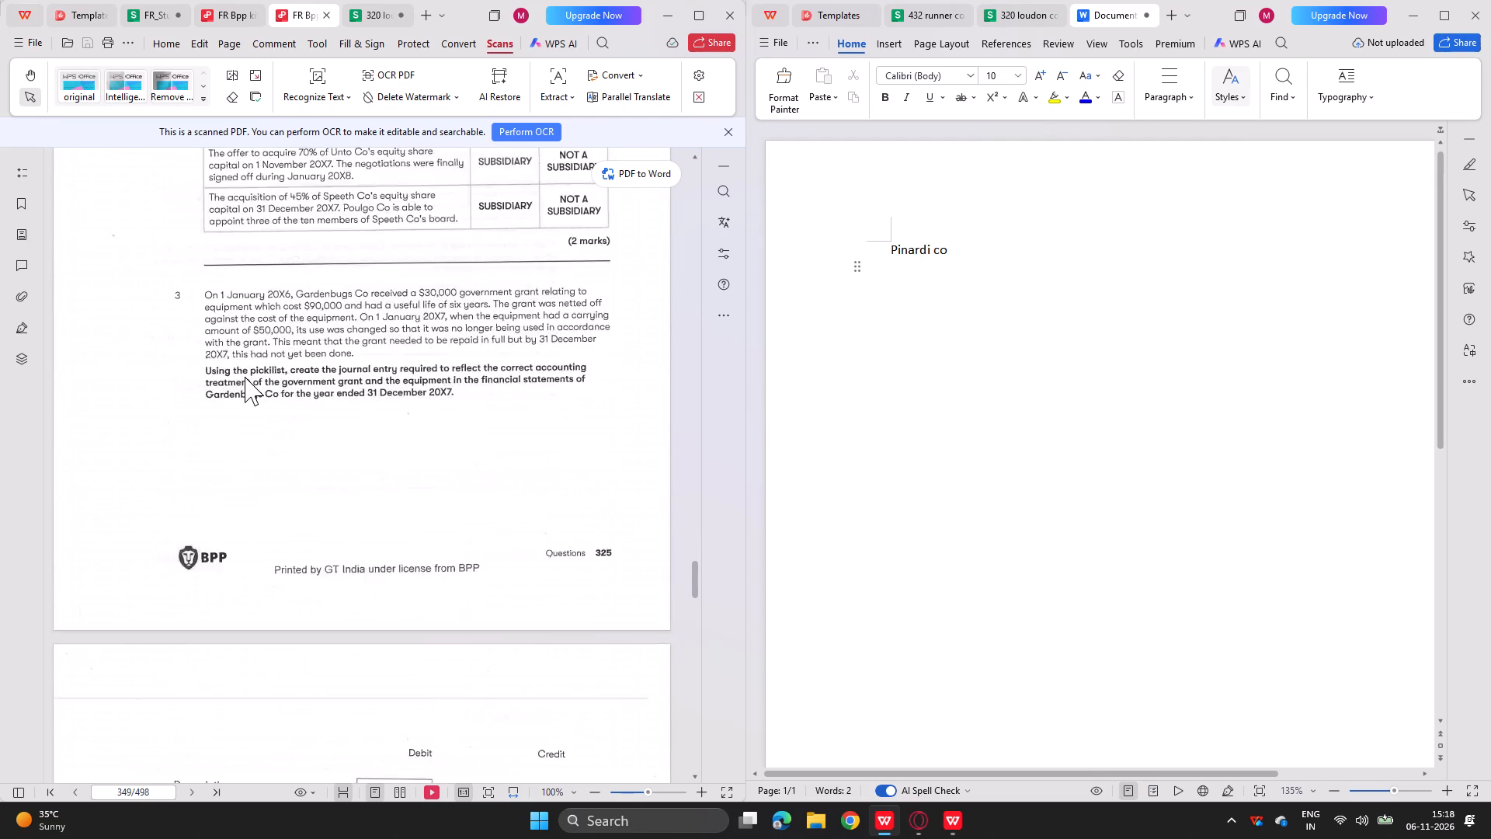
{"action": "scroll", "coordinate": [245, 377], "scroll_direction": "down", "scroll_amount": 3}
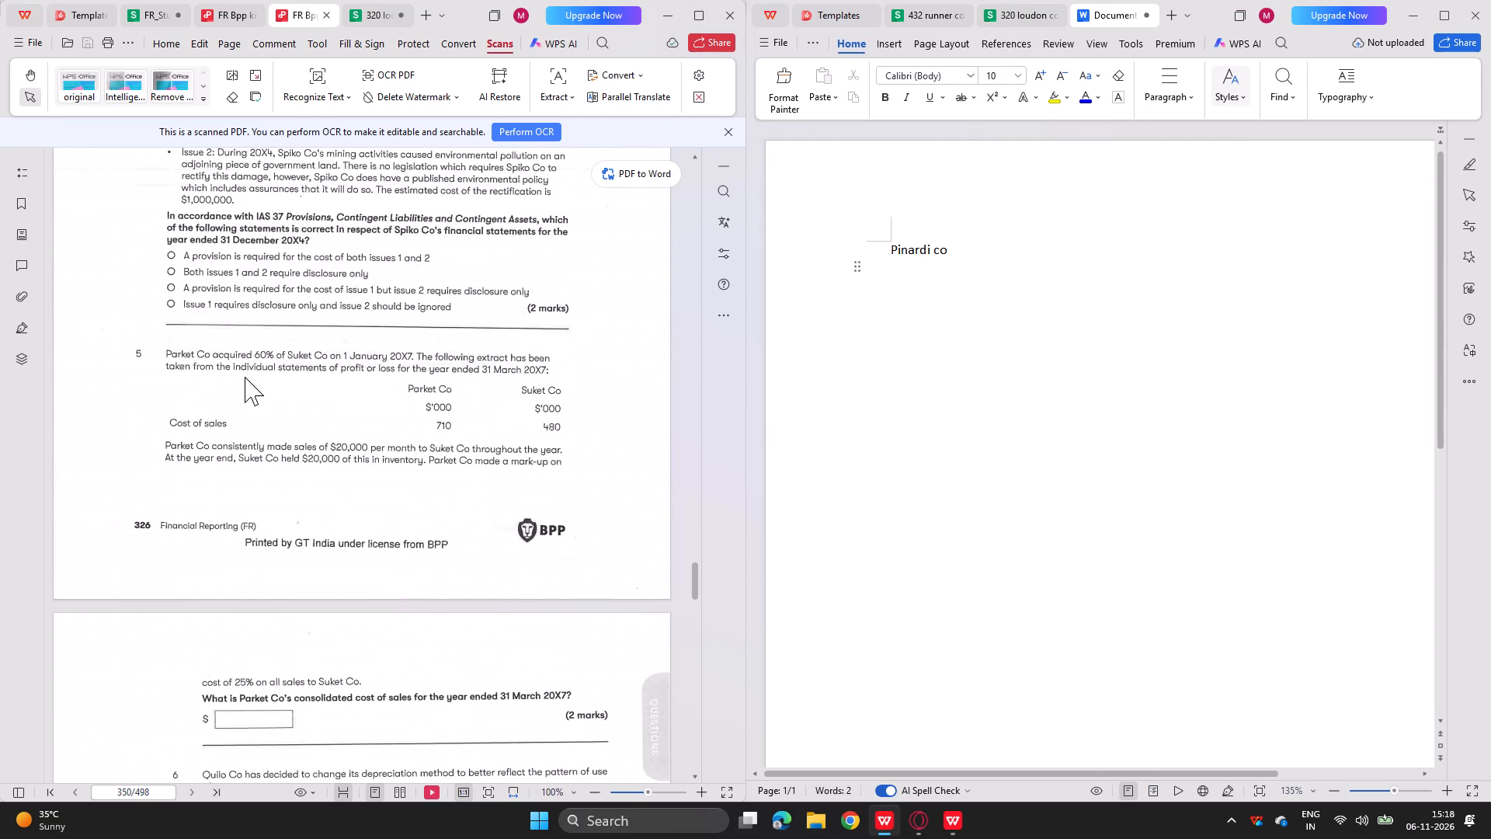
{"action": "scroll", "coordinate": [245, 377], "scroll_direction": "up", "scroll_amount": 5}
{"action": "left_click", "coordinate": [363, 5]}
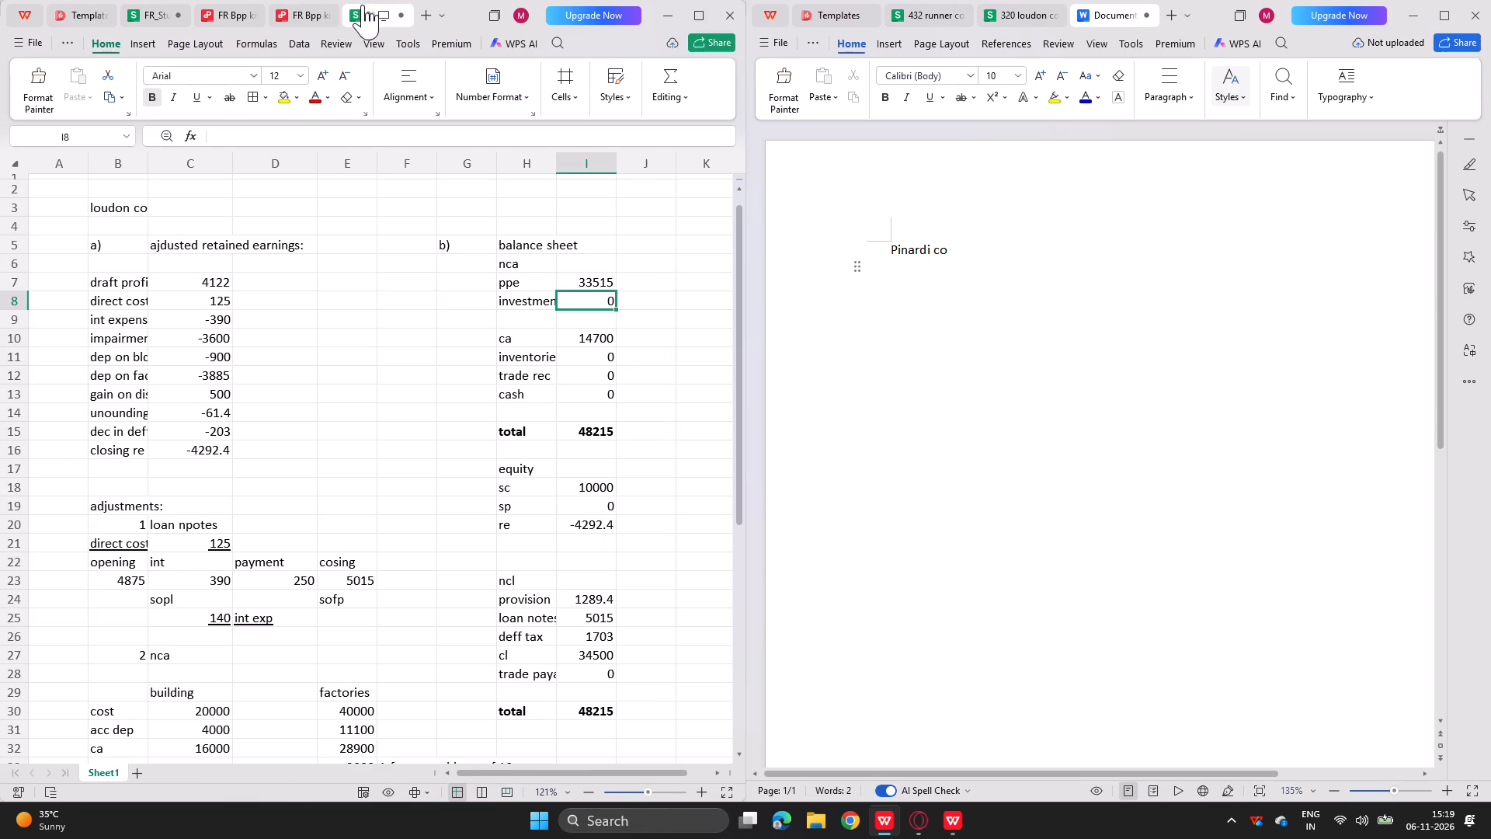
{"action": "scroll", "coordinate": [195, 260], "scroll_direction": "up", "scroll_amount": 3}
{"action": "scroll", "coordinate": [195, 260], "scroll_direction": "down", "scroll_amount": 4}
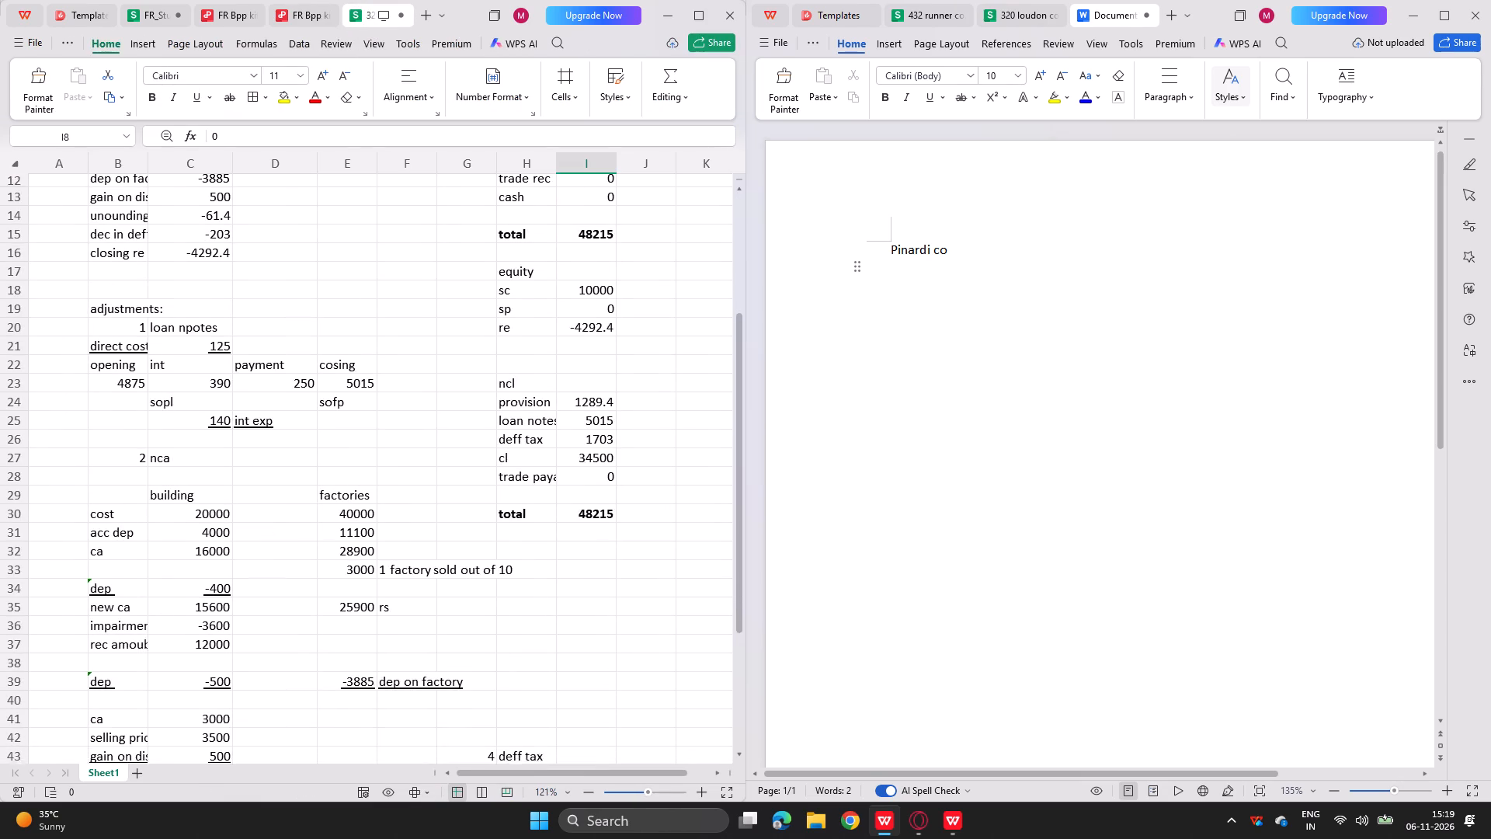
{"action": "scroll", "coordinate": [195, 260], "scroll_direction": "down", "scroll_amount": 3}
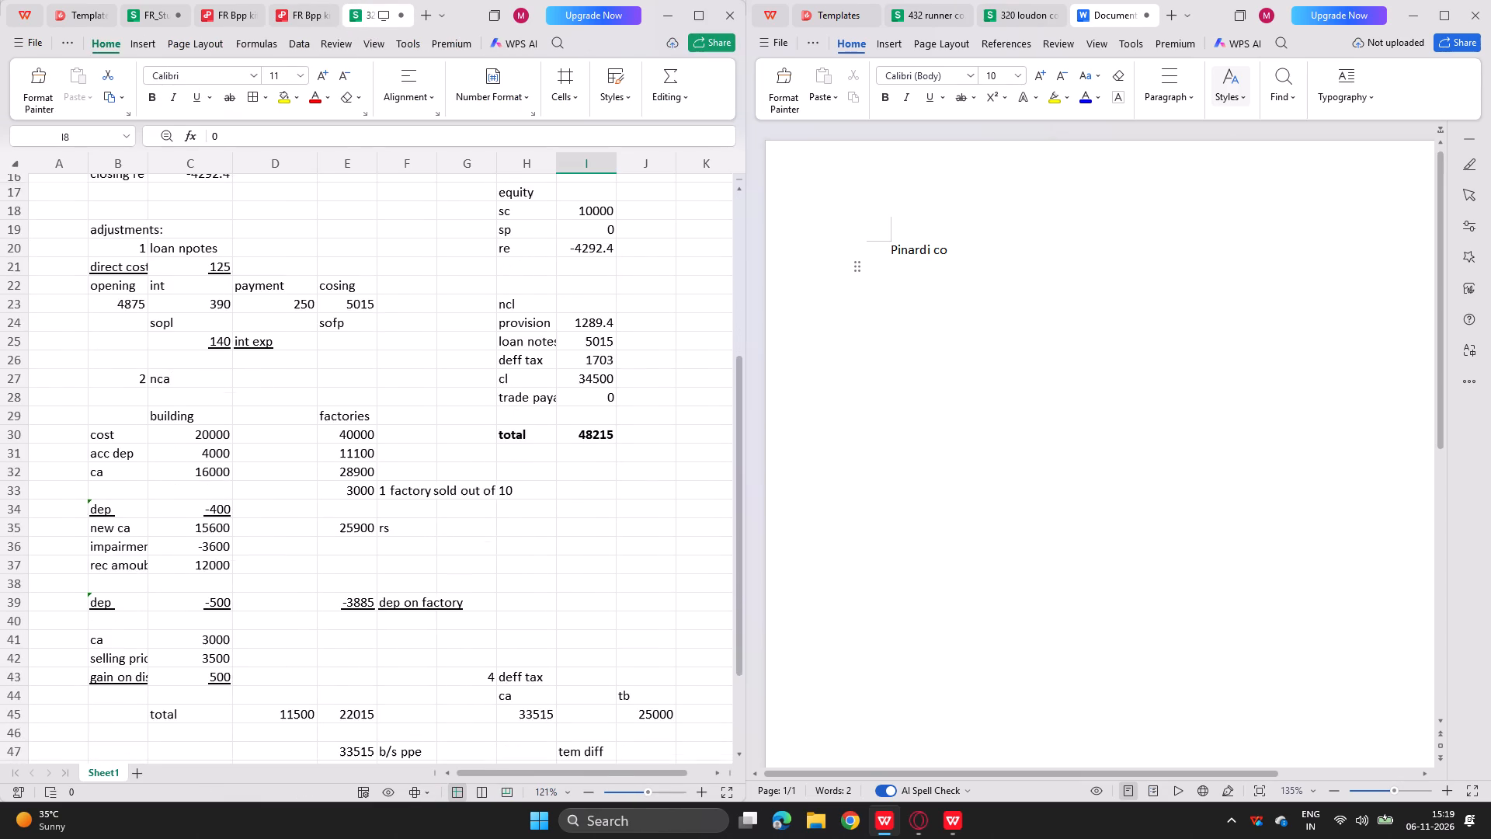
{"action": "scroll", "coordinate": [195, 260], "scroll_direction": "down", "scroll_amount": 2}
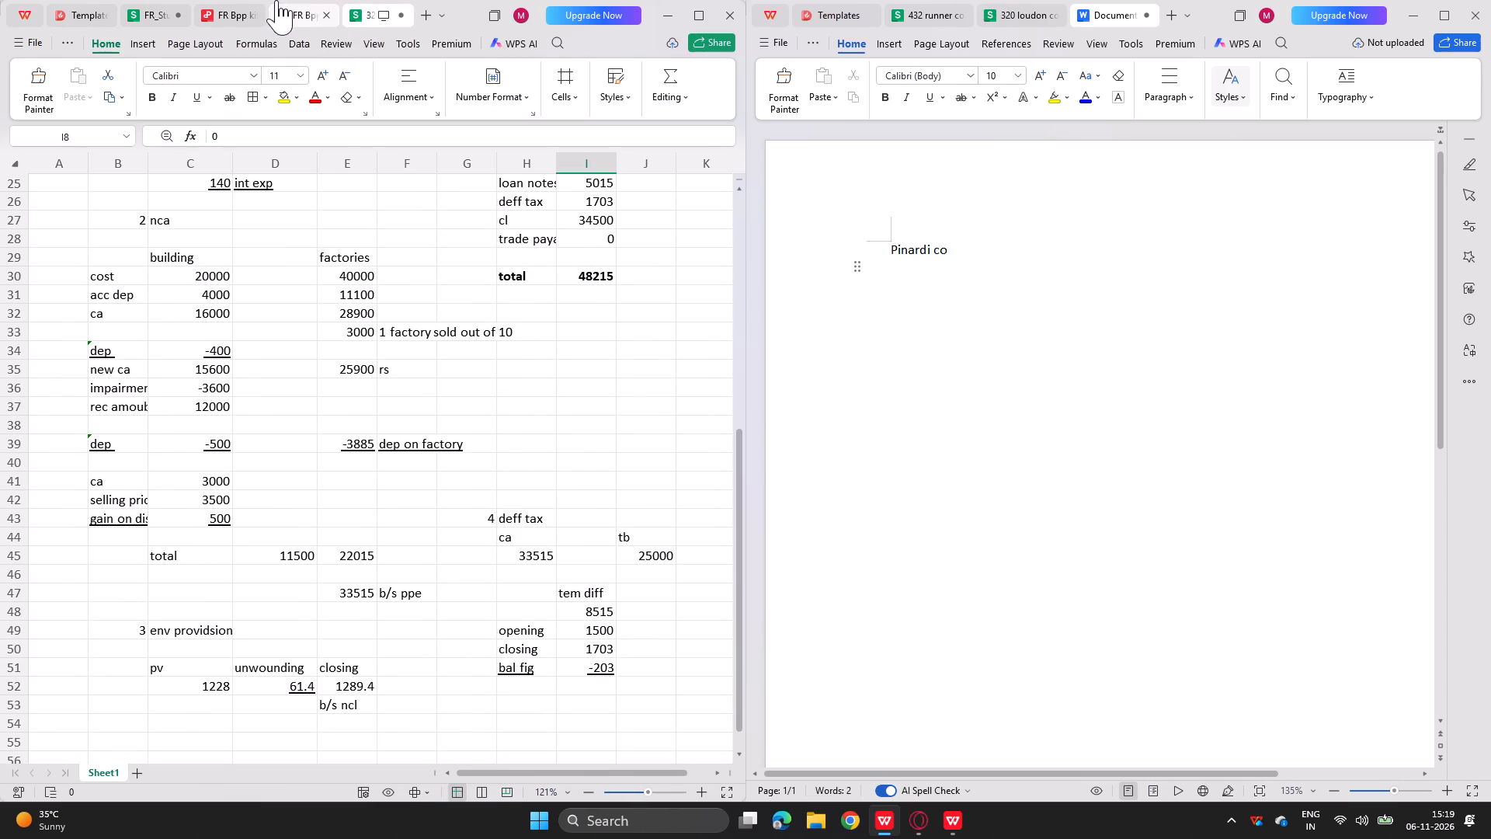
{"action": "left_click", "coordinate": [17, 2]}
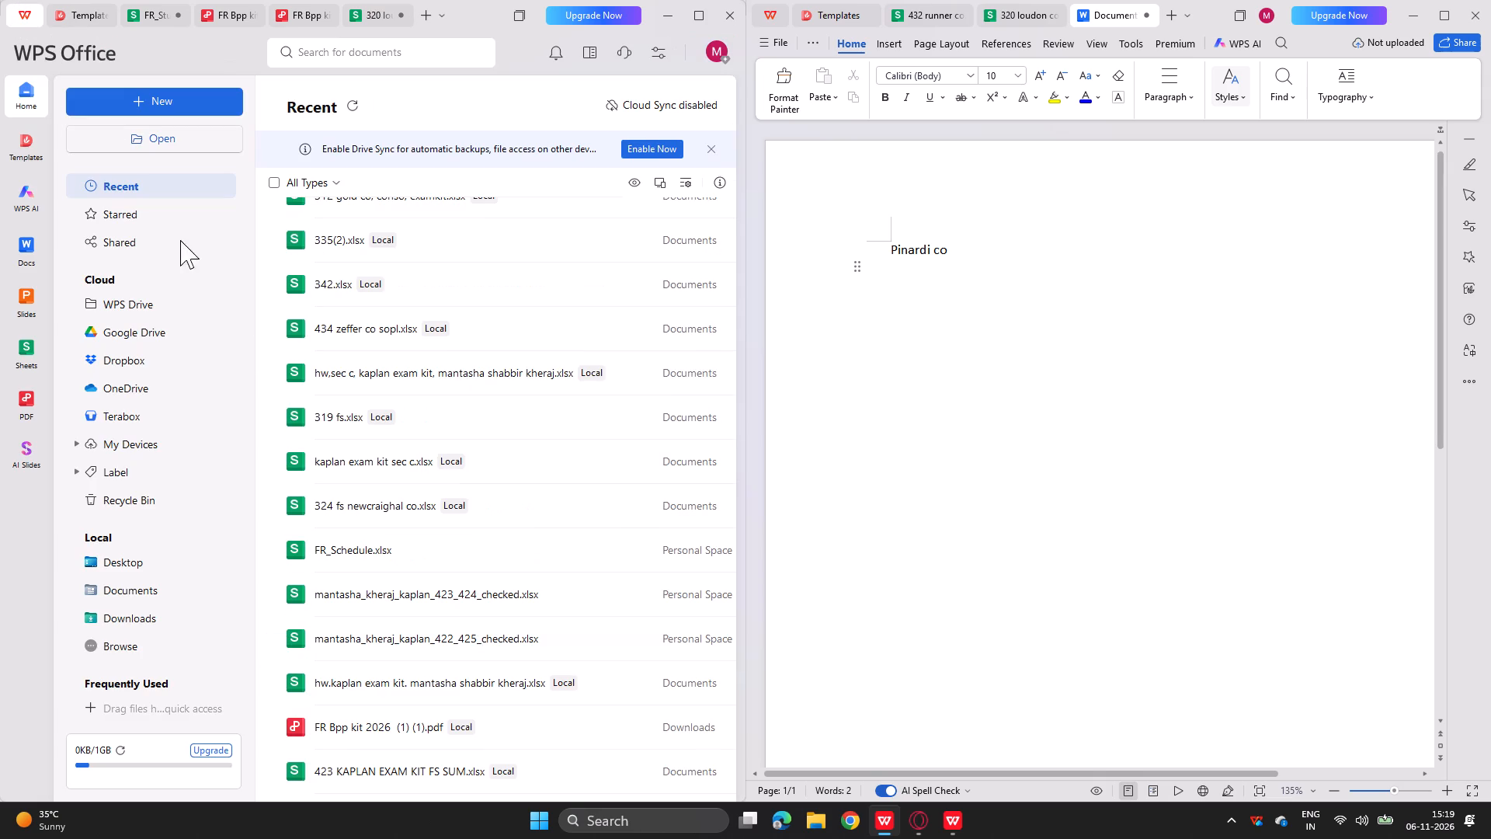
{"action": "scroll", "coordinate": [471, 489], "scroll_direction": "right", "scroll_amount": 1}
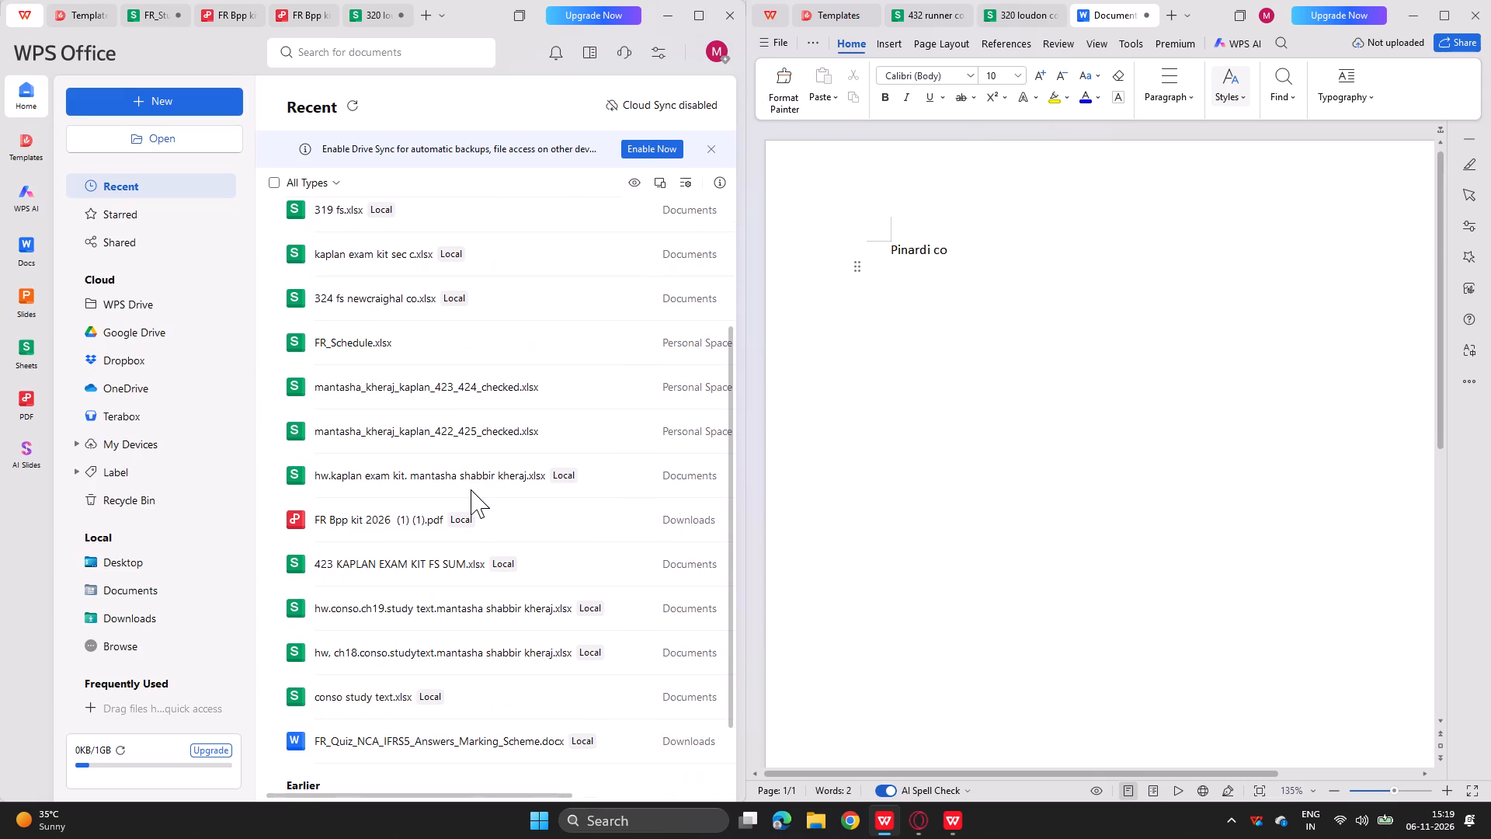
{"action": "scroll", "coordinate": [471, 489], "scroll_direction": "right", "scroll_amount": 2}
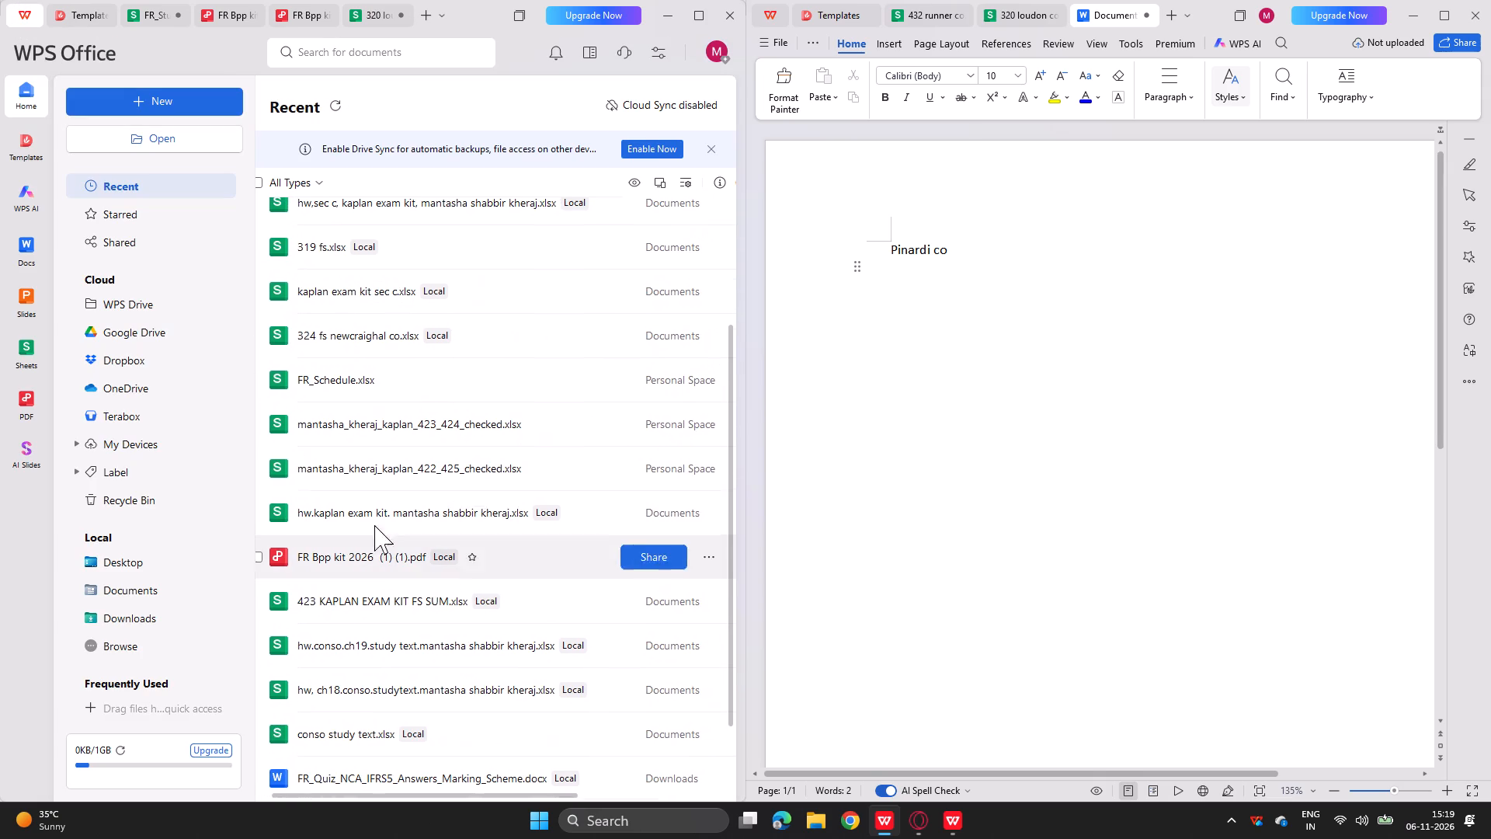
{"action": "scroll", "coordinate": [439, 473], "scroll_direction": "left", "scroll_amount": 2}
{"action": "scroll", "coordinate": [439, 473], "scroll_direction": "right", "scroll_amount": 1}
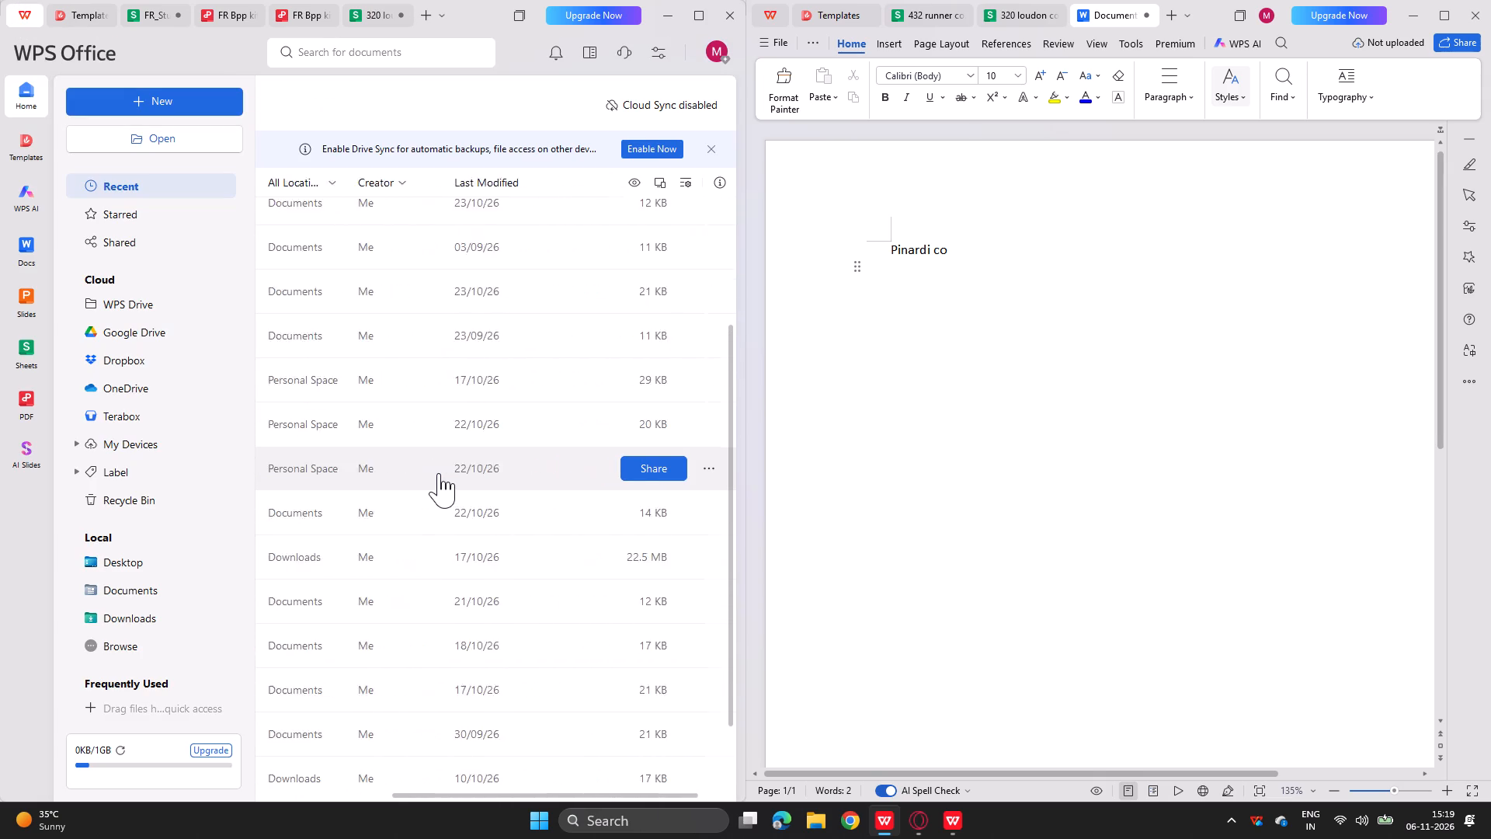
{"action": "scroll", "coordinate": [439, 473], "scroll_direction": "right", "scroll_amount": 4}
{"action": "scroll", "coordinate": [439, 473], "scroll_direction": "left", "scroll_amount": 5}
{"action": "scroll", "coordinate": [439, 473], "scroll_direction": "up", "scroll_amount": 5}
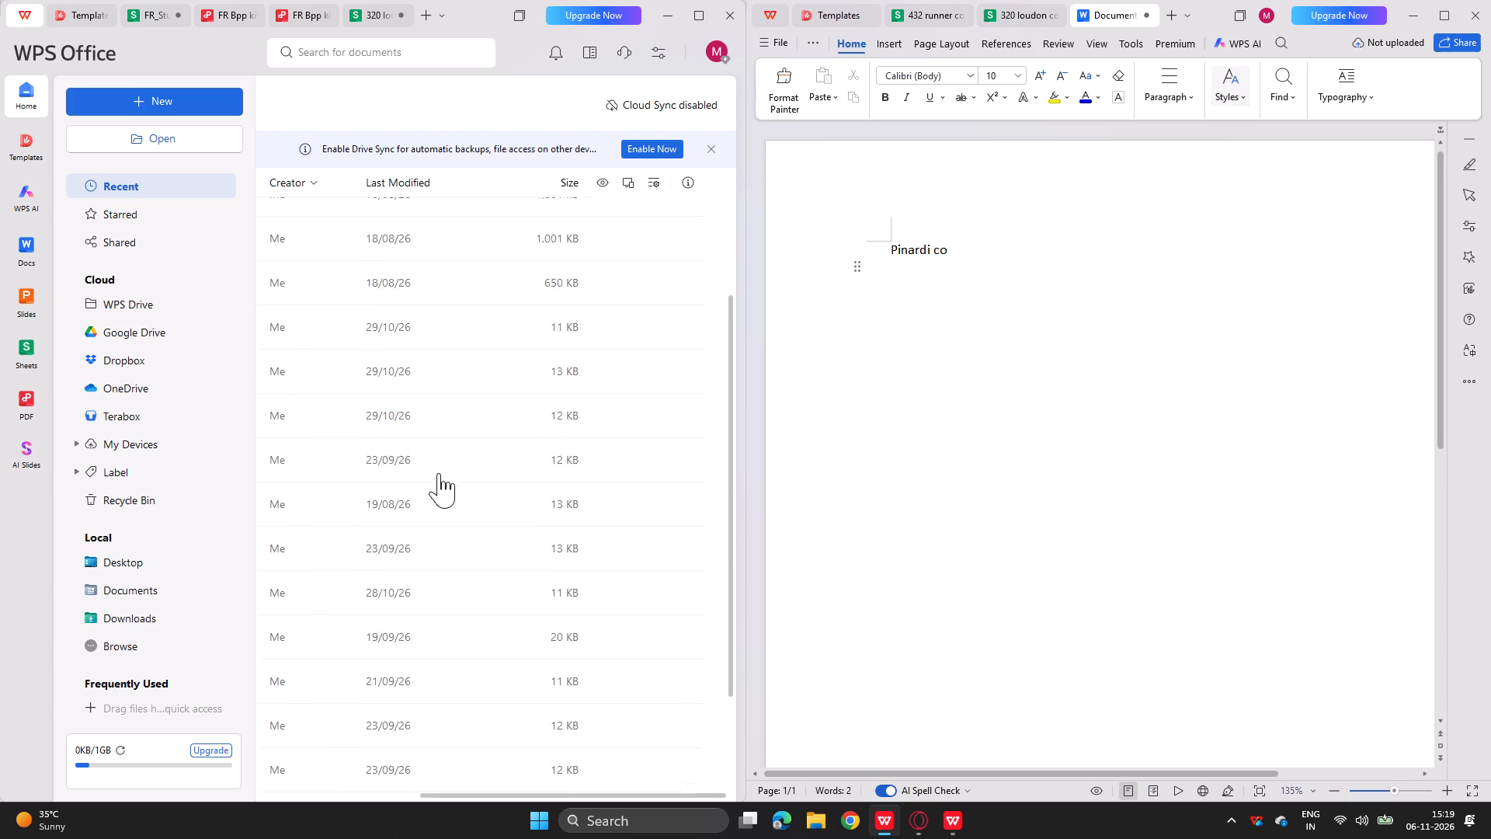
{"action": "scroll", "coordinate": [439, 473], "scroll_direction": "up", "scroll_amount": 4}
{"action": "scroll", "coordinate": [439, 473], "scroll_direction": "right", "scroll_amount": 8}
{"action": "scroll", "coordinate": [439, 473], "scroll_direction": "up", "scroll_amount": 8}
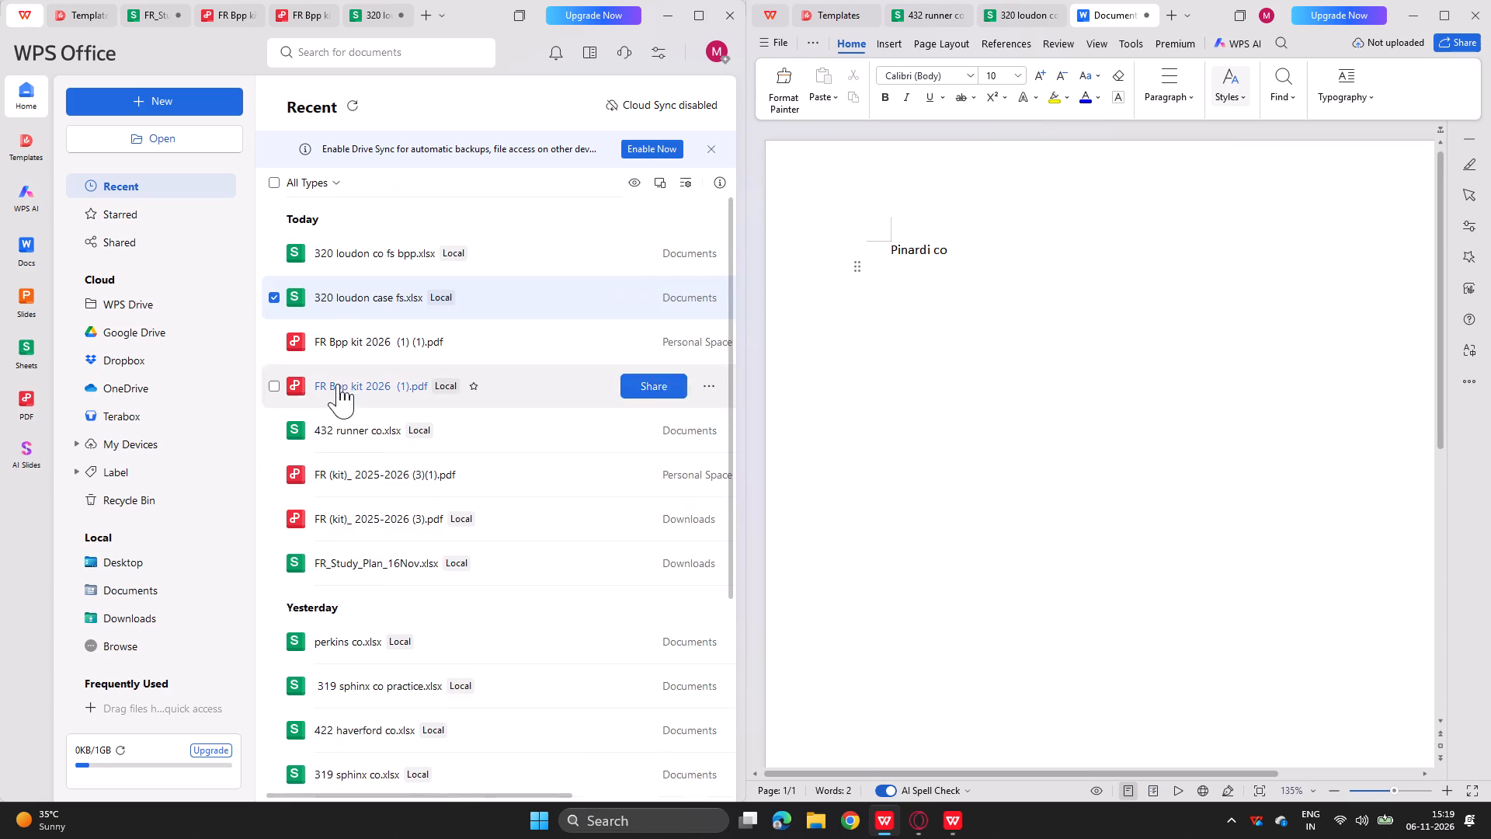
{"action": "double_click", "coordinate": [327, 482]}
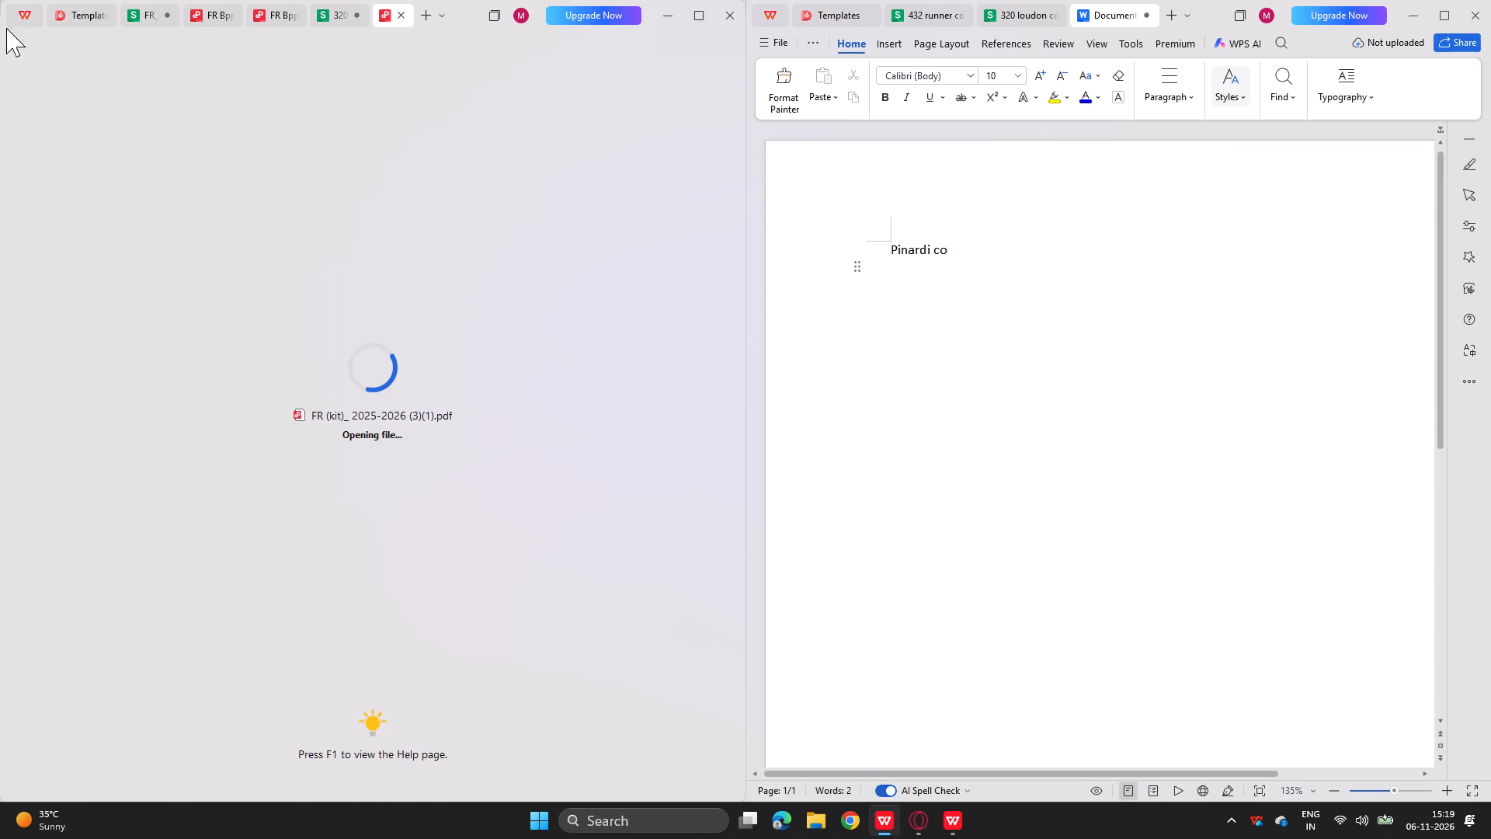
{"action": "left_click", "coordinate": [25, 0]}
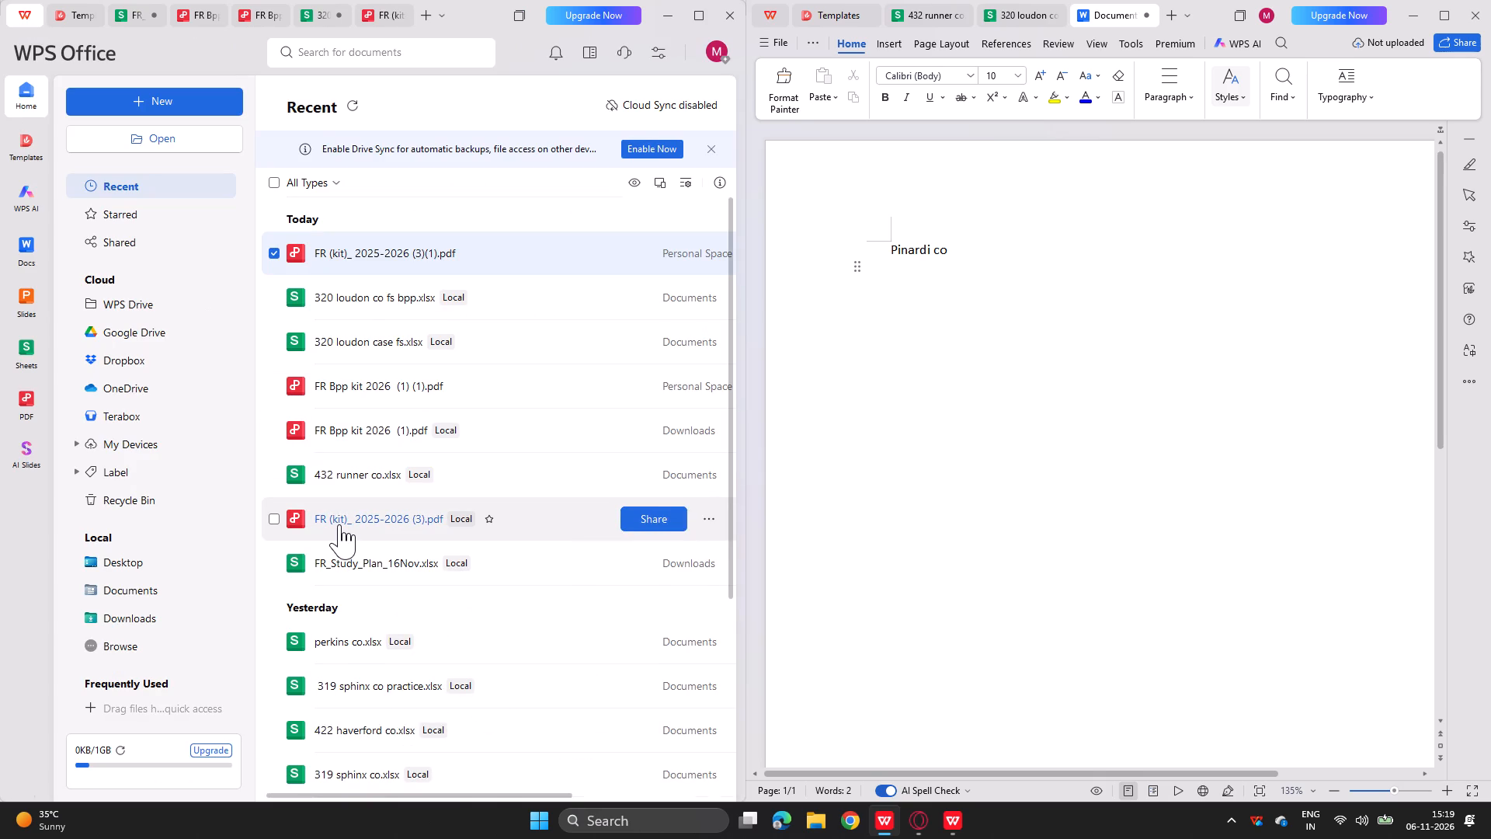
{"action": "double_click", "coordinate": [339, 524]}
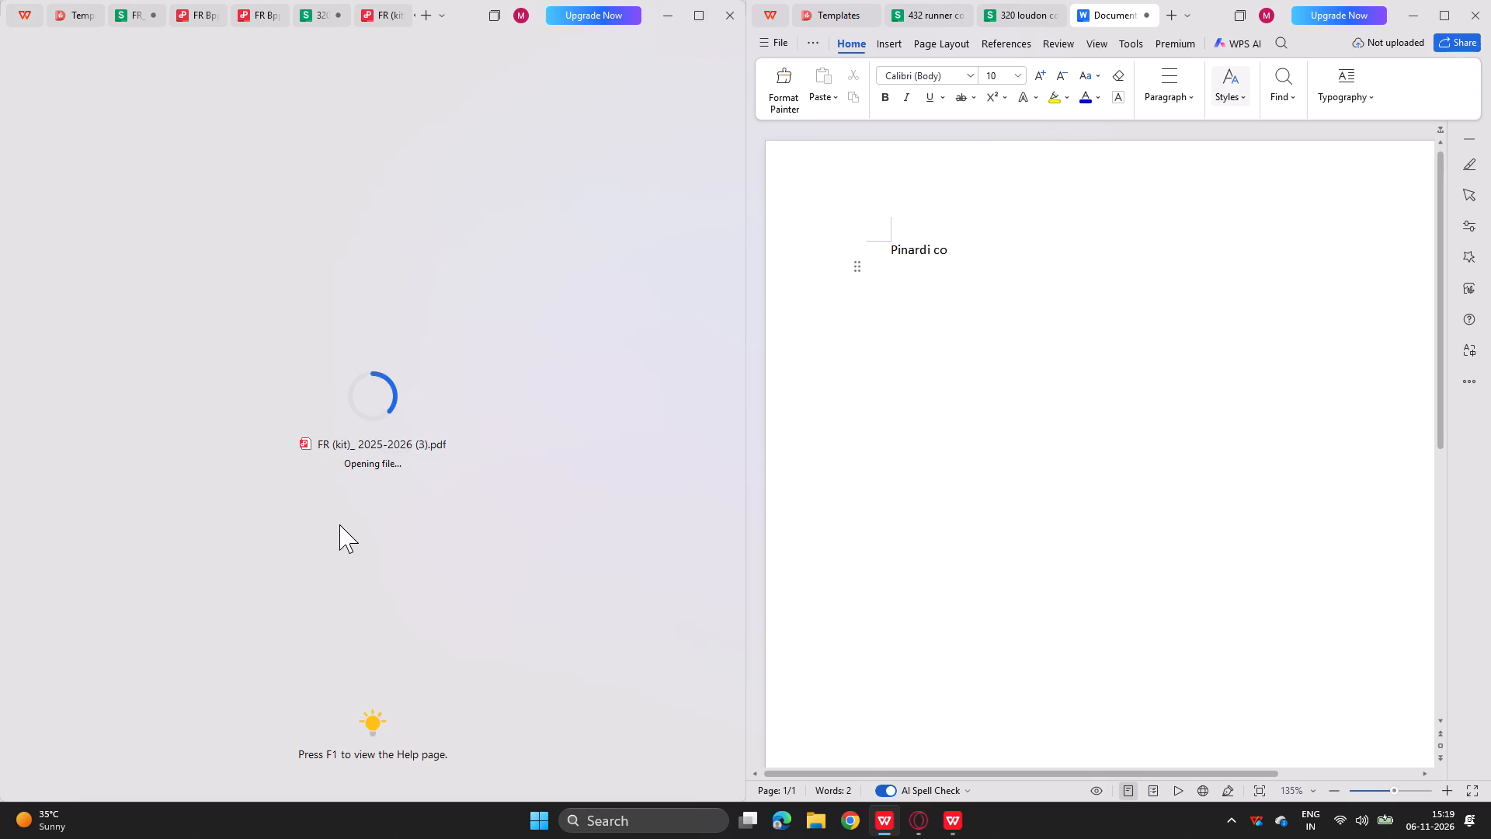
Close the two BPP kit PDFs and the 320 loudon case fs workbook, discarding the workbook's unsaved changes.
{"action": "left_click", "coordinate": [245, 13]}
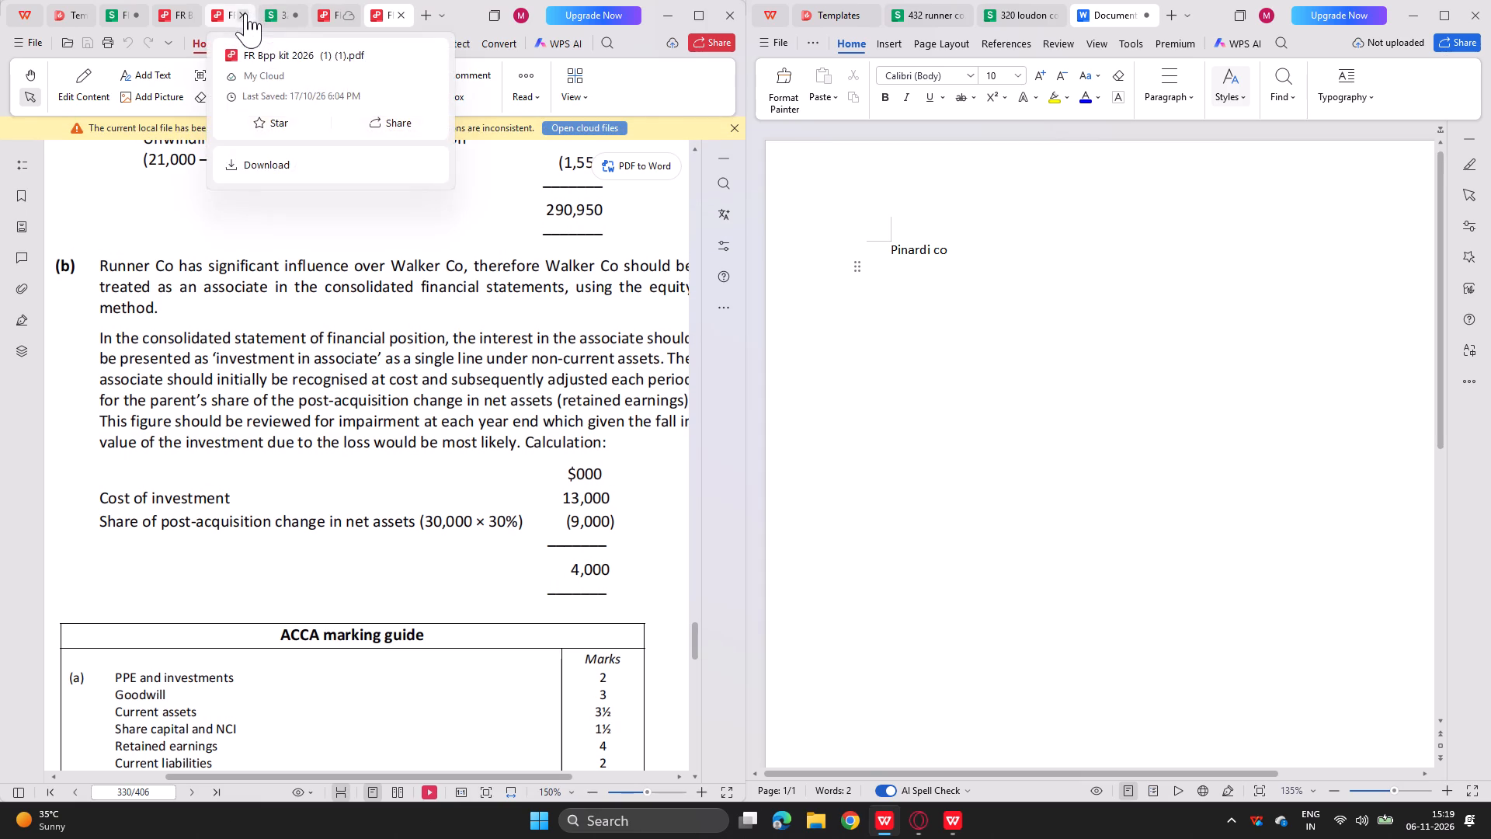
{"action": "left_click", "coordinate": [242, 13]}
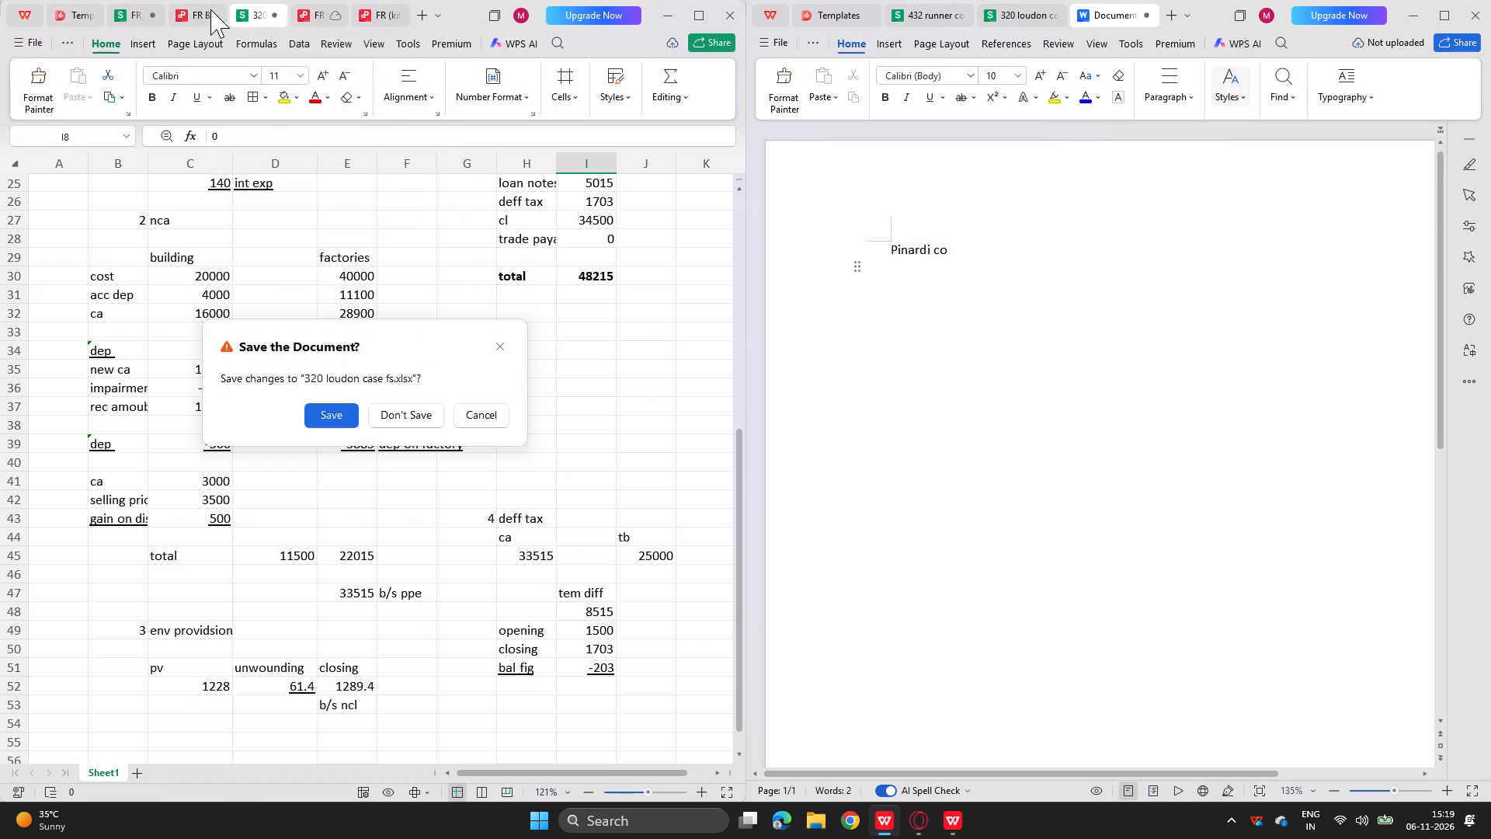
{"action": "double_click", "coordinate": [393, 419]}
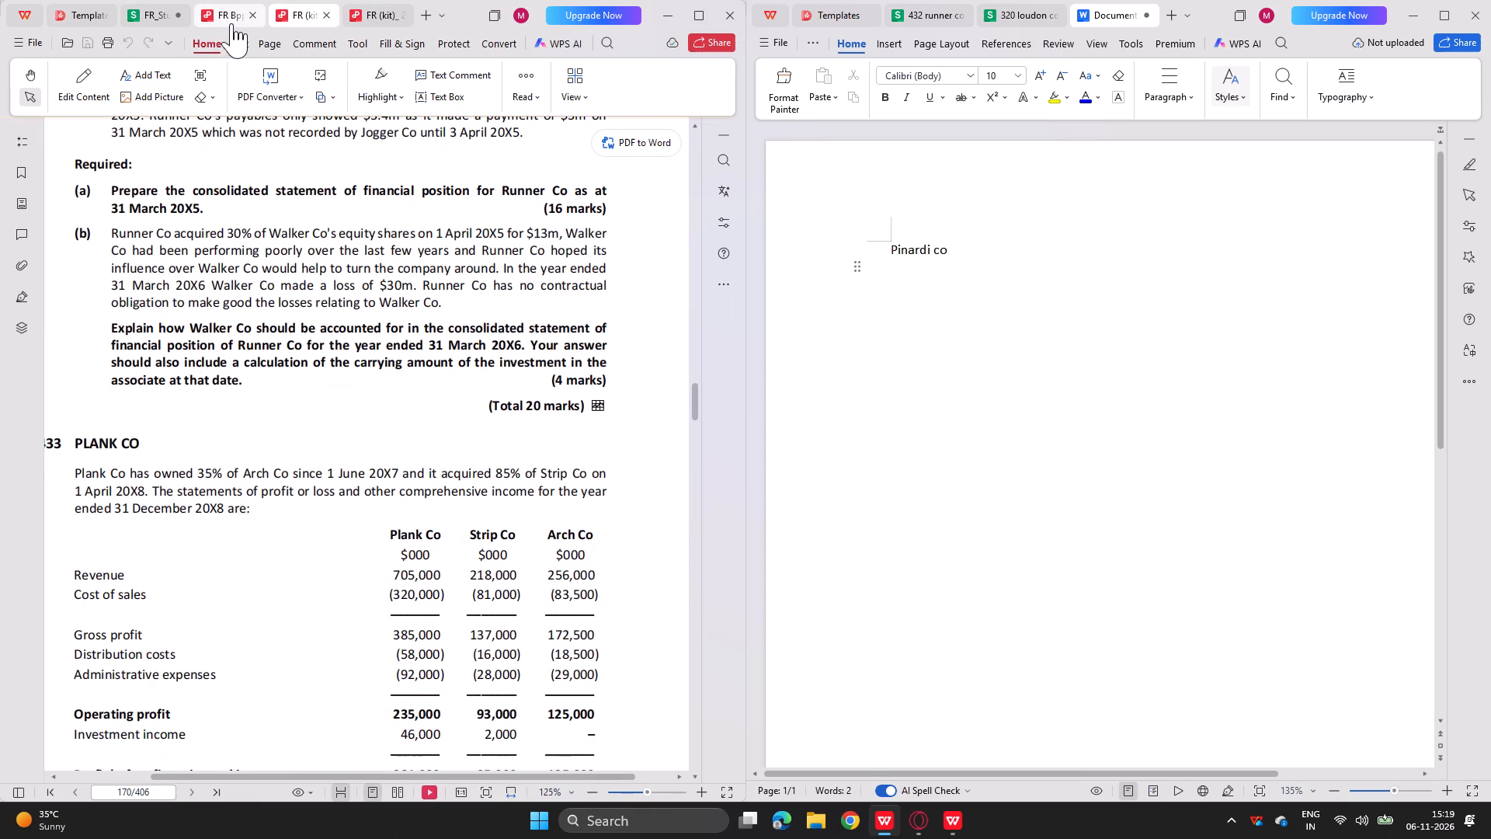
{"action": "left_click", "coordinate": [252, 16]}
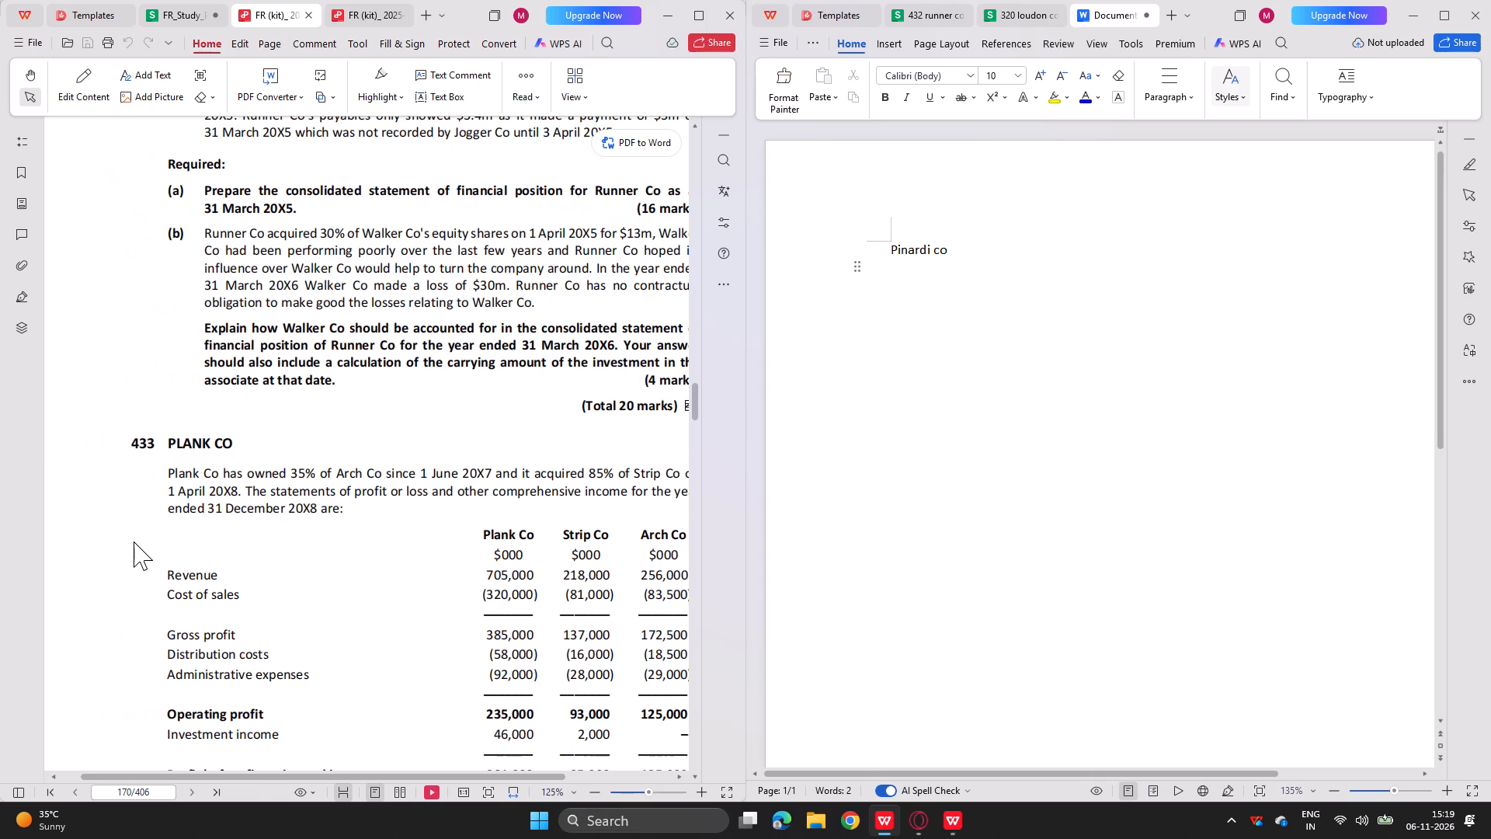
Check the Section C tracker and locate question 441 Pinardi Co in the first Kaplan kit copy.
{"action": "left_click", "coordinate": [171, 22]}
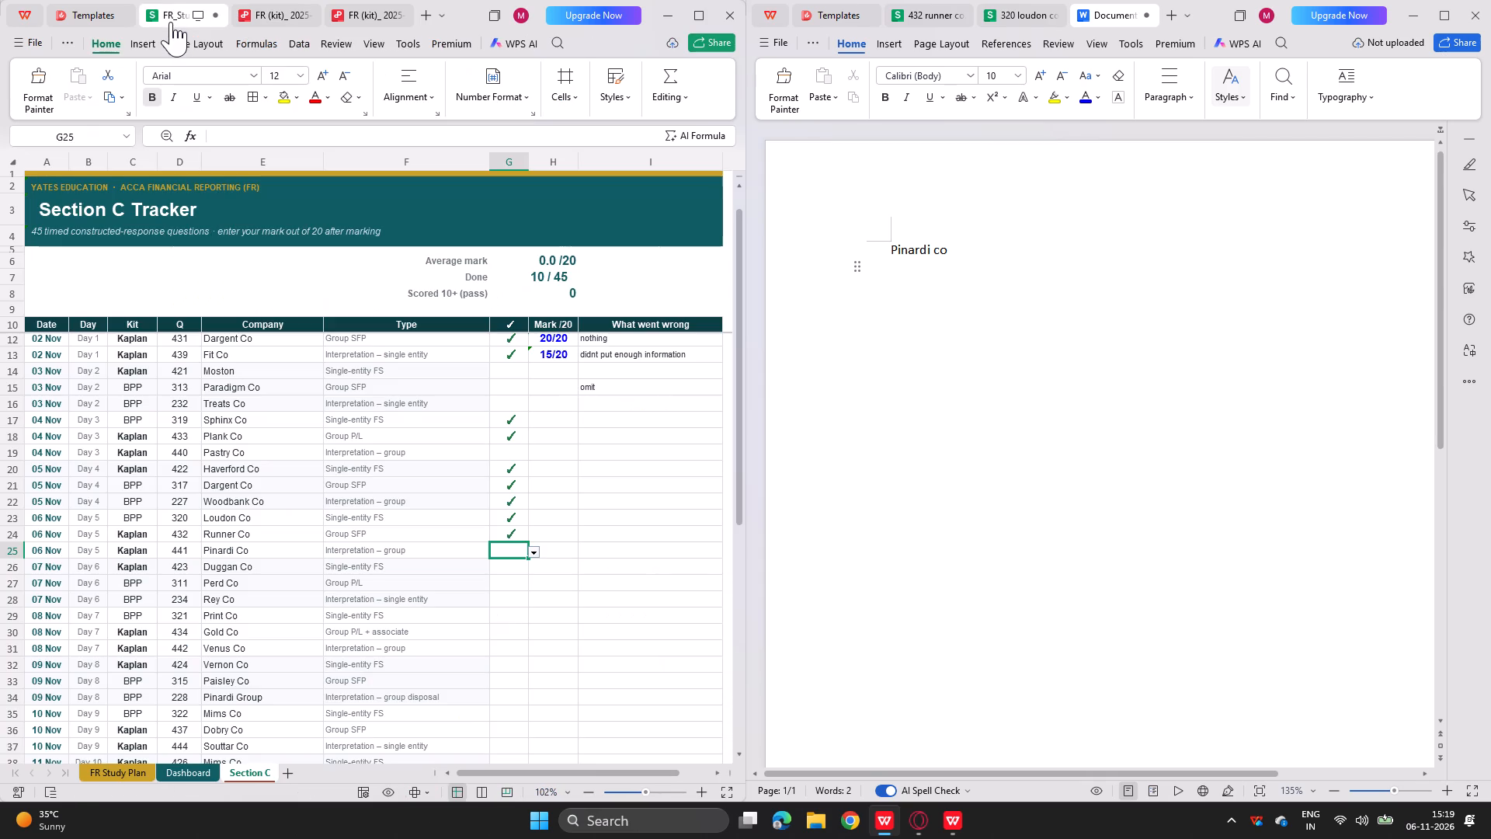
{"action": "left_click", "coordinate": [267, 0]}
{"action": "scroll", "coordinate": [261, 486], "scroll_direction": "down", "scroll_amount": 14}
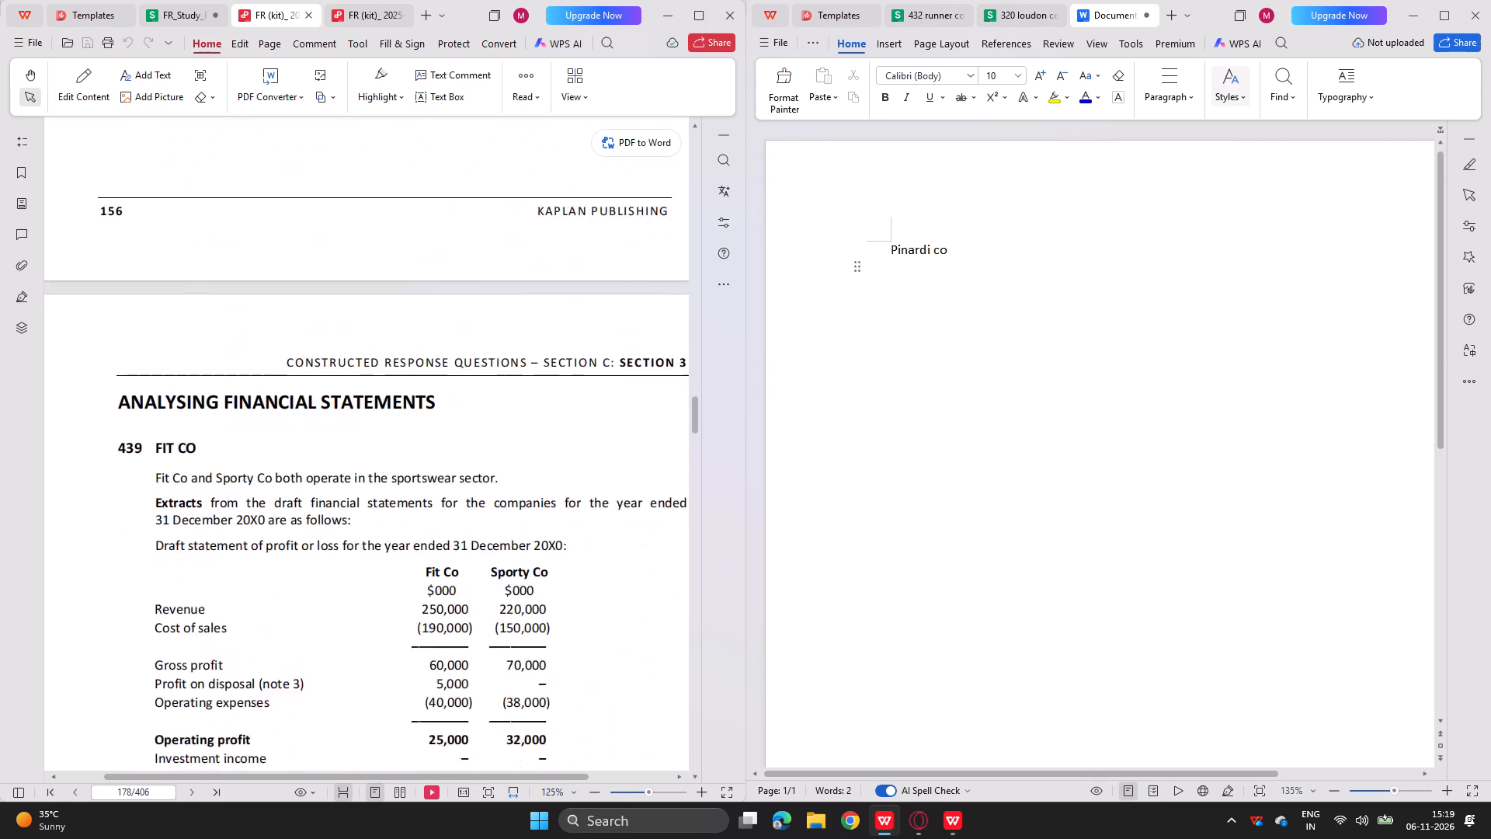
{"action": "scroll", "coordinate": [261, 486], "scroll_direction": "down", "scroll_amount": 16}
{"action": "scroll", "coordinate": [261, 486], "scroll_direction": "up", "scroll_amount": 2}
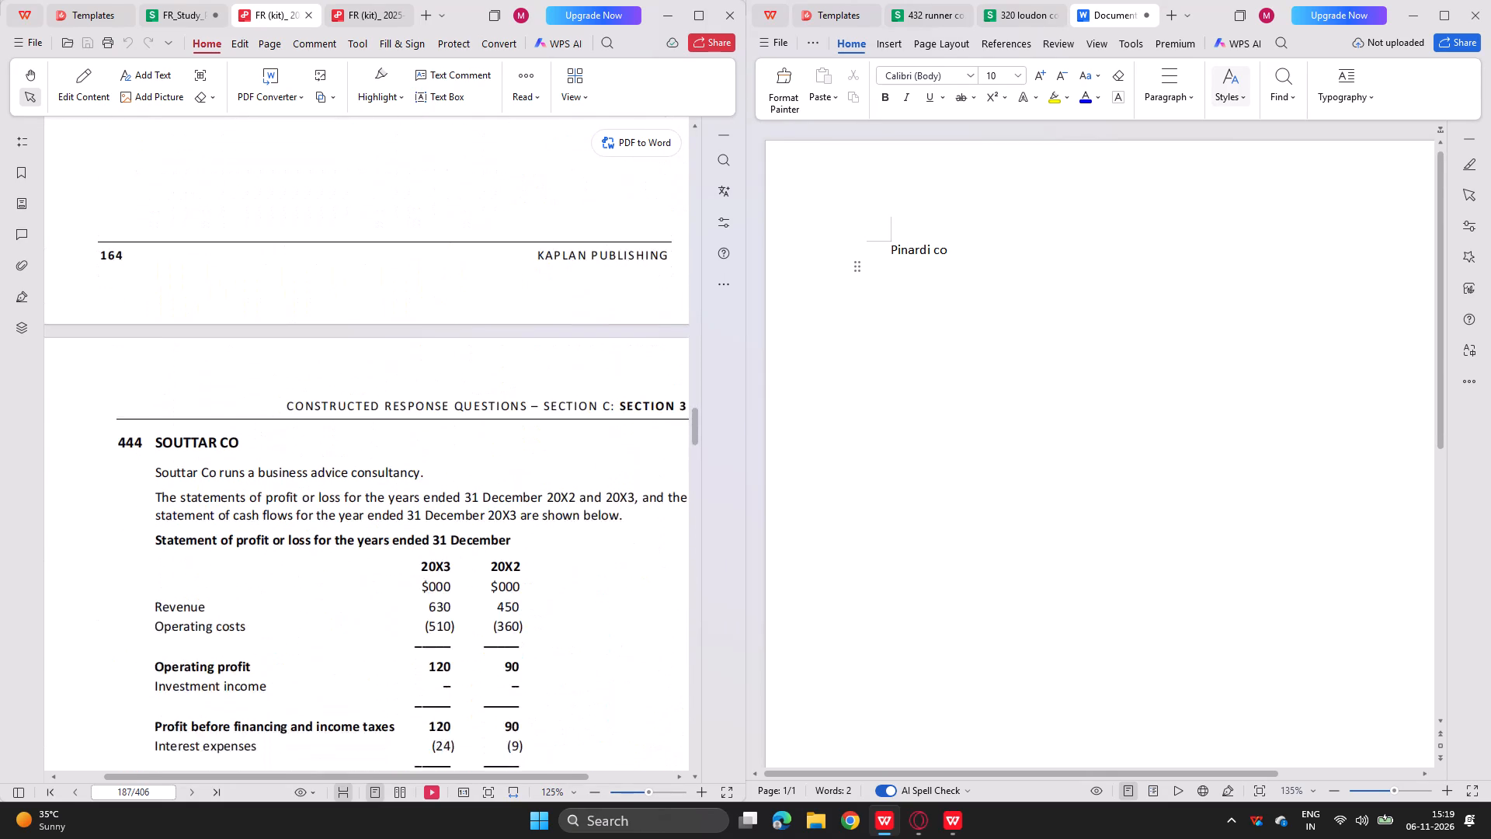
{"action": "scroll", "coordinate": [261, 486], "scroll_direction": "up", "scroll_amount": 5}
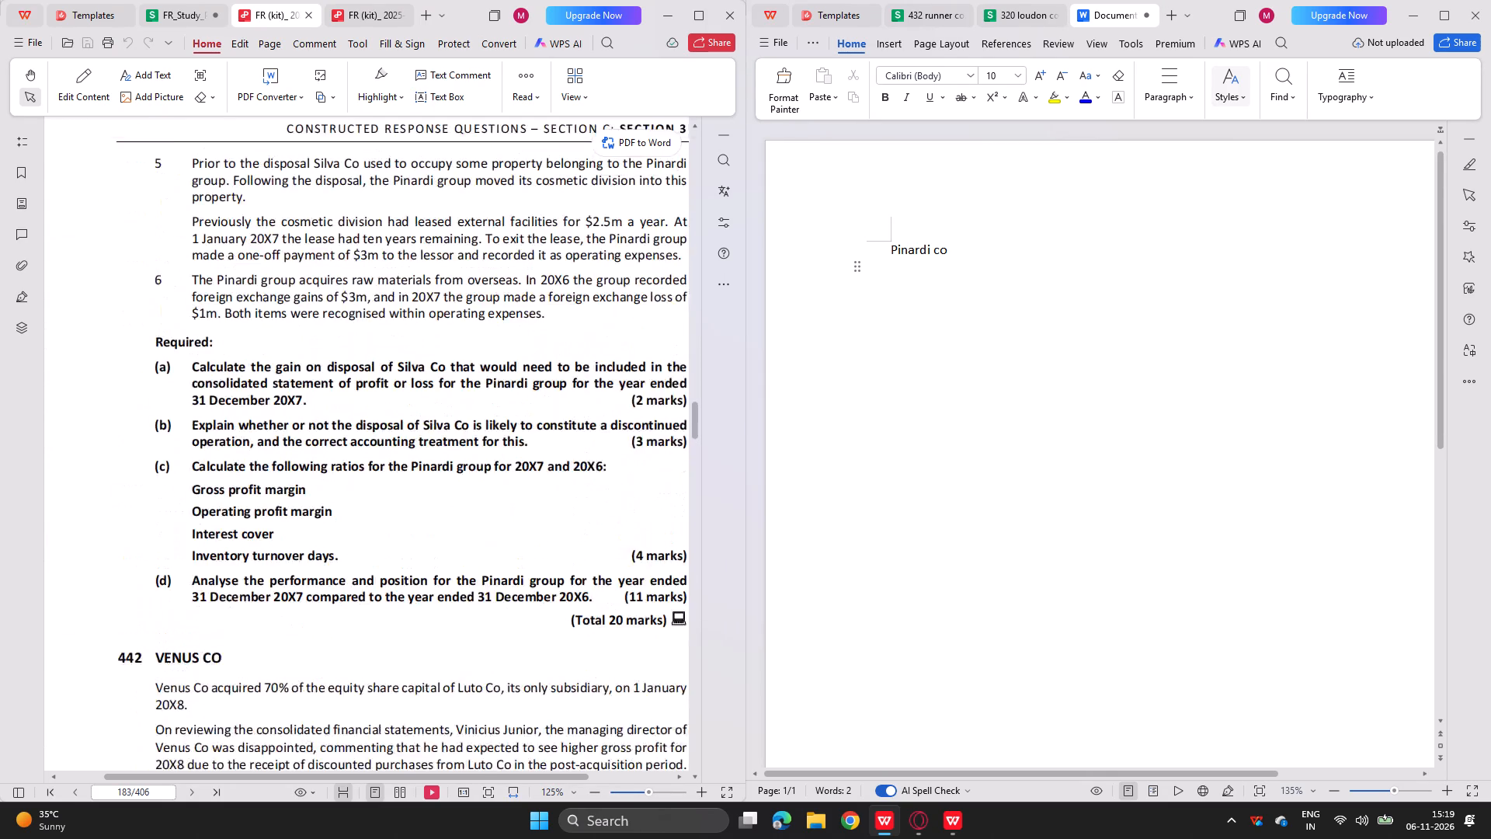
{"action": "scroll", "coordinate": [261, 486], "scroll_direction": "up", "scroll_amount": 4}
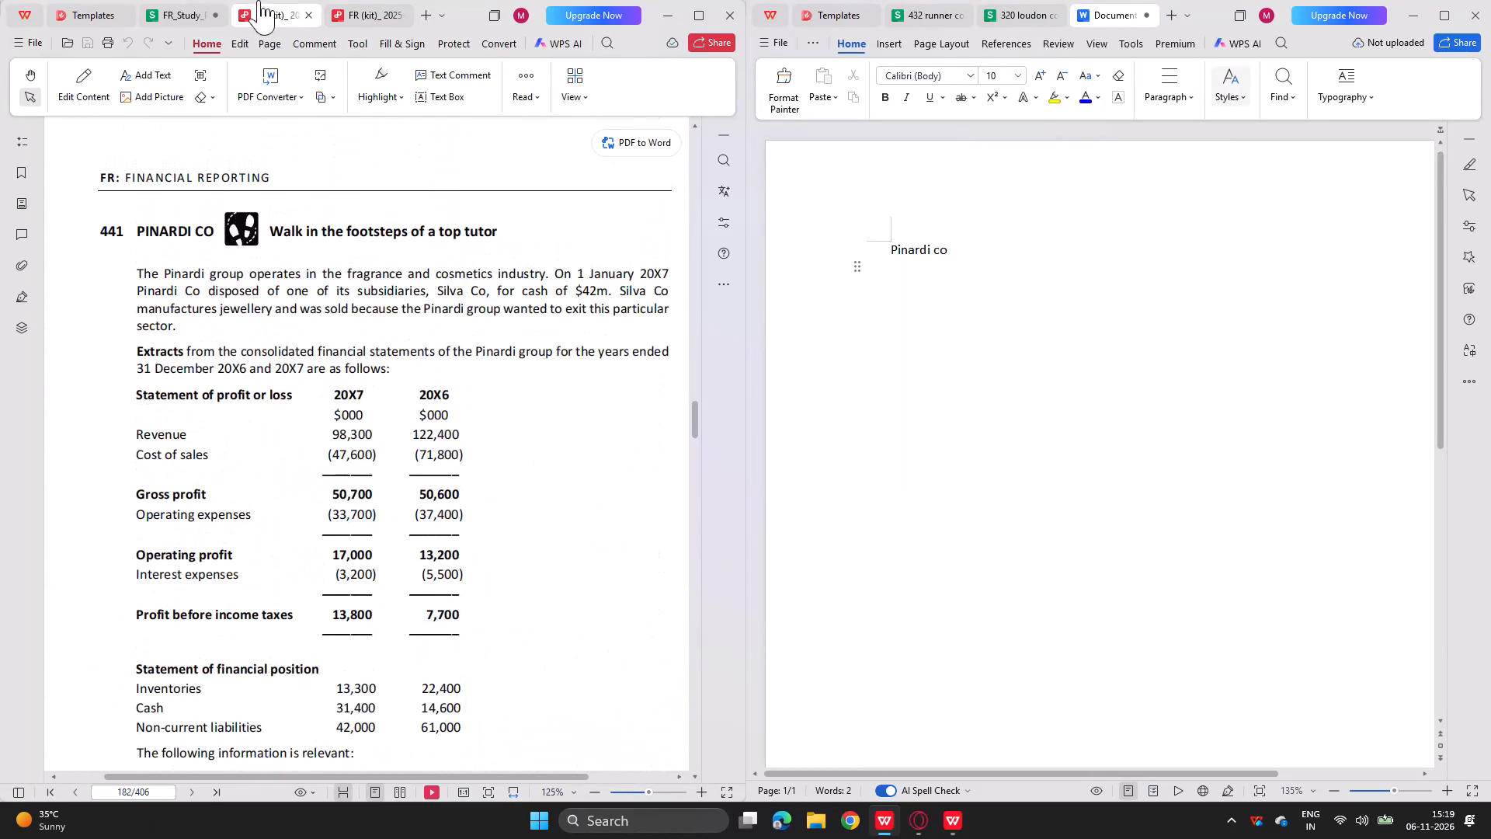
Locate the answer to question 441 Pinardi Co in the second Kaplan kit copy and view its parts (a) and (b).
{"action": "left_click", "coordinate": [353, 1]}
{"action": "scroll", "coordinate": [253, 510], "scroll_direction": "down", "scroll_amount": 5}
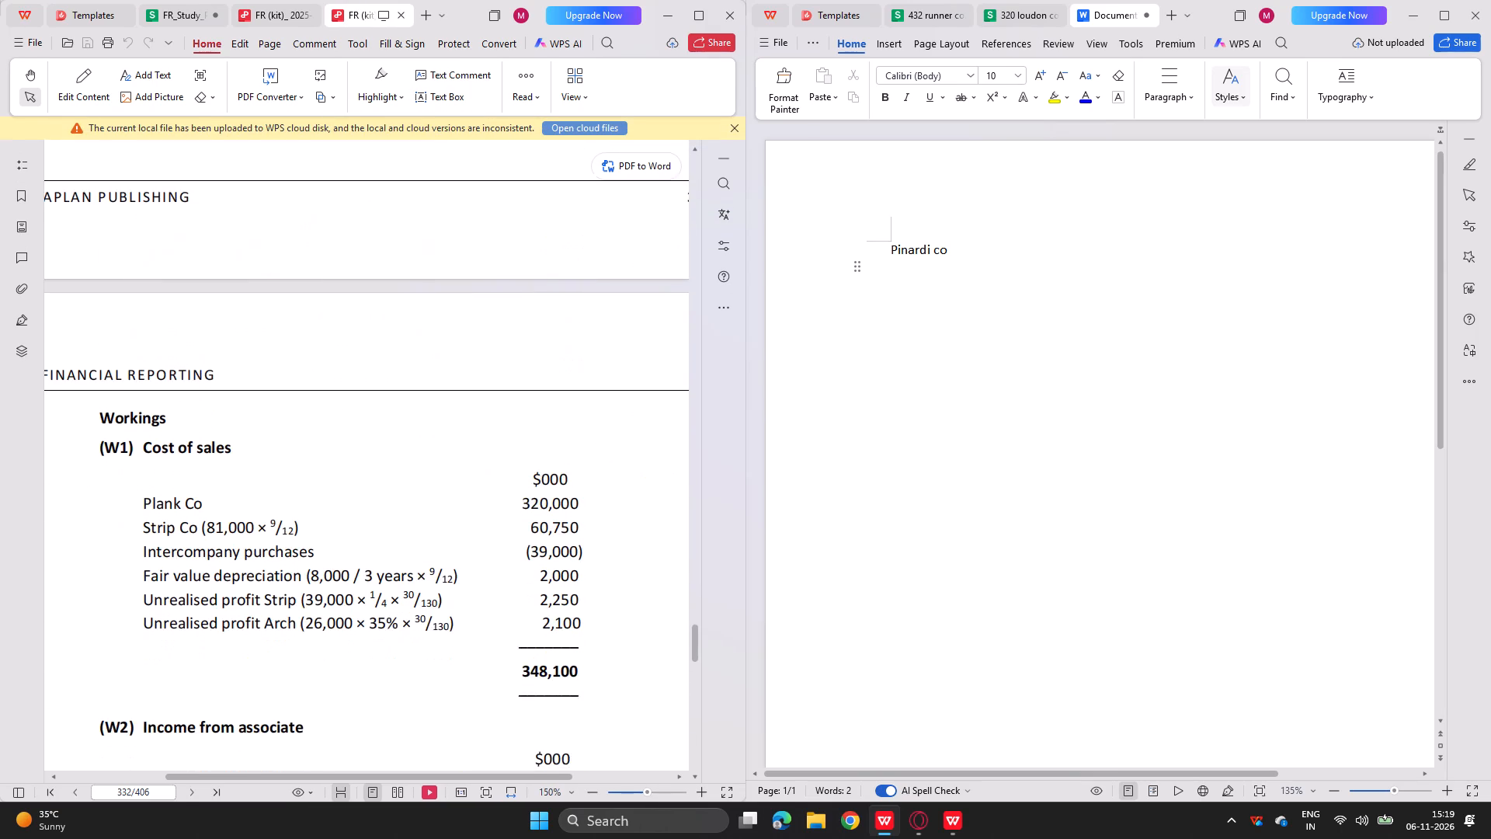
{"action": "scroll", "coordinate": [253, 510], "scroll_direction": "down", "scroll_amount": 10}
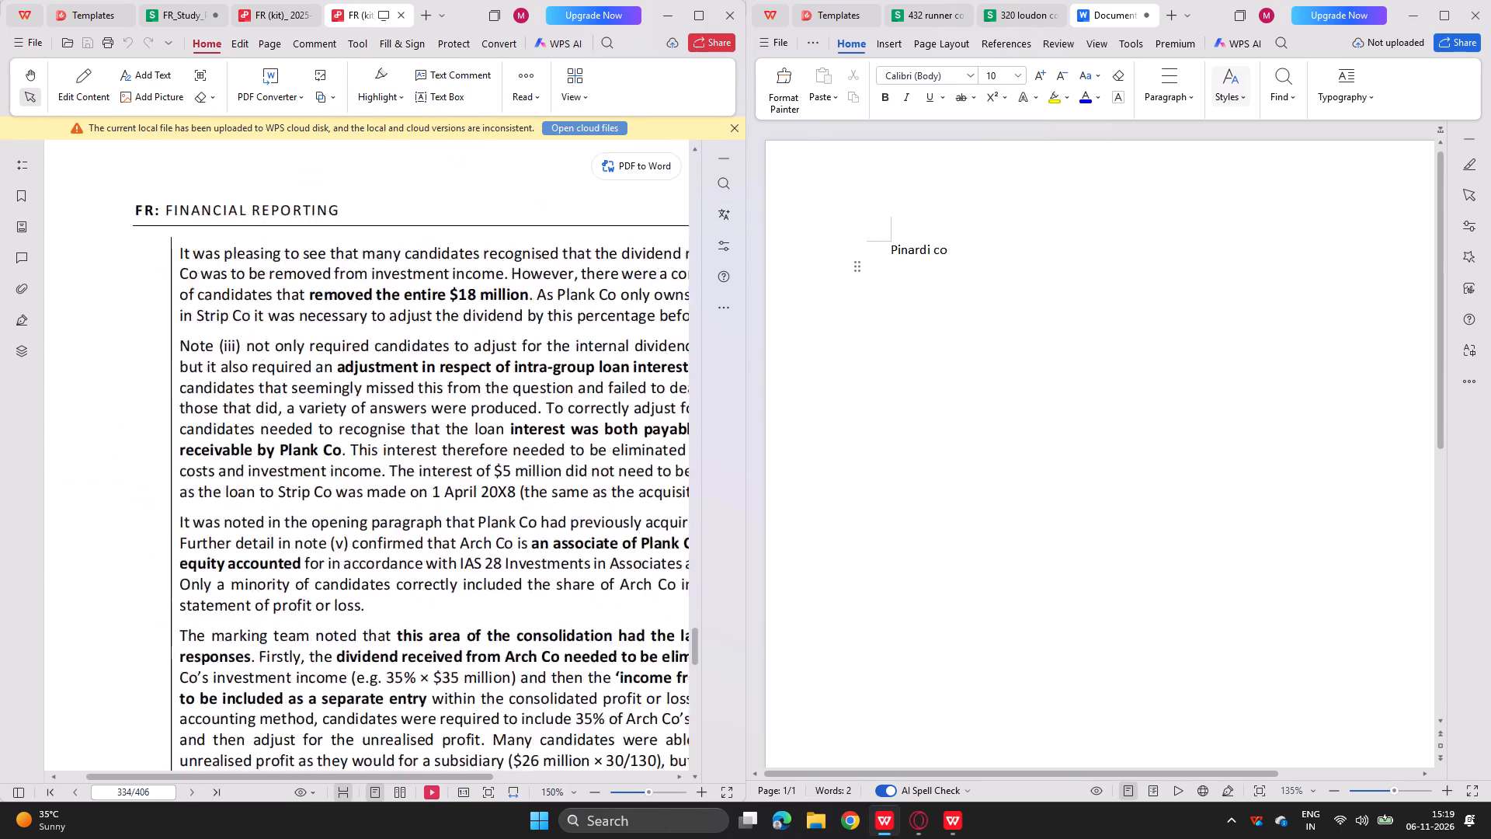
{"action": "scroll", "coordinate": [253, 510], "scroll_direction": "down", "scroll_amount": 5}
{"action": "scroll", "coordinate": [253, 510], "scroll_direction": "left", "scroll_amount": 1}
{"action": "scroll", "coordinate": [253, 510], "scroll_direction": "down", "scroll_amount": 11}
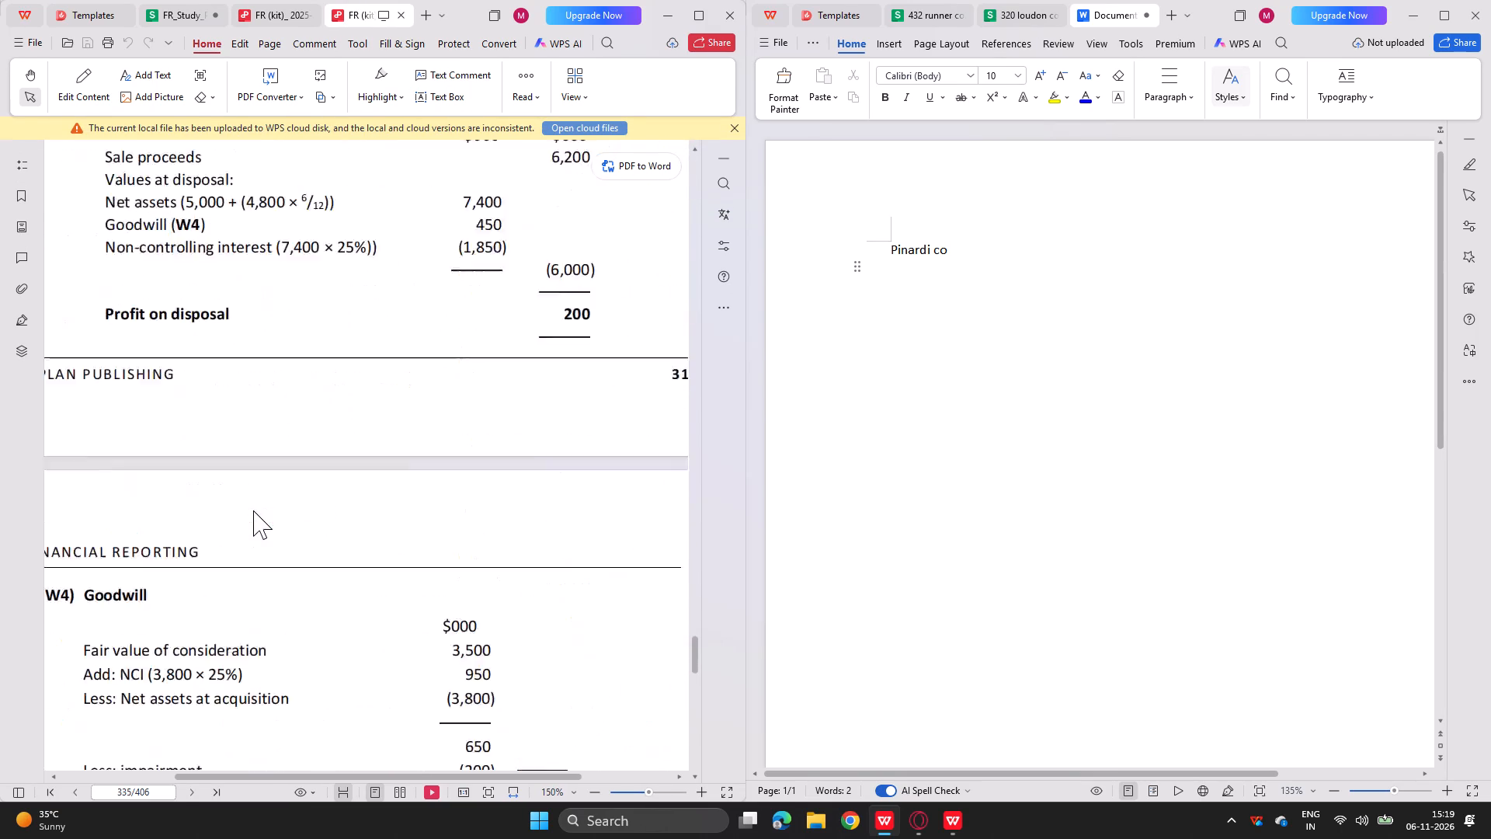
{"action": "scroll", "coordinate": [253, 510], "scroll_direction": "down", "scroll_amount": 20}
{"action": "scroll", "coordinate": [253, 510], "scroll_direction": "down", "scroll_amount": 20}
{"action": "scroll", "coordinate": [253, 510], "scroll_direction": "down", "scroll_amount": 5}
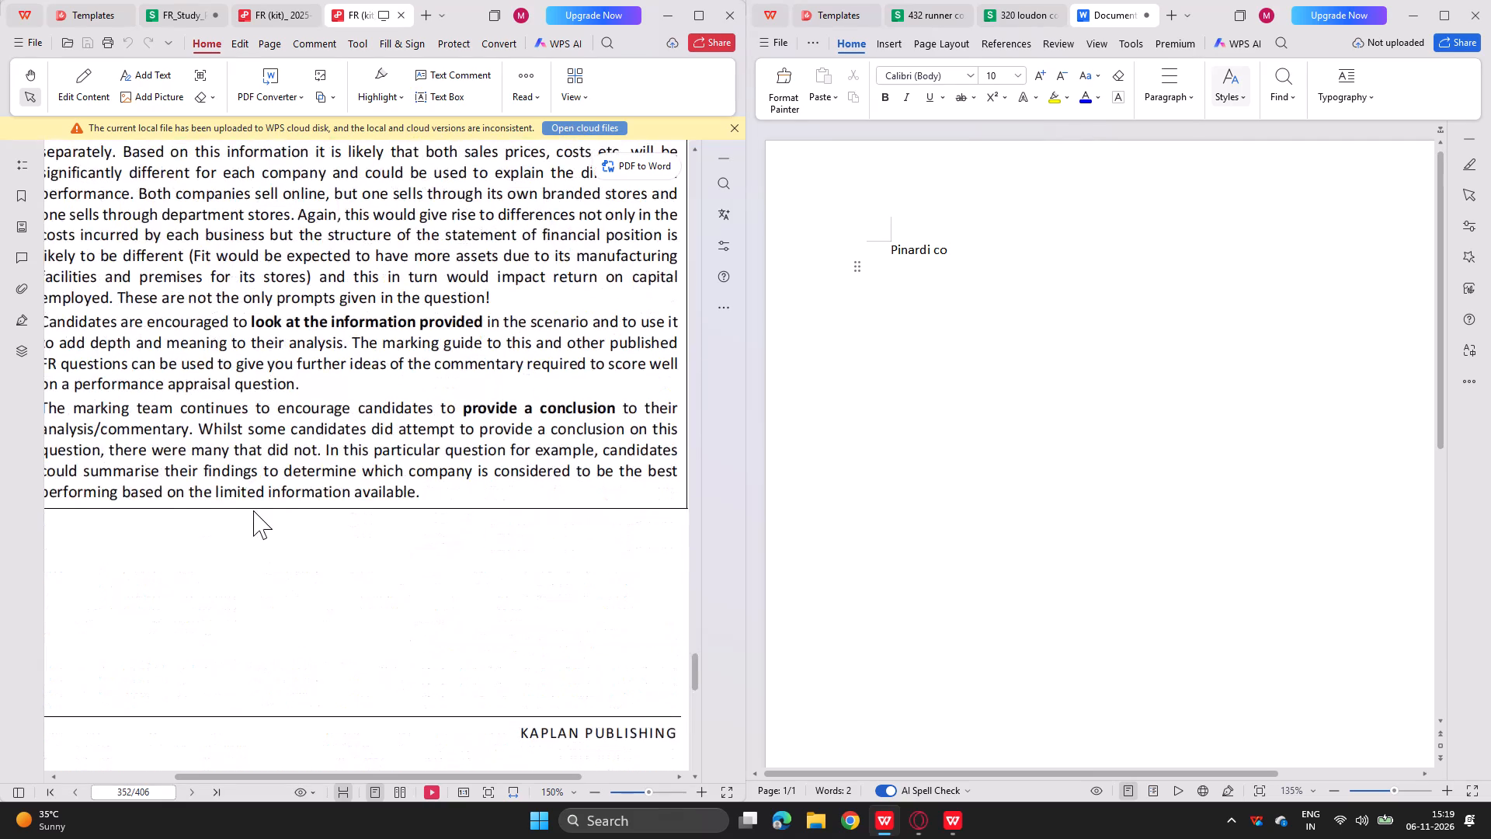
{"action": "scroll", "coordinate": [253, 510], "scroll_direction": "down", "scroll_amount": 19}
{"action": "scroll", "coordinate": [253, 510], "scroll_direction": "down", "scroll_amount": 3}
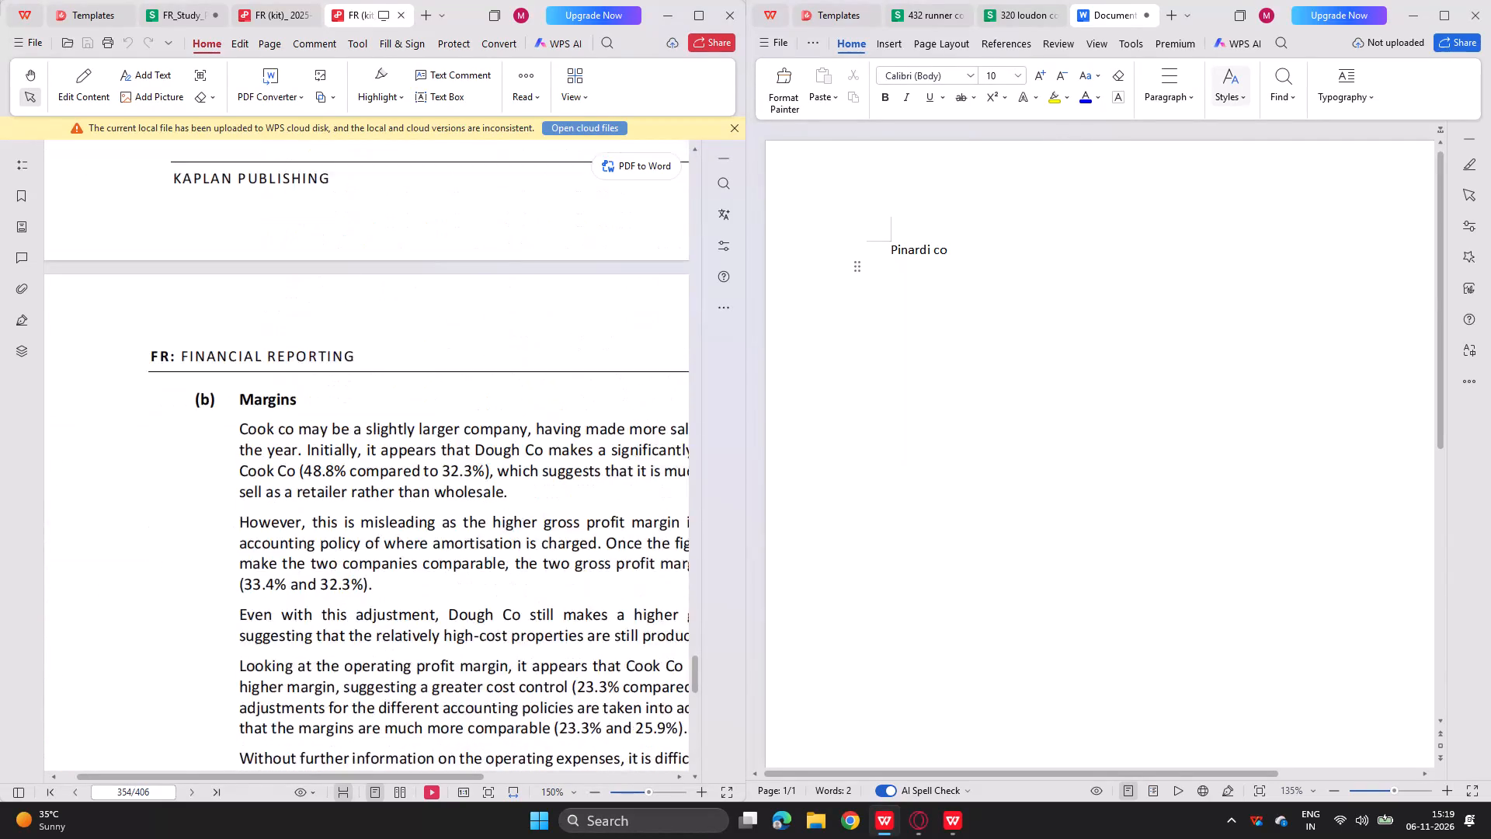
{"action": "scroll", "coordinate": [253, 510], "scroll_direction": "down", "scroll_amount": 12}
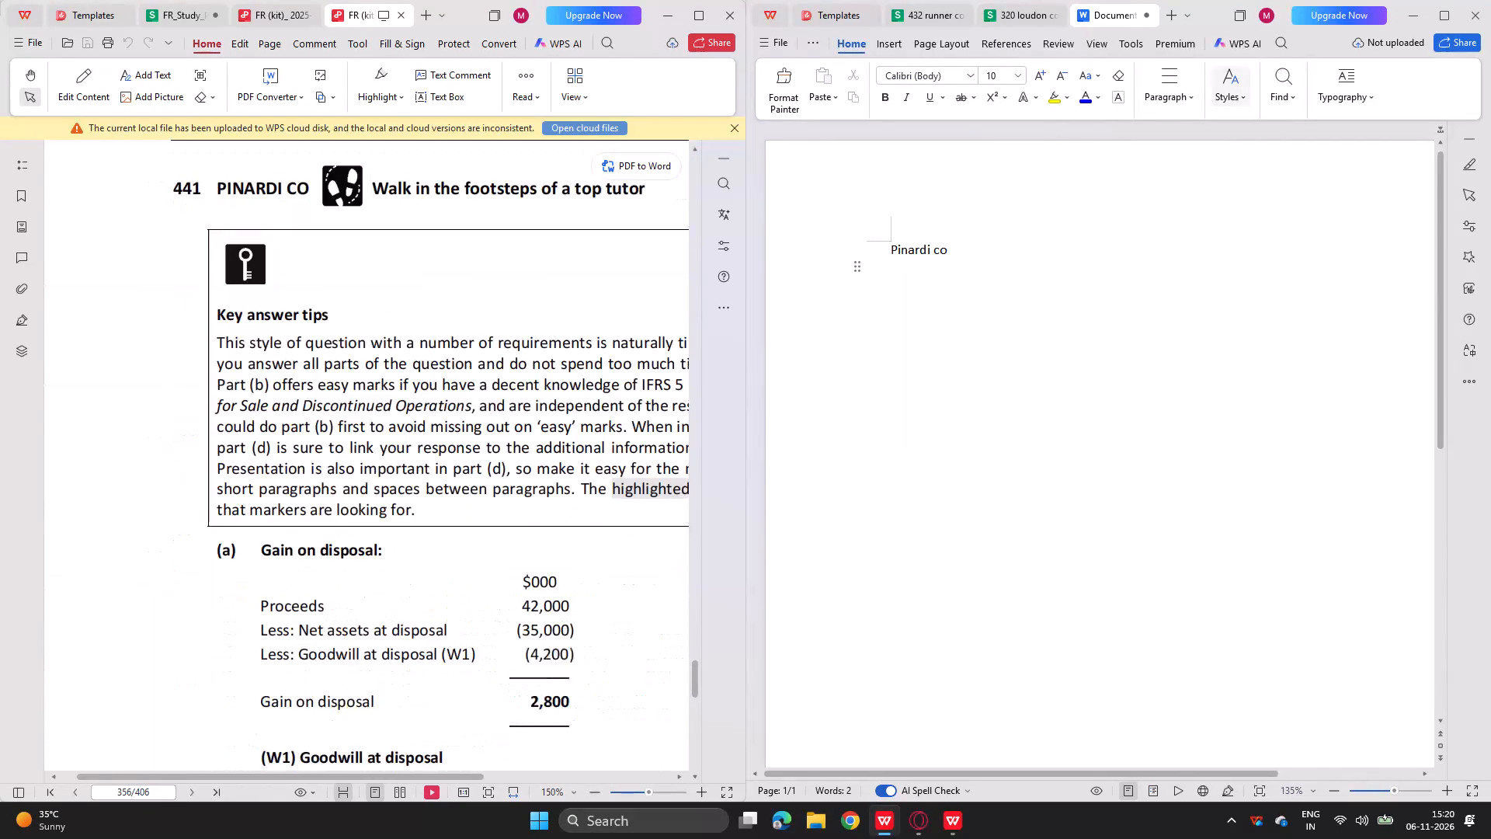
{"action": "scroll", "coordinate": [253, 510], "scroll_direction": "down", "scroll_amount": 2}
{"action": "scroll", "coordinate": [253, 510], "scroll_direction": "left", "scroll_amount": 1}
{"action": "scroll", "coordinate": [253, 510], "scroll_direction": "down", "scroll_amount": 1, "text": "ctrl"}
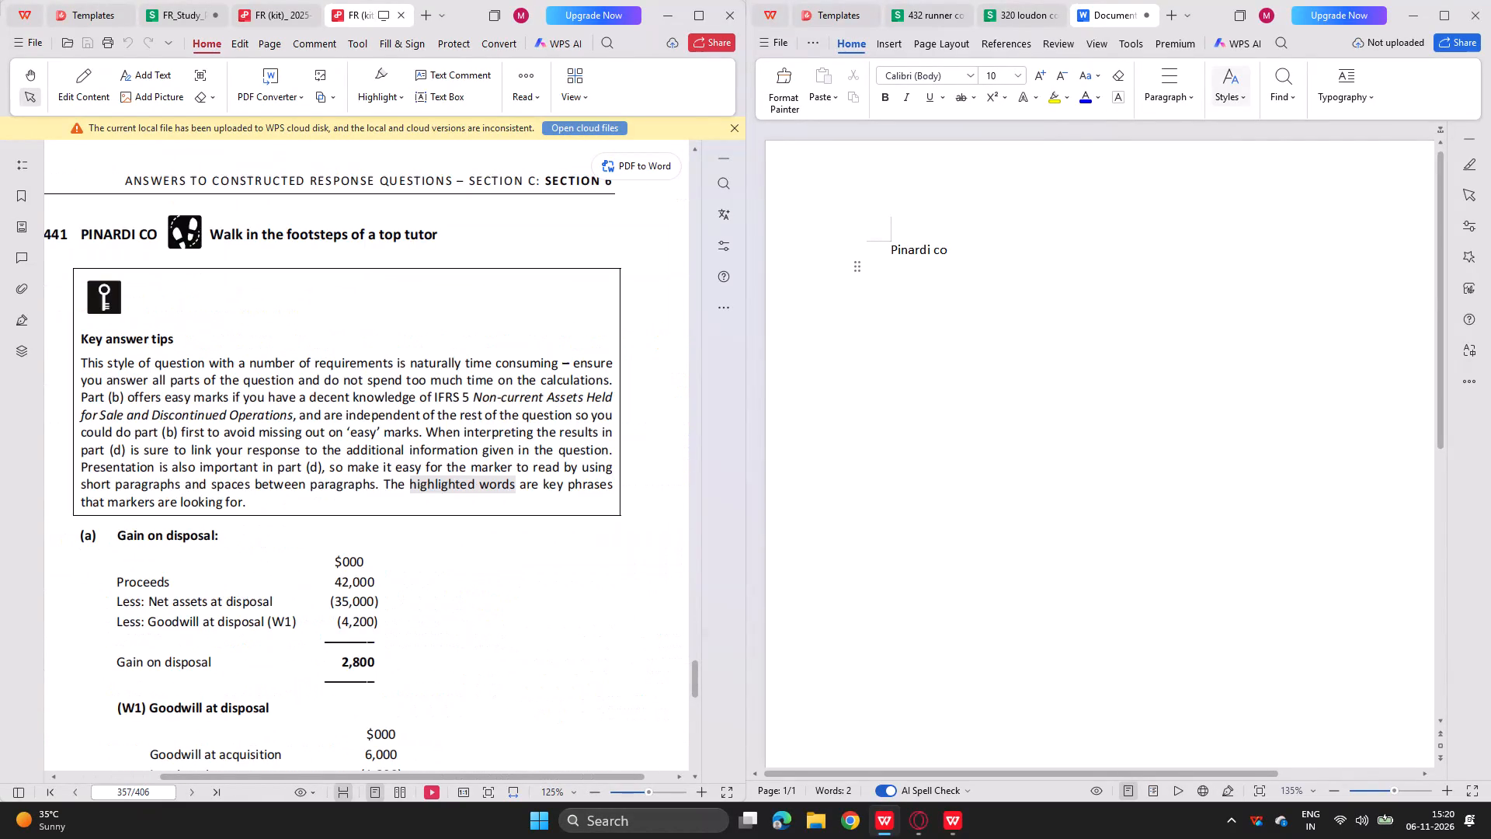
{"action": "scroll", "coordinate": [253, 510], "scroll_direction": "down", "scroll_amount": 1}
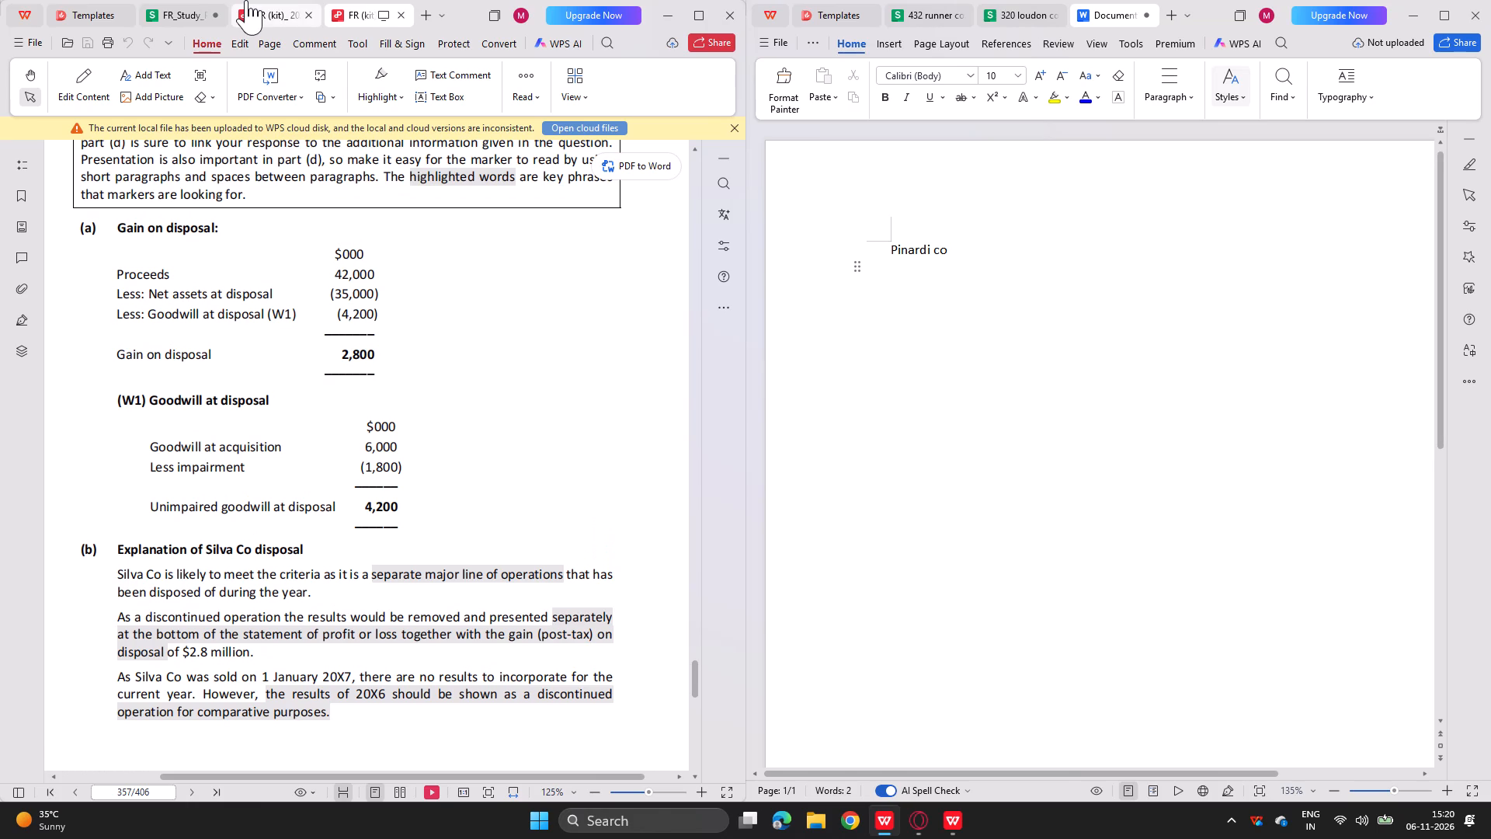
Start part A) under the Pinardi co title in the document and read question 441's requirements in the first Kaplan kit copy.
{"action": "left_click", "coordinate": [246, 0]}
{"action": "left_click", "coordinate": [936, 280]}
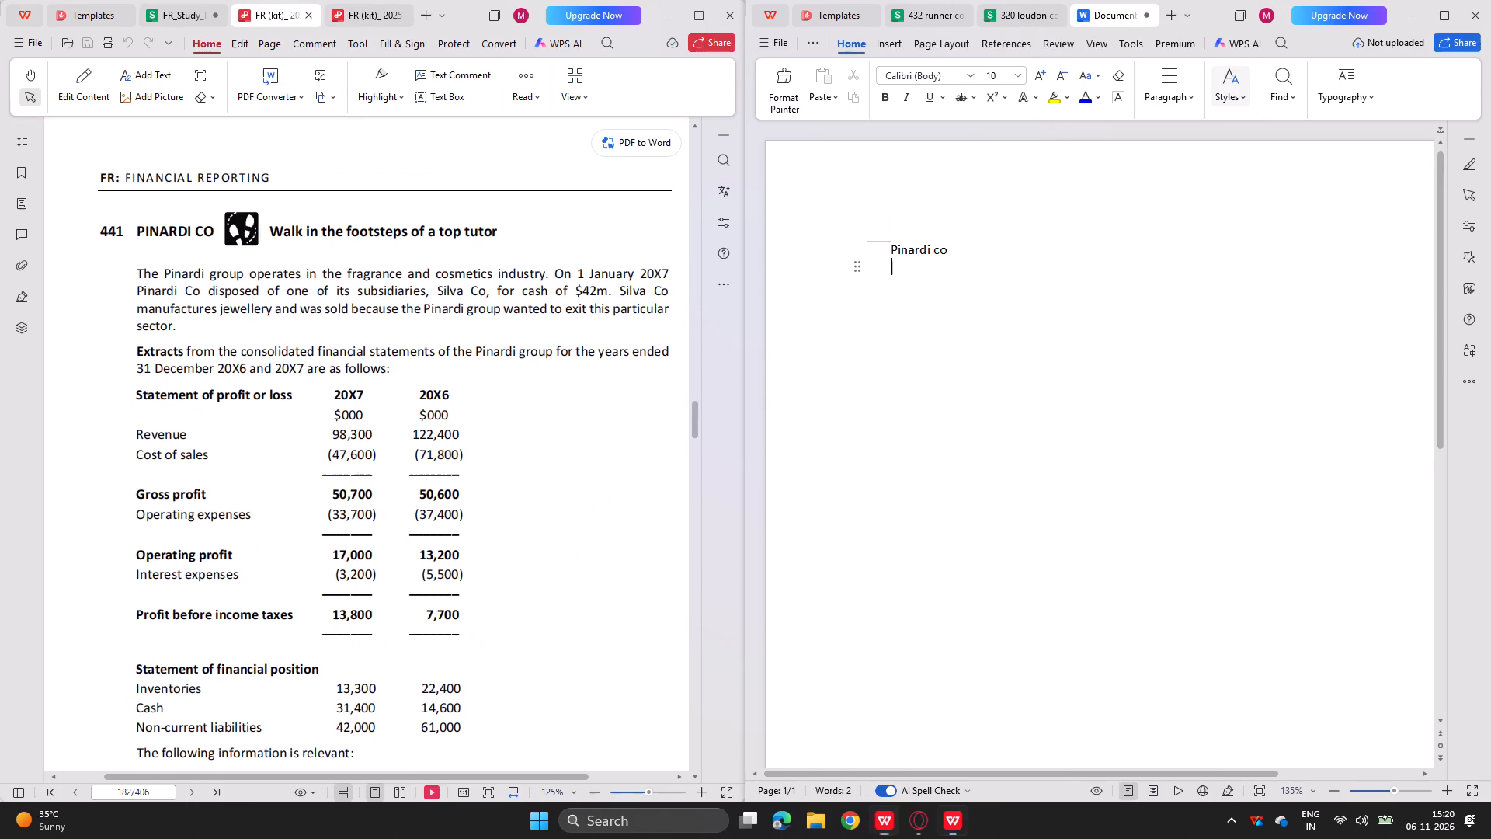
{"action": "type", "text": "a)"}
{"action": "key", "text": "Return"}
{"action": "scroll", "coordinate": [492, 446], "scroll_direction": "down", "scroll_amount": 1}
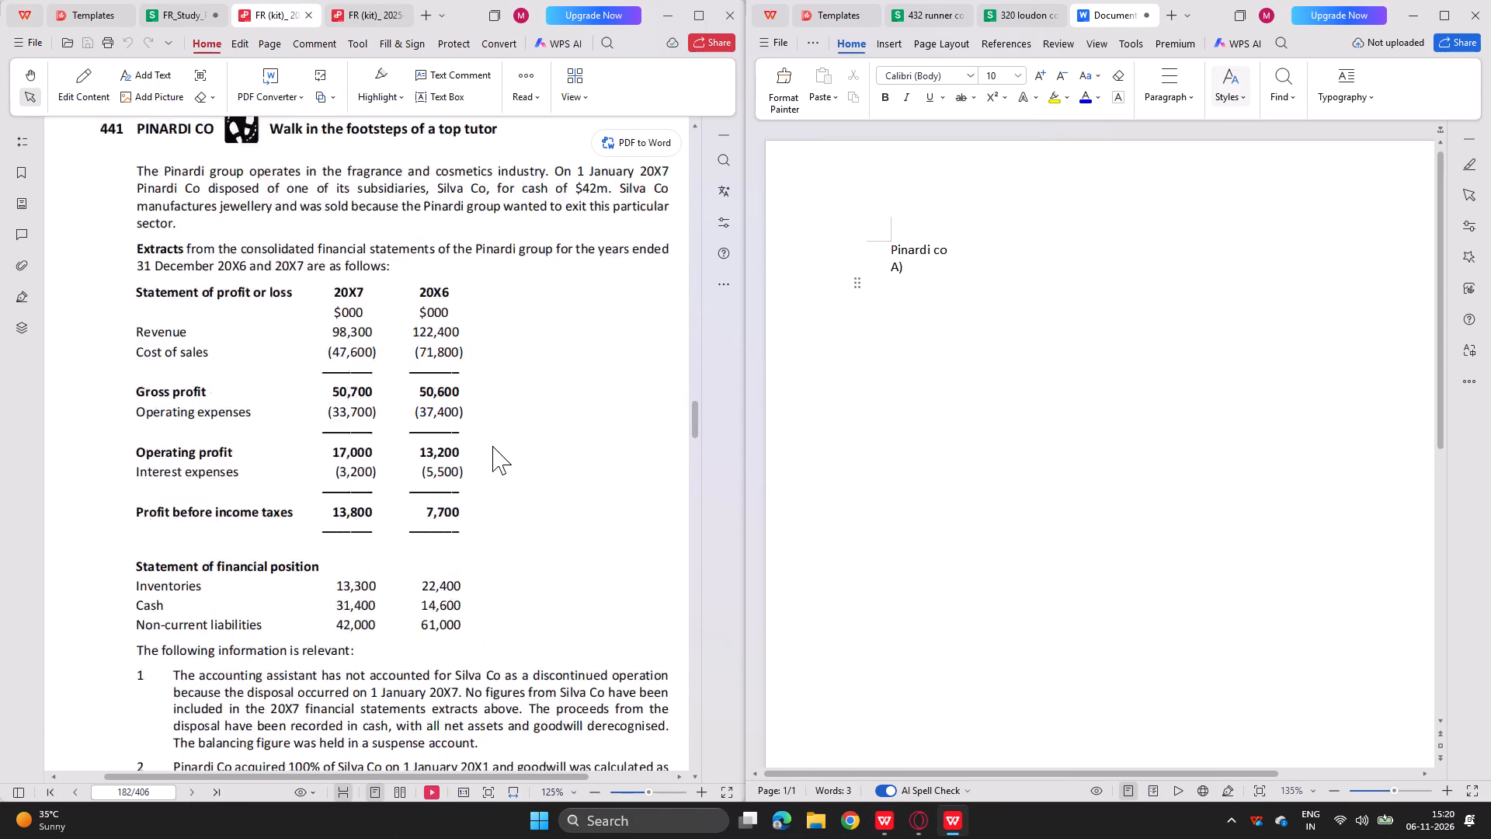
{"action": "scroll", "coordinate": [492, 446], "scroll_direction": "down", "scroll_amount": 1}
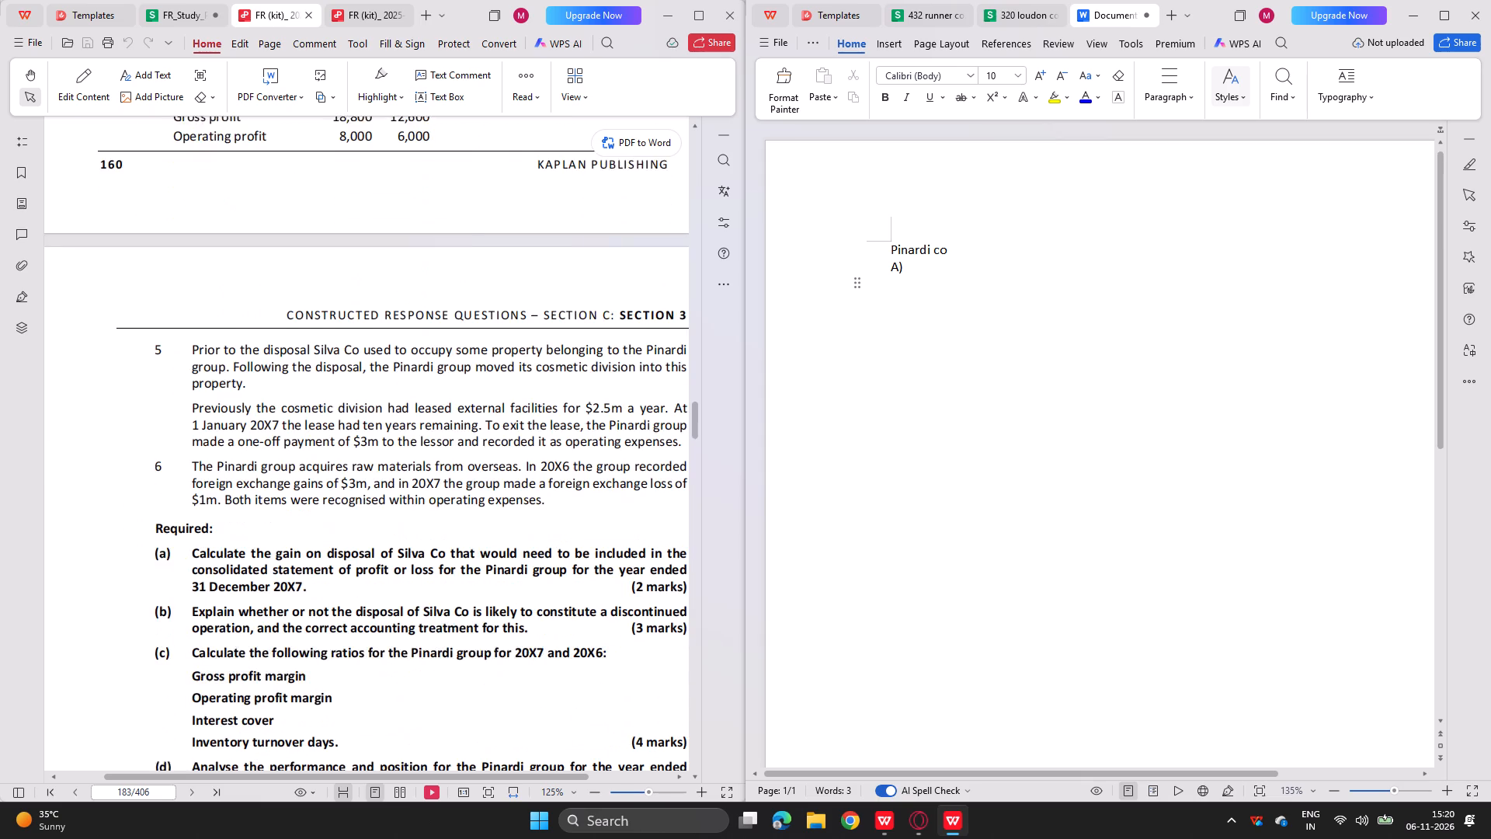
{"action": "scroll", "coordinate": [492, 446], "scroll_direction": "down", "scroll_amount": 1}
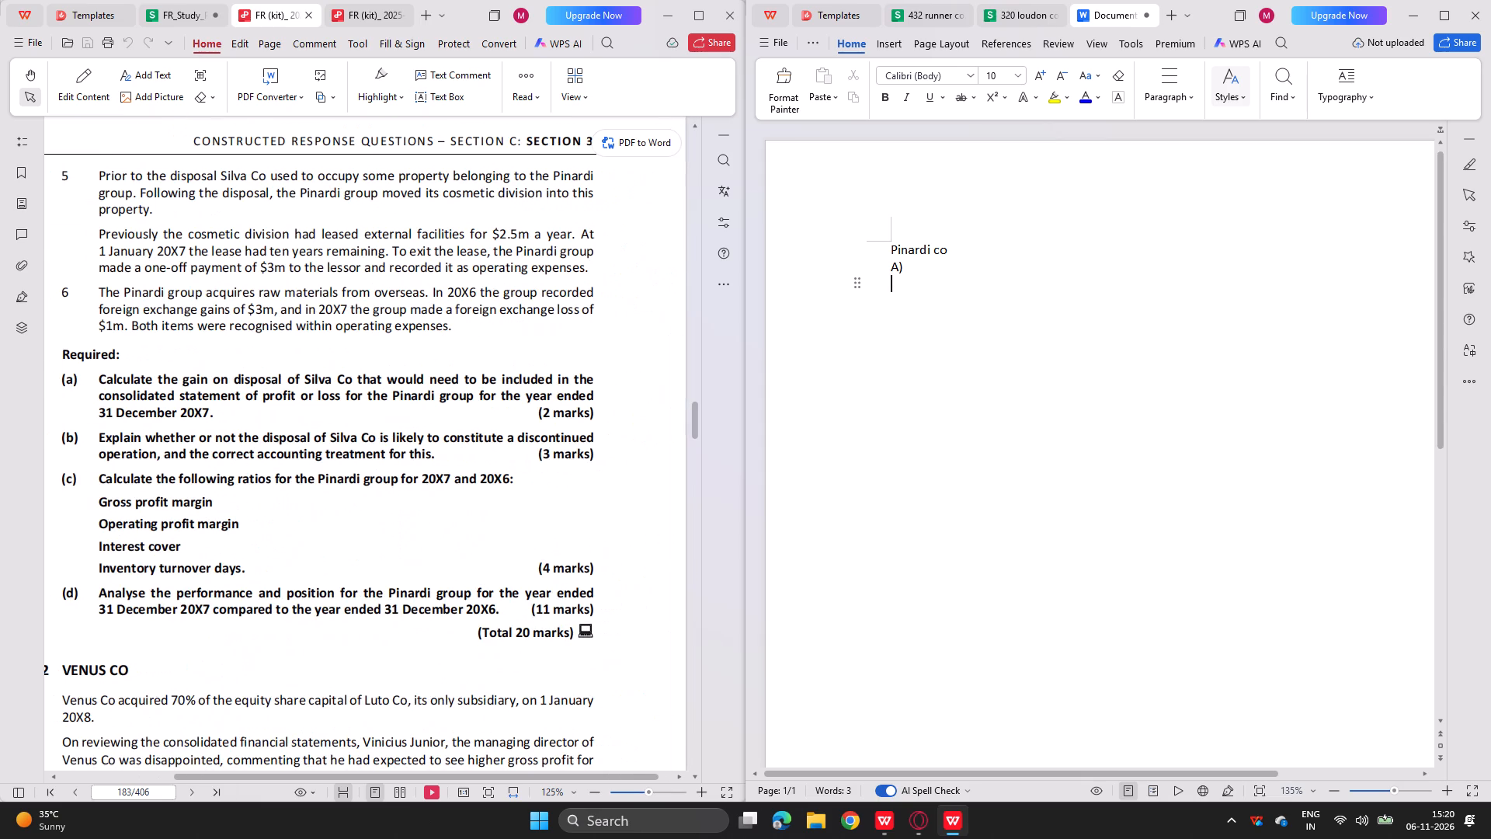
With the kit's answer in view, complete the part A) heading as "Gain on disposal:" and leave a blank line below it.
{"action": "left_click", "coordinate": [926, 260]}
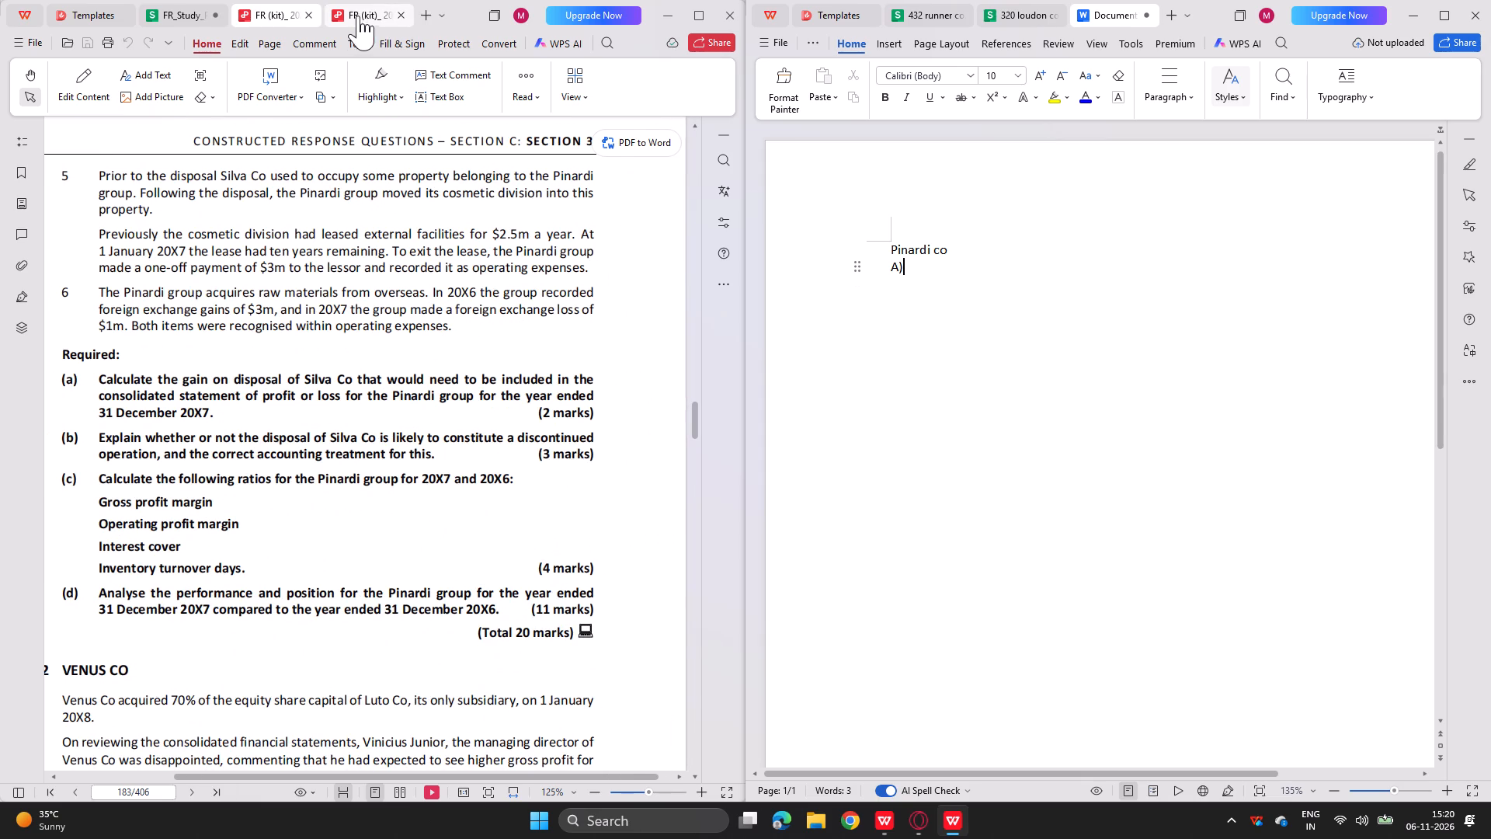
{"action": "left_click", "coordinate": [349, 17]}
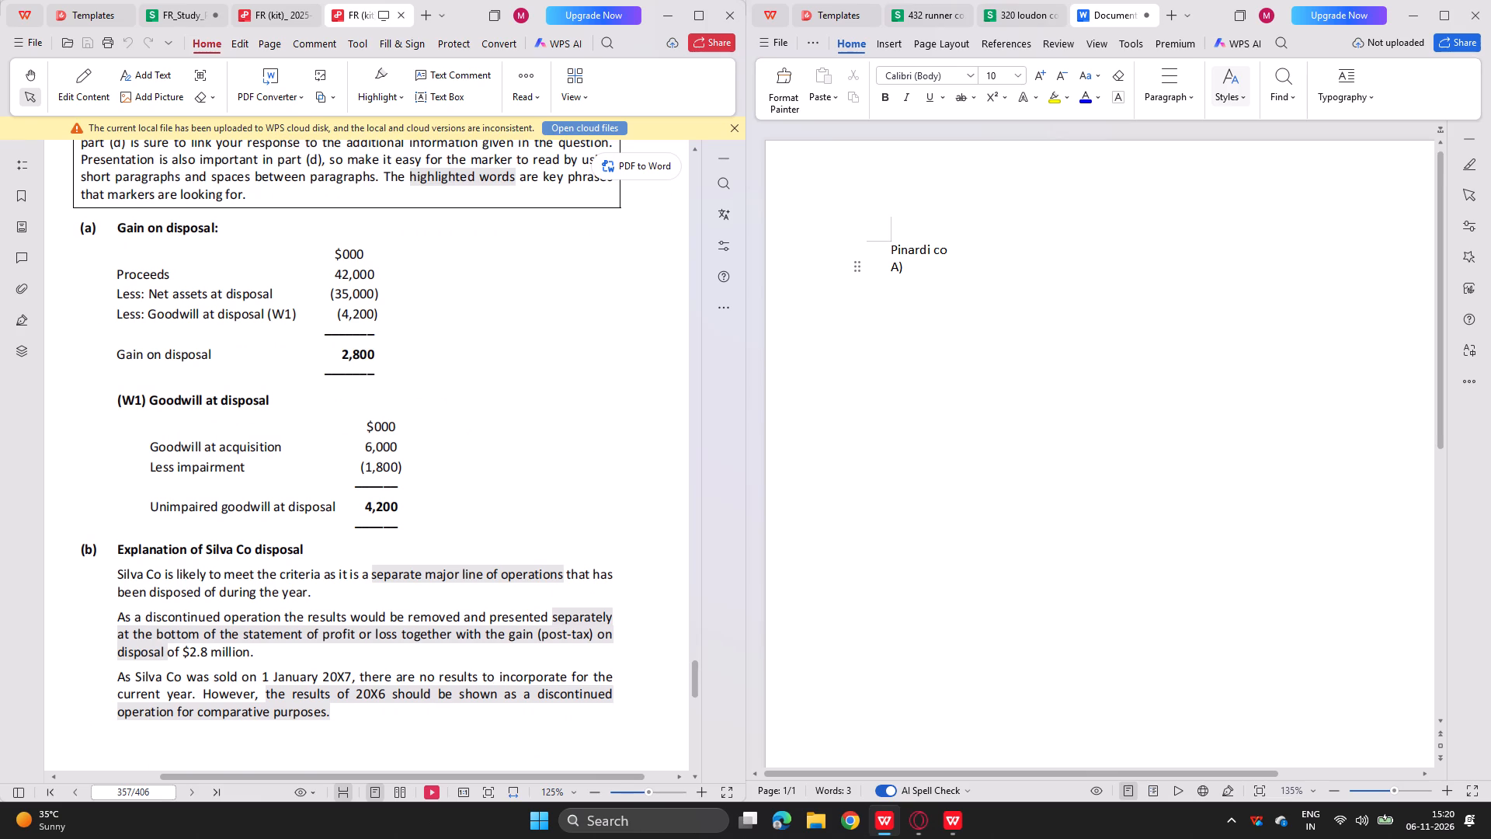
{"action": "left_click", "coordinate": [926, 265]}
{"action": "key", "text": "space"}
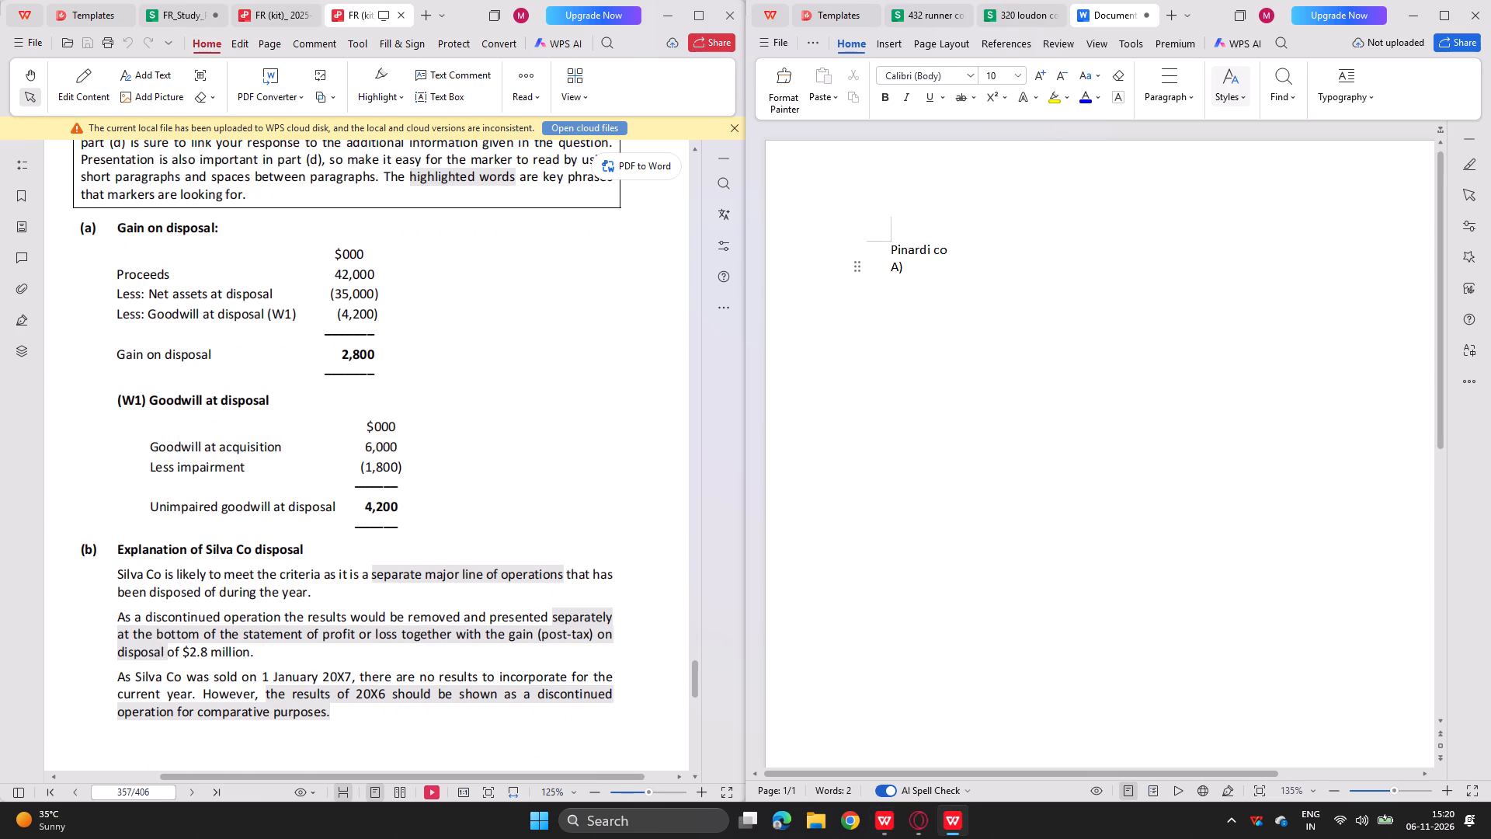
{"action": "type", "text": "gain o"}
{"action": "type", "text": "n s"}
{"action": "key", "text": "BackSpace"}
{"action": "type", "text": "dis"}
{"action": "type", "text": "posal:"}
{"action": "key", "text": "Return"}
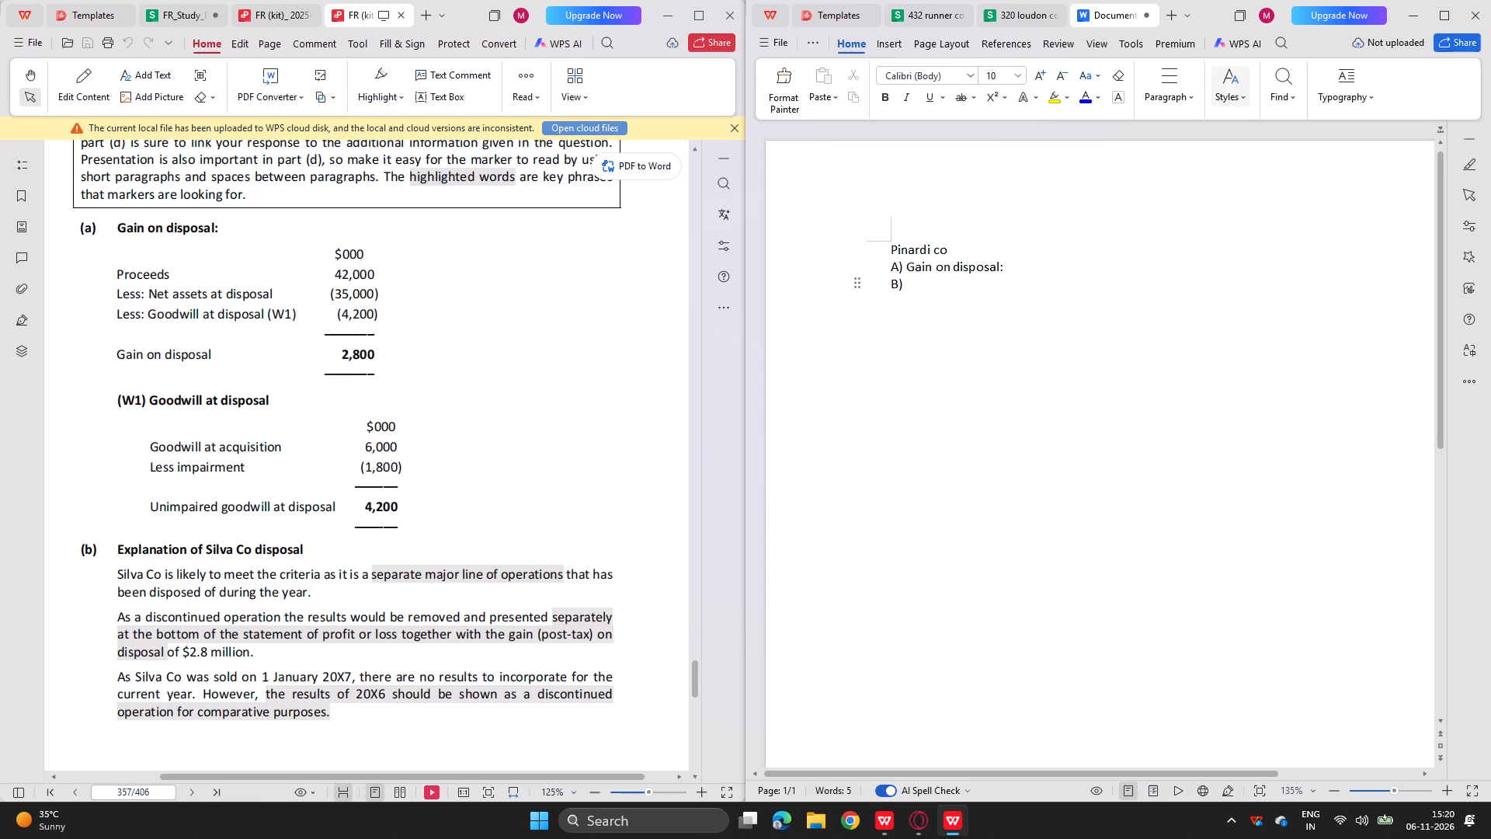
{"action": "key", "text": "BackSpace"}
{"action": "key", "text": "BackSpace"}
{"action": "key", "text": "Return"}
{"action": "key", "text": "Return"}
{"action": "key", "text": "Return"}
Insert a table of five rows and two columns below the heading and widen its first column to about 4.70 in.
{"action": "left_click", "coordinate": [881, 53]}
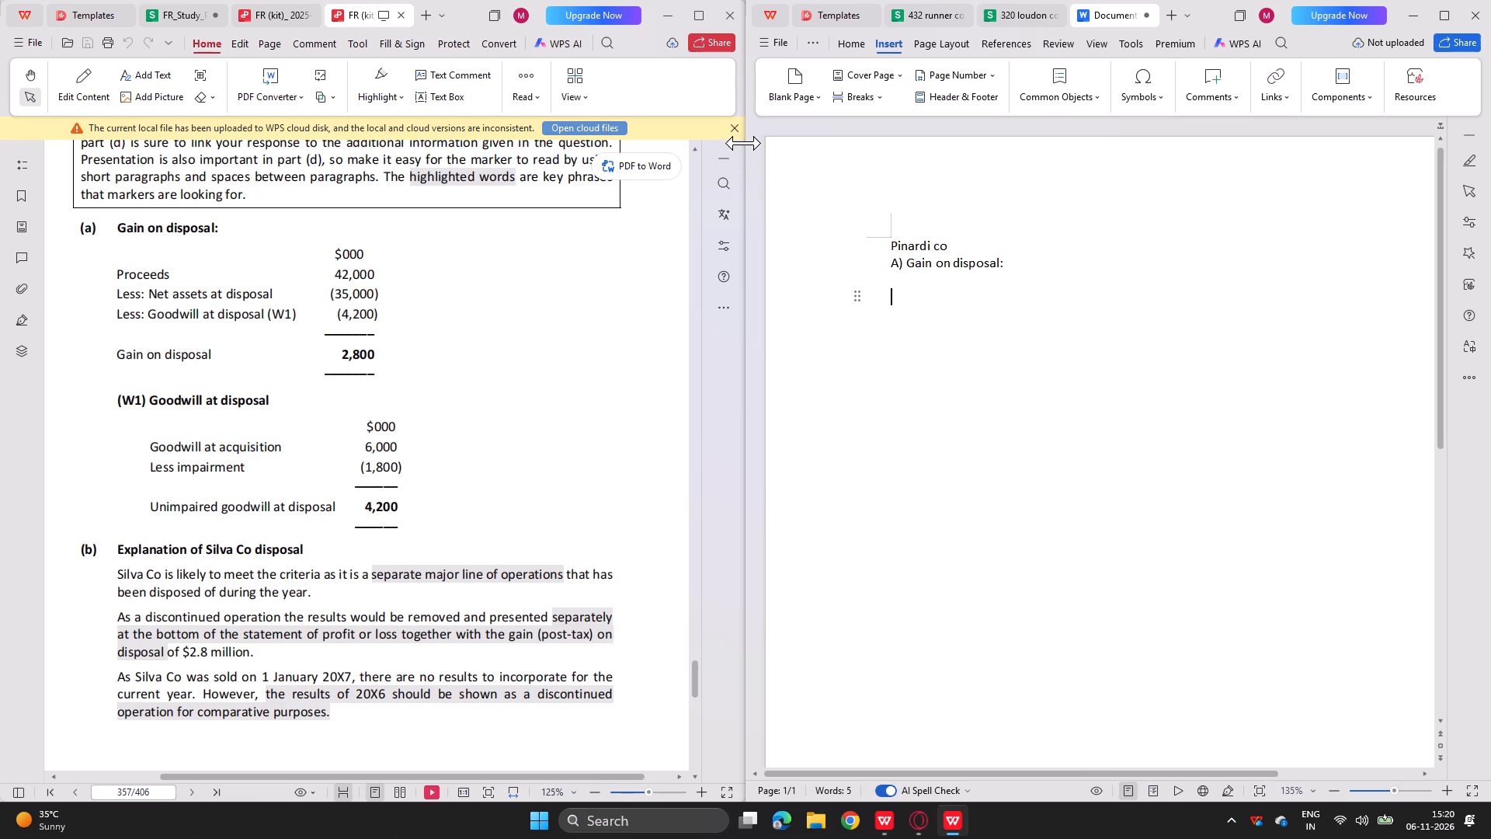
{"action": "left_click_drag", "start_coordinate": [744, 143], "coordinate": [611, 136]}
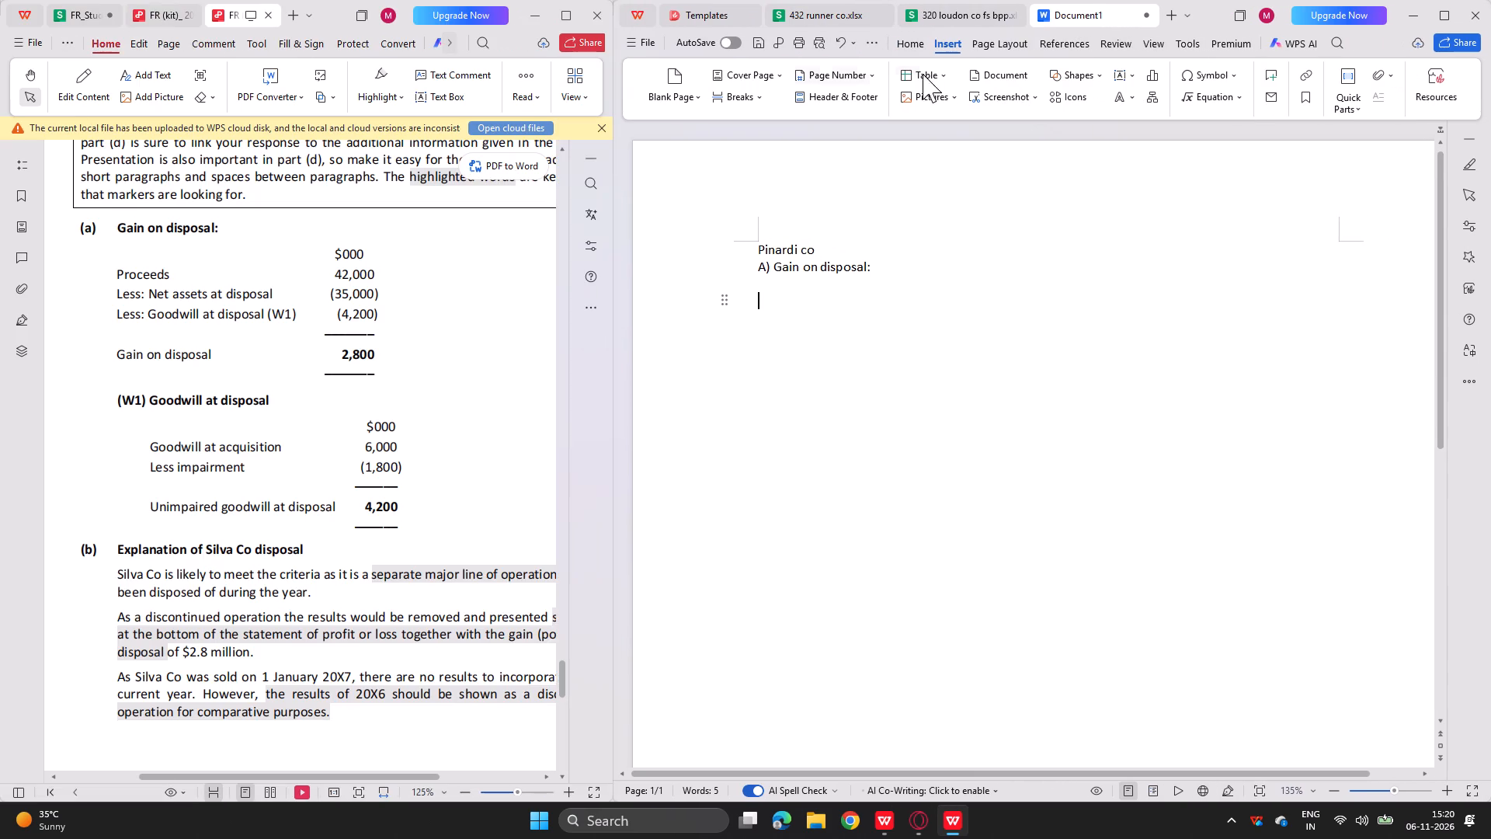
{"action": "left_click", "coordinate": [933, 69]}
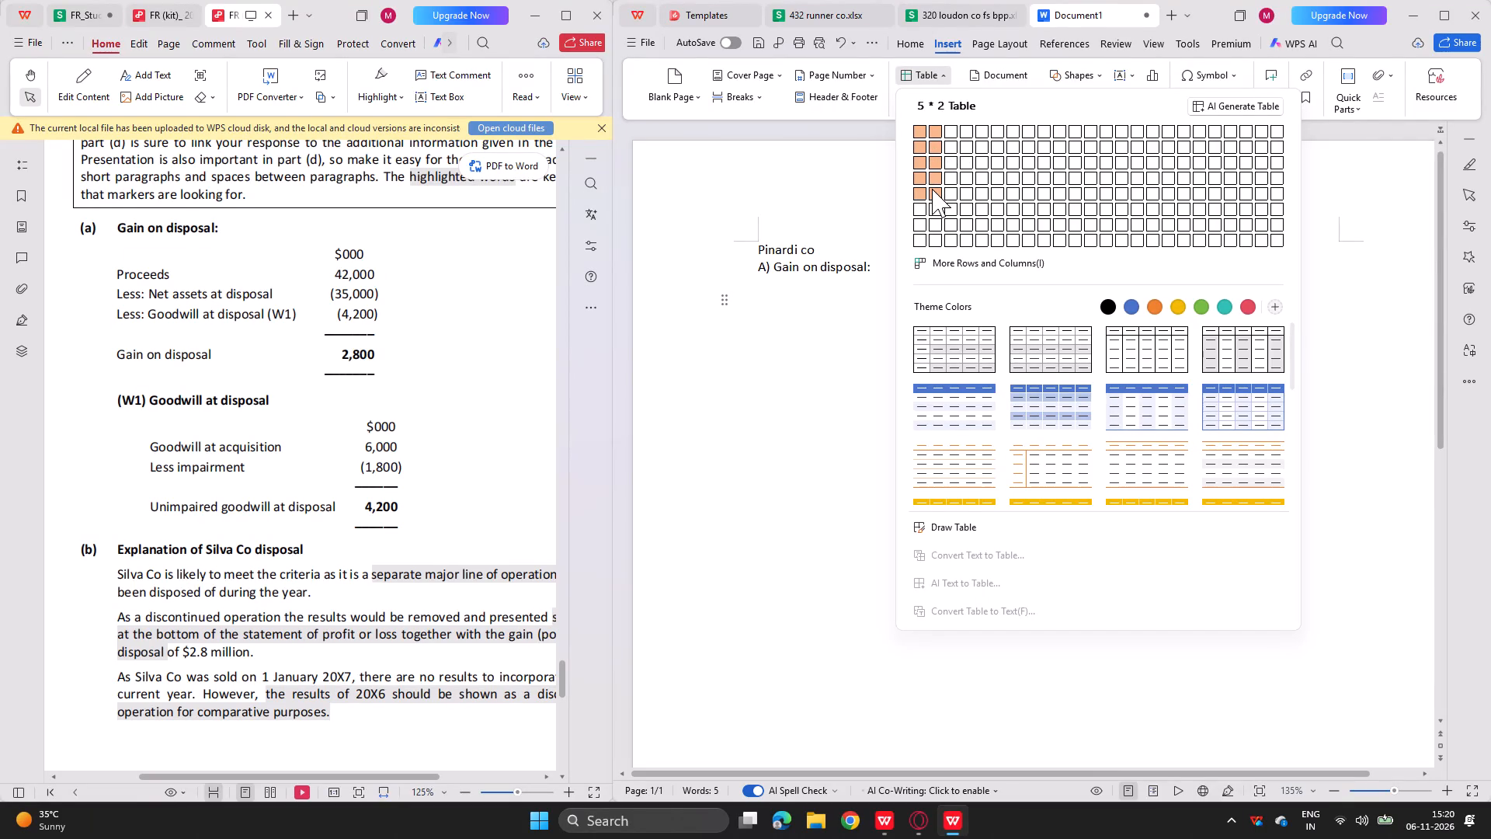
{"action": "key", "text": "Return"}
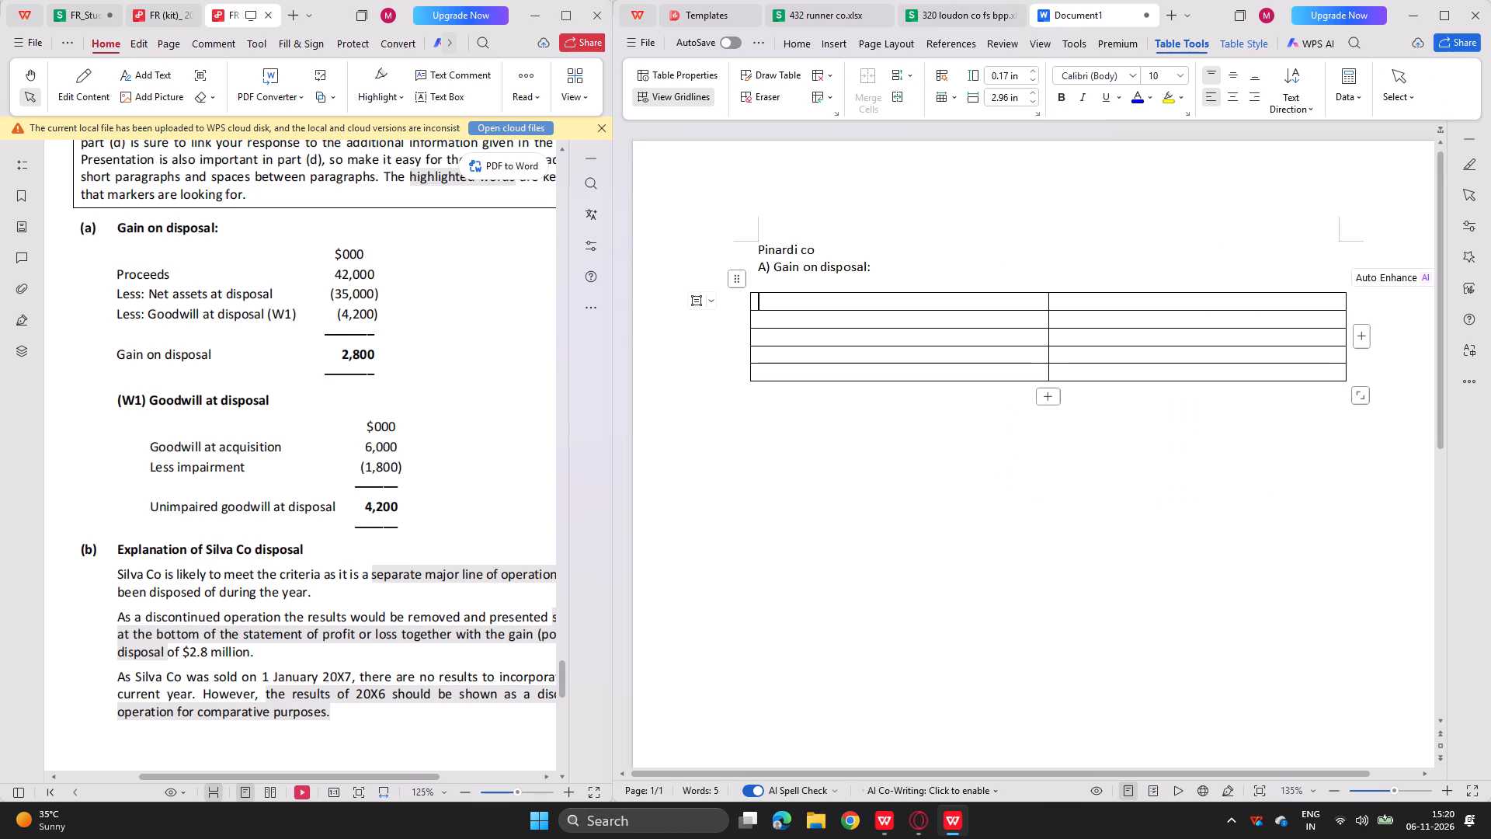
{"action": "left_click_drag", "start_coordinate": [1048, 308], "coordinate": [1226, 321]}
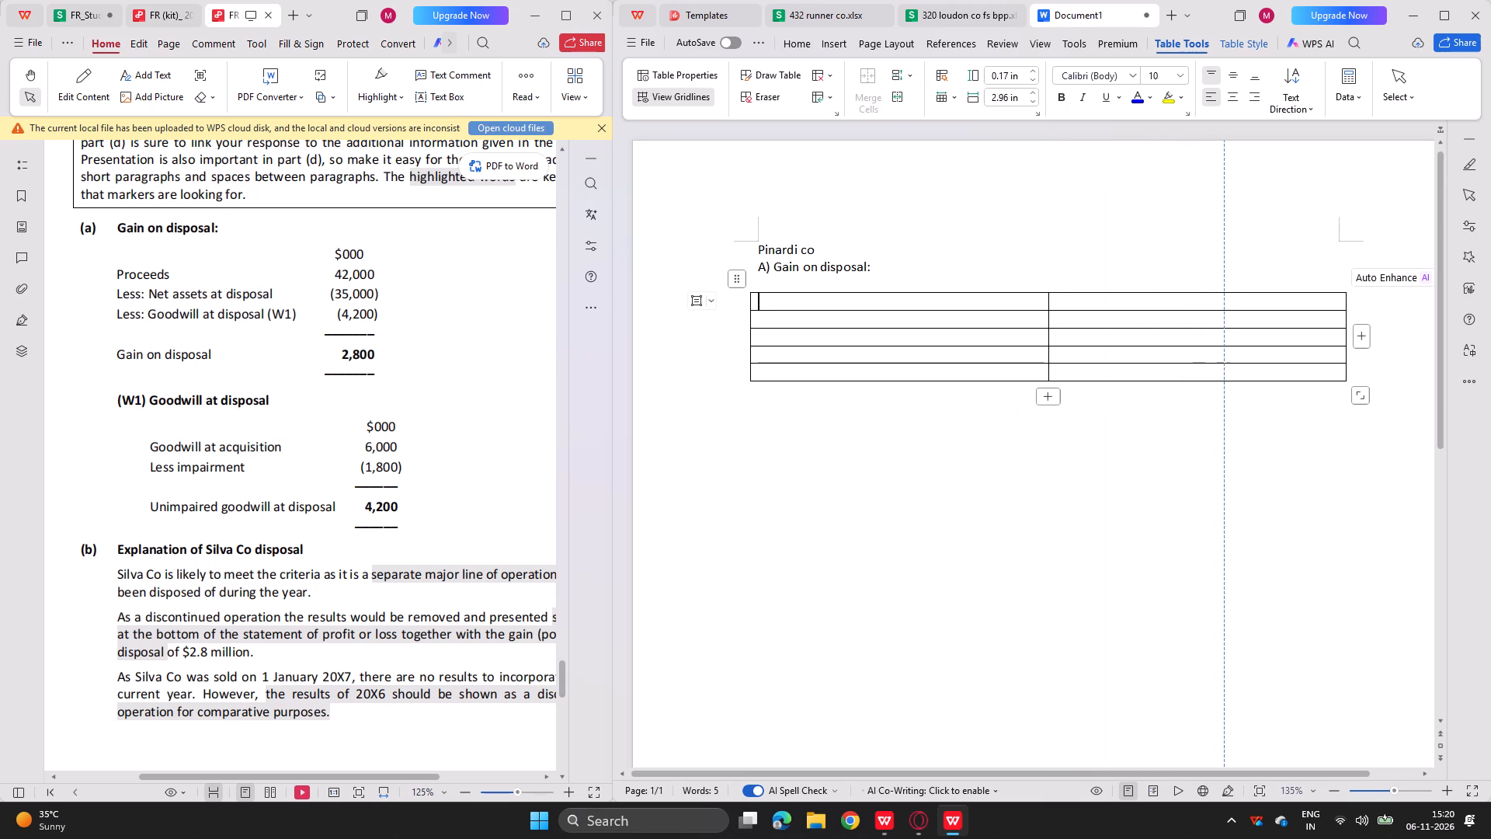
{"action": "left_click_drag", "start_coordinate": [1226, 321], "coordinate": [1224, 326]}
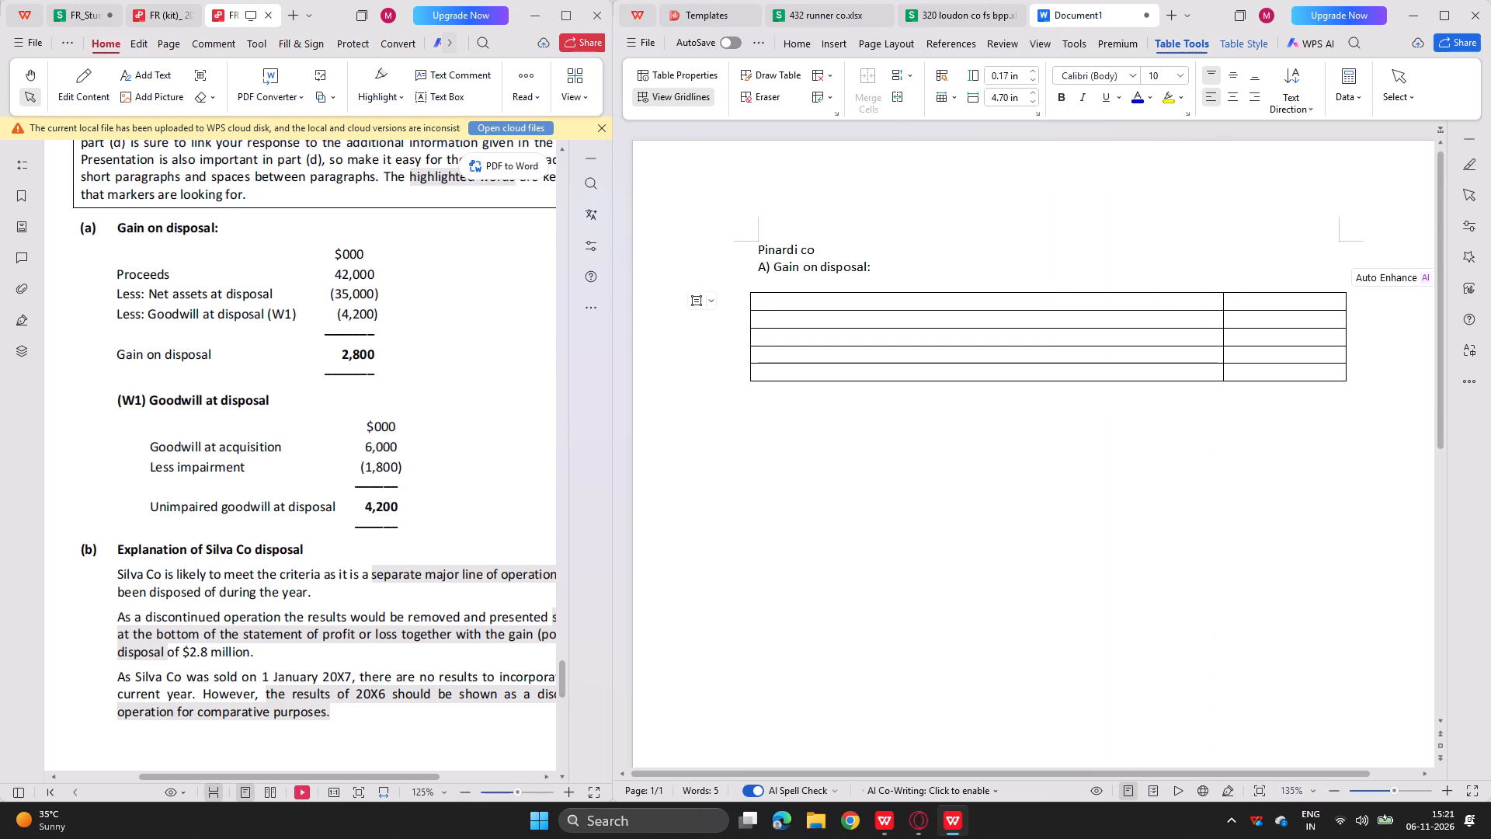
Enter "$000" as the table's second column header and "proceeds" as the first row label beneath the header row.
{"action": "key", "text": "Right"}
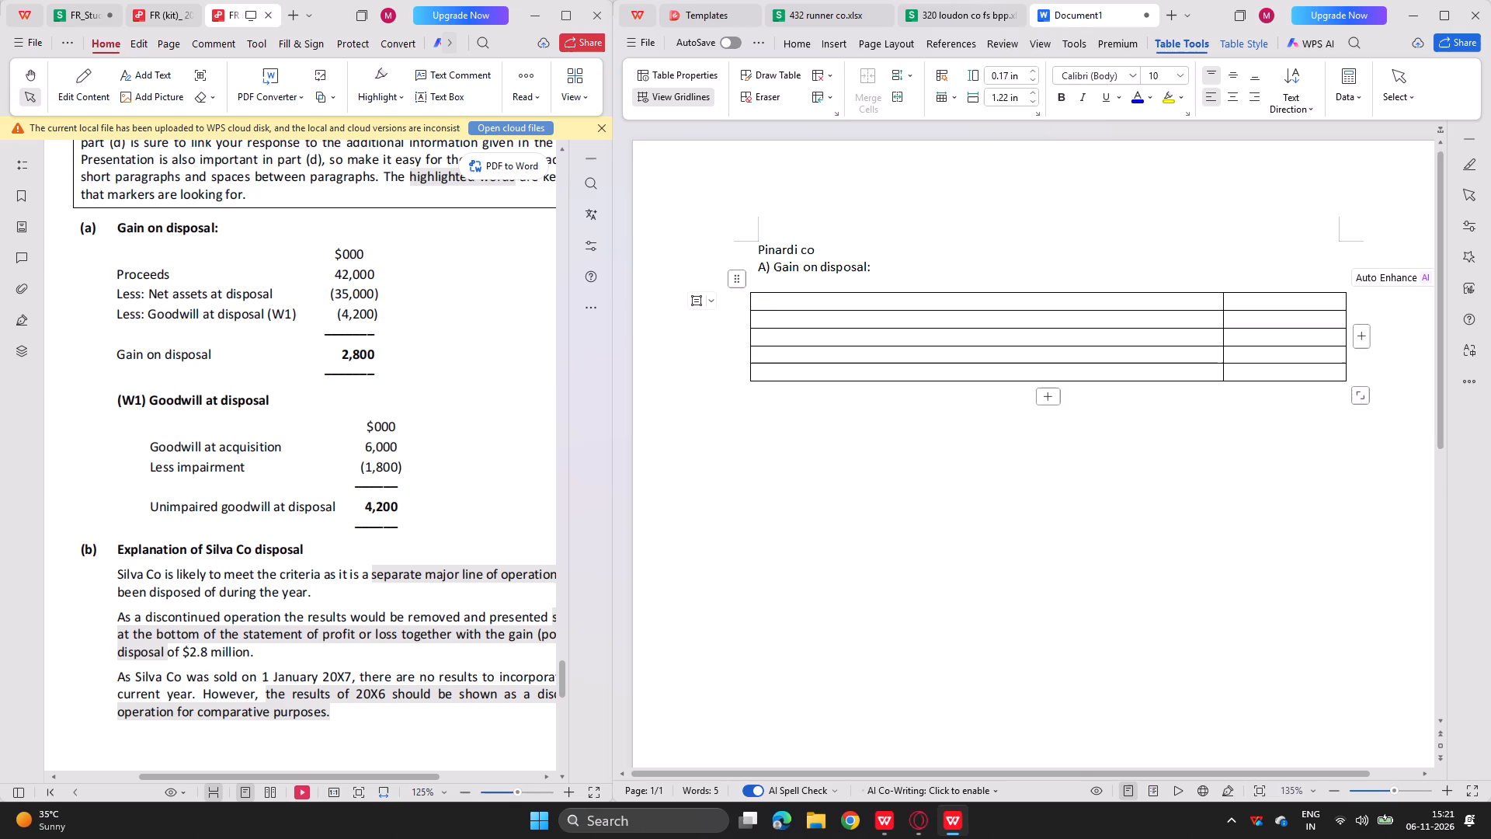
{"action": "key", "text": "shift+dollar"}
{"action": "type", "text": "000"}
{"action": "key", "text": "Left"}
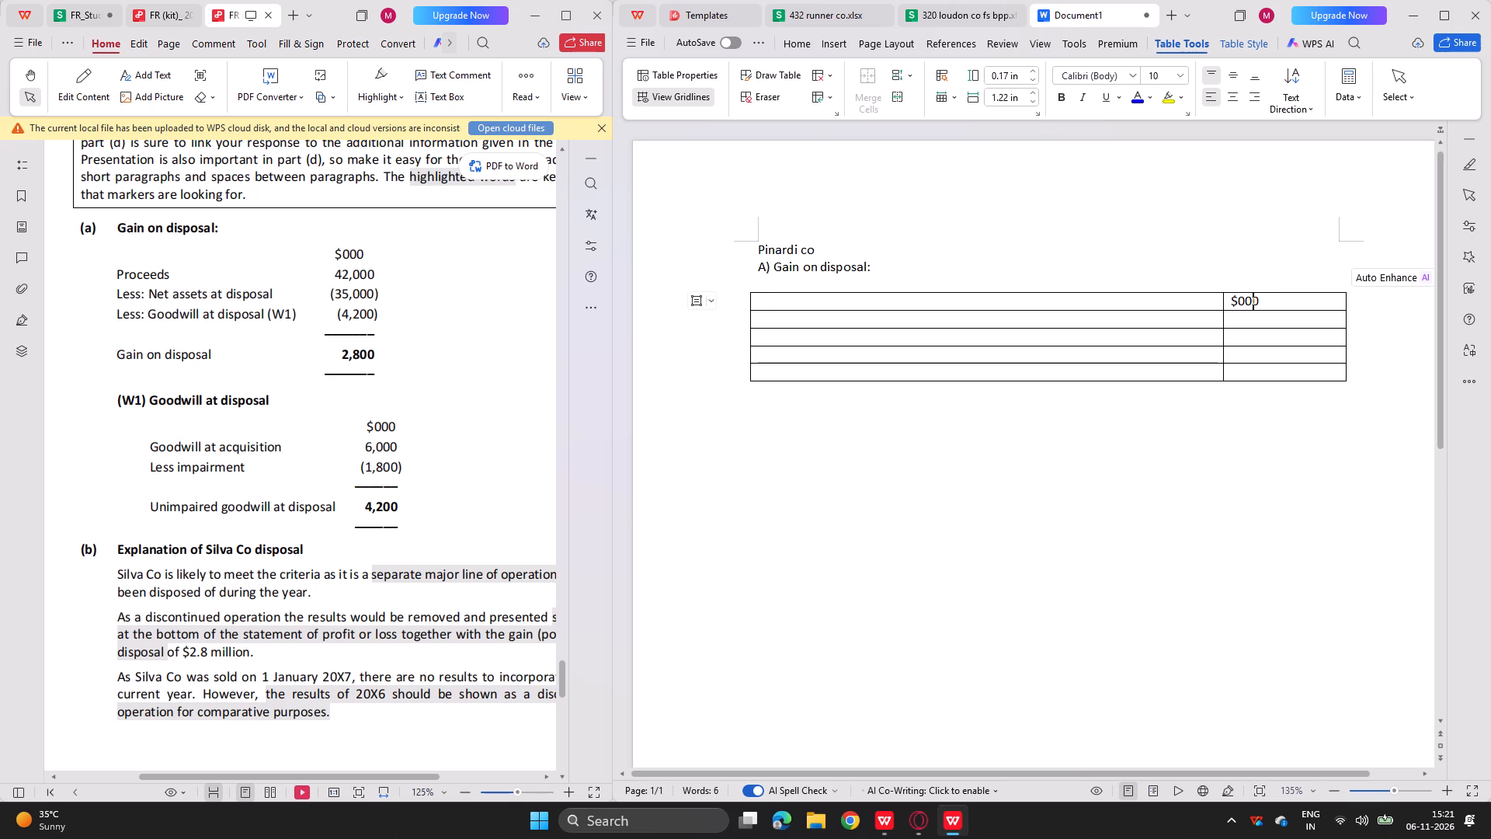
{"action": "key", "text": "Left"}
{"action": "key", "text": "Left"}
{"action": "key", "text": "Left"}
{"action": "key", "text": "Left"}
{"action": "key", "text": "Down"}
{"action": "type", "text": "rp"}
{"action": "key", "text": "BackSpace"}
{"action": "key", "text": "BackSpace"}
{"action": "type", "text": "proceeds"}
Look up Silva Co's cash sale price in question 441's text and enter 42000 as the proceeds amount in the $000 column.
{"action": "left_click", "coordinate": [160, 0]}
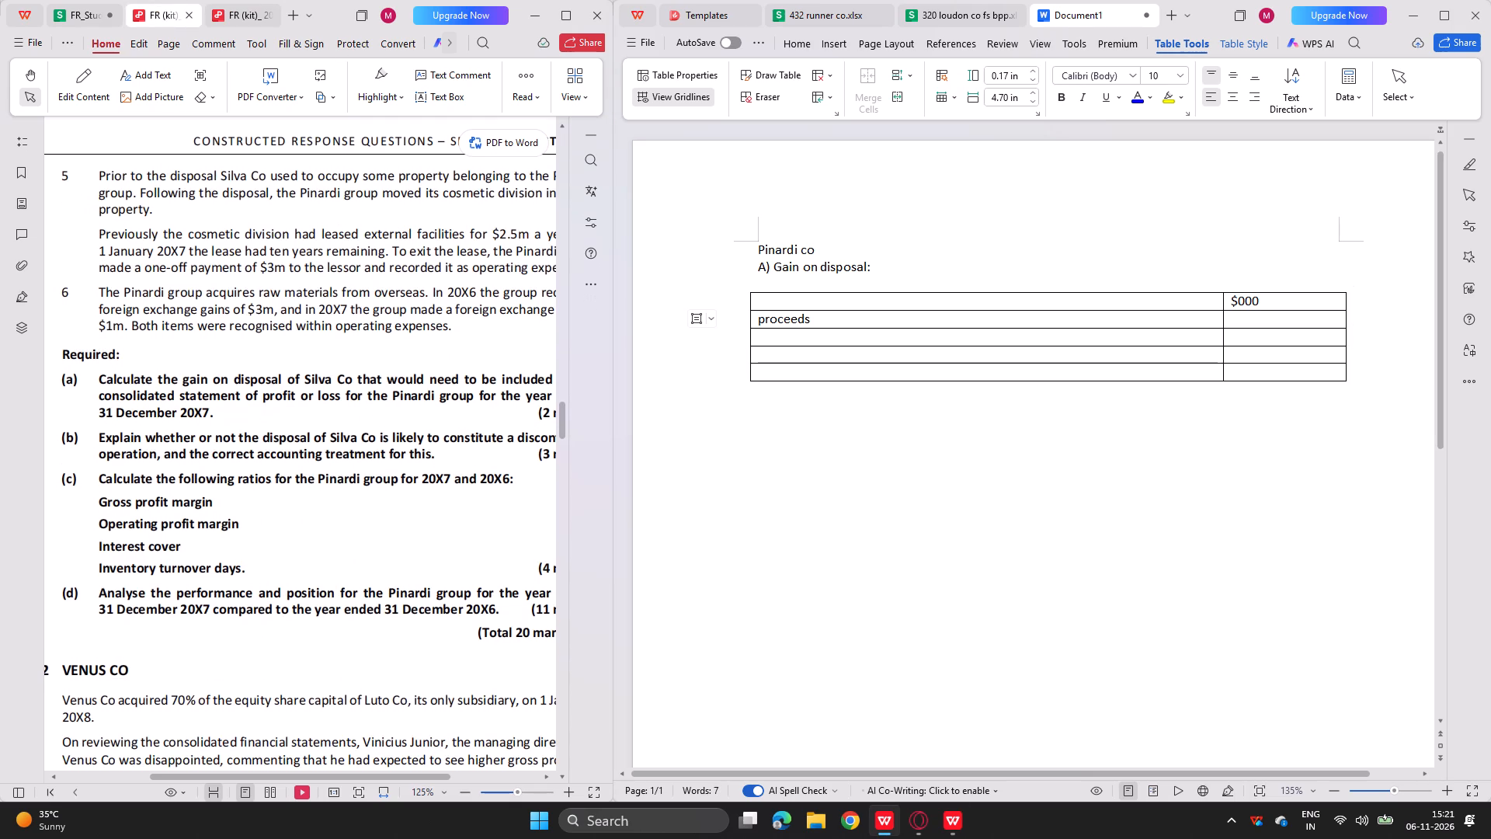
{"action": "scroll", "coordinate": [201, 409], "scroll_direction": "up", "scroll_amount": 1}
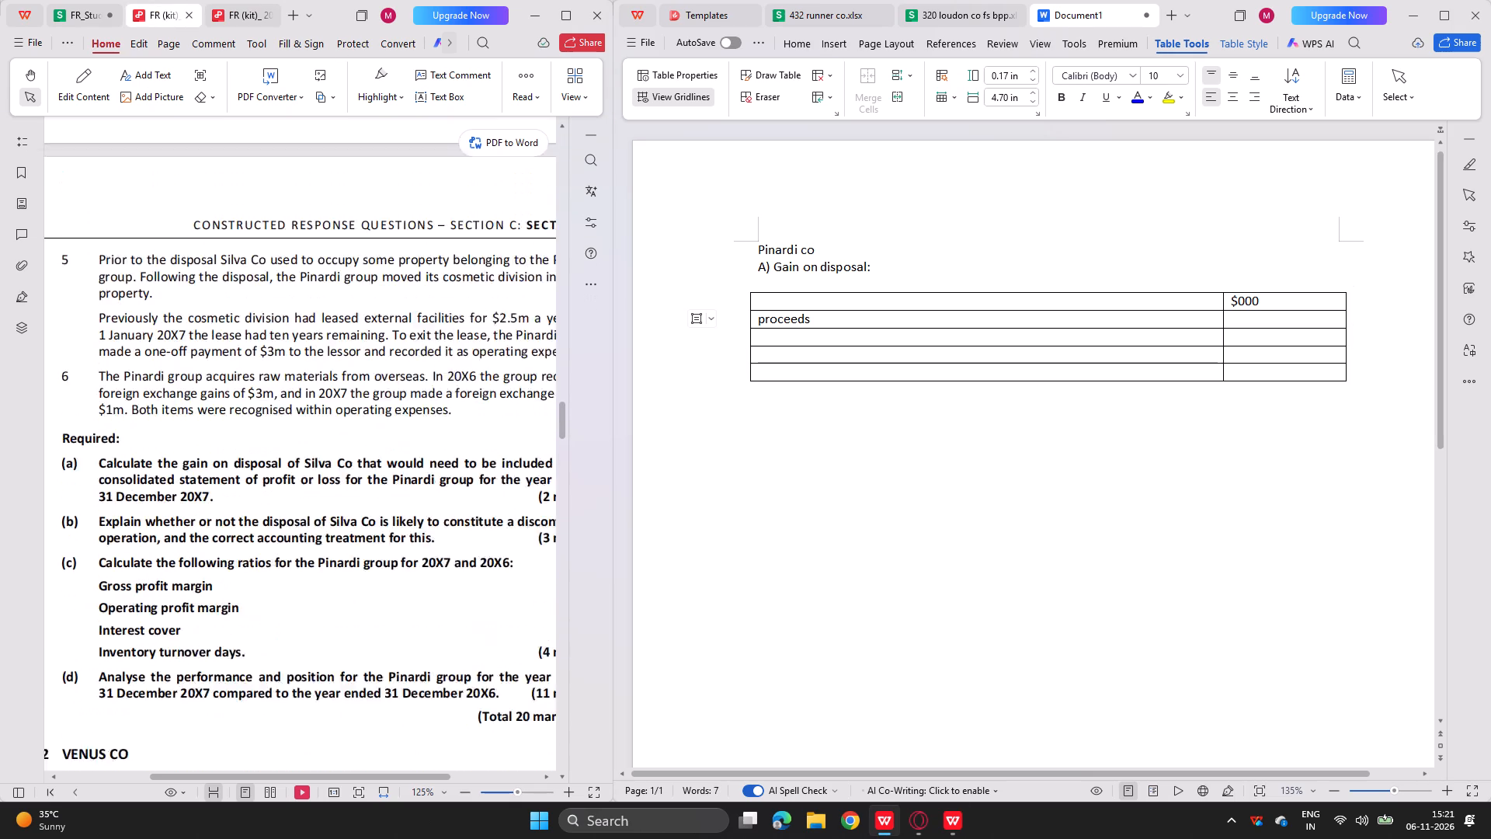
{"action": "scroll", "coordinate": [201, 409], "scroll_direction": "up", "scroll_amount": 2}
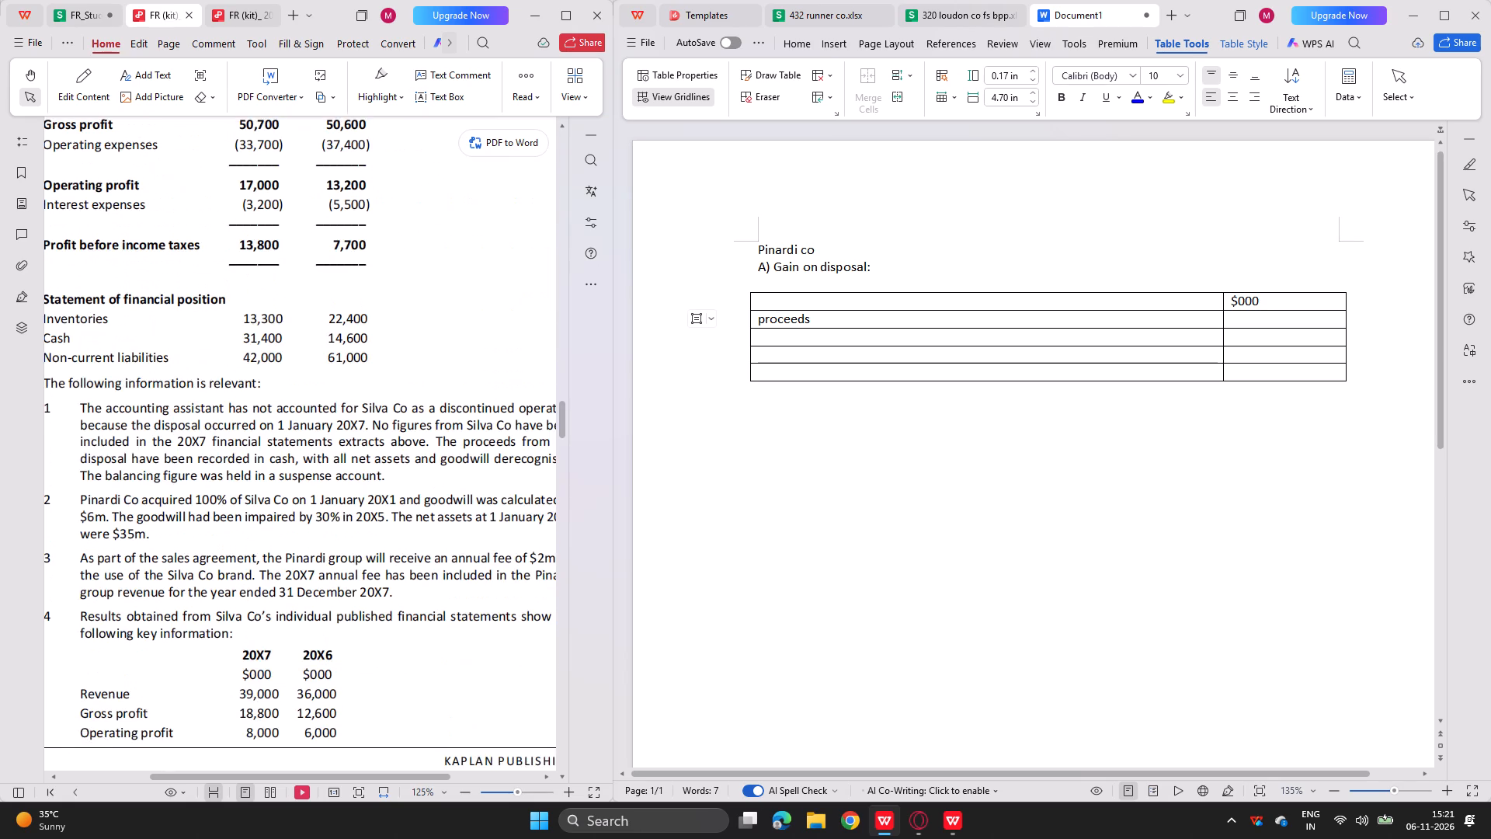
{"action": "scroll", "coordinate": [201, 409], "scroll_direction": "up", "scroll_amount": 3}
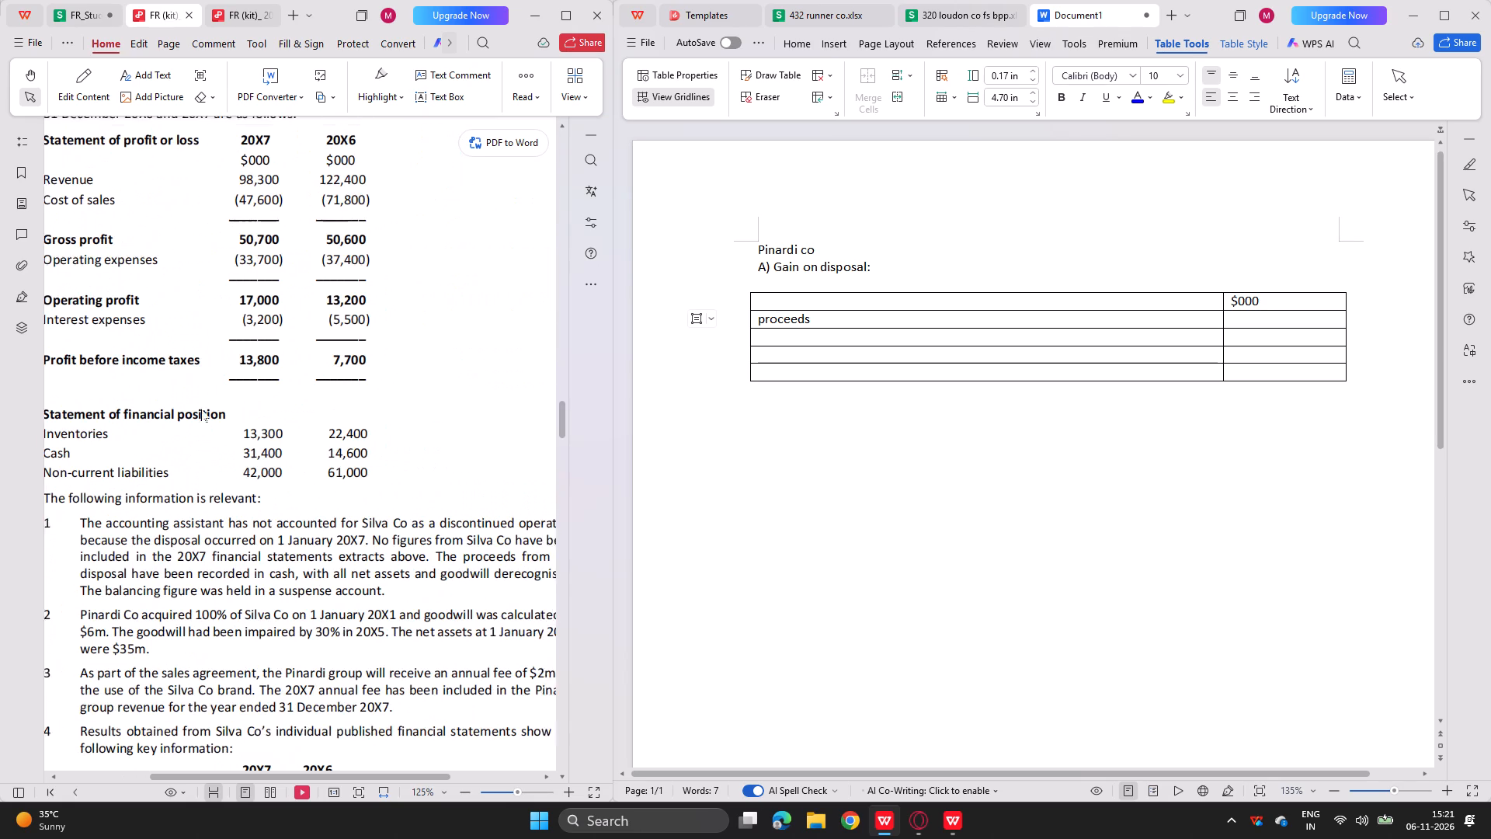
{"action": "scroll", "coordinate": [201, 409], "scroll_direction": "up", "scroll_amount": 1}
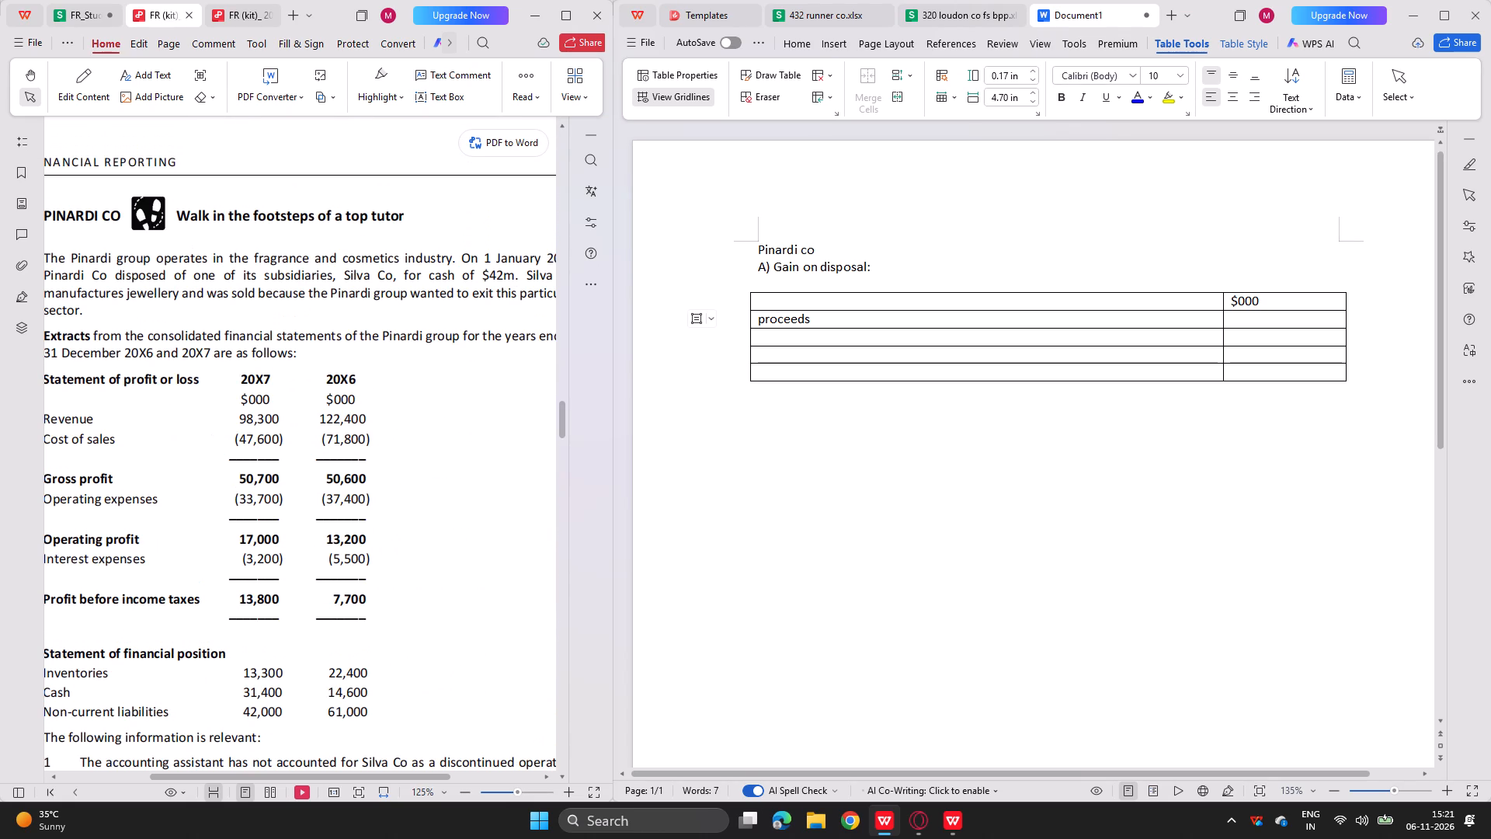
{"action": "left_click", "coordinate": [1262, 320]}
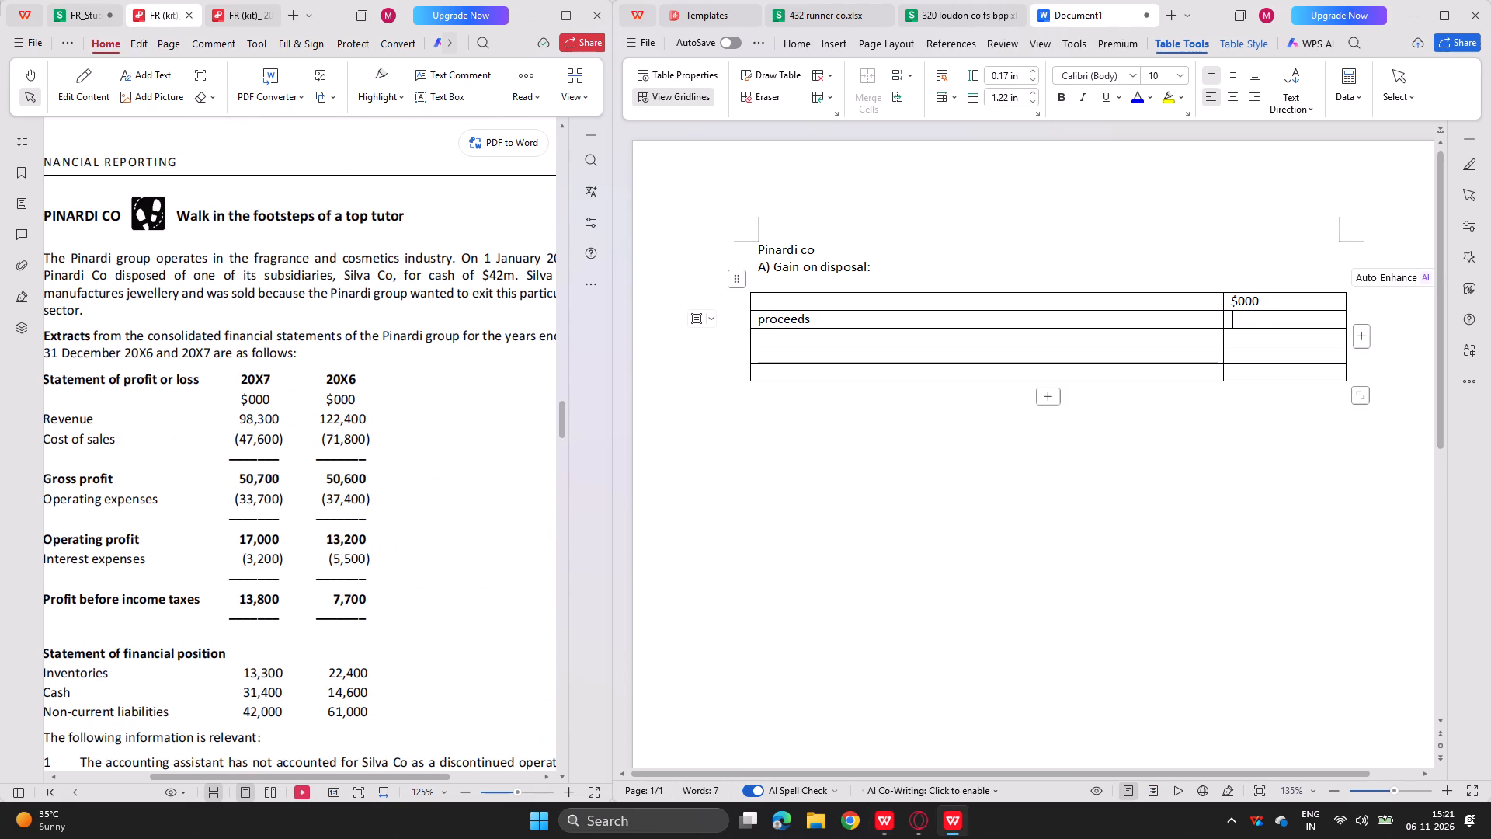
{"action": "type", "text": "42000"}
Label the row below proceeds "Less na at disposal", checking the kit's answer layout first.
{"action": "key", "text": "Left"}
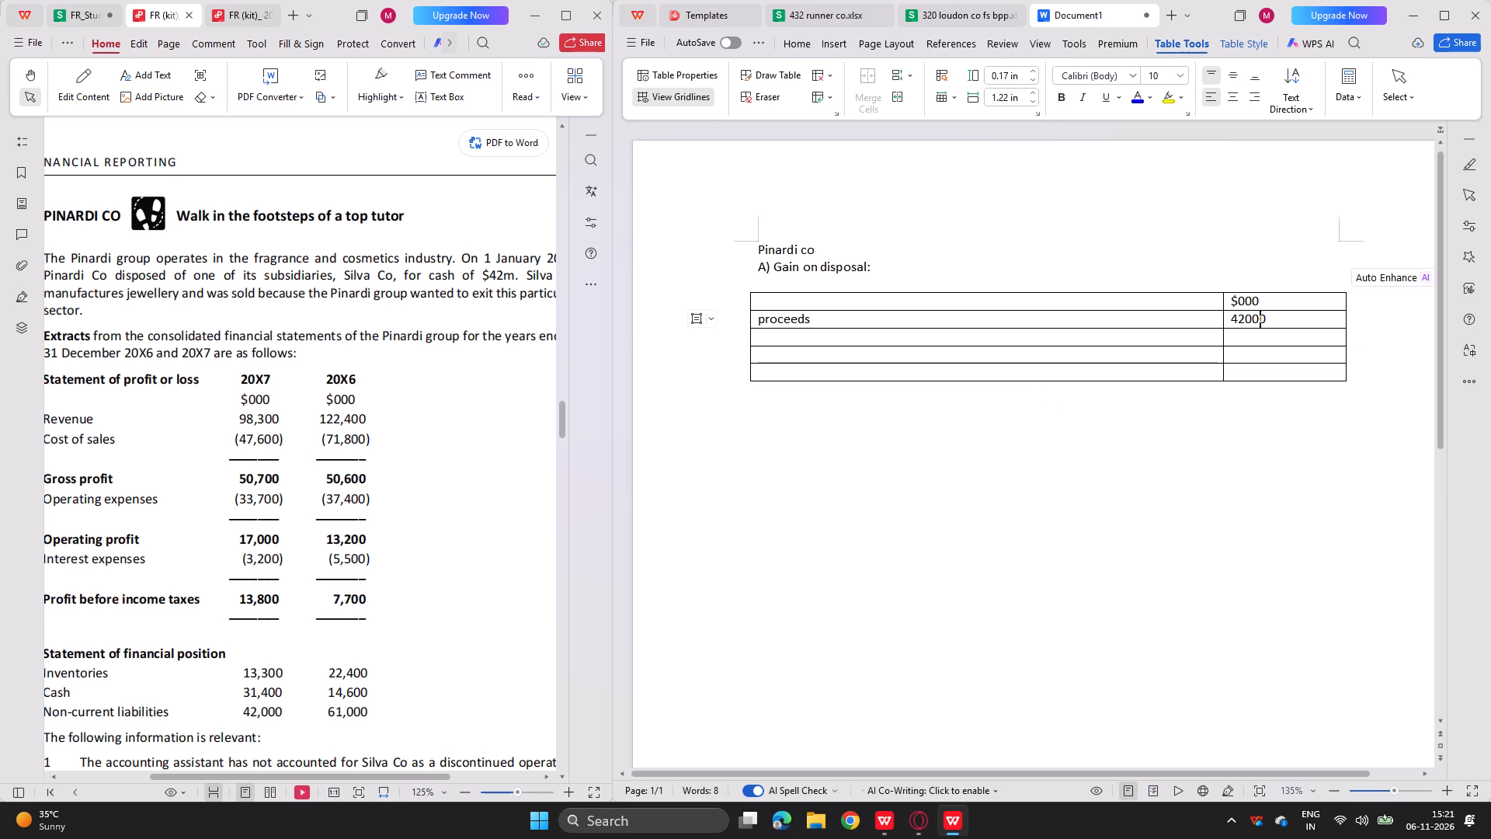
{"action": "key", "text": "Down"}
{"action": "key", "text": "Left"}
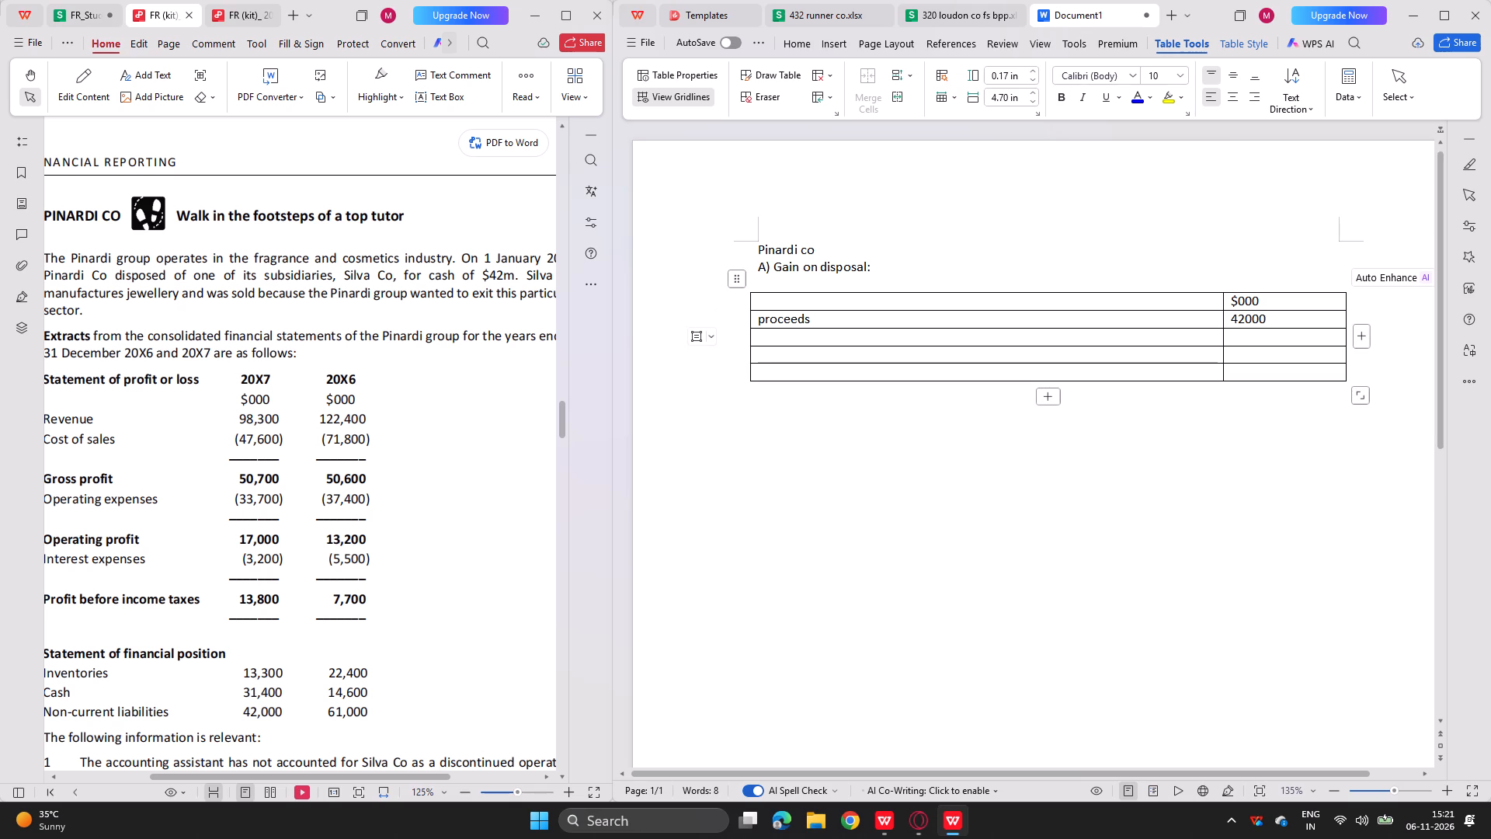
{"action": "left_click", "coordinate": [214, 7]}
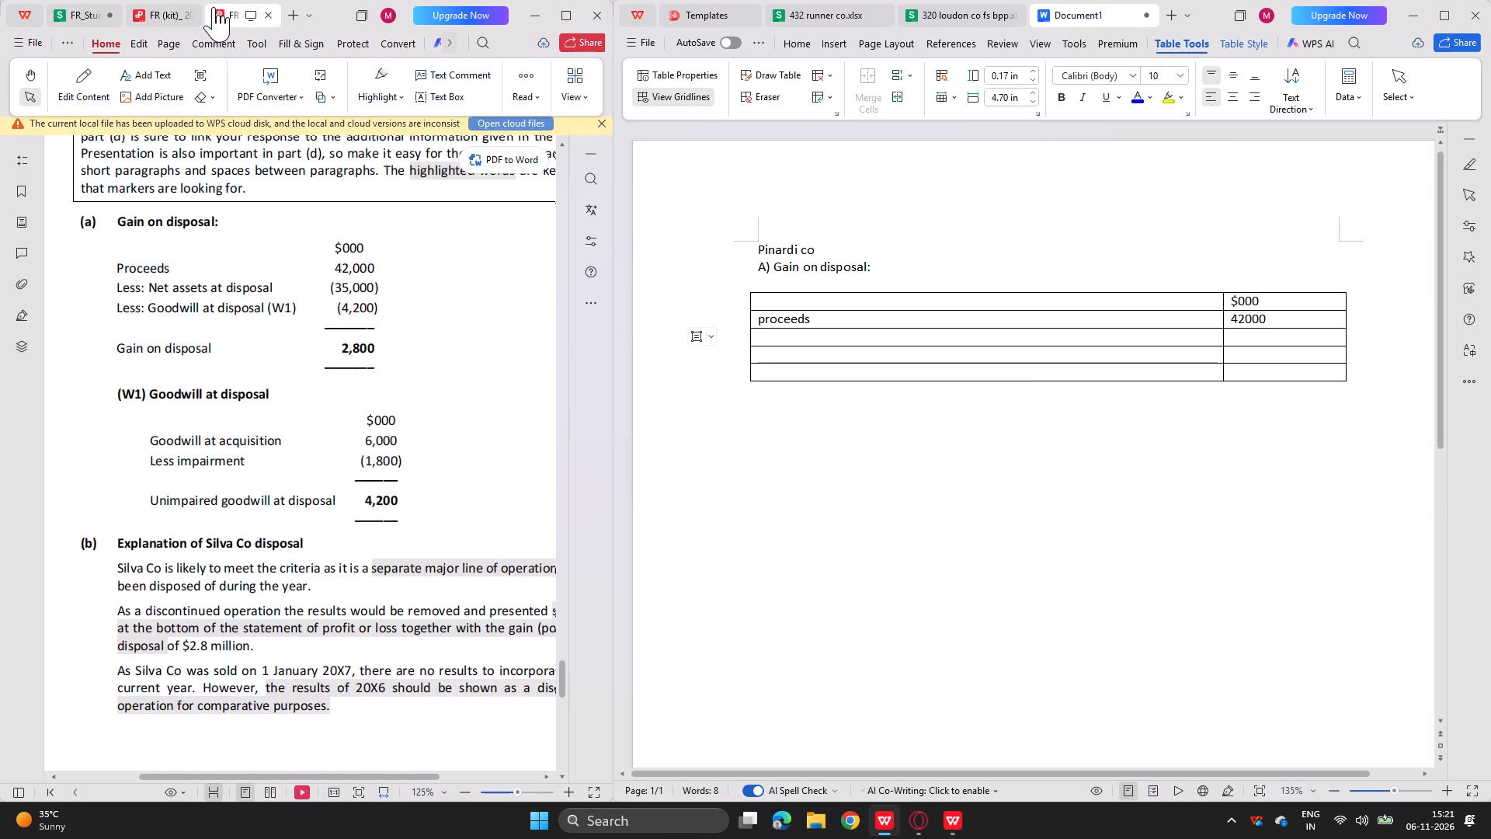
{"action": "left_click", "coordinate": [147, 0]}
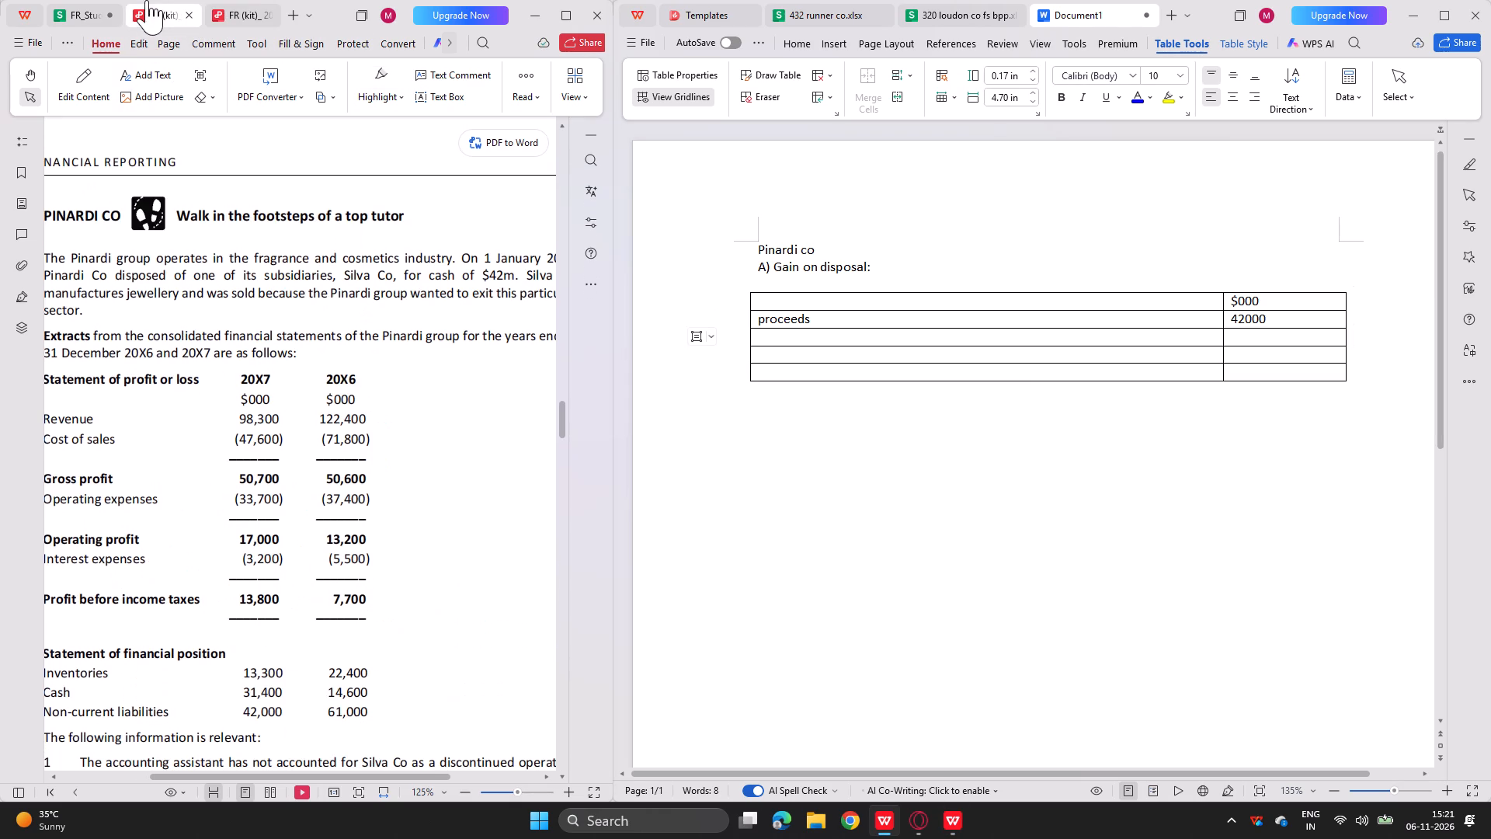
{"action": "left_click", "coordinate": [770, 336]}
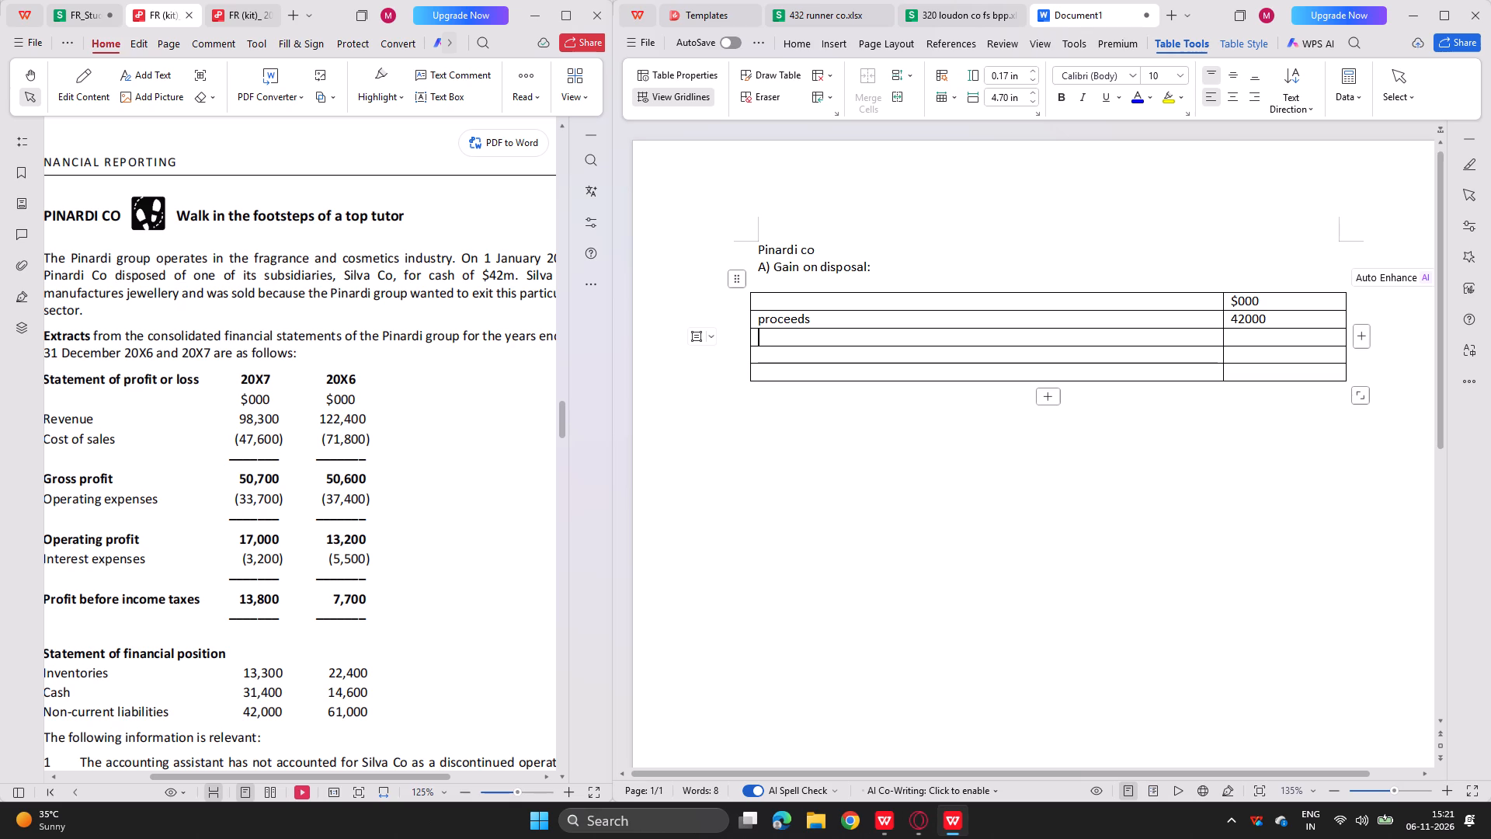
{"action": "type", "text": "less na at disposal"}
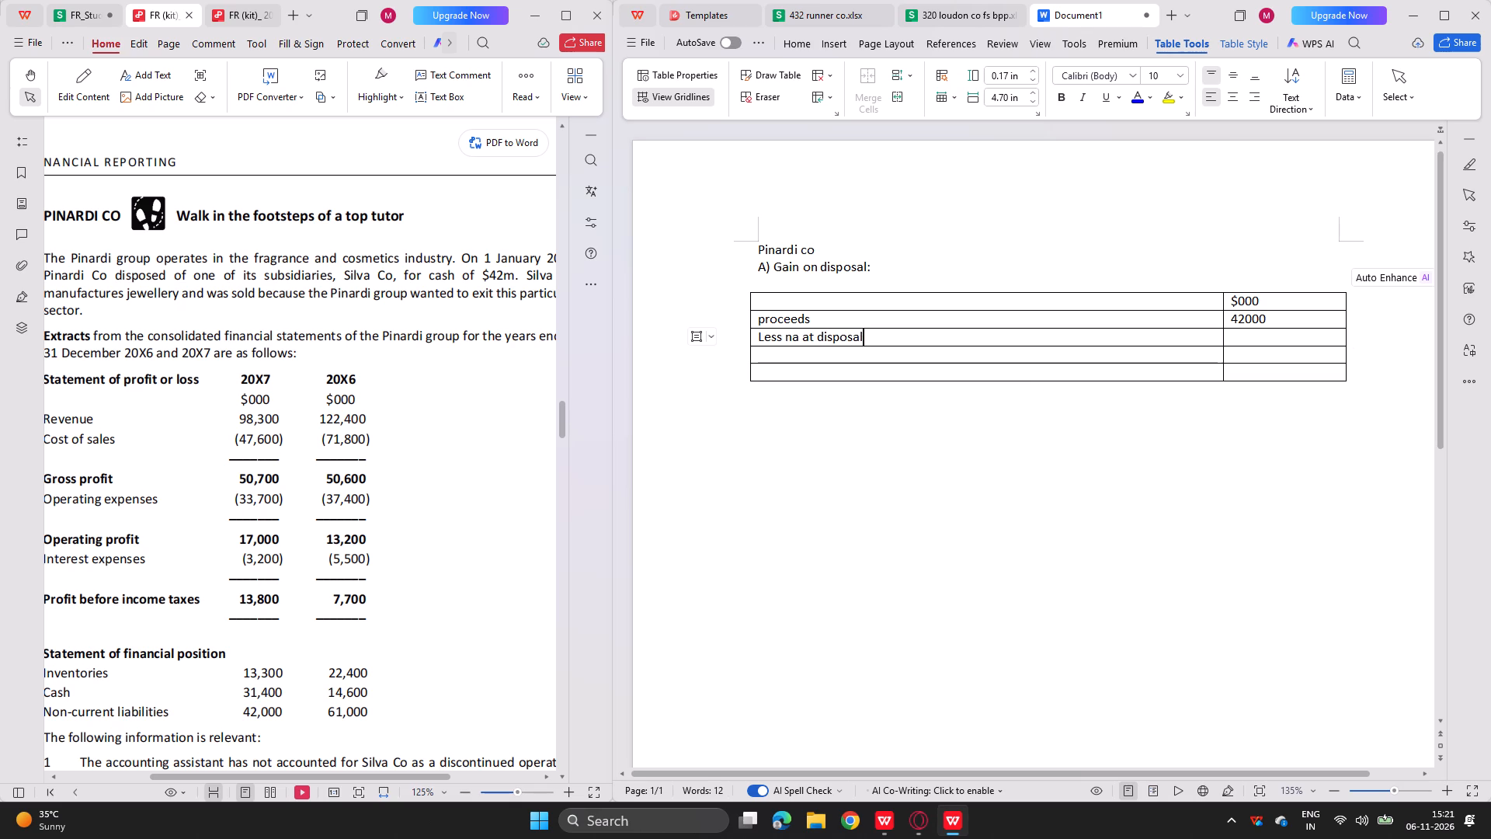
Label the fourth row of the gain on disposal table "Less goodwill at disposal".
{"action": "key", "text": "Down"}
{"action": "type", "text": "less goodiwll"}
{"action": "key", "text": "BackSpace"}
{"action": "key", "text": "BackSpace"}
{"action": "key", "text": "BackSpace"}
{"action": "key", "text": "BackSpace"}
{"action": "type", "text": "will at disposlal"}
{"action": "key", "text": "BackSpace"}
{"action": "key", "text": "BackSpace"}
{"action": "key", "text": "BackSpace"}
{"action": "type", "text": "al"}
Enter a minus sign in the $000 cells of both the net assets and goodwill deduction rows.
{"action": "key", "text": "Right"}
{"action": "key", "text": "Up"}
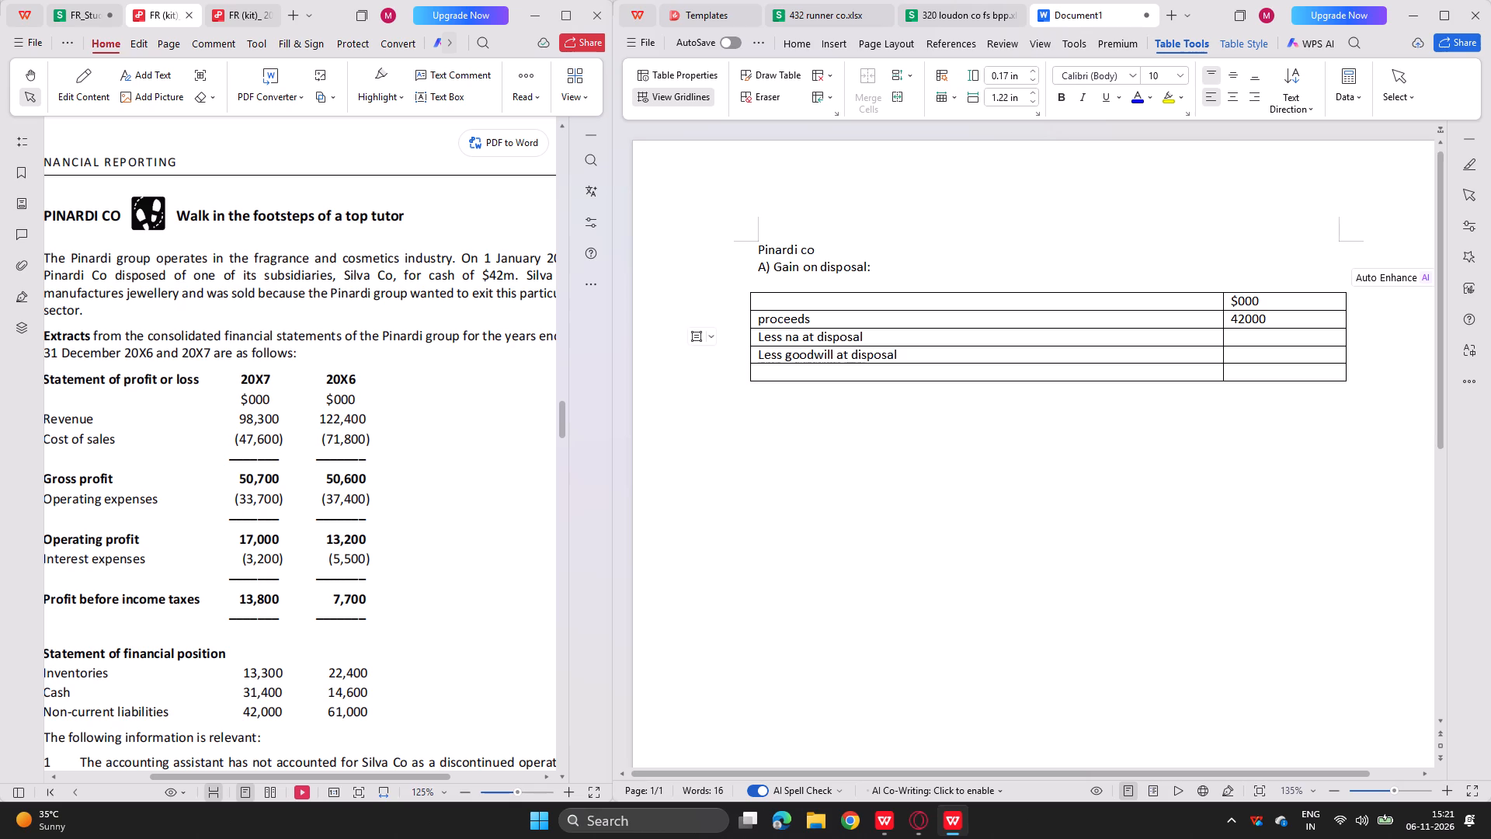
{"action": "key", "text": "minus"}
{"action": "key", "text": "Down"}
{"action": "key", "text": "minus"}
{"action": "key", "text": "Up"}
Find Silva Co's net assets at disposal in question 441's notes and complete the net assets deduction as -35000.
{"action": "scroll", "coordinate": [318, 399], "scroll_direction": "right", "scroll_amount": 2}
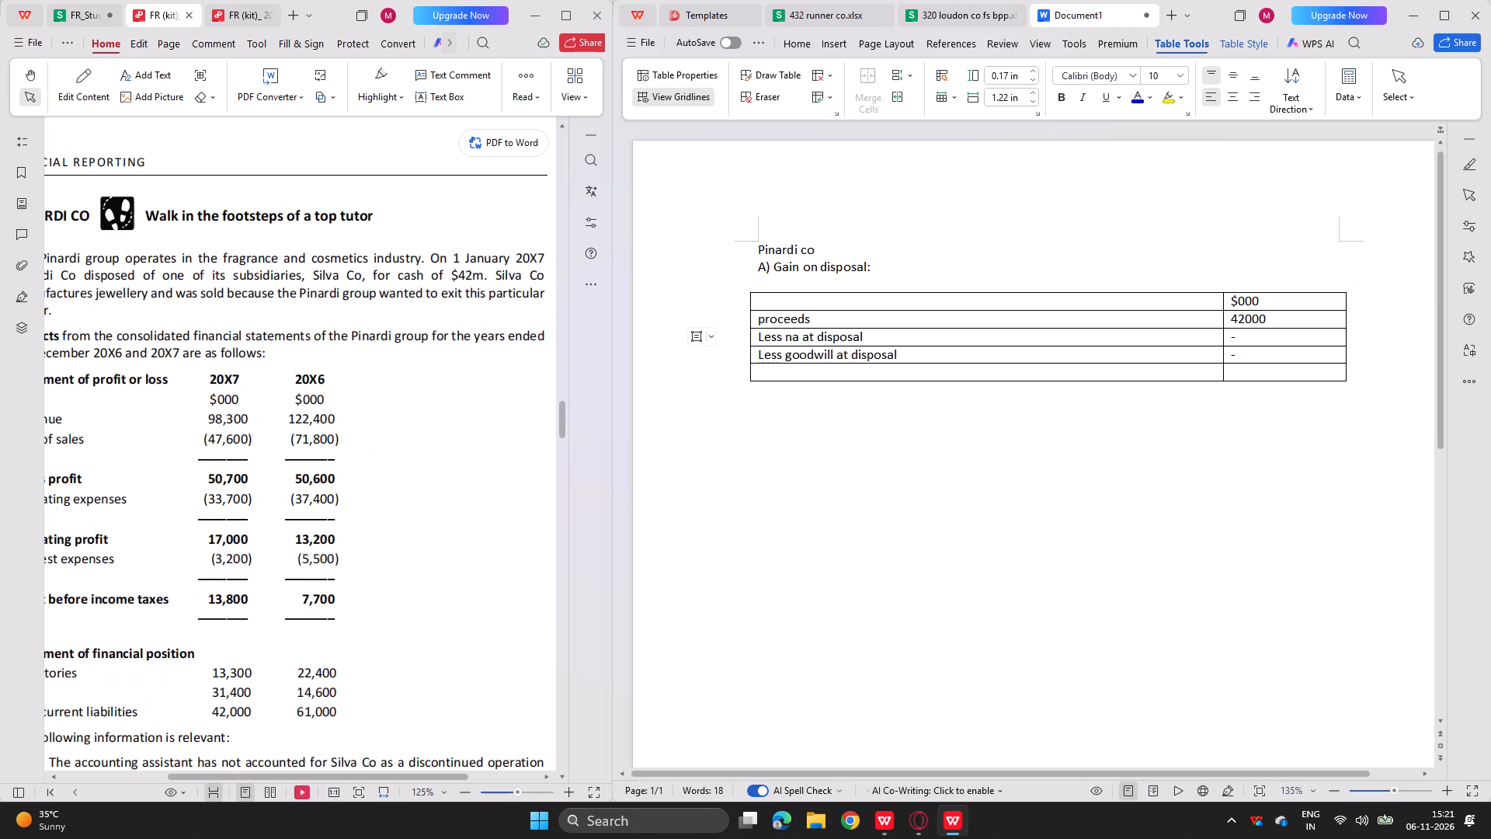
{"action": "scroll", "coordinate": [318, 399], "scroll_direction": "down", "scroll_amount": 1}
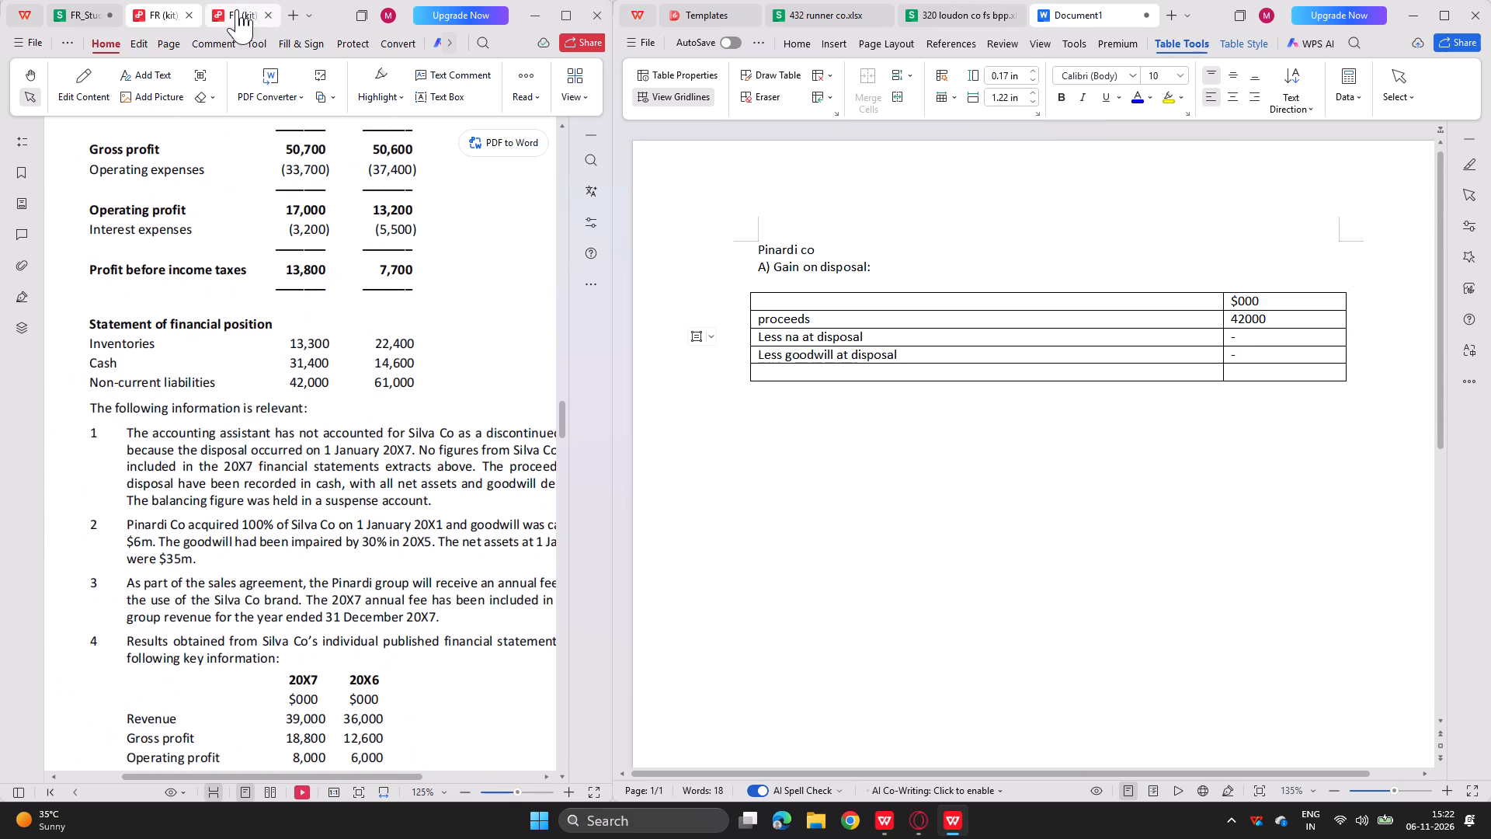
{"action": "left_click", "coordinate": [228, 12]}
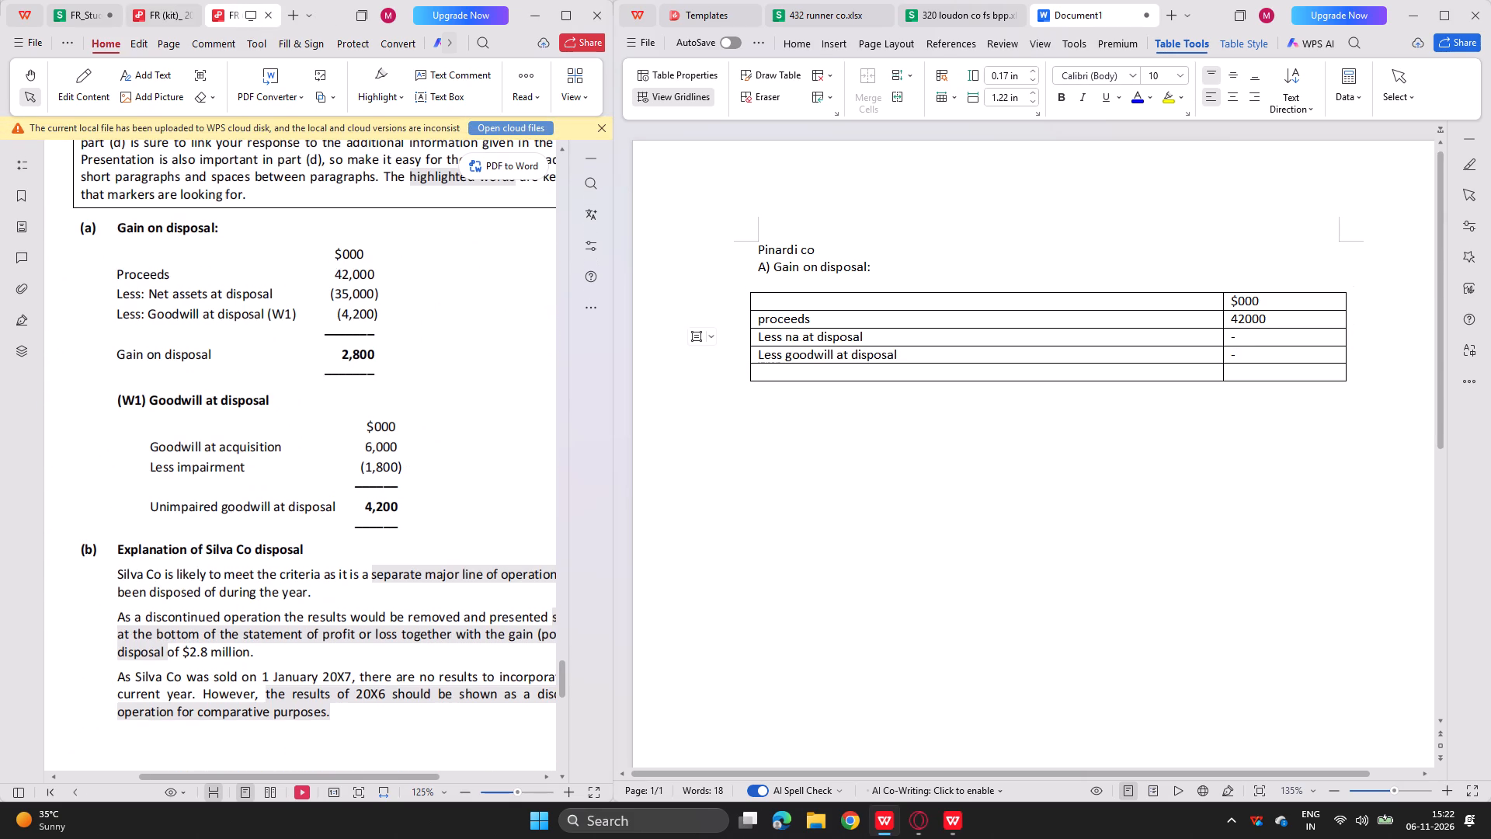
{"action": "left_click", "coordinate": [159, 19]}
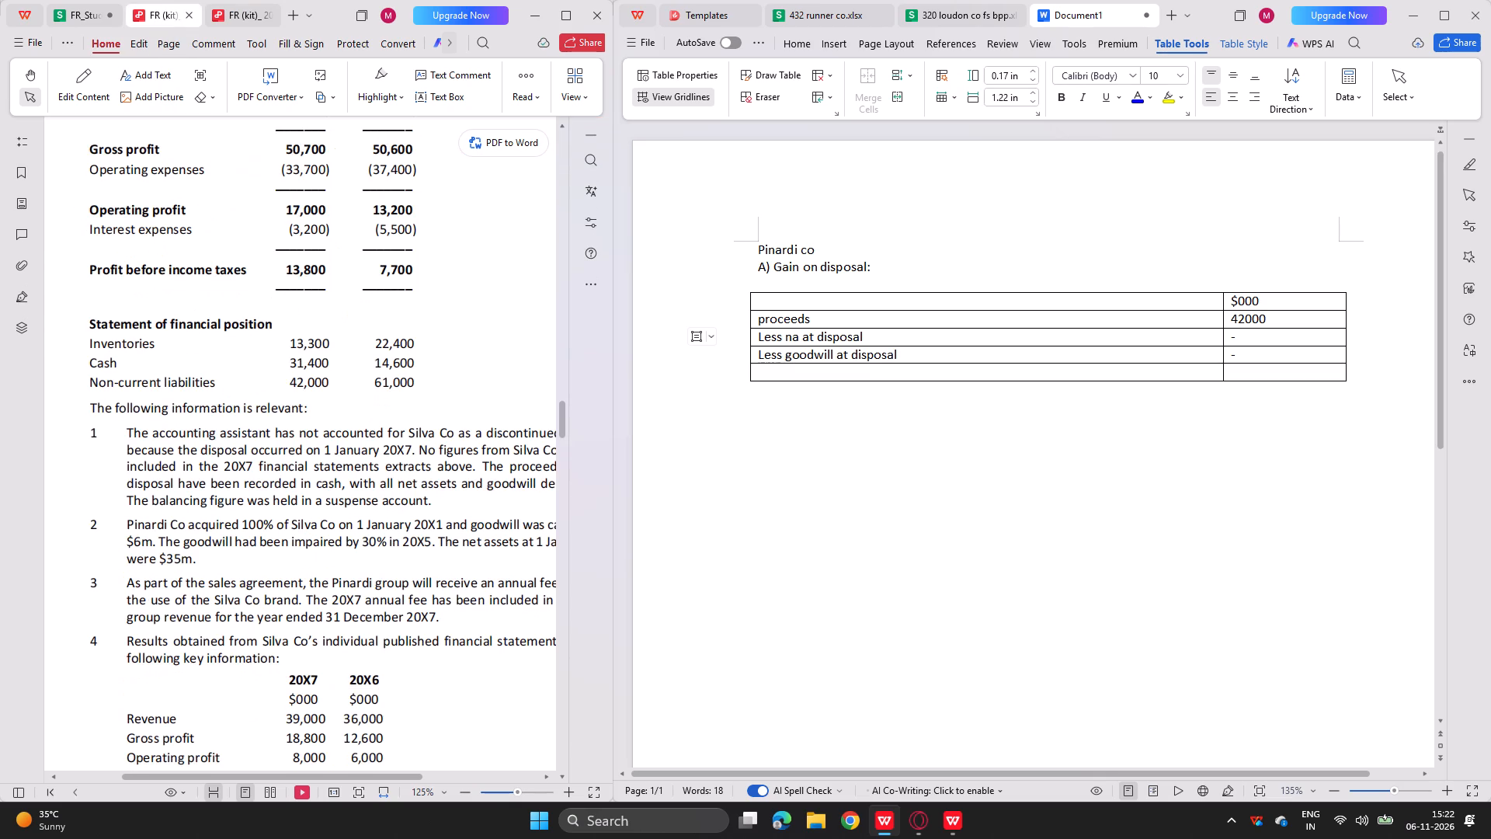
{"action": "scroll", "coordinate": [194, 310], "scroll_direction": "up", "scroll_amount": 1}
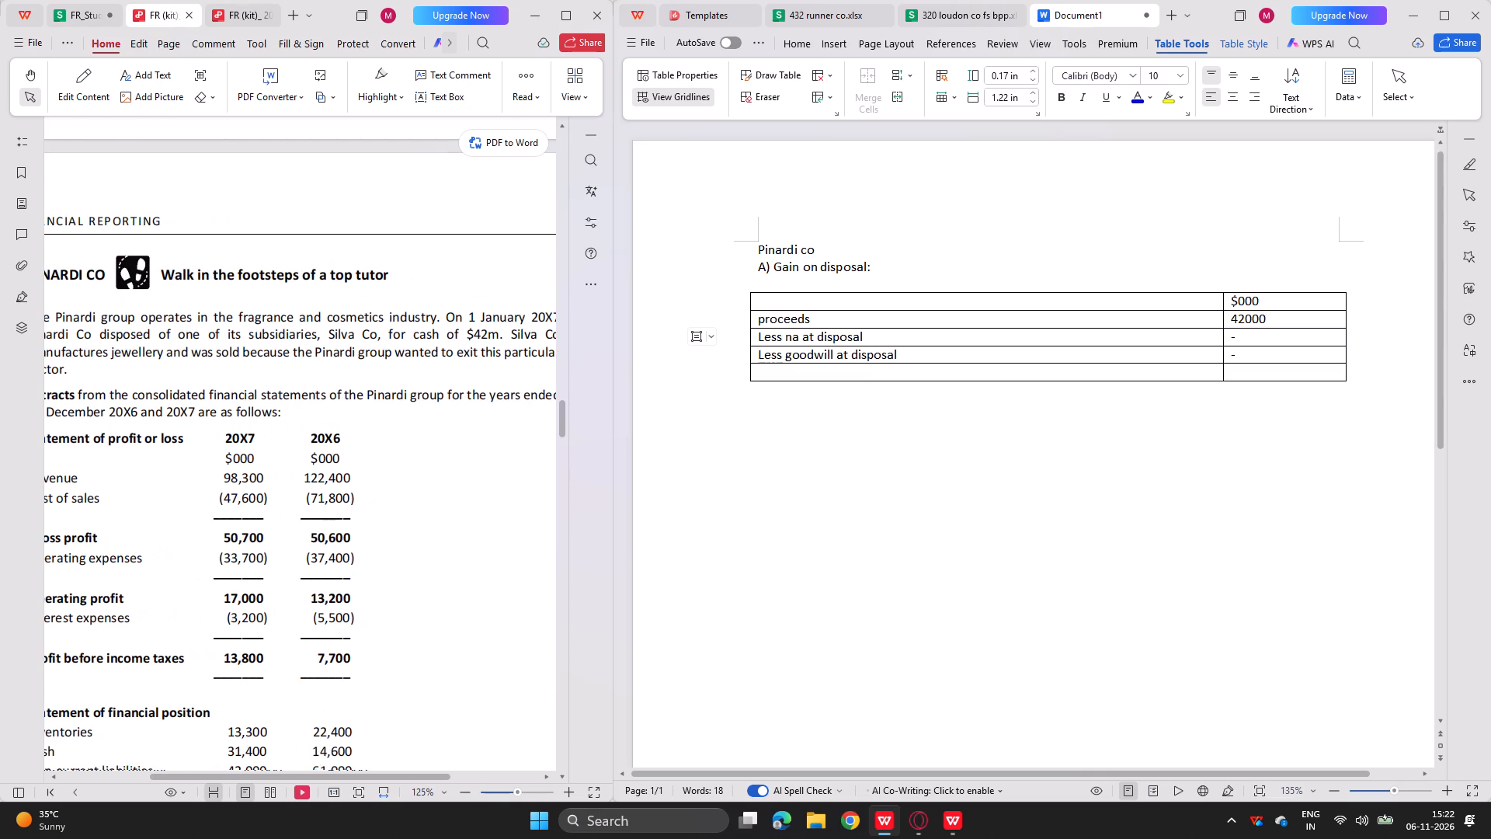
{"action": "scroll", "coordinate": [194, 310], "scroll_direction": "down", "scroll_amount": 1, "text": "ctrl"}
{"action": "scroll", "coordinate": [194, 310], "scroll_direction": "down", "scroll_amount": 1}
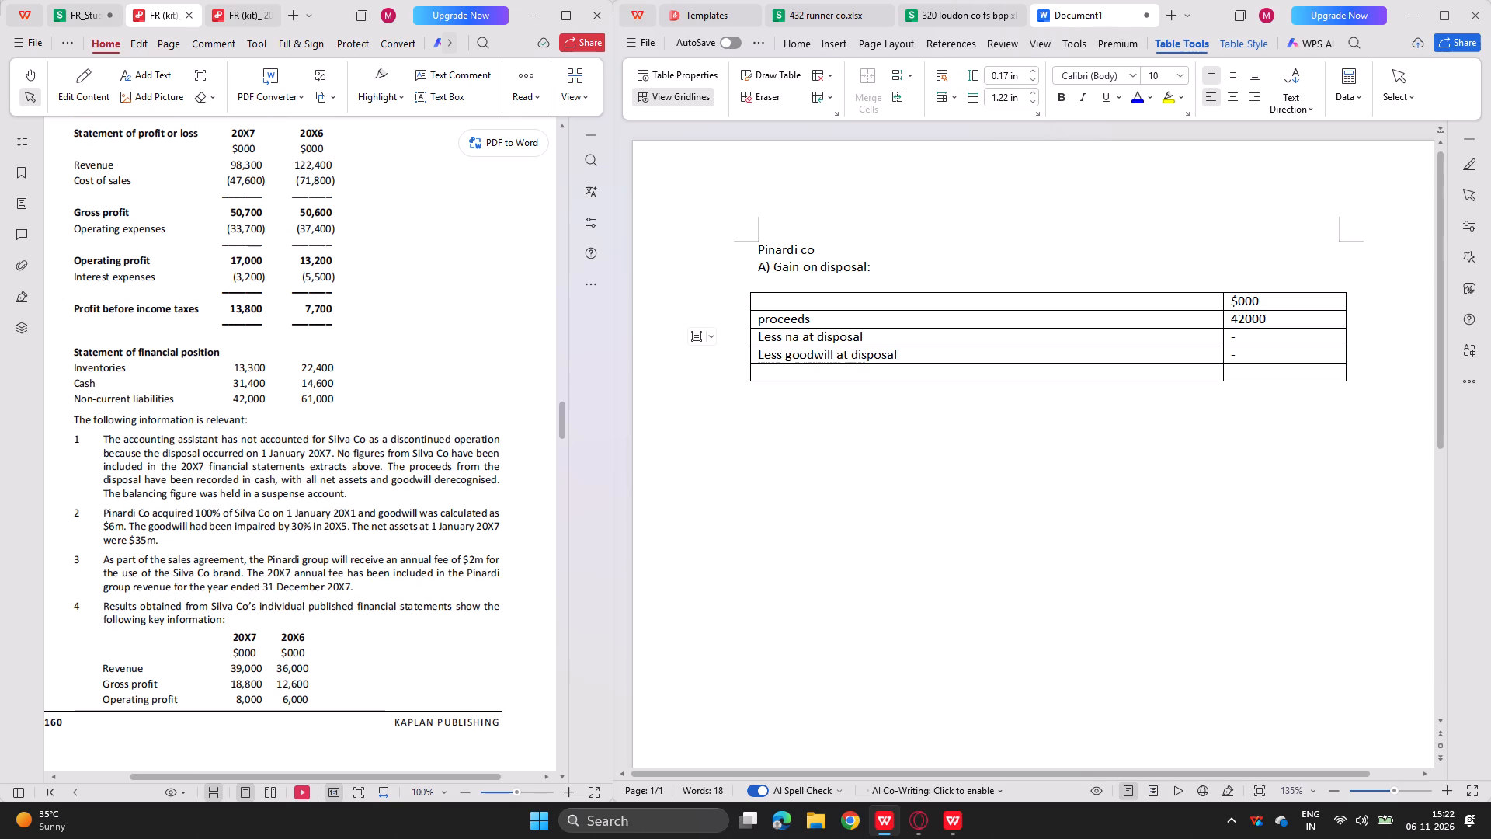
{"action": "scroll", "coordinate": [262, 534], "scroll_direction": "down", "scroll_amount": 1}
{"action": "left_click_drag", "start_coordinate": [262, 534], "coordinate": [311, 421]}
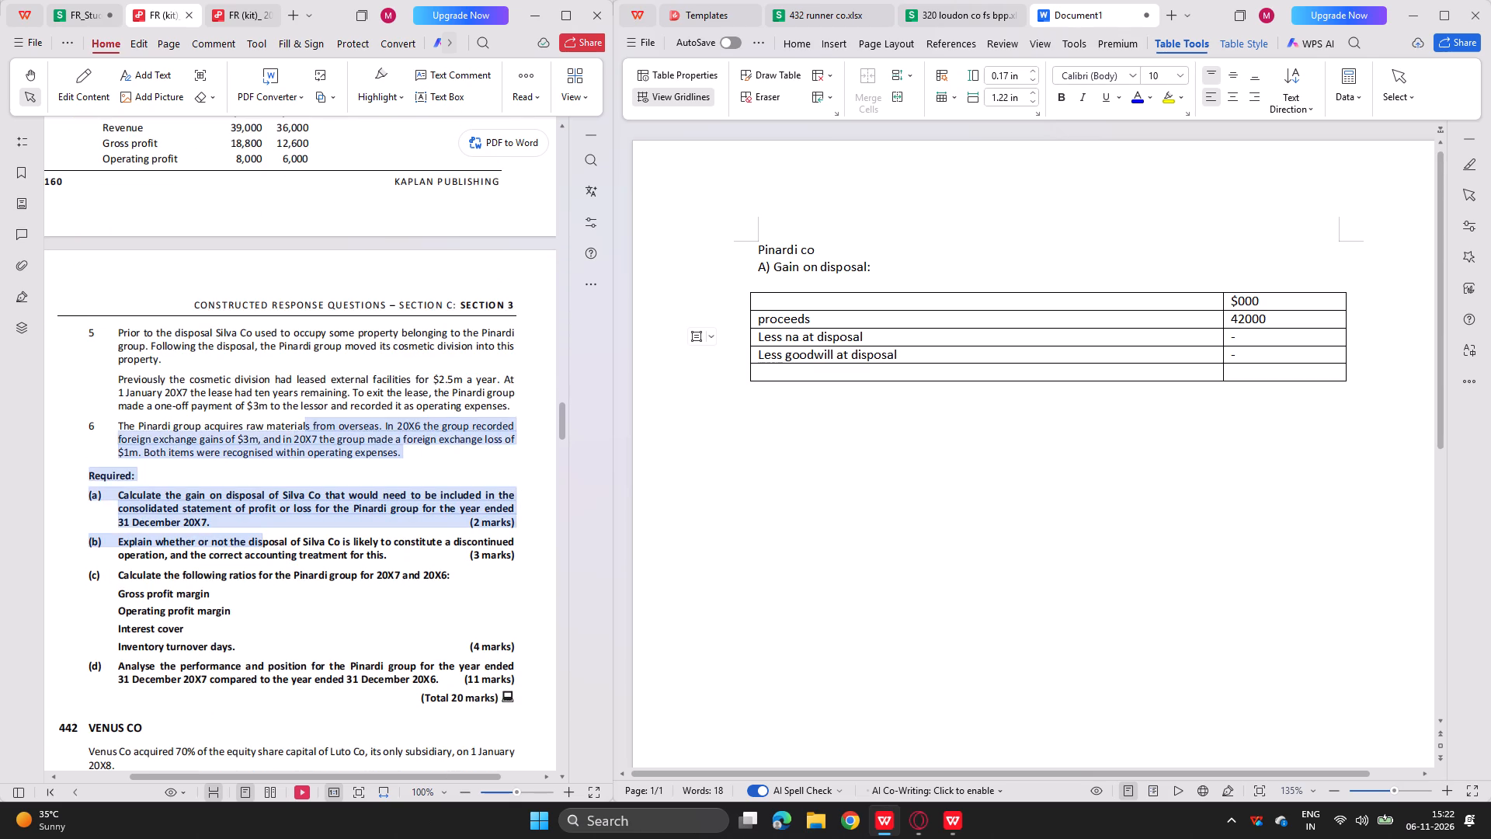
{"action": "left_click_drag", "start_coordinate": [311, 421], "coordinate": [223, 466]}
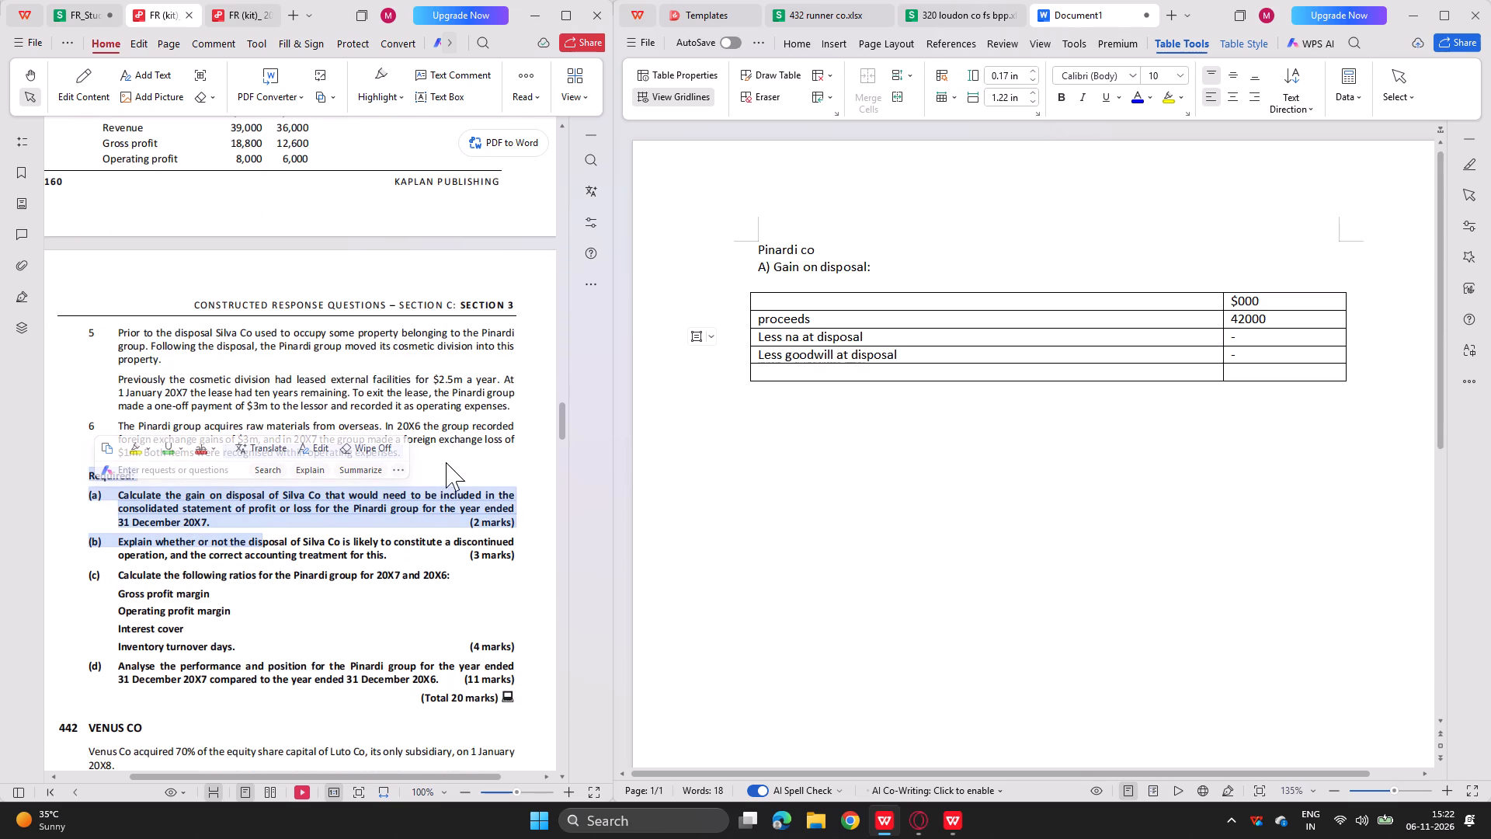
{"action": "left_click", "coordinate": [441, 466]}
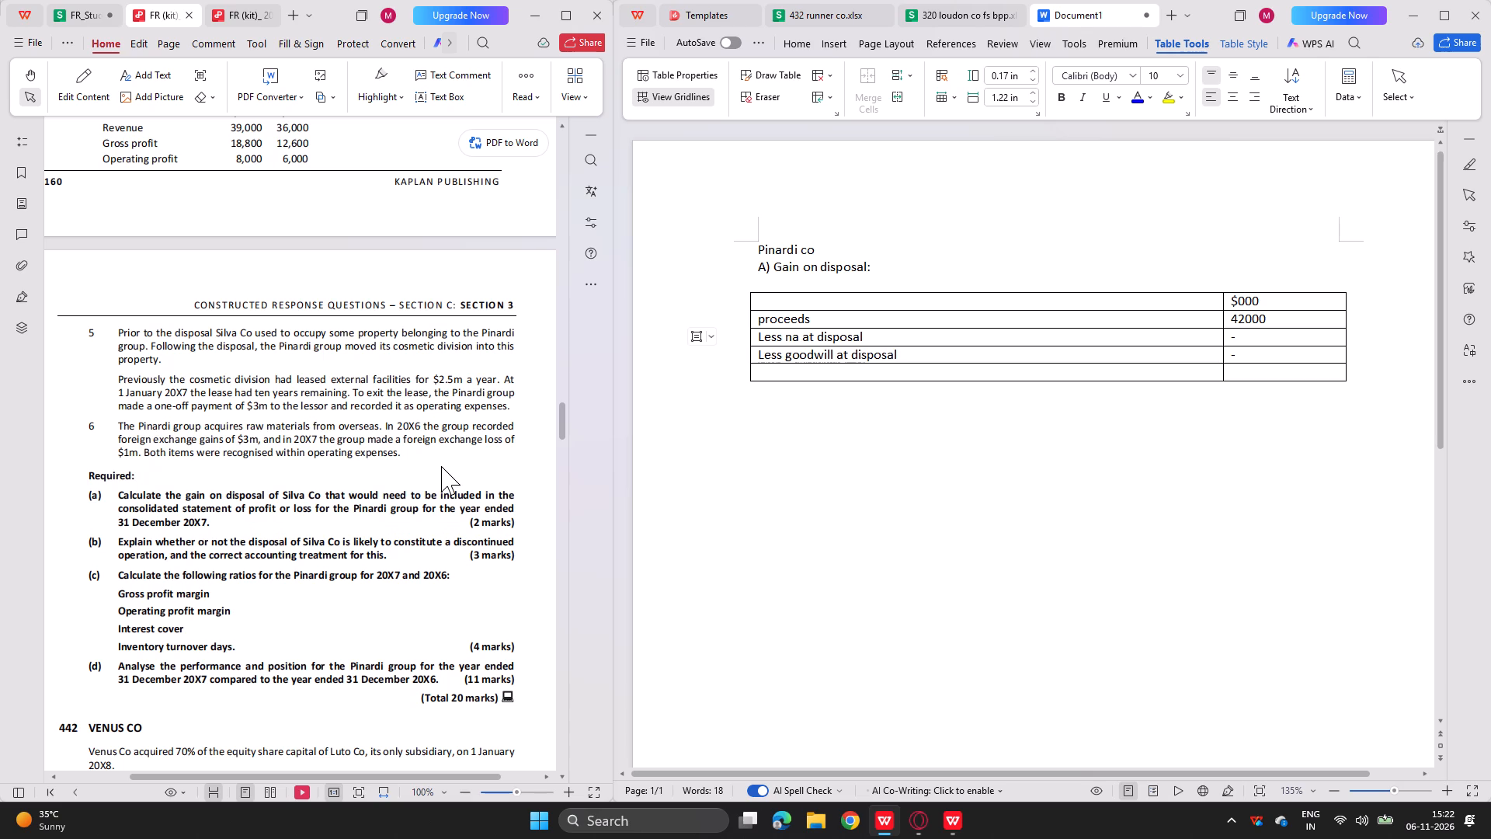
{"action": "scroll", "coordinate": [107, 441], "scroll_direction": "up", "scroll_amount": 2}
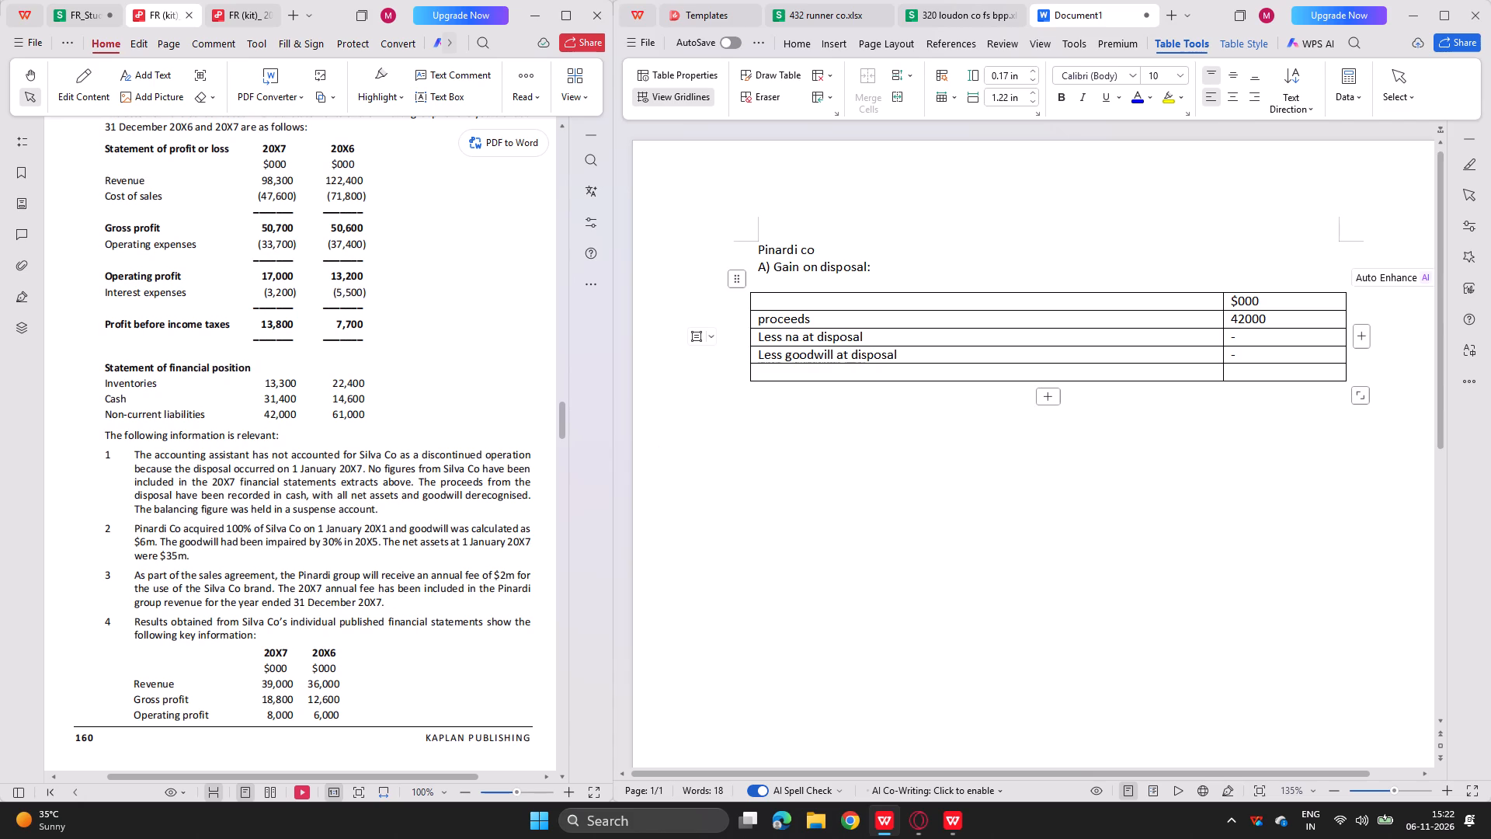
{"action": "left_click", "coordinate": [1252, 332]}
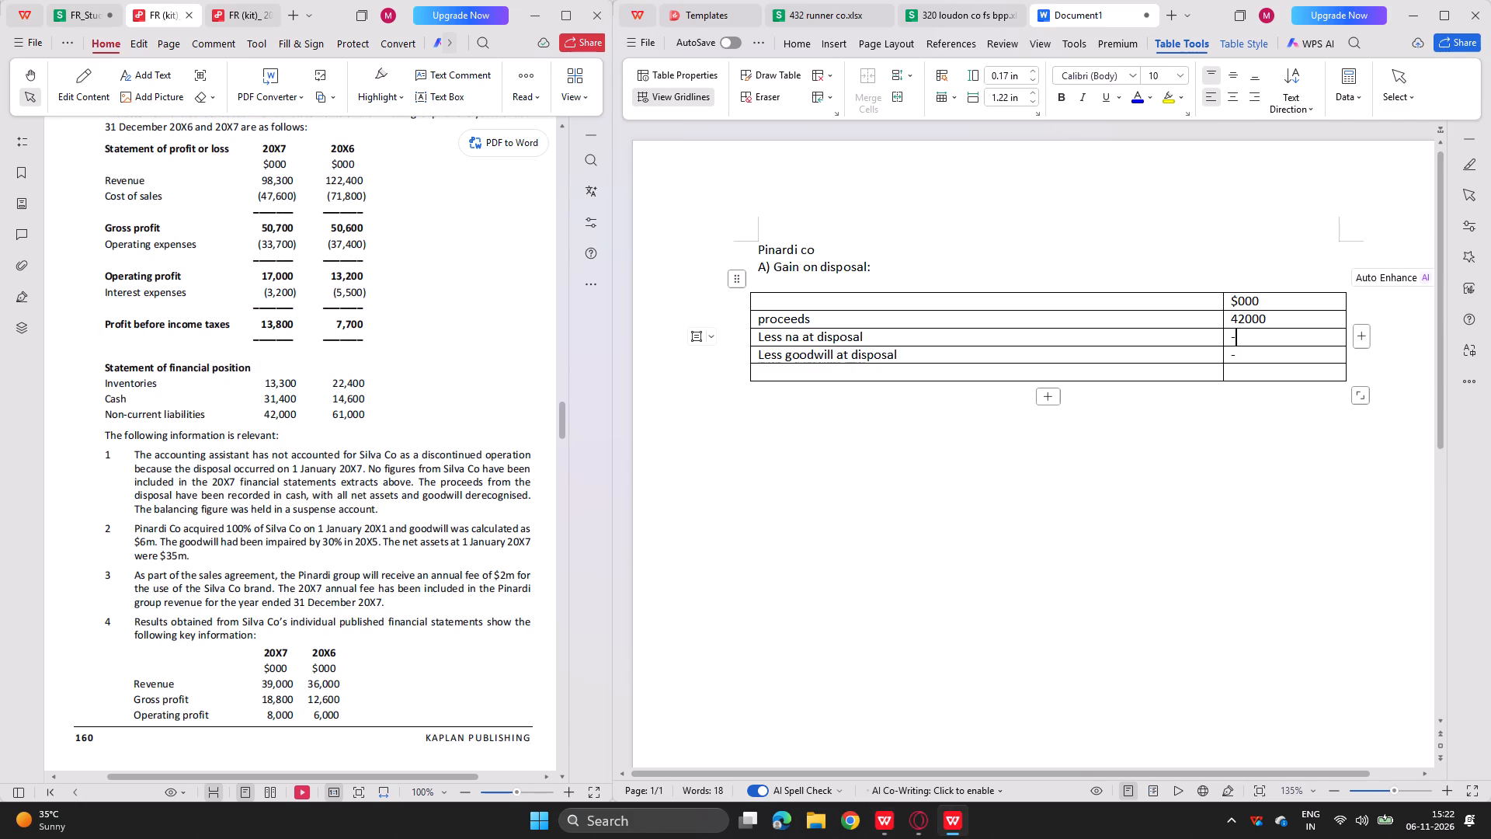
{"action": "type", "text": "35000"}
{"action": "key", "text": "Down"}
Add the working title "Goodwill at disposal" below the gain on disposal table and start a new line after it.
{"action": "left_click", "coordinate": [858, 440]}
{"action": "type", "text": "goodwill at do"}
{"action": "key", "text": "BackSpace"}
{"action": "key", "text": "s"}
{"action": "key", "text": "BackSpace"}
{"action": "type", "text": "iso"}
{"action": "key", "text": "BackSpace"}
{"action": "type", "text": "psoal"}
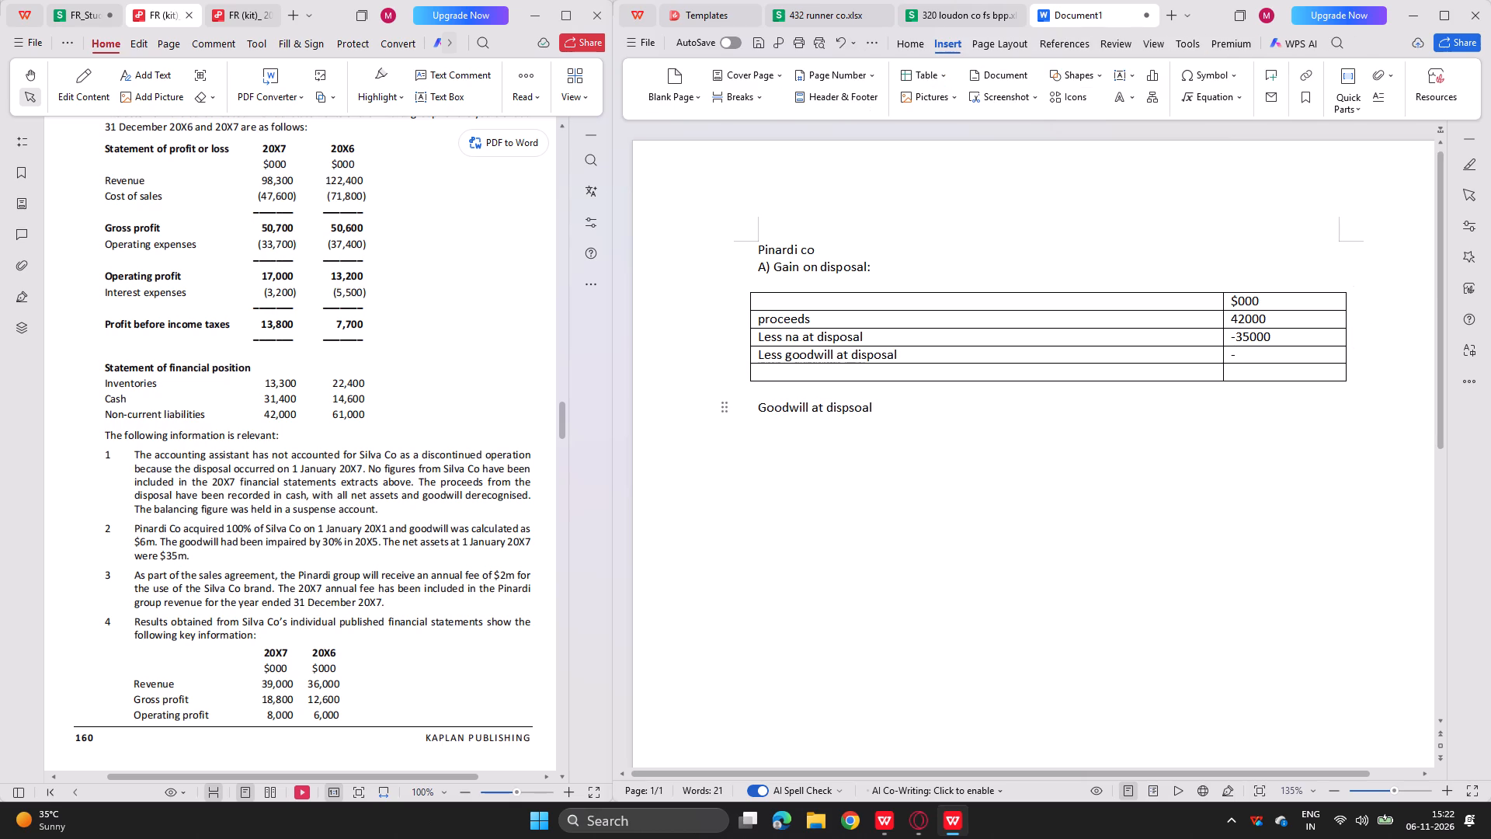
{"action": "key", "text": "BackSpace"}
{"action": "key", "text": "BackSpace"}
{"action": "key", "text": "BackSpace"}
{"action": "key", "text": "BackSpace"}
{"action": "key", "text": "BackSpace"}
{"action": "type", "text": "so"}
{"action": "key", "text": "BackSpace"}
{"action": "key", "text": "BackSpace"}
{"action": "type", "text": "[p"}
{"action": "key", "text": "BackSpace"}
{"action": "key", "text": "BackSpace"}
{"action": "type", "text": "posal"}
{"action": "key", "text": "Return"}
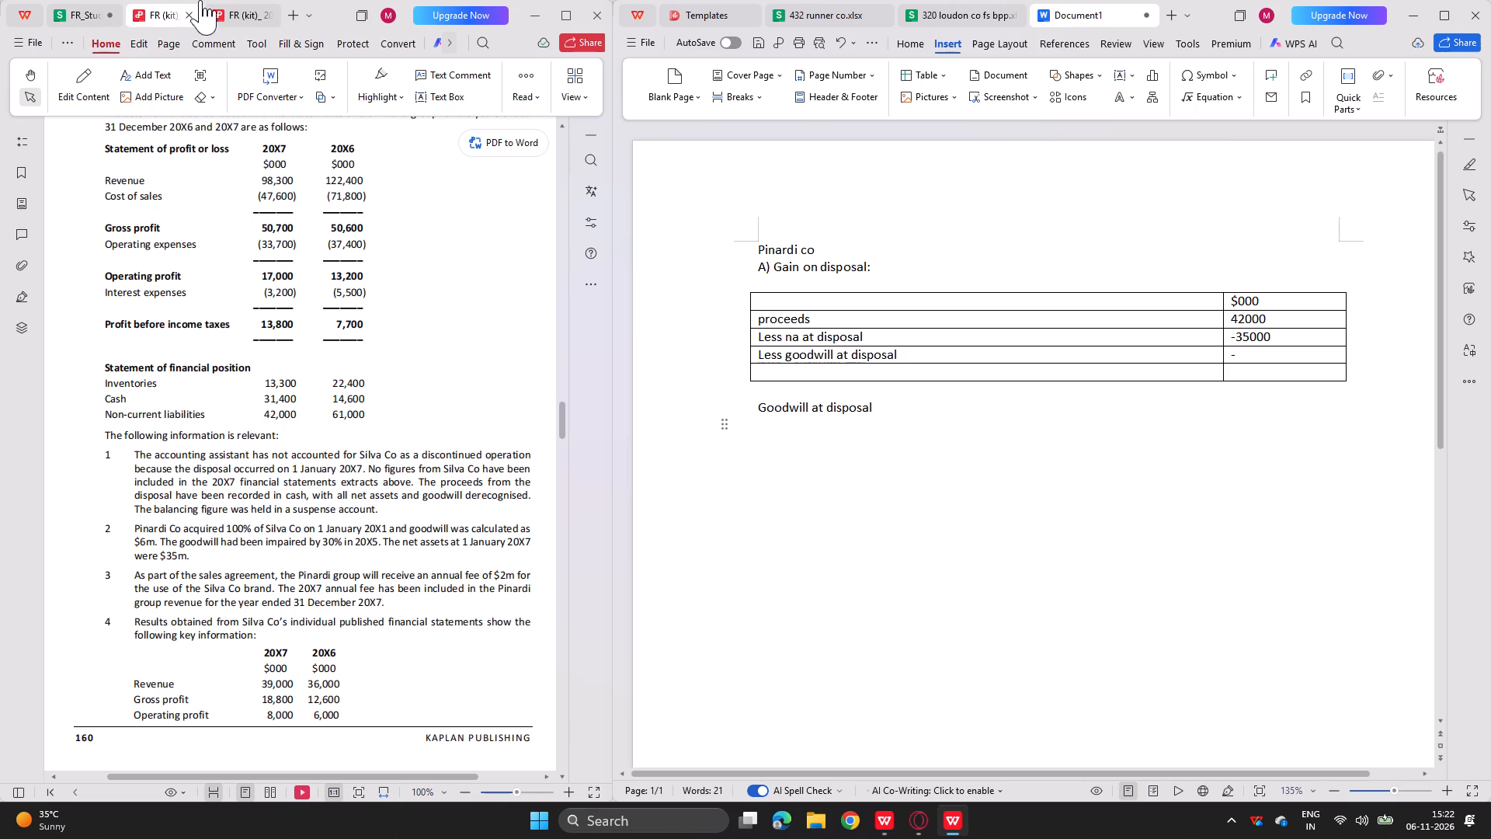
With the kit's W1 goodwill working in view, insert a table of three rows and two columns below the "Goodwill at disposal" title.
{"action": "left_click", "coordinate": [207, 1]}
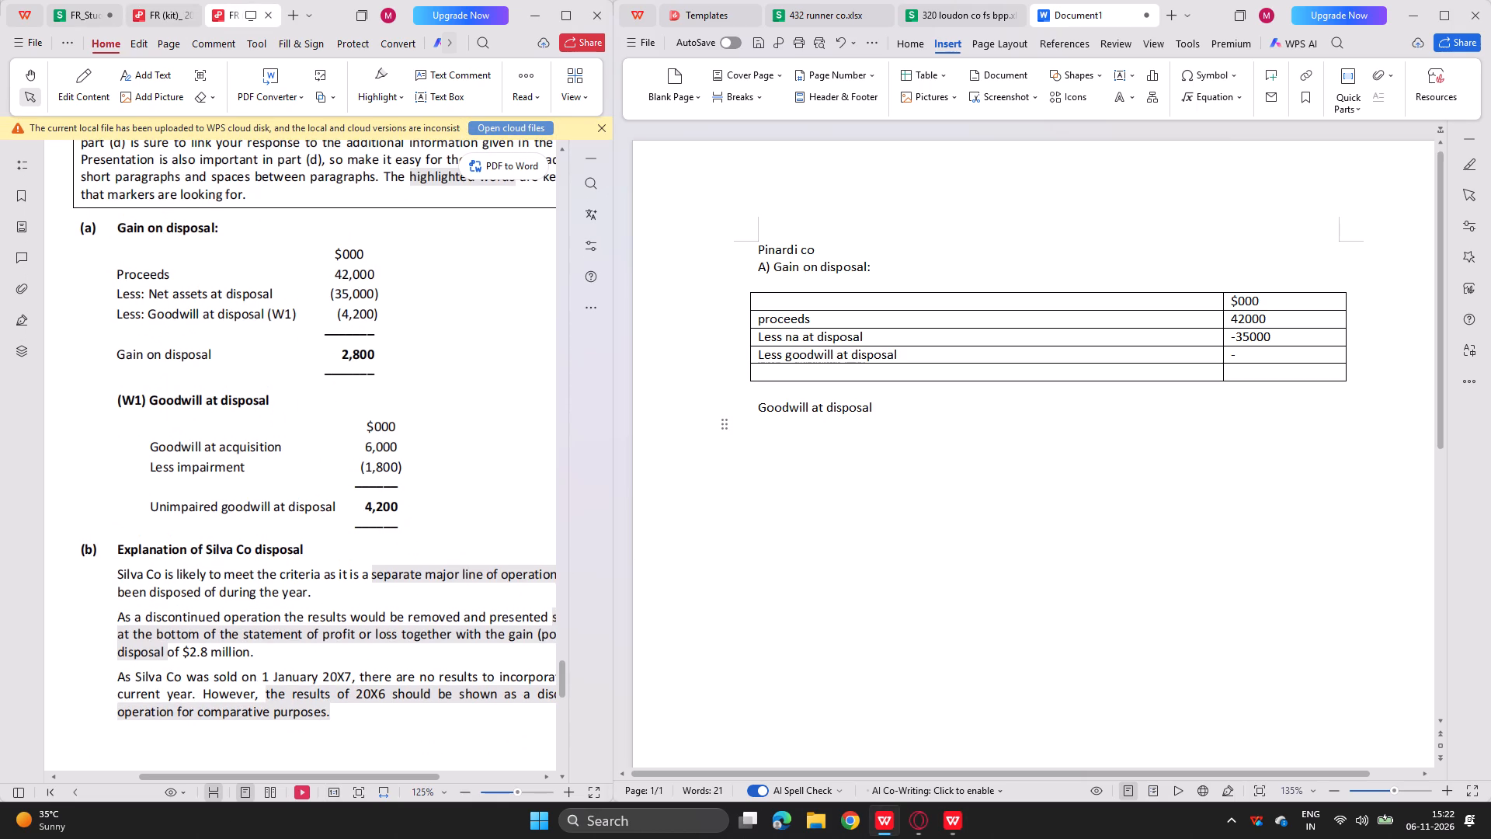
{"action": "left_click", "coordinate": [817, 482]}
{"action": "key", "text": "Return"}
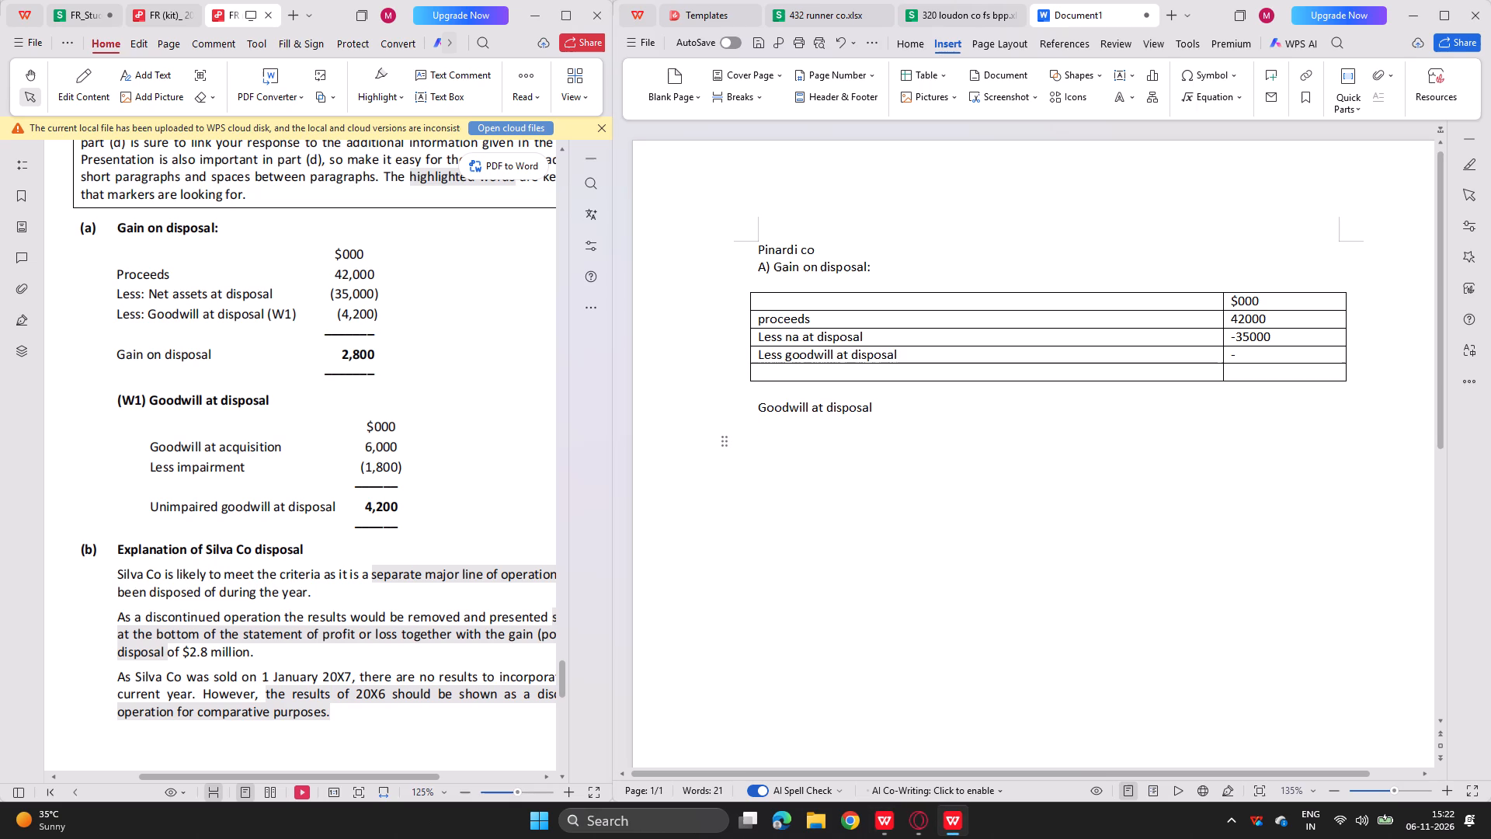
{"action": "left_click", "coordinate": [925, 76]}
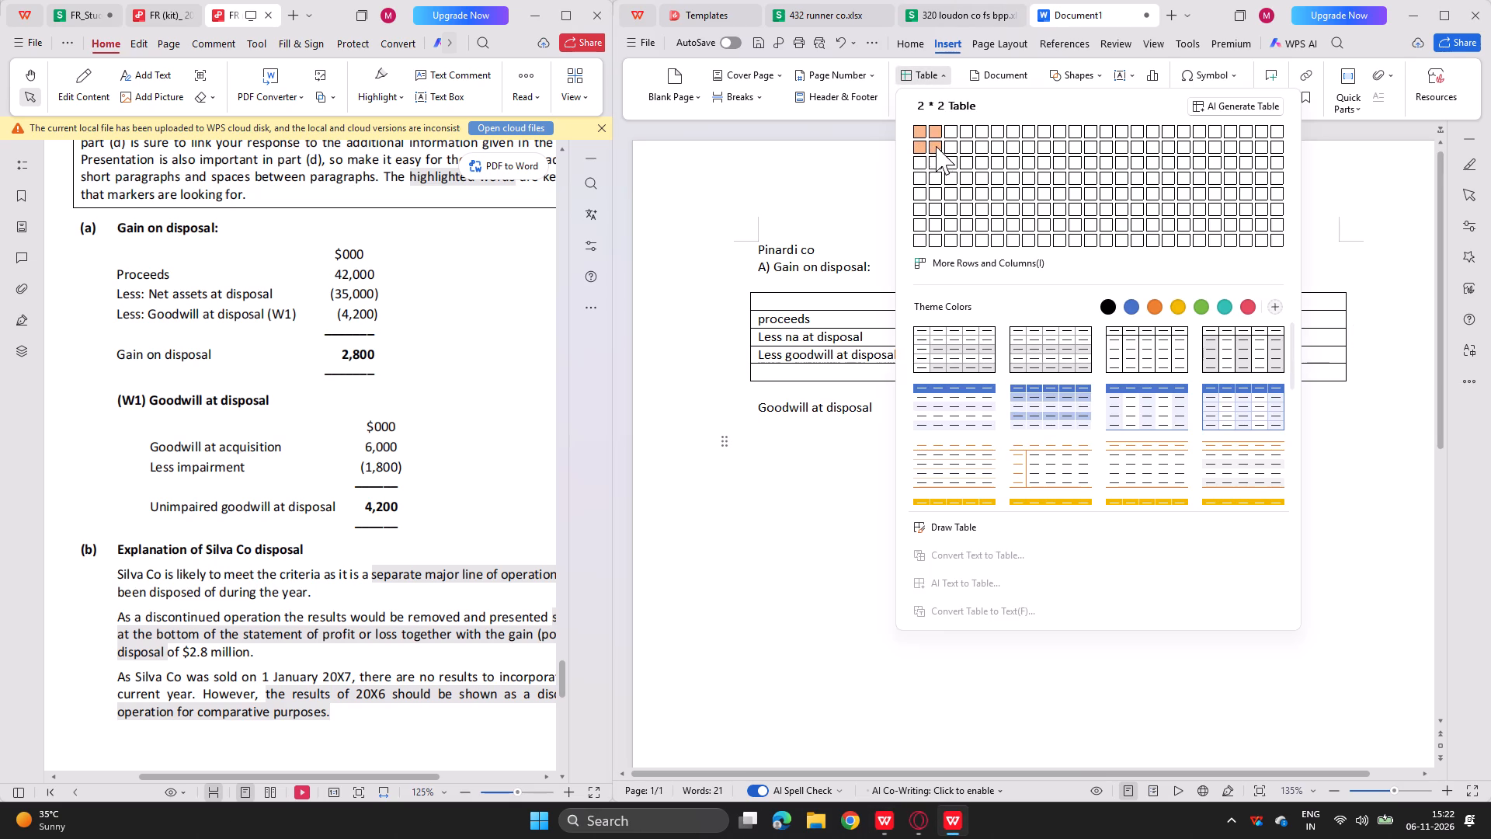
{"action": "key", "text": "Return"}
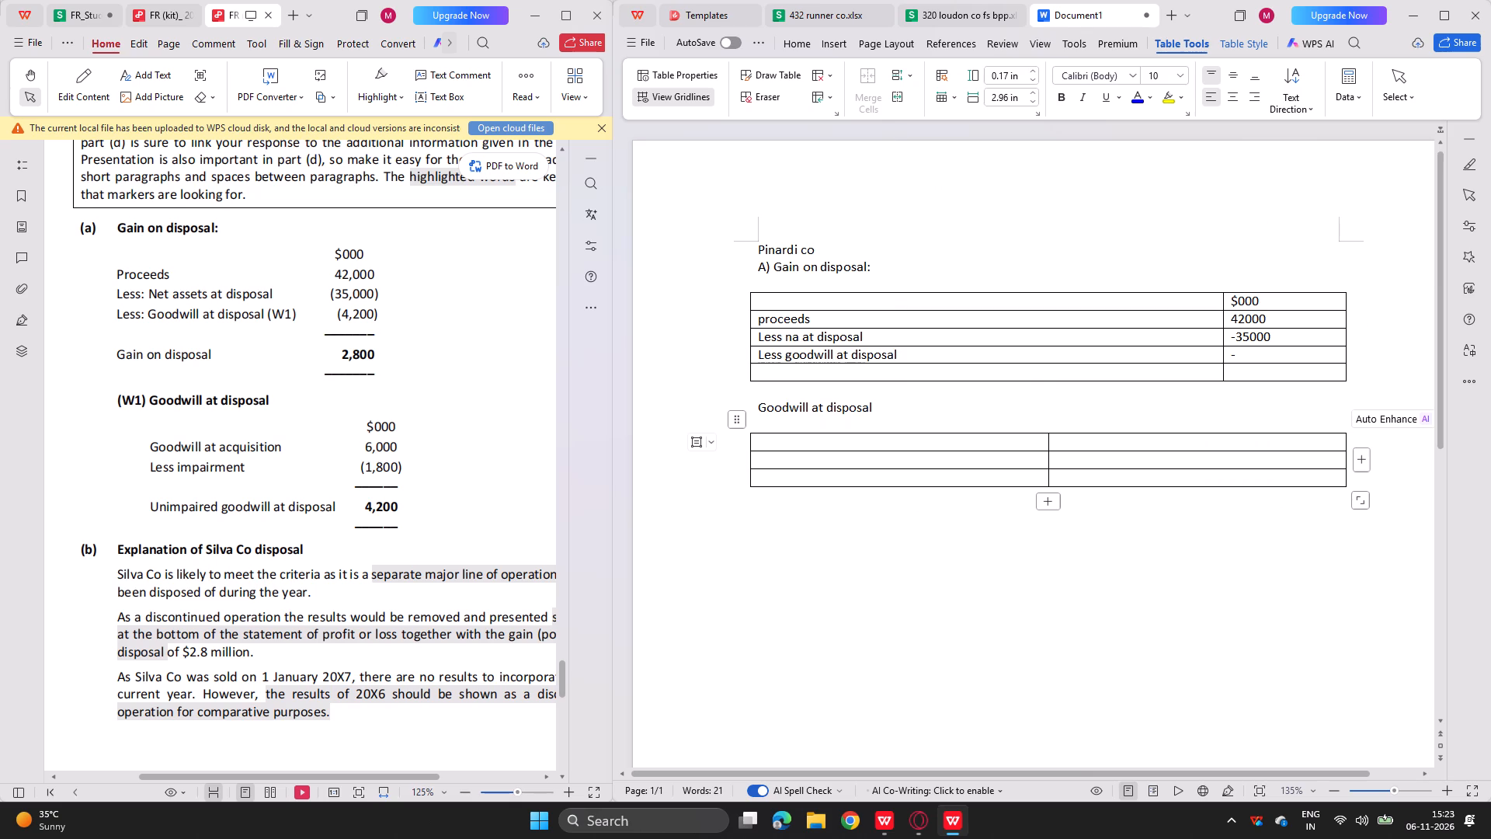
Widen the goodwill table's first column so its divider lines up with the column divider of the gain on disposal table.
{"action": "left_click_drag", "start_coordinate": [1046, 444], "coordinate": [1124, 431]}
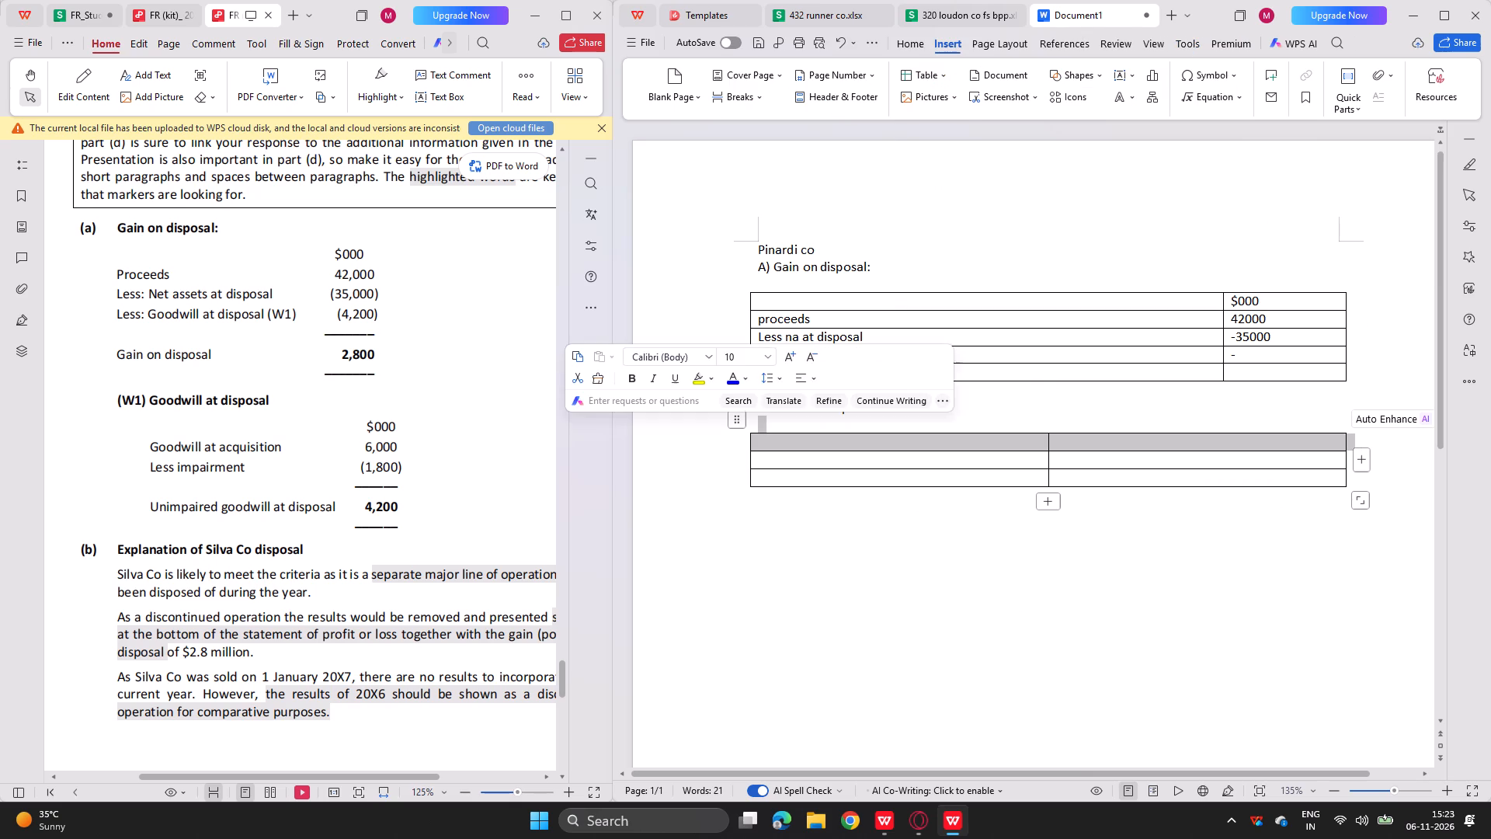
{"action": "left_click", "coordinate": [1015, 482]}
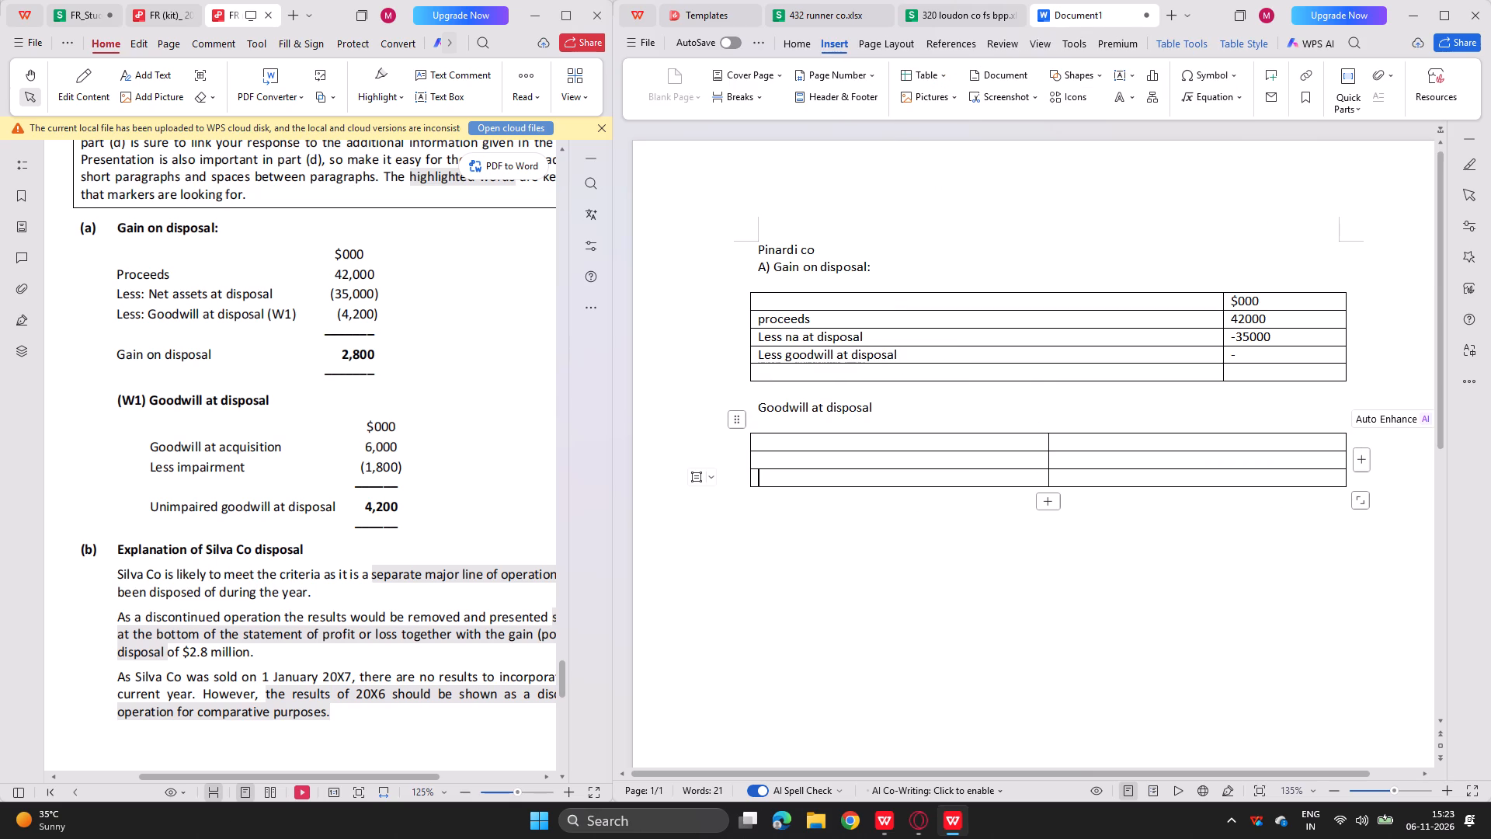
{"action": "left_click_drag", "start_coordinate": [1048, 444], "coordinate": [1241, 437]}
{"action": "left_click_drag", "start_coordinate": [1241, 437], "coordinate": [1223, 441]}
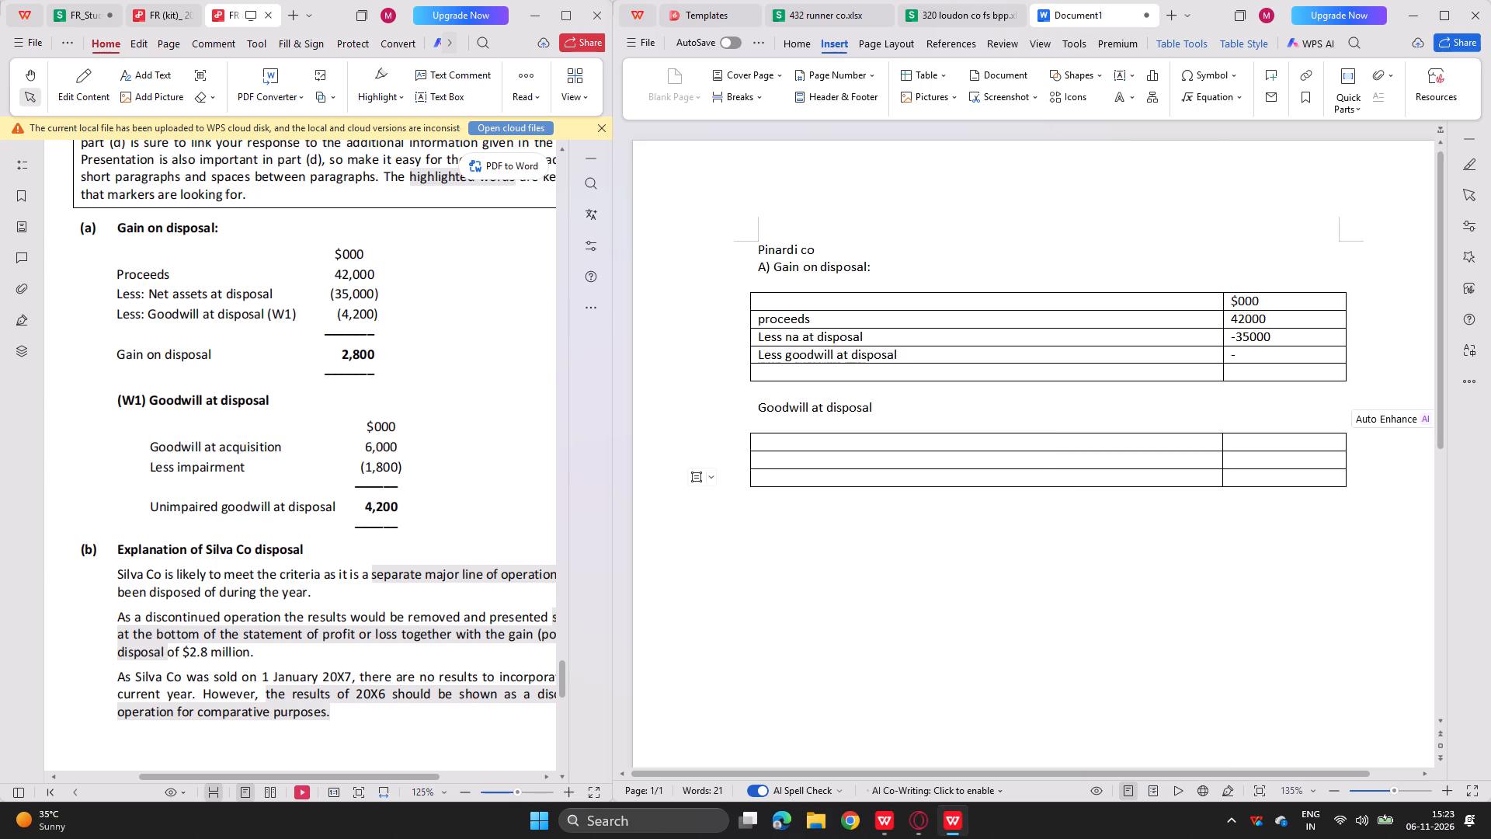
Label the first row of the goodwill at disposal table "Goodwill at acq".
{"action": "left_click", "coordinate": [787, 444]}
{"action": "type", "text": "goodwil"}
{"action": "key", "text": "space"}
{"action": "key", "text": "BackSpace"}
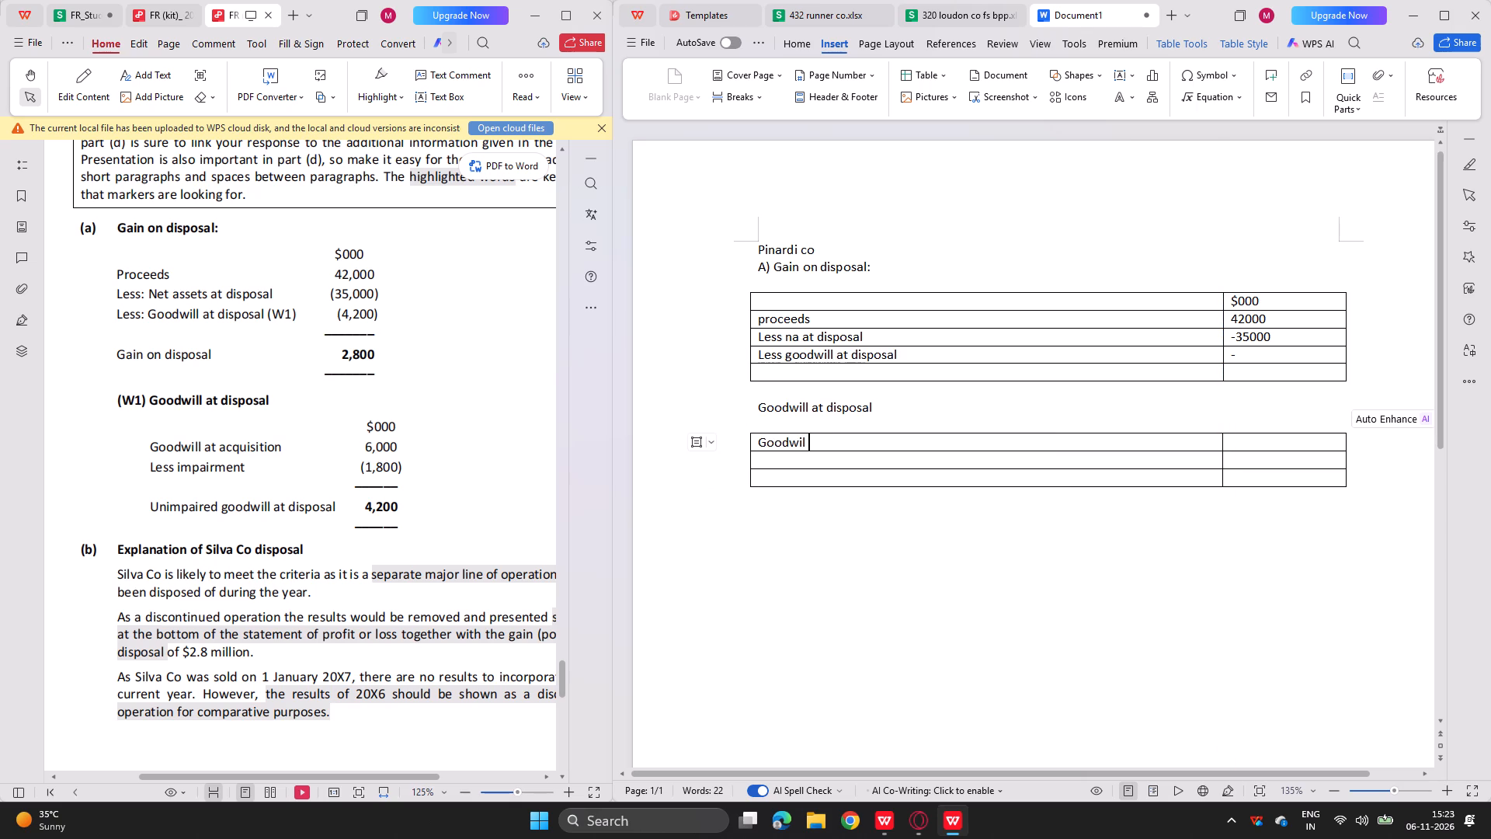
{"action": "type", "text": ";="}
{"action": "key", "text": "BackSpace"}
{"action": "key", "text": "l"}
{"action": "key", "text": "BackSpace"}
{"action": "key", "text": "BackSpace"}
{"action": "type", "text": "l at acq"}
{"action": "key", "text": "Return"}
{"action": "key", "text": "BackSpace"}
Label the second row of the goodwill table "Less imp", keeping it to a single line.
{"action": "key", "text": "Down"}
{"action": "key", "text": "p"}
{"action": "key", "text": "BackSpace"}
{"action": "type", "text": "less imp"}
{"action": "key", "text": "Return"}
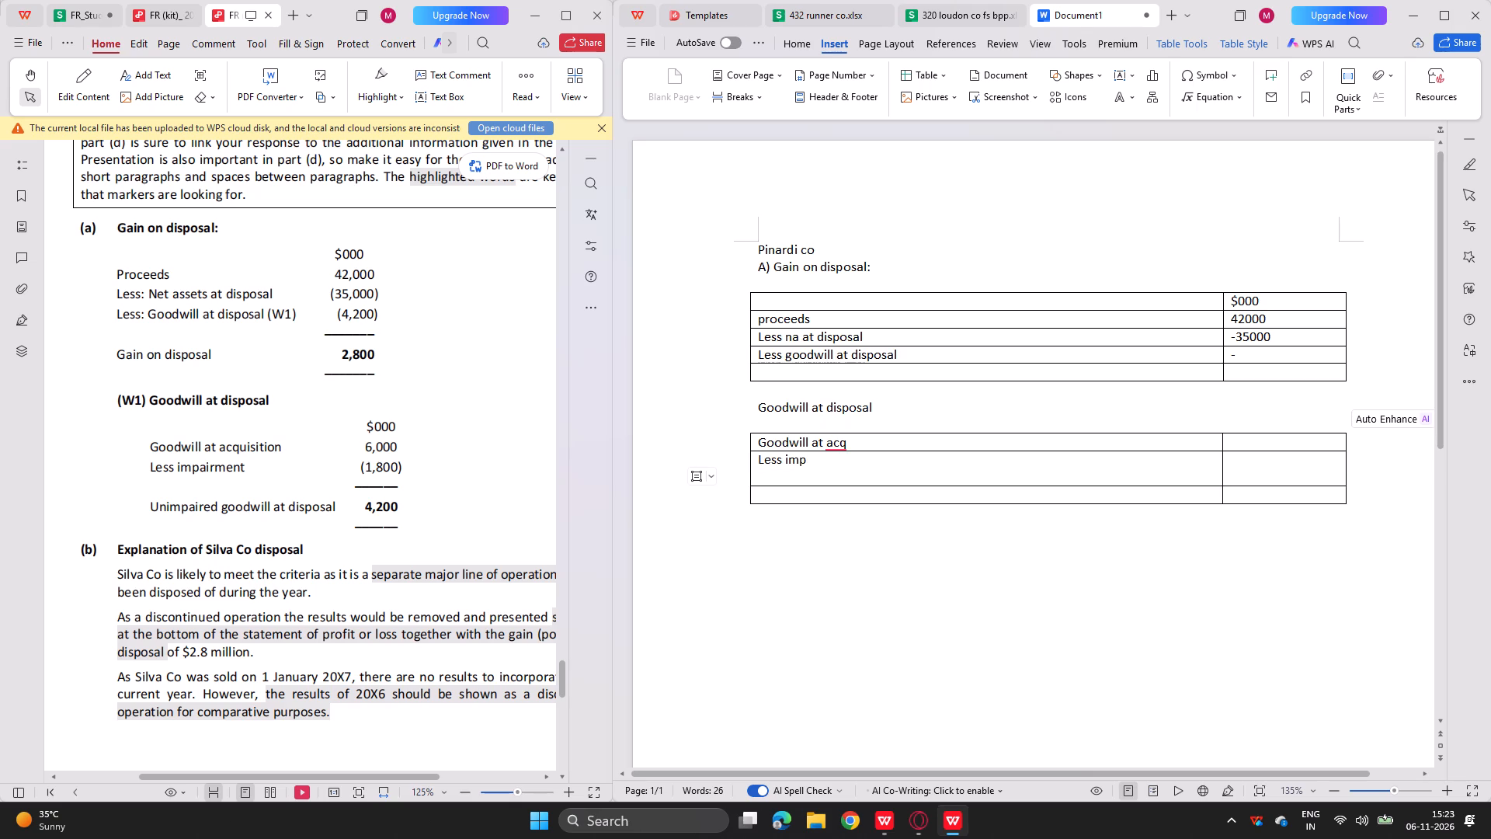
{"action": "key", "text": "BackSpace"}
Label the last row of the goodwill table "Goodwill at disposal".
{"action": "key", "text": "Down"}
{"action": "type", "text": "goodwi;"}
{"action": "key", "text": "BackSpace"}
{"action": "type", "text": "ll at dispoal"}
{"action": "key", "text": "BackSpace"}
{"action": "key", "text": "BackSpace"}
{"action": "key", "text": "BackSpace"}
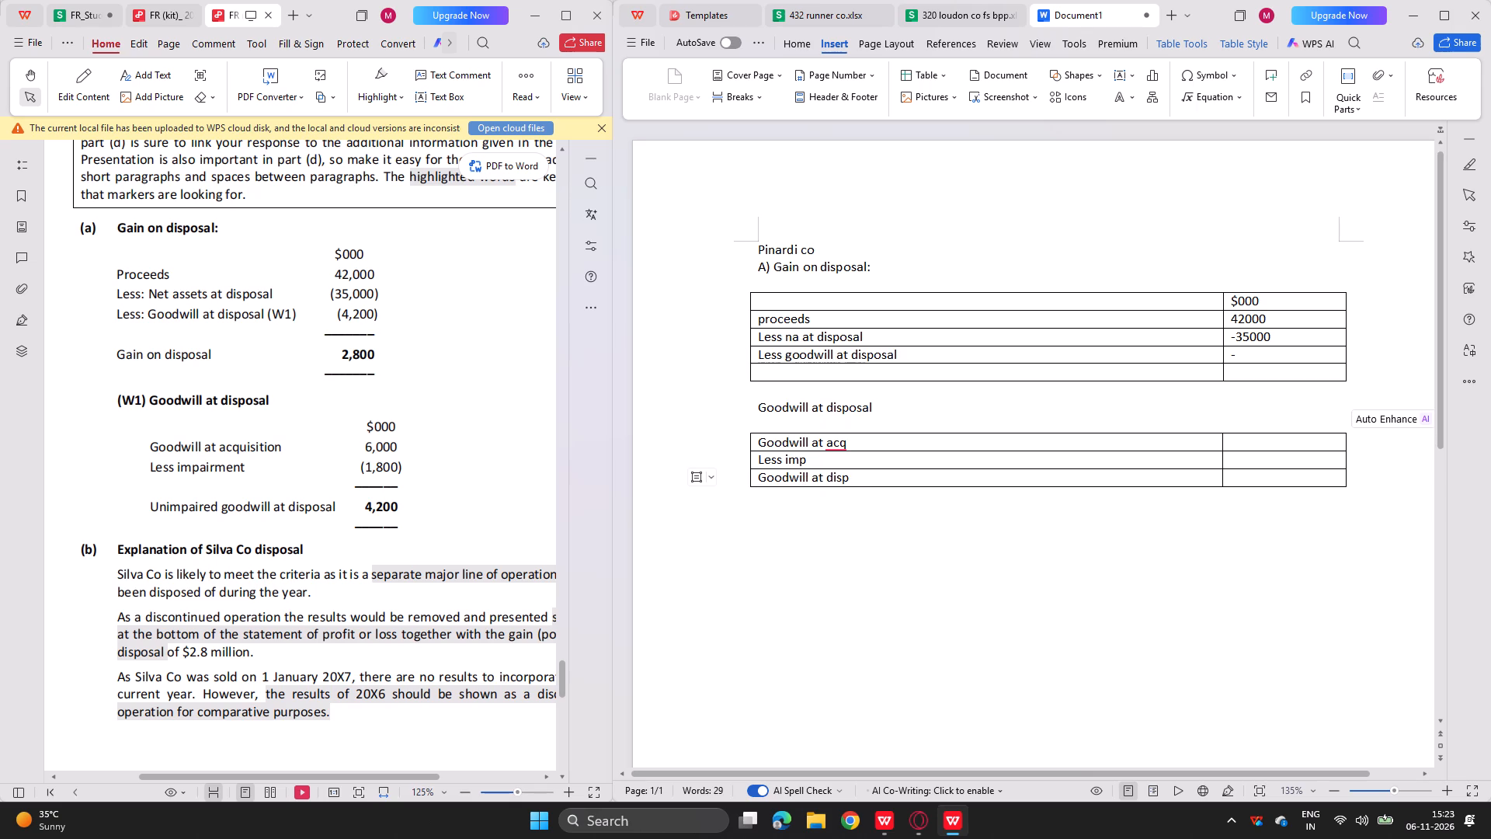
{"action": "key", "text": "BackSpace"}
{"action": "type", "text": "posal"}
Move to the amount cell for goodwill at acquisition and return to question 441's notes to find Silva Co's goodwill figure.
{"action": "key", "text": "Right"}
{"action": "key", "text": "Up"}
{"action": "key", "text": "Up"}
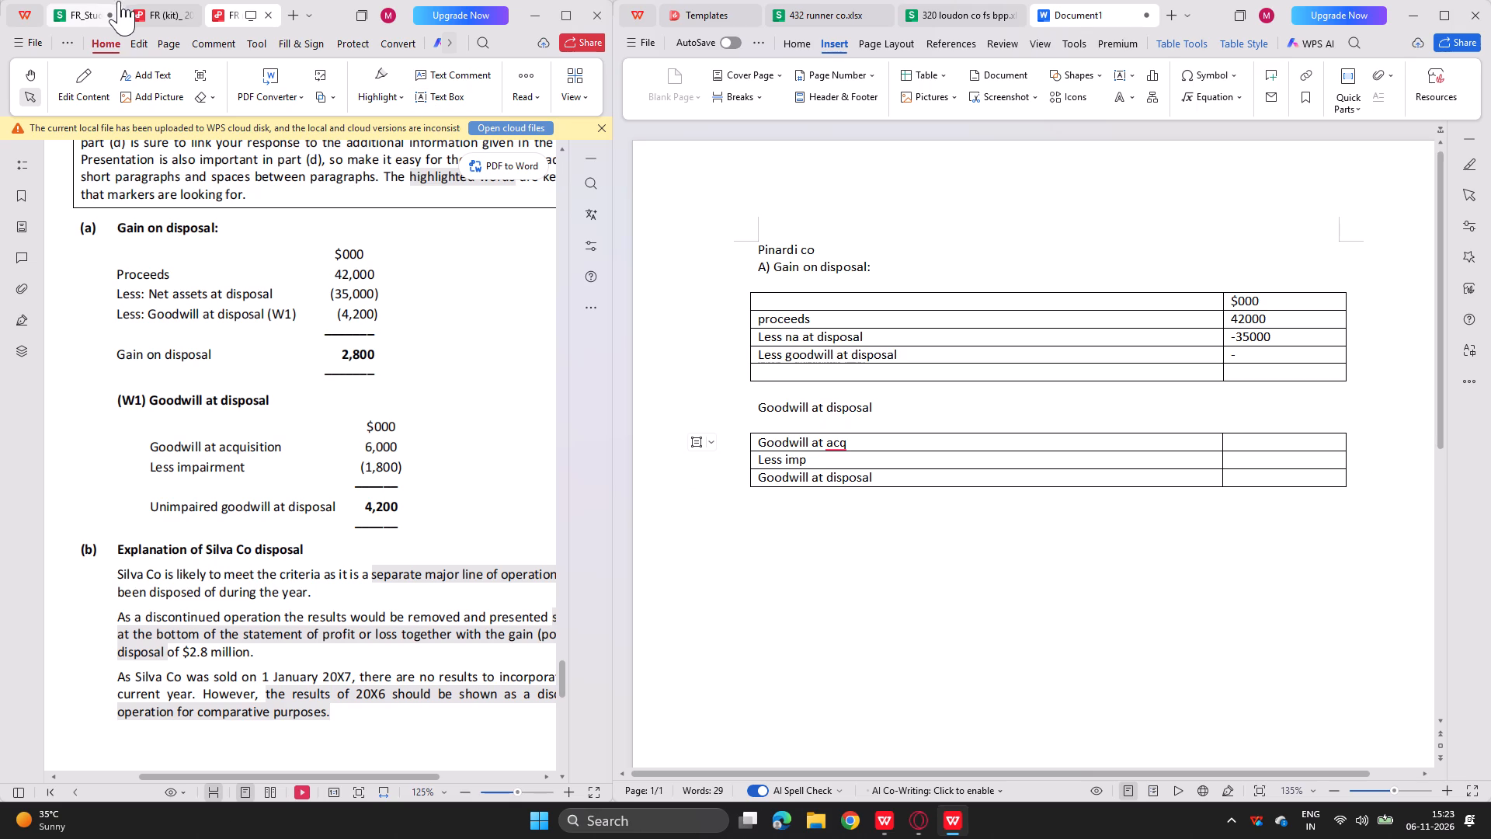
{"action": "left_click", "coordinate": [137, 9]}
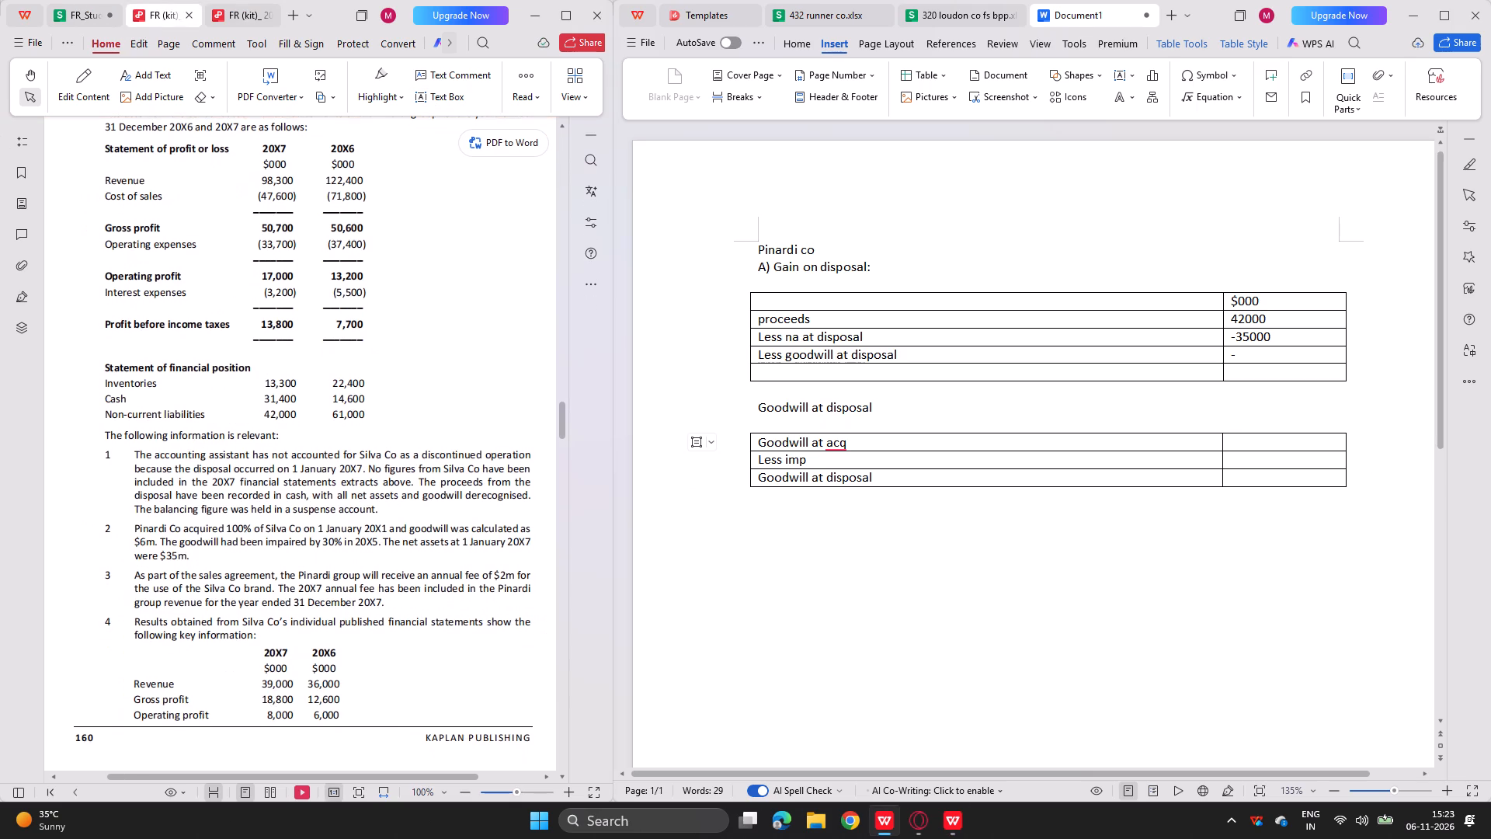
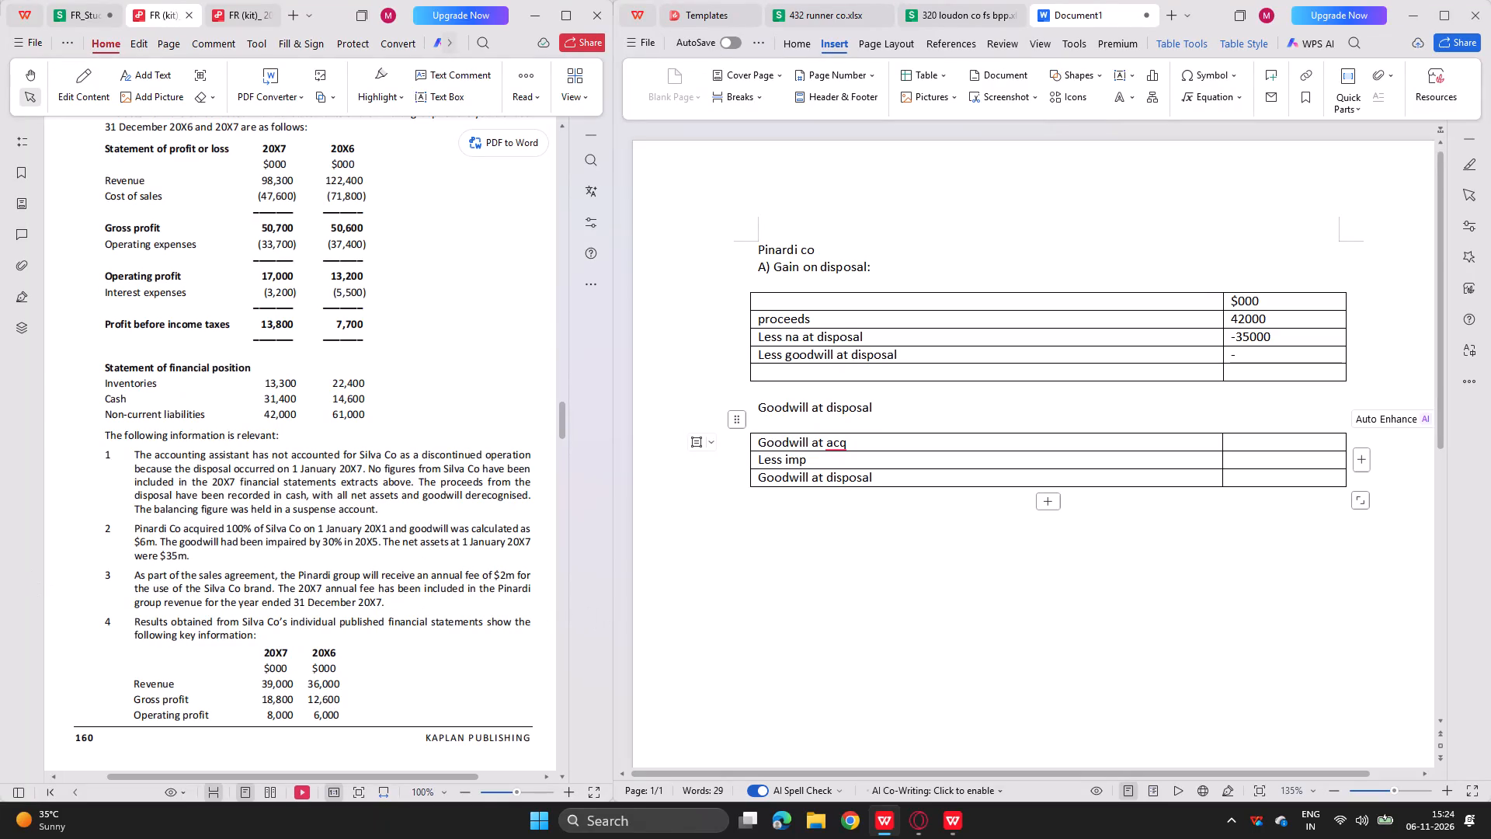
Fill in the goodwill at disposal table: 6000 at acquisition, -1800 impairment and 4200 goodwill at disposal, consulting the part (a) answer.
{"action": "left_click", "coordinate": [1258, 444]}
{"action": "type", "text": "6000"}
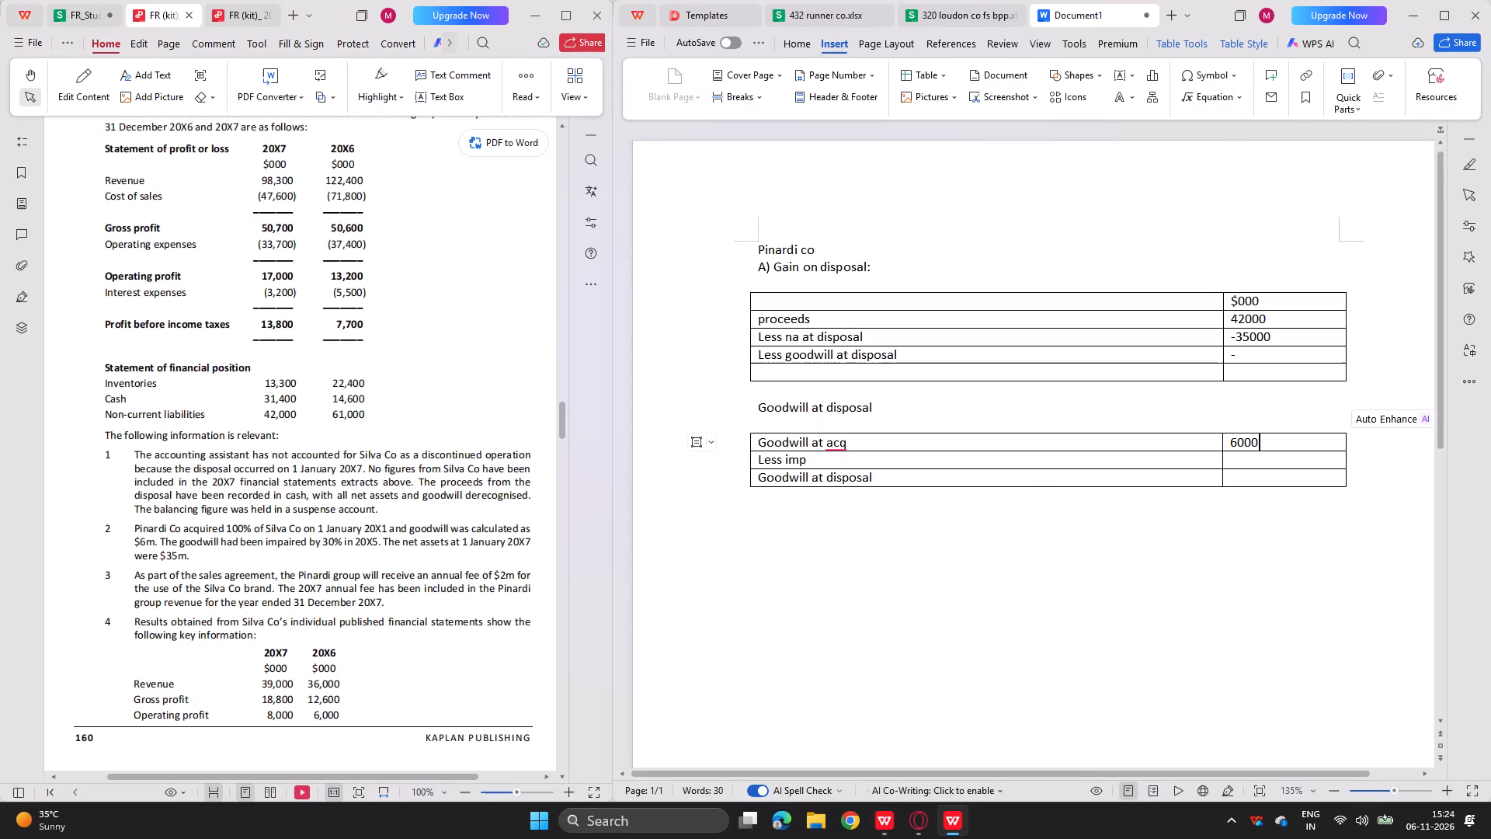
{"action": "left_click", "coordinate": [227, 1]}
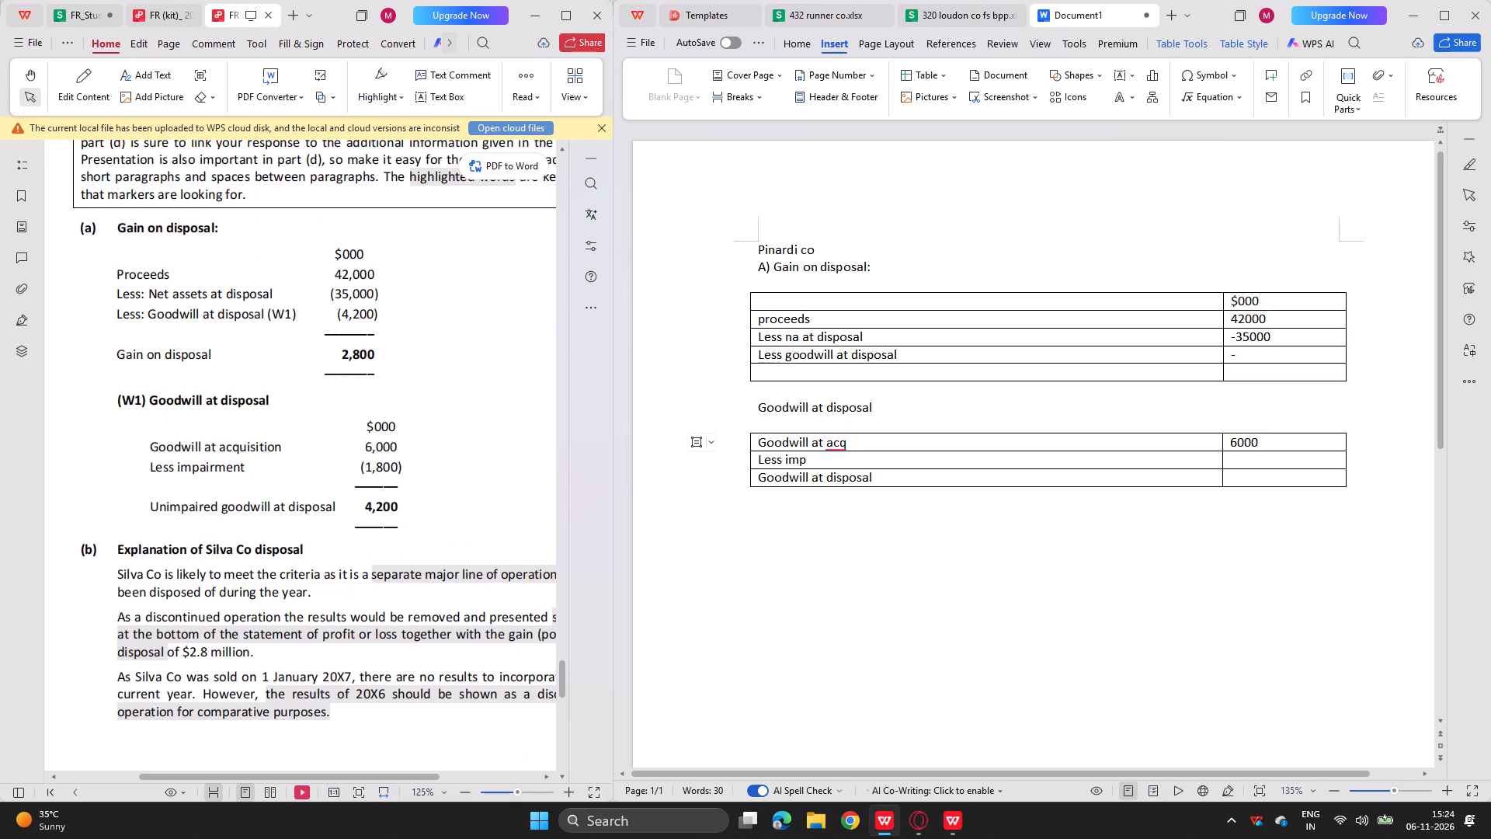
{"action": "left_click", "coordinate": [1264, 458]}
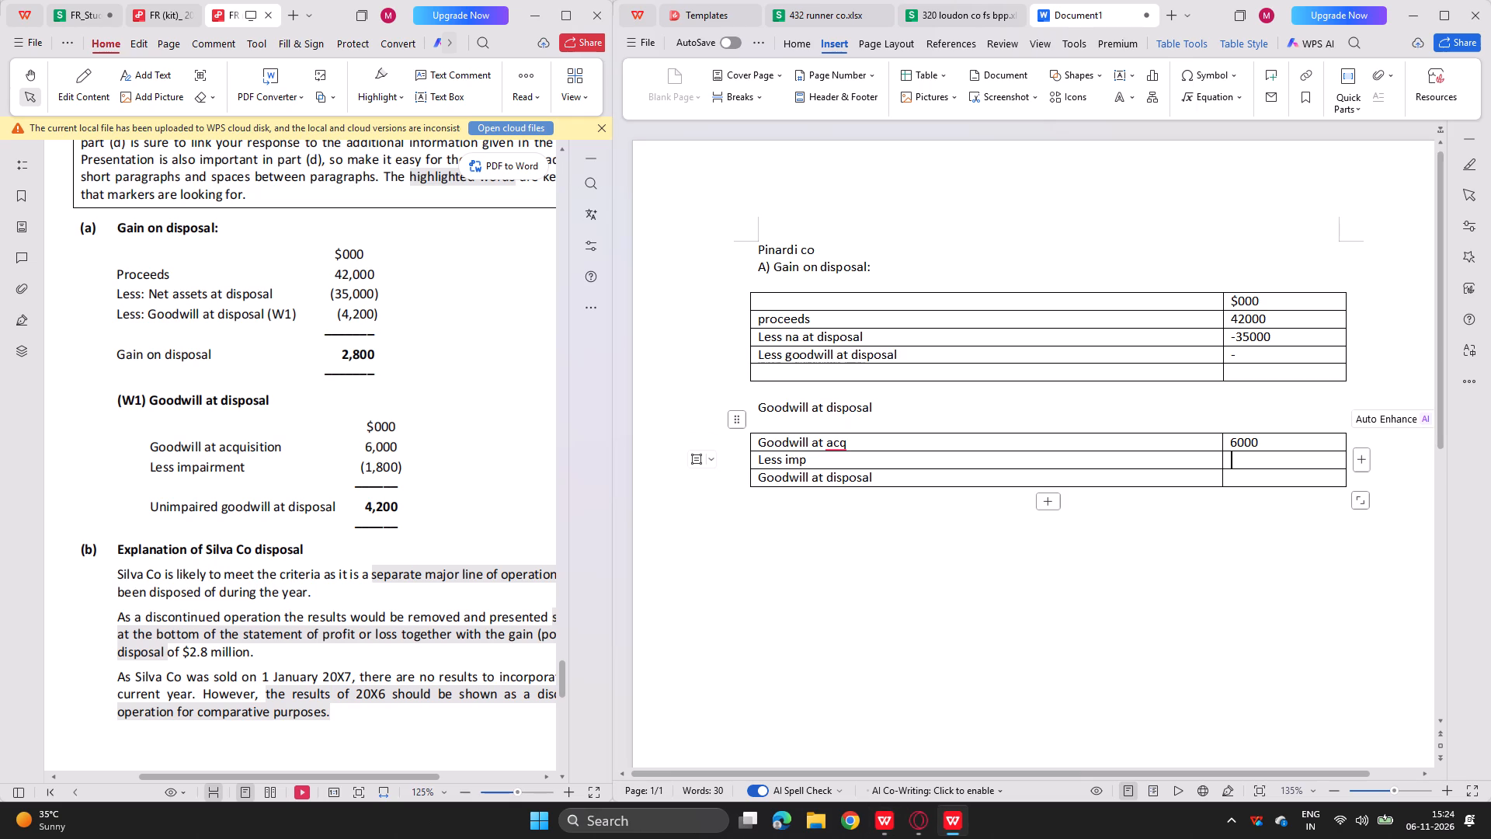
{"action": "type", "text": "-1800"}
{"action": "key", "text": "Down"}
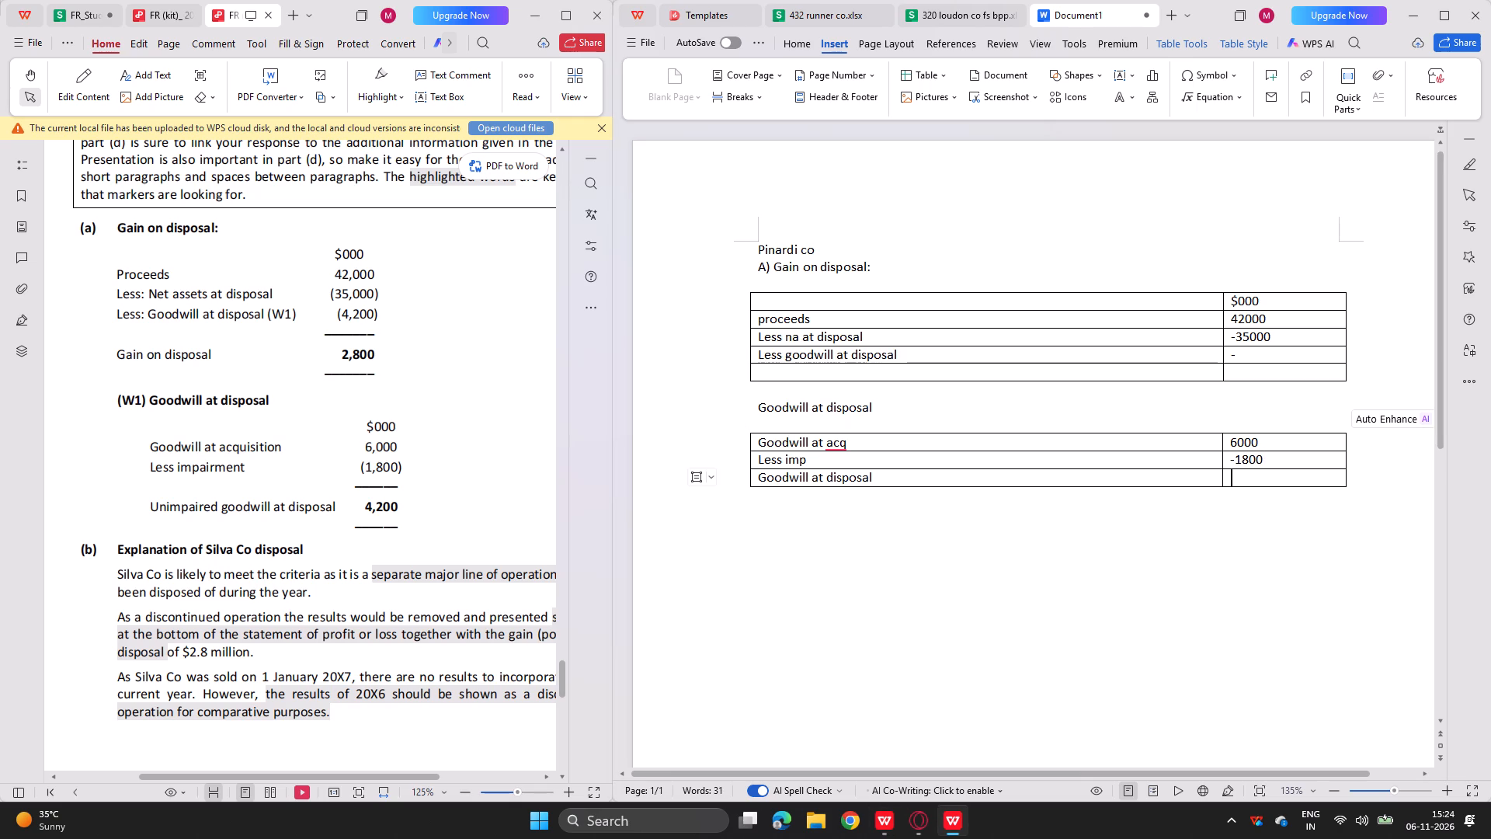
{"action": "type", "text": "4200"}
Complete the gain on disposal table with -4200 for goodwill at disposal and a final row labelled "Gain on disposal" of 2800.
{"action": "left_click", "coordinate": [1270, 352]}
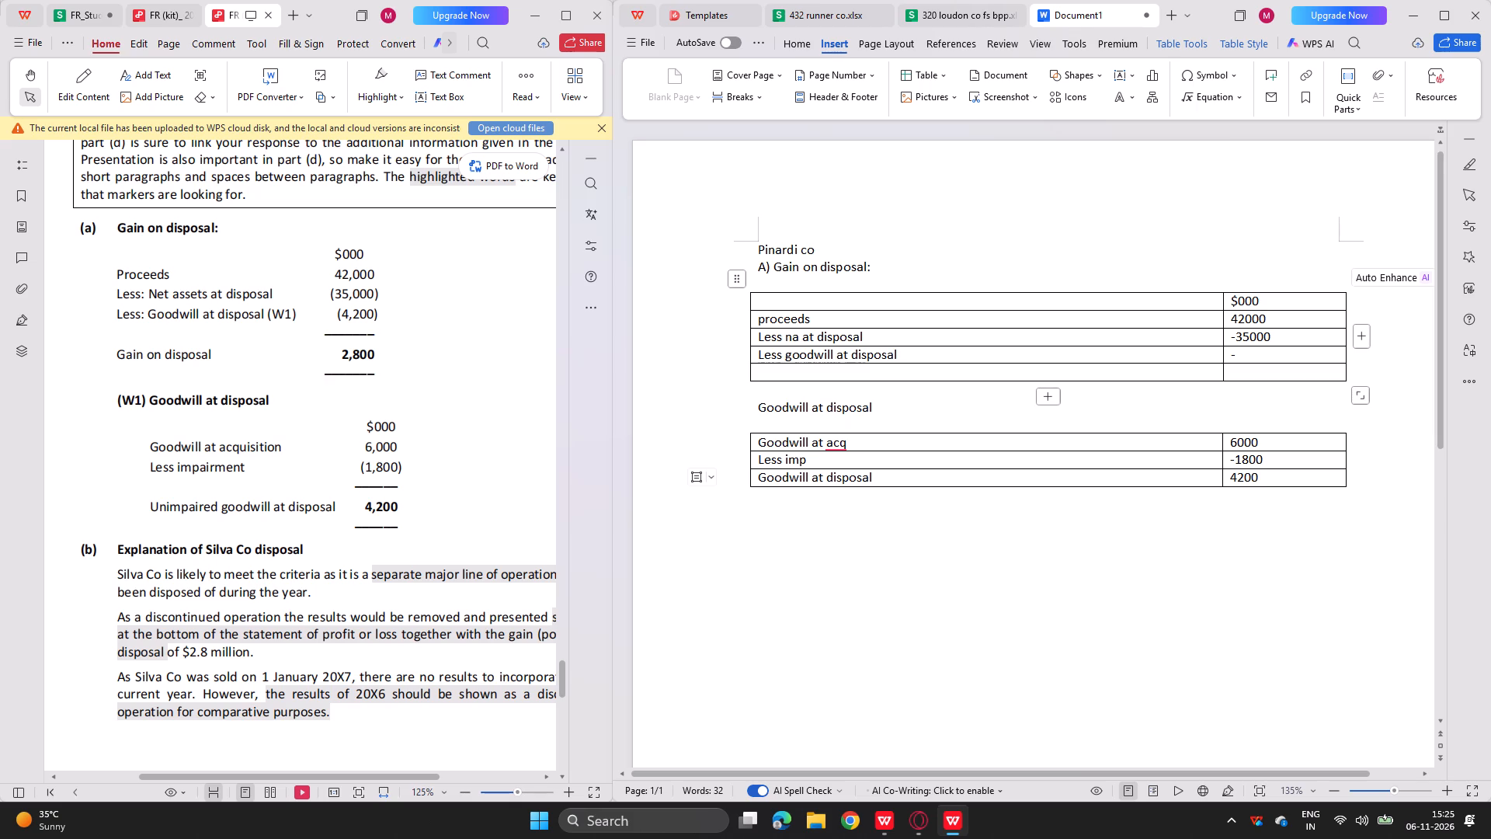
{"action": "type", "text": "4200"}
{"action": "key", "text": "Down"}
{"action": "type", "text": "2800"}
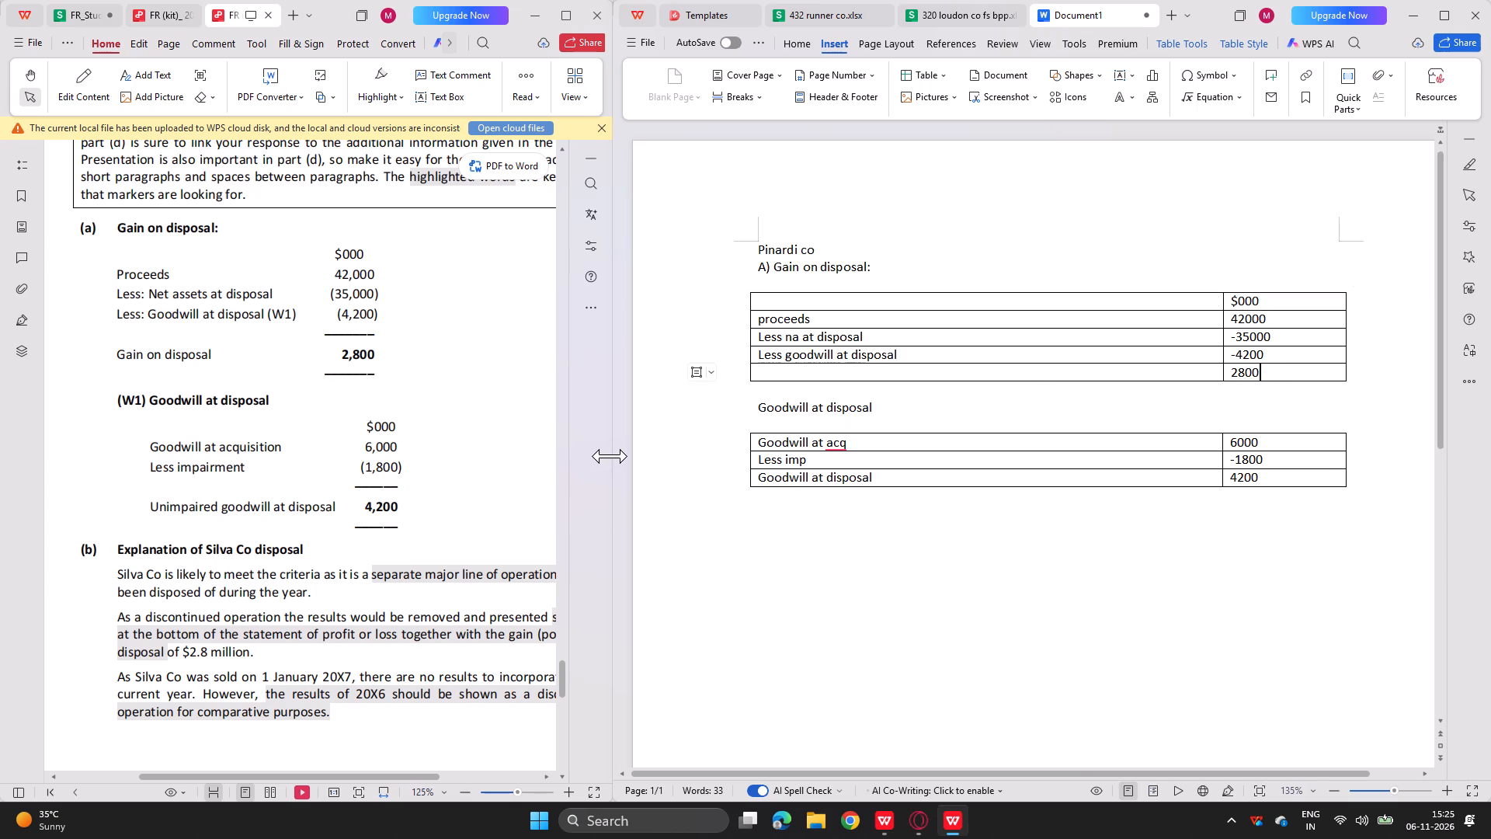
{"action": "left_click", "coordinate": [813, 371]}
{"action": "type", "text": "gain on disposal"}
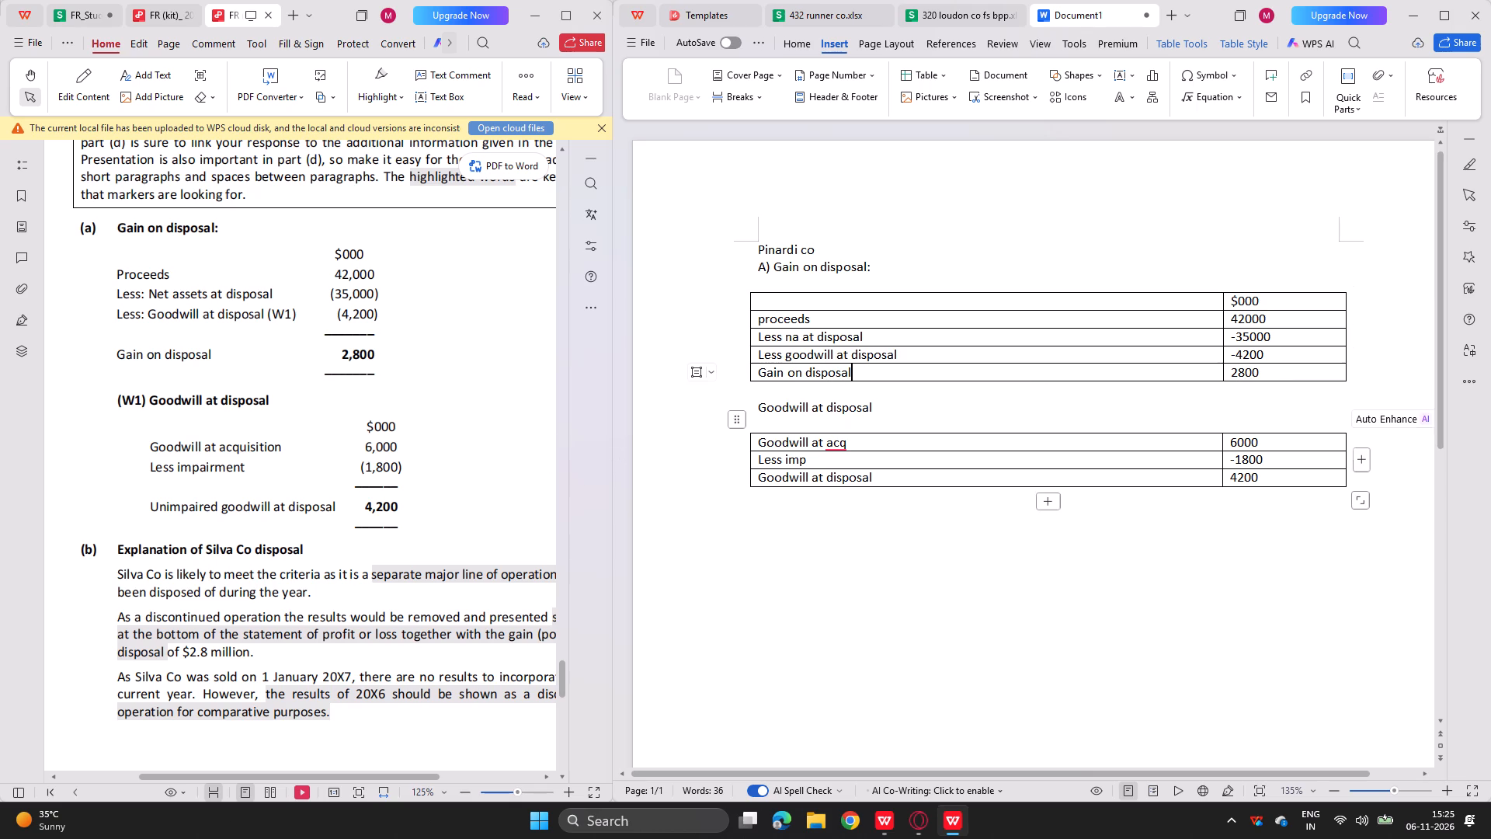
Below the goodwill table, add the heading "B) Explanation of silva co disposal:", following part (b) of the kit's answer.
{"action": "left_click", "coordinate": [768, 556]}
{"action": "key", "text": "Return"}
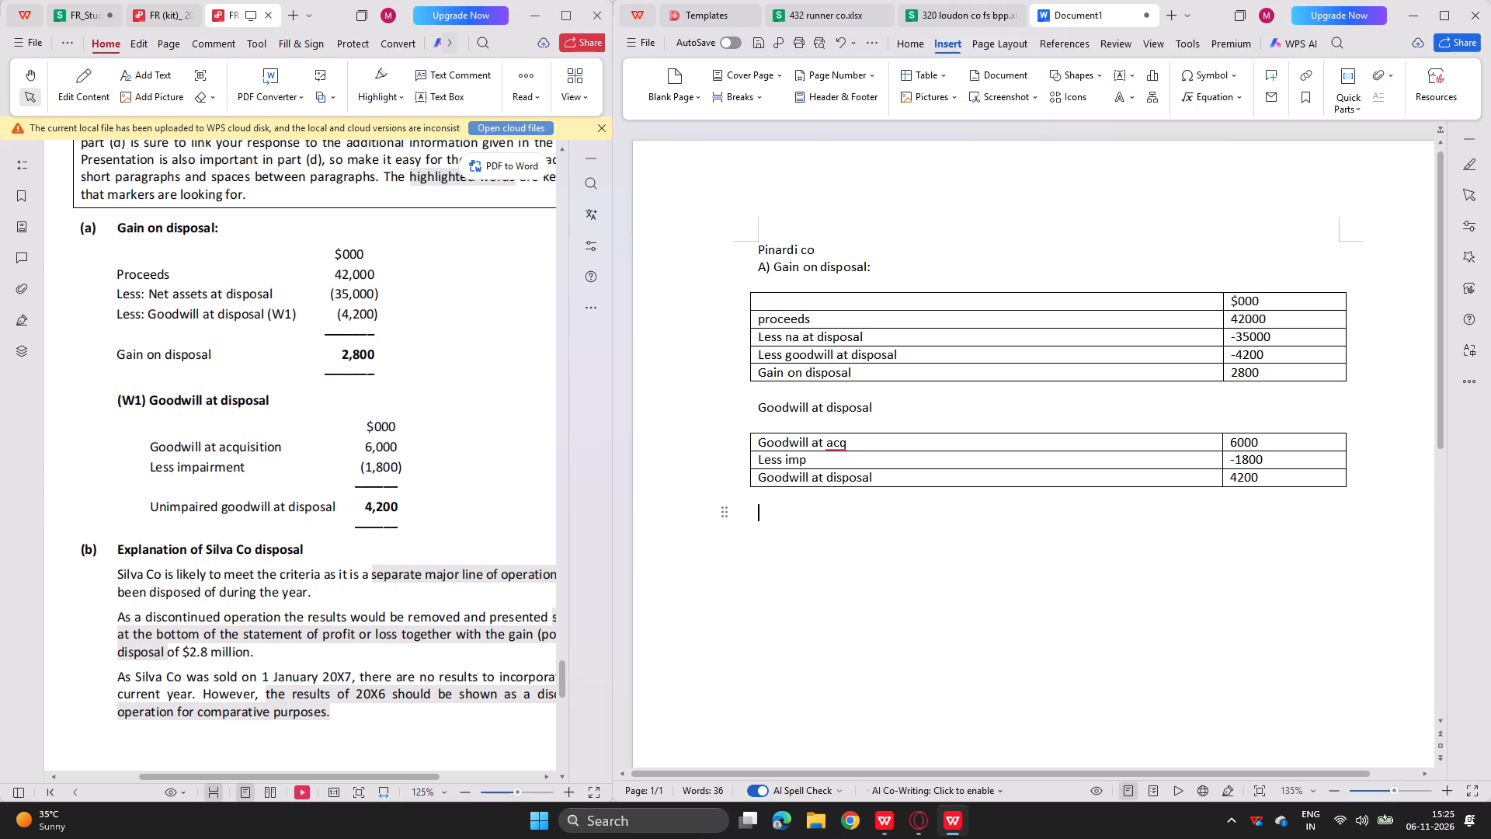
{"action": "scroll", "coordinate": [325, 453], "scroll_direction": "down", "scroll_amount": 1}
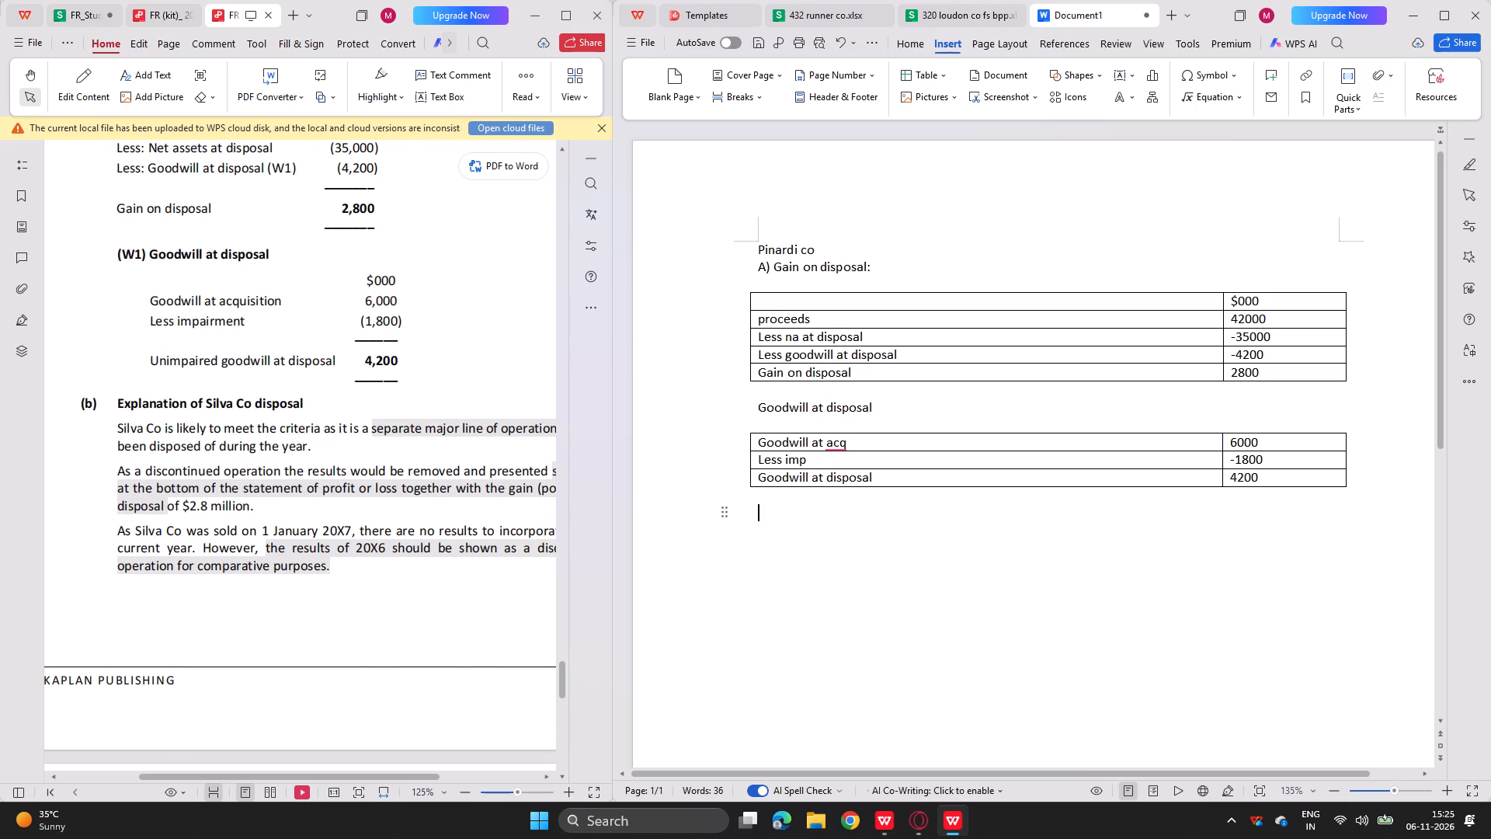
{"action": "scroll", "coordinate": [325, 453], "scroll_direction": "left", "scroll_amount": 1}
{"action": "scroll", "coordinate": [325, 453], "scroll_direction": "down", "scroll_amount": 1, "text": "ctrl"}
{"action": "scroll", "coordinate": [325, 453], "scroll_direction": "right", "scroll_amount": 1}
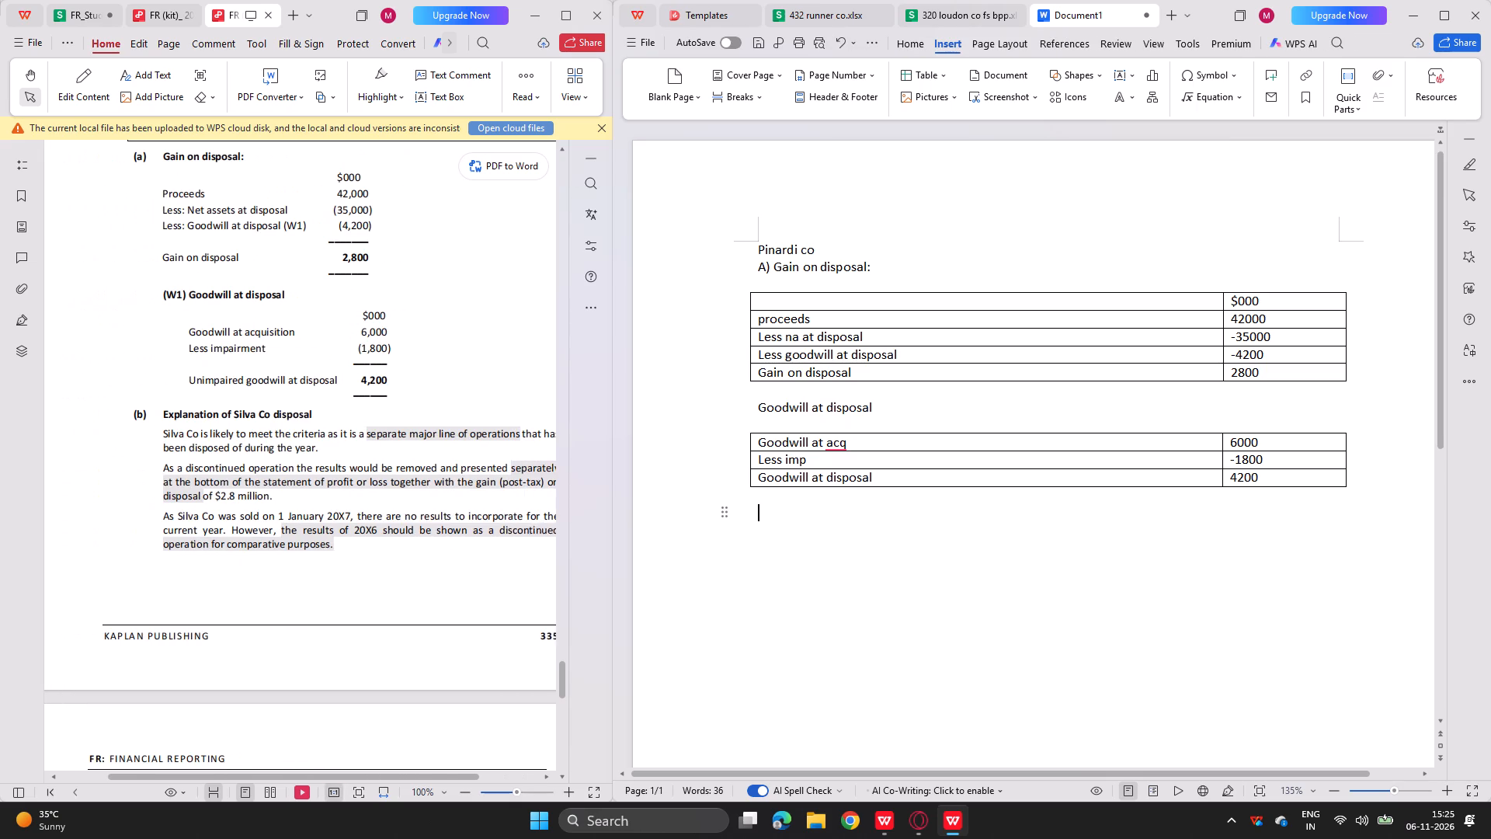
{"action": "scroll", "coordinate": [325, 453], "scroll_direction": "right", "scroll_amount": 1}
{"action": "type", "text": "b)"}
{"action": "key", "text": "Right"}
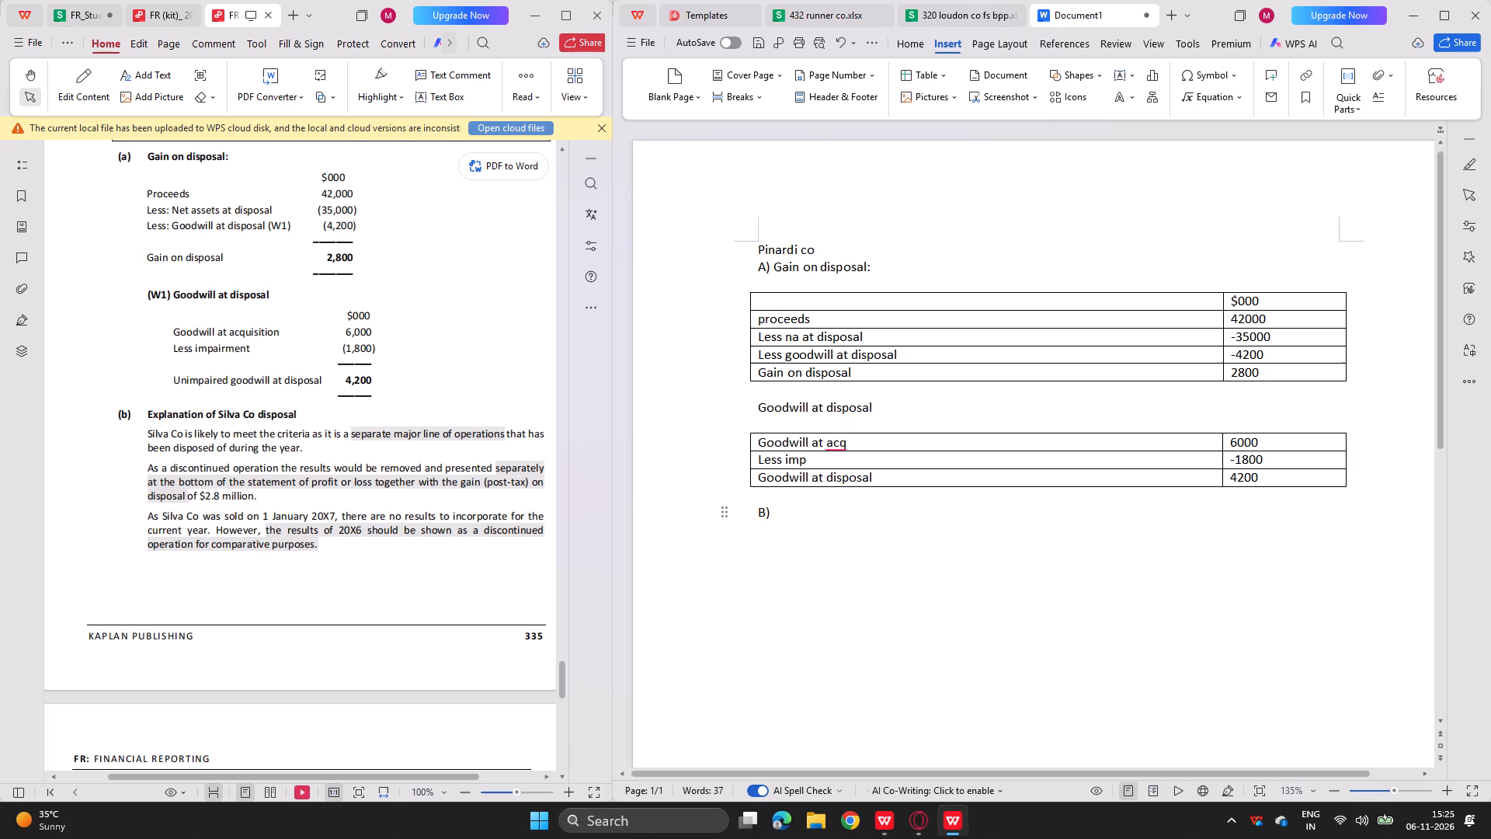
{"action": "key", "text": "space"}
{"action": "type", "text": "explan"}
{"action": "type", "text": "ation of silva co"}
{"action": "key", "text": "space"}
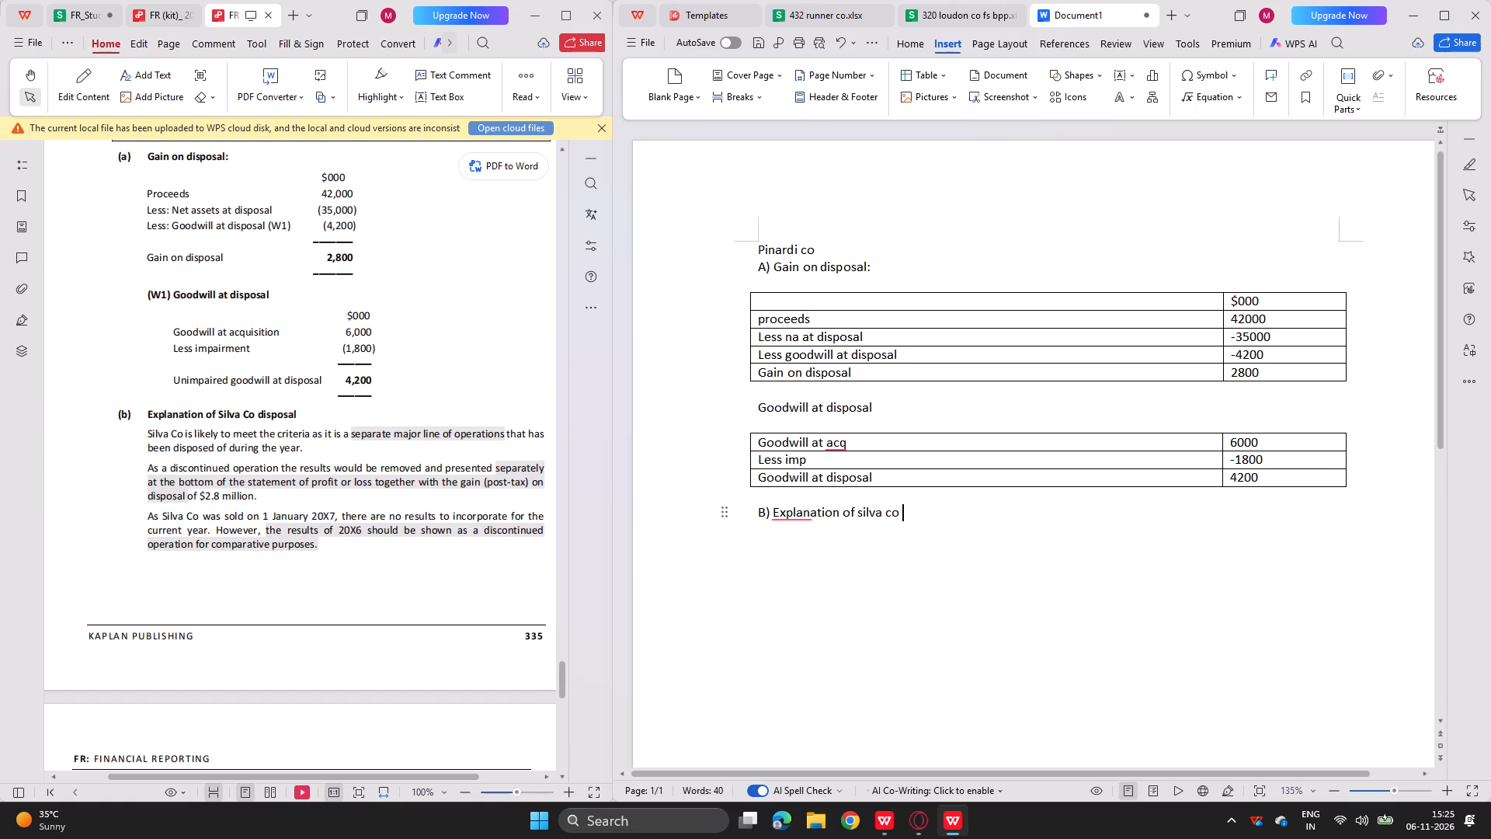
{"action": "type", "text": "disp"}
{"action": "type", "text": "osal"}
{"action": "key", "text": "shift+colon"}
Start an unlettered paragraph below the part B heading, removing the automatic list letter and leaving a blank line between.
{"action": "key", "text": "Return"}
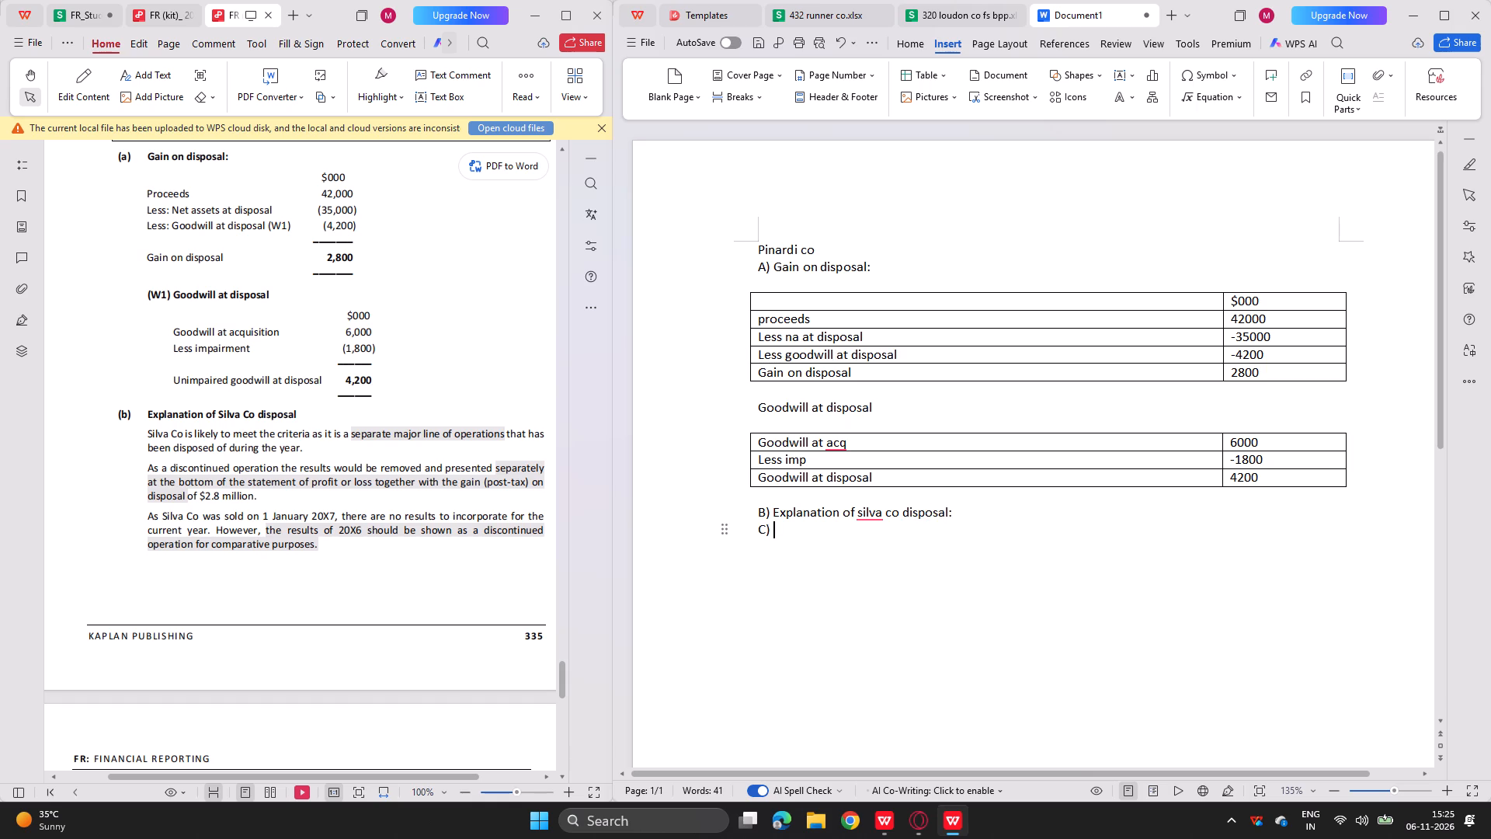
{"action": "key", "text": "BackSpace"}
{"action": "key", "text": "BackSpace"}
{"action": "key", "text": "Return"}
{"action": "key", "text": "Return"}
{"action": "key", "text": "Return"}
Open the earlier answer file 228 pinardi co.docx from the recent files, beside the current document.
{"action": "left_click", "coordinate": [17, 11]}
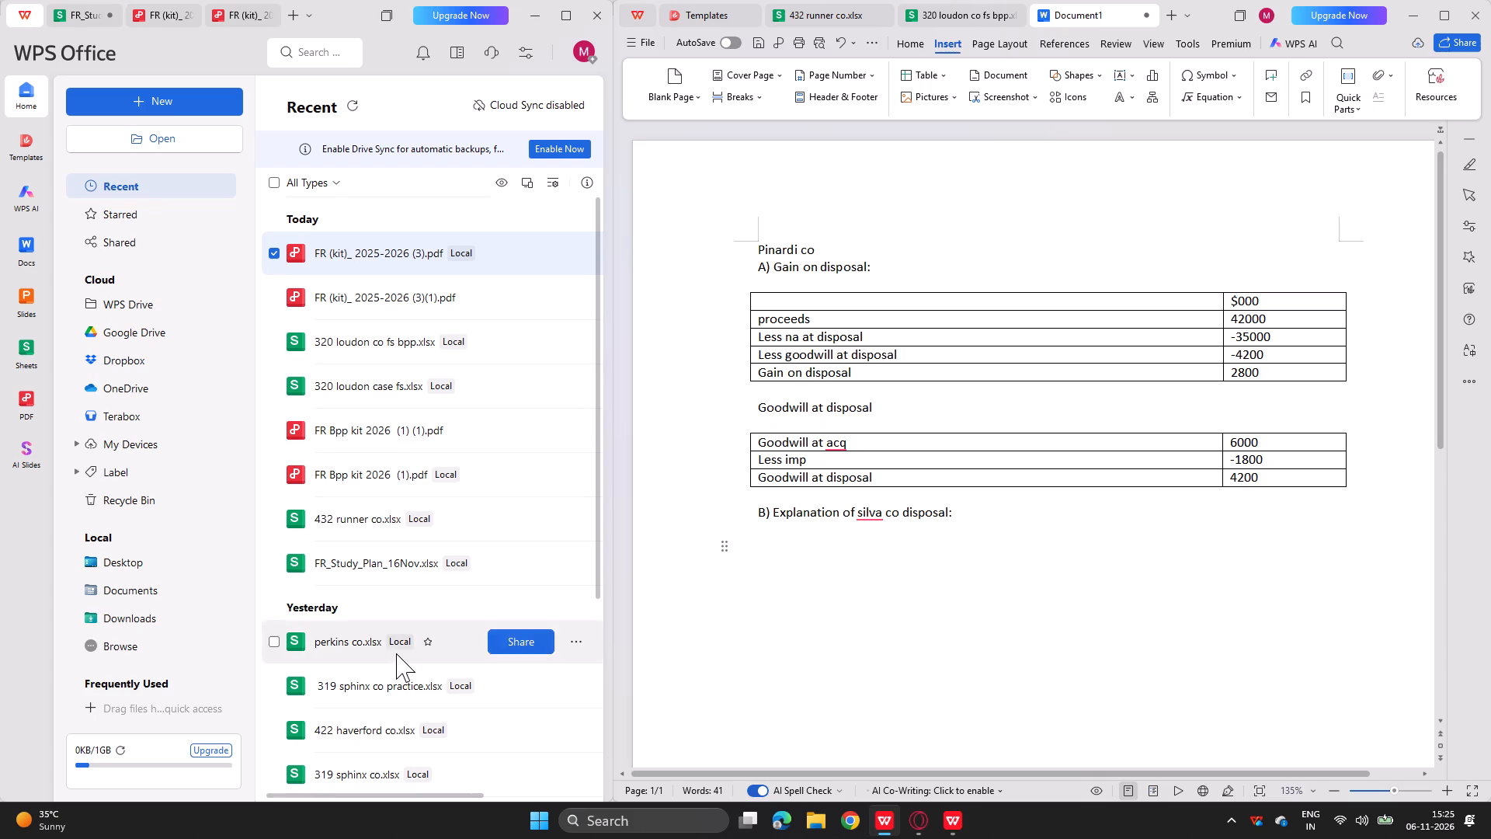
{"action": "scroll", "coordinate": [377, 689], "scroll_direction": "down", "scroll_amount": 1}
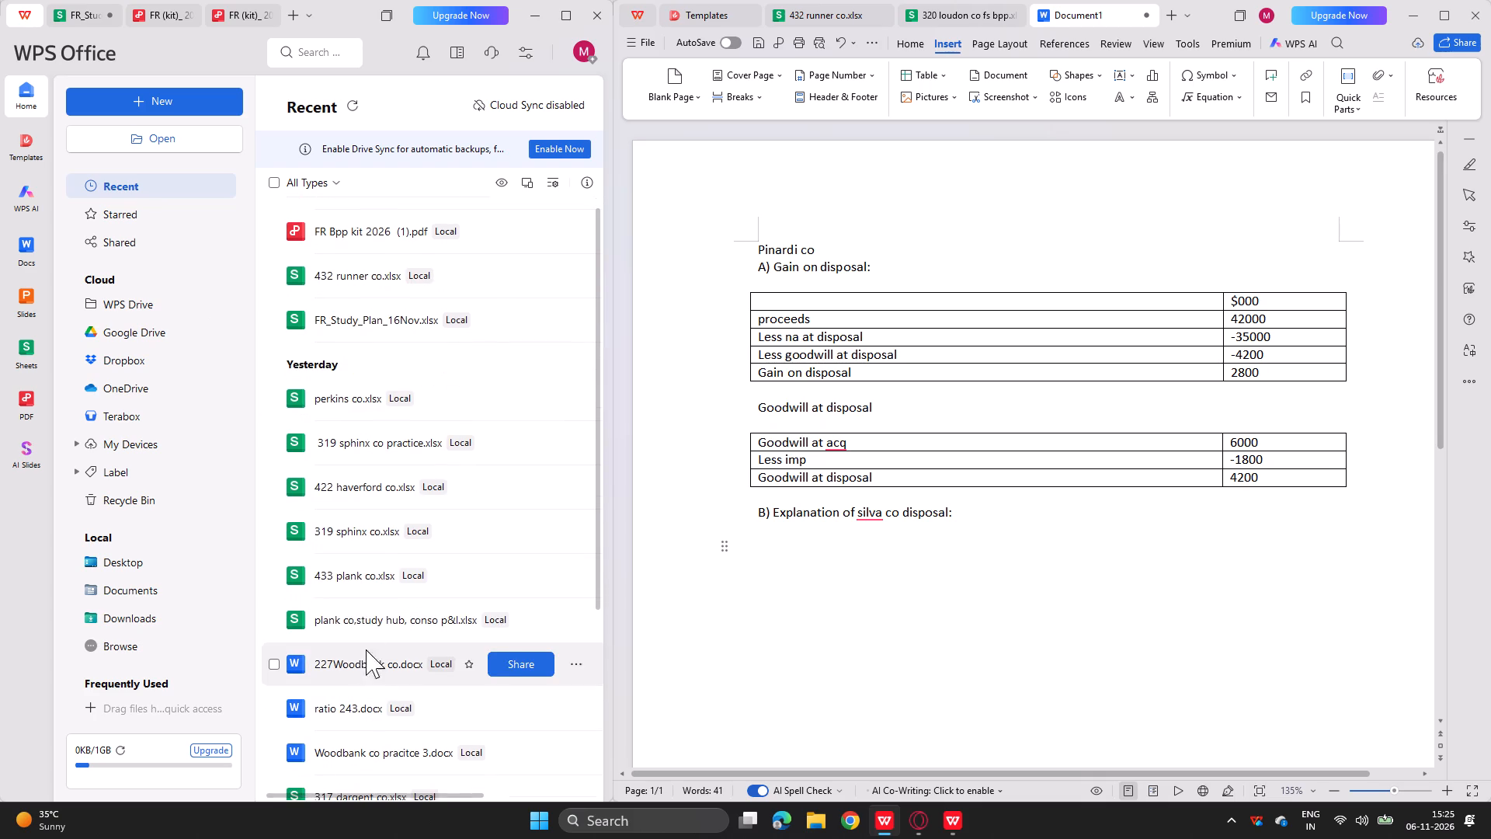
{"action": "scroll", "coordinate": [375, 705], "scroll_direction": "down", "scroll_amount": 2}
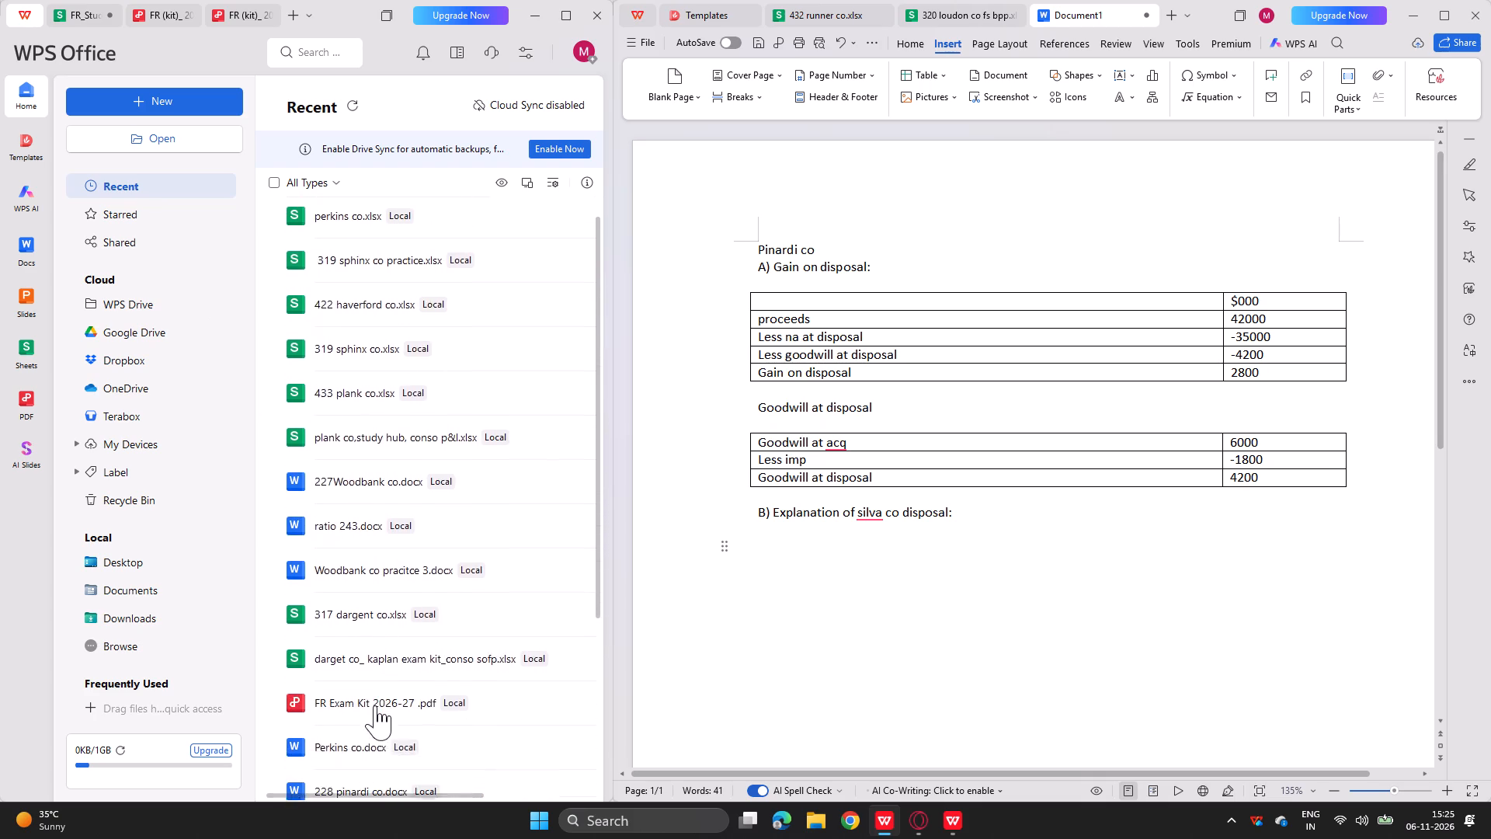
{"action": "scroll", "coordinate": [375, 705], "scroll_direction": "down", "scroll_amount": 1}
{"action": "scroll", "coordinate": [377, 640], "scroll_direction": "down", "scroll_amount": 1}
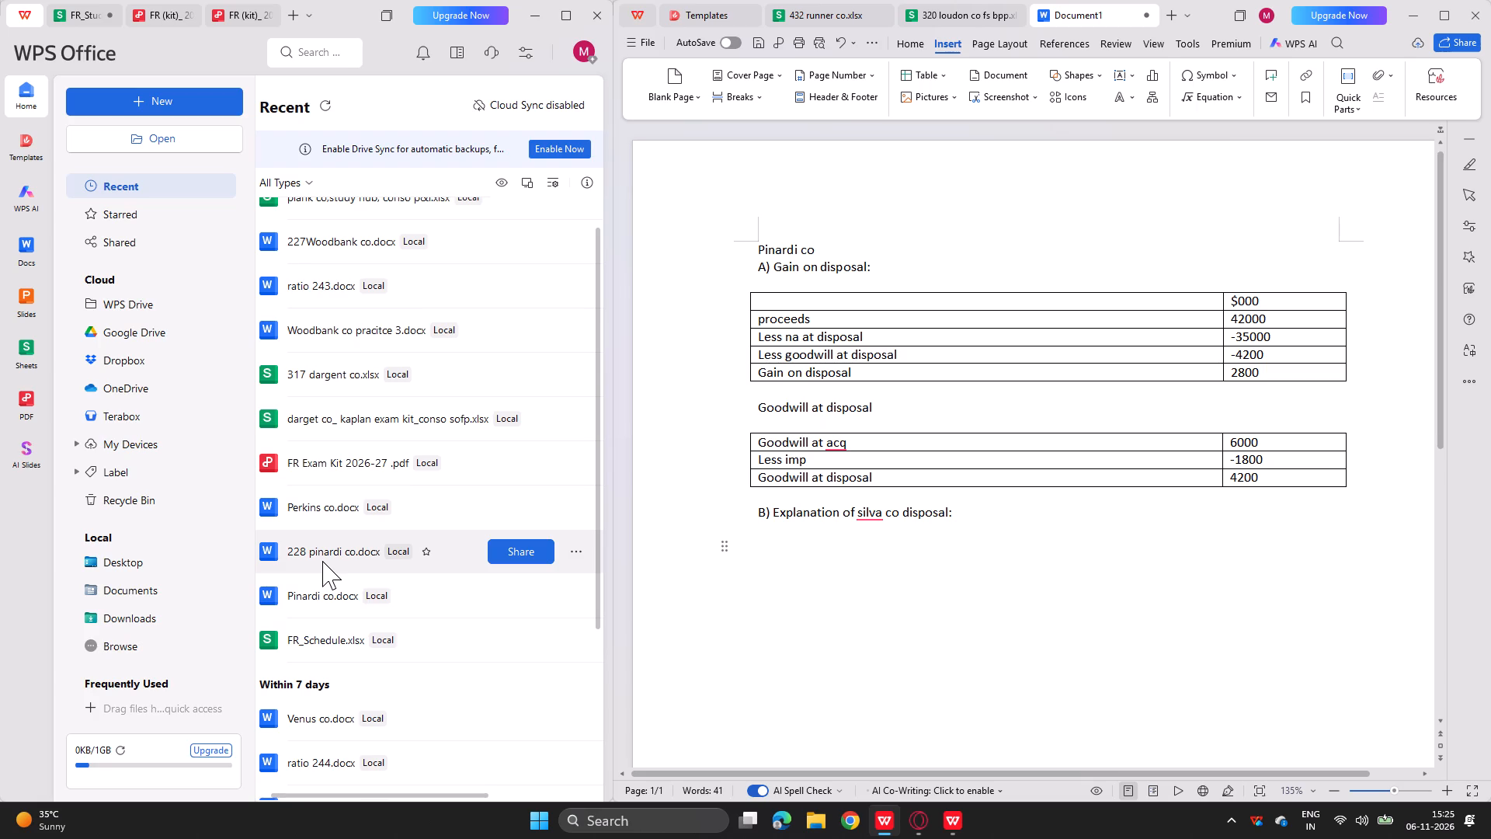
{"action": "double_click", "coordinate": [322, 561]}
Read the earlier Pinardi Co answer's part b) on whether Silva Co's disposal qualifies as a discontinued operation.
{"action": "scroll", "coordinate": [248, 439], "scroll_direction": "up", "scroll_amount": 1}
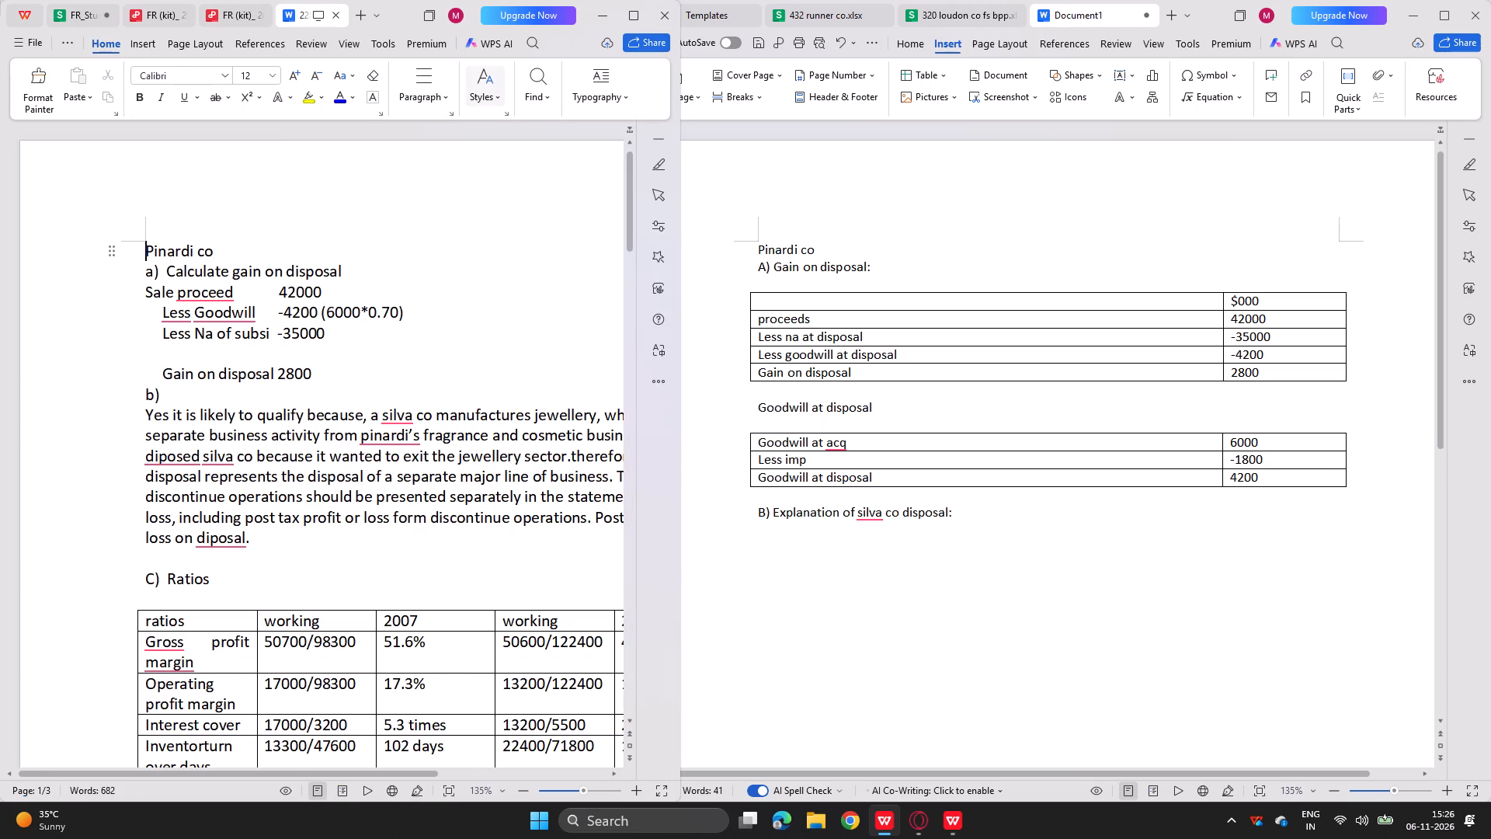
{"action": "scroll", "coordinate": [248, 439], "scroll_direction": "up", "scroll_amount": 1}
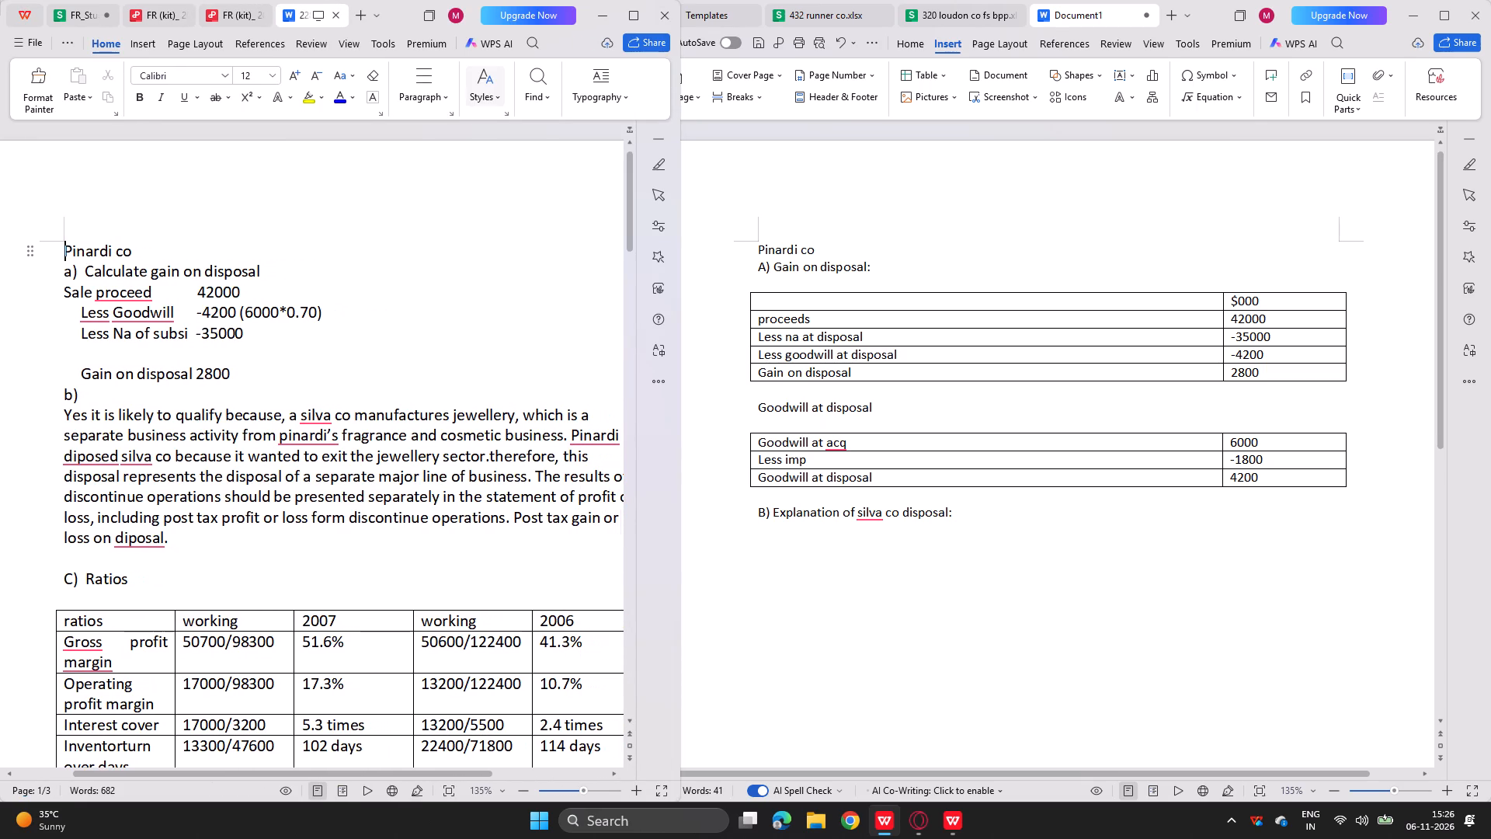
{"action": "scroll", "coordinate": [248, 439], "scroll_direction": "up", "scroll_amount": 1}
{"action": "scroll", "coordinate": [248, 439], "scroll_direction": "down", "scroll_amount": 1}
{"action": "scroll", "coordinate": [248, 439], "scroll_direction": "left", "scroll_amount": 1}
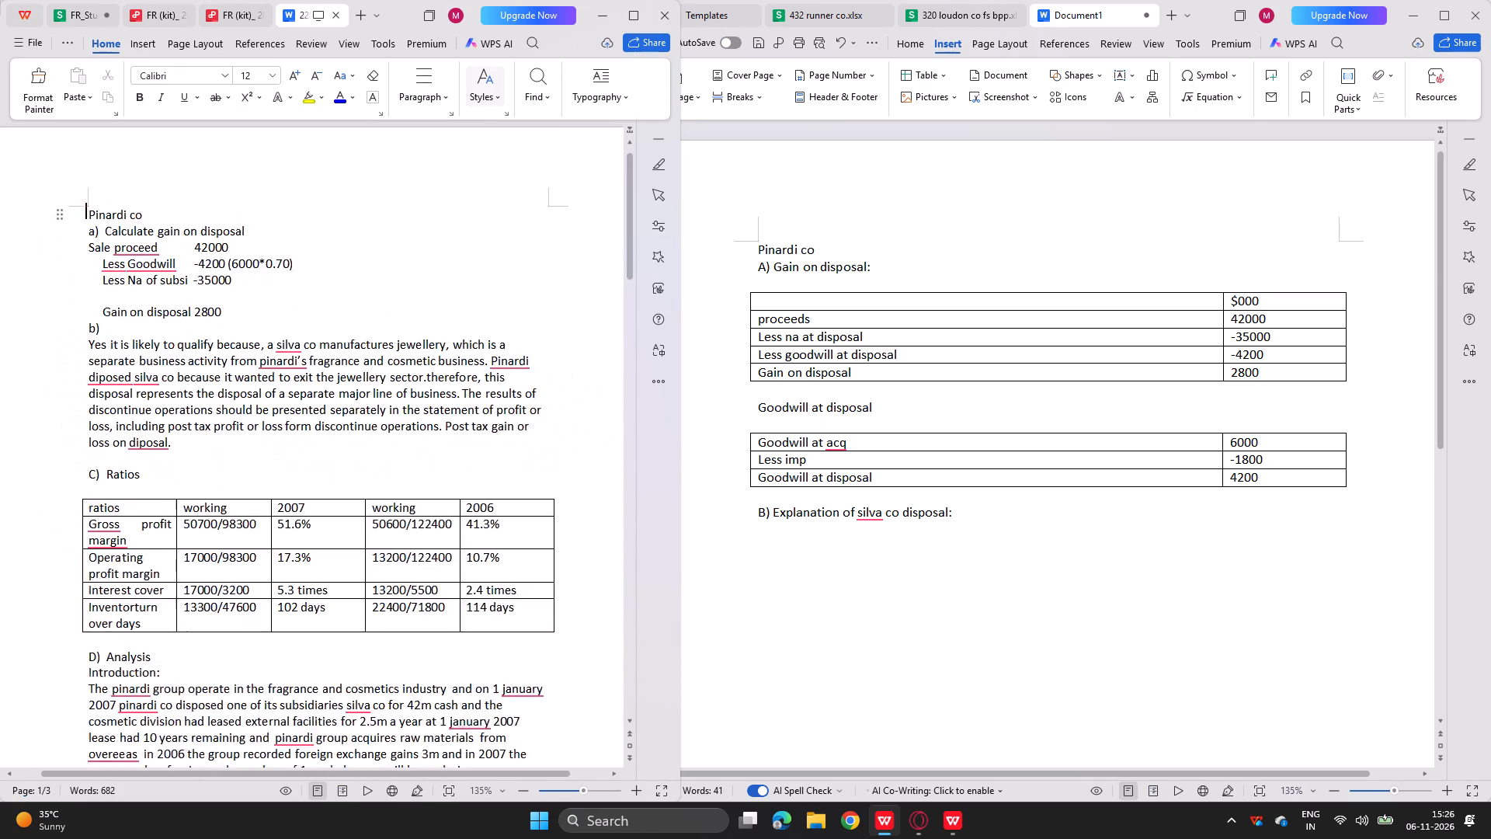
{"action": "scroll", "coordinate": [248, 439], "scroll_direction": "down", "scroll_amount": 7}
{"action": "scroll", "coordinate": [248, 439], "scroll_direction": "up", "scroll_amount": 3}
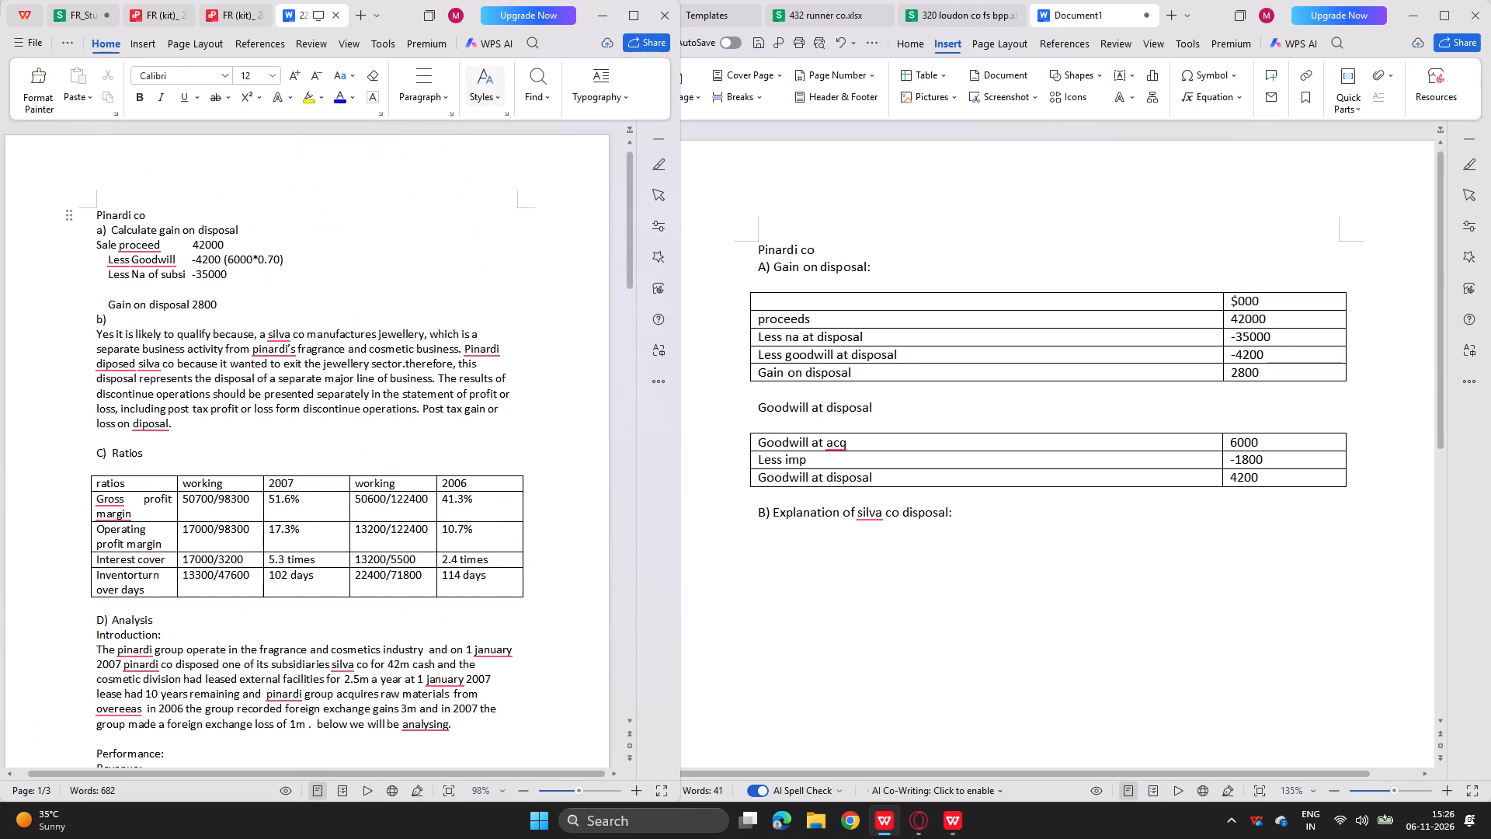
{"action": "scroll", "coordinate": [248, 439], "scroll_direction": "down", "scroll_amount": 13}
{"action": "scroll", "coordinate": [248, 439], "scroll_direction": "up", "scroll_amount": 9}
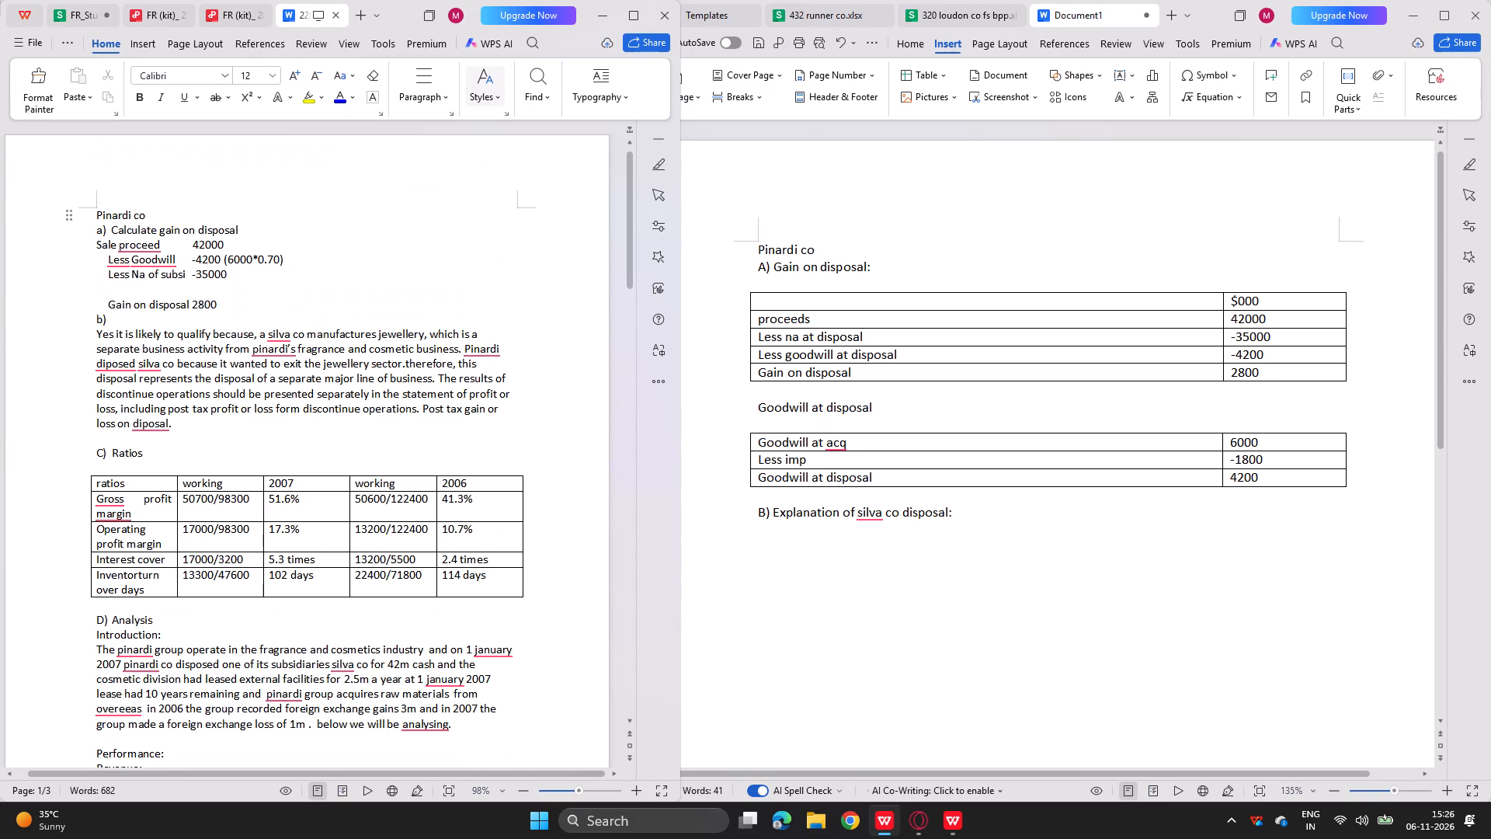
{"action": "scroll", "coordinate": [248, 439], "scroll_direction": "up", "scroll_amount": 2}
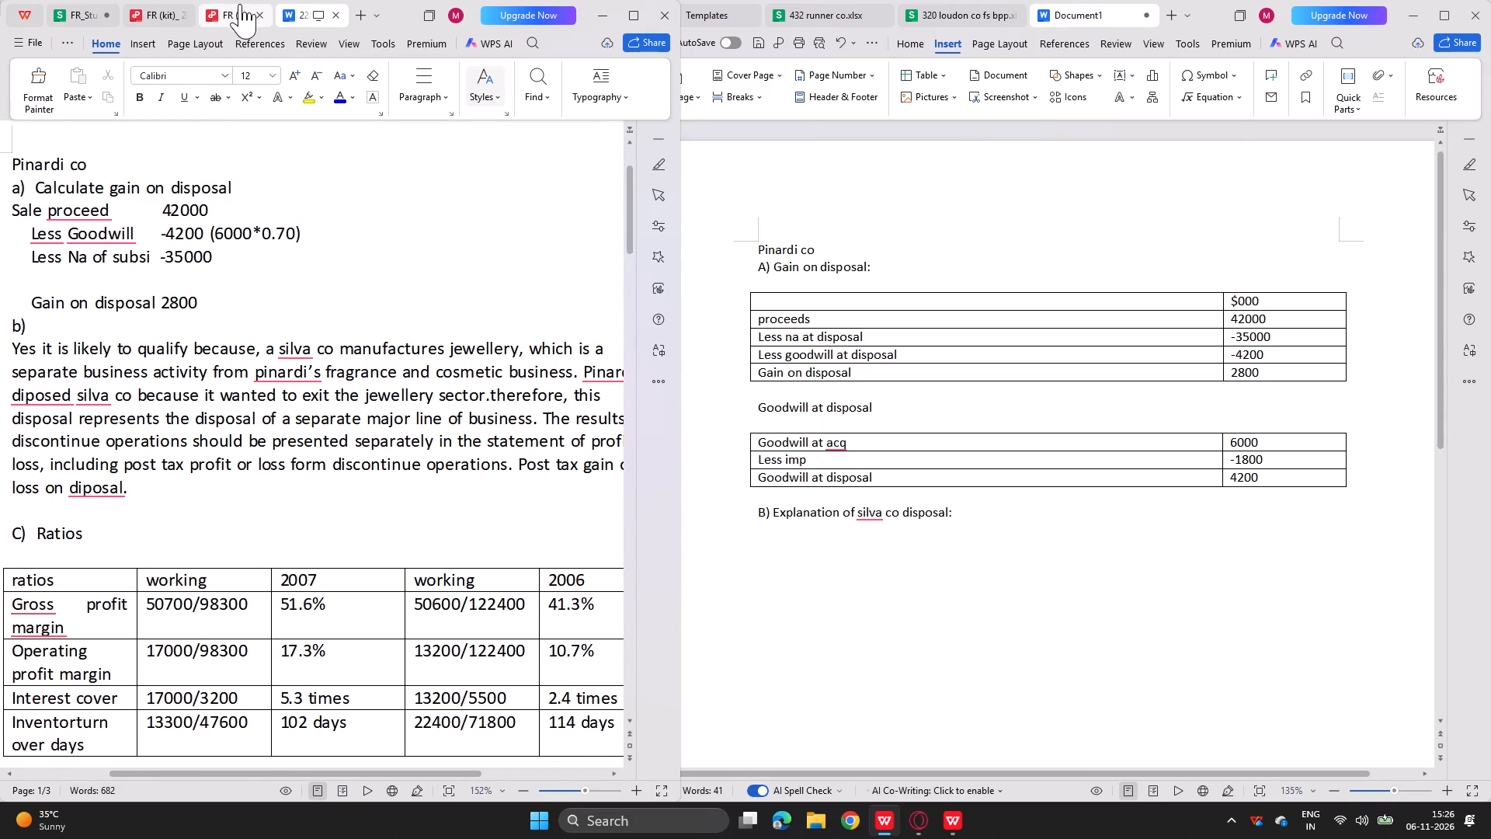
{"action": "scroll", "coordinate": [278, 349], "scroll_direction": "right", "scroll_amount": 1}
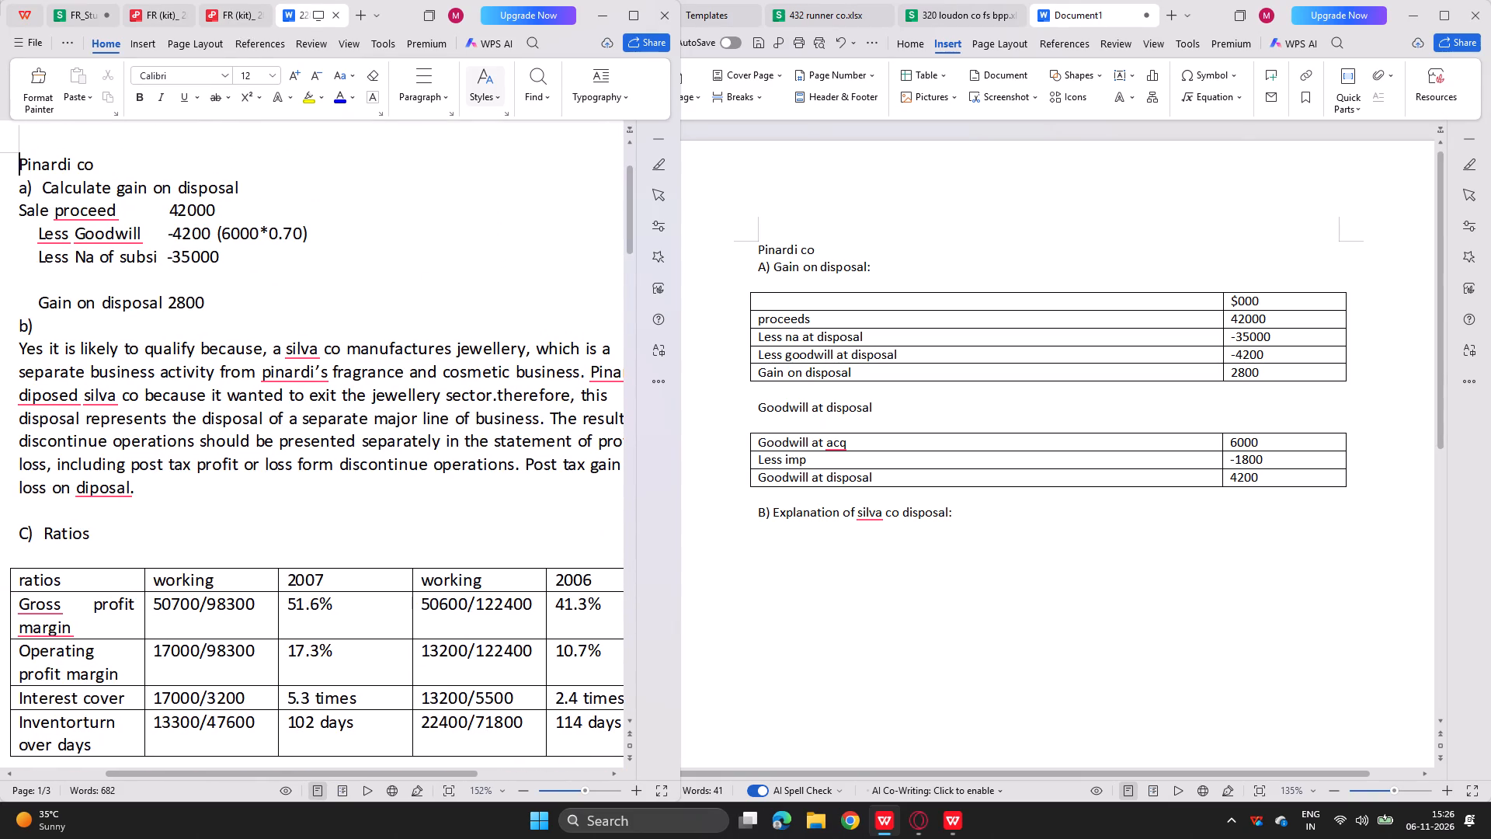
{"action": "scroll", "coordinate": [464, 486], "scroll_direction": "left", "scroll_amount": 1}
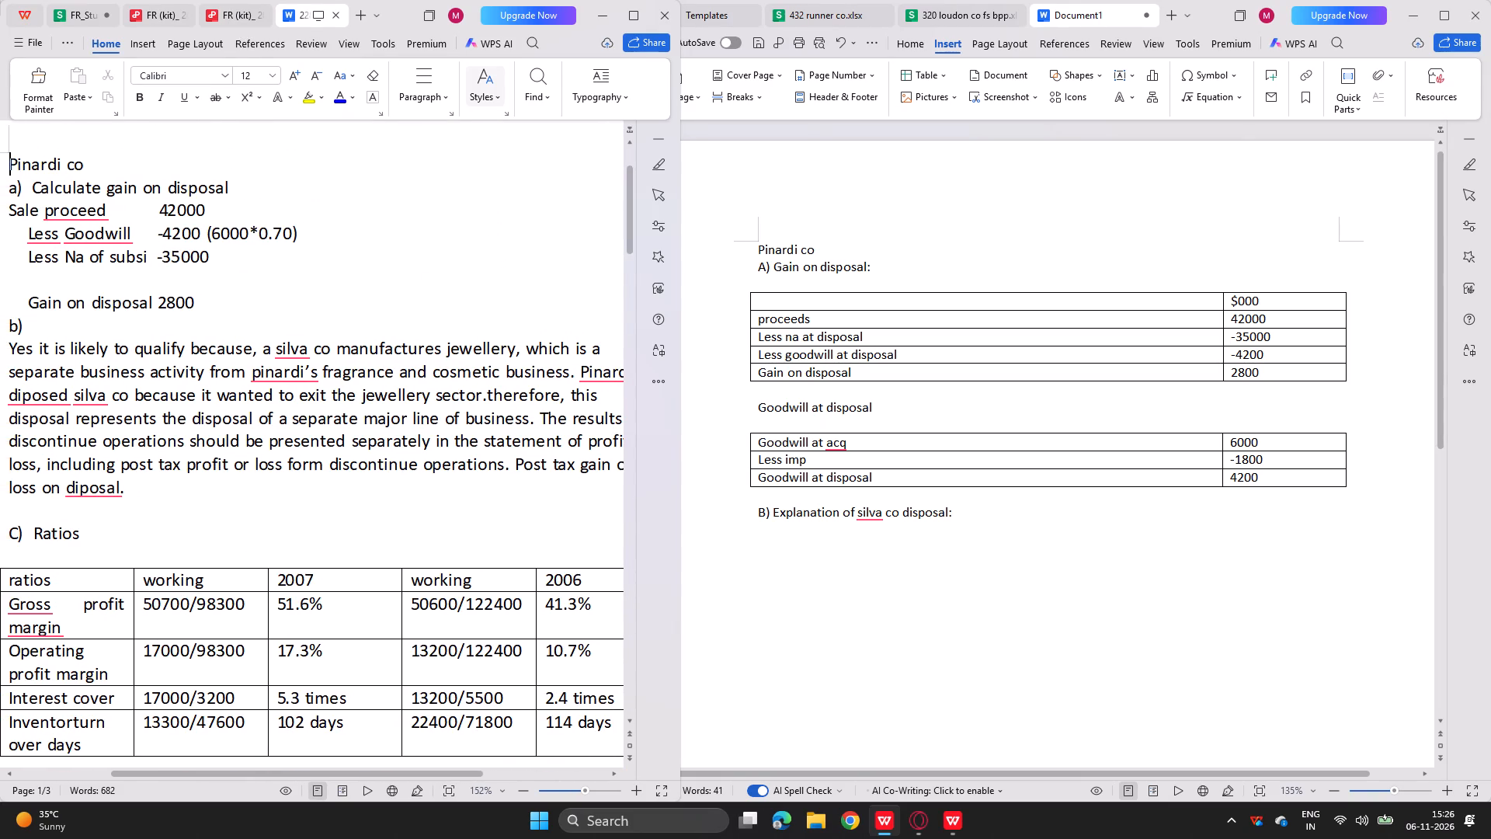
{"action": "scroll", "coordinate": [464, 486], "scroll_direction": "left", "scroll_amount": 1}
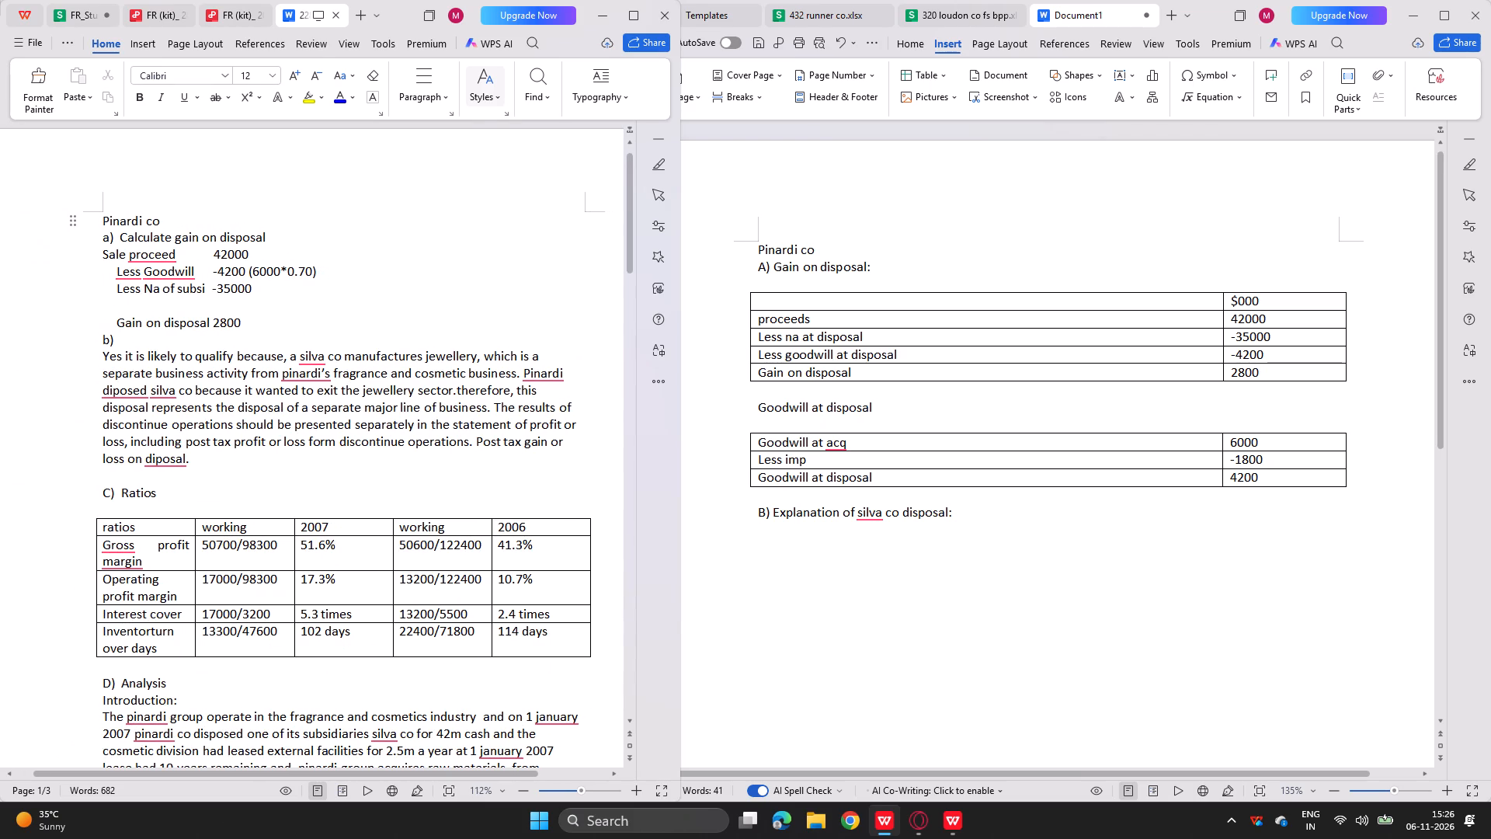
{"action": "scroll", "coordinate": [464, 486], "scroll_direction": "left", "scroll_amount": 2}
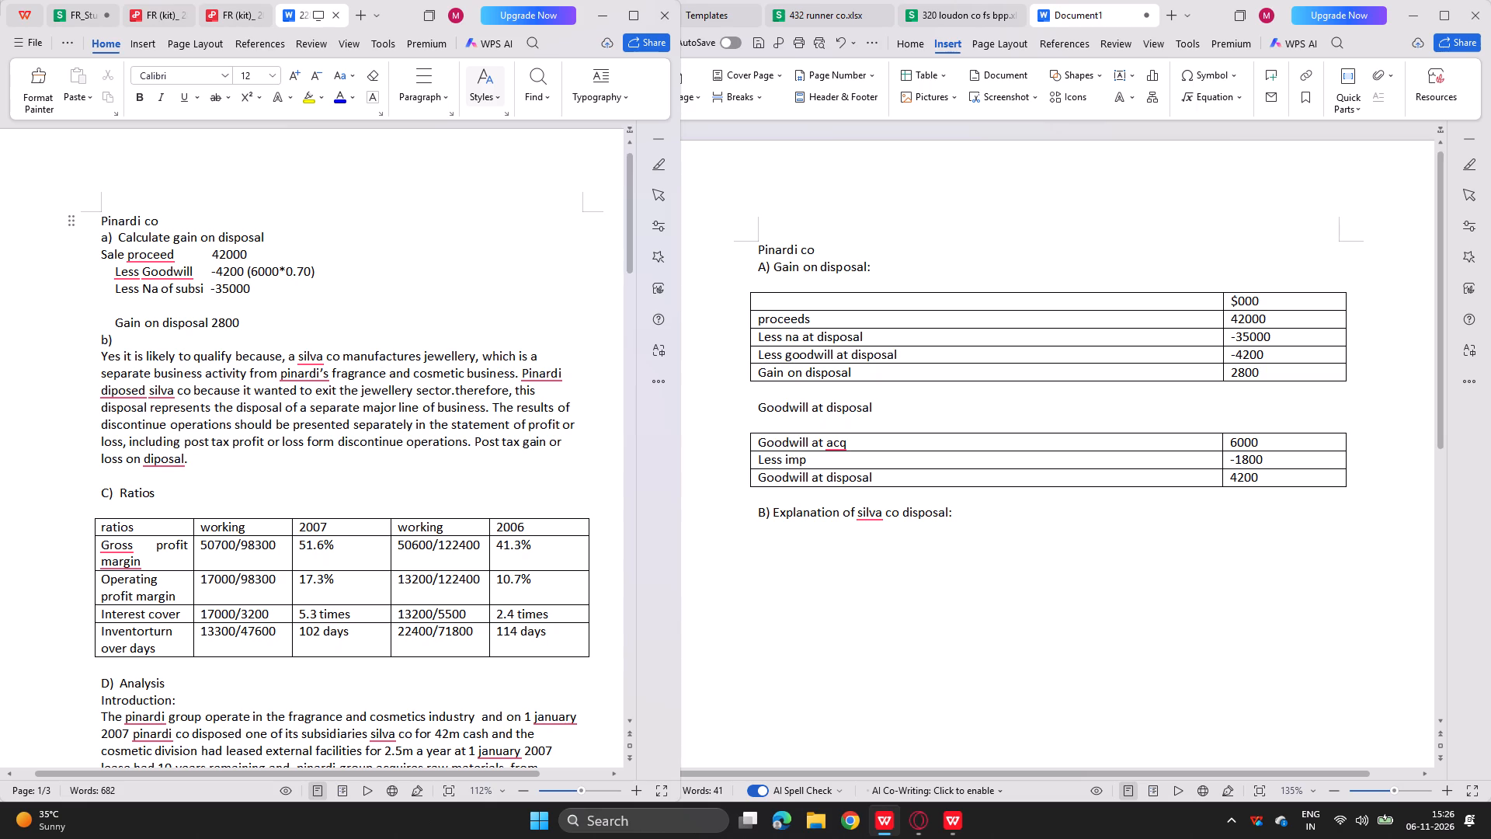
Leaving a blank line below the part B heading, begin the explanation with "Yes it is likely to qualify".
{"action": "left_click", "coordinate": [971, 516]}
{"action": "key", "text": "Return"}
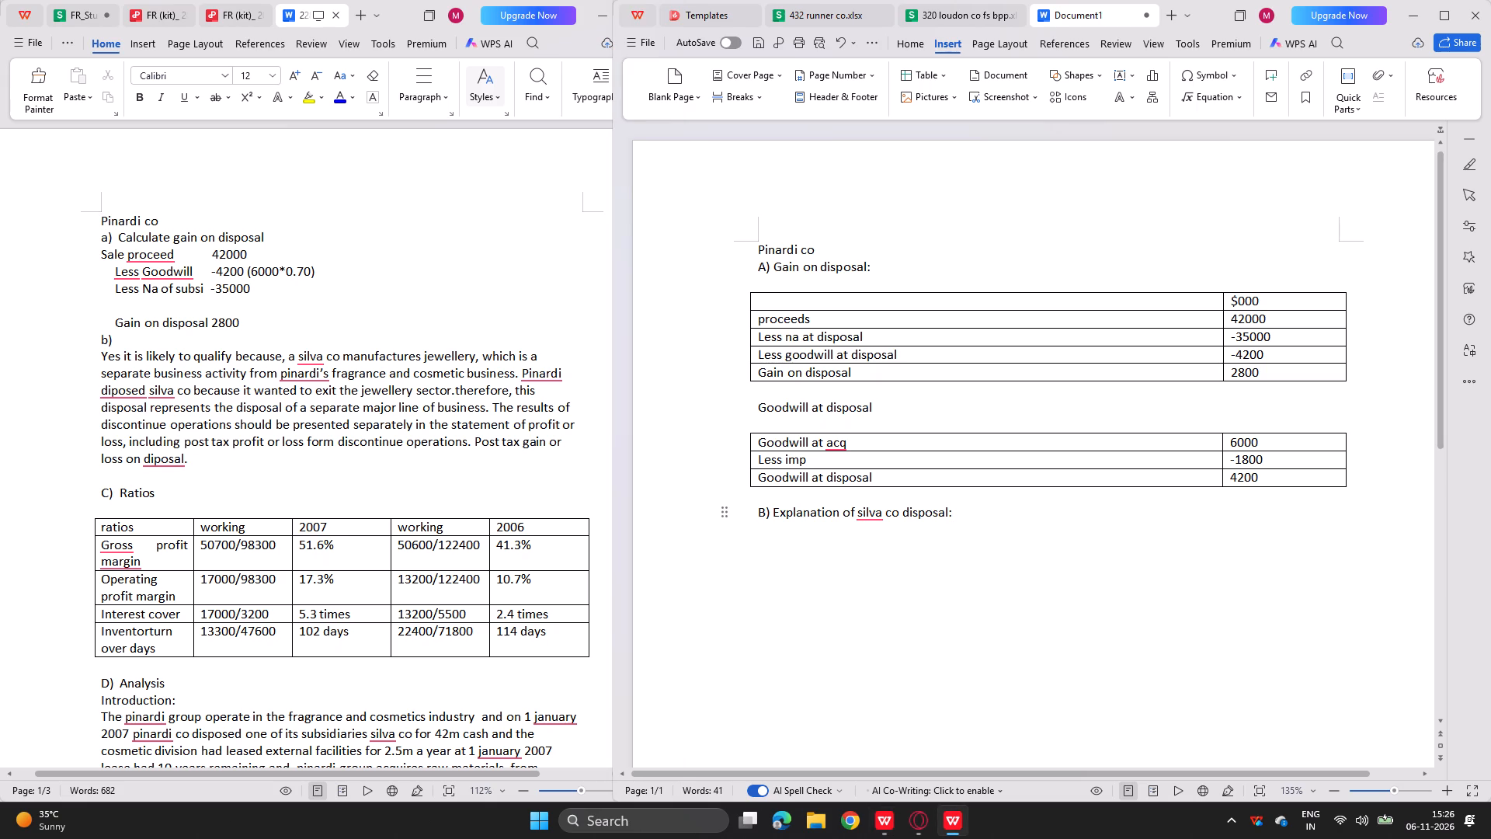
{"action": "key", "text": "Return"}
{"action": "key", "text": "Return"}
{"action": "type", "text": "ys"}
{"action": "key", "text": "BackSpace"}
{"action": "type", "text": "es it os"}
{"action": "key", "text": "space"}
{"action": "key", "text": "BackSpace"}
{"action": "key", "text": "BackSpace"}
{"action": "key", "text": "BackSpace"}
{"action": "type", "text": "is likely to qualify a"}
{"action": "key", "text": "BackSpace"}
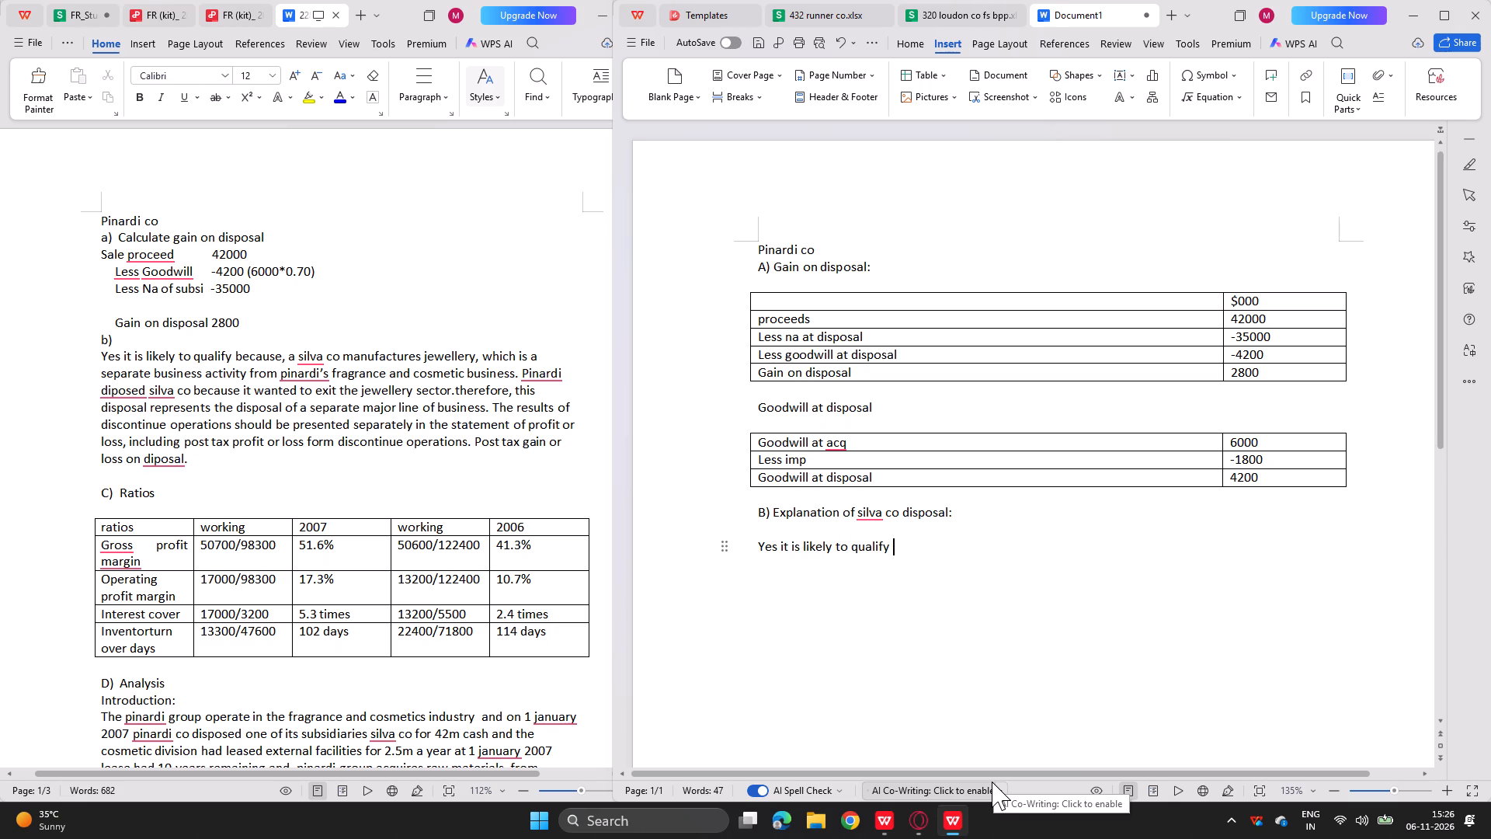
Continue the part B sentence with the reason "because, silva co manufactures jewellery", following the earlier answer.
{"action": "type", "text": "ne"}
{"action": "key", "text": "BackSpace"}
{"action": "key", "text": "BackSpace"}
{"action": "type", "text": "because =,"}
{"action": "key", "text": "space"}
{"action": "key", "text": "BackSpace"}
{"action": "key", "text": "BackSpace"}
{"action": "key", "text": "BackSpace"}
{"action": "key", "text": "BackSpace"}
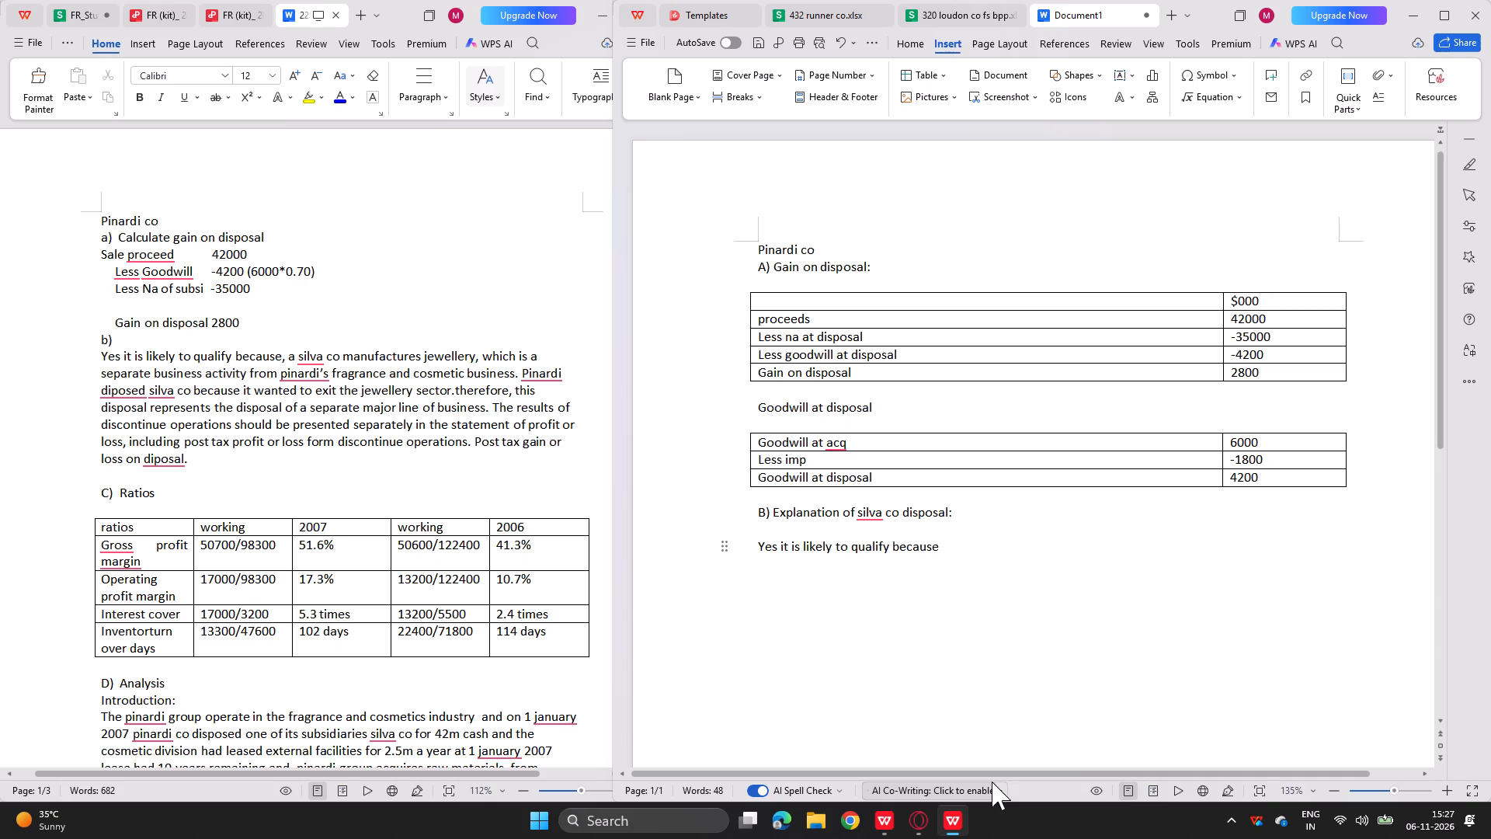
{"action": "type", "text": ","}
{"action": "key", "text": "space"}
{"action": "type", "text": "silva co manif"}
{"action": "key", "text": "BackSpace"}
{"action": "key", "text": "BackSpace"}
{"action": "type", "text": "ufactue"}
{"action": "key", "text": "BackSpace"}
{"action": "type", "text": "res"}
{"action": "key", "text": "space"}
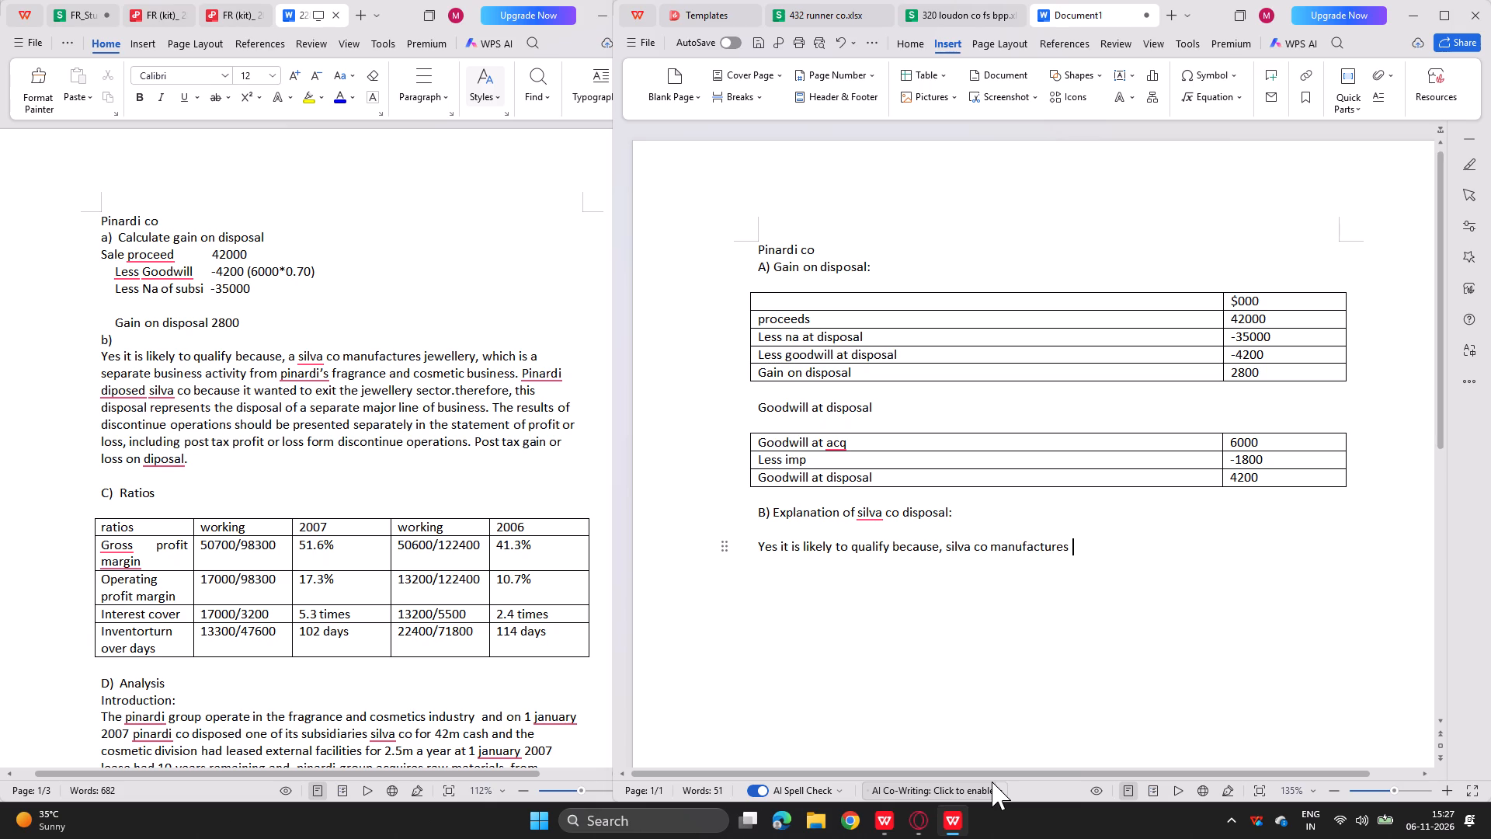
{"action": "type", "text": "jewellery"}
{"action": "key", "text": "space"}
{"action": "key", "text": "BackSpace"}
Extend the part B sentence after "jewellery" with the clause ", which is a separte business".
{"action": "type", "text": ", whih is i"}
{"action": "key", "text": "BackSpace"}
{"action": "type", "text": "a"}
{"action": "key", "text": "space"}
{"action": "key", "text": "BackSpace"}
{"action": "key", "text": "BackSpace"}
{"action": "key", "text": "BackSpace"}
{"action": "key", "text": "BackSpace"}
{"action": "key", "text": "BackSpace"}
{"action": "key", "text": "BackSpace"}
{"action": "key", "text": "BackSpace"}
{"action": "key", "text": "BackSpace"}
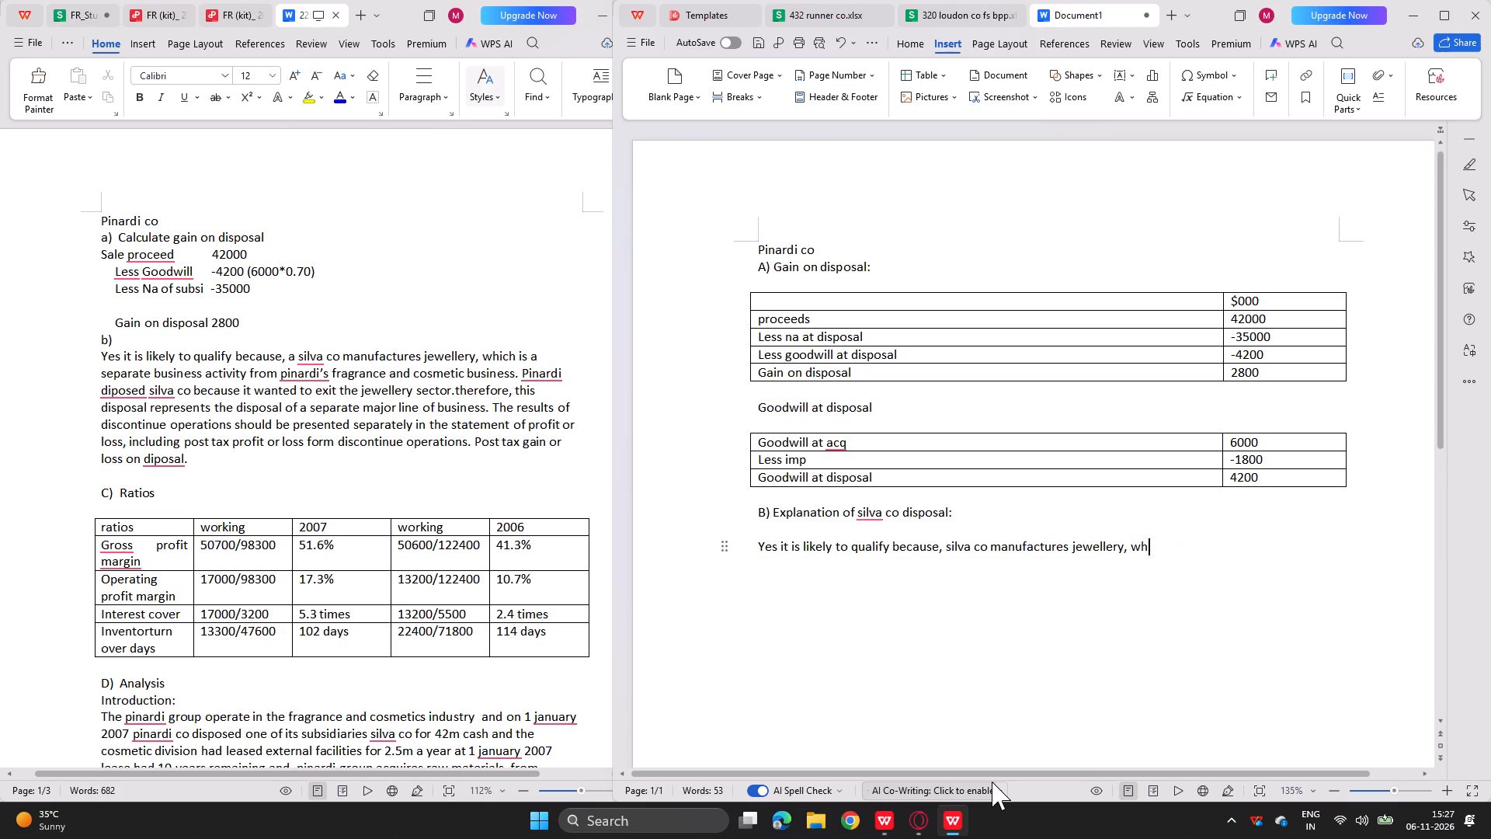
{"action": "type", "text": "ich is a"}
{"action": "key", "text": "space"}
{"action": "type", "text": "separte"}
{"action": "key", "text": "space"}
{"action": "type", "text": "business"}
{"action": "key", "text": "space"}
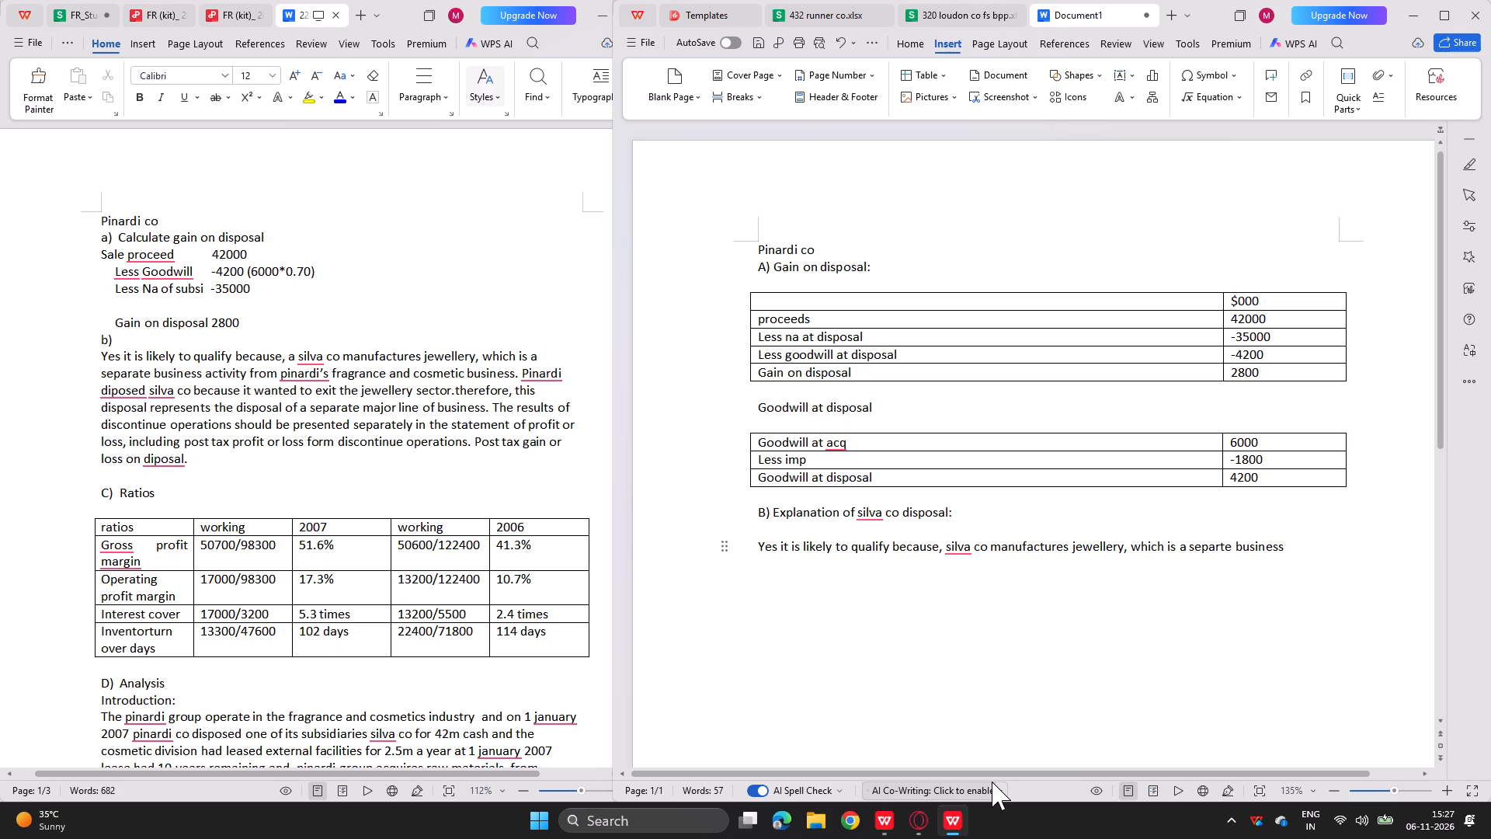
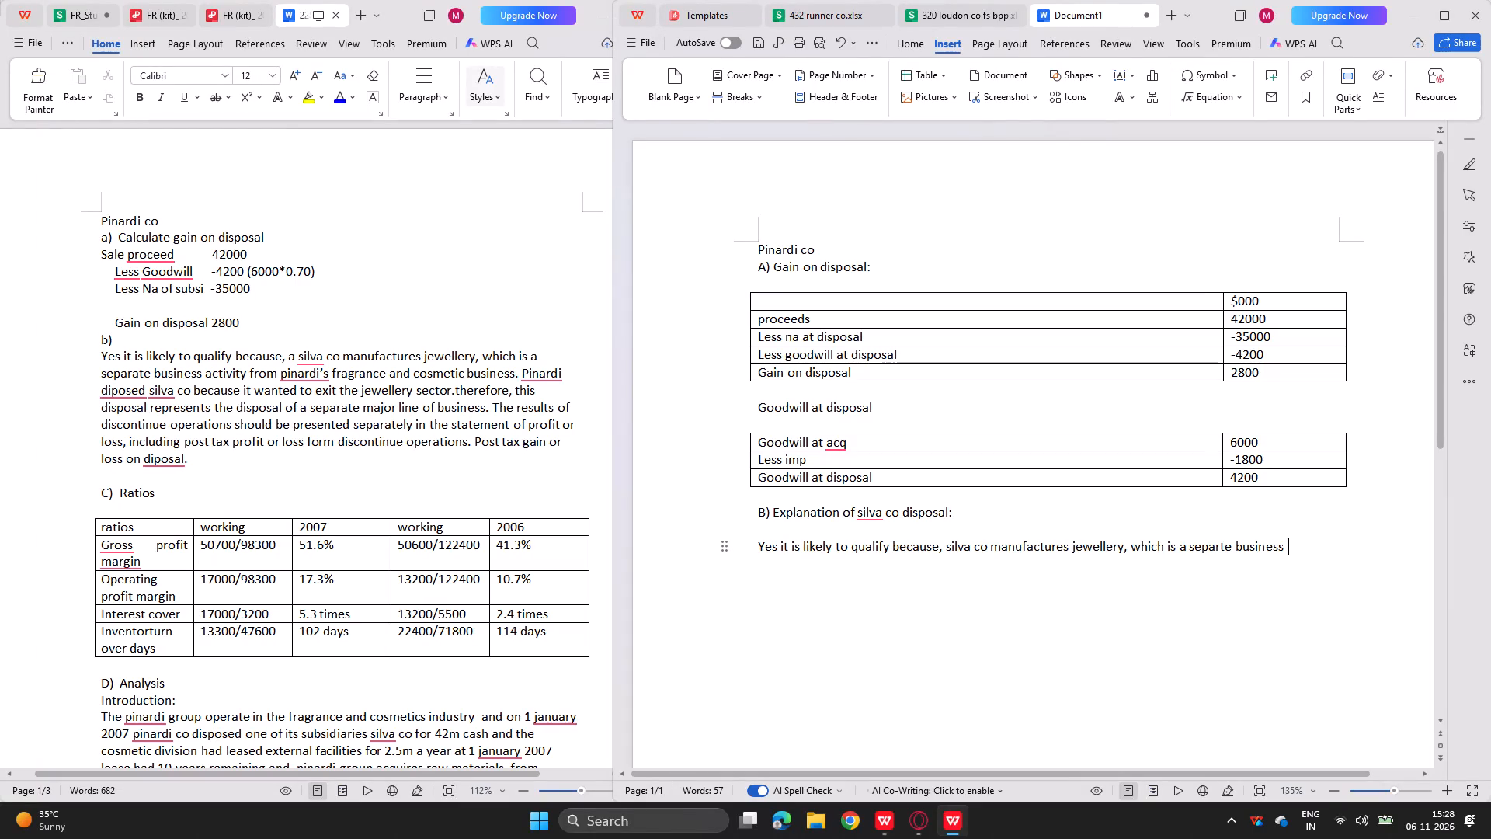
Finish the first sentence of the section B explanation with "activity from pinardi's frangrance and cosmetic business".
{"action": "type", "text": "activity"}
{"action": "key", "text": "space"}
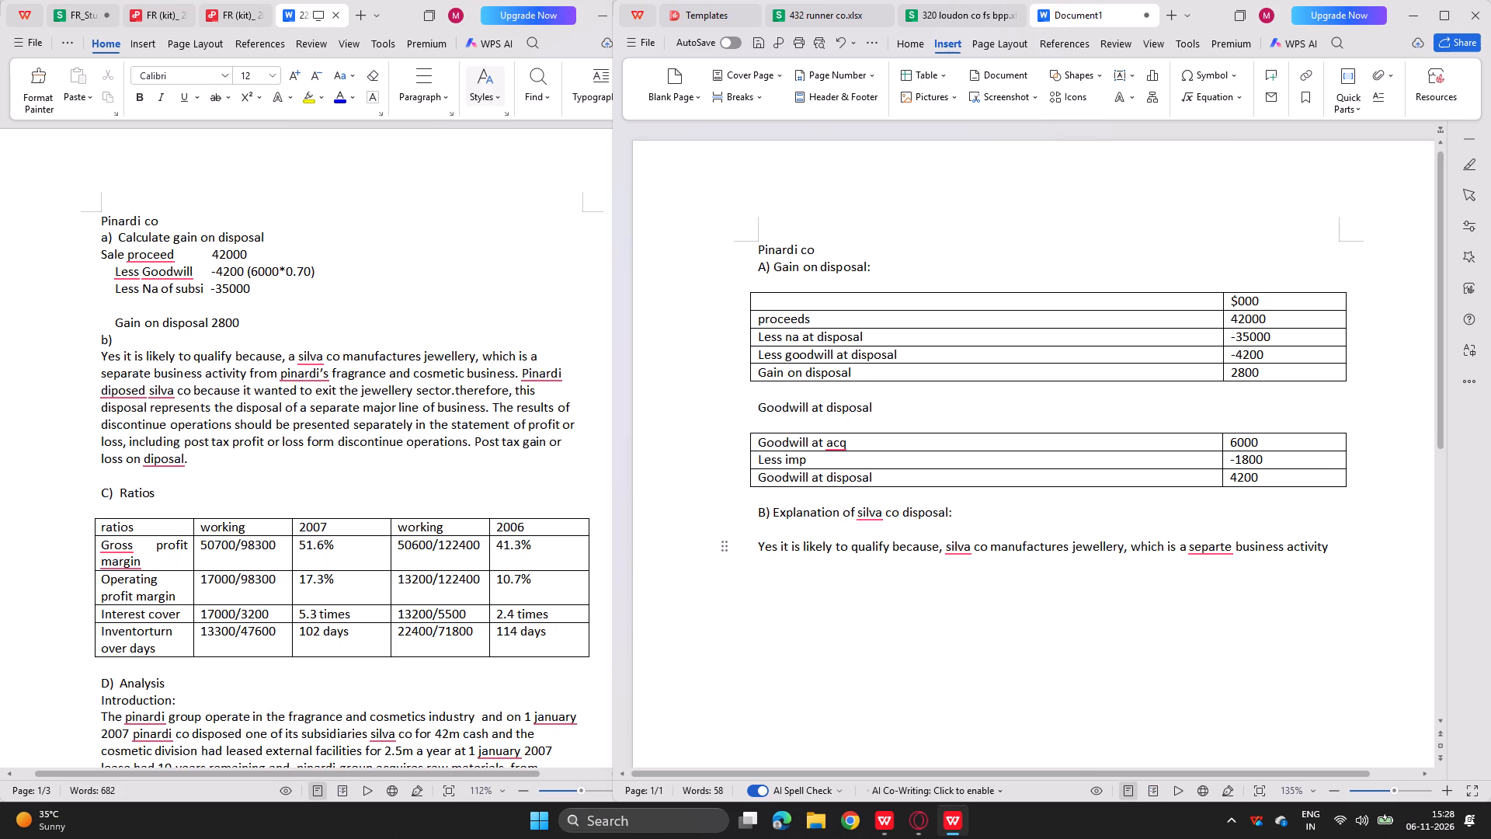
{"action": "type", "text": "from"}
{"action": "key", "text": "space"}
{"action": "type", "text": "pinardi"}
{"action": "type", "text": "'s frangrance"}
{"action": "key", "text": "space"}
{"action": "type", "text": "adn"}
{"action": "key", "text": "space"}
{"action": "type", "text": "cose"}
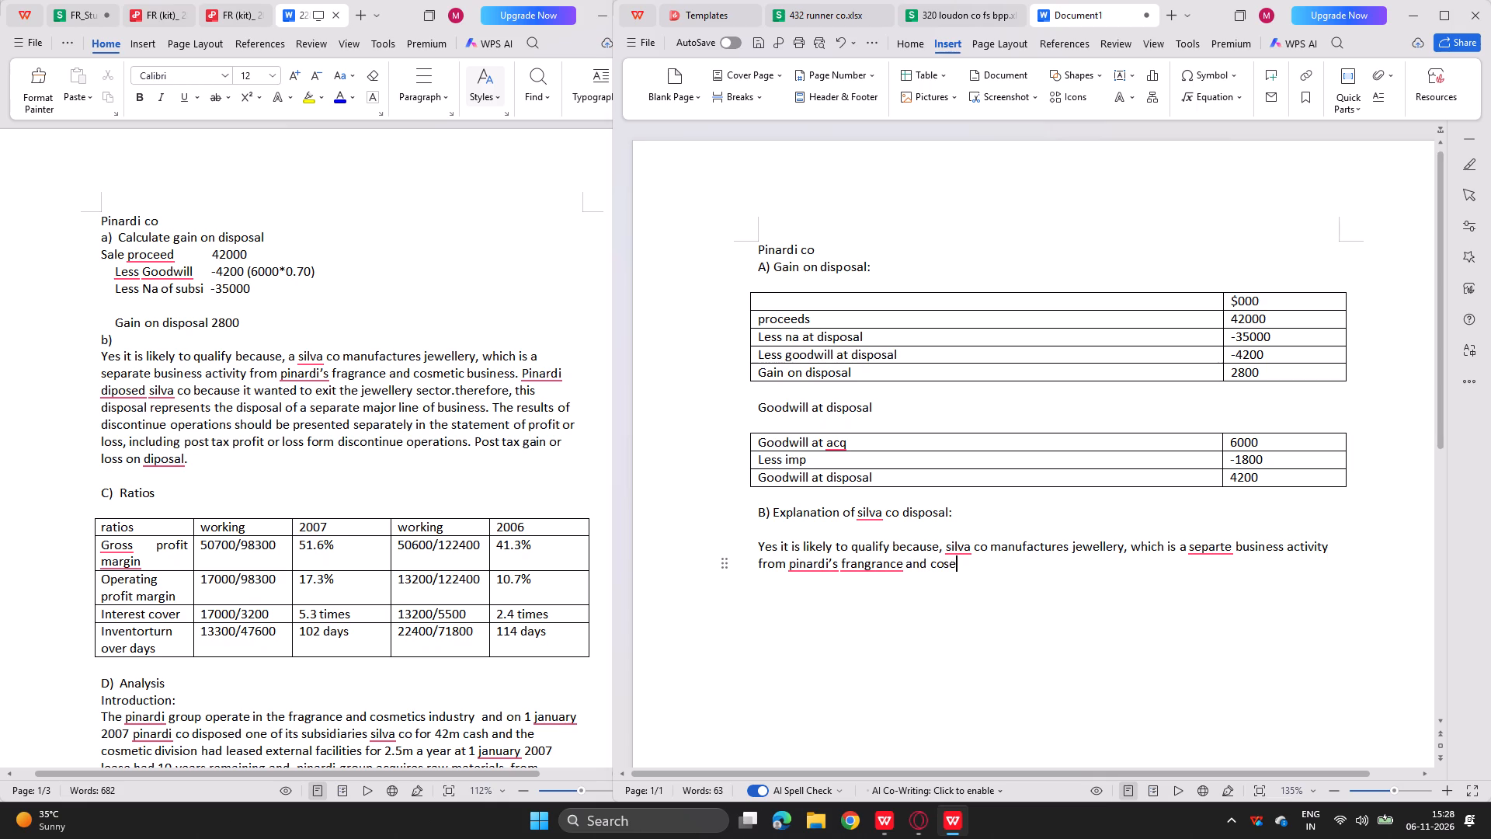
{"action": "key", "text": "BackSpace"}
{"action": "key", "text": "BackSpace"}
{"action": "type", "text": "estm"}
{"action": "key", "text": "BackSpace"}
{"action": "key", "text": "BackSpace"}
{"action": "type", "text": "metiv"}
{"action": "key", "text": "space"}
{"action": "key", "text": "BackSpace"}
{"action": "key", "text": "BackSpace"}
{"action": "type", "text": "c"}
{"action": "key", "text": "space"}
{"action": "key", "text": "BackSpace"}
{"action": "key", "text": "BackSpace"}
{"action": "key", "text": "BackSpace"}
{"action": "key", "text": "BackSpace"}
{"action": "key", "text": "BackSpace"}
{"action": "key", "text": "BackSpace"}
{"action": "key", "text": "BackSpace"}
{"action": "key", "text": "BackSpace"}
{"action": "type", "text": "smetic"}
{"action": "key", "text": "space"}
{"action": "type", "text": "bui"}
{"action": "key", "text": "BackSpace"}
{"action": "type", "text": "so"}
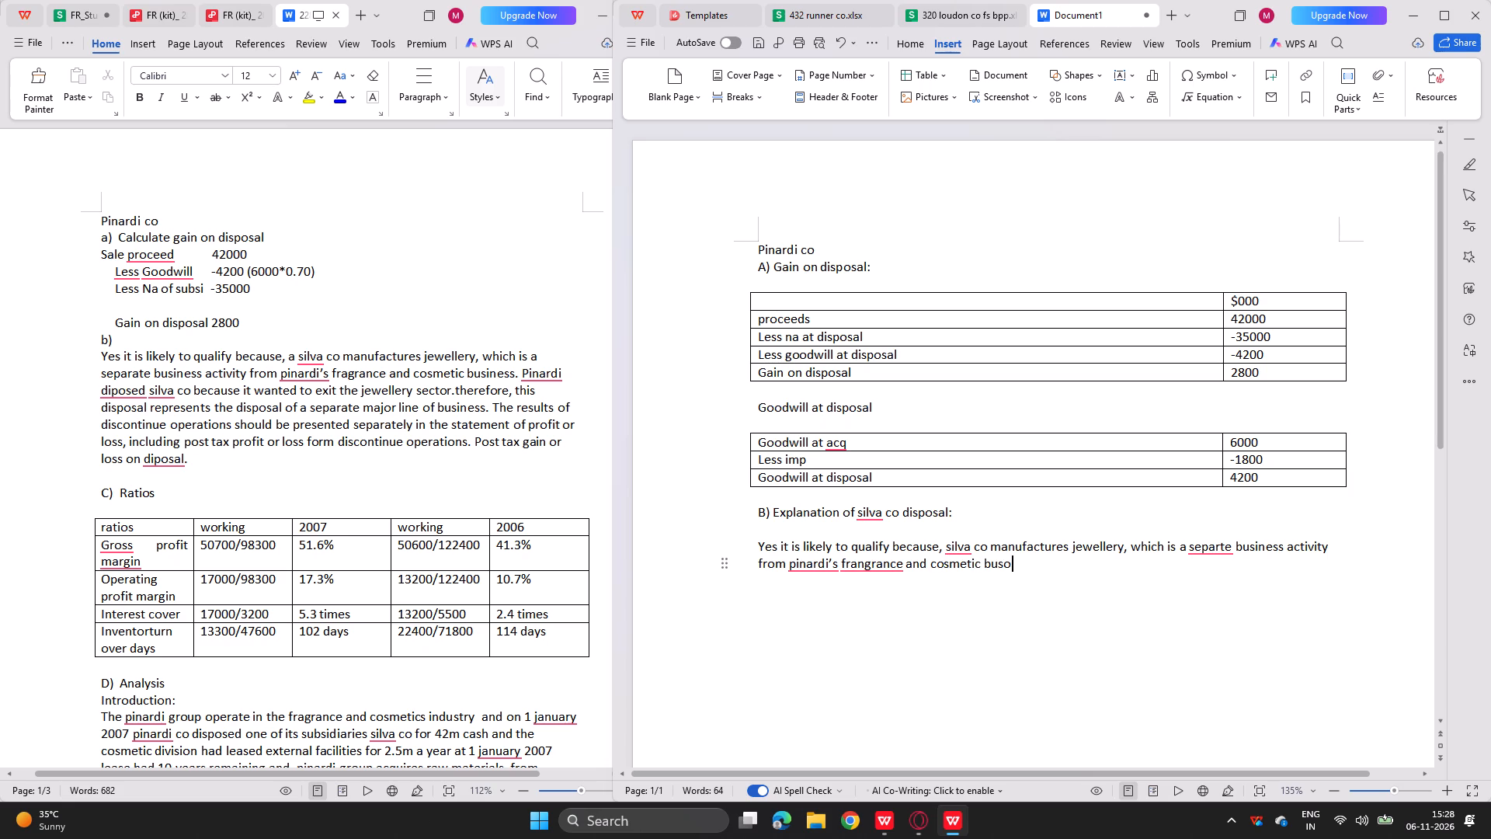
{"action": "key", "text": "BackSpace"}
{"action": "type", "text": "iness"}
End that sentence with a full stop and add "Pinardi diposed silva co because it wanted to exit the jewerlly sector".
{"action": "type", "text": ". pinardi"}
{"action": "key", "text": "space"}
{"action": "type", "text": "dipsoae"}
{"action": "key", "text": "BackSpace"}
{"action": "key", "text": "BackSpace"}
{"action": "key", "text": "BackSpace"}
{"action": "key", "text": "BackSpace"}
{"action": "type", "text": "osed silva co"}
{"action": "key", "text": "space"}
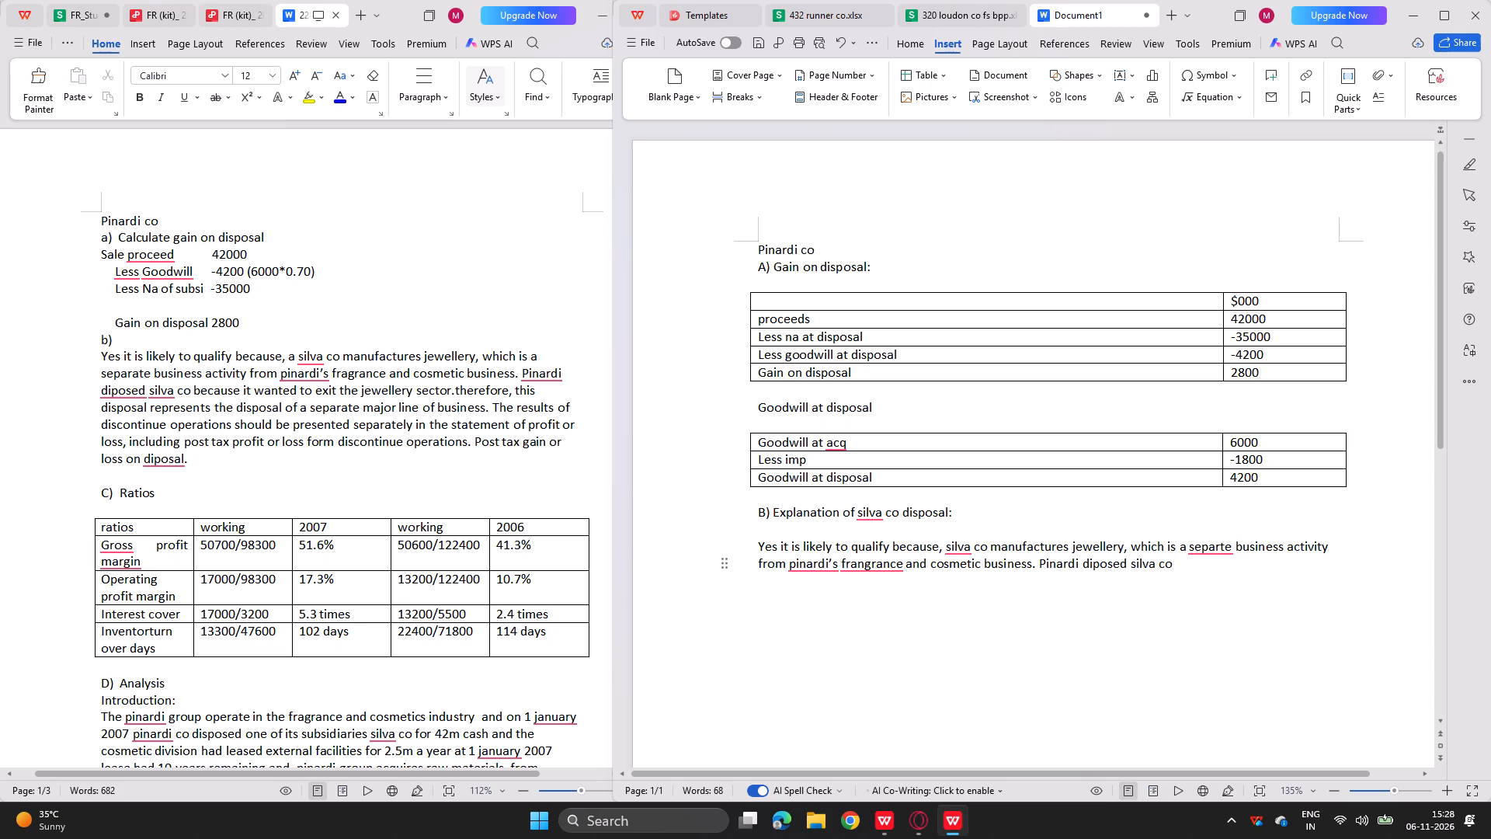
{"action": "type", "text": "because it a"}
{"action": "key", "text": "BackSpace"}
{"action": "key", "text": "w"}
{"action": "type", "text": "anted"}
{"action": "key", "text": "space"}
{"action": "type", "text": "to exit ht"}
{"action": "key", "text": "BackSpace"}
{"action": "key", "text": "BackSpace"}
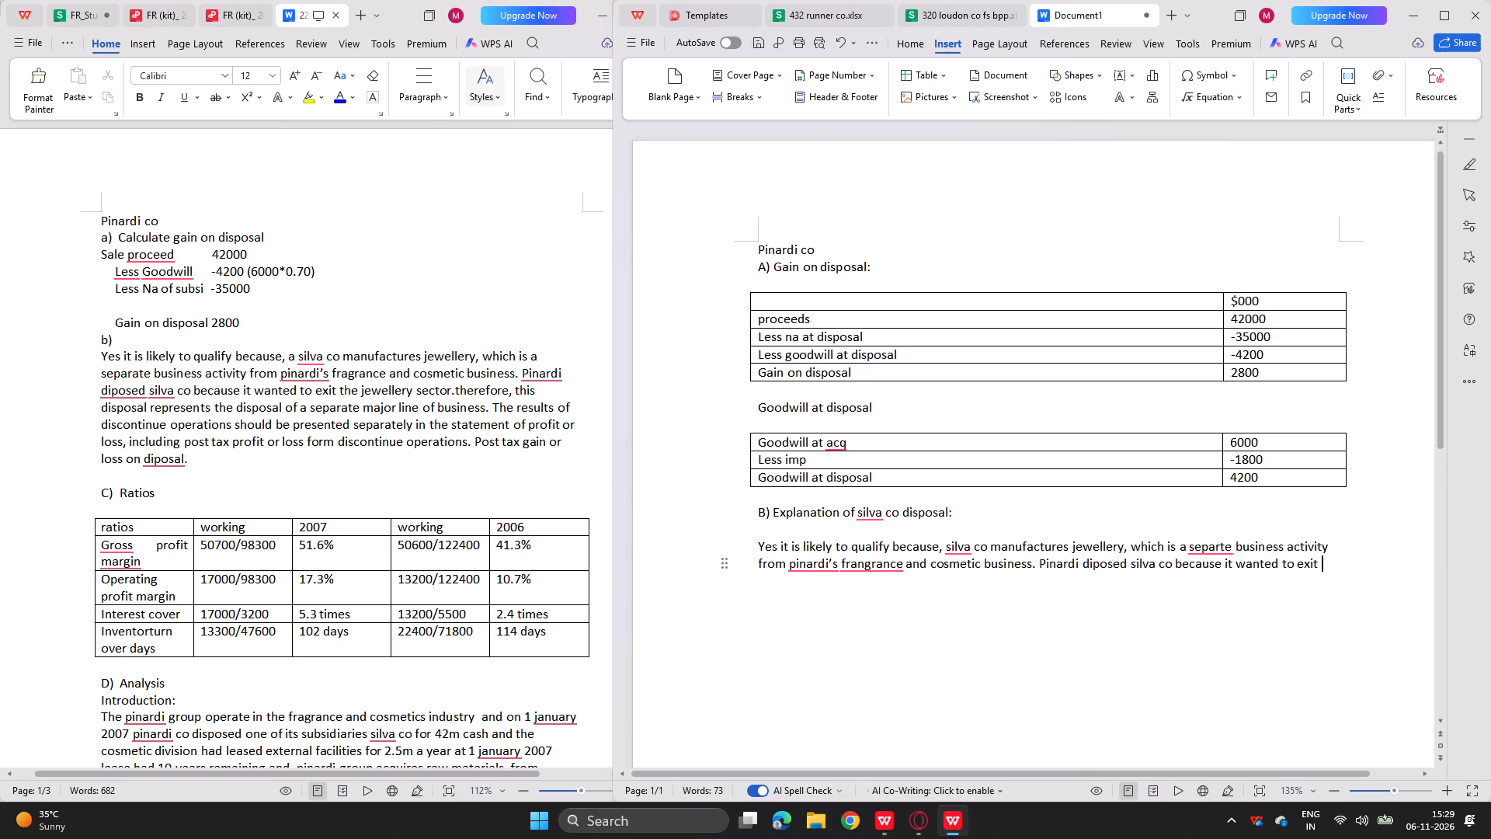
{"action": "type", "text": "the"}
{"action": "key", "text": "space"}
{"action": "type", "text": "jewerlly"}
{"action": "key", "text": "space"}
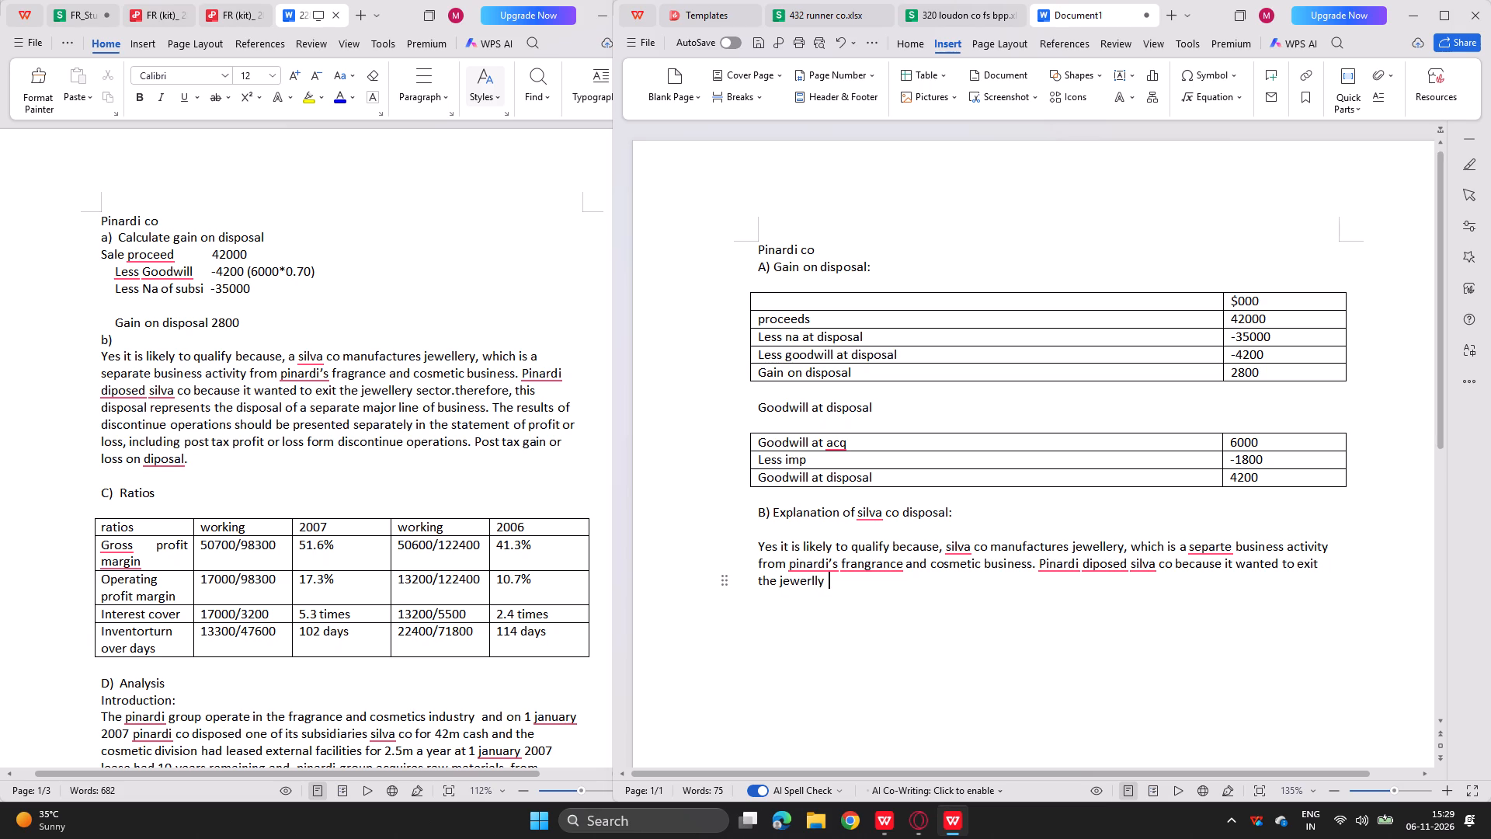
{"action": "type", "text": "sector"}
{"action": "key", "text": "space"}
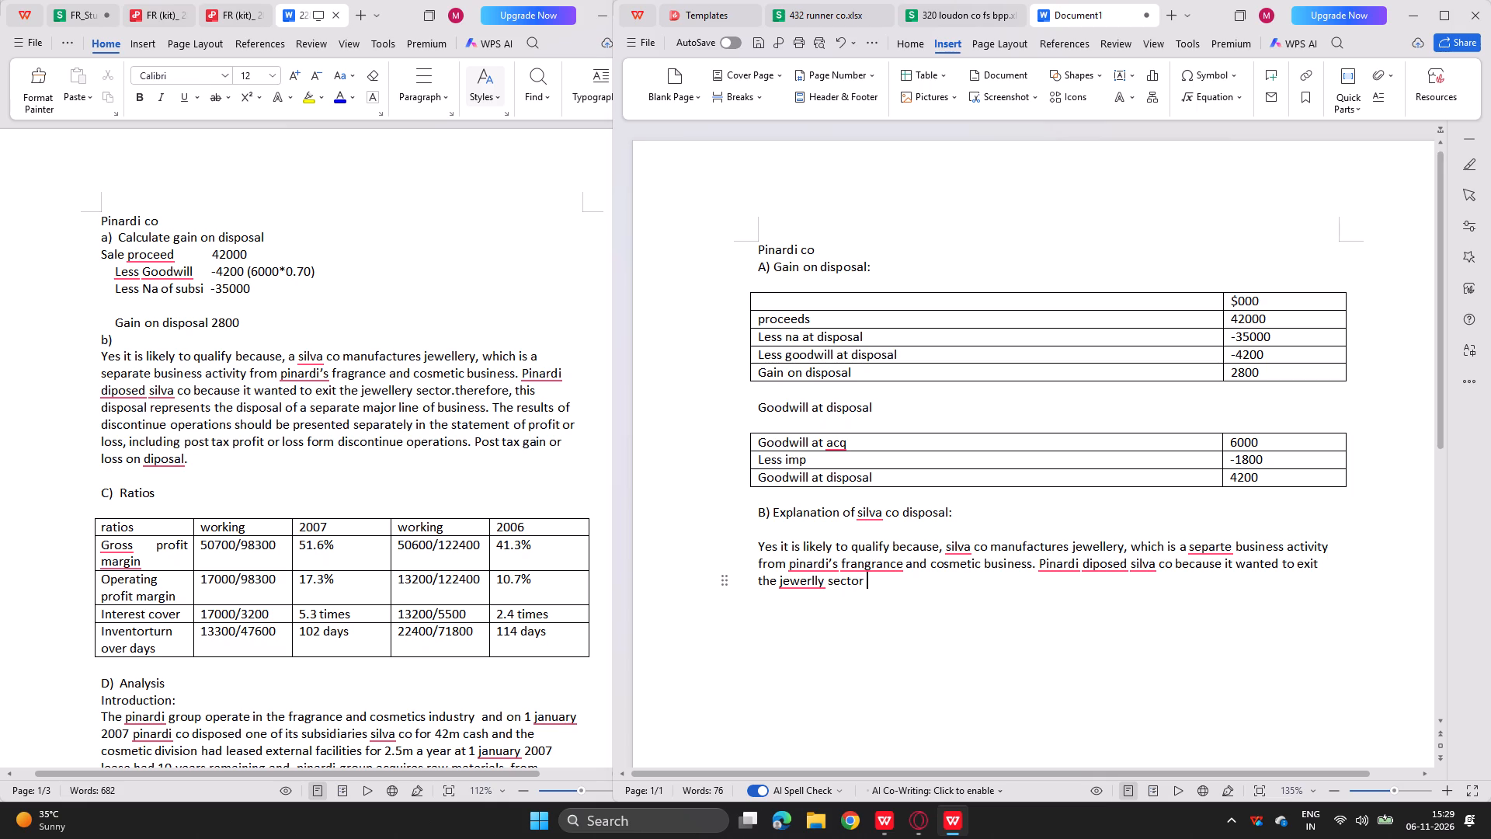
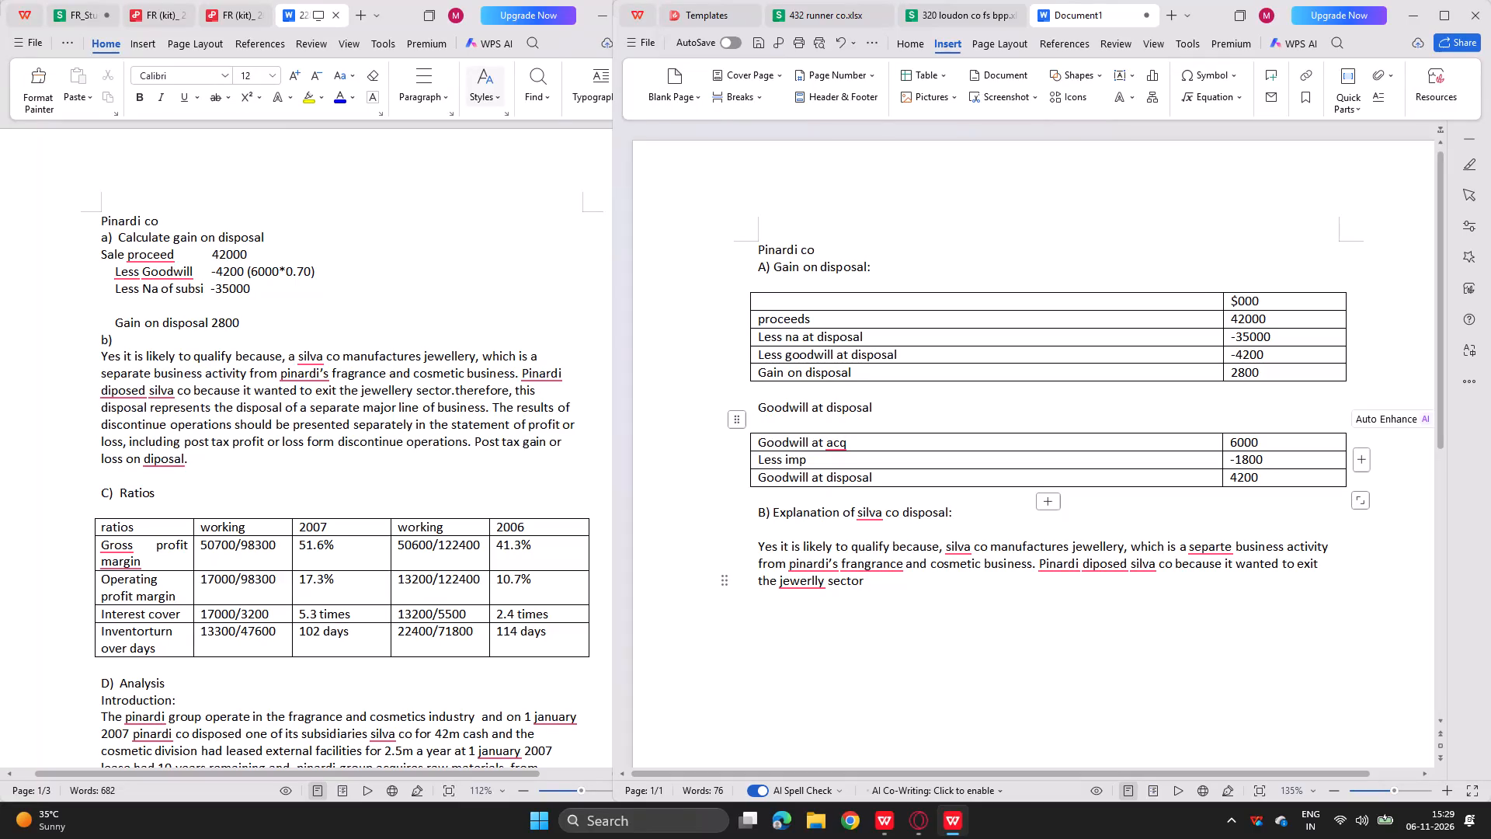
Open the recent document Pinardi co.docx and look over its IFRS 5 answer in section B.
{"action": "left_click", "coordinate": [30, 7]}
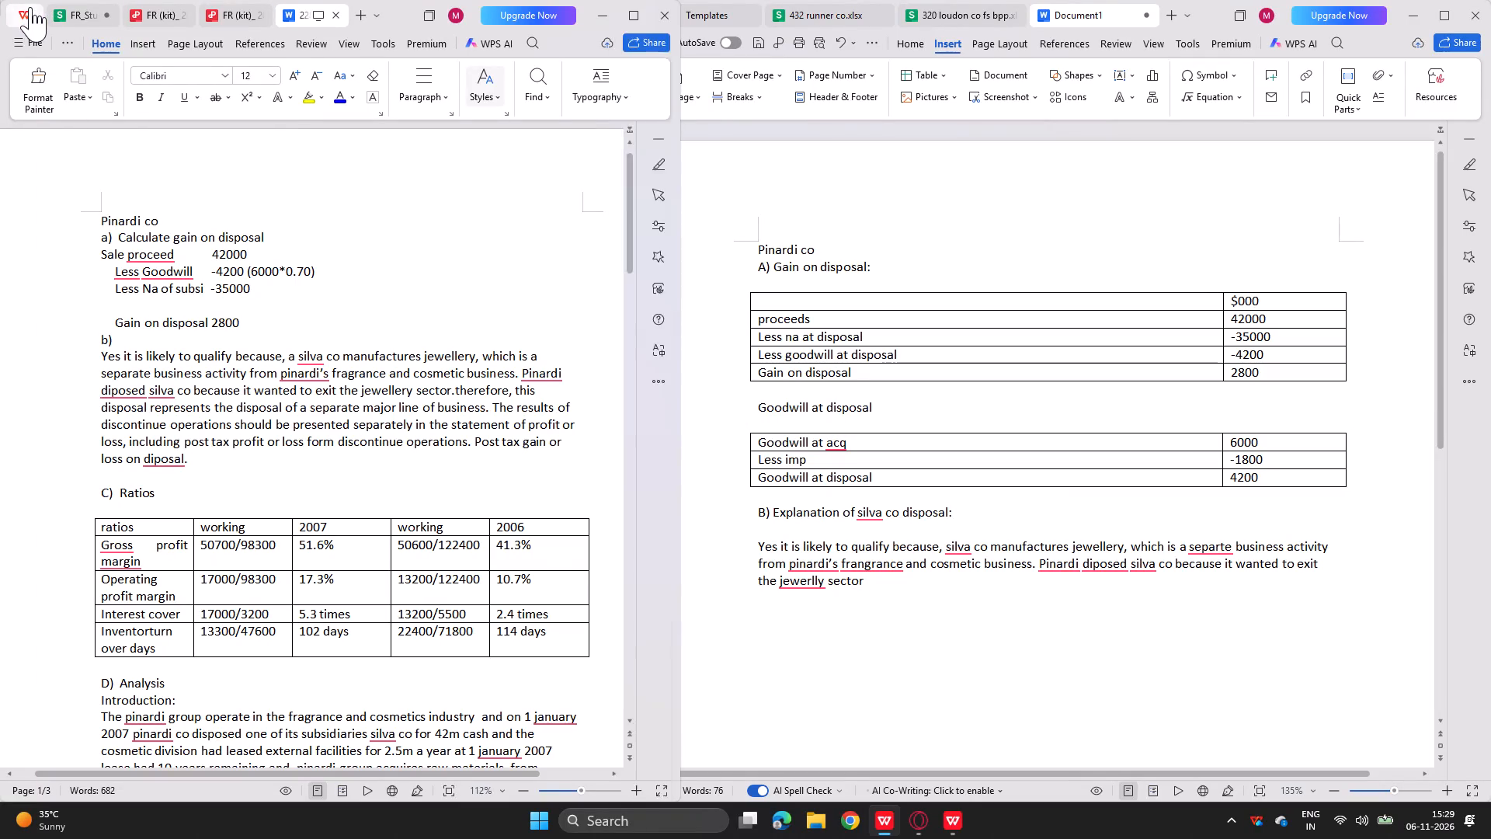
{"action": "scroll", "coordinate": [435, 662], "scroll_direction": "down", "scroll_amount": 4}
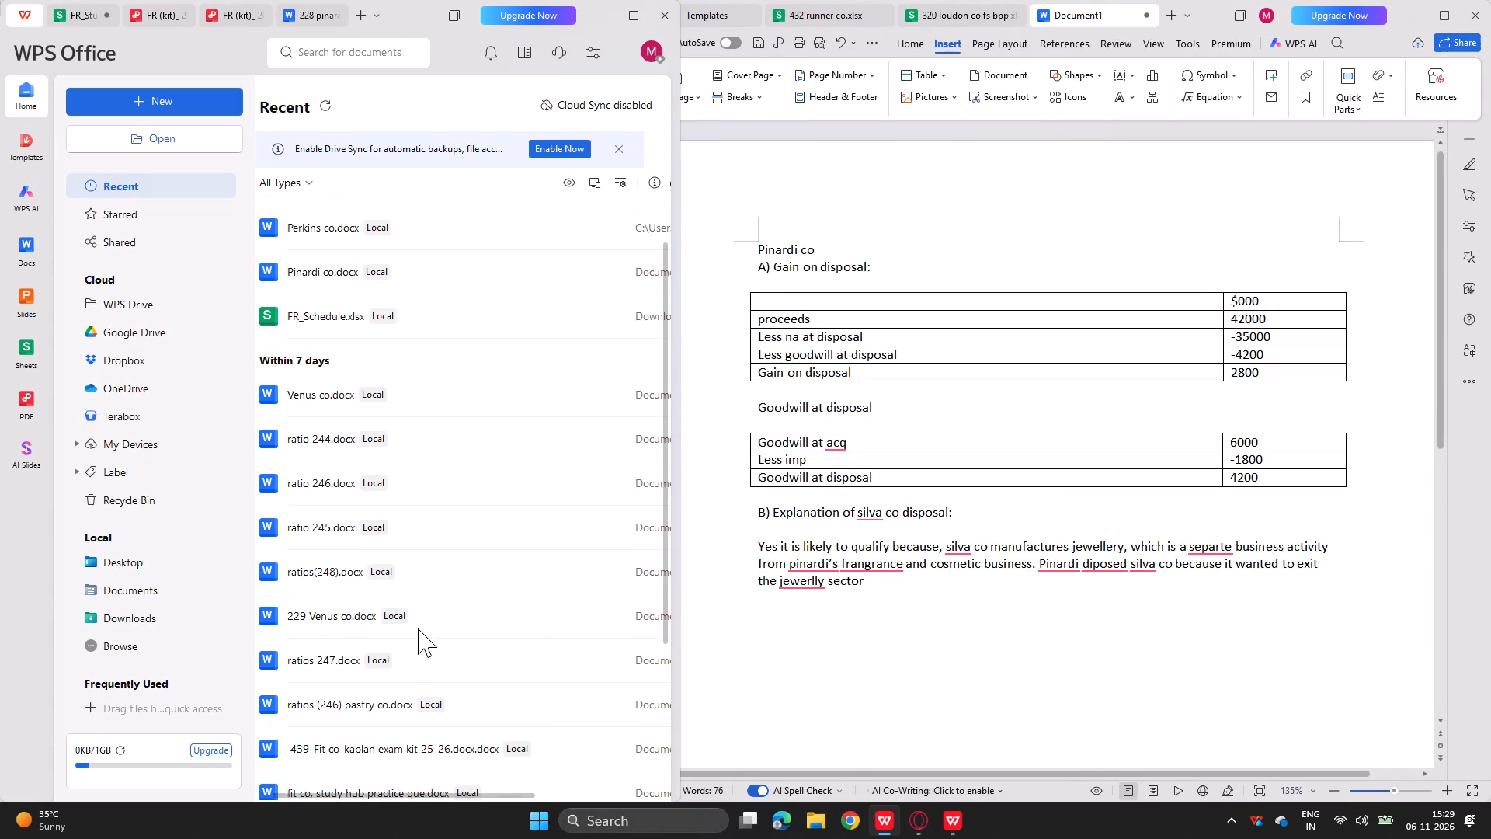
{"action": "double_click", "coordinate": [339, 267]}
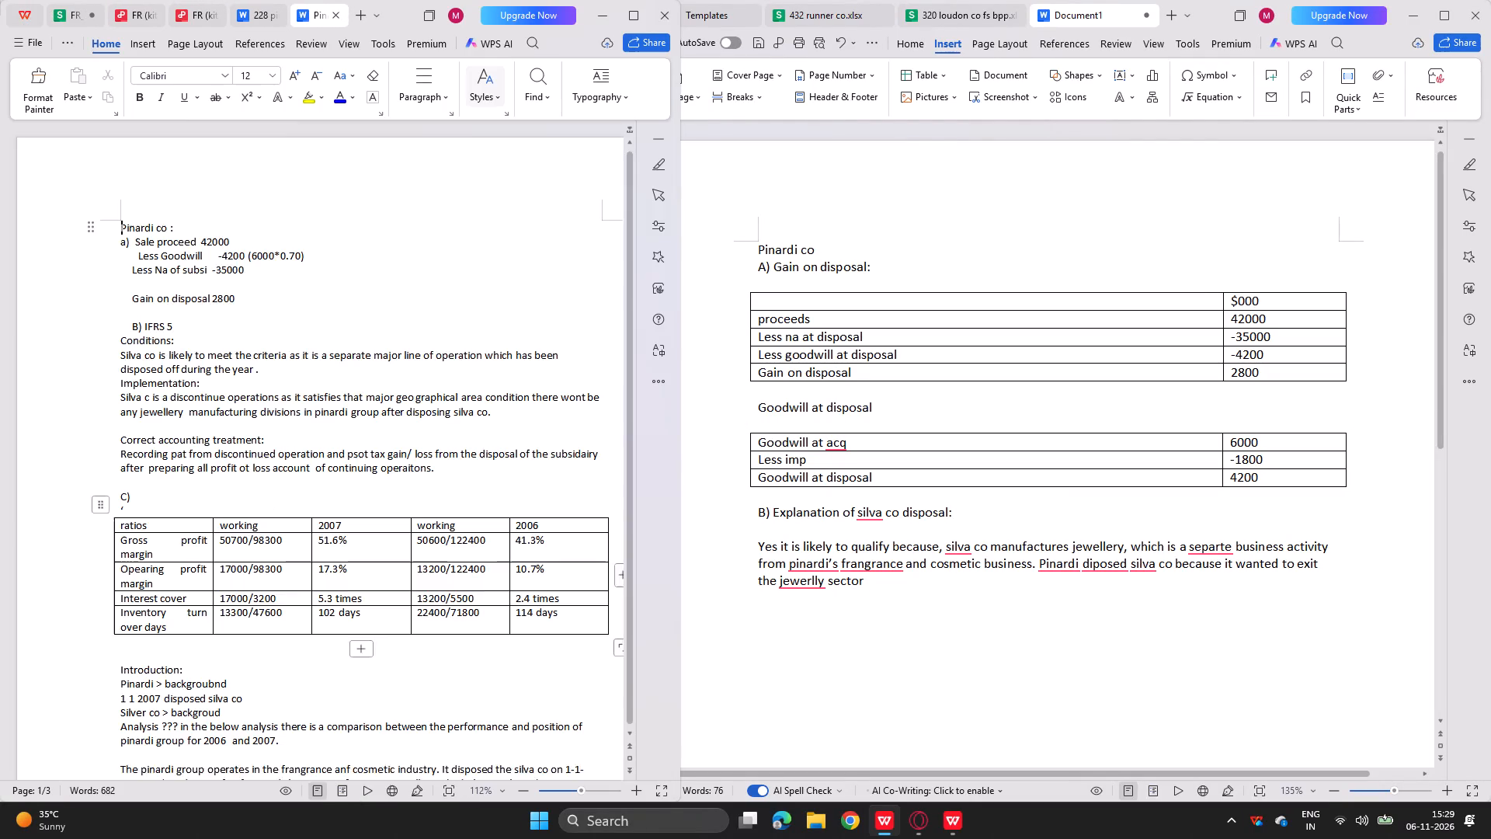
{"action": "scroll", "coordinate": [245, 530], "scroll_direction": "down", "scroll_amount": 8}
{"action": "scroll", "coordinate": [245, 530], "scroll_direction": "up", "scroll_amount": 1}
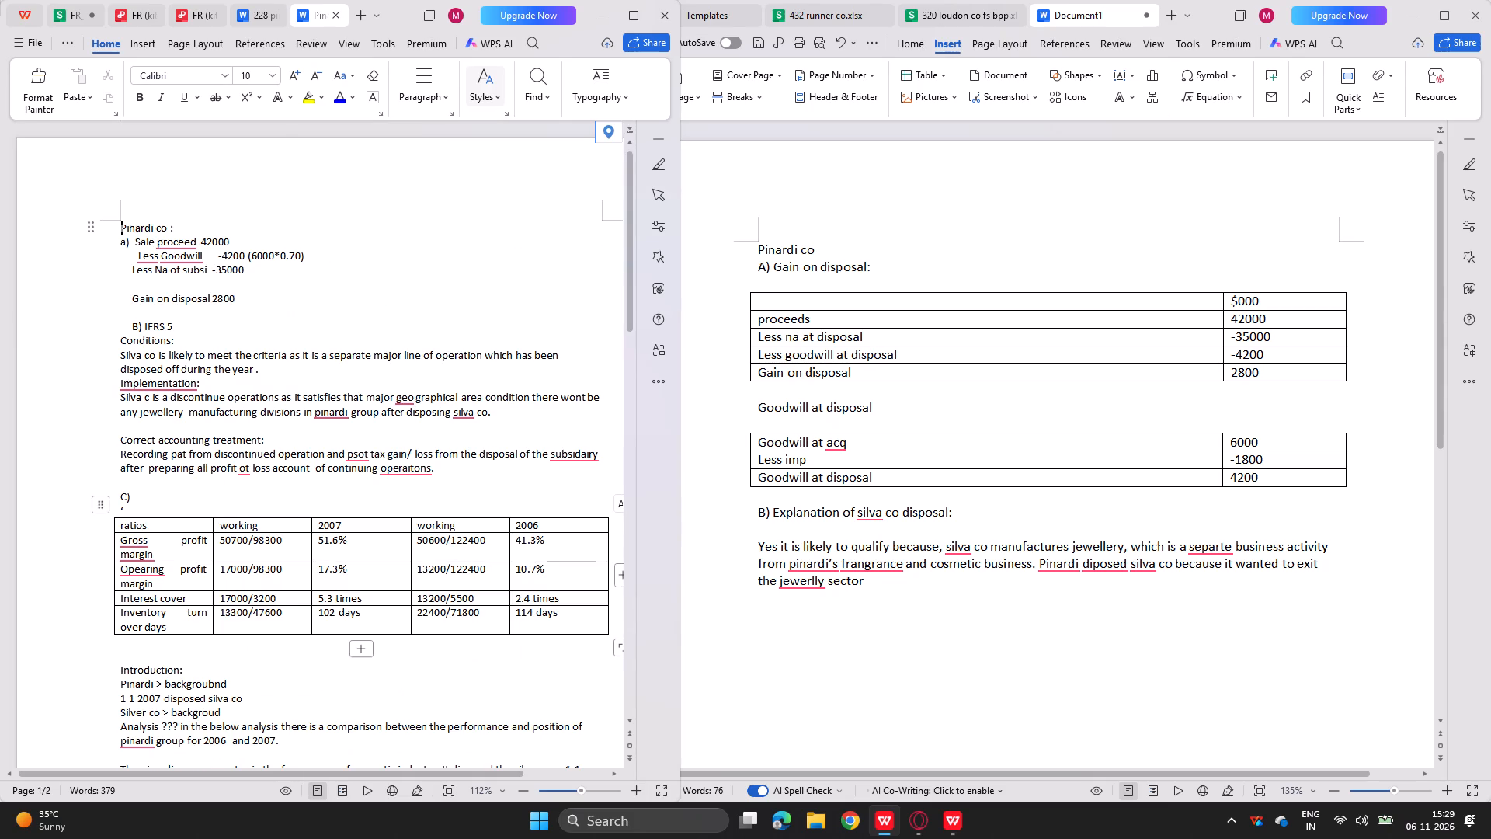
Start a new paragraph under the section B heading in Document1 with "Silva co is likely to meet the criteria as it is separate major".
{"action": "left_click", "coordinate": [779, 550]}
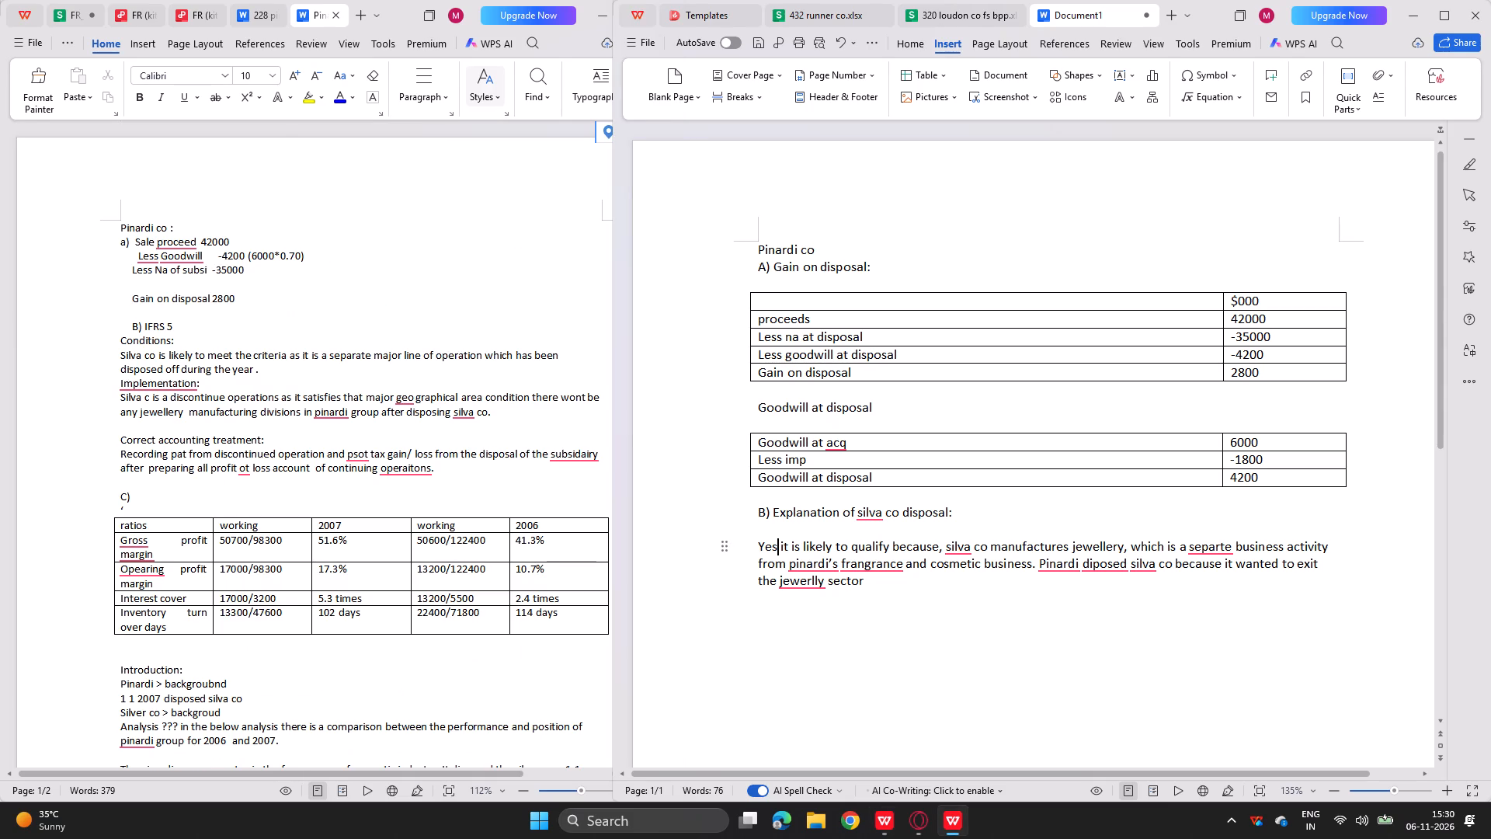
{"action": "left_click", "coordinate": [985, 508]}
{"action": "key", "text": "Return"}
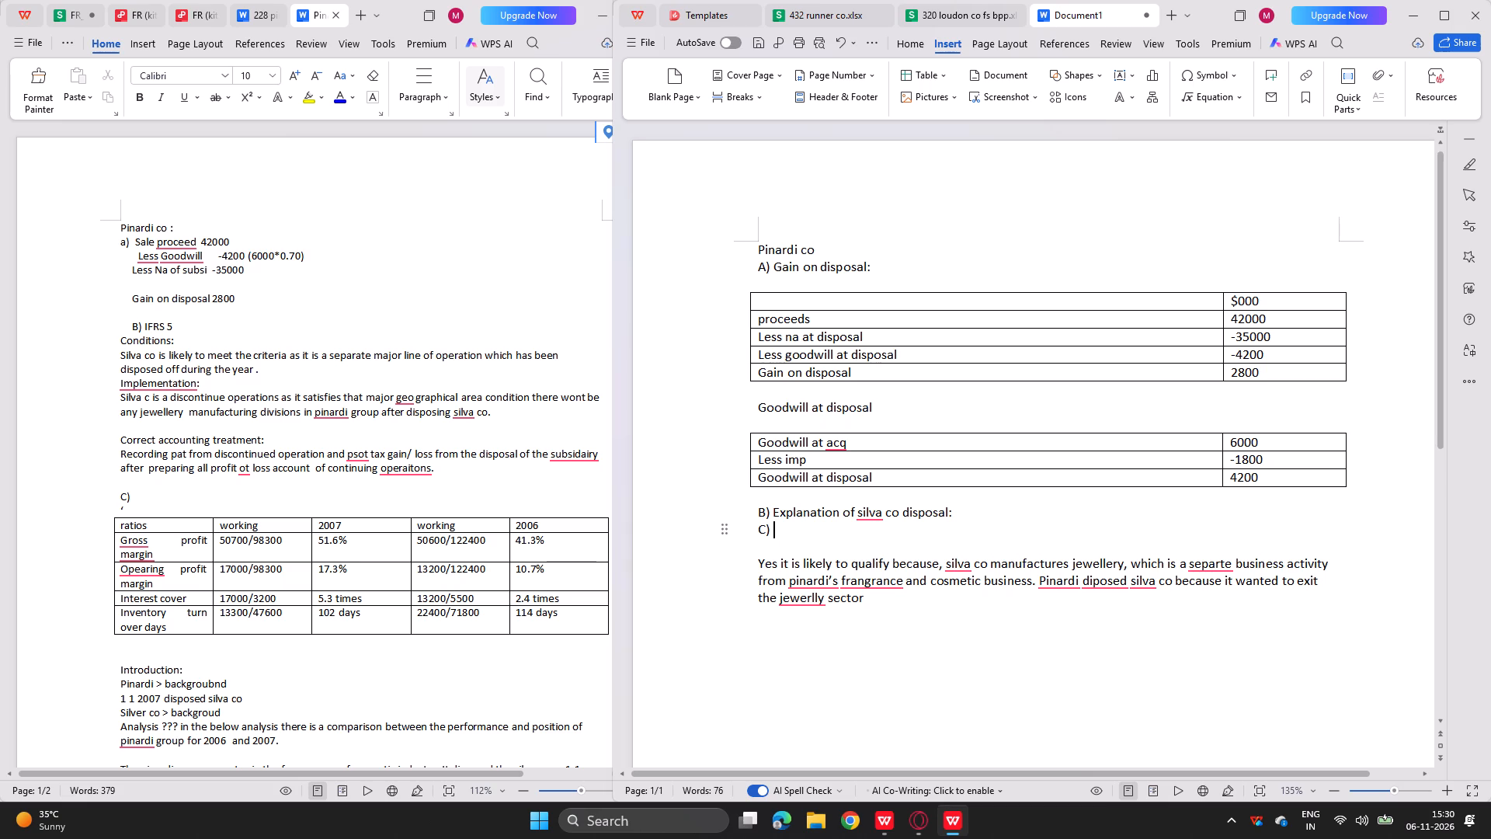
{"action": "key", "text": "Return"}
{"action": "key", "text": "Return"}
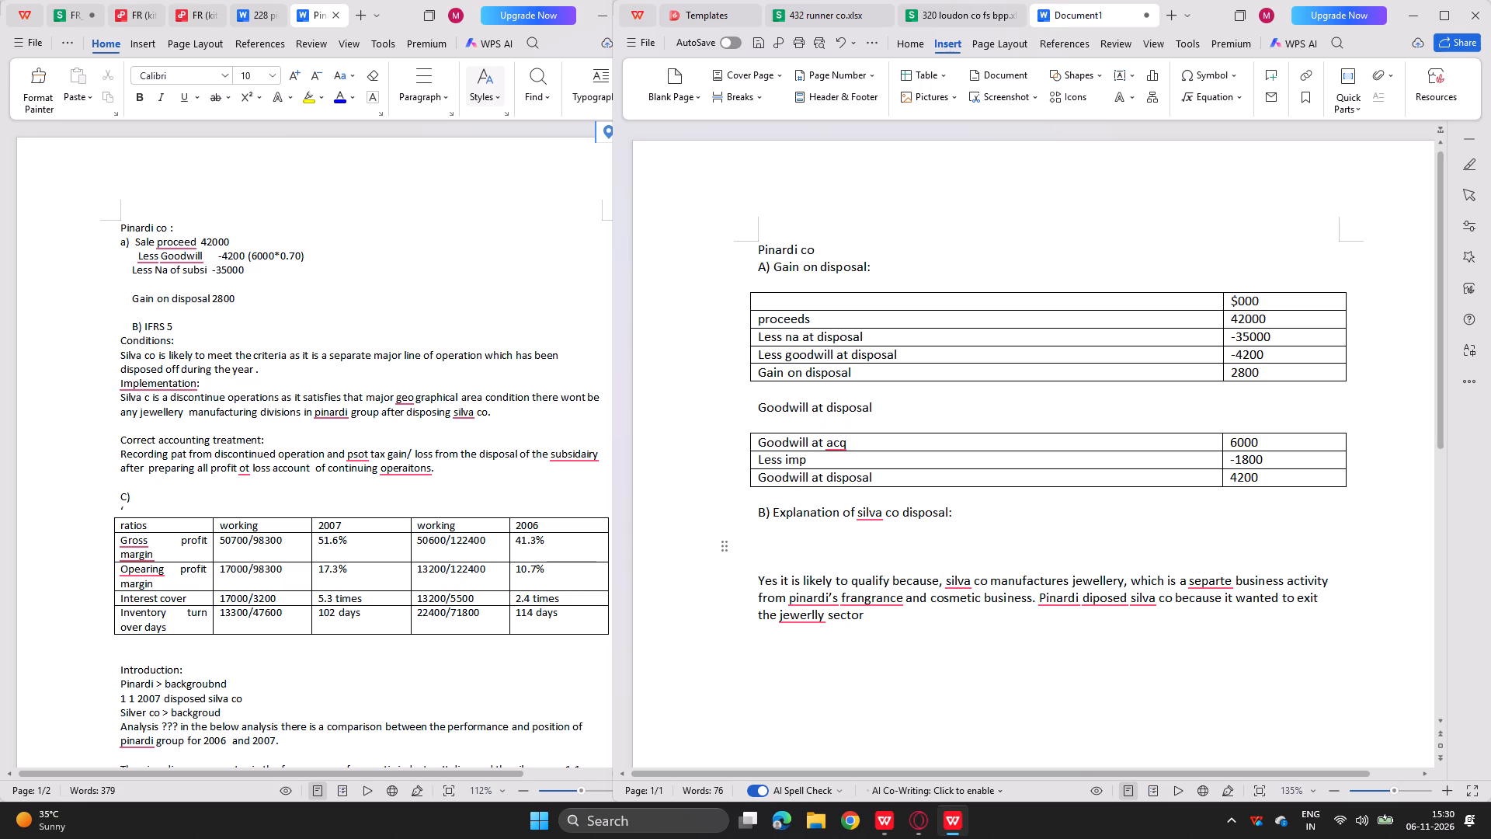
{"action": "type", "text": "silv a"}
{"action": "key", "text": "BackSpace"}
{"action": "key", "text": "BackSpace"}
{"action": "type", "text": "a co is likely to meet the crit"}
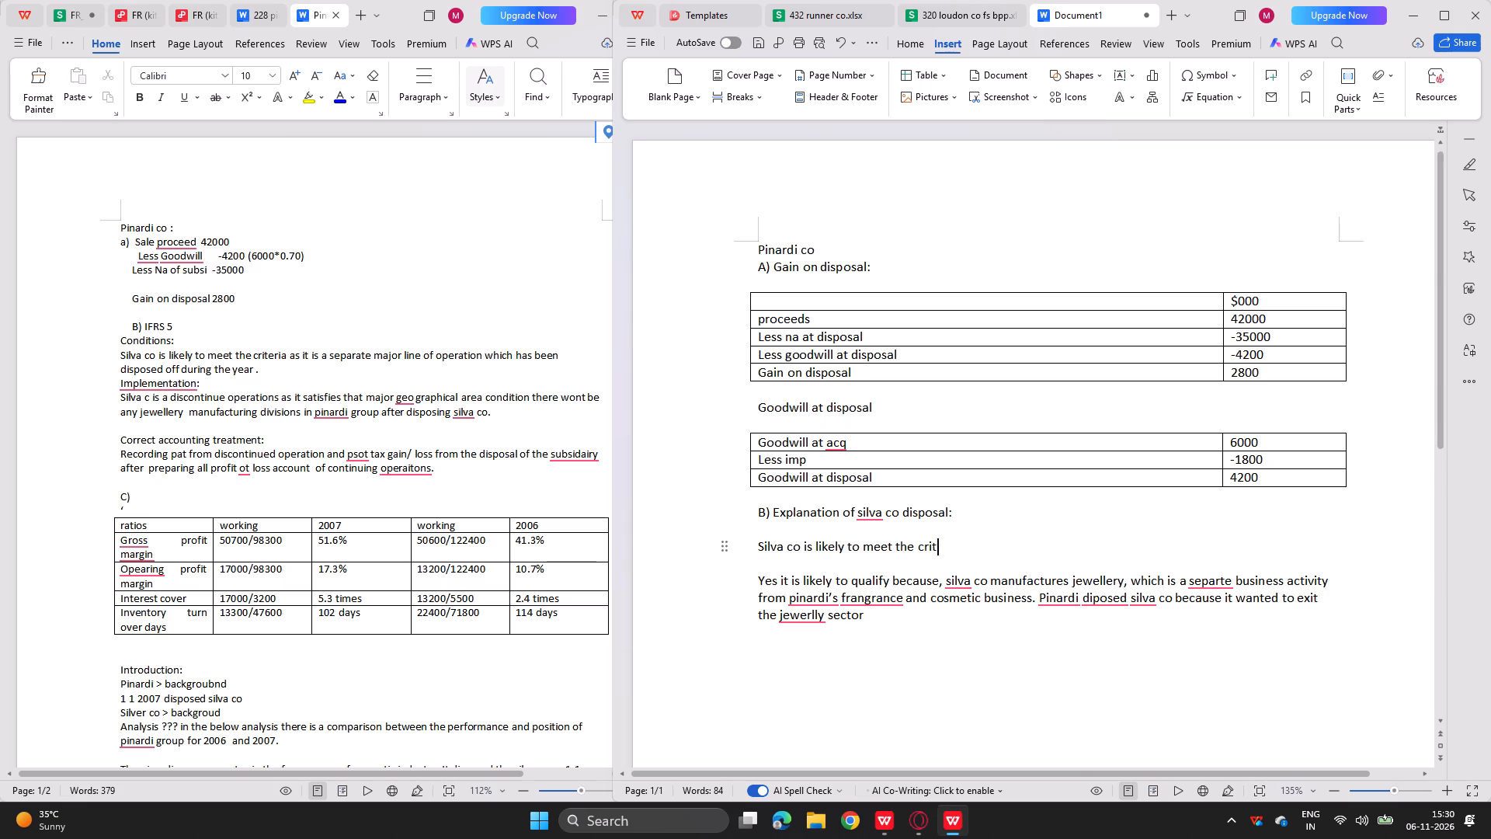
{"action": "type", "text": "eria as it is separate majort"}
{"action": "key", "text": "space"}
{"action": "key", "text": "BackSpace"}
{"action": "key", "text": "BackSpace"}
{"action": "key", "text": "r"}
{"action": "key", "text": "BackSpace"}
{"action": "key", "text": "space"}
Continue the new sentence with "line of operation which has been disposed off the year".
{"action": "type", "text": "line of oep"}
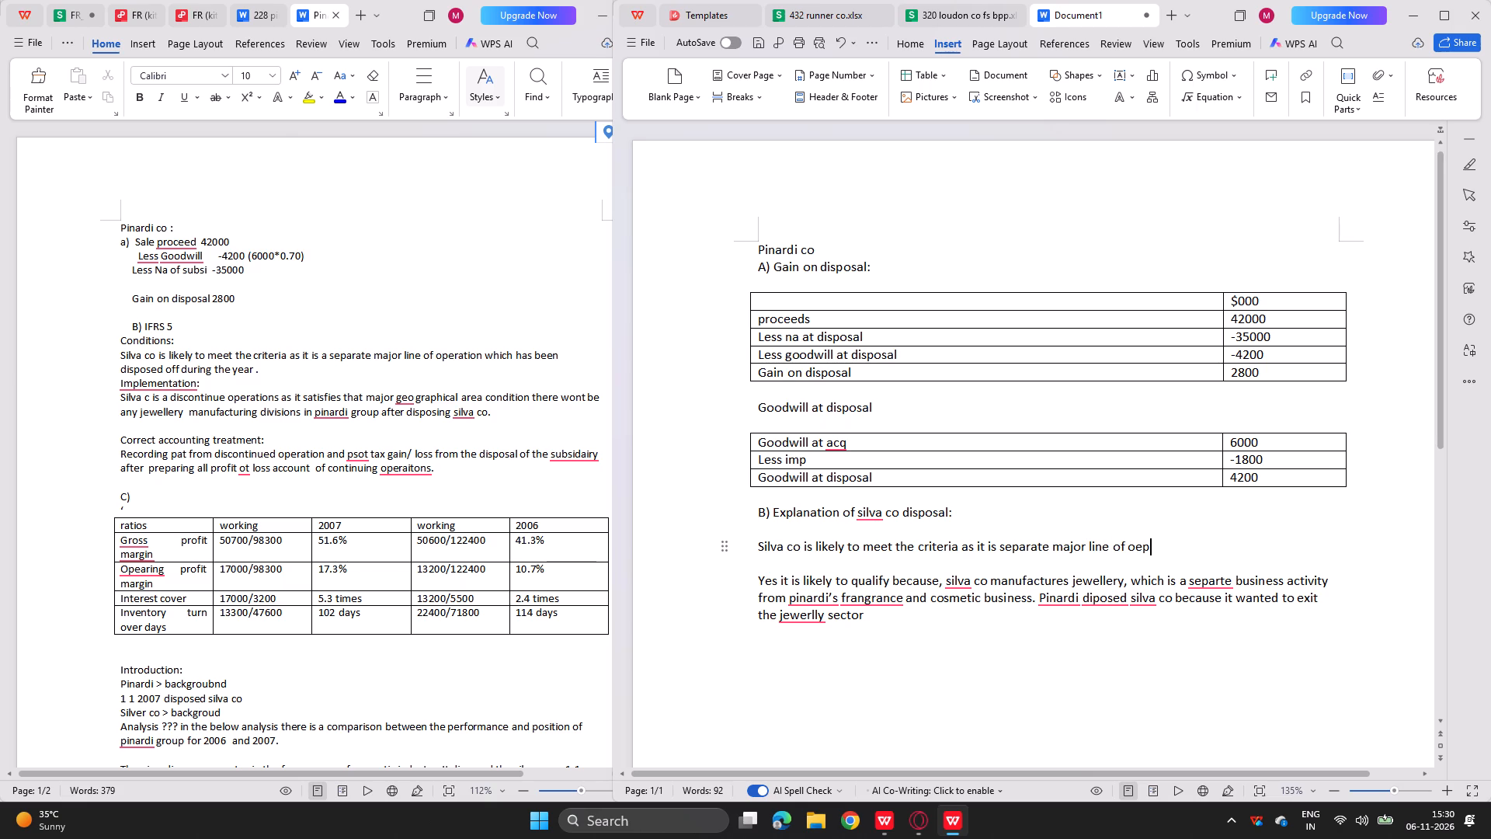
{"action": "key", "text": "BackSpace"}
{"action": "key", "text": "BackSpace"}
{"action": "type", "text": "peration whc"}
{"action": "key", "text": "BackSpace"}
{"action": "type", "text": "ich has been dispoe"}
{"action": "key", "text": "BackSpace"}
{"action": "key", "text": "BackSpace"}
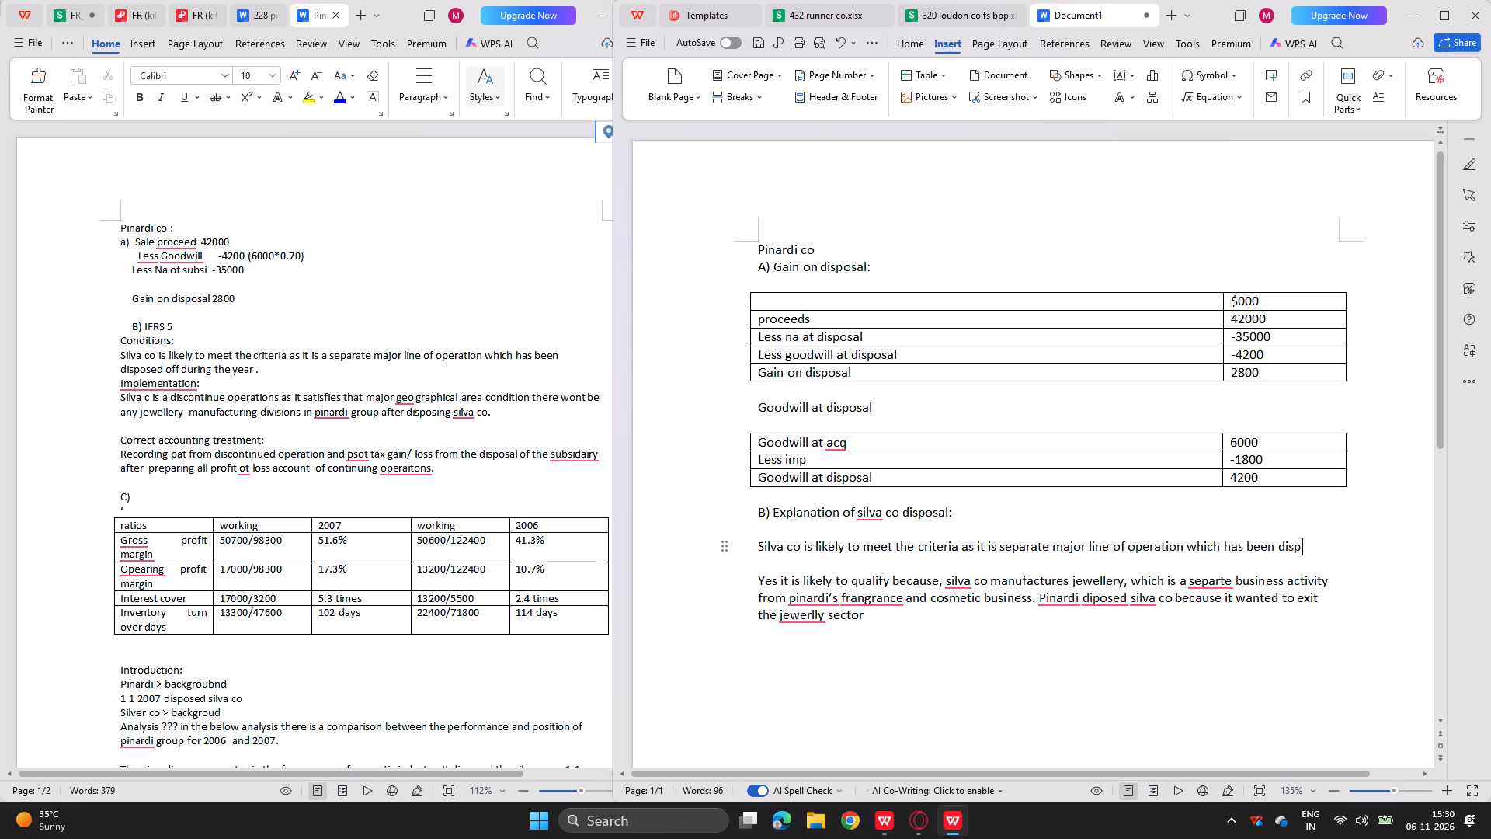
{"action": "type", "text": "osed of t"}
{"action": "key", "text": "BackSpace"}
{"action": "type", "text": "d"}
{"action": "key", "text": "space"}
{"action": "key", "text": "BackSpace"}
{"action": "key", "text": "BackSpace"}
{"action": "key", "text": "BackSpace"}
{"action": "type", "text": "f the year"}
{"action": "key", "text": "space"}
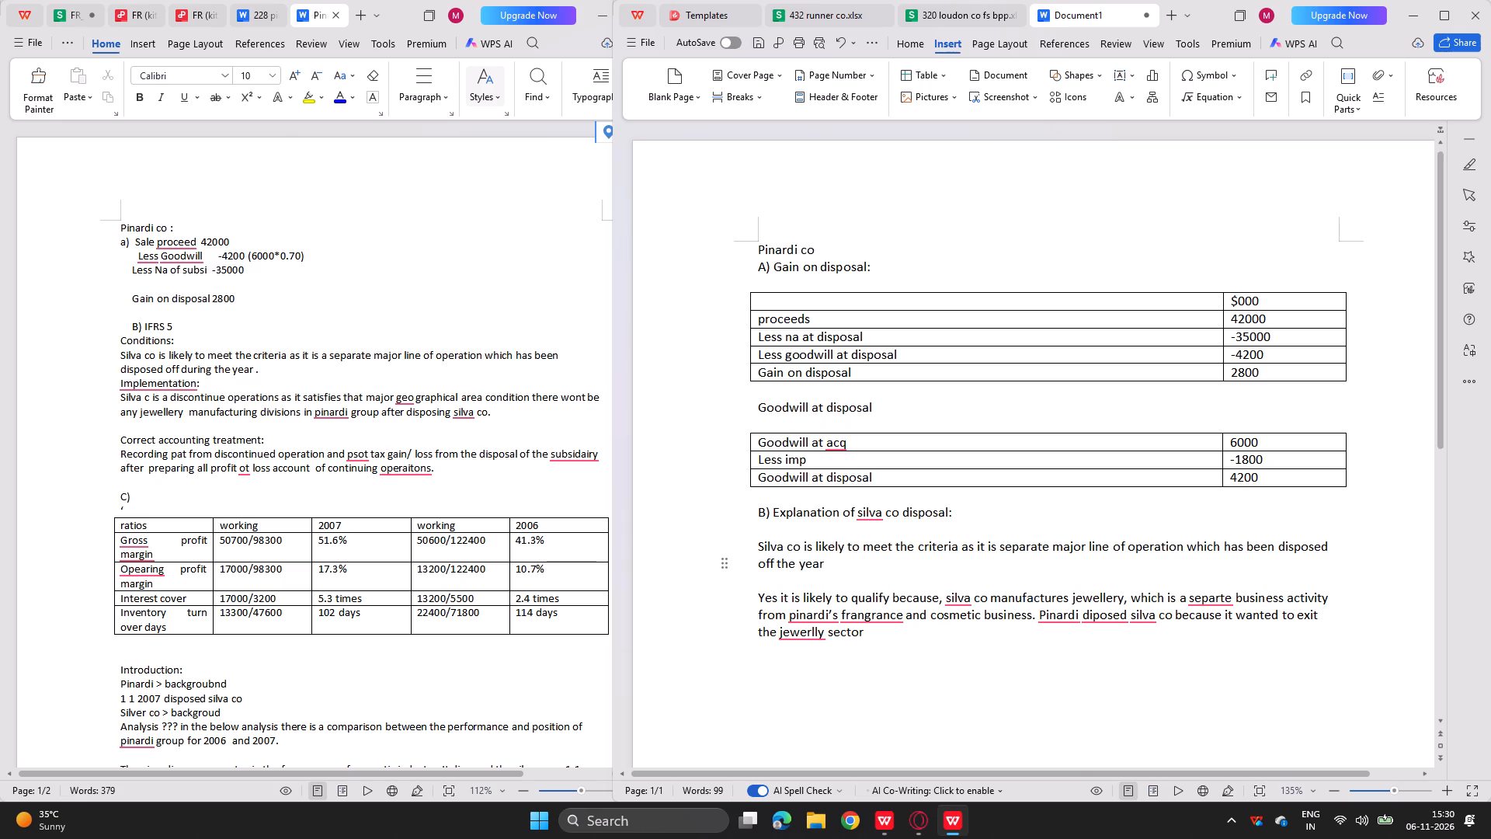
Replace "the year" at the end of the sentence with "during the year" and add a full stop.
{"action": "key", "text": "BackSpace"}
{"action": "key", "text": "BackSpace"}
{"action": "key", "text": "BackSpace"}
{"action": "key", "text": "BackSpace"}
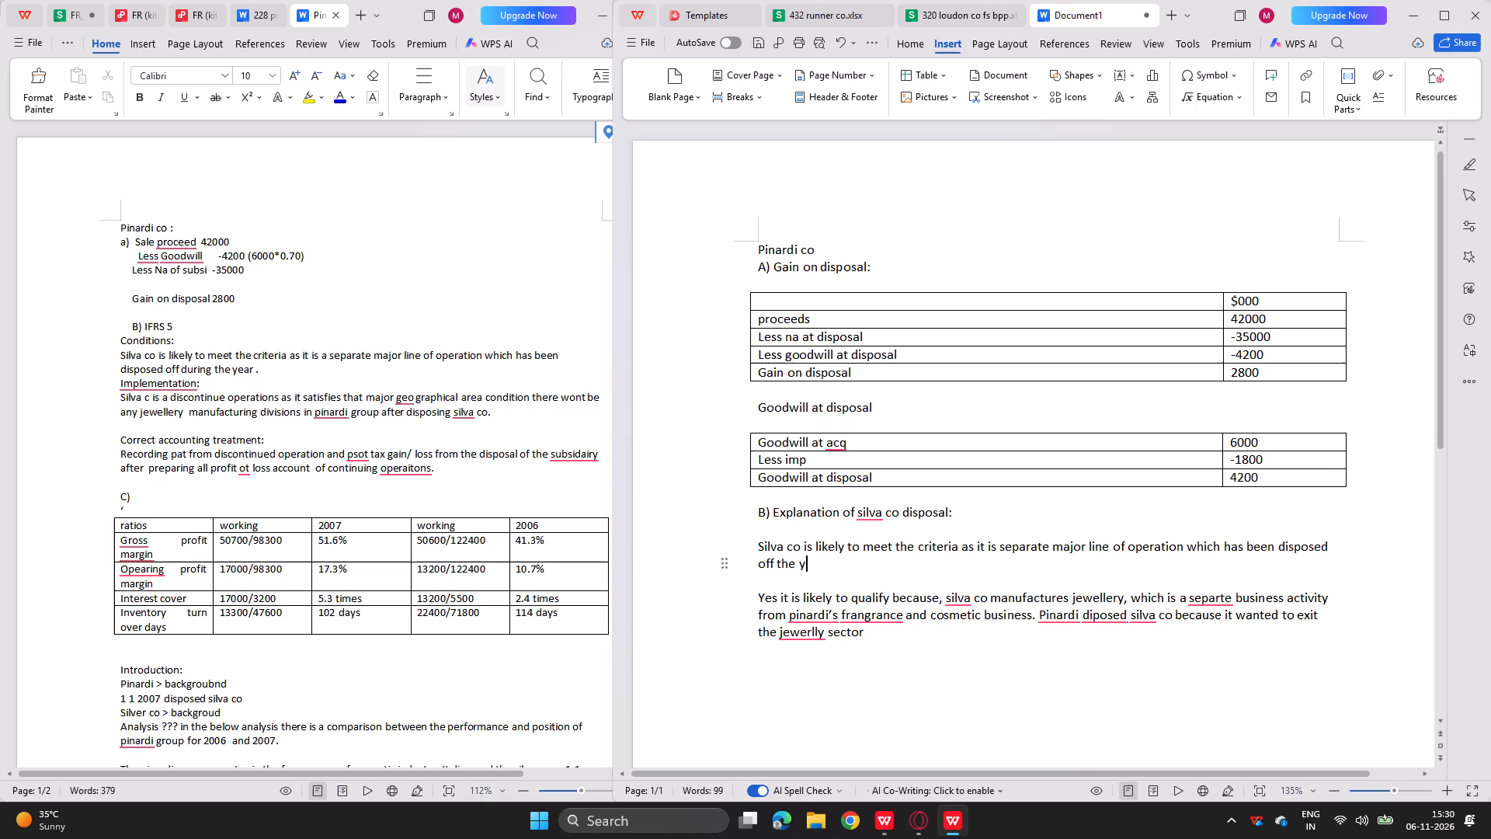
{"action": "key", "text": "BackSpace"}
{"action": "key", "text": "BackSpace"}
{"action": "key", "text": "BackSpace"}
{"action": "key", "text": "BackSpace"}
{"action": "key", "text": "BackSpace"}
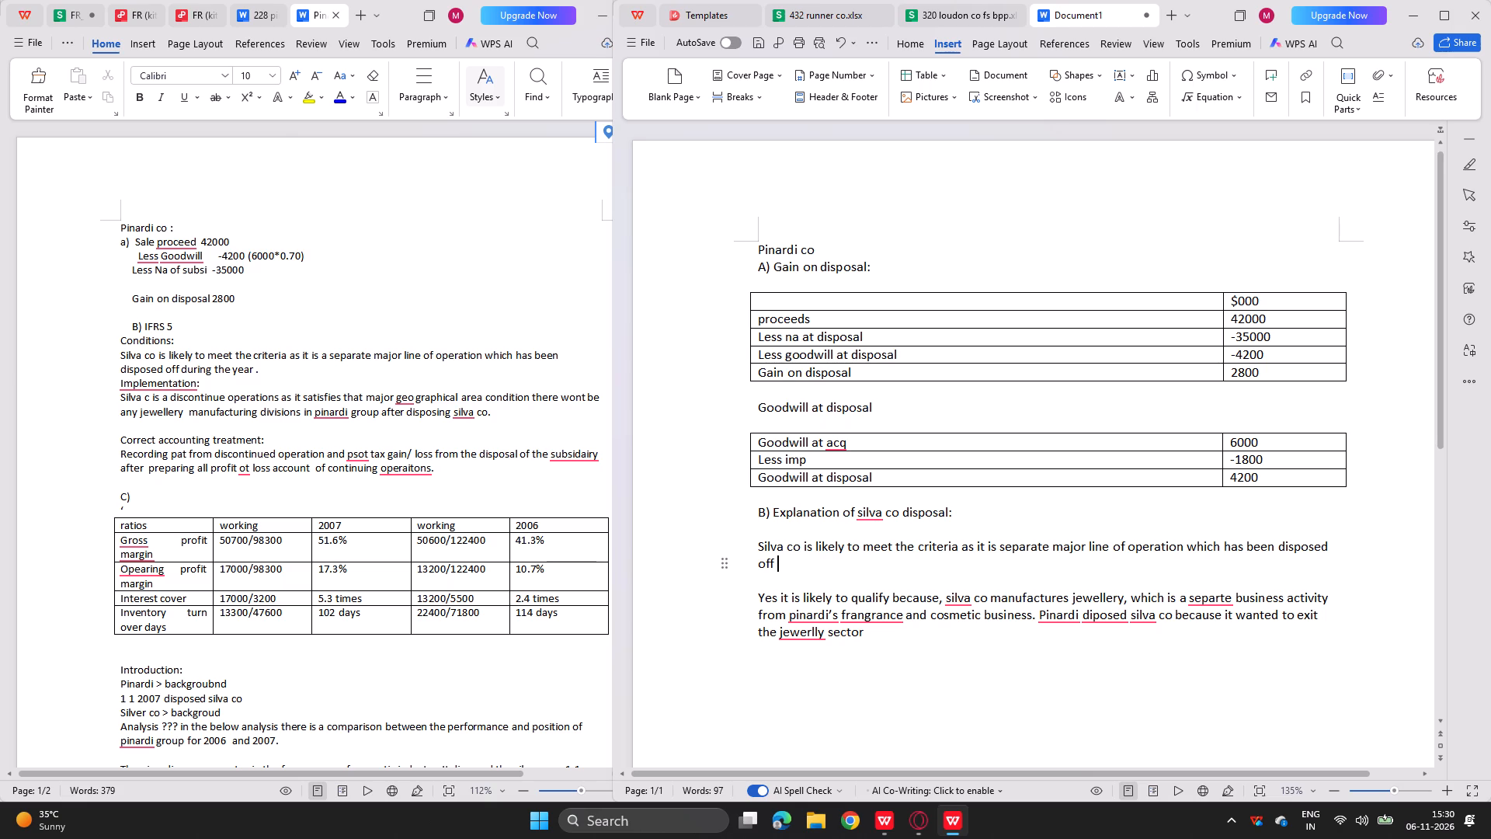
{"action": "type", "text": "duri"}
{"action": "type", "text": "ng the ya"}
{"action": "key", "text": "BackSpace"}
{"action": "type", "text": "ear"}
{"action": "key", "text": "space"}
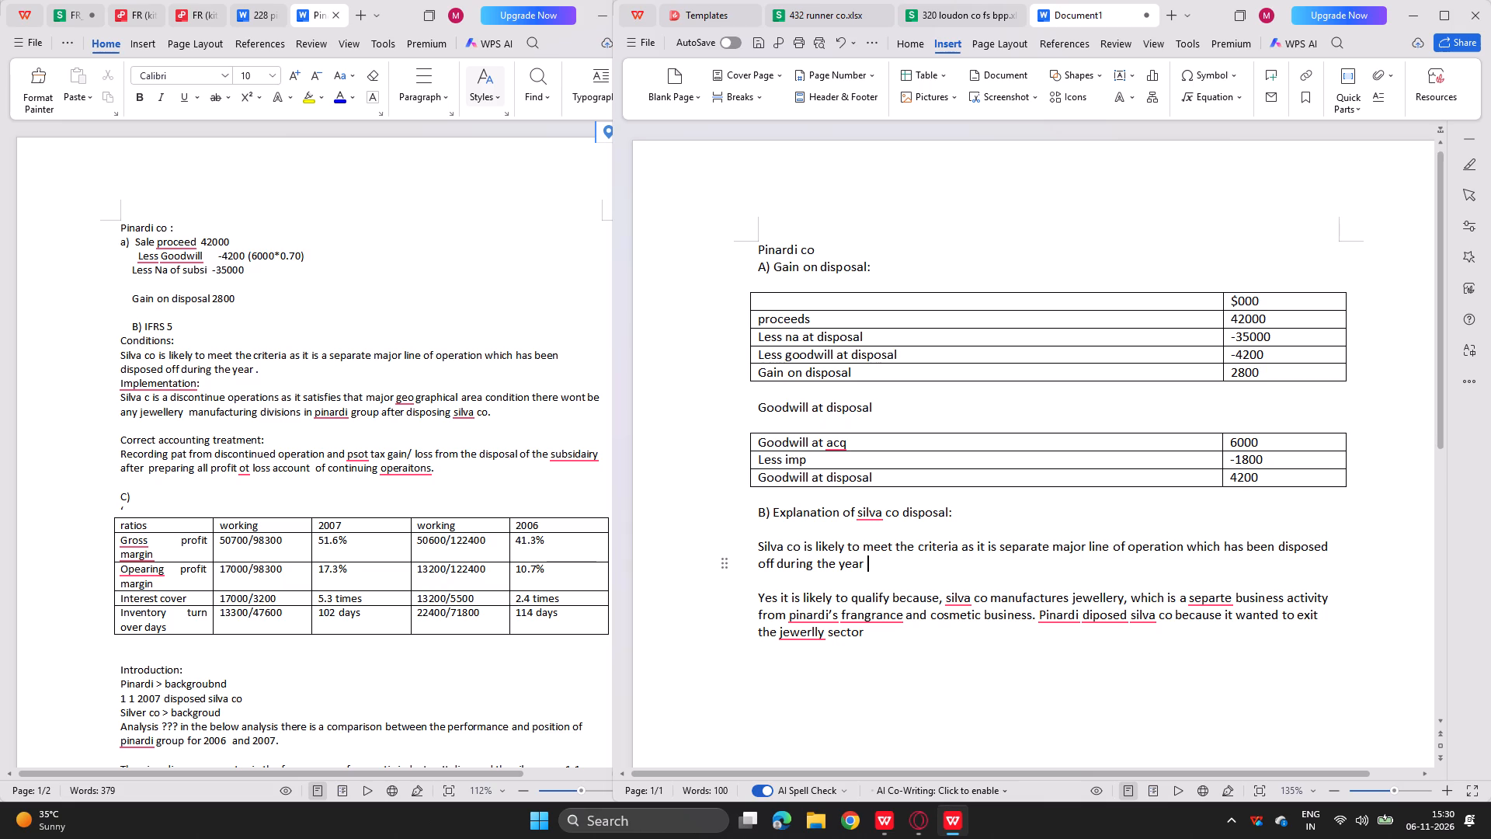
{"action": "key", "text": "BackSpace"}
{"action": "key", "text": "period"}
{"action": "key", "text": "space"}
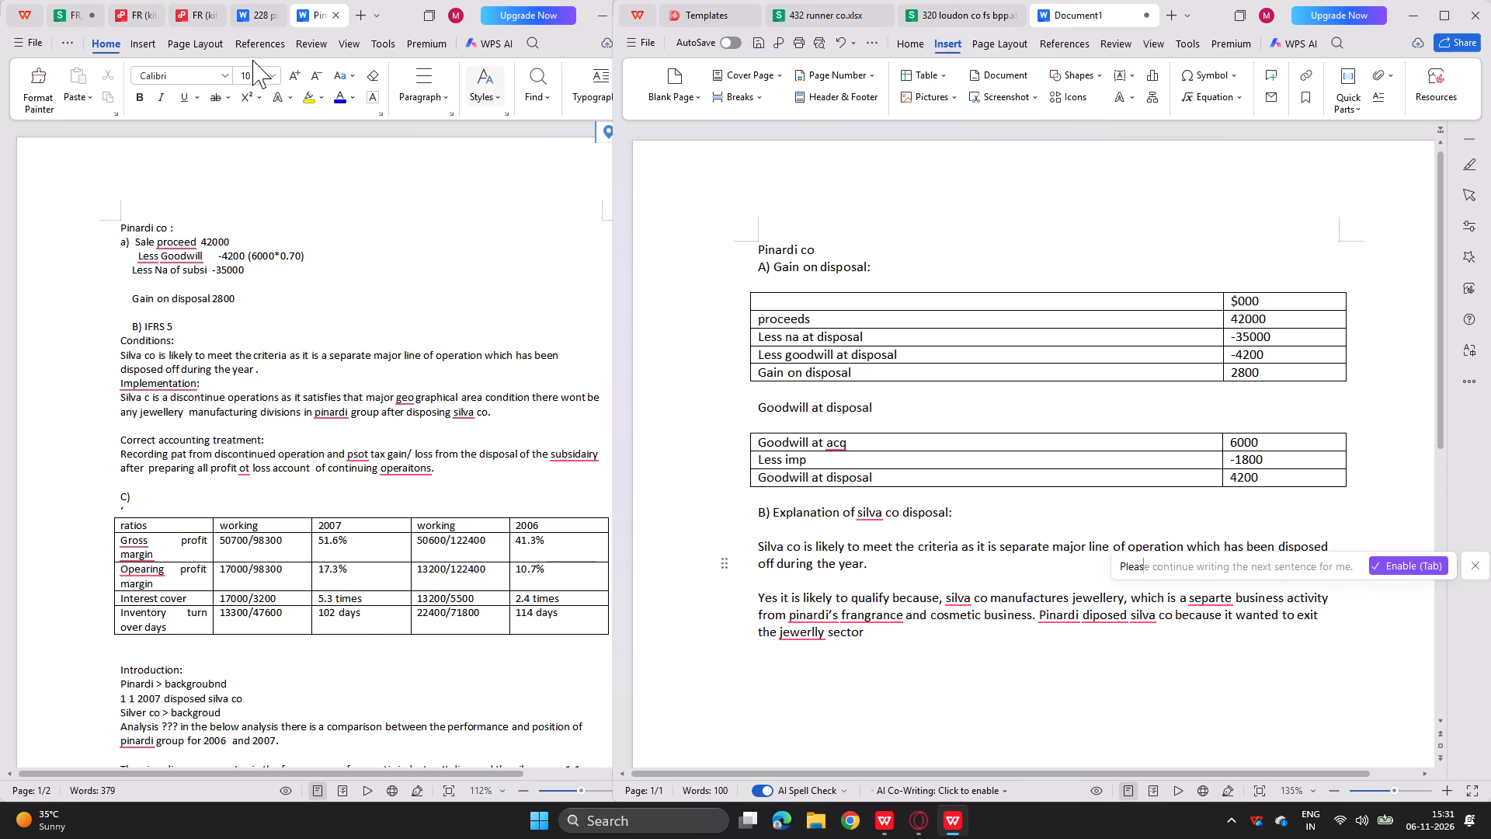
In the 228 pinardi document, copy the section b text from "therefore, this disposal represents" through "loss on diposal.".
{"action": "left_click", "coordinate": [262, 13]}
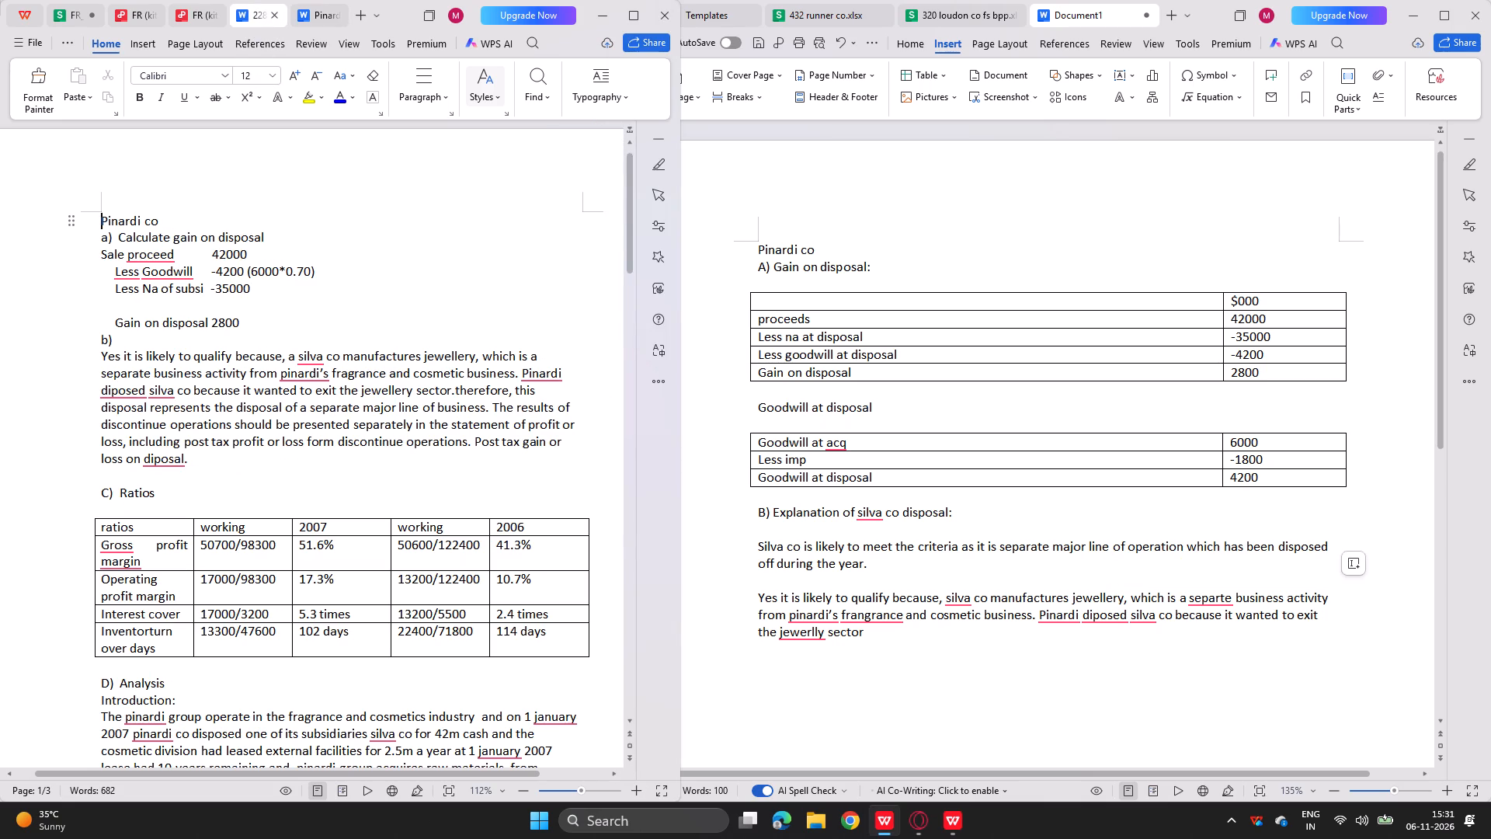
{"action": "left_click_drag", "start_coordinate": [99, 354], "coordinate": [187, 459]}
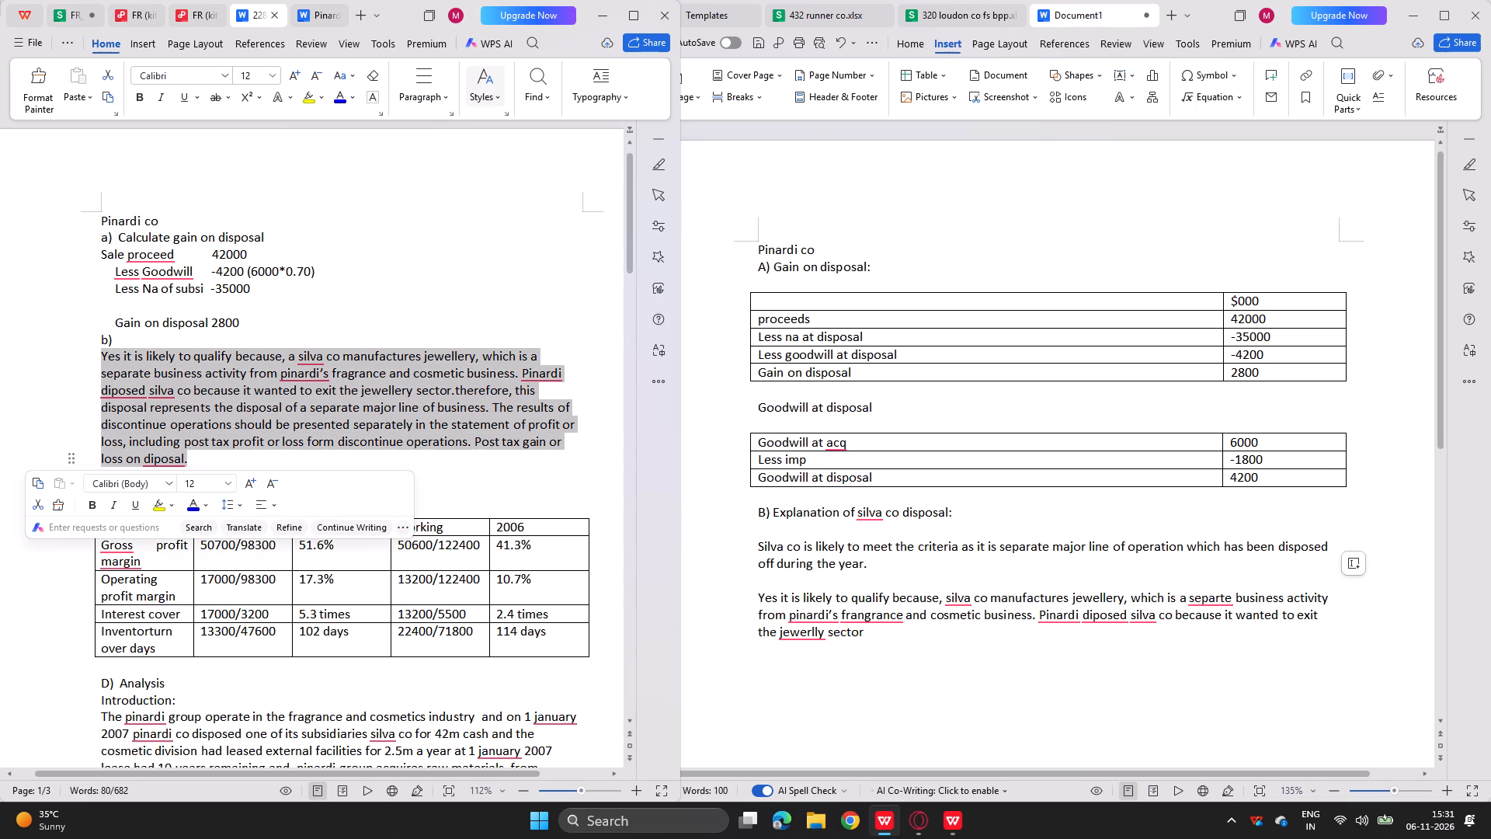
{"action": "left_click", "coordinate": [35, 486]}
{"action": "left_click", "coordinate": [58, 398]}
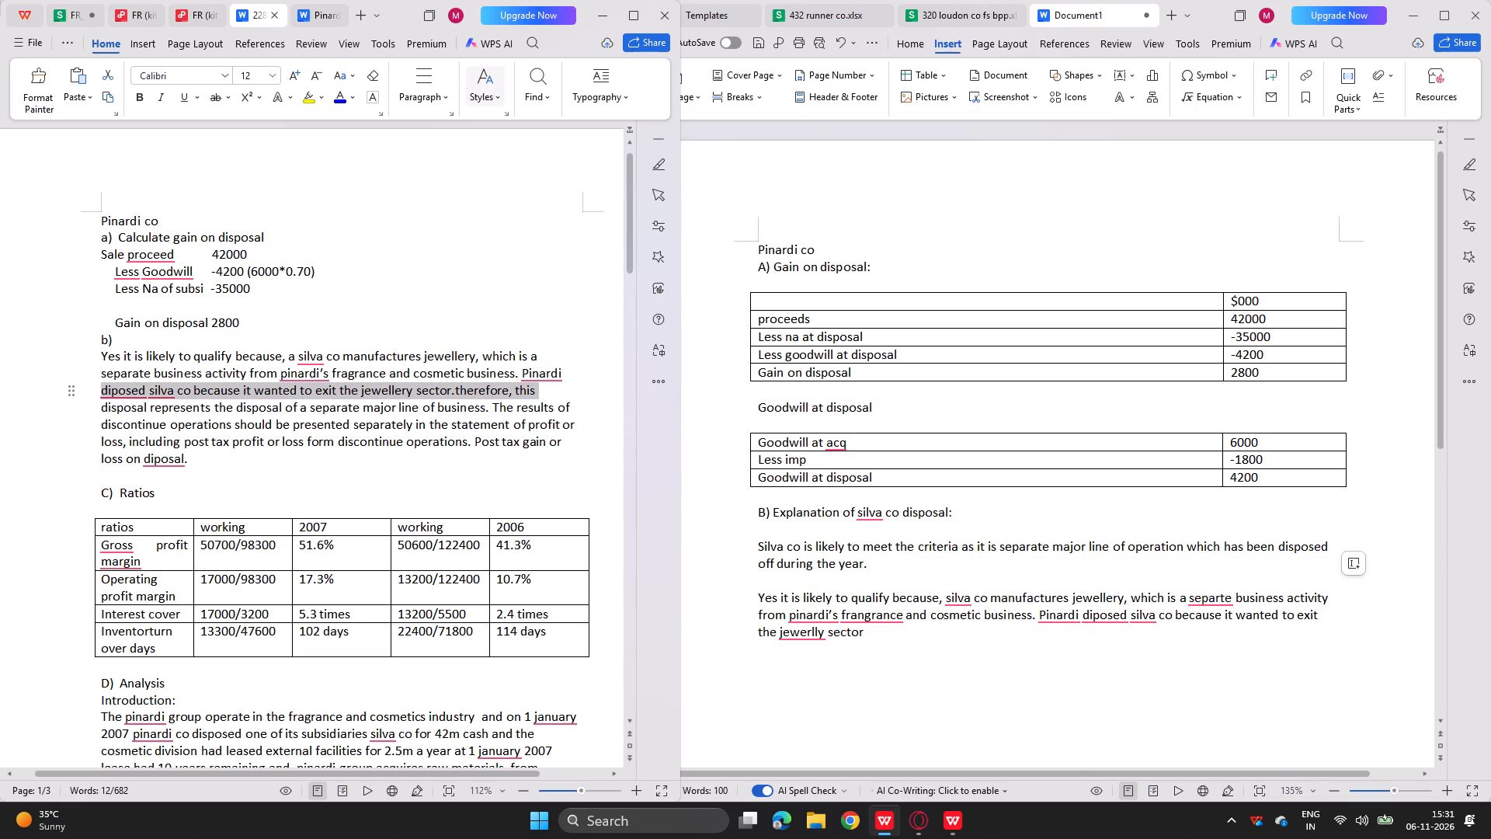
{"action": "left_click", "coordinate": [452, 391]}
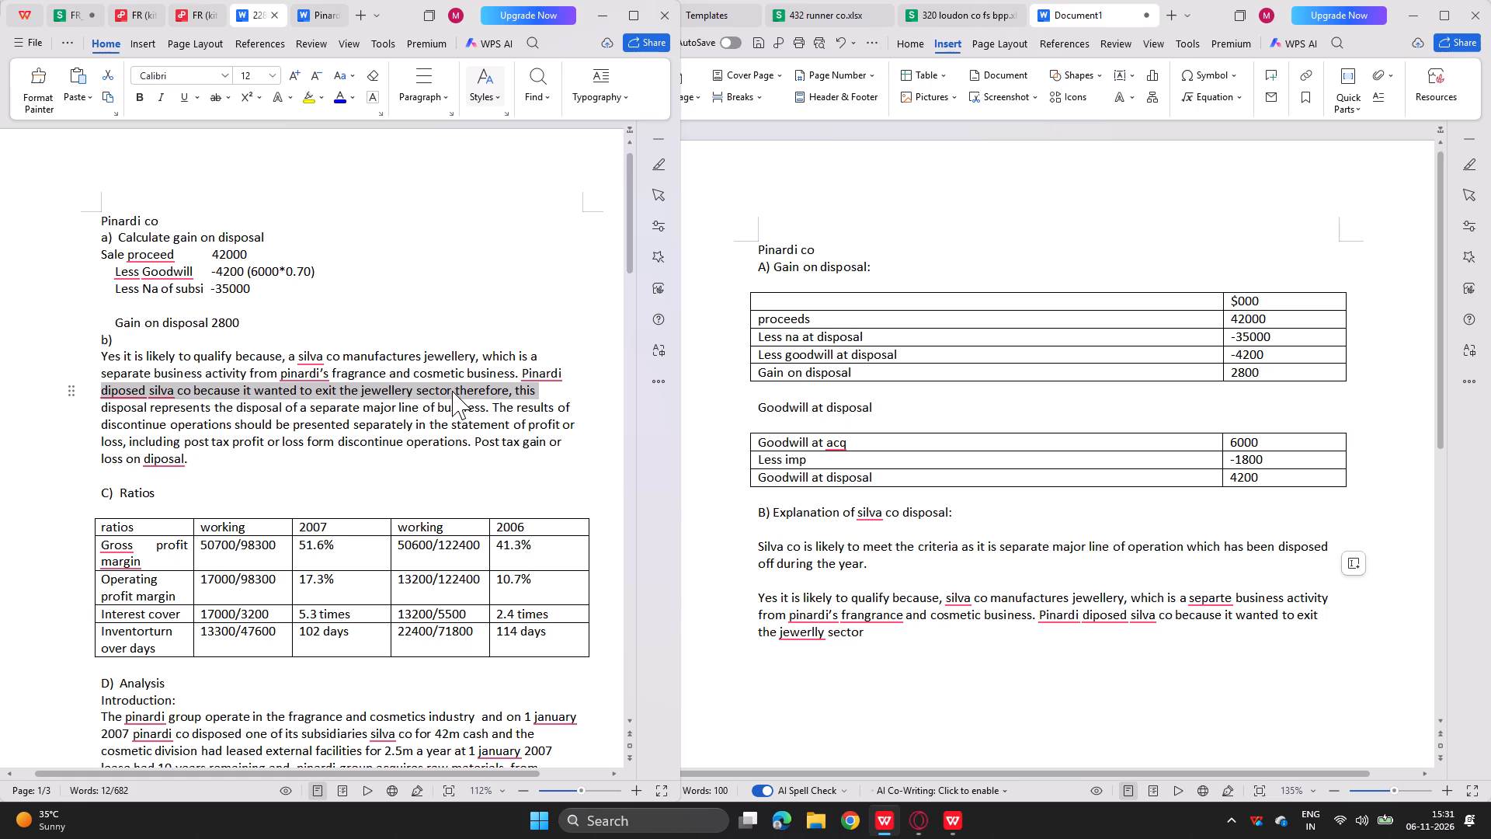
{"action": "double_click", "coordinate": [454, 389]}
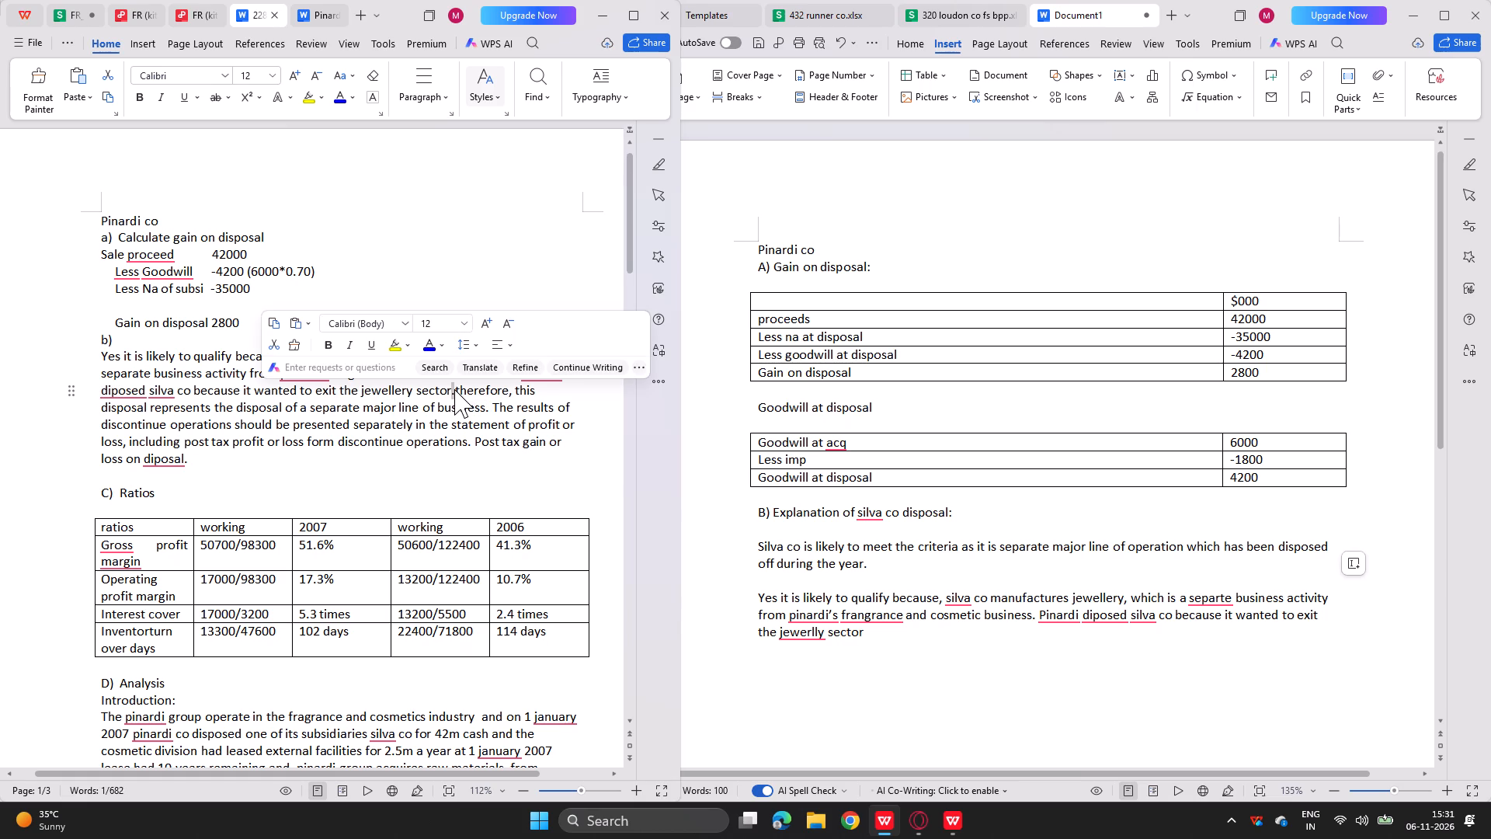
{"action": "left_click_drag", "start_coordinate": [450, 388], "coordinate": [505, 465]}
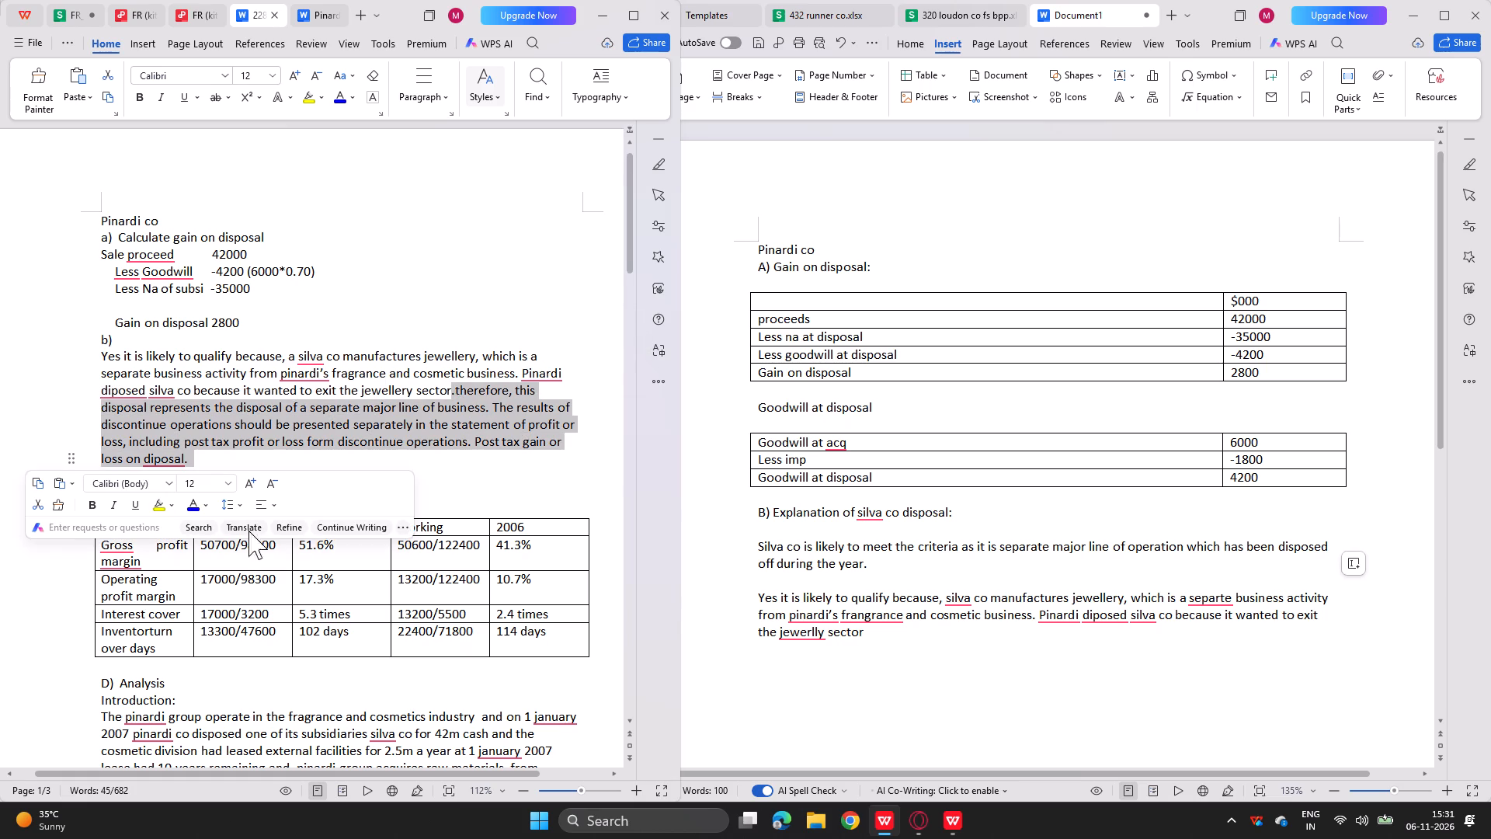
{"action": "left_click", "coordinate": [34, 486]}
{"action": "left_click", "coordinate": [54, 385]}
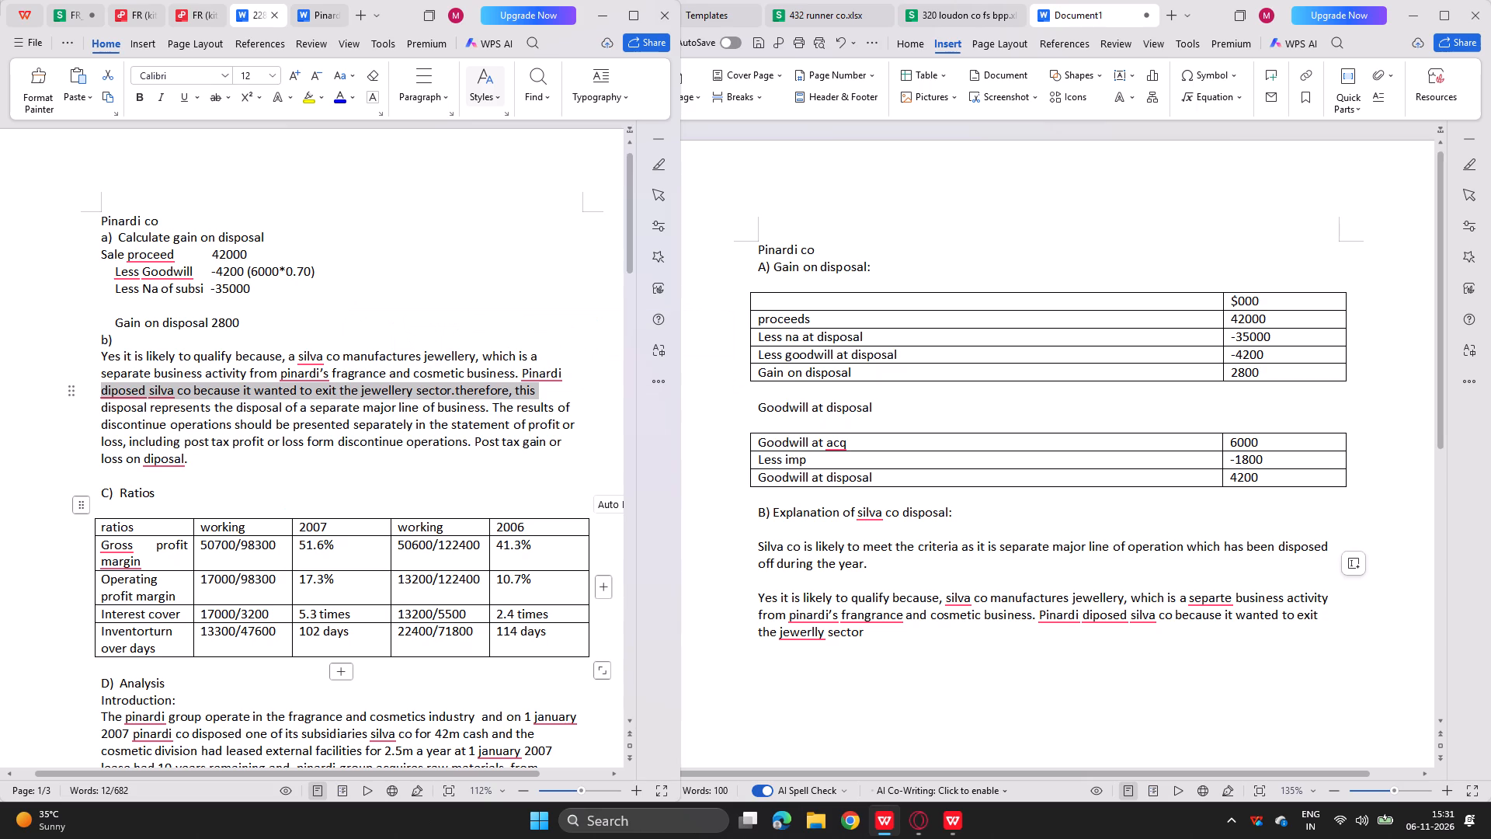
{"action": "left_click", "coordinate": [244, 473]}
Add a full stop after "the jewerlly sector" in Document1 and paste the copied passage there.
{"action": "left_click", "coordinate": [895, 645]}
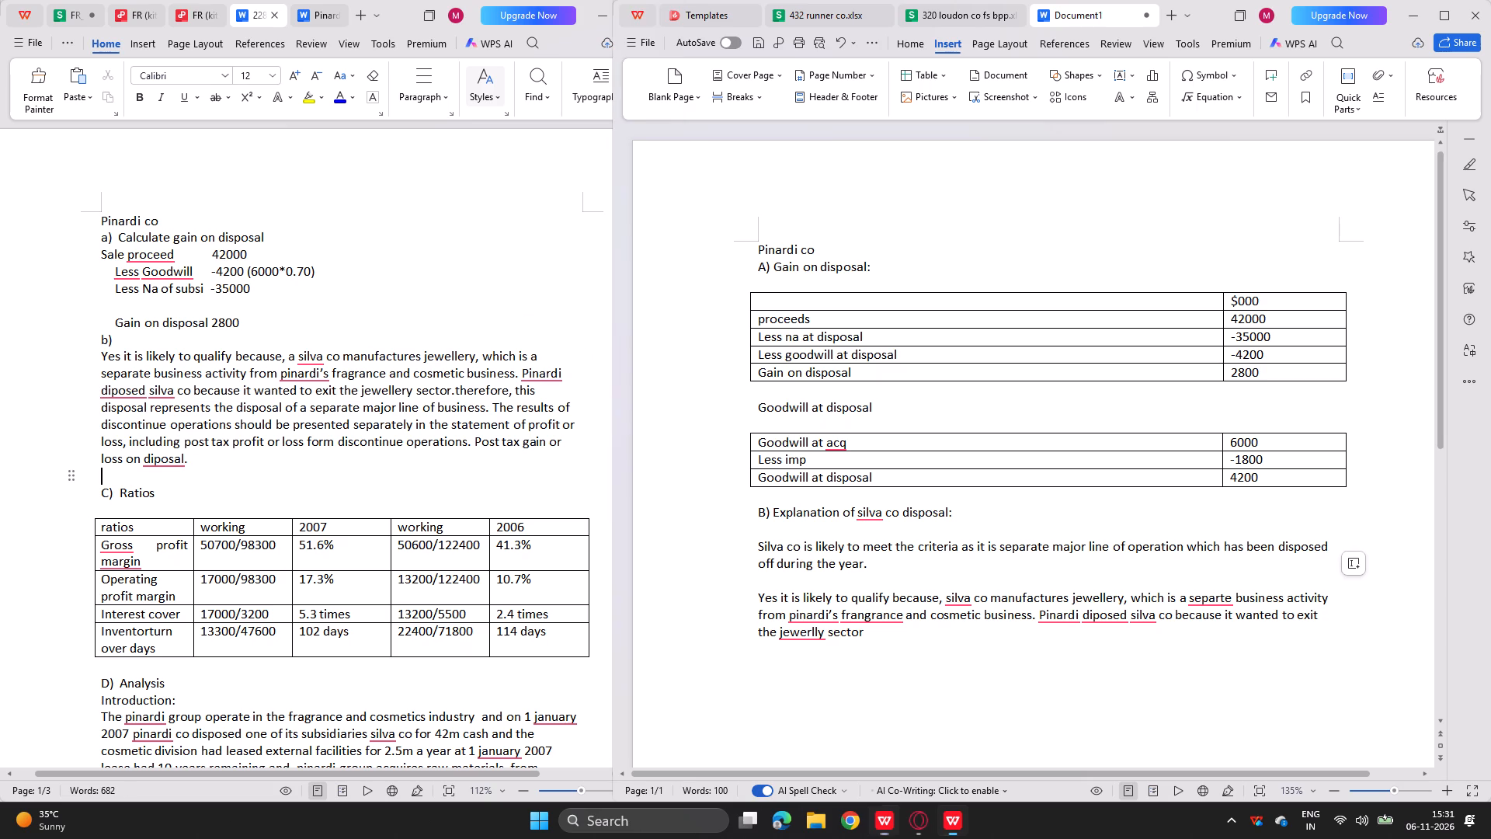
{"action": "left_click", "coordinate": [878, 629]}
{"action": "key", "text": "BackSpace"}
{"action": "key", "text": "period"}
{"action": "key", "text": "shift+b"}
{"action": "key", "text": "BackSpace"}
{"action": "key", "text": "ctrl+v"}
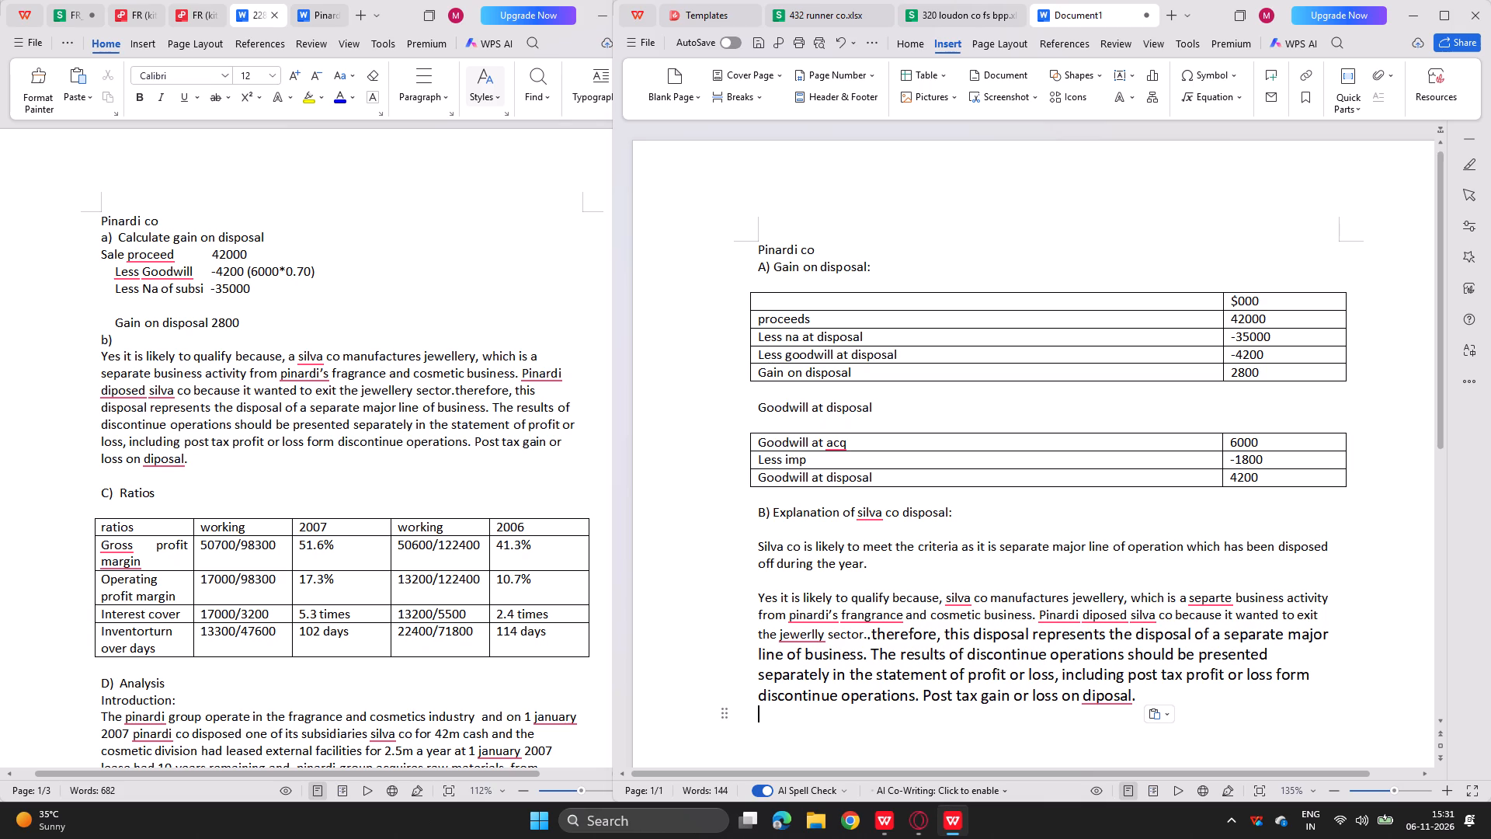
Set the font size of the pasted passage from "therefore, this disposal represents" through "loss on diposal." to 10.
{"action": "left_click", "coordinate": [910, 685]}
{"action": "left_click", "coordinate": [908, 40]}
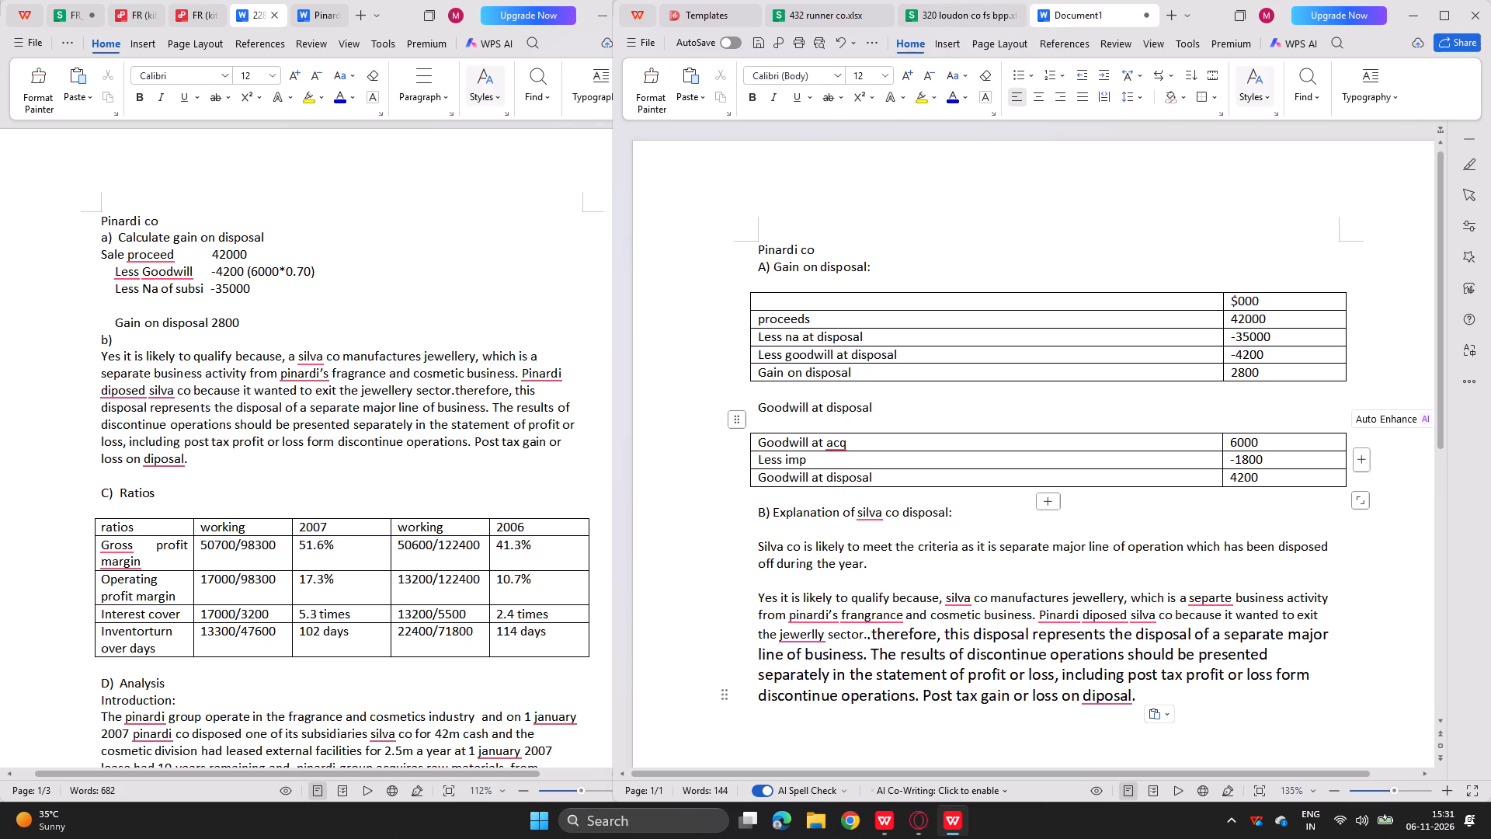
{"action": "left_click_drag", "start_coordinate": [869, 638], "coordinate": [1036, 707]}
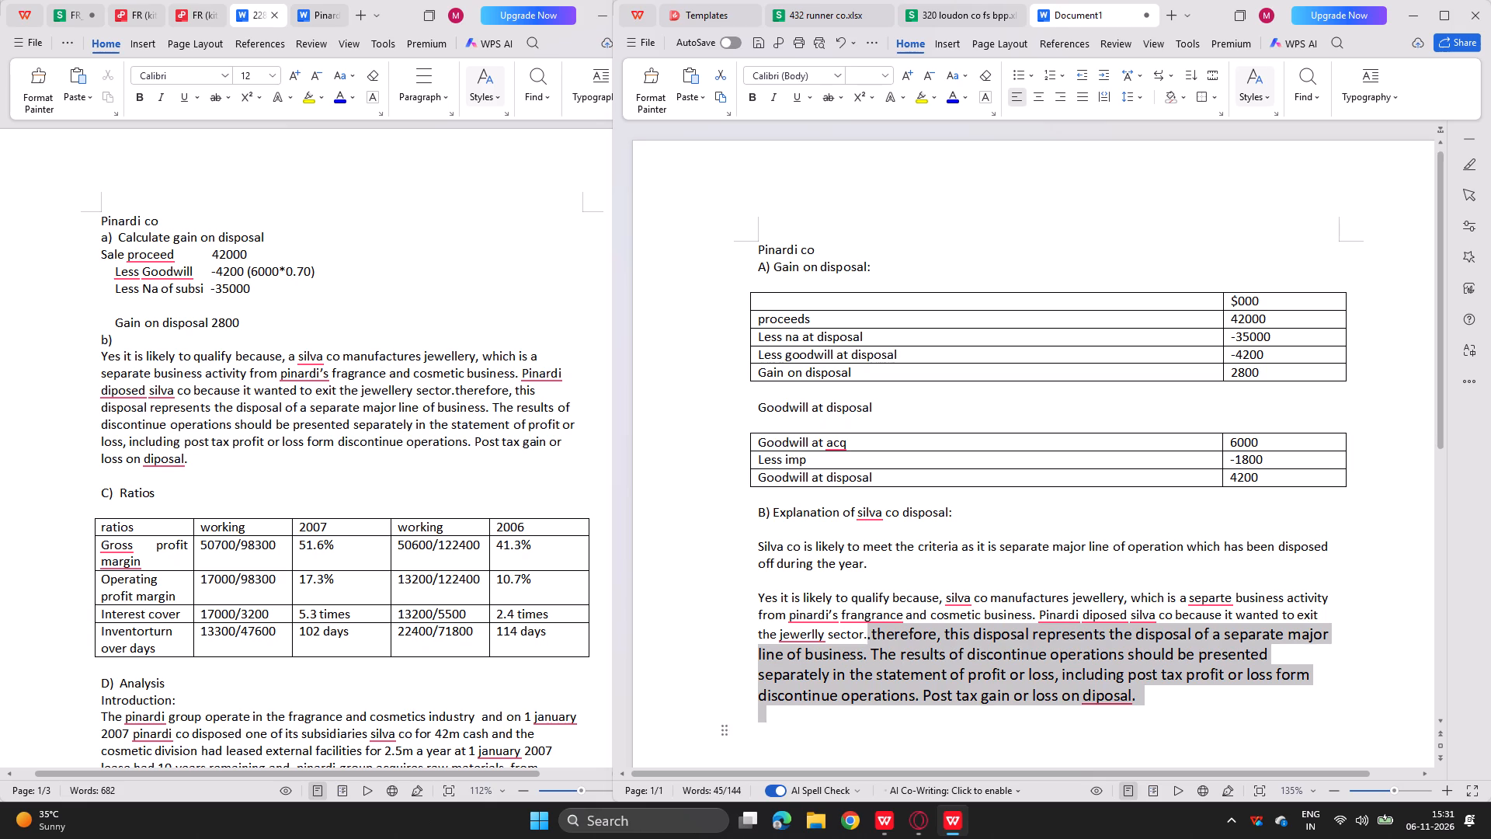
{"action": "left_click_drag", "start_coordinate": [1036, 707], "coordinate": [1134, 700]}
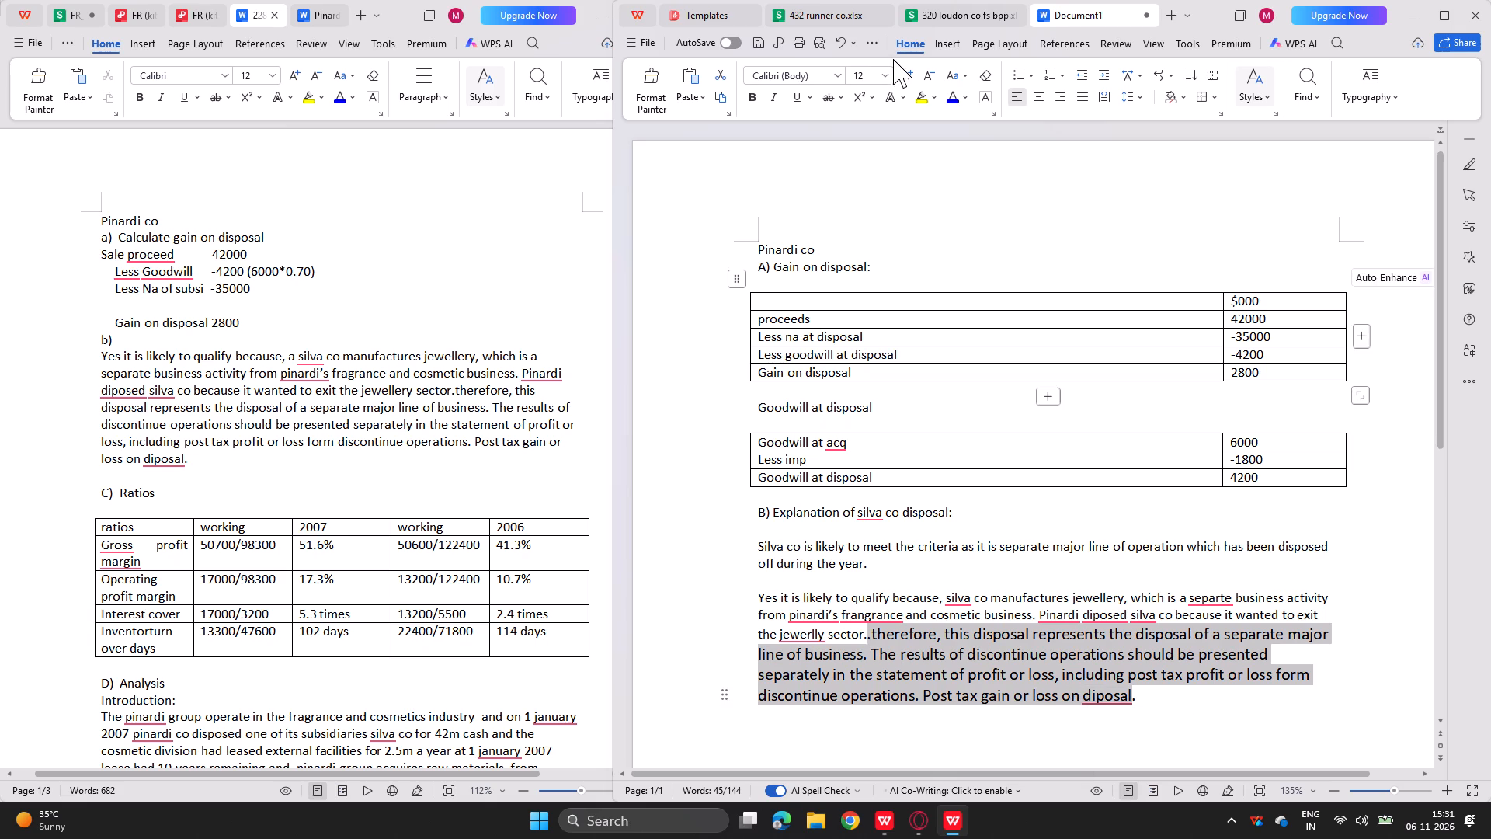
{"action": "left_click", "coordinate": [885, 71]}
{"action": "left_click", "coordinate": [862, 138]}
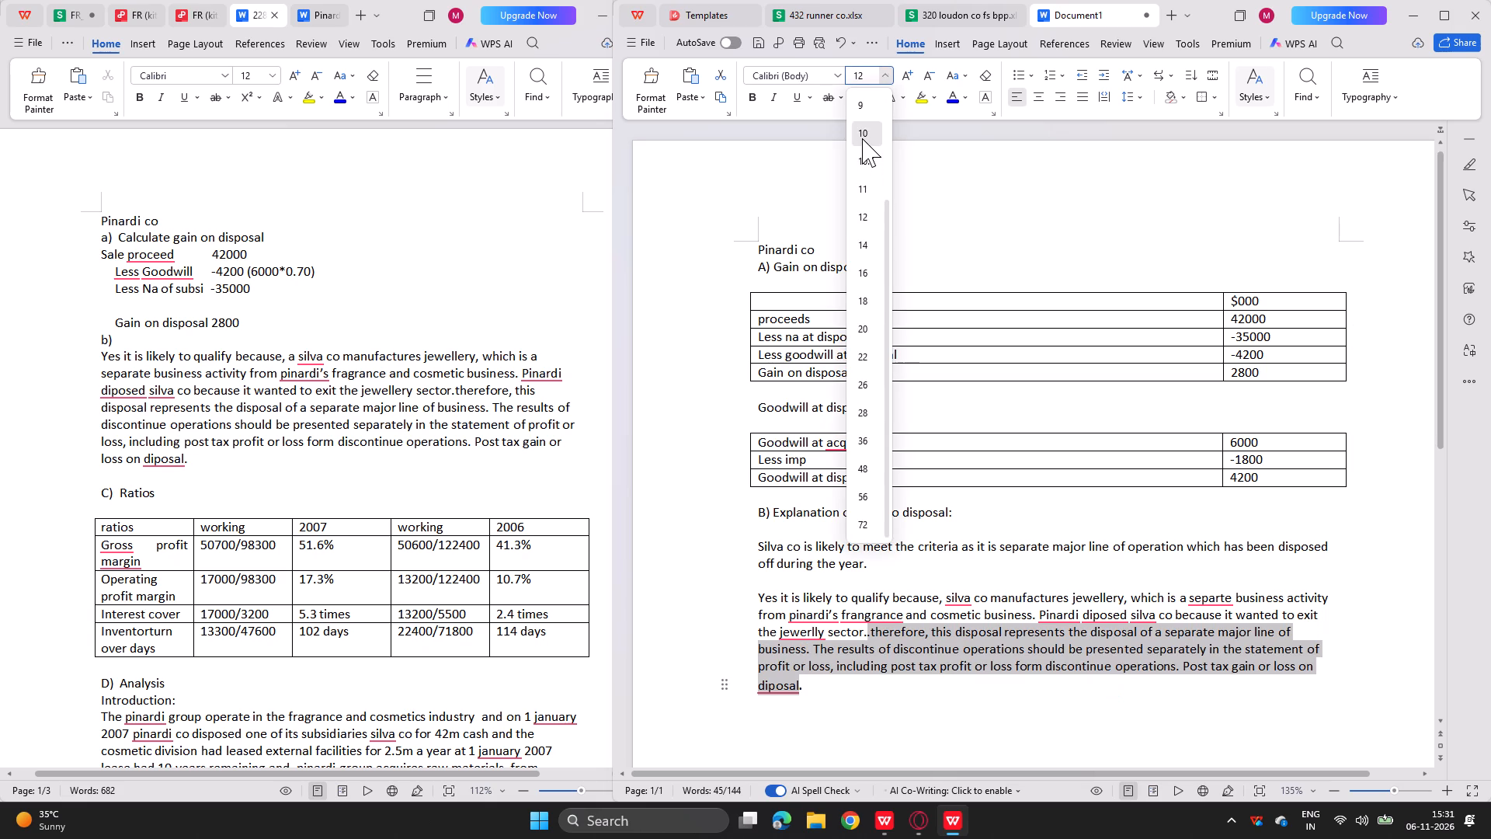
{"action": "left_click", "coordinate": [840, 698]}
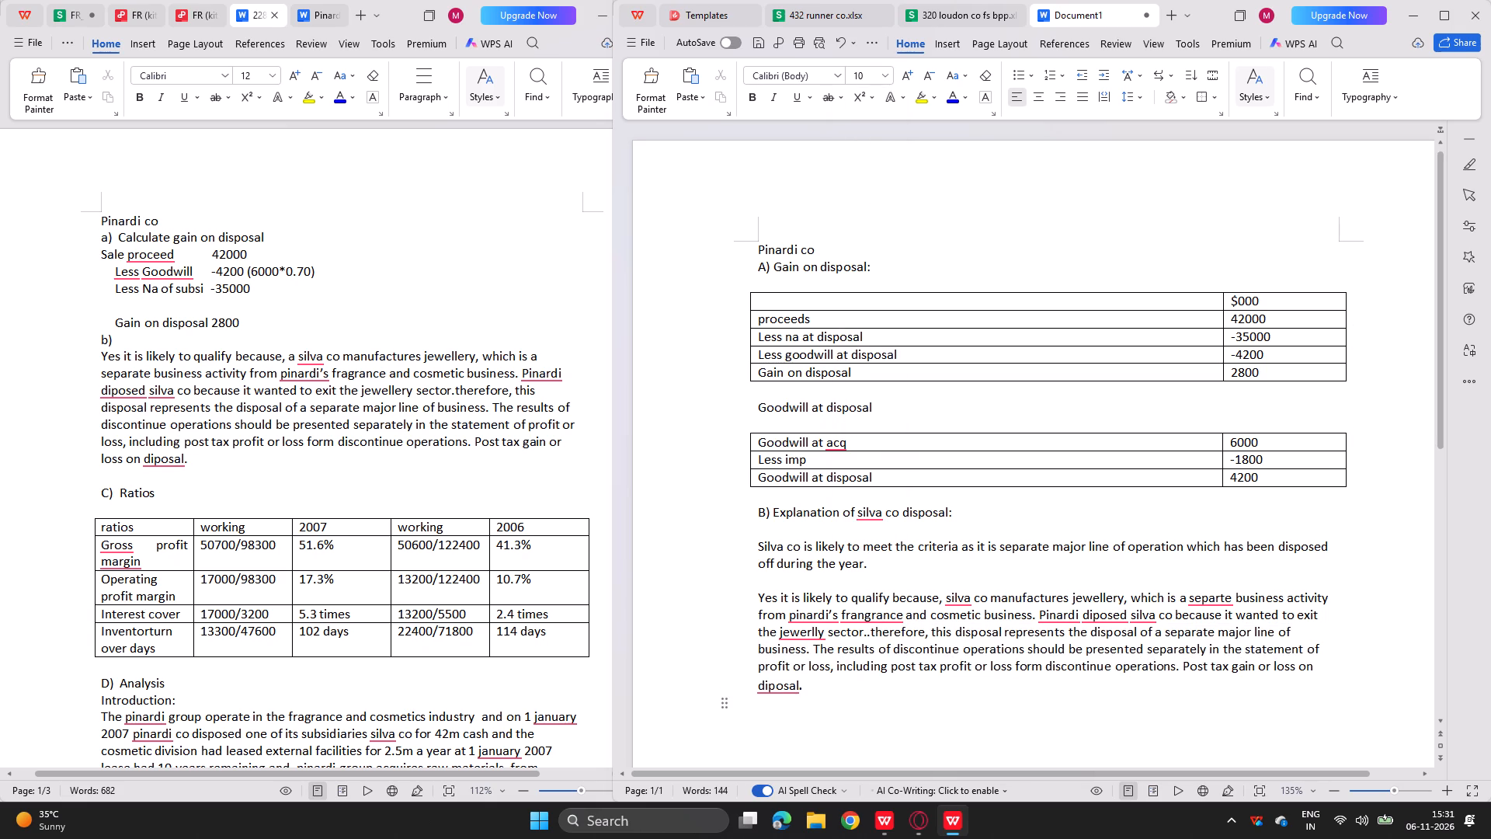
Remove the duplicate full stop between "sector" and "therefore" in the section B paragraph.
{"action": "left_click", "coordinate": [867, 629]}
{"action": "key", "text": "BackSpace"}
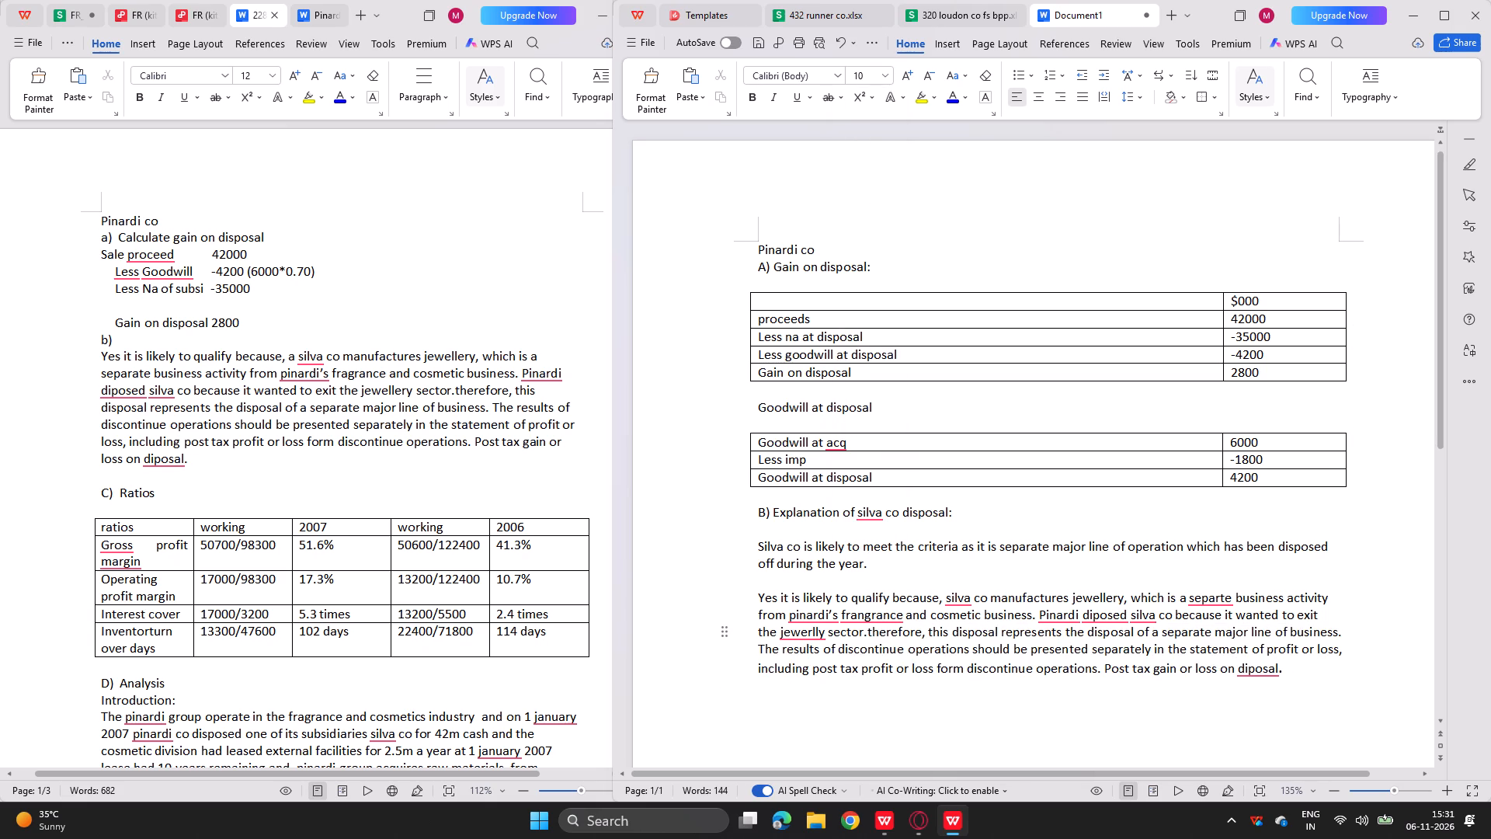
Delete the sentence "Silva co is likely to meet the criteria… during the year.", keeping one blank line under the section B heading.
{"action": "left_click", "coordinate": [881, 575]}
{"action": "key", "text": "BackSpace"}
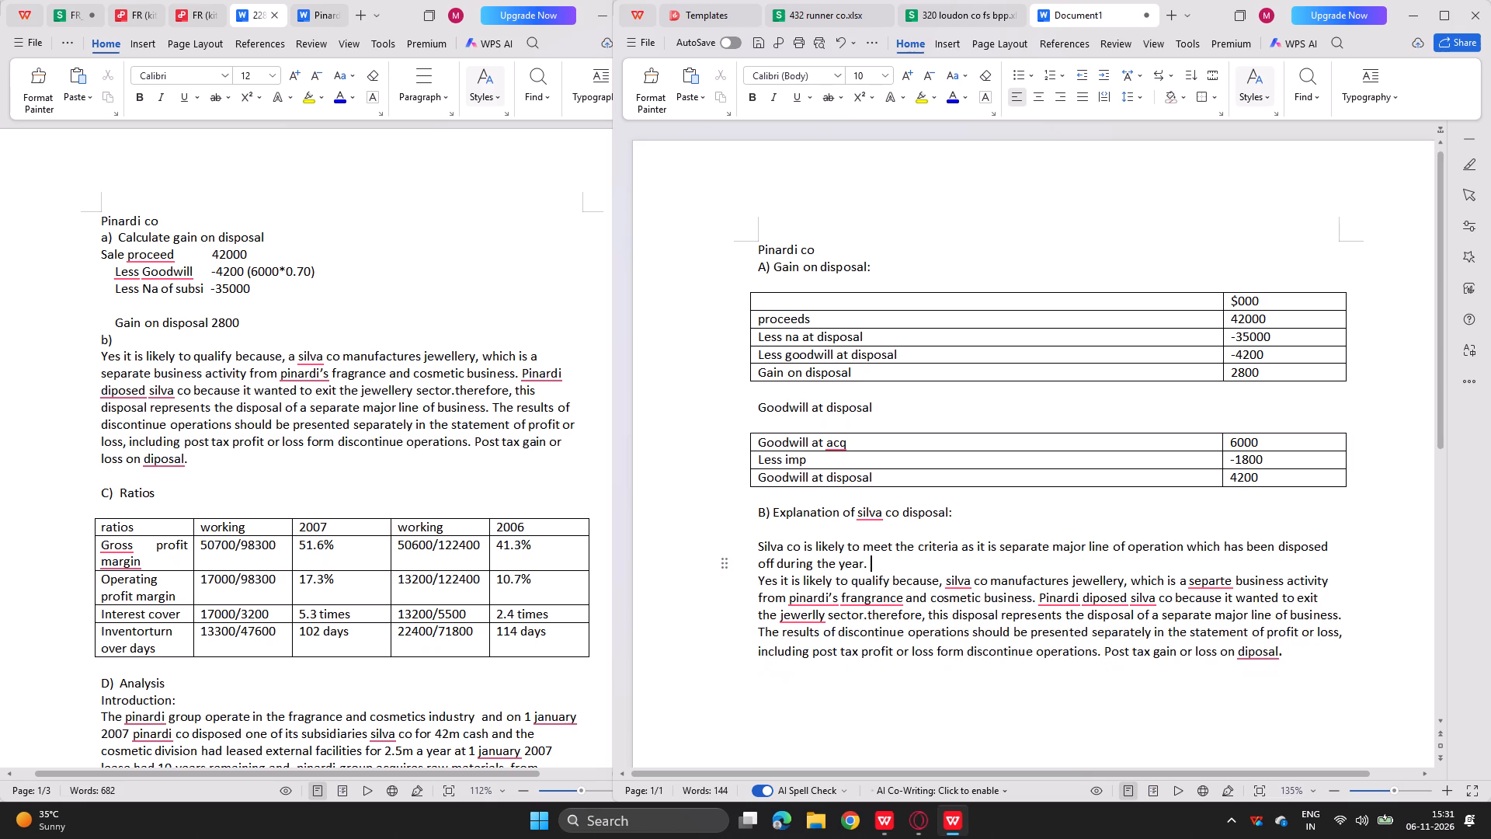
{"action": "key", "text": "BackSpace"}
{"action": "key", "text": "BackSpace"}
{"action": "key", "text": "BackSpace"}
{"action": "key", "text": "BackSpace"}
{"action": "key", "text": "BackSpace"}
{"action": "key", "text": "BackSpace"}
{"action": "key", "text": "BackSpace"}
{"action": "key", "text": "BackSpace"}
{"action": "key", "text": "BackSpace"}
{"action": "key", "text": "BackSpace"}
{"action": "key", "text": "BackSpace"}
{"action": "key", "text": "BackSpace"}
{"action": "key", "text": "BackSpace"}
{"action": "key", "text": "BackSpace"}
{"action": "key", "text": "BackSpace"}
{"action": "key", "text": "BackSpace"}
{"action": "key", "text": "BackSpace"}
{"action": "key", "text": "BackSpace"}
{"action": "key", "text": "BackSpace"}
{"action": "key", "text": "BackSpace"}
{"action": "key", "text": "BackSpace"}
{"action": "key", "text": "BackSpace"}
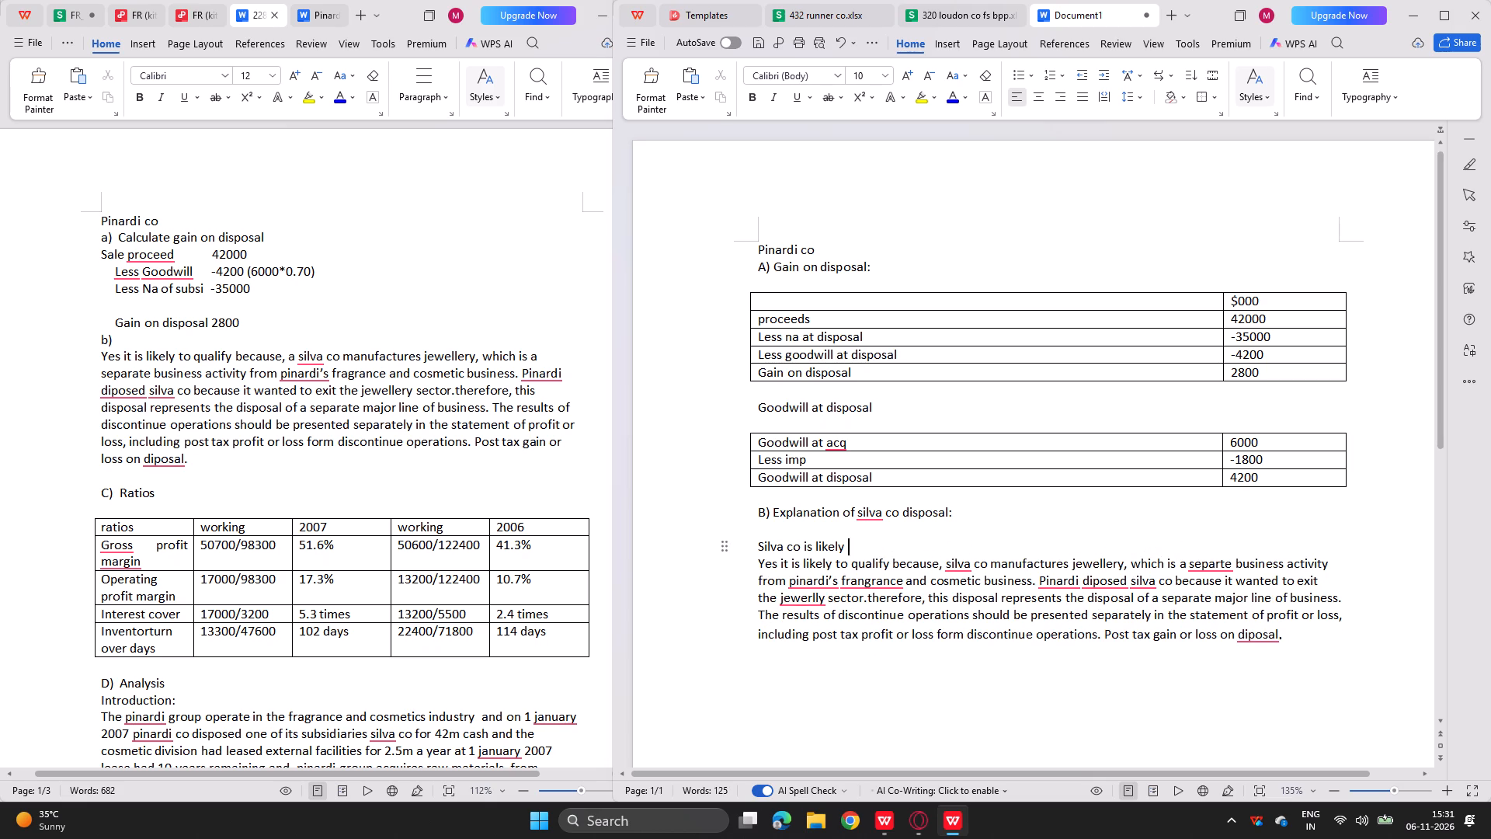
{"action": "key", "text": "BackSpace"}
{"action": "key", "text": "BackSpace"}
{"action": "key", "text": "BackSpace"}
{"action": "key", "text": "BackSpace"}
{"action": "key", "text": "BackSpace"}
{"action": "key", "text": "BackSpace"}
{"action": "key", "text": "BackSpace"}
{"action": "key", "text": "BackSpace"}
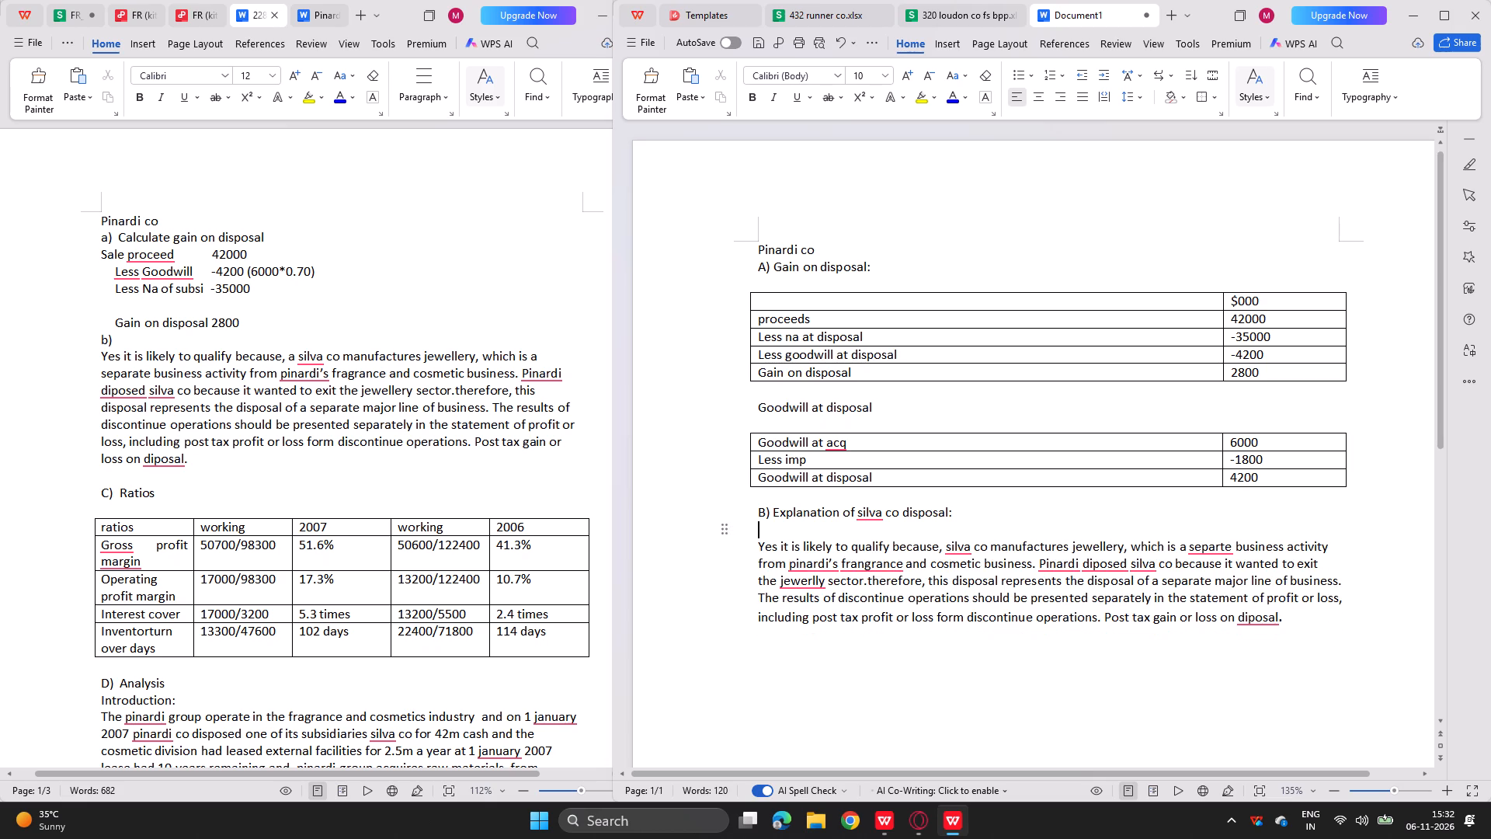
{"action": "key", "text": "BackSpace"}
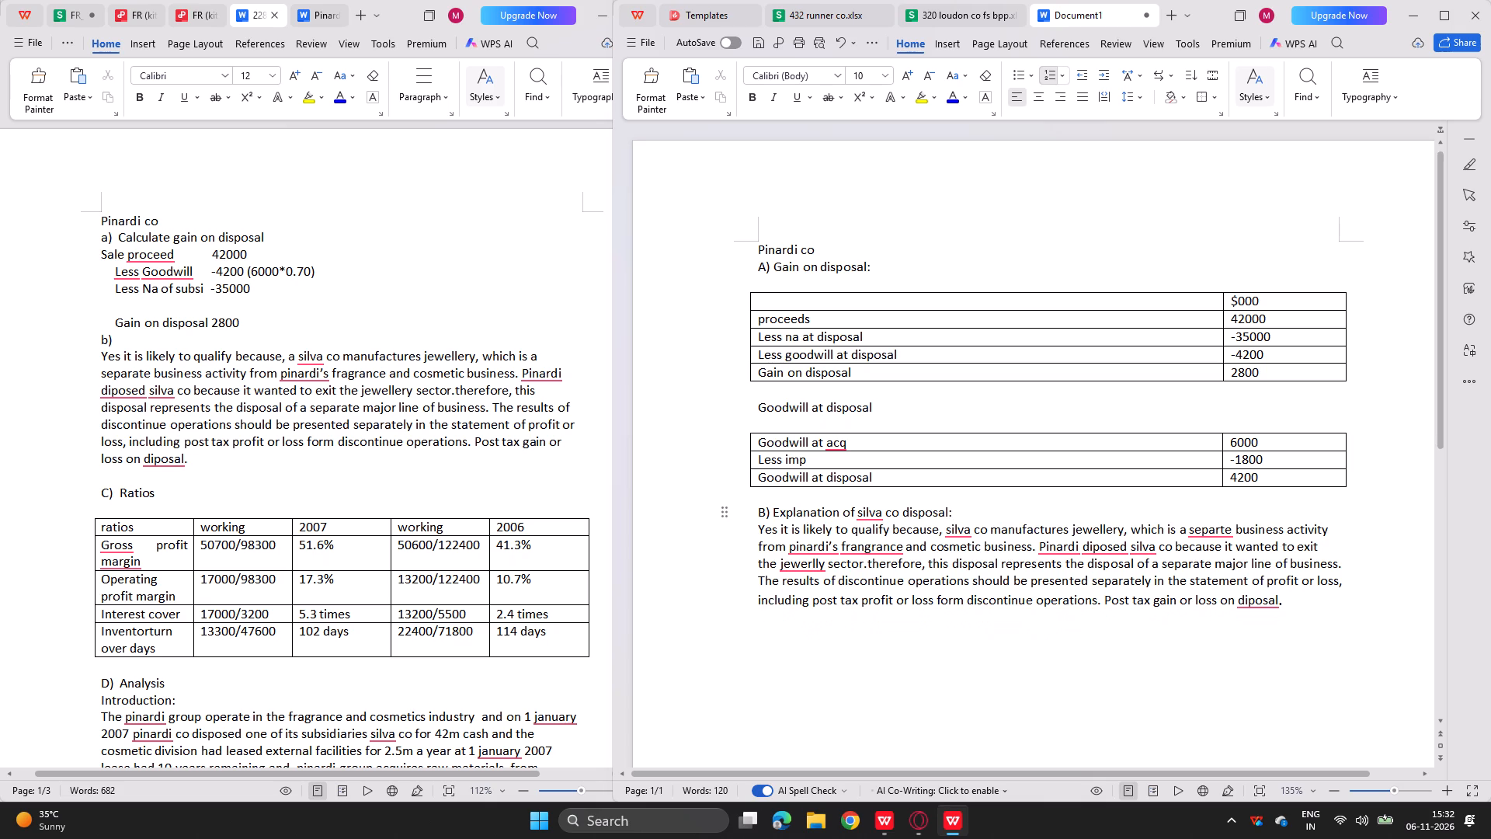
{"action": "key", "text": "Return"}
{"action": "key", "text": "BackSpace"}
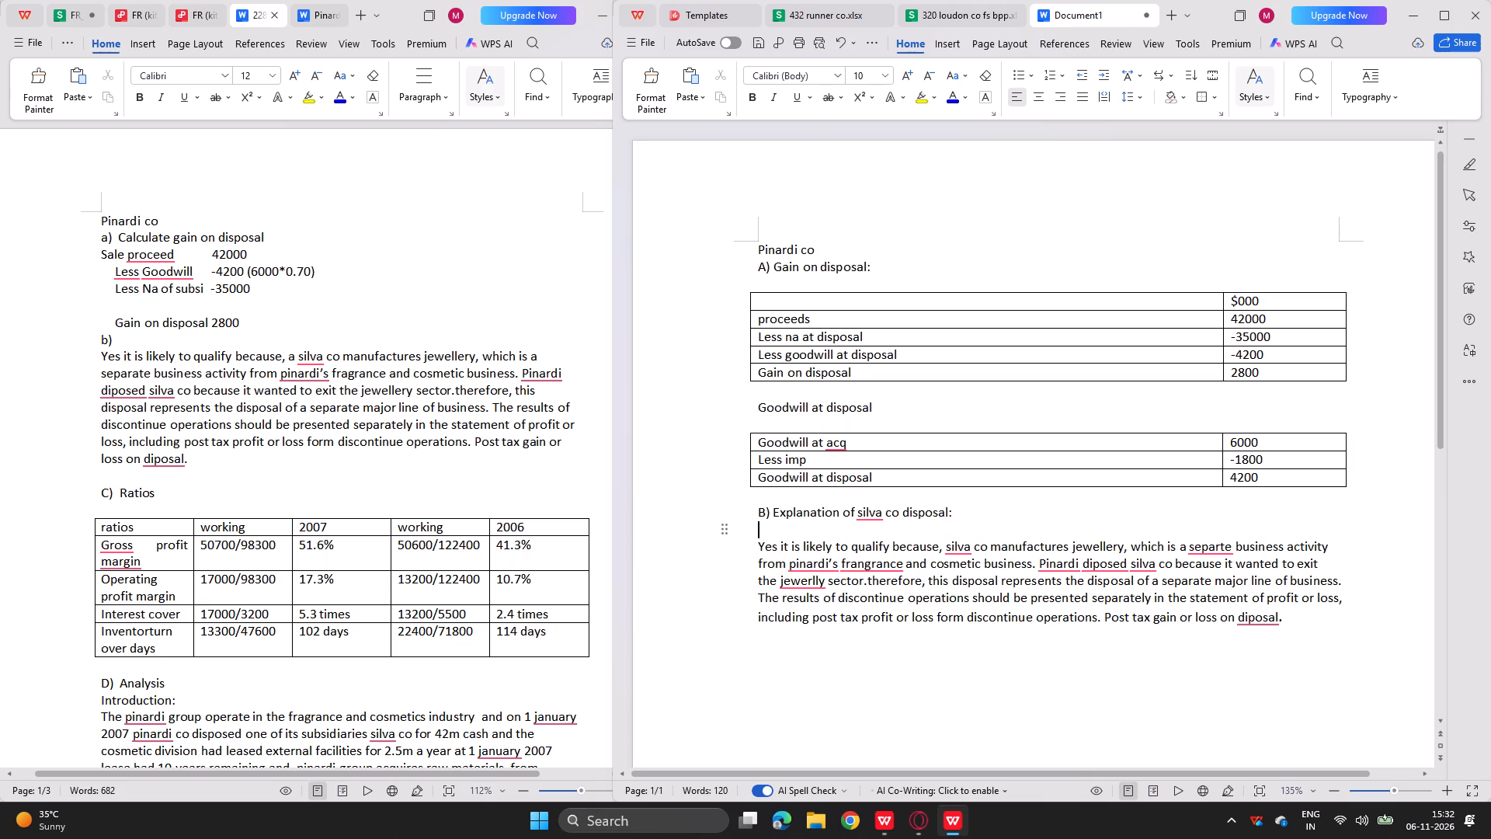
In the section B paragraph, correct "separte" to "separate" and replace the space between "silva co" and "because" with a full stop.
{"action": "left_click", "coordinate": [1230, 561]}
{"action": "left_click", "coordinate": [1221, 545]}
{"action": "key", "text": "a"}
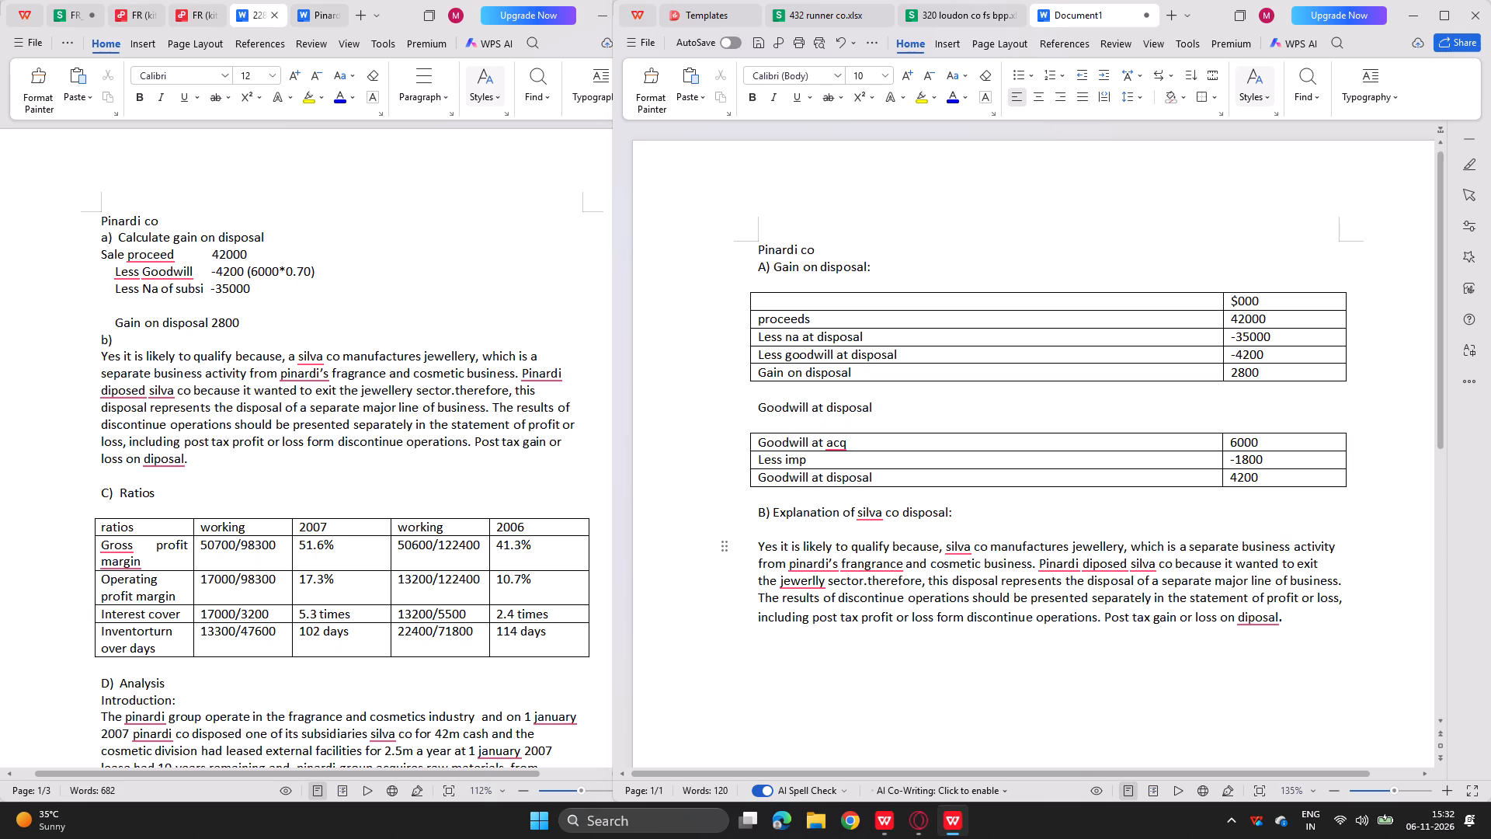
{"action": "left_click", "coordinate": [1176, 567]}
{"action": "key", "text": "BackSpace"}
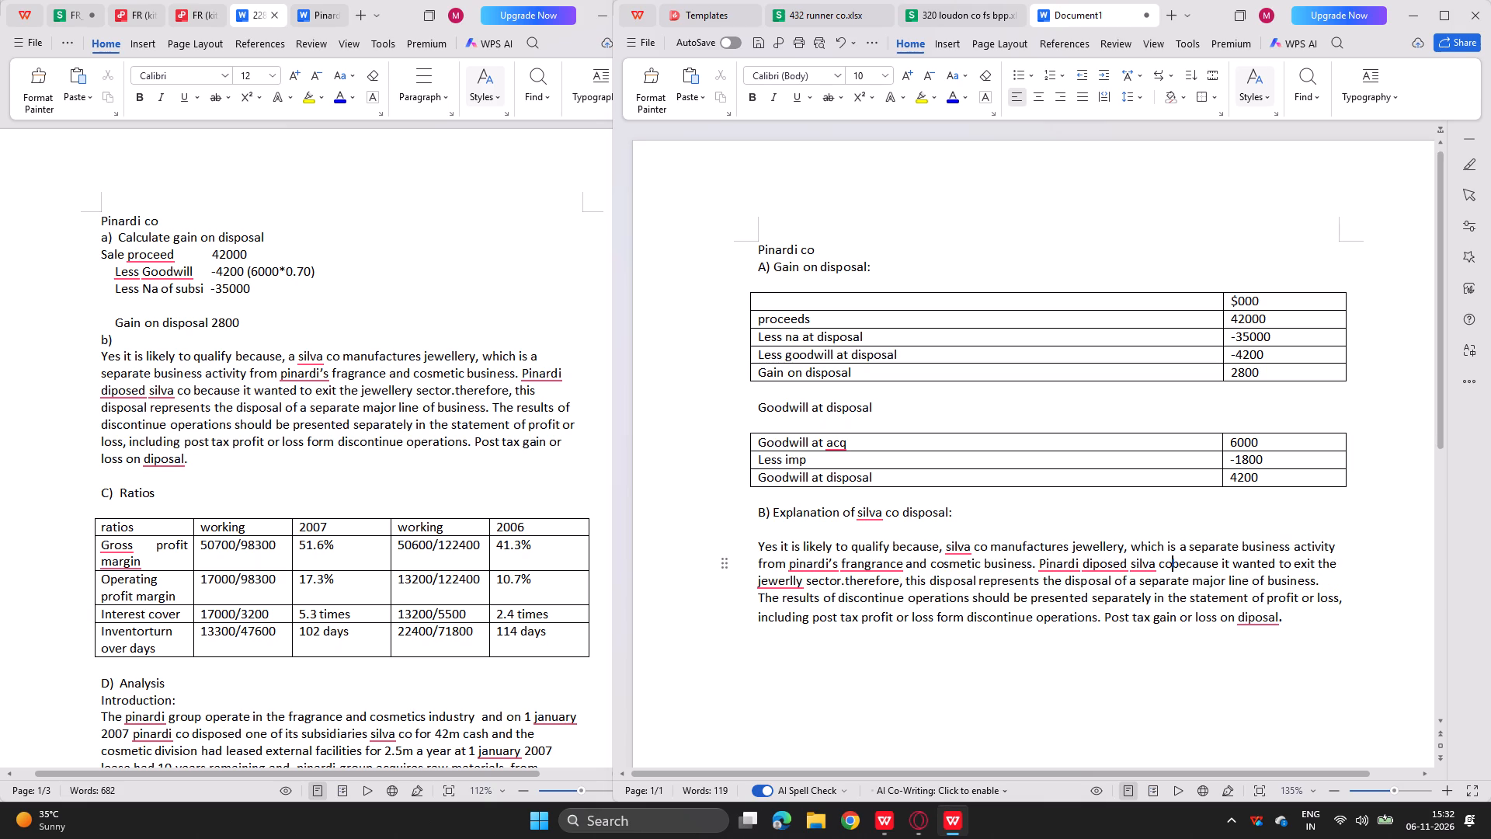
{"action": "key", "text": "period"}
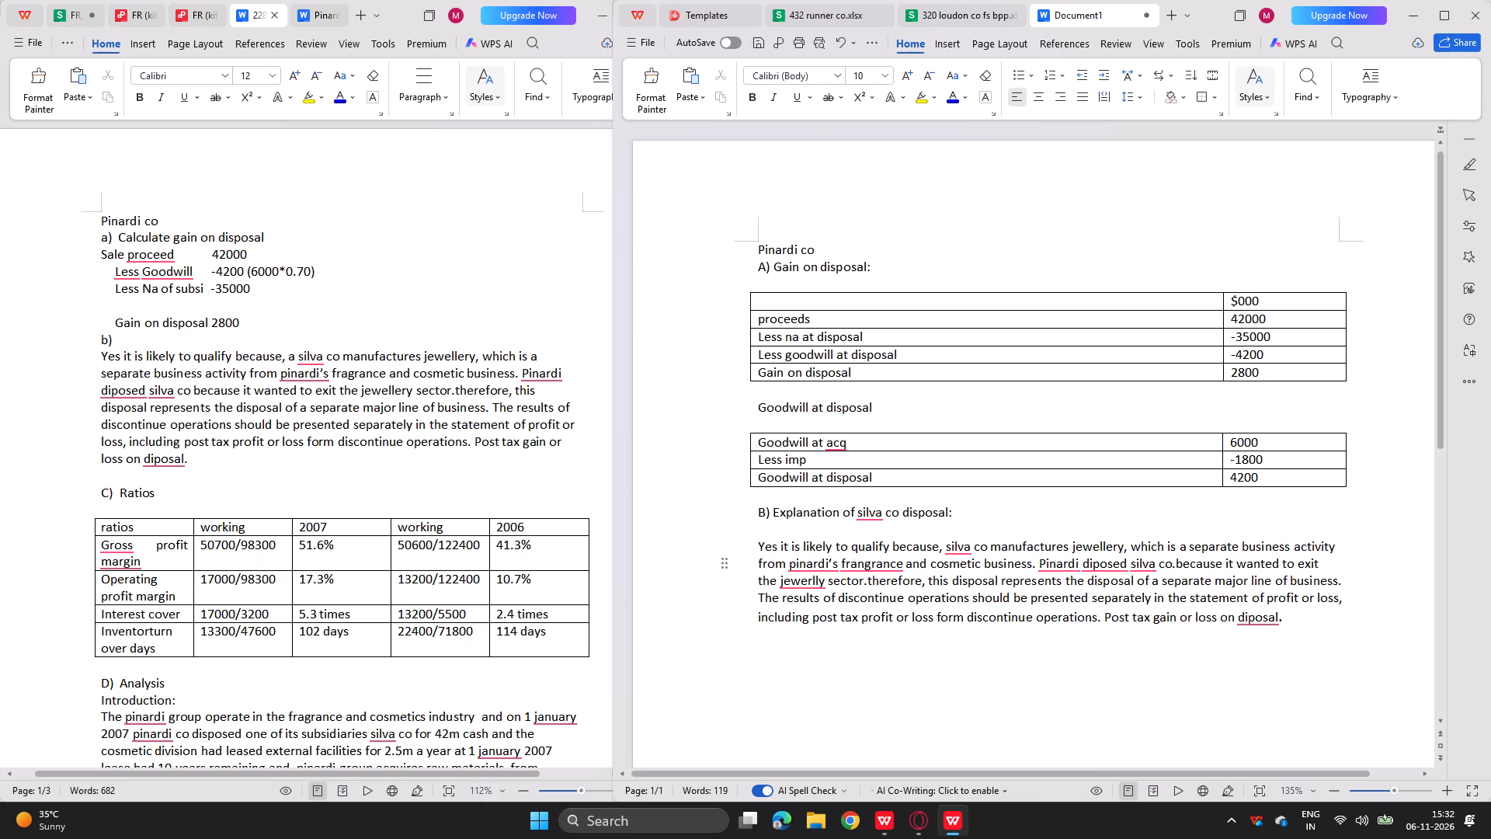
Correct the misspelled words in the section B paragraph to "fragrance", "jewellery" and "disposal" using the spelling suggestions.
{"action": "left_click", "coordinate": [880, 566]}
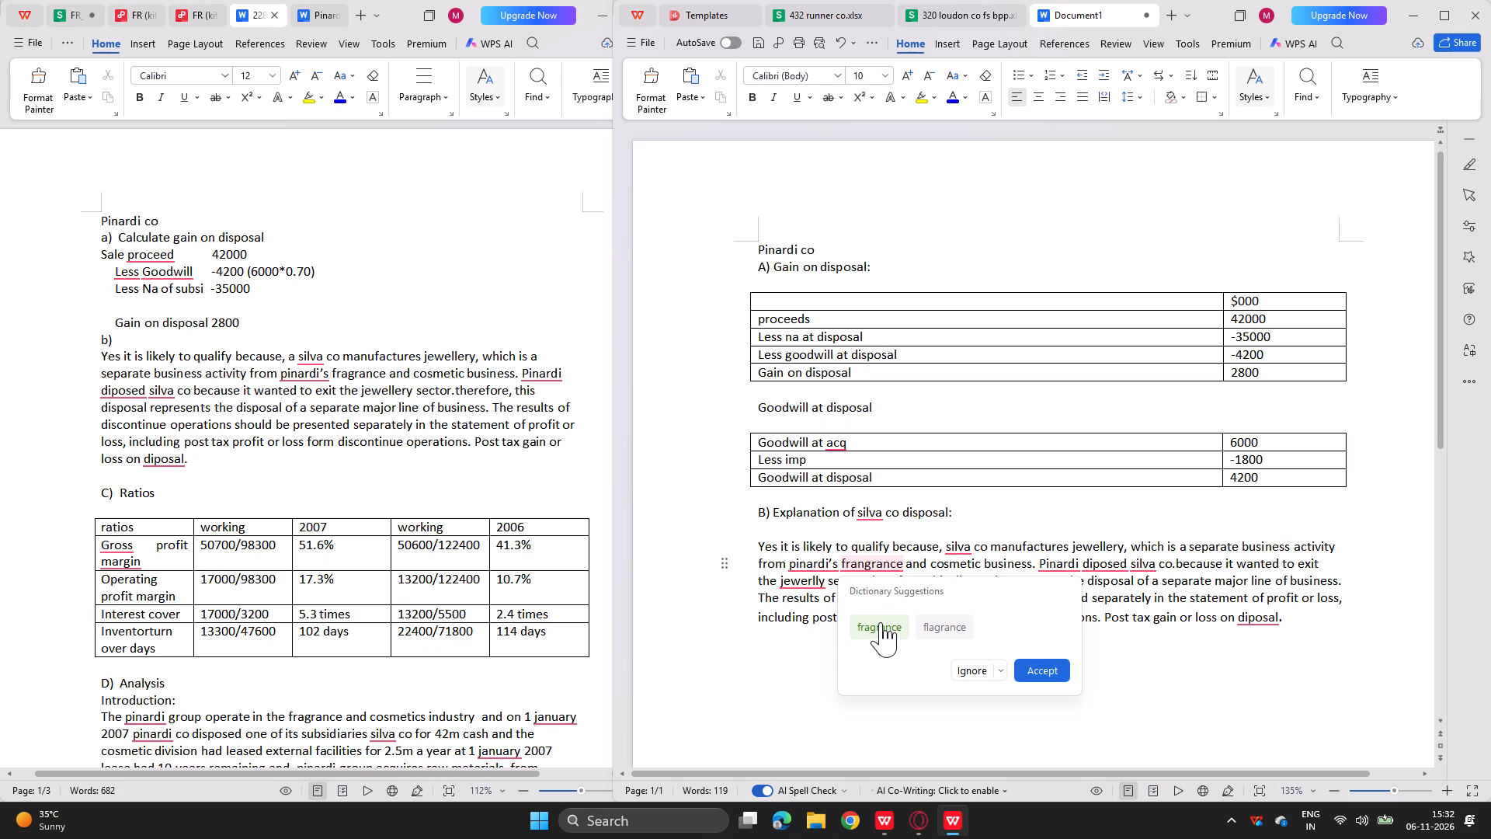
{"action": "left_click", "coordinate": [881, 622]}
{"action": "left_click", "coordinate": [1029, 672]}
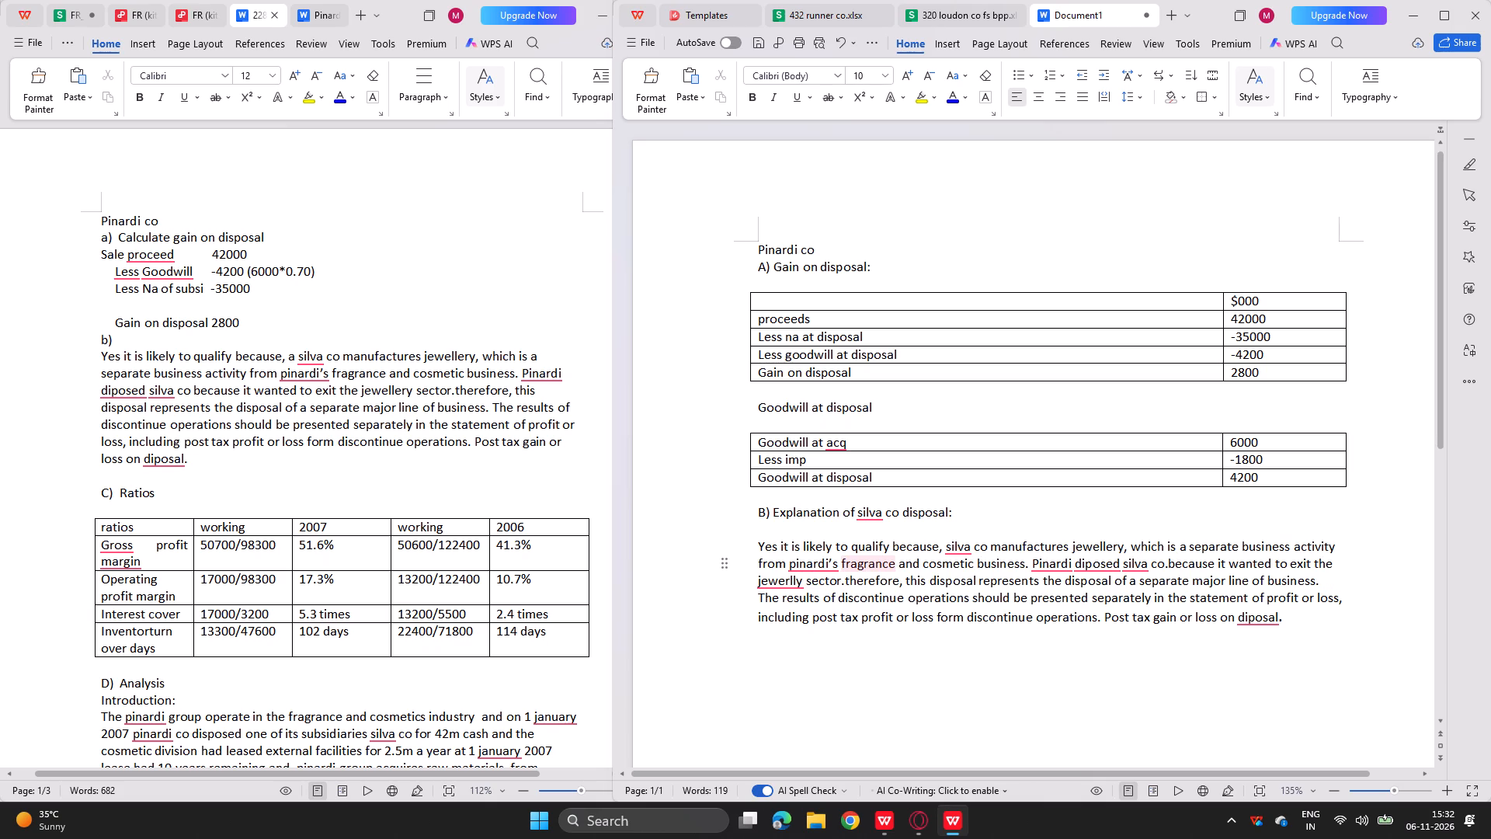
{"action": "left_click", "coordinate": [791, 574]}
{"action": "left_click", "coordinate": [796, 643]}
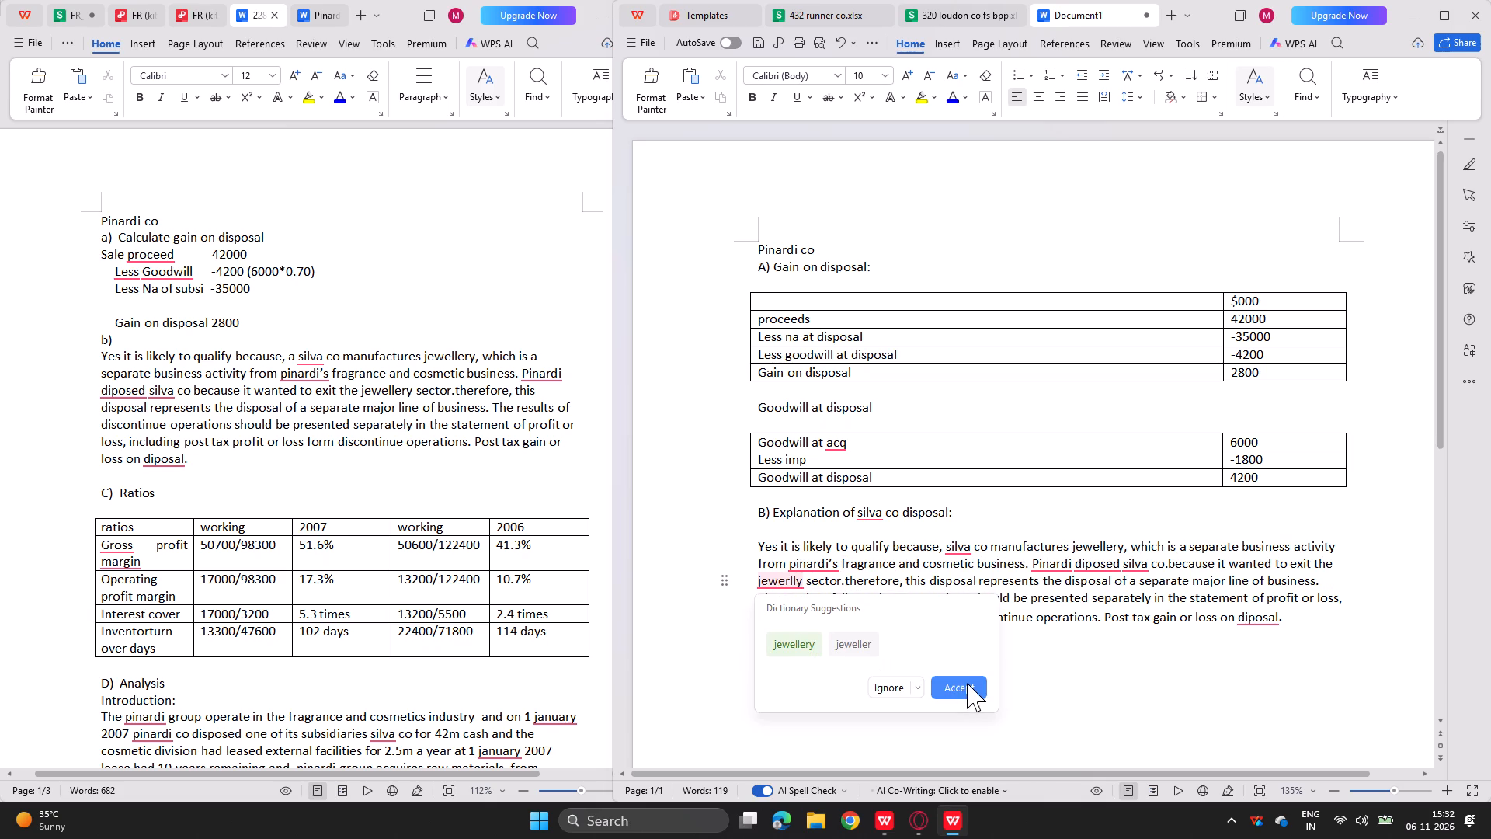
{"action": "left_click", "coordinate": [967, 684]}
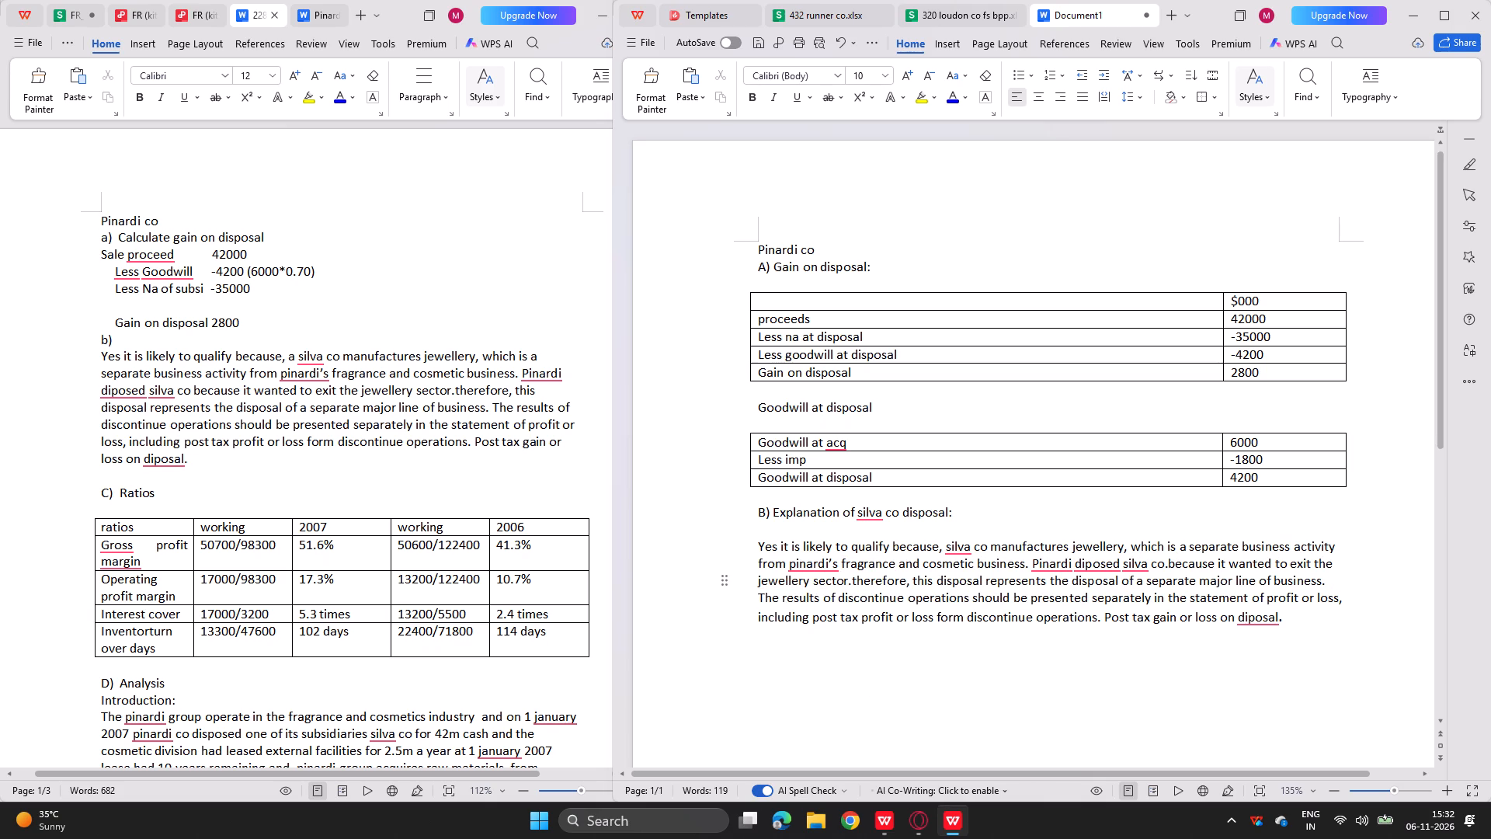
{"action": "left_click", "coordinate": [1239, 619]}
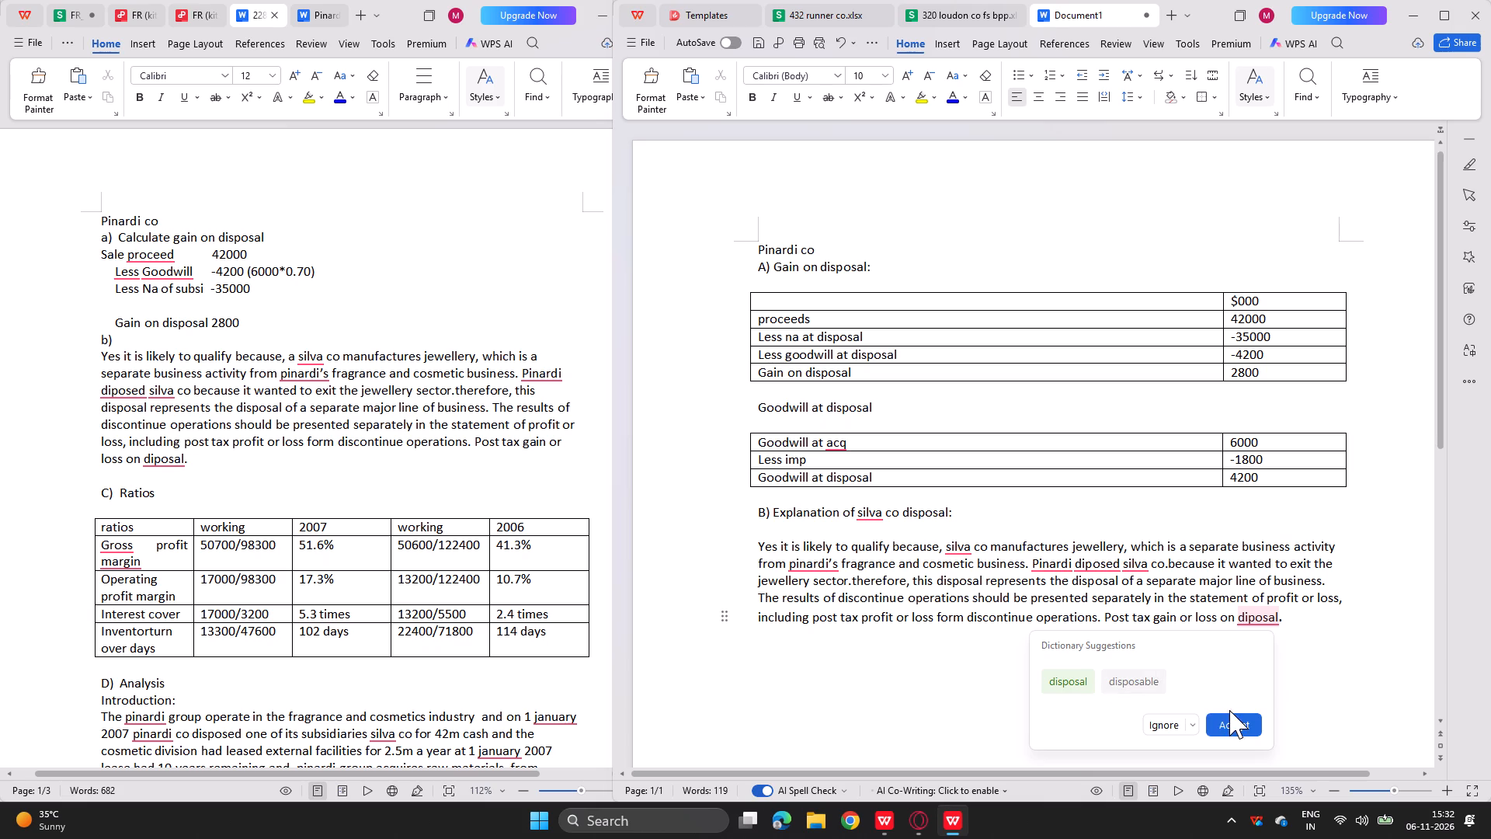
{"action": "left_click", "coordinate": [1225, 724]}
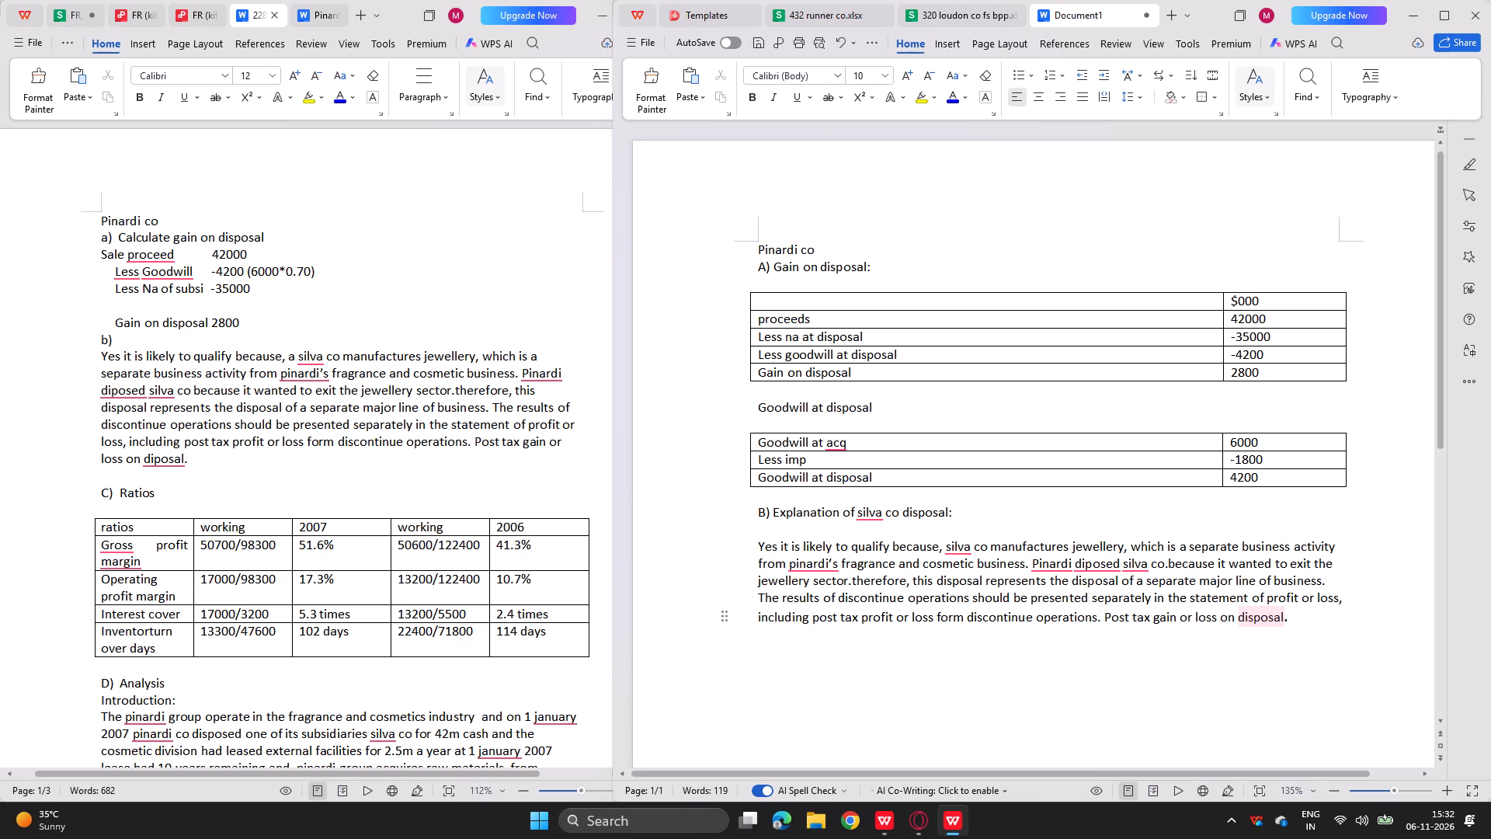
Add the heading "C) Ratios" below the section B paragraph, with a blank line before it and empty lines after it.
{"action": "left_click", "coordinate": [1311, 618]}
{"action": "key", "text": "Return"}
{"action": "key", "text": "Return"}
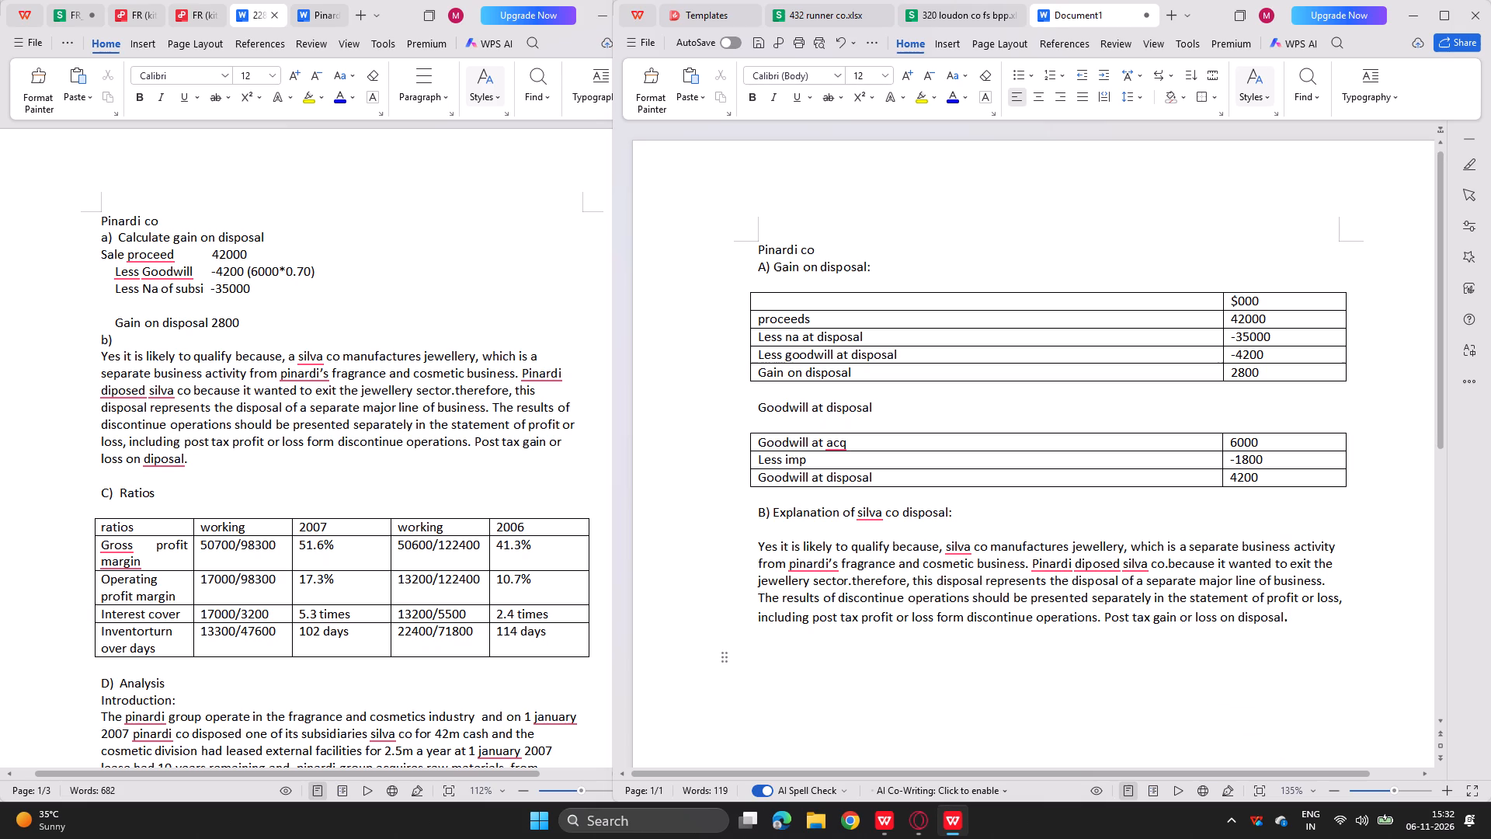
{"action": "type", "text": "c) rarios"}
{"action": "key", "text": "Return"}
{"action": "key", "text": "BackSpace"}
{"action": "key", "text": "BackSpace"}
{"action": "key", "text": "BackSpace"}
{"action": "key", "text": "BackSpace"}
{"action": "key", "text": "BackSpace"}
{"action": "key", "text": "BackSpace"}
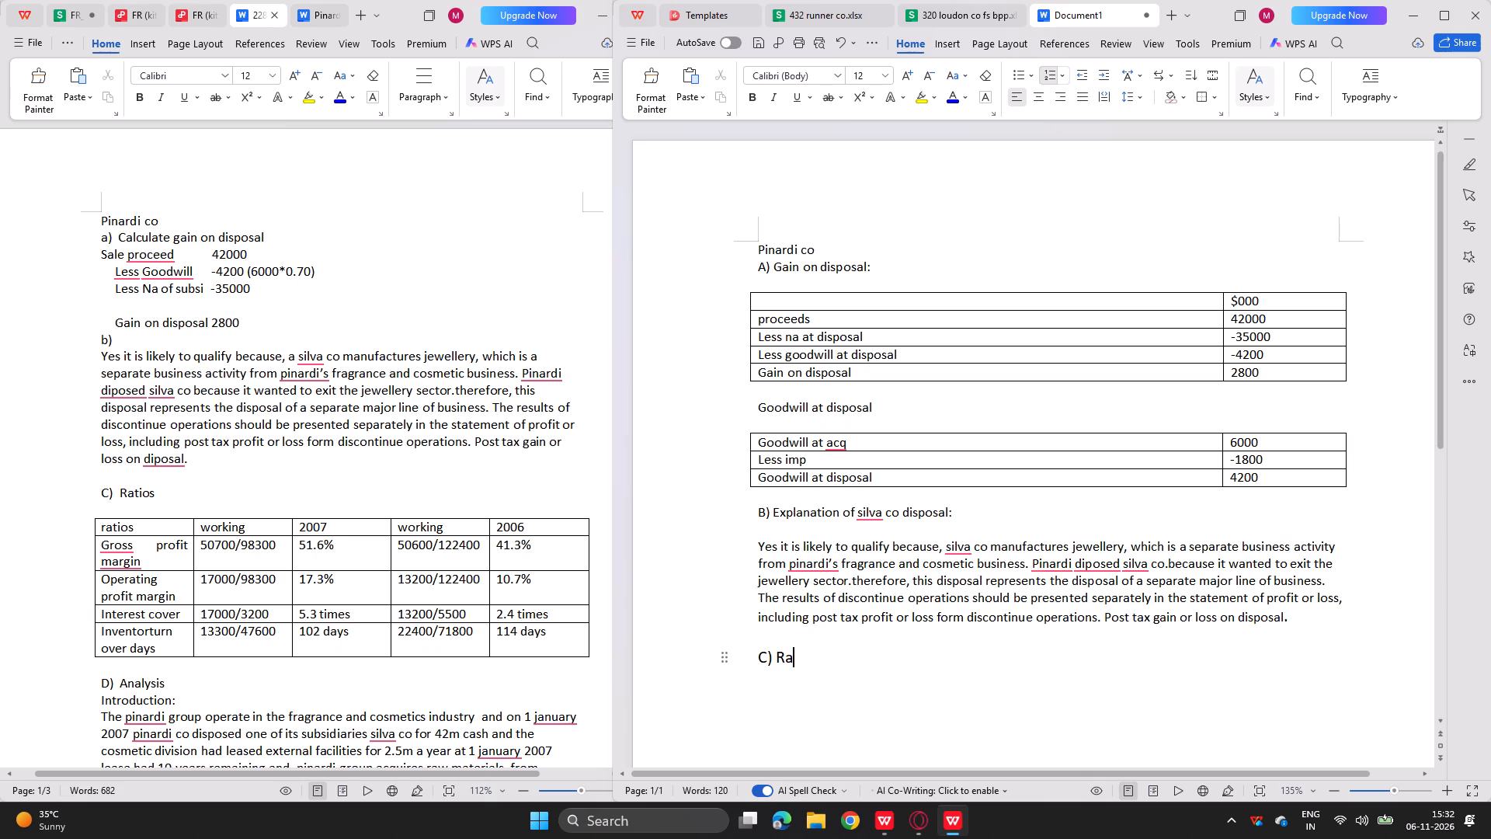
{"action": "type", "text": "tios"}
{"action": "key", "text": "Return"}
{"action": "key", "text": "Return"}
Set the font size of "Ratios" in the section C heading and the empty lines below it to 10.
{"action": "left_click_drag", "start_coordinate": [753, 650], "coordinate": [1116, 777]}
{"action": "left_click", "coordinate": [893, 74]}
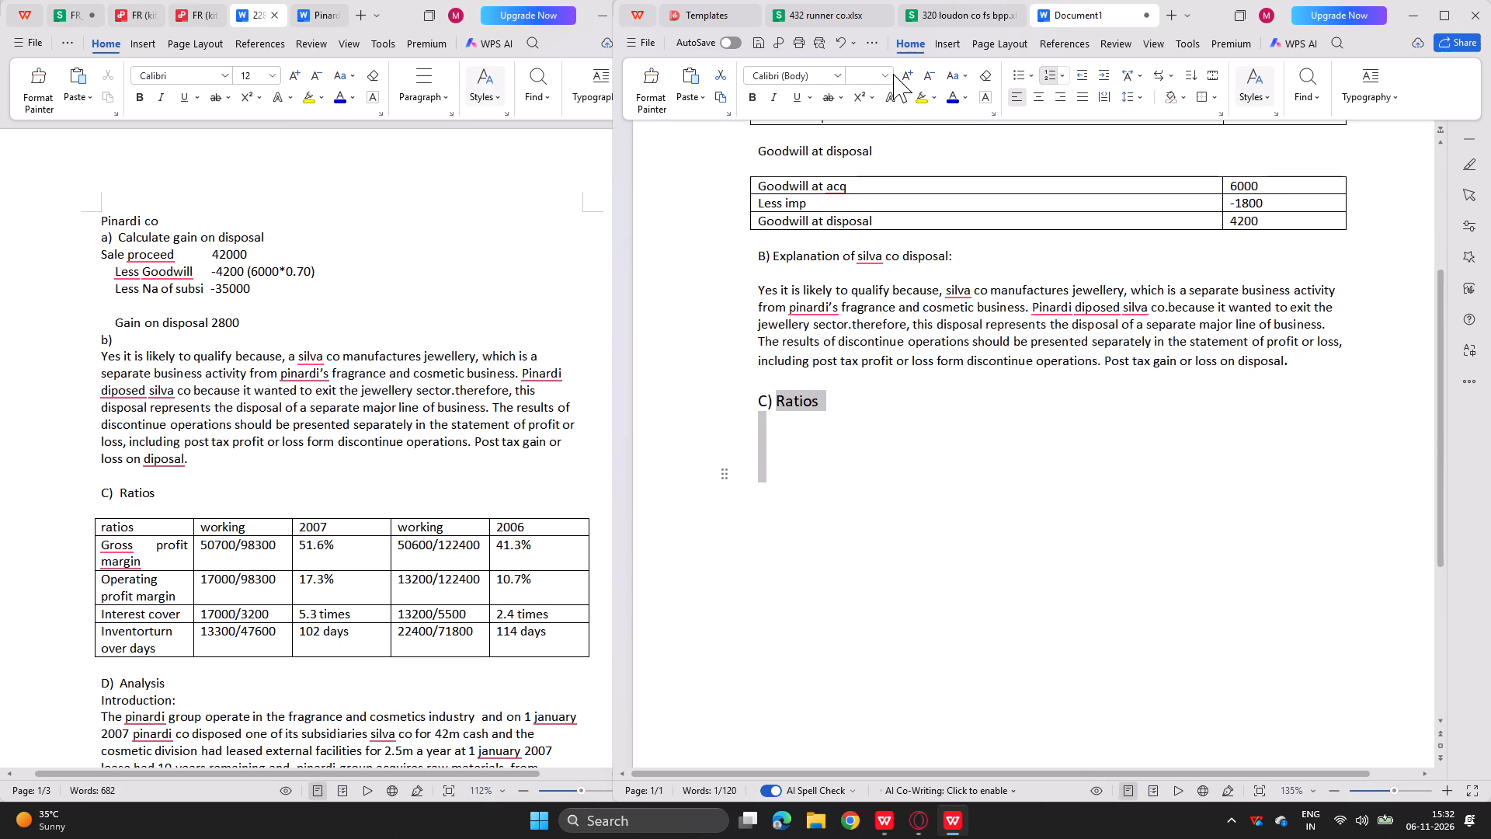
{"action": "left_click", "coordinate": [891, 74]}
{"action": "left_click", "coordinate": [867, 137]}
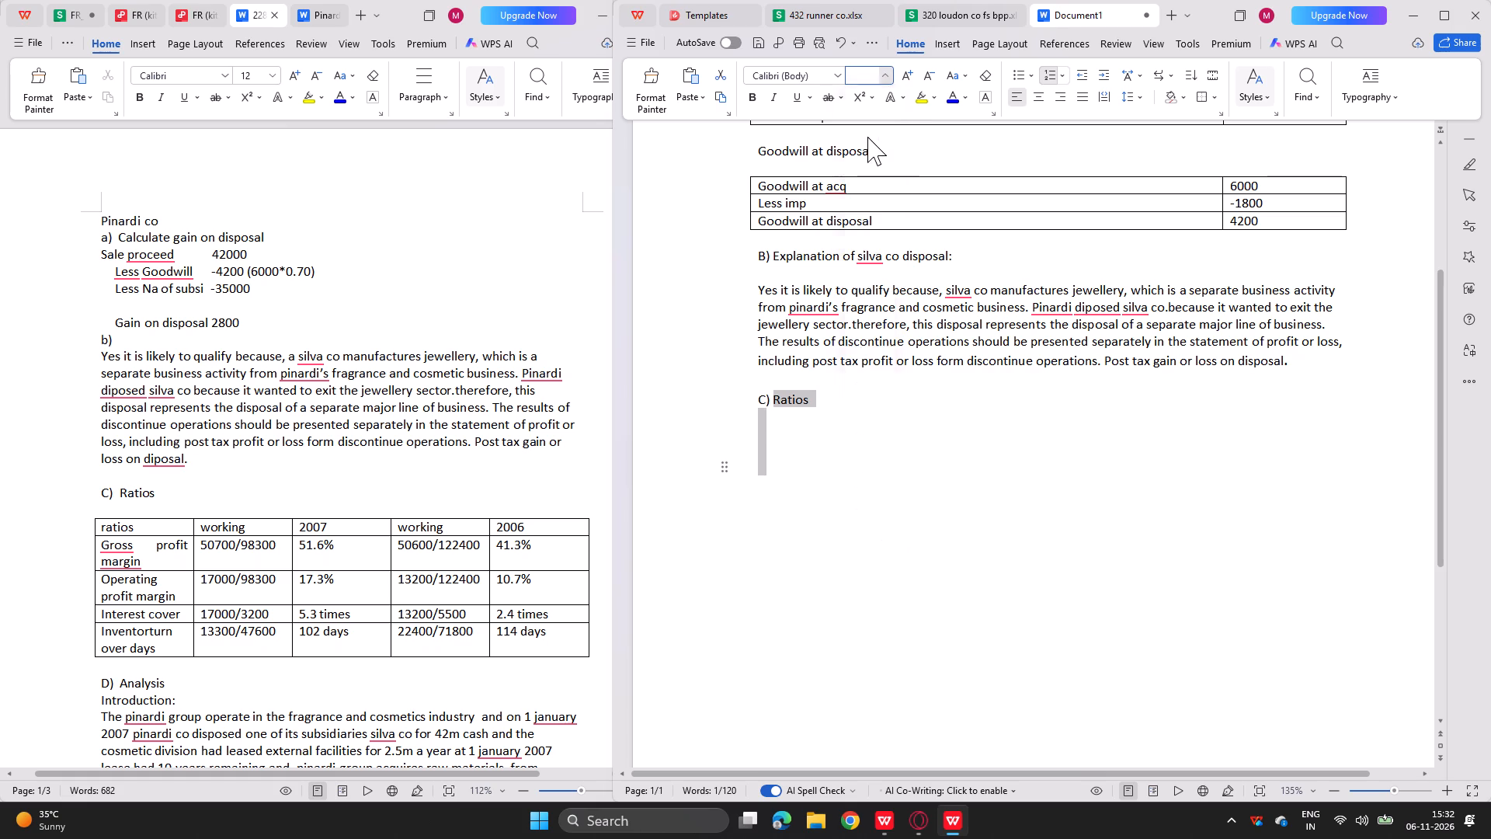
{"action": "left_click", "coordinate": [814, 449]}
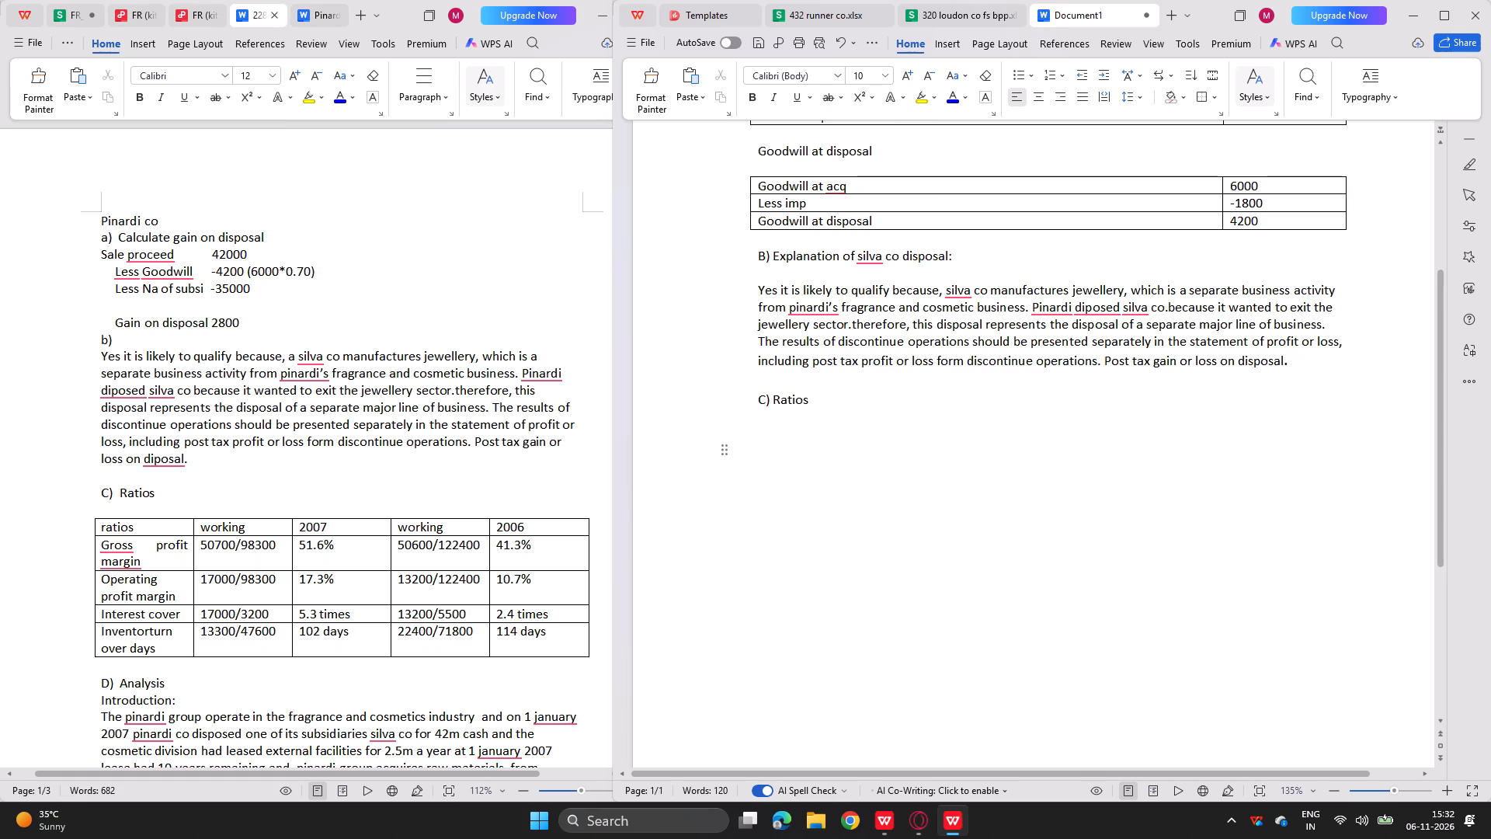
{"action": "left_click", "coordinate": [768, 426]}
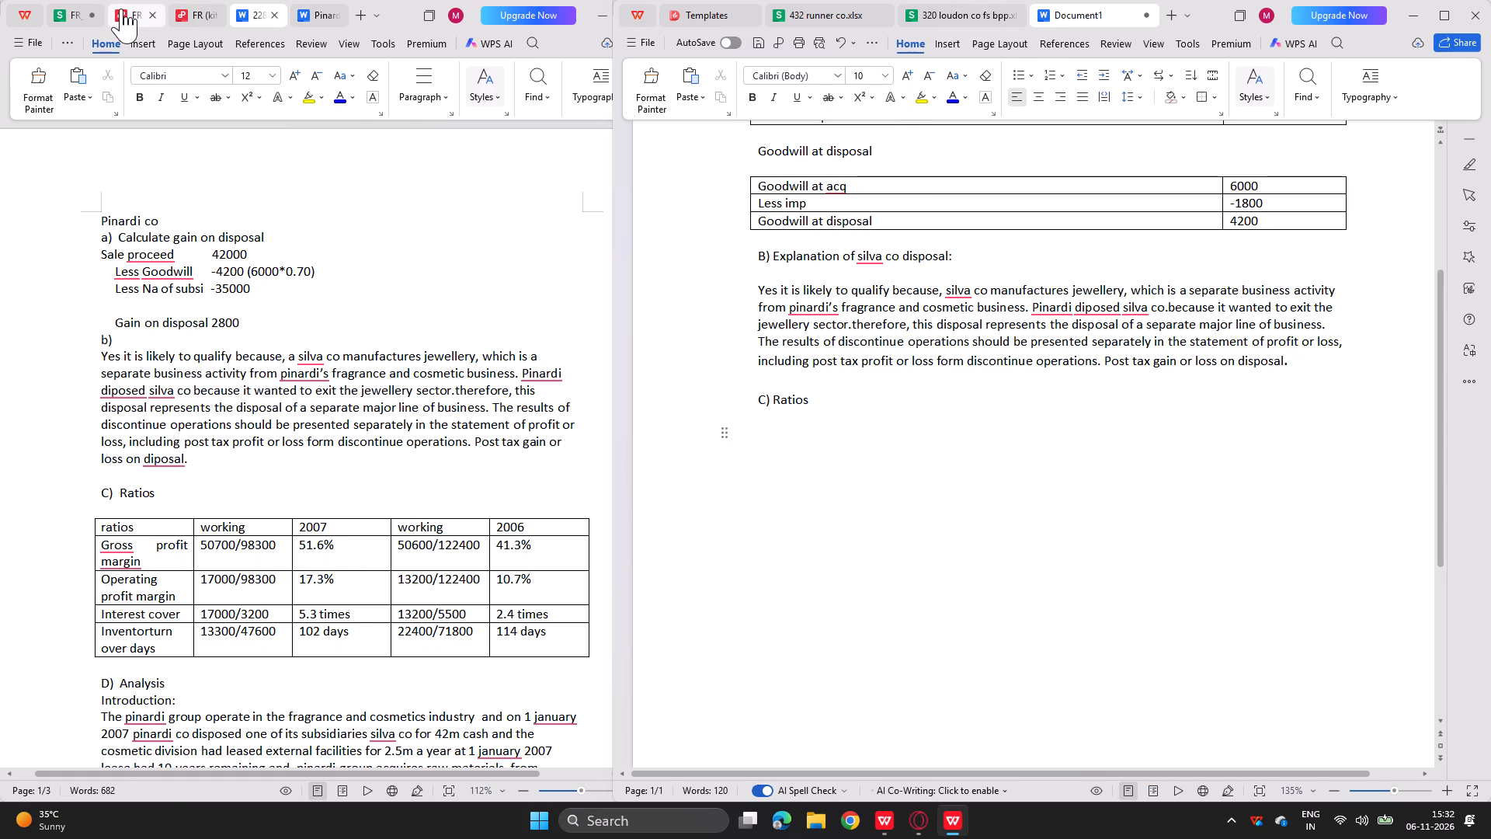
Review the Pinardi Co question in the FR PDF for the ratios required in part (c) and the financial statement figures.
{"action": "left_click", "coordinate": [121, 9]}
{"action": "scroll", "coordinate": [208, 434], "scroll_direction": "down", "scroll_amount": 1}
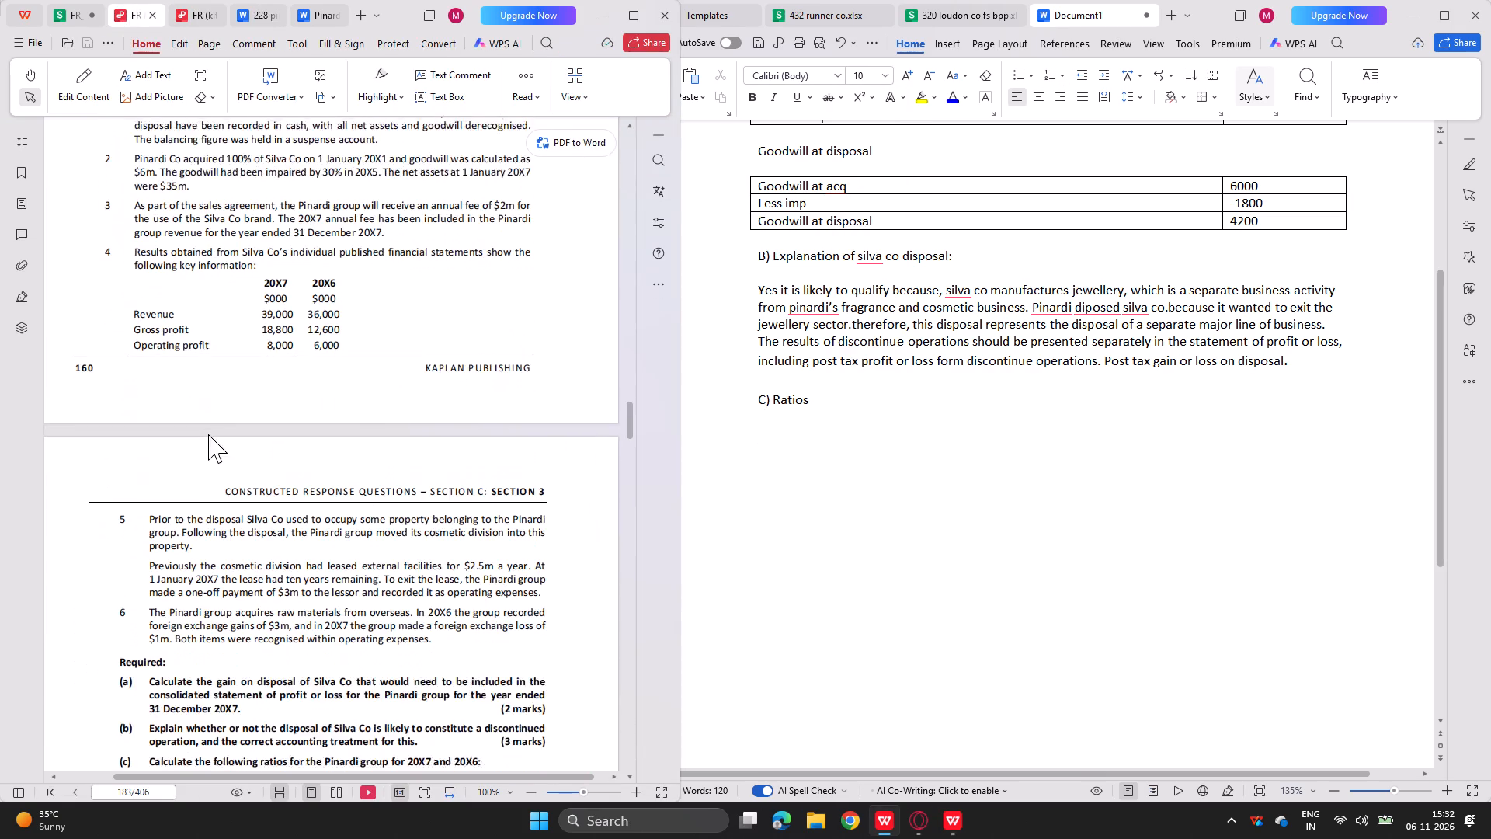
{"action": "scroll", "coordinate": [208, 434], "scroll_direction": "down", "scroll_amount": 2}
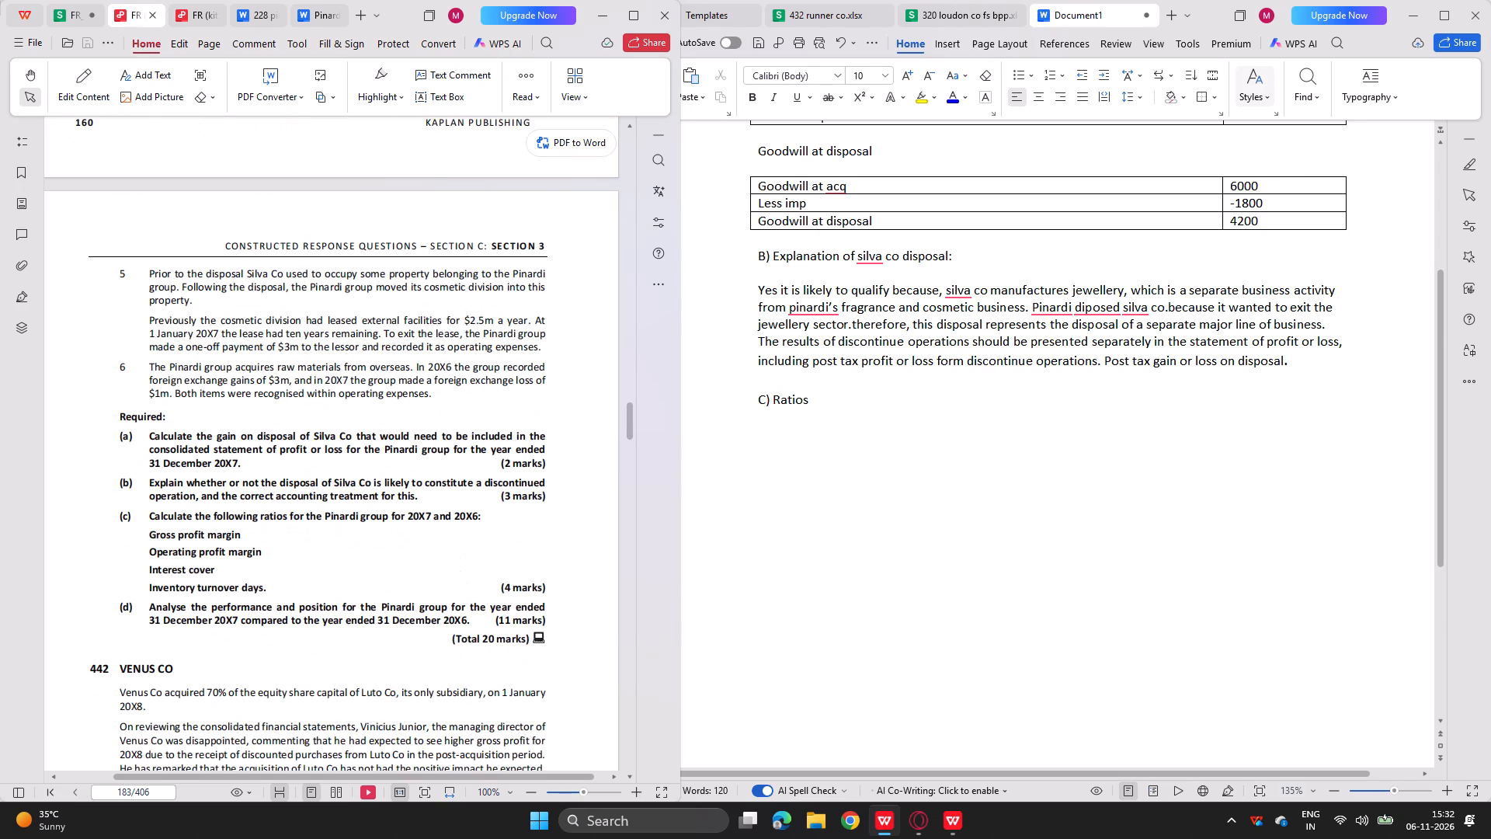
{"action": "left_click", "coordinate": [800, 433]}
{"action": "scroll", "coordinate": [331, 380], "scroll_direction": "up", "scroll_amount": 1}
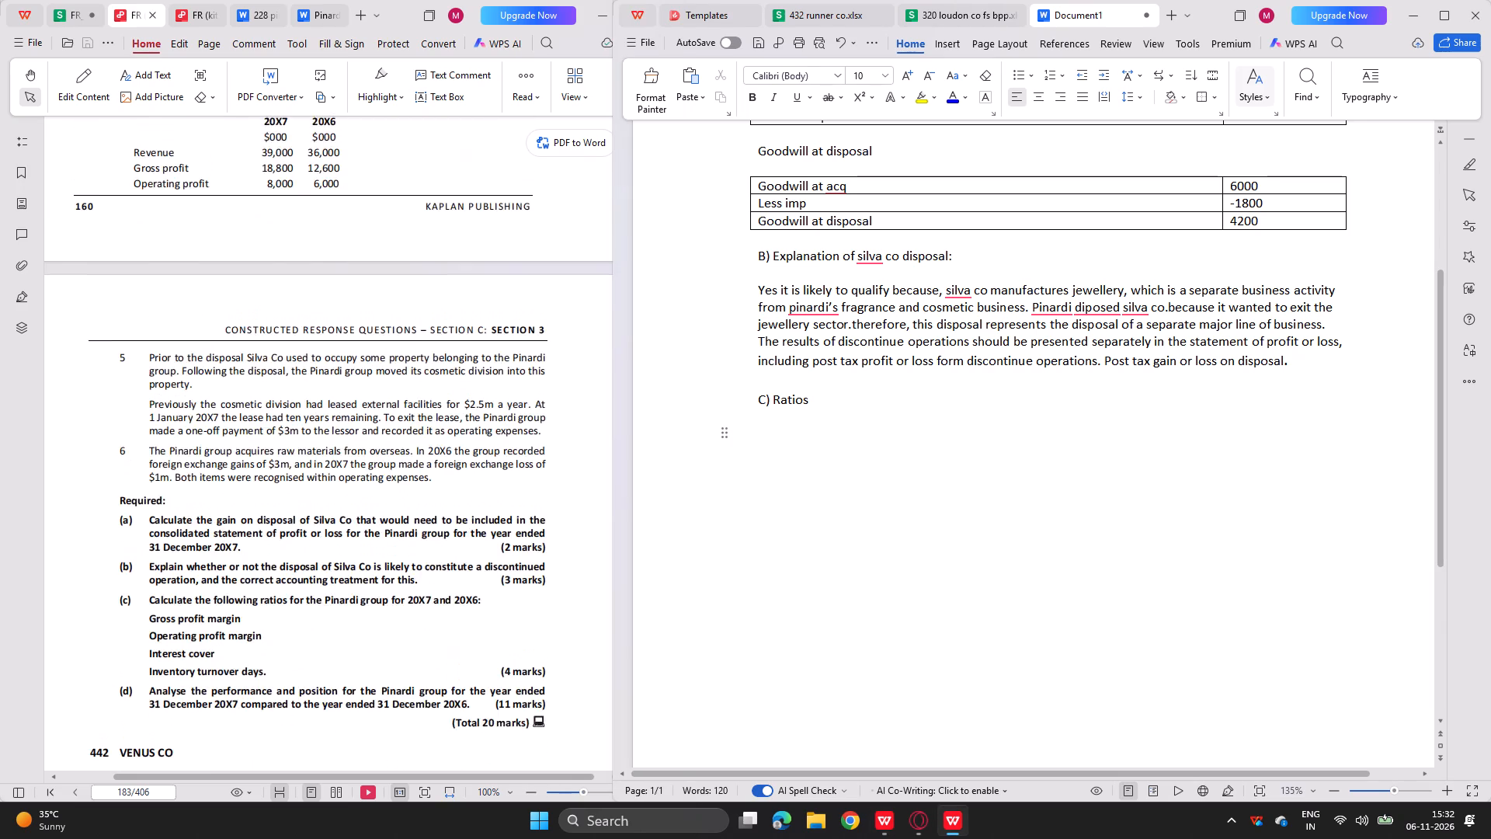
{"action": "scroll", "coordinate": [331, 380], "scroll_direction": "up", "scroll_amount": 3}
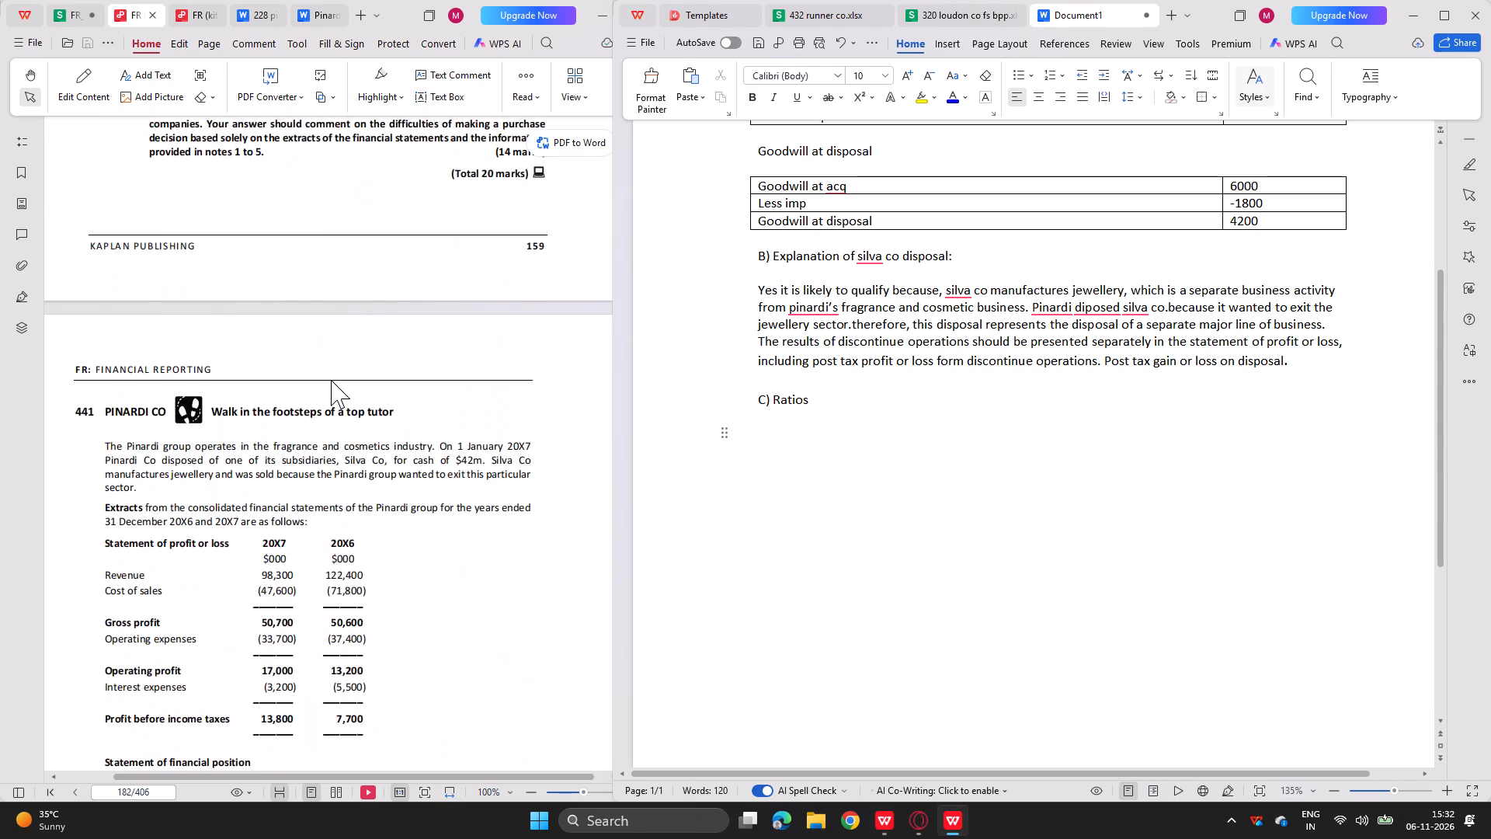
{"action": "scroll", "coordinate": [331, 380], "scroll_direction": "down", "scroll_amount": 1}
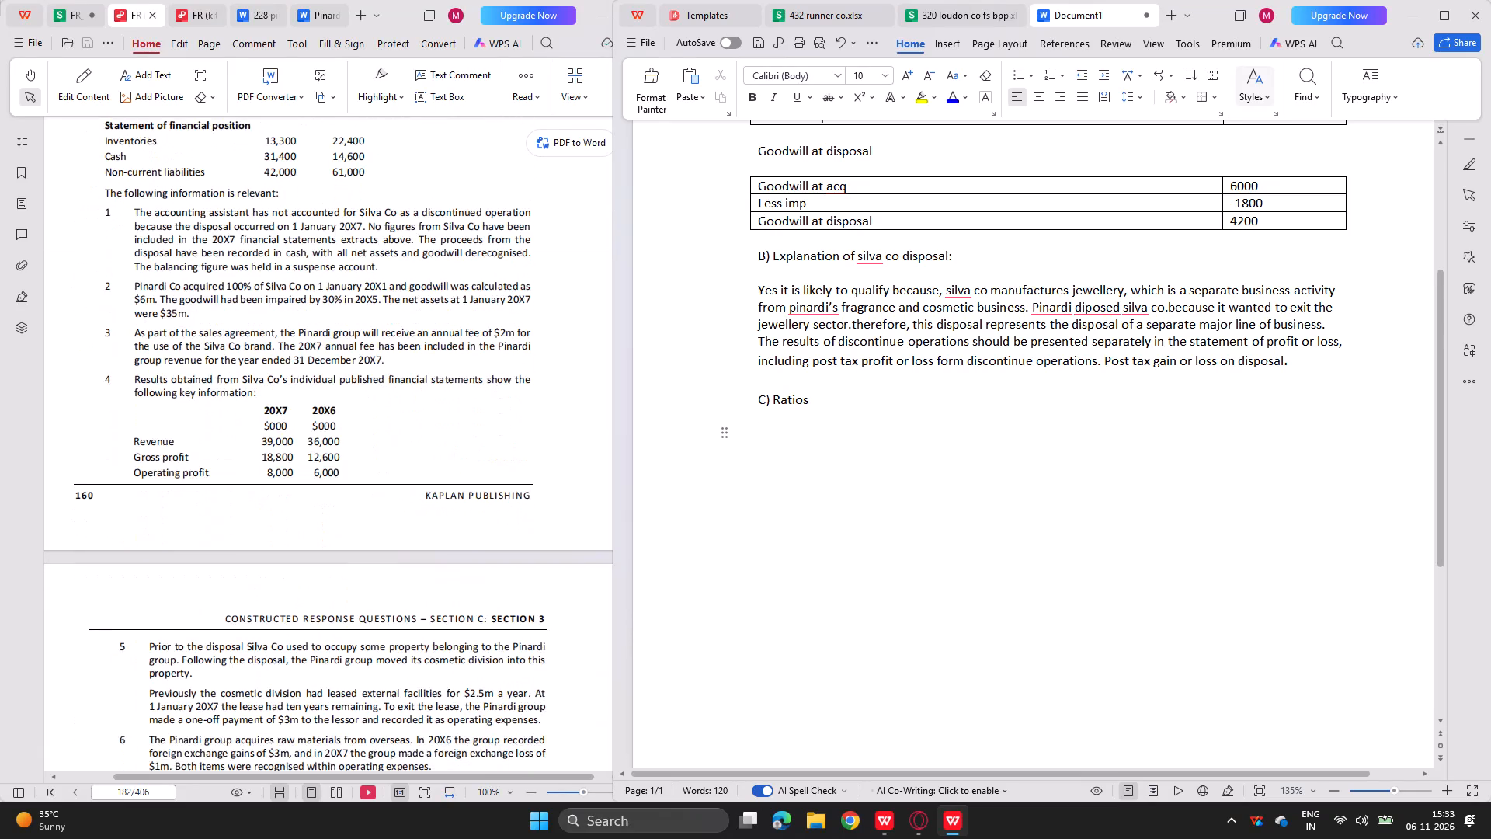
Insert a table of five rows and four columns below the "C) Ratios" heading and enter "ratios" in its first cell.
{"action": "scroll", "coordinate": [331, 380], "scroll_direction": "down", "scroll_amount": 2}
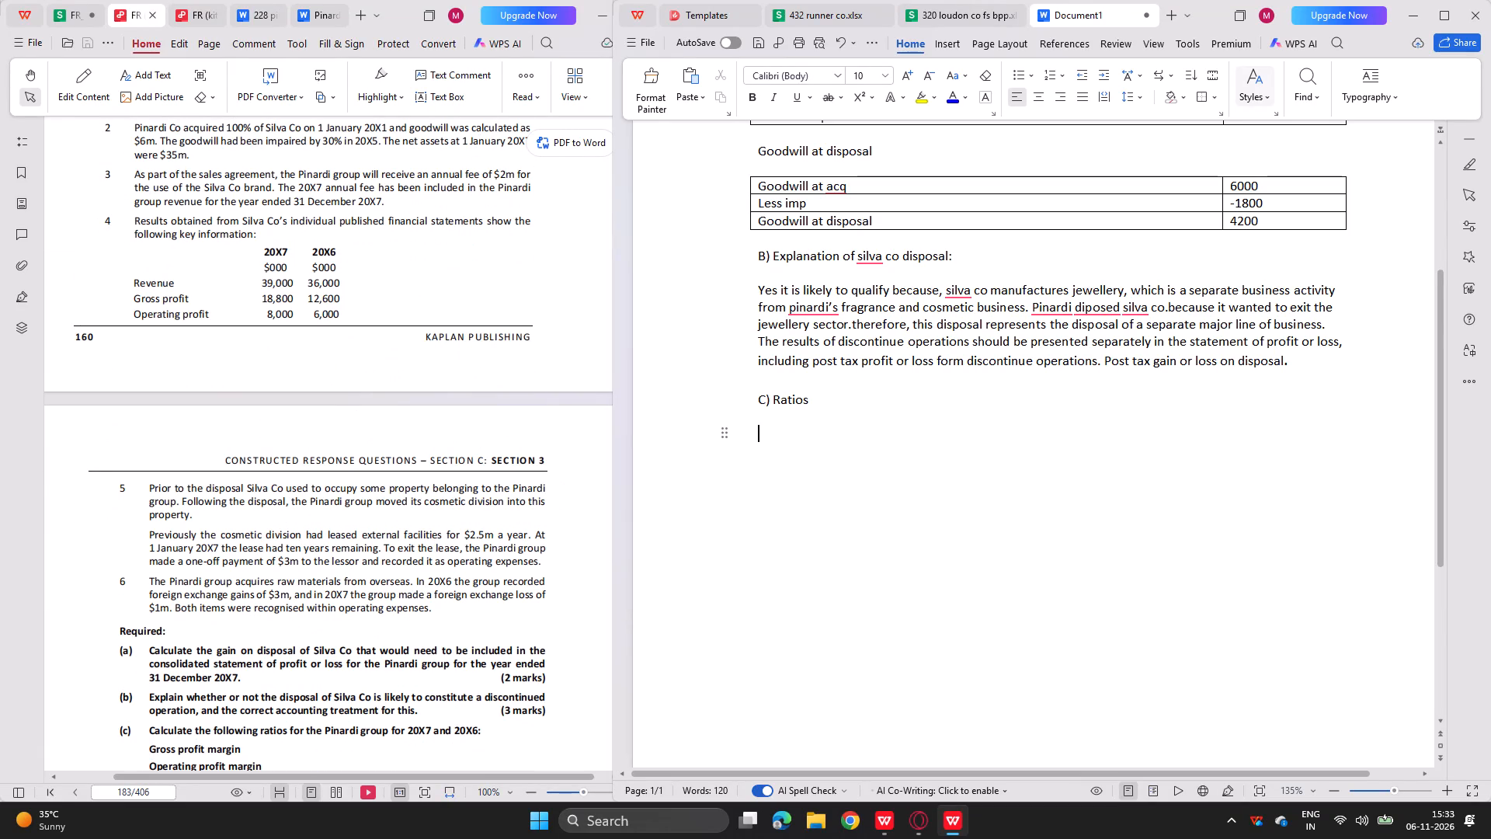
{"action": "scroll", "coordinate": [405, 559], "scroll_direction": "down", "scroll_amount": 1}
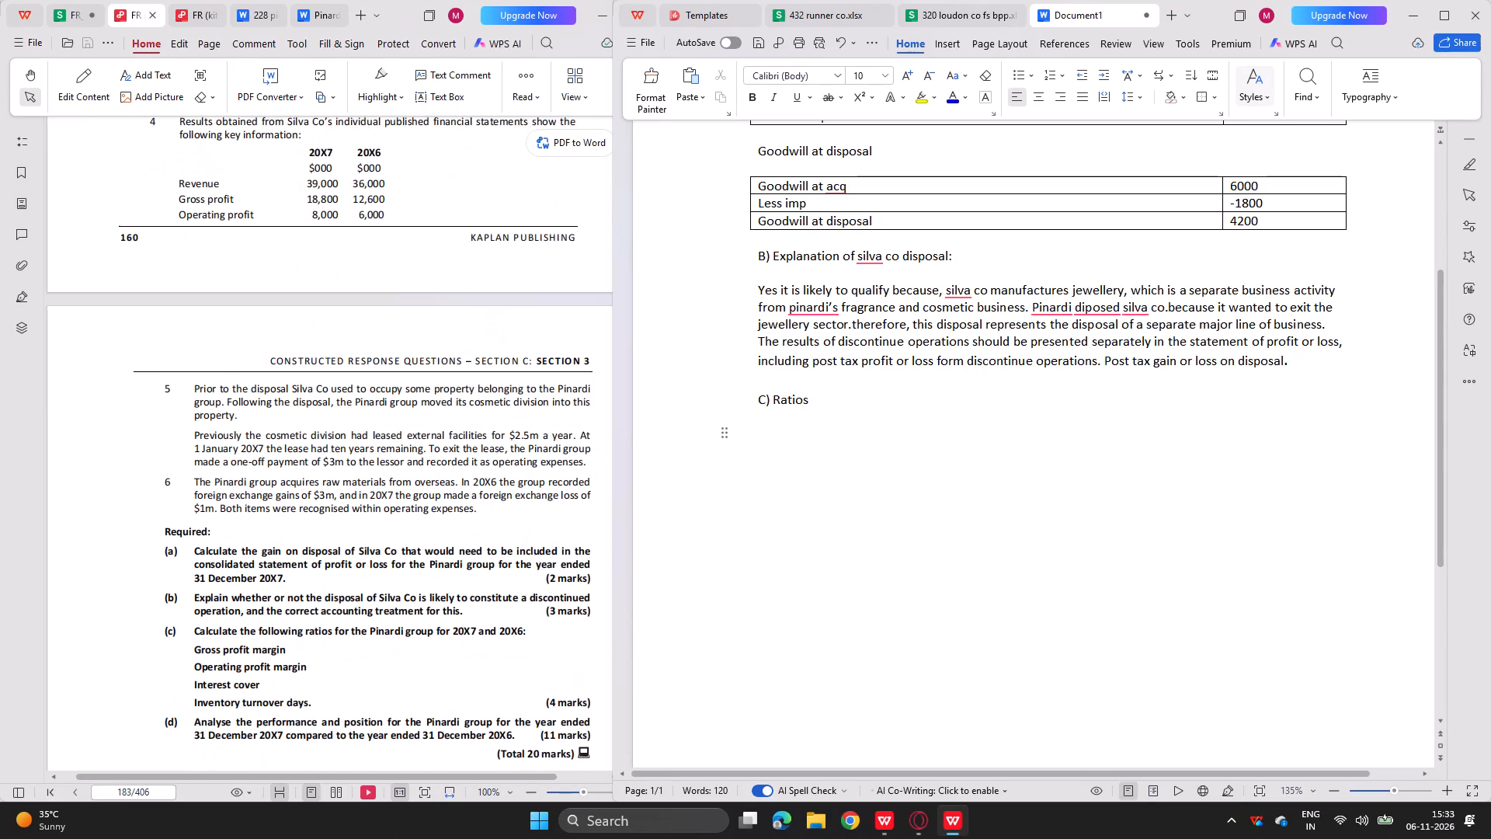
{"action": "scroll", "coordinate": [405, 559], "scroll_direction": "down", "scroll_amount": 1}
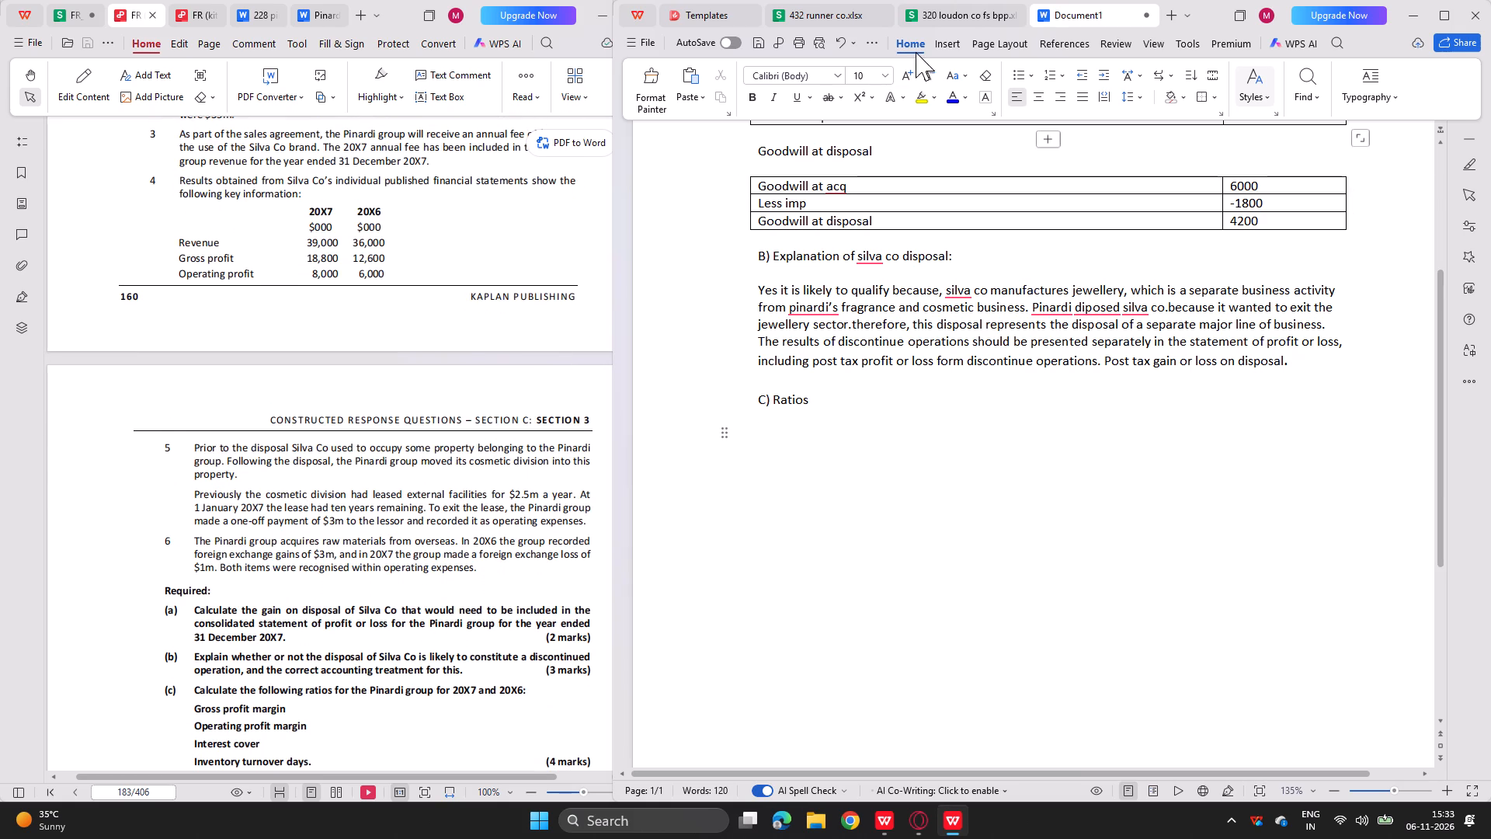
{"action": "left_click", "coordinate": [950, 38]}
{"action": "left_click", "coordinate": [902, 67]}
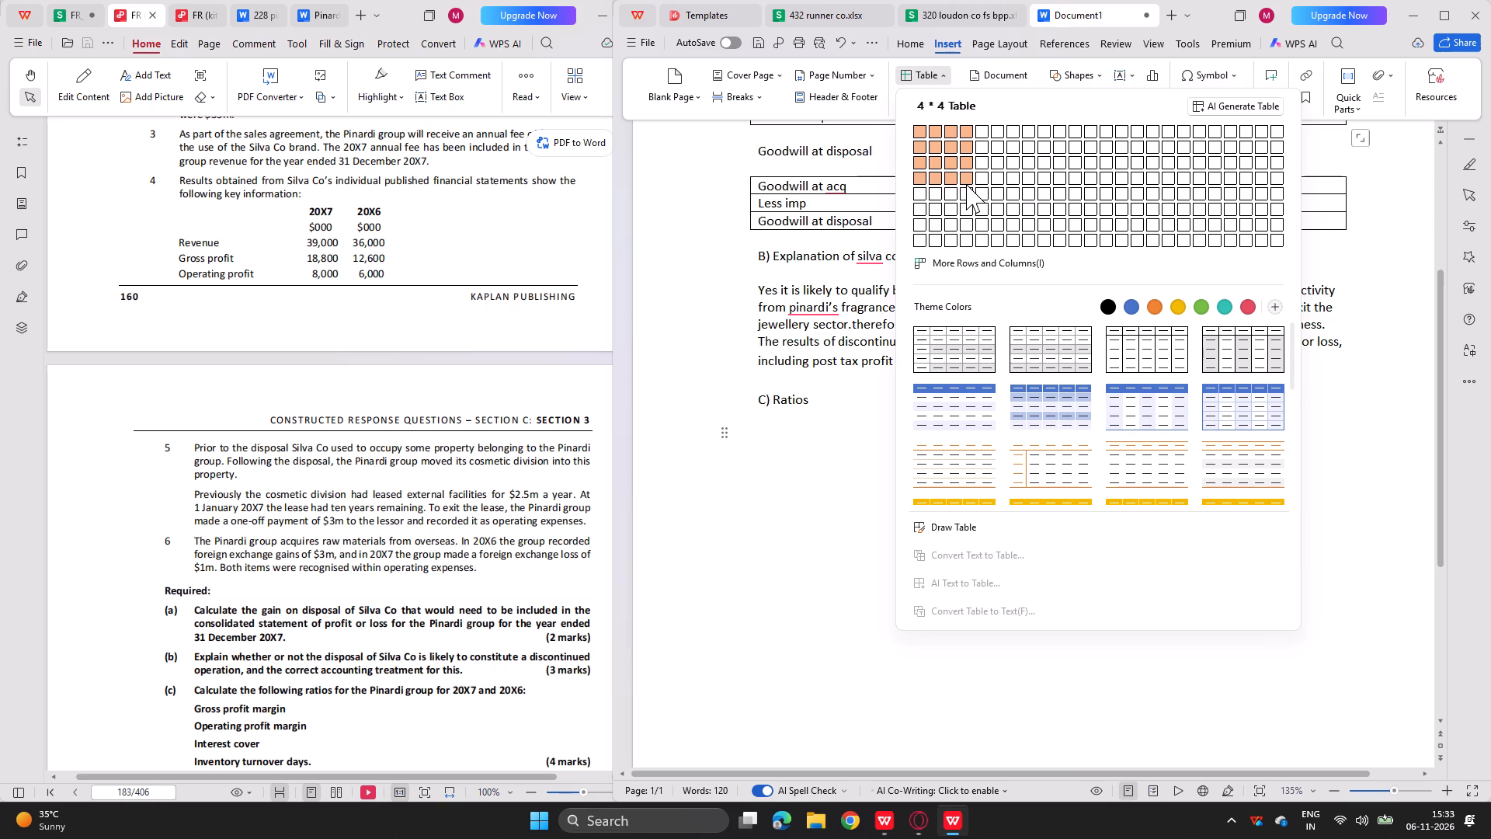
{"action": "key", "text": "Return"}
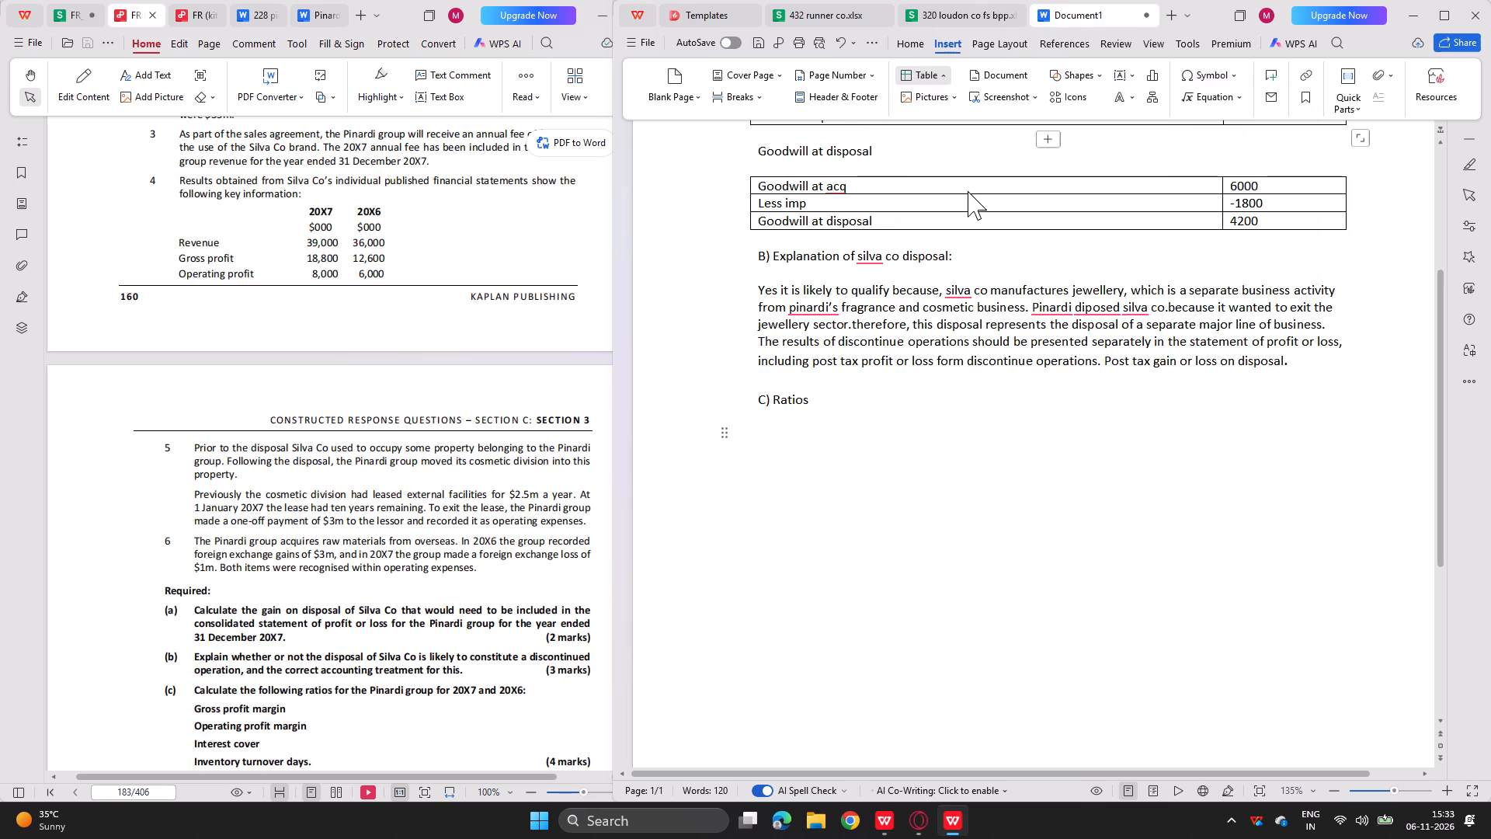
{"action": "type", "text": "ratios"}
Label the second row of the section C table "Gross profit margin" in the first column.
{"action": "key", "text": "Down"}
{"action": "key", "text": "Up"}
{"action": "key", "text": "Down"}
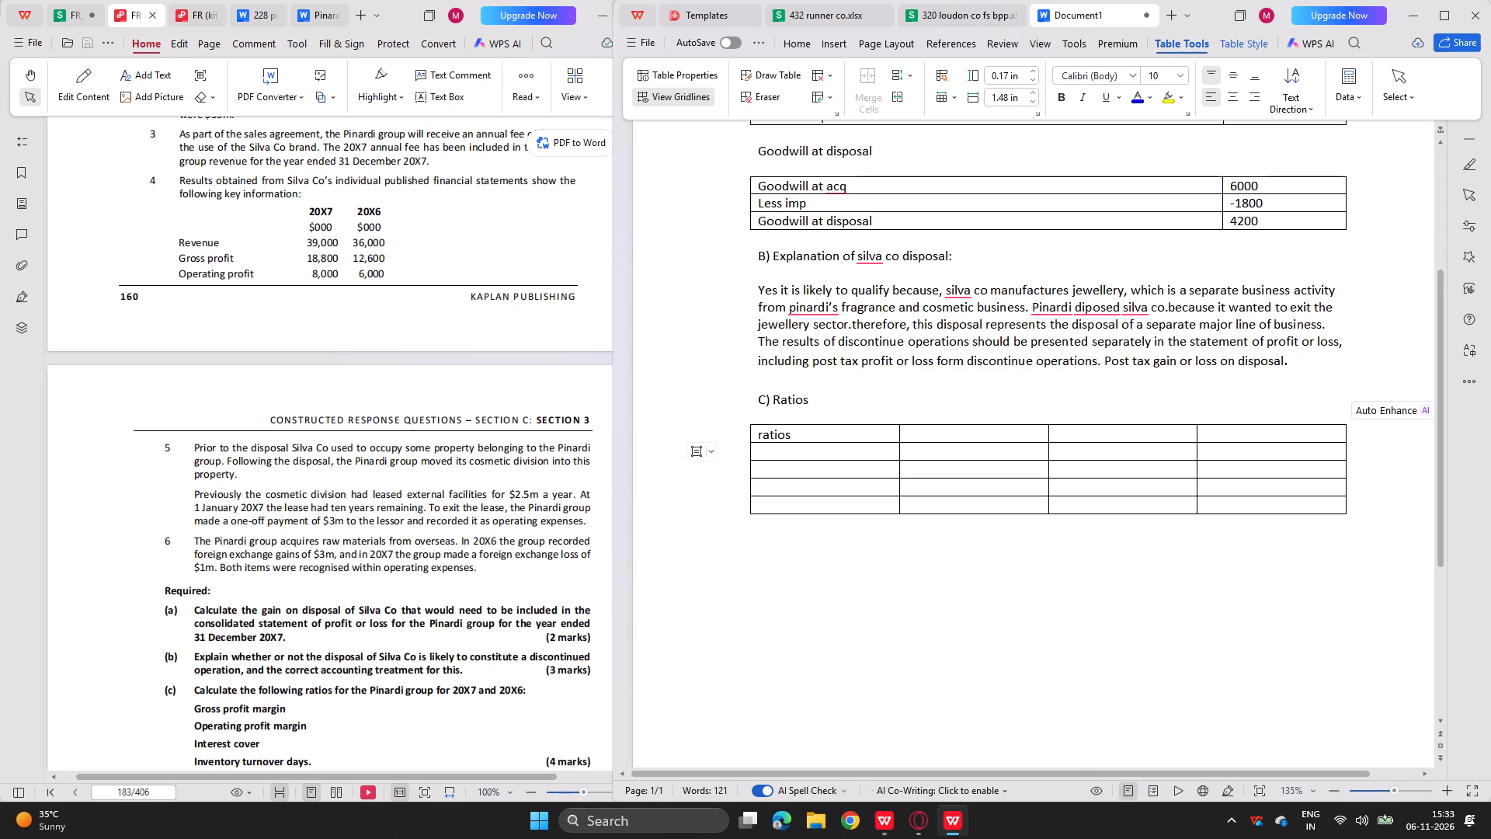
{"action": "type", "text": "gorss p"}
{"action": "key", "text": "BackSpace"}
{"action": "key", "text": "BackSpace"}
{"action": "key", "text": "BackSpace"}
{"action": "key", "text": "BackSpace"}
{"action": "key", "text": "BackSpace"}
{"action": "key", "text": "BackSpace"}
{"action": "type", "text": "ros s"}
{"action": "key", "text": "BackSpace"}
{"action": "key", "text": "BackSpace"}
{"action": "type", "text": "s profit amrginm"}
{"action": "key", "text": "BackSpace"}
{"action": "key", "text": "BackSpace"}
{"action": "key", "text": "BackSpace"}
{"action": "key", "text": "BackSpace"}
{"action": "key", "text": "BackSpace"}
{"action": "key", "text": "BackSpace"}
{"action": "key", "text": "BackSpace"}
{"action": "type", "text": "margim"}
{"action": "key", "text": "Down"}
{"action": "key", "text": "Up"}
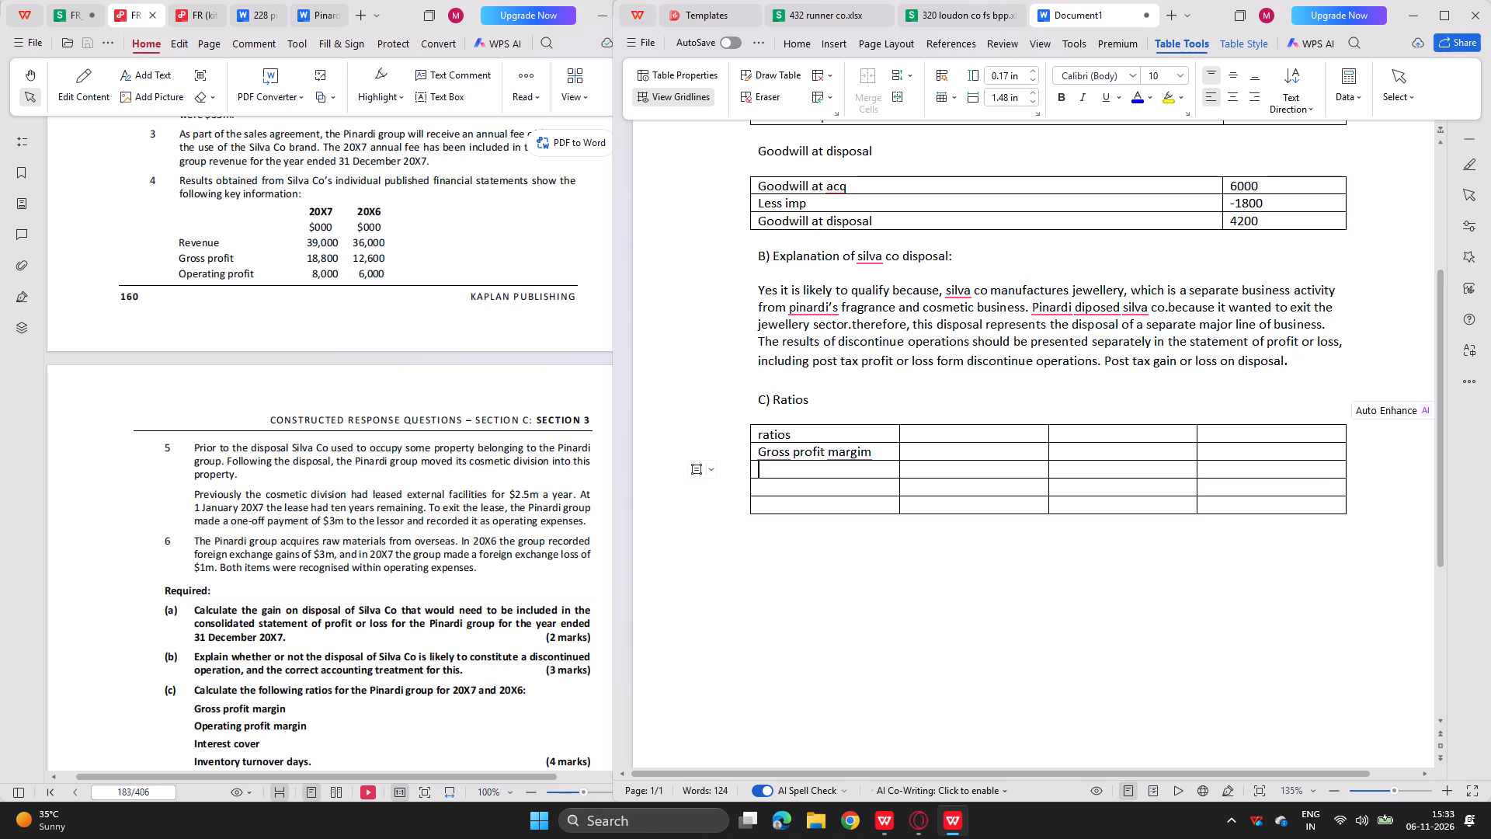
{"action": "key", "text": "F2"}
{"action": "key", "text": "BackSpace"}
{"action": "key", "text": "n"}
Label the third row of the section C table "Operating profit margin" in the first column.
{"action": "key", "text": "Down"}
{"action": "type", "text": "operai="}
{"action": "key", "text": "BackSpace"}
{"action": "key", "text": "BackSpace"}
{"action": "key", "text": "BackSpace"}
{"action": "type", "text": "ating profit amrgin"}
{"action": "key", "text": "BackSpace"}
{"action": "key", "text": "BackSpace"}
{"action": "key", "text": "BackSpace"}
{"action": "key", "text": "BackSpace"}
{"action": "key", "text": "BackSpace"}
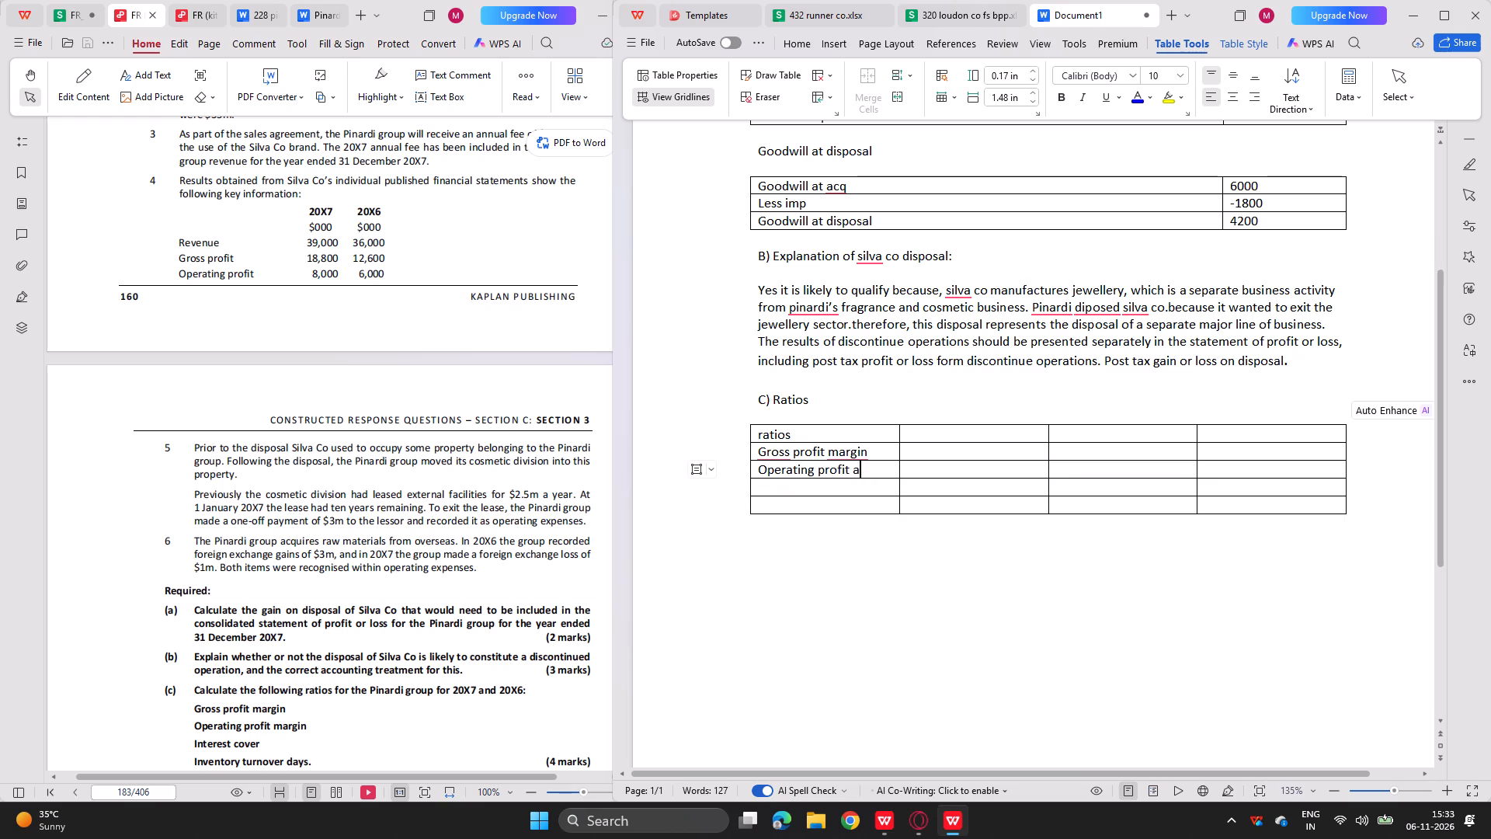
{"action": "key", "text": "BackSpace"}
{"action": "type", "text": "margim"}
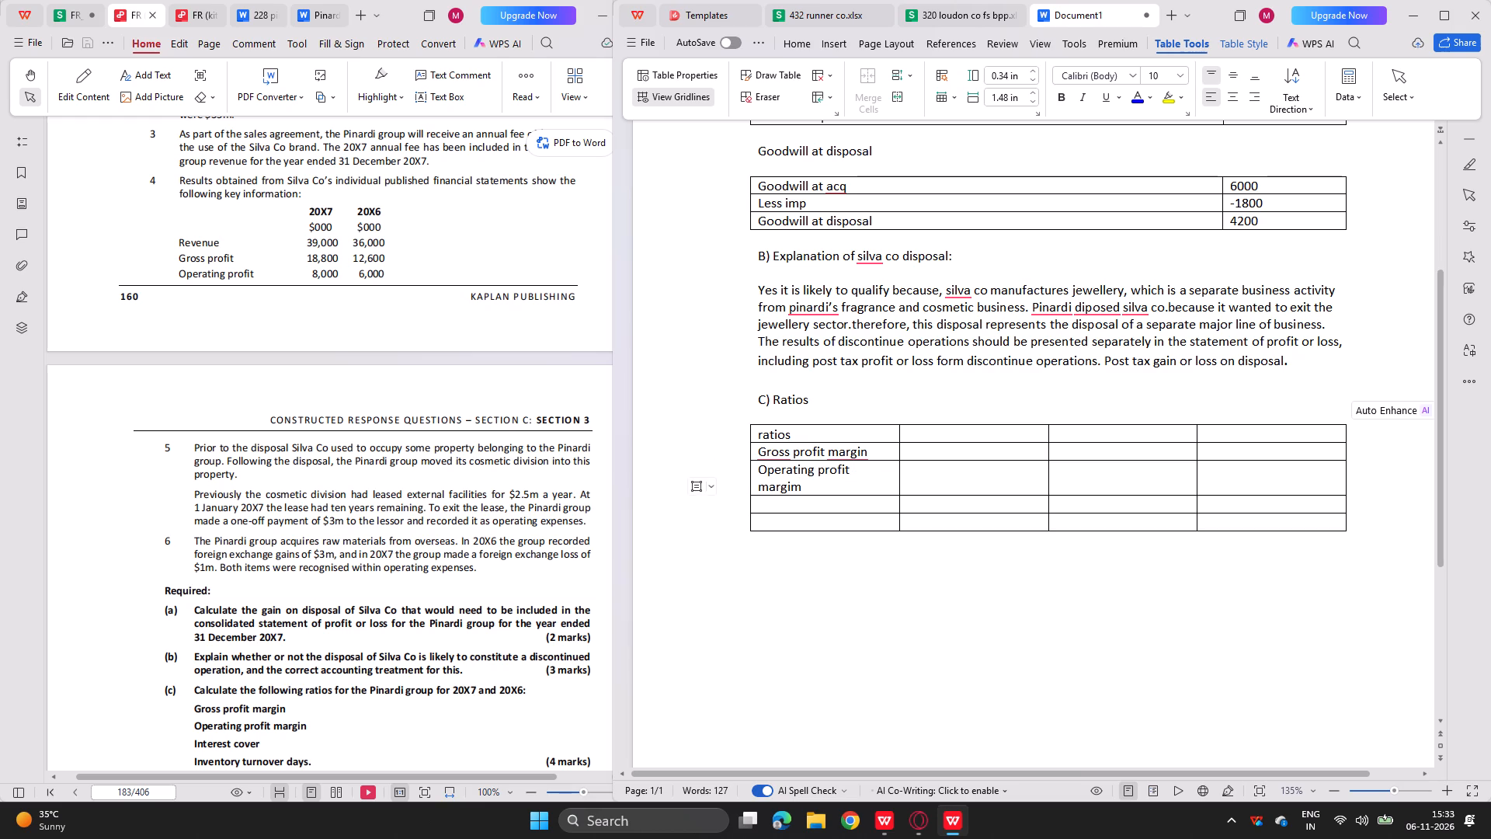
{"action": "key", "text": "Down"}
{"action": "key", "text": "BackSpace"}
{"action": "key", "text": "Up"}
{"action": "key", "text": "BackSpace"}
{"action": "key", "text": "space"}
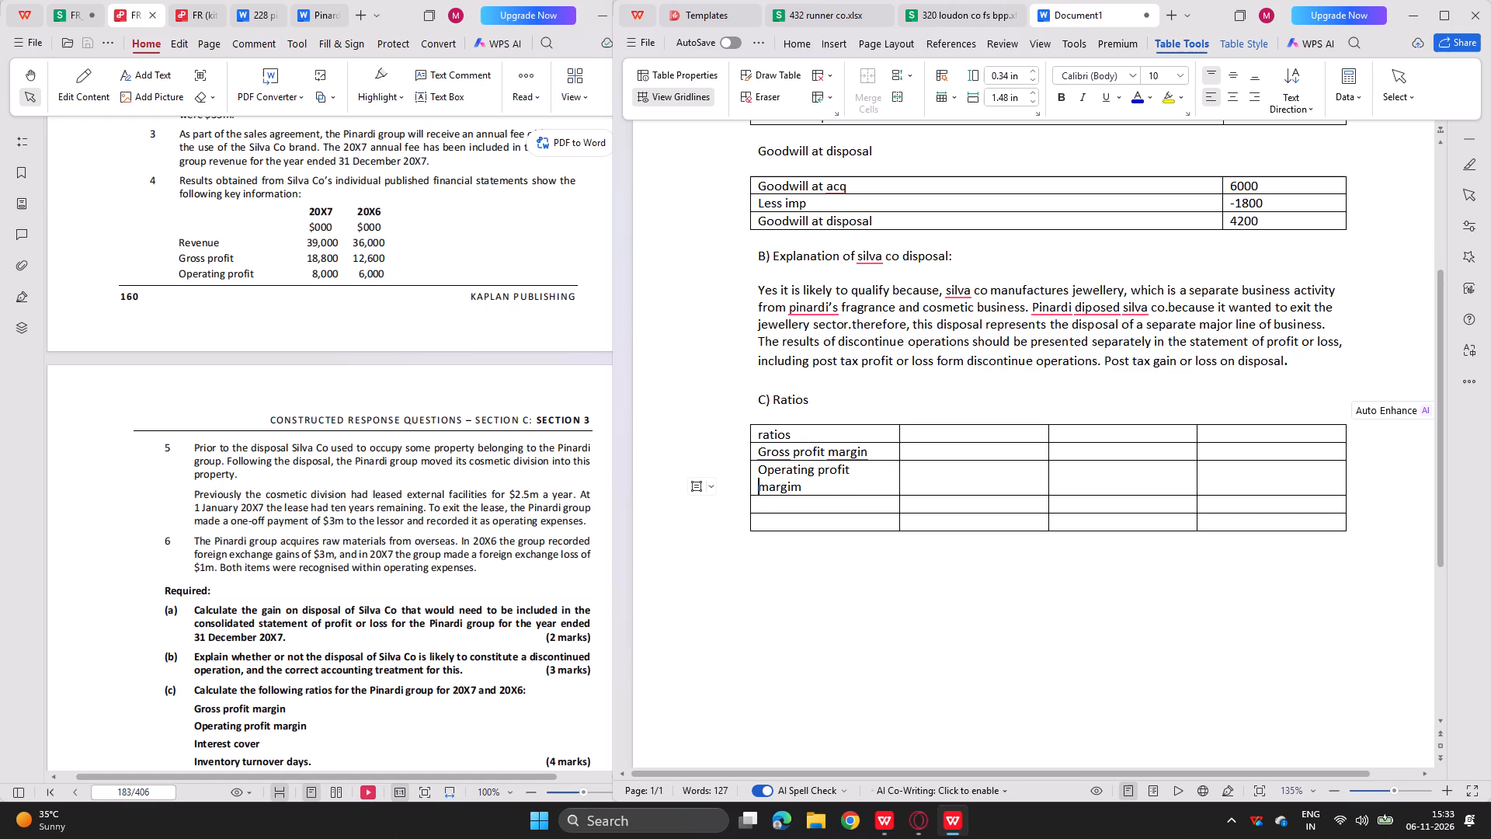
{"action": "key", "text": "Right"}
{"action": "key", "text": "Right"}
{"action": "key", "text": "Right"}
{"action": "key", "text": "Right"}
{"action": "key", "text": "Right"}
{"action": "key", "text": "Right"}
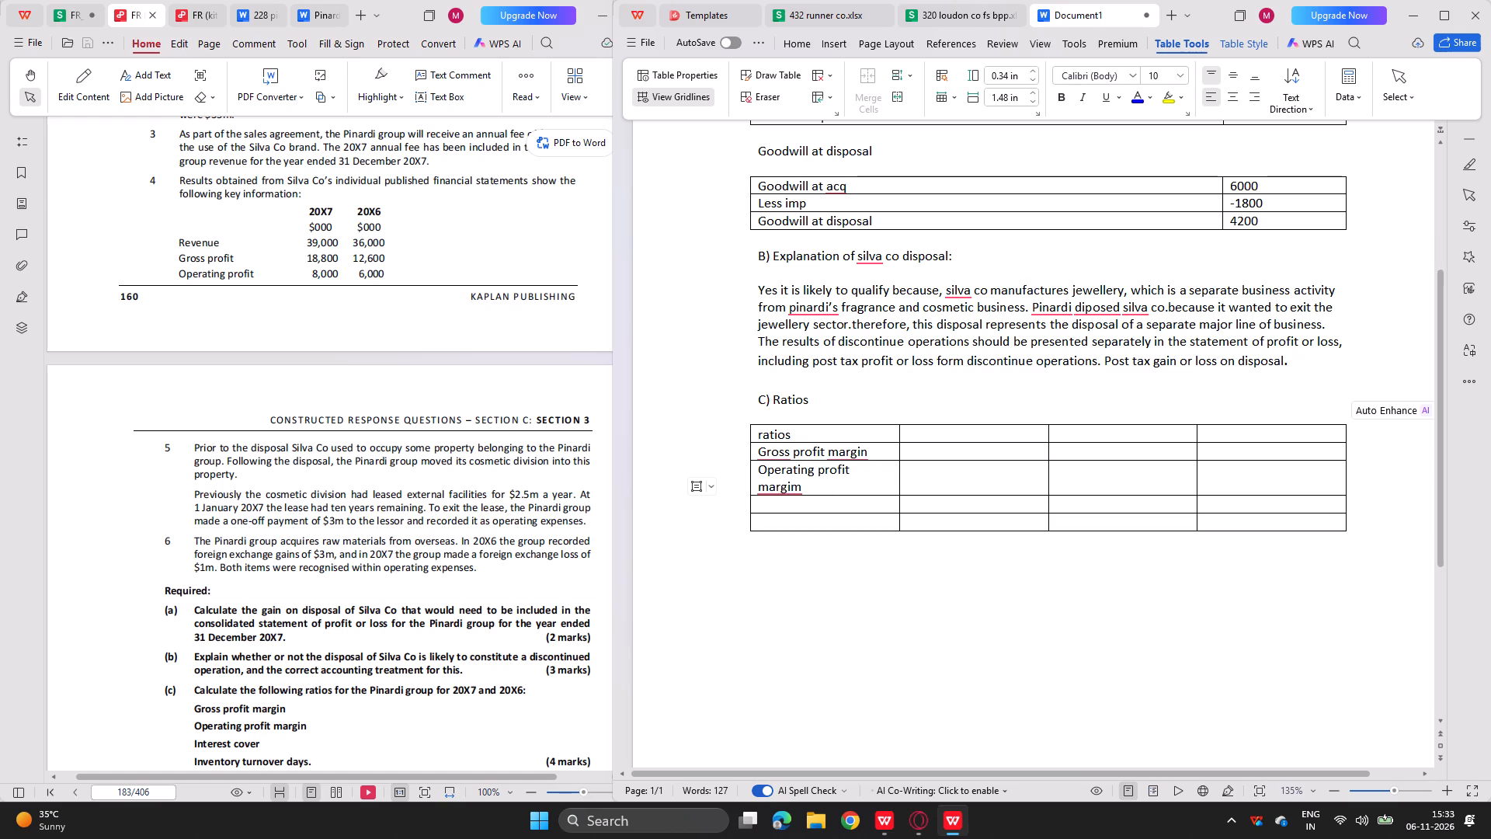
{"action": "key", "text": "BackSpace"}
{"action": "key", "text": "n"}
Label the last two rows of the section C table "Interest cover" and "Inventory turnover days", following part (c) of the question.
{"action": "key", "text": "Down"}
{"action": "scroll", "coordinate": [405, 465], "scroll_direction": "down", "scroll_amount": 1}
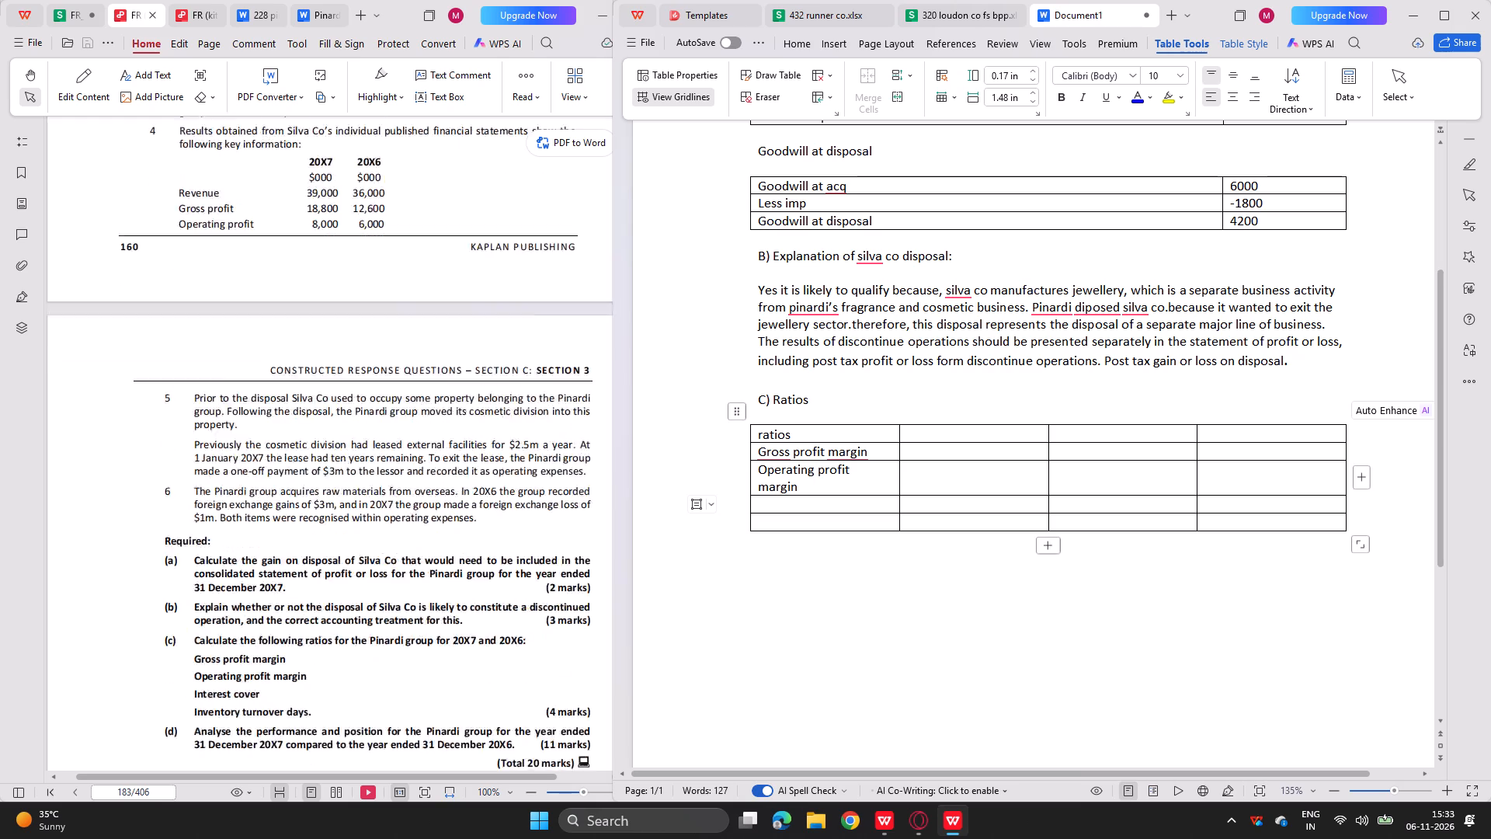
{"action": "scroll", "coordinate": [405, 465], "scroll_direction": "down", "scroll_amount": 1}
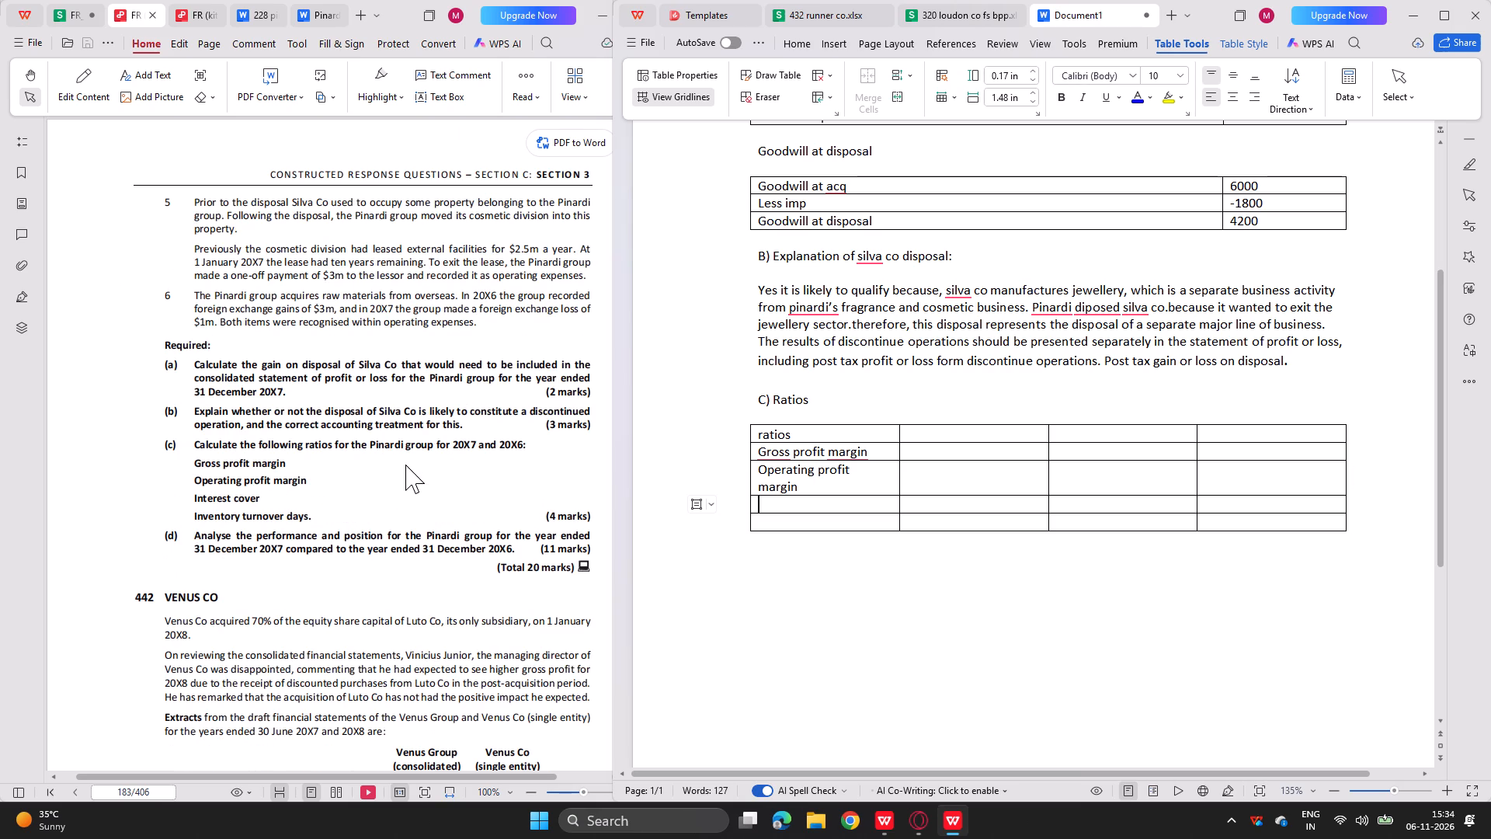
{"action": "type", "text": "interest cover"}
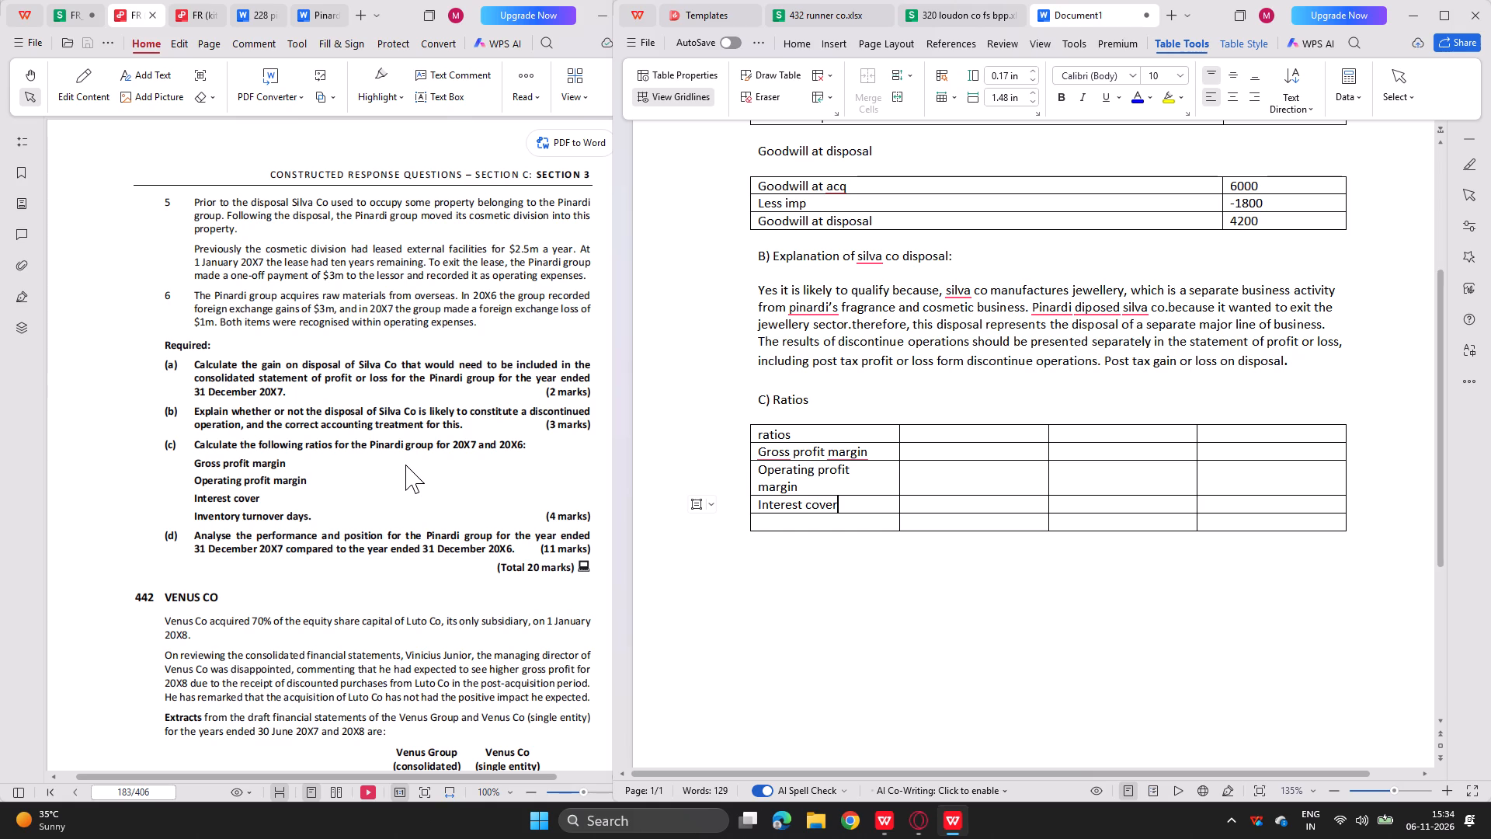
{"action": "key", "text": "Down"}
{"action": "type", "text": "inventro"}
{"action": "key", "text": "BackSpace"}
{"action": "key", "text": "BackSpace"}
{"action": "type", "text": "ory"}
{"action": "key", "text": "space"}
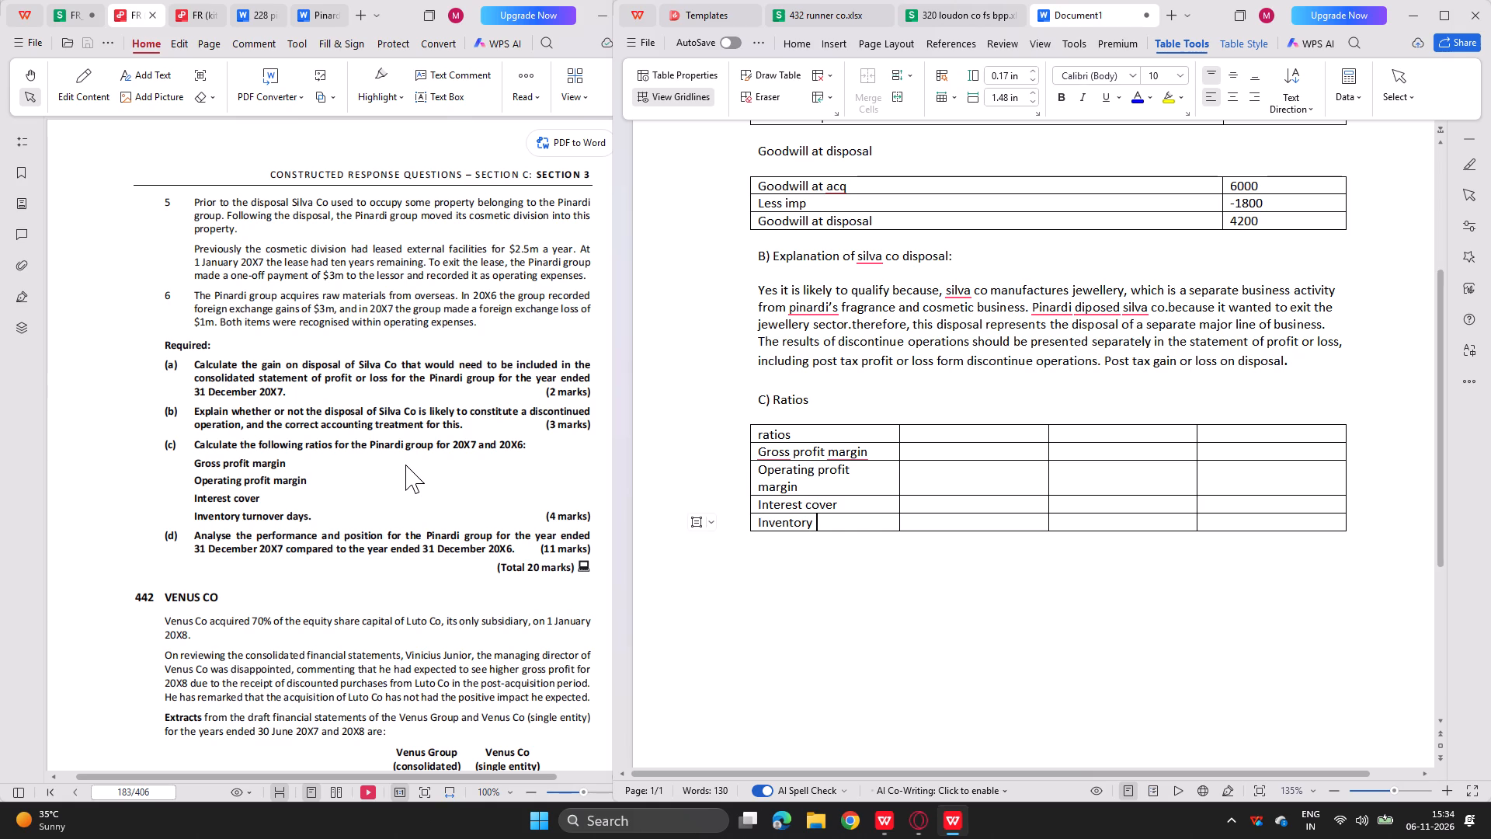
{"action": "type", "text": "turnover daysw"}
{"action": "key", "text": "BackSpace"}
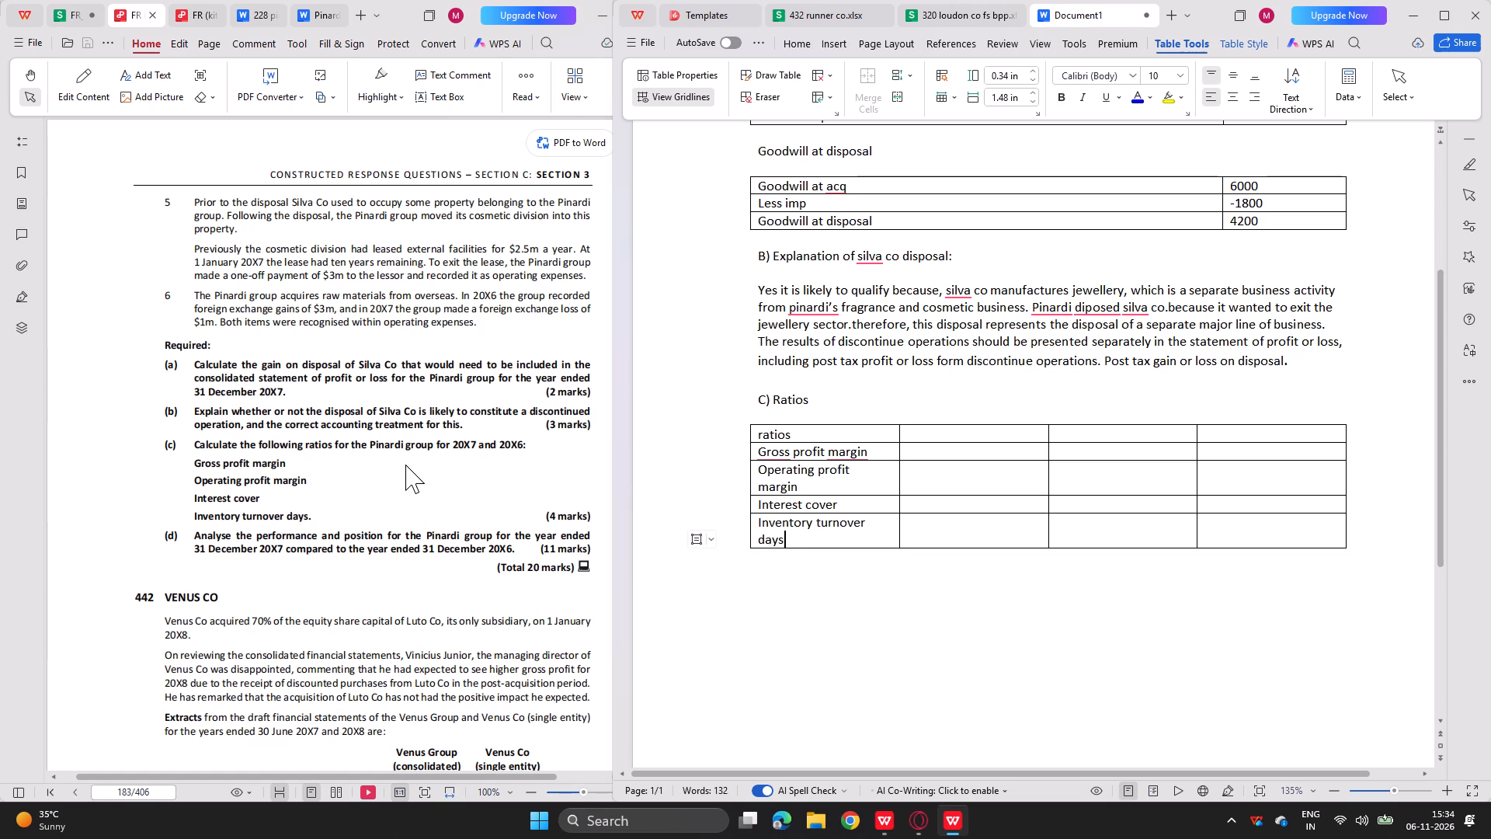
Compare the completed ratios tables in the two Pinardi reference answer documents.
{"action": "key", "text": "Right"}
{"action": "key", "text": "Up"}
{"action": "key", "text": "Up"}
{"action": "key", "text": "Up"}
{"action": "key", "text": "Up"}
{"action": "left_click", "coordinate": [256, 11]}
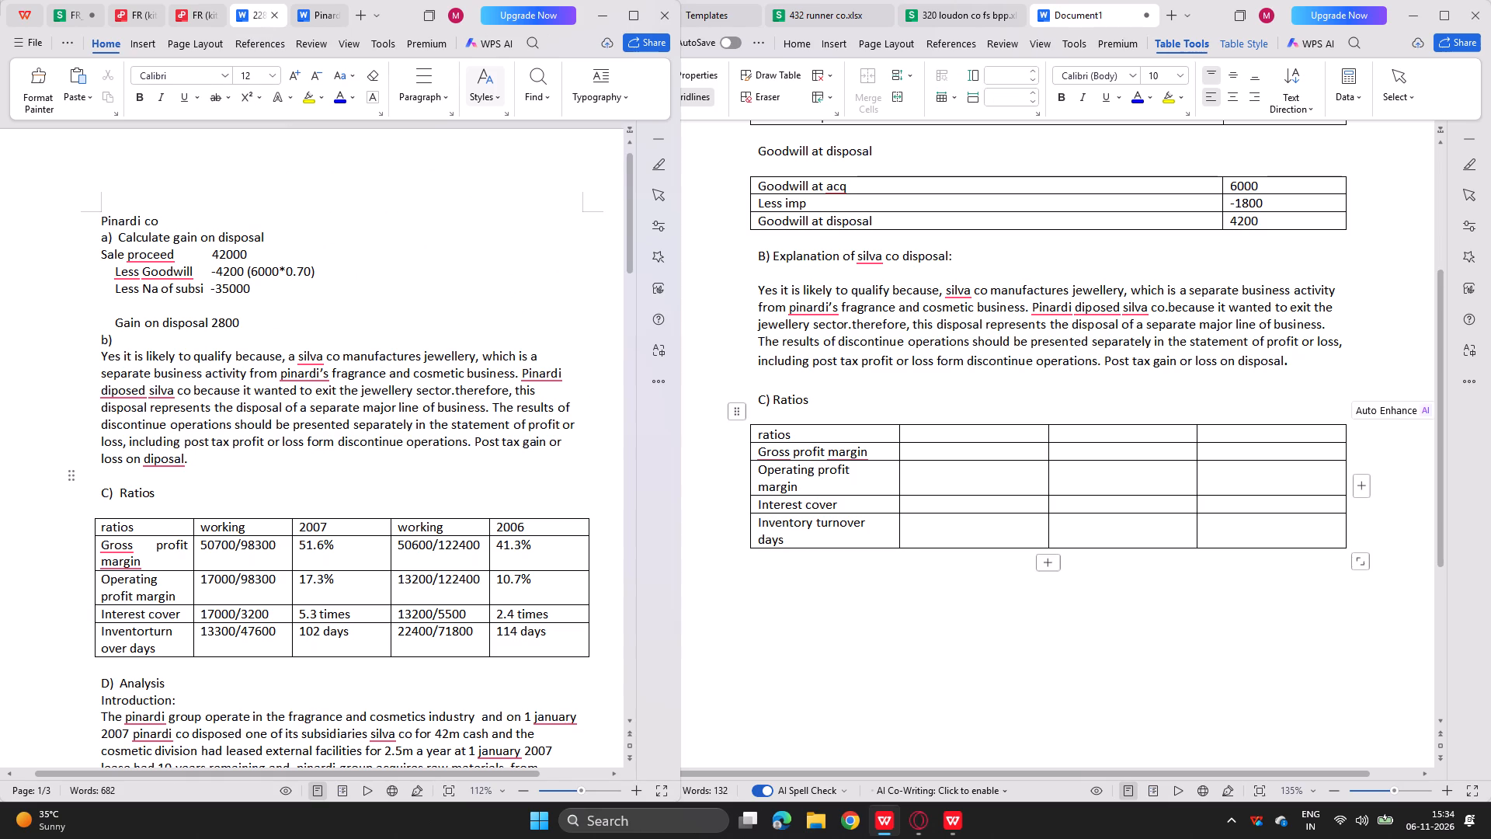
{"action": "left_click", "coordinate": [923, 433]}
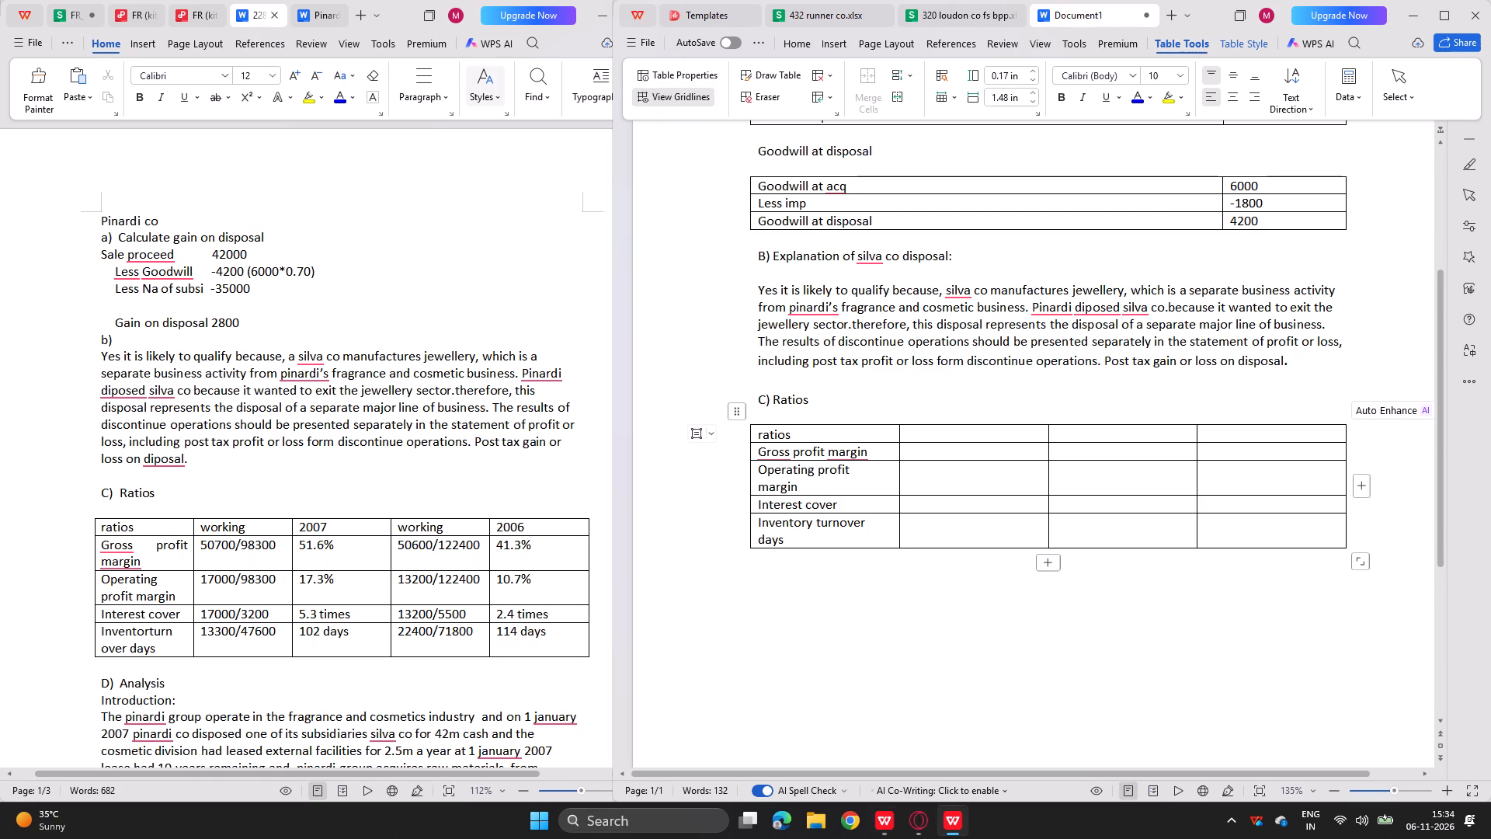
{"action": "left_click", "coordinate": [303, 5]}
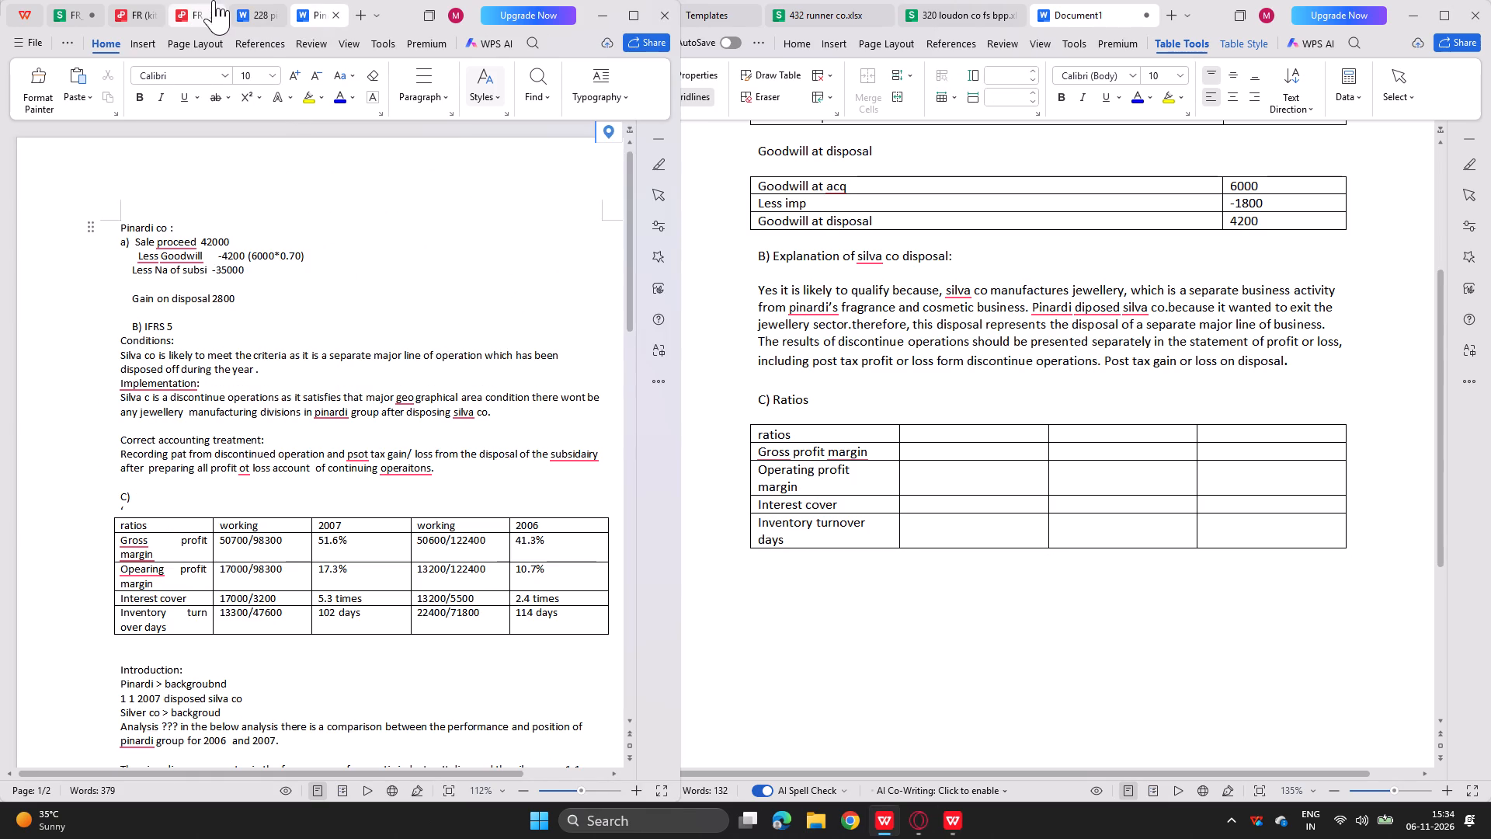
{"action": "left_click", "coordinate": [260, 17]}
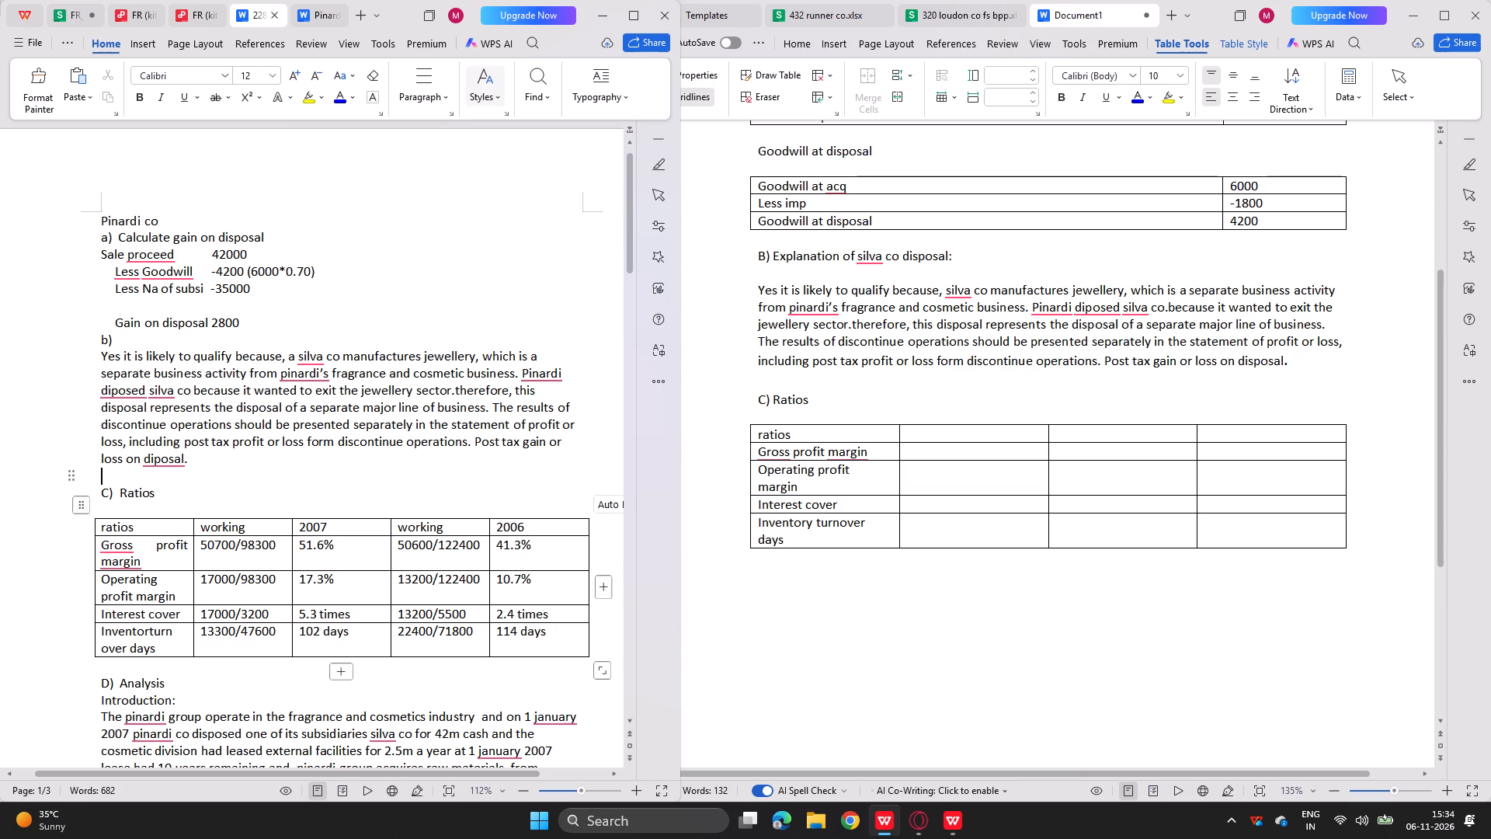
Copy the completed ratios table from the 228 reference document to just below the "C) Ratios" heading, with blank lines separating it from the unfilled table.
{"action": "left_click_drag", "start_coordinate": [95, 520], "coordinate": [136, 522]}
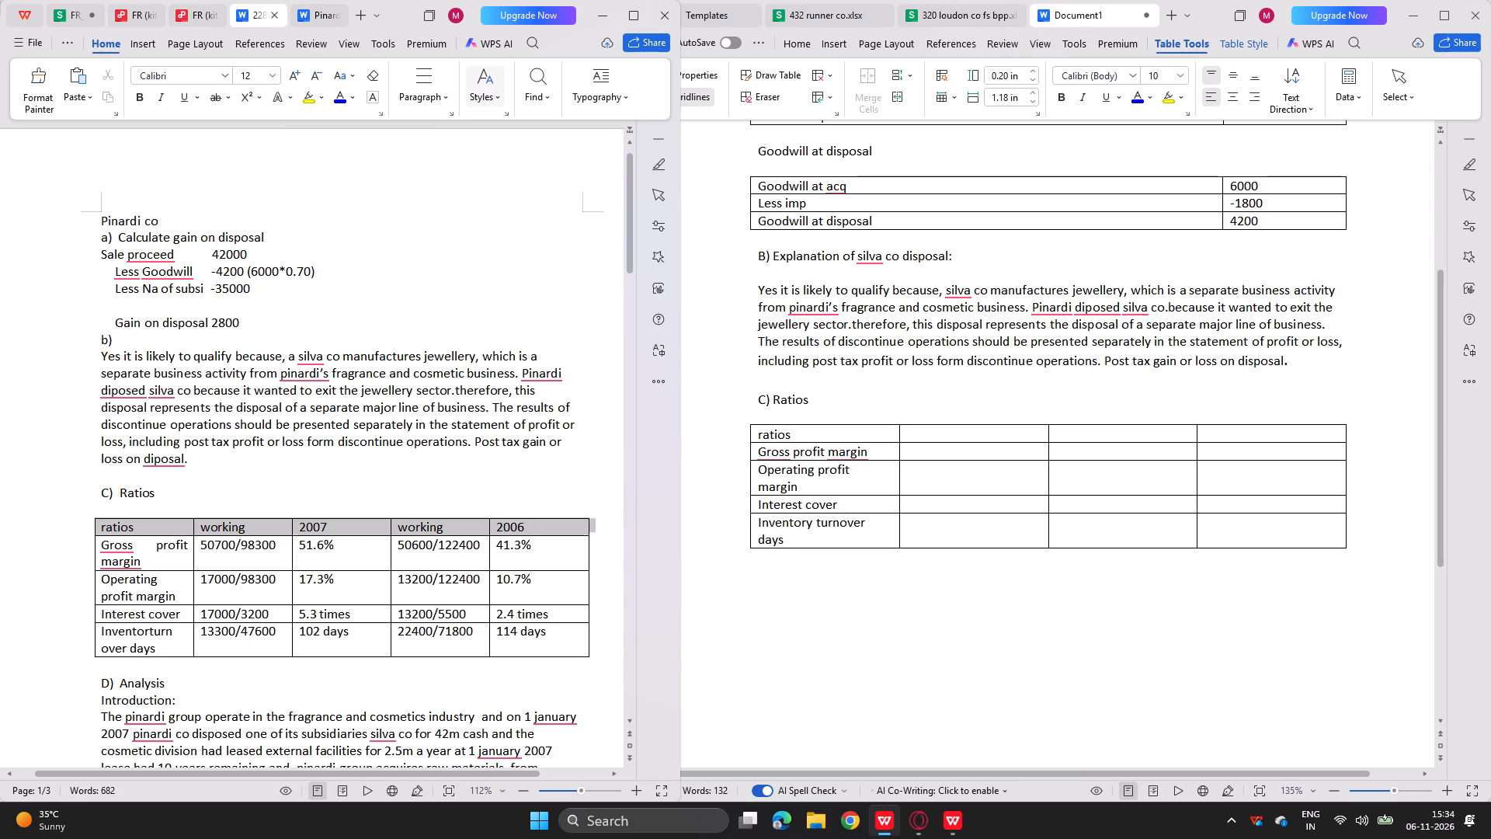
{"action": "left_click_drag", "start_coordinate": [136, 522], "coordinate": [532, 649]}
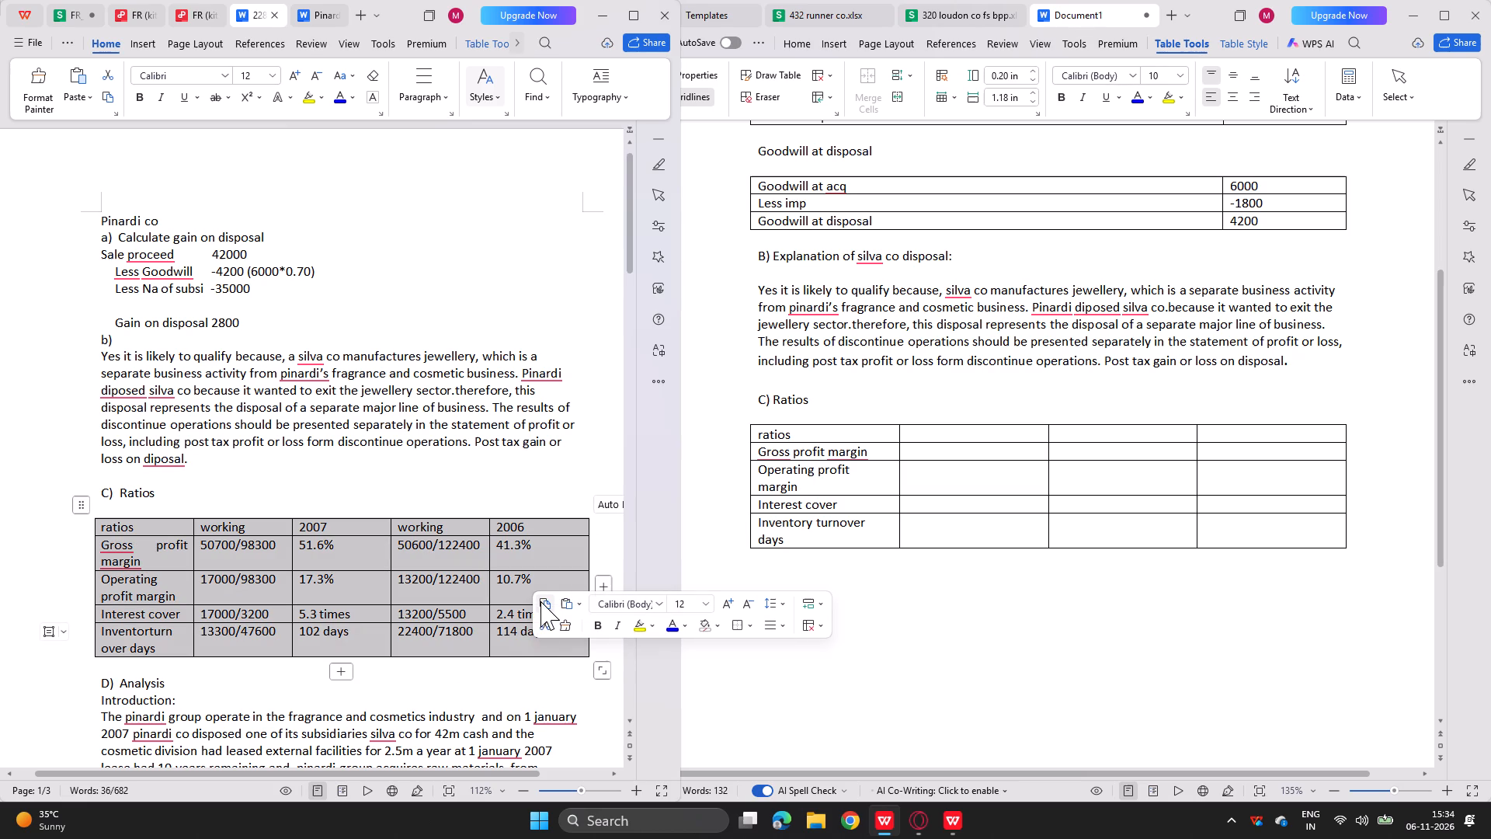
{"action": "left_click", "coordinate": [541, 602]}
{"action": "left_click", "coordinate": [838, 408]}
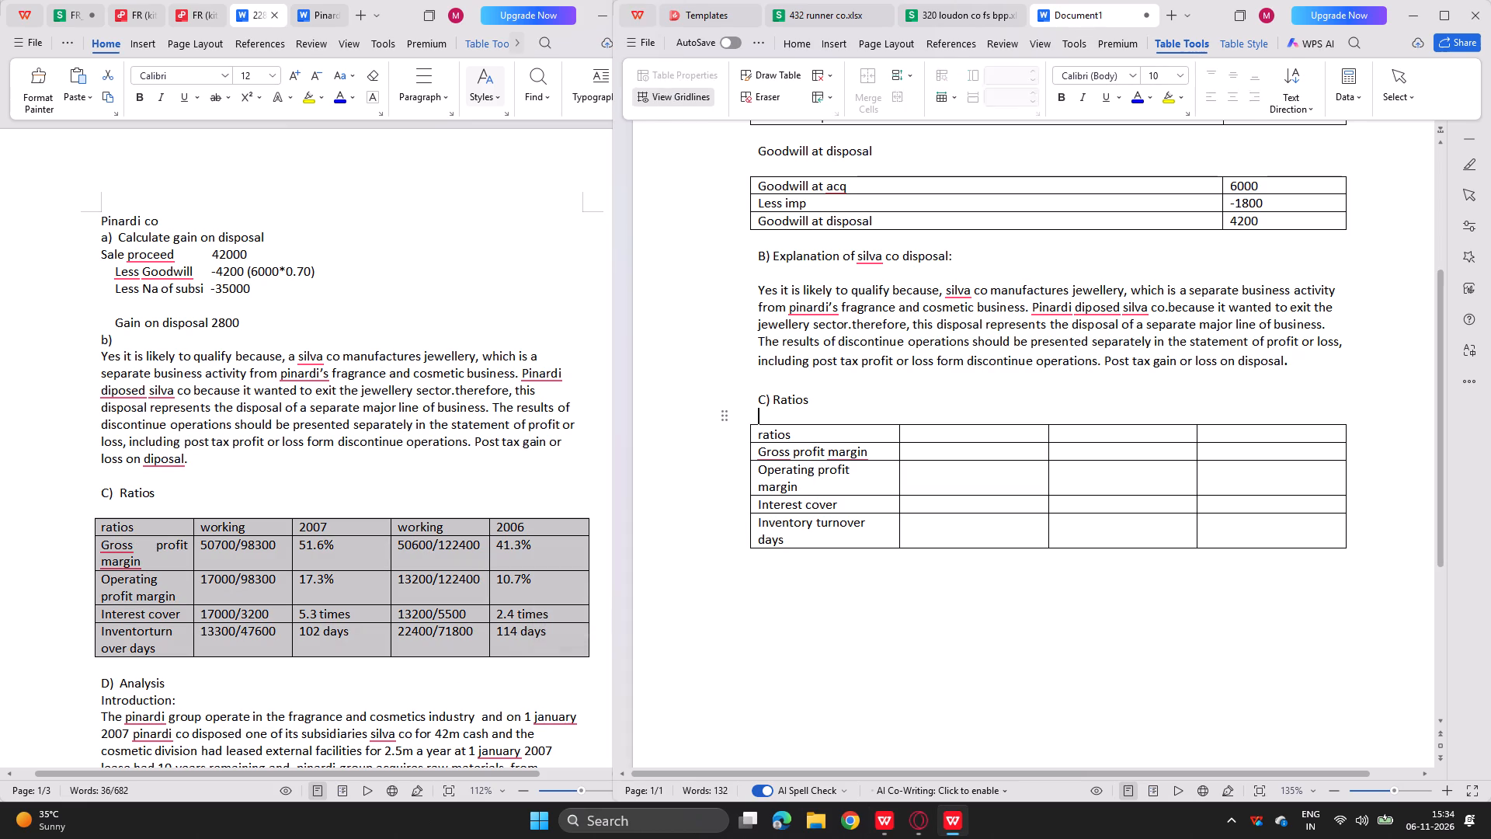
{"action": "key", "text": "Return"}
{"action": "key", "text": "Return"}
{"action": "key", "text": "Return"}
{"action": "key", "text": "Return"}
{"action": "key", "text": "Up"}
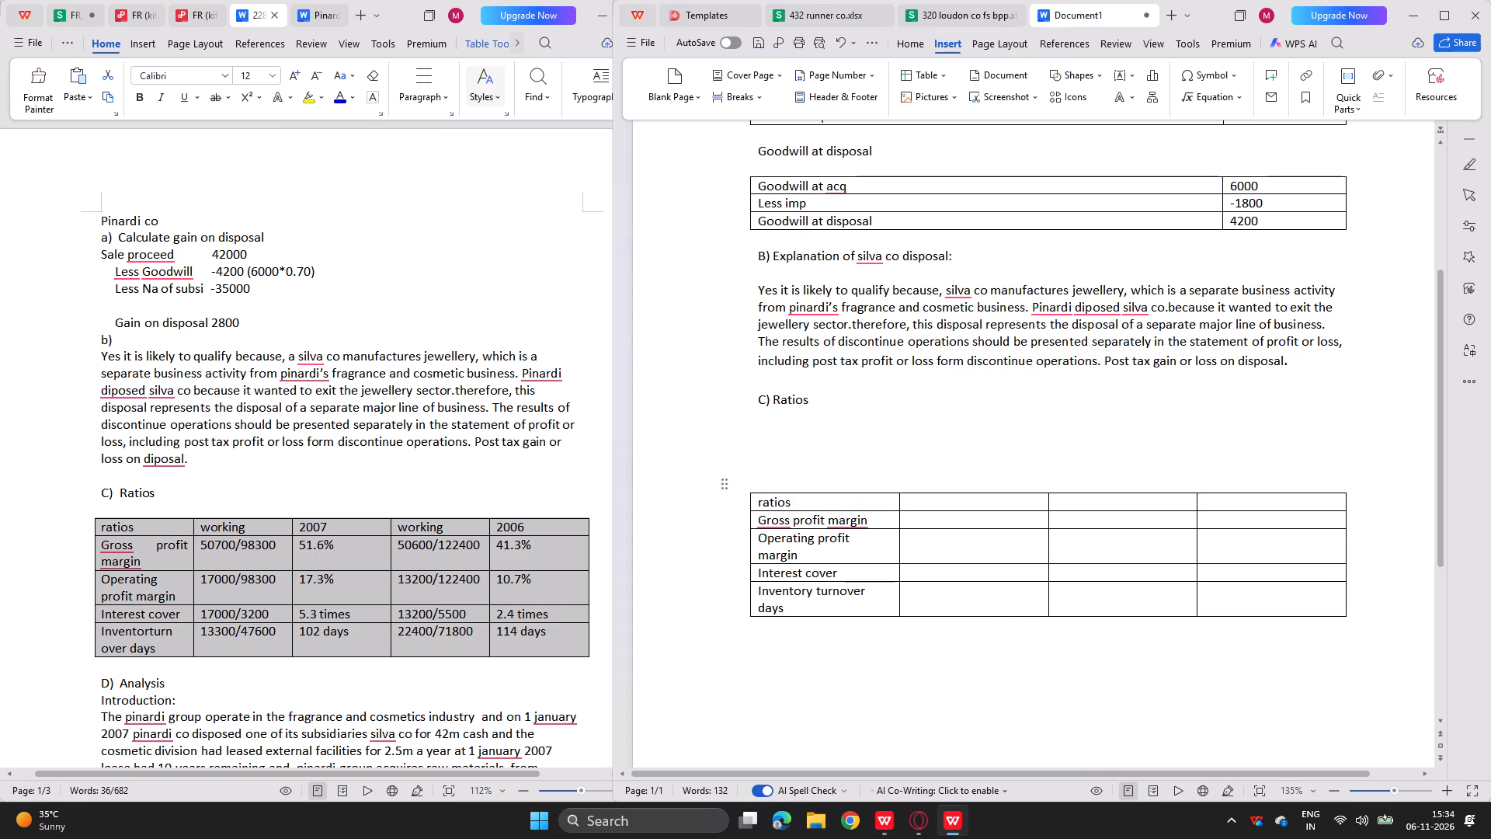
{"action": "key", "text": "Up"}
{"action": "key", "text": "Up"}
{"action": "key", "text": "Up"}
{"action": "key", "text": "ctrl+v"}
Set the font size of the whole pasted ratios table to 10.
{"action": "scroll", "coordinate": [794, 643], "scroll_direction": "down", "scroll_amount": 1}
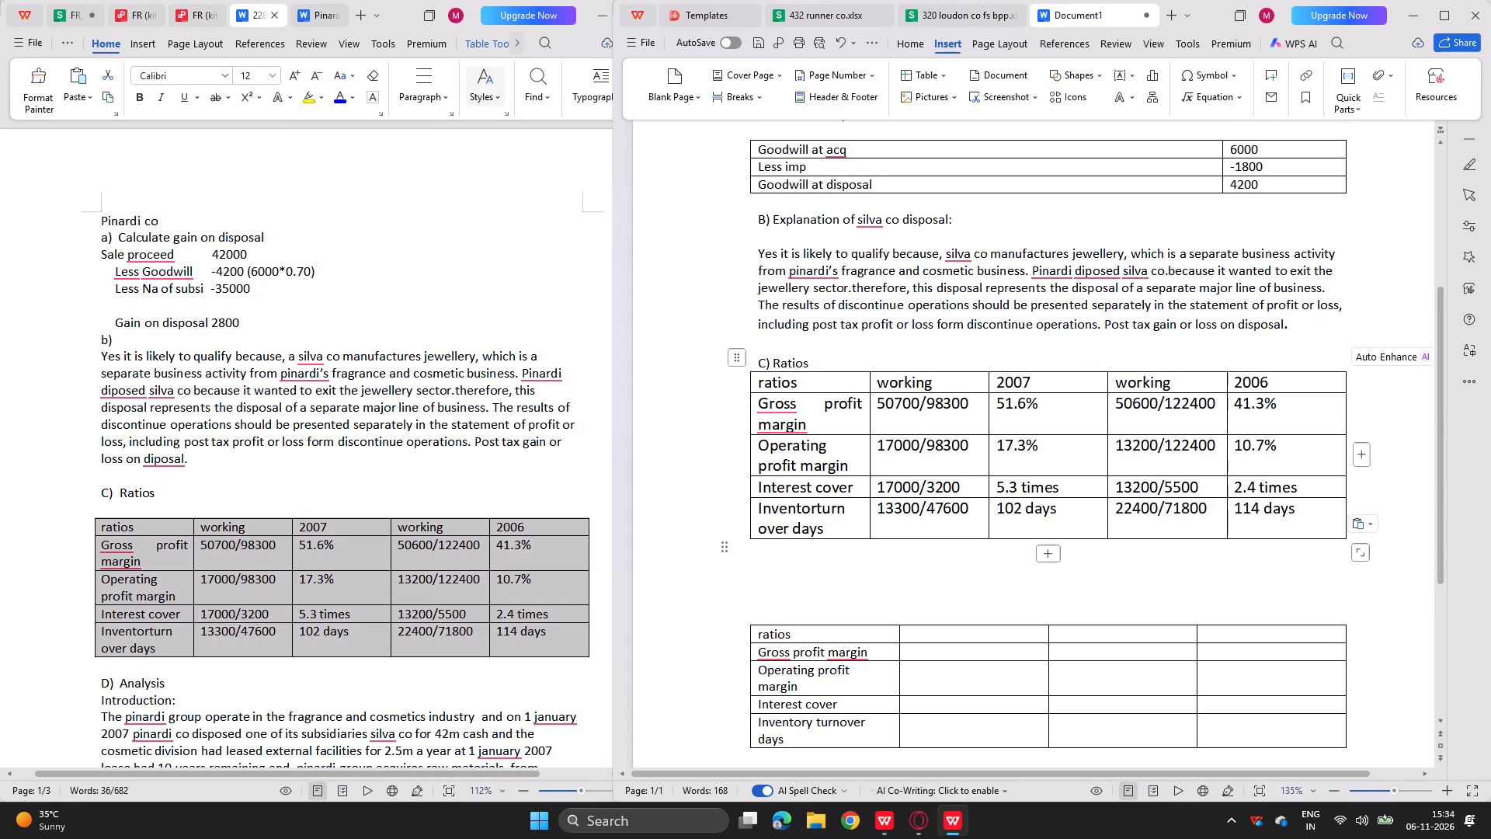
{"action": "left_click_drag", "start_coordinate": [750, 378], "coordinate": [1258, 510]}
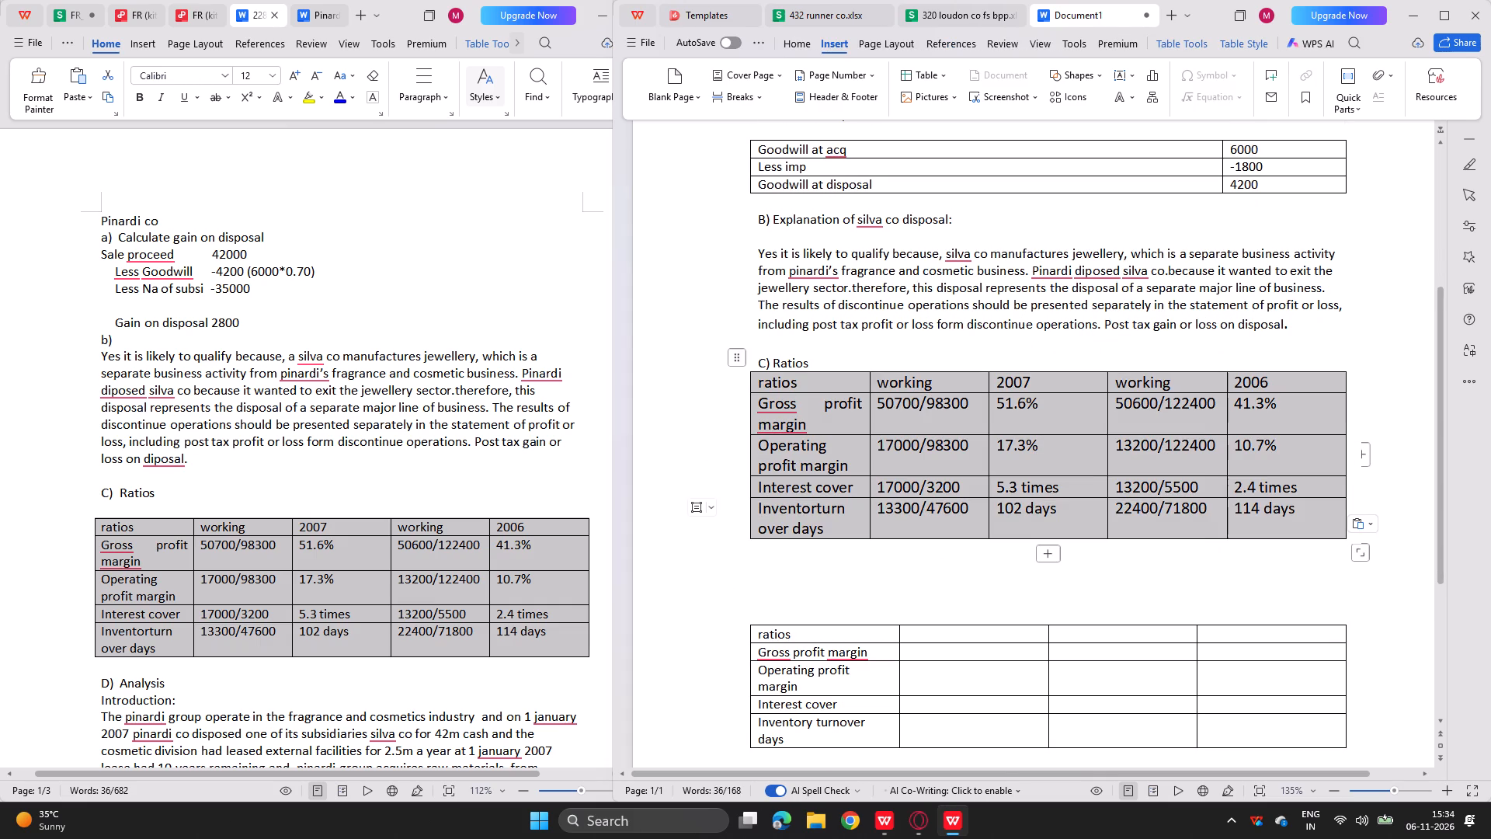
{"action": "left_click_drag", "start_coordinate": [1258, 510], "coordinate": [1283, 510]}
{"action": "left_click", "coordinate": [785, 44]}
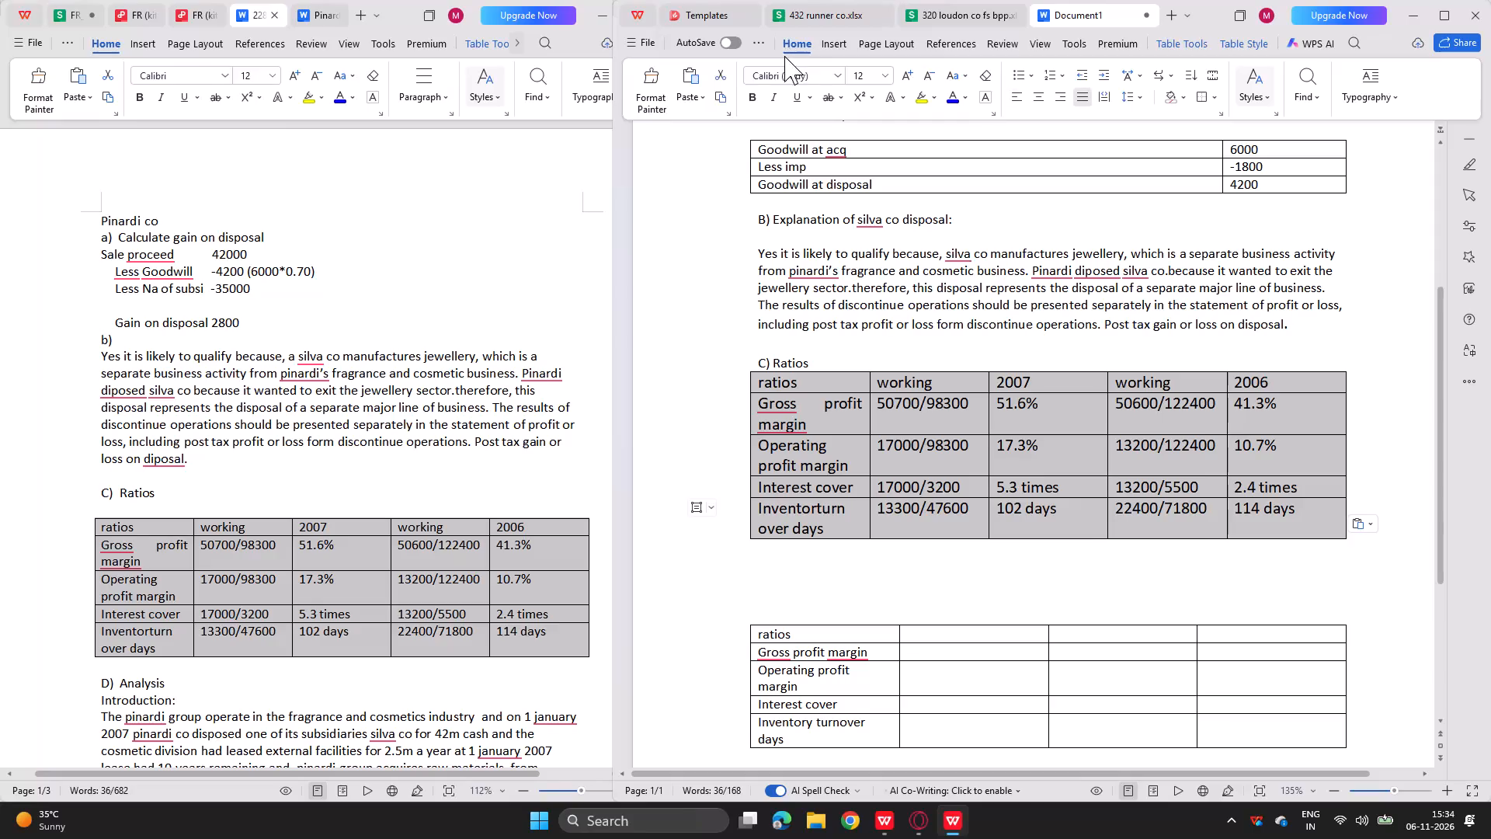
{"action": "left_click", "coordinate": [885, 74]}
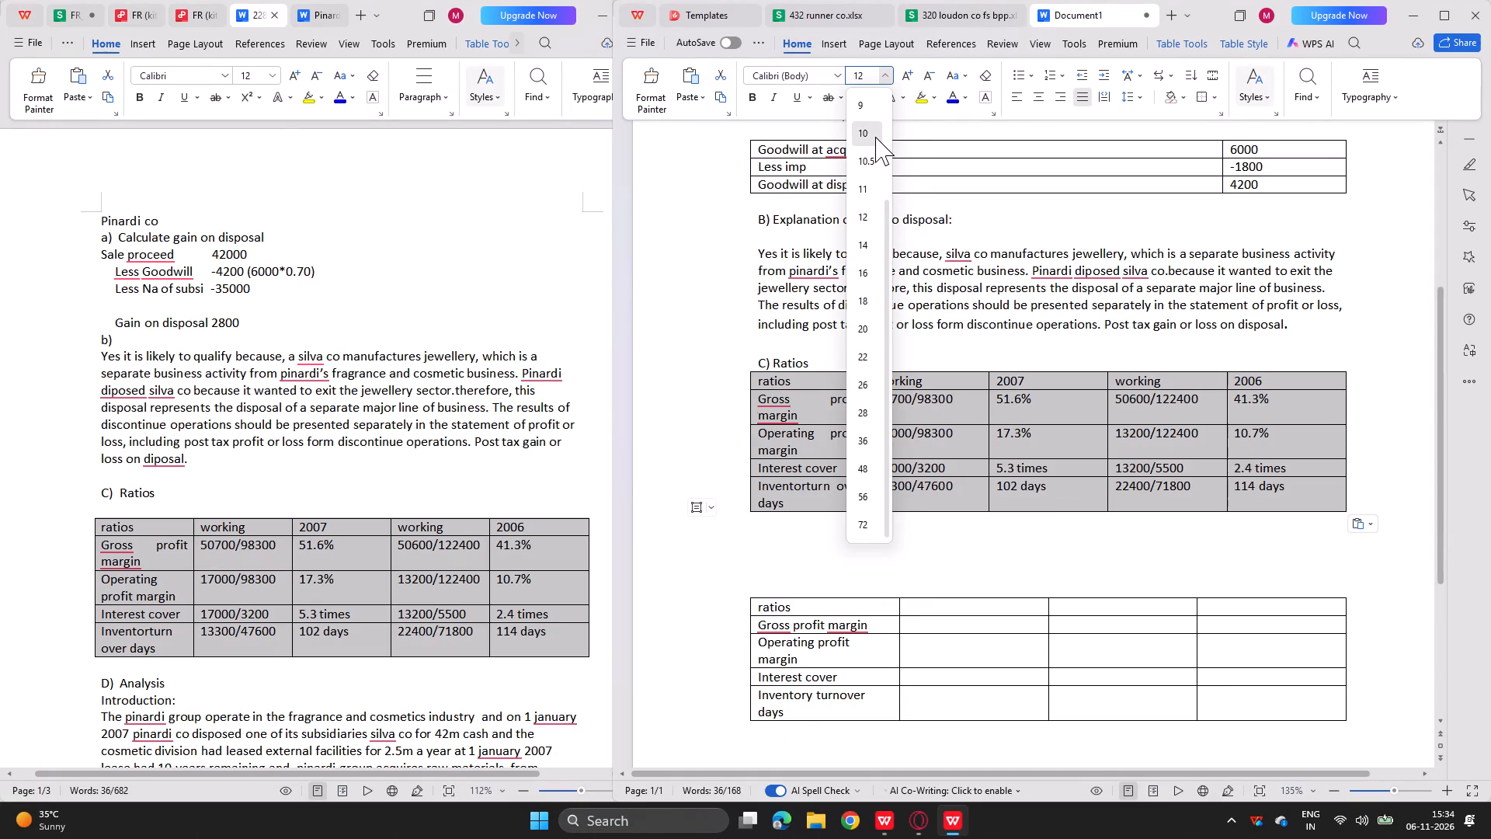
{"action": "left_click", "coordinate": [875, 137]}
Delete the unfilled ratios table below the completed one in section C.
{"action": "left_click", "coordinate": [783, 566]}
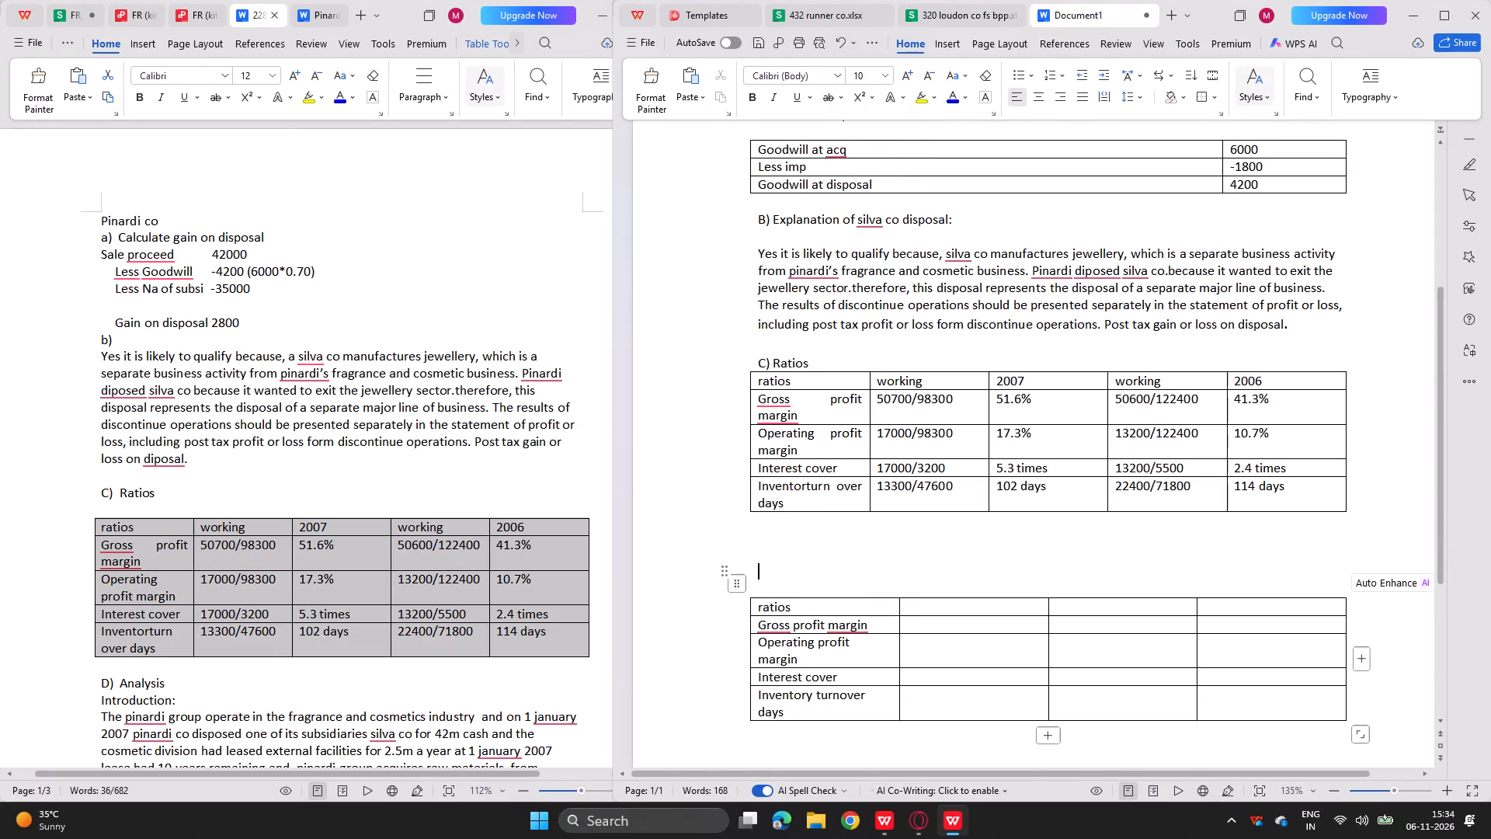
{"action": "left_click", "coordinate": [742, 587]}
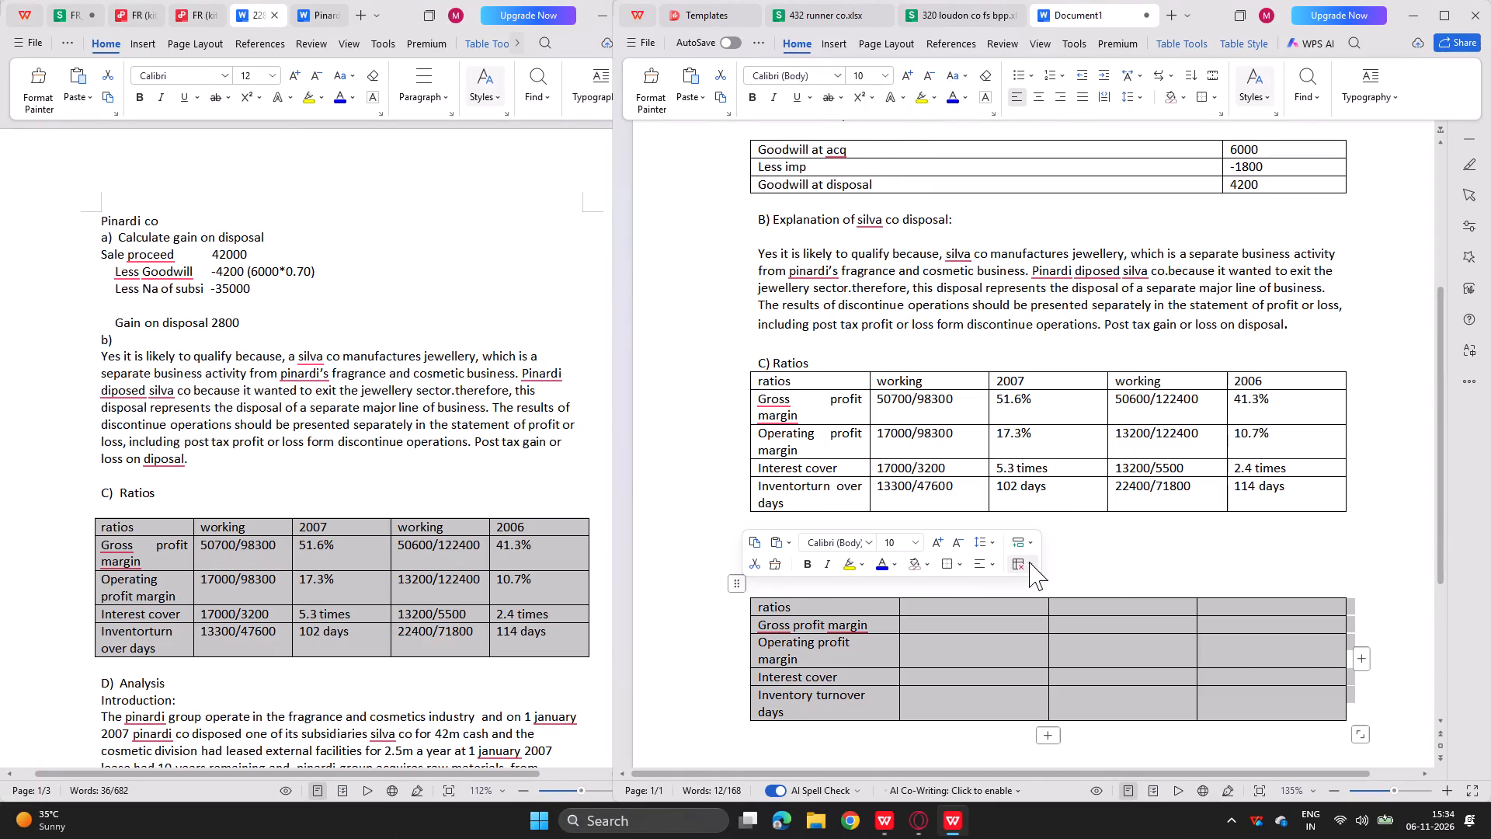
{"action": "left_click", "coordinate": [1029, 562]}
{"action": "left_click", "coordinate": [1041, 681]}
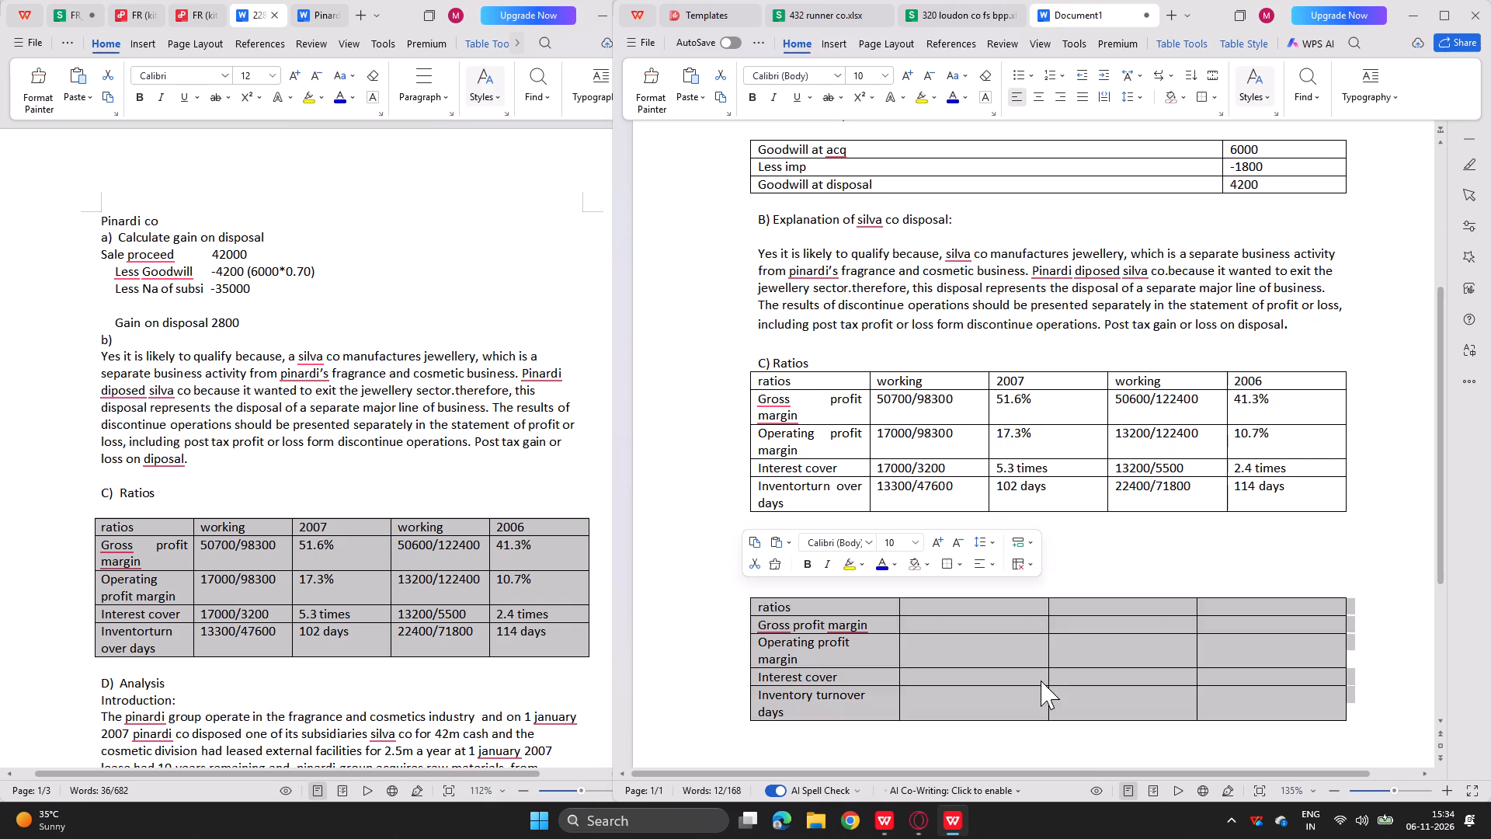
{"action": "left_click", "coordinate": [798, 613]}
{"action": "left_click", "coordinate": [780, 564]}
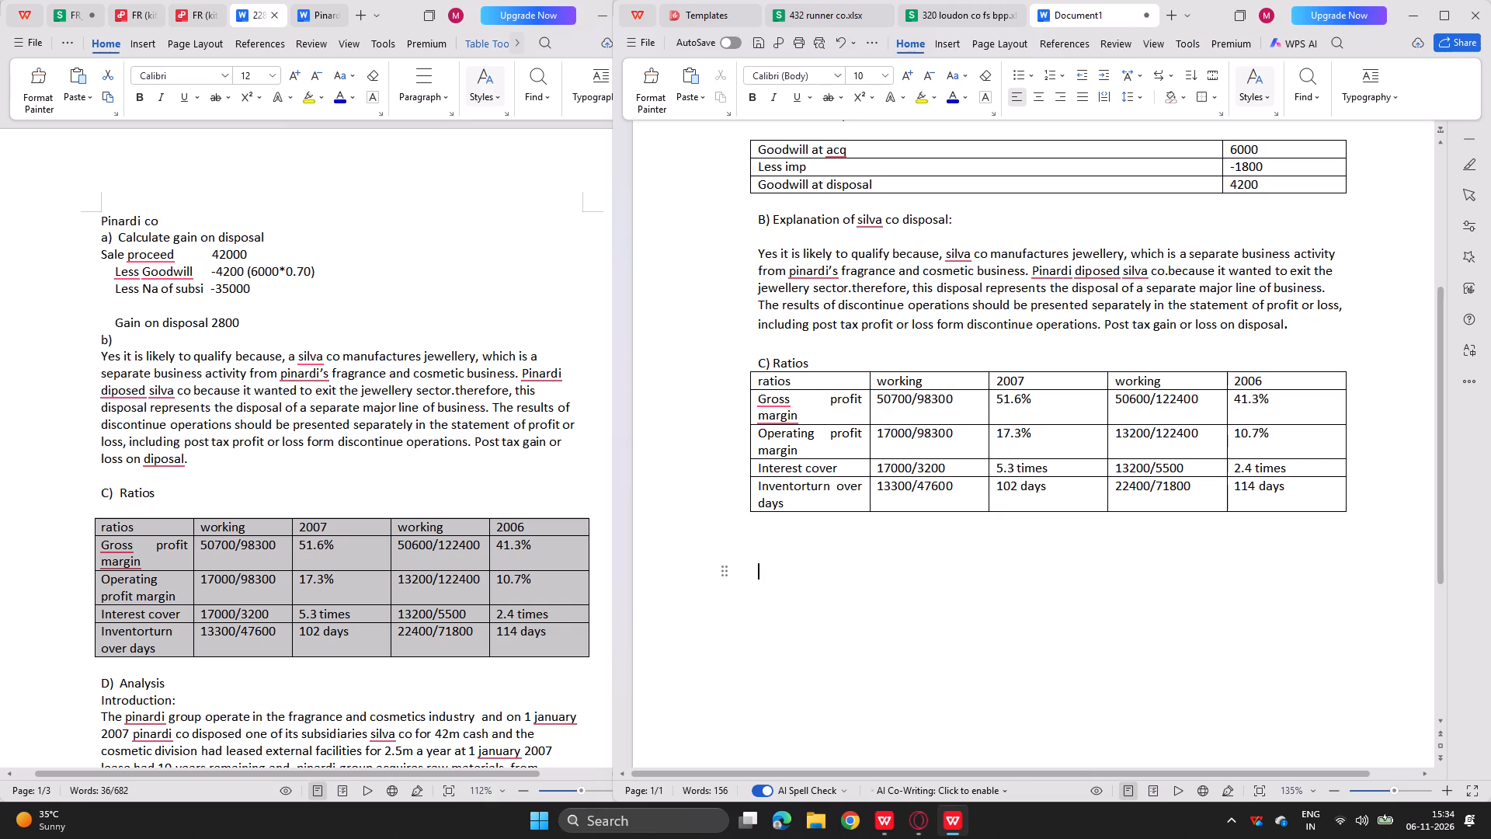
{"action": "left_click", "coordinate": [773, 541]}
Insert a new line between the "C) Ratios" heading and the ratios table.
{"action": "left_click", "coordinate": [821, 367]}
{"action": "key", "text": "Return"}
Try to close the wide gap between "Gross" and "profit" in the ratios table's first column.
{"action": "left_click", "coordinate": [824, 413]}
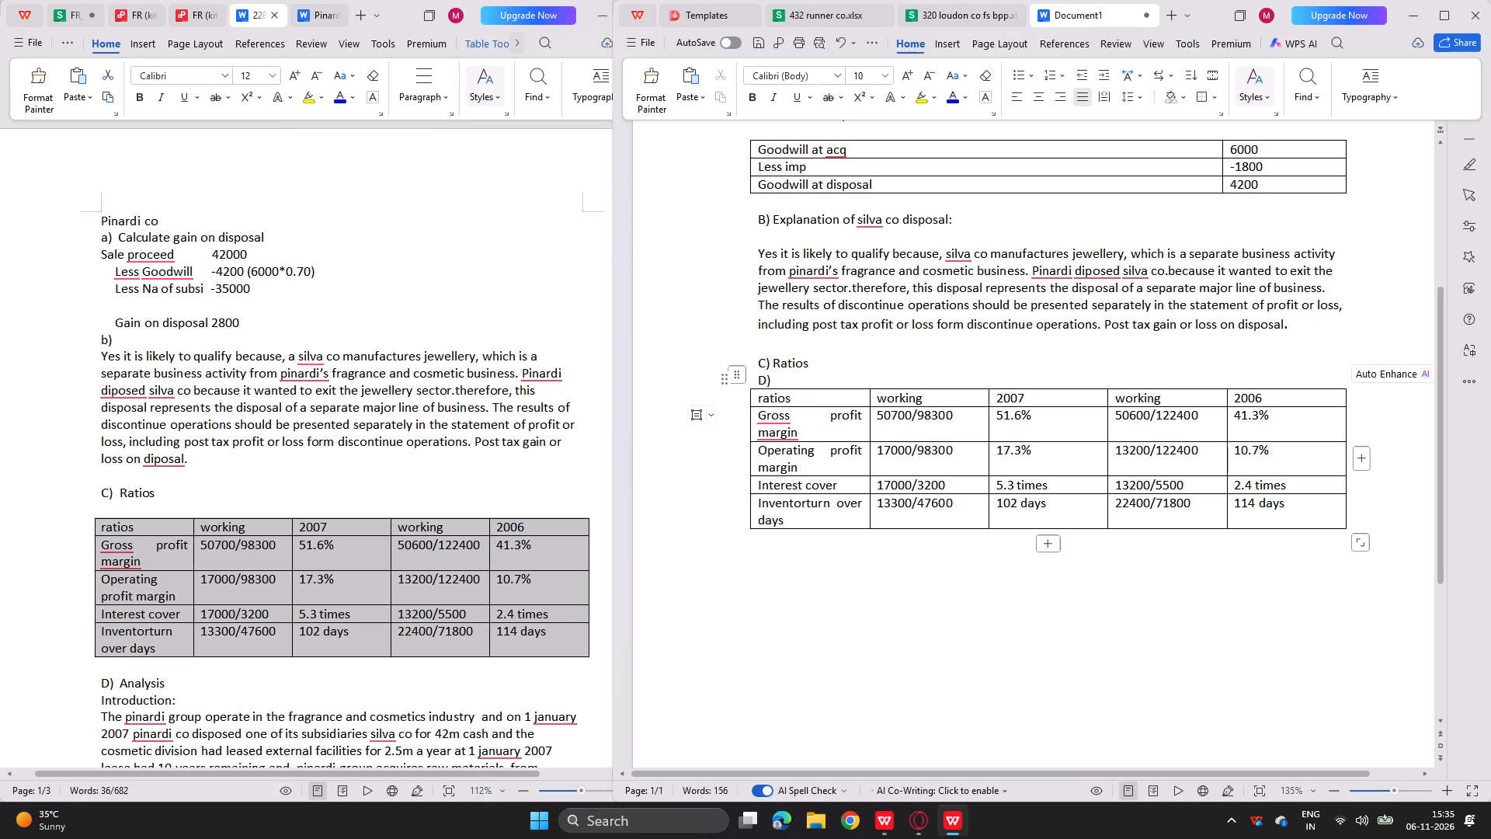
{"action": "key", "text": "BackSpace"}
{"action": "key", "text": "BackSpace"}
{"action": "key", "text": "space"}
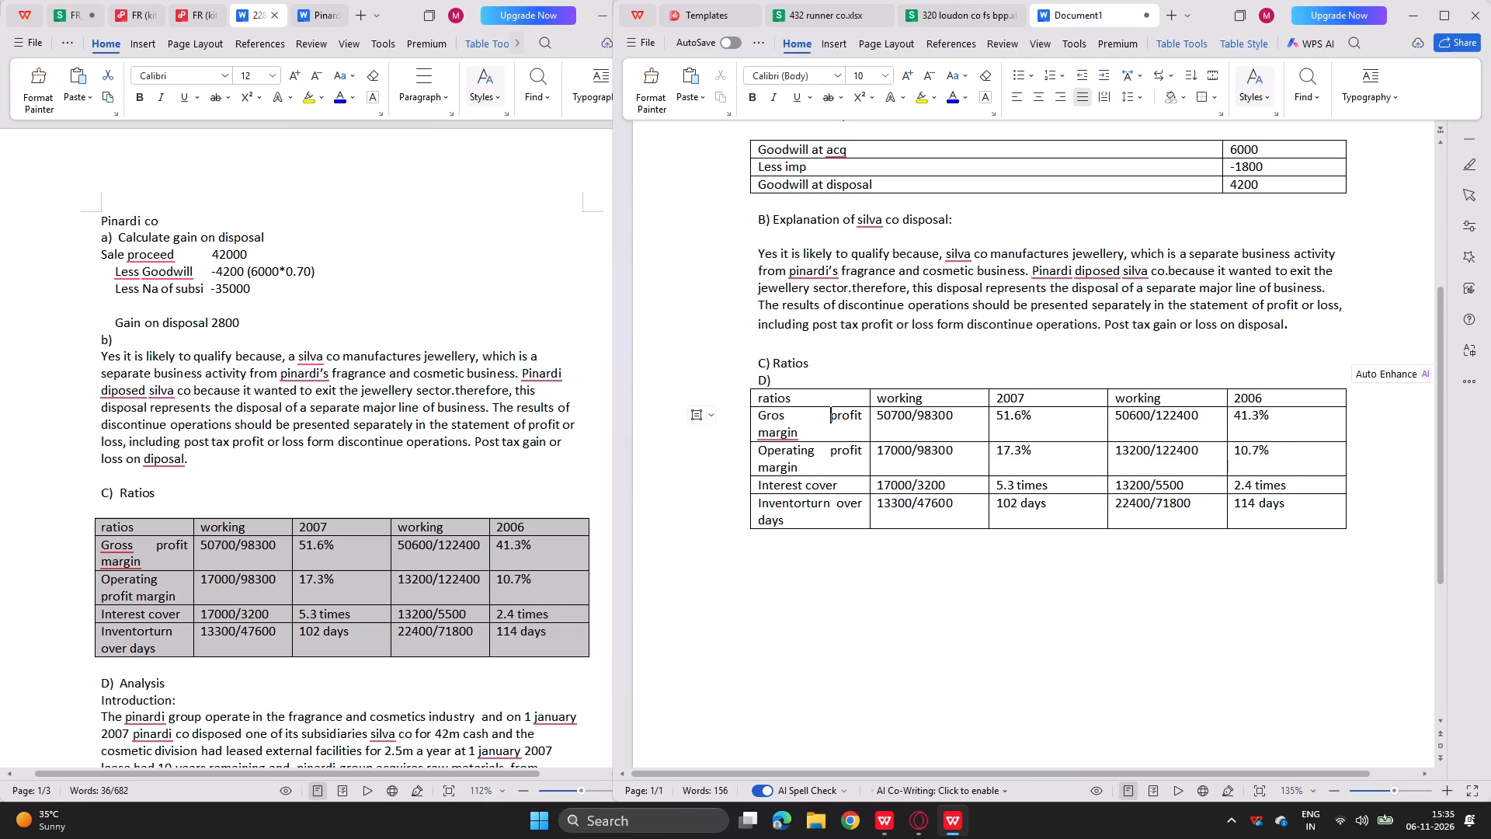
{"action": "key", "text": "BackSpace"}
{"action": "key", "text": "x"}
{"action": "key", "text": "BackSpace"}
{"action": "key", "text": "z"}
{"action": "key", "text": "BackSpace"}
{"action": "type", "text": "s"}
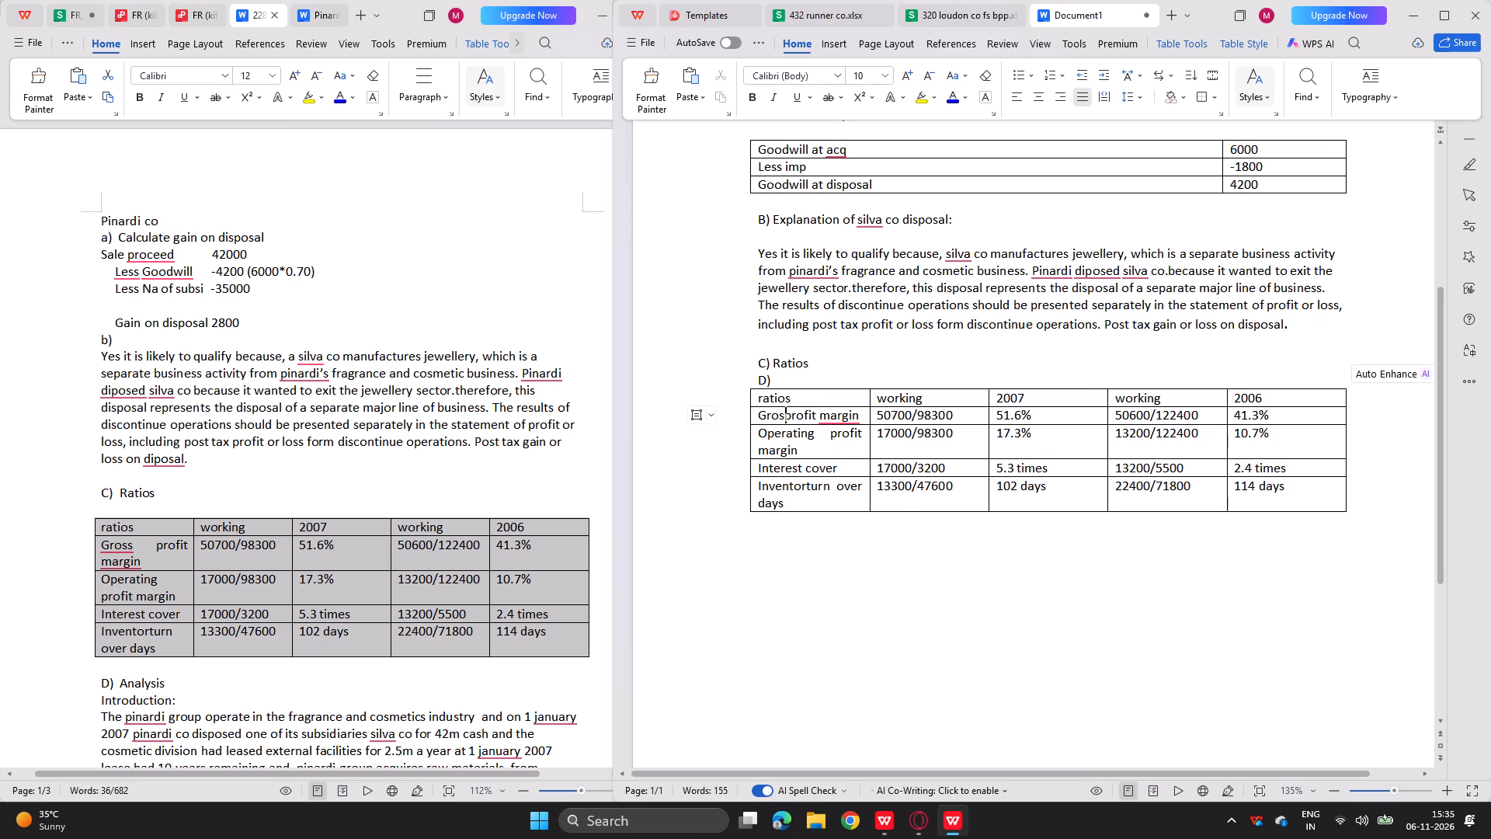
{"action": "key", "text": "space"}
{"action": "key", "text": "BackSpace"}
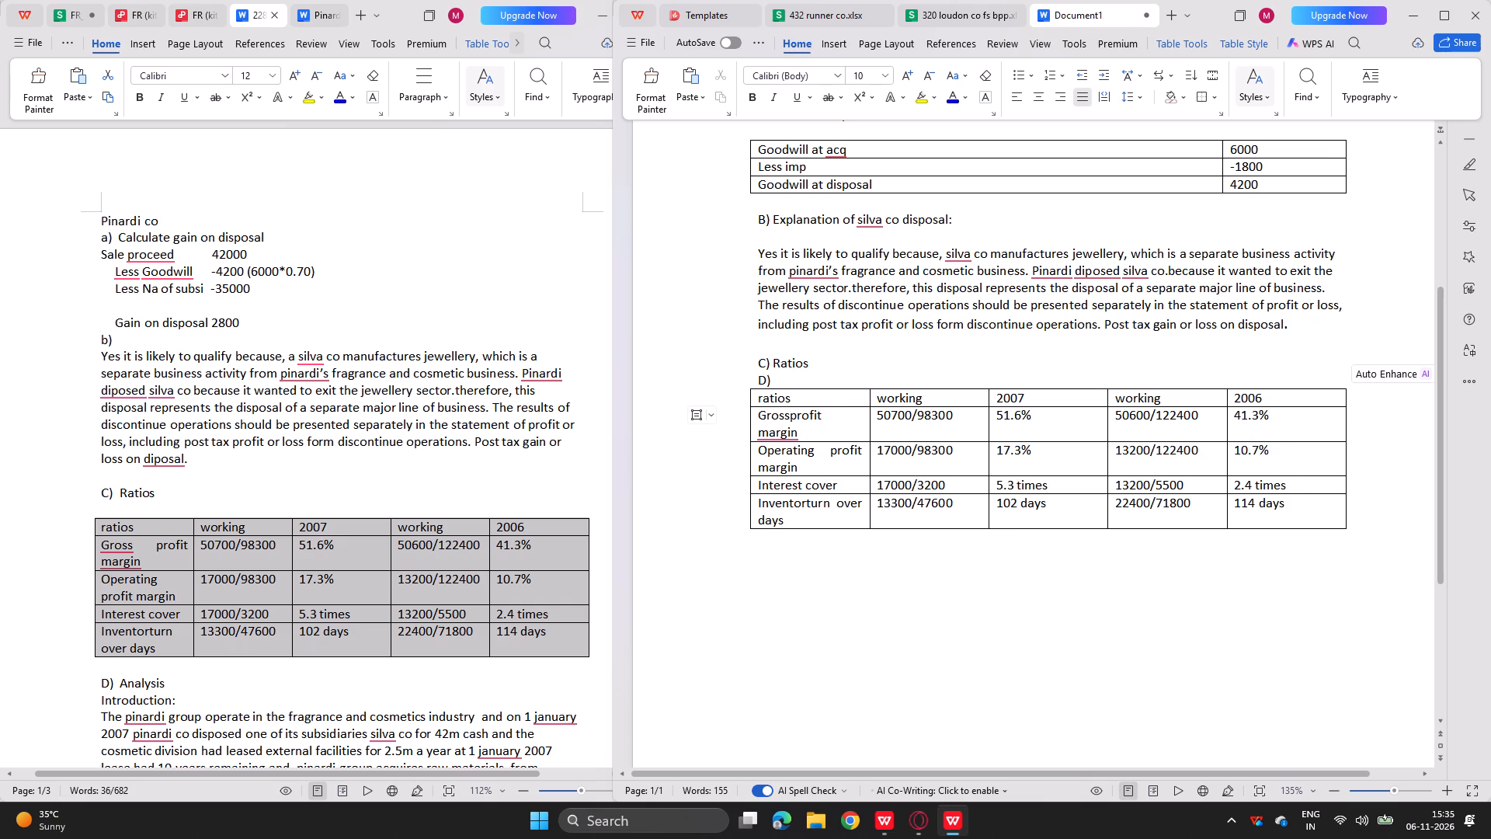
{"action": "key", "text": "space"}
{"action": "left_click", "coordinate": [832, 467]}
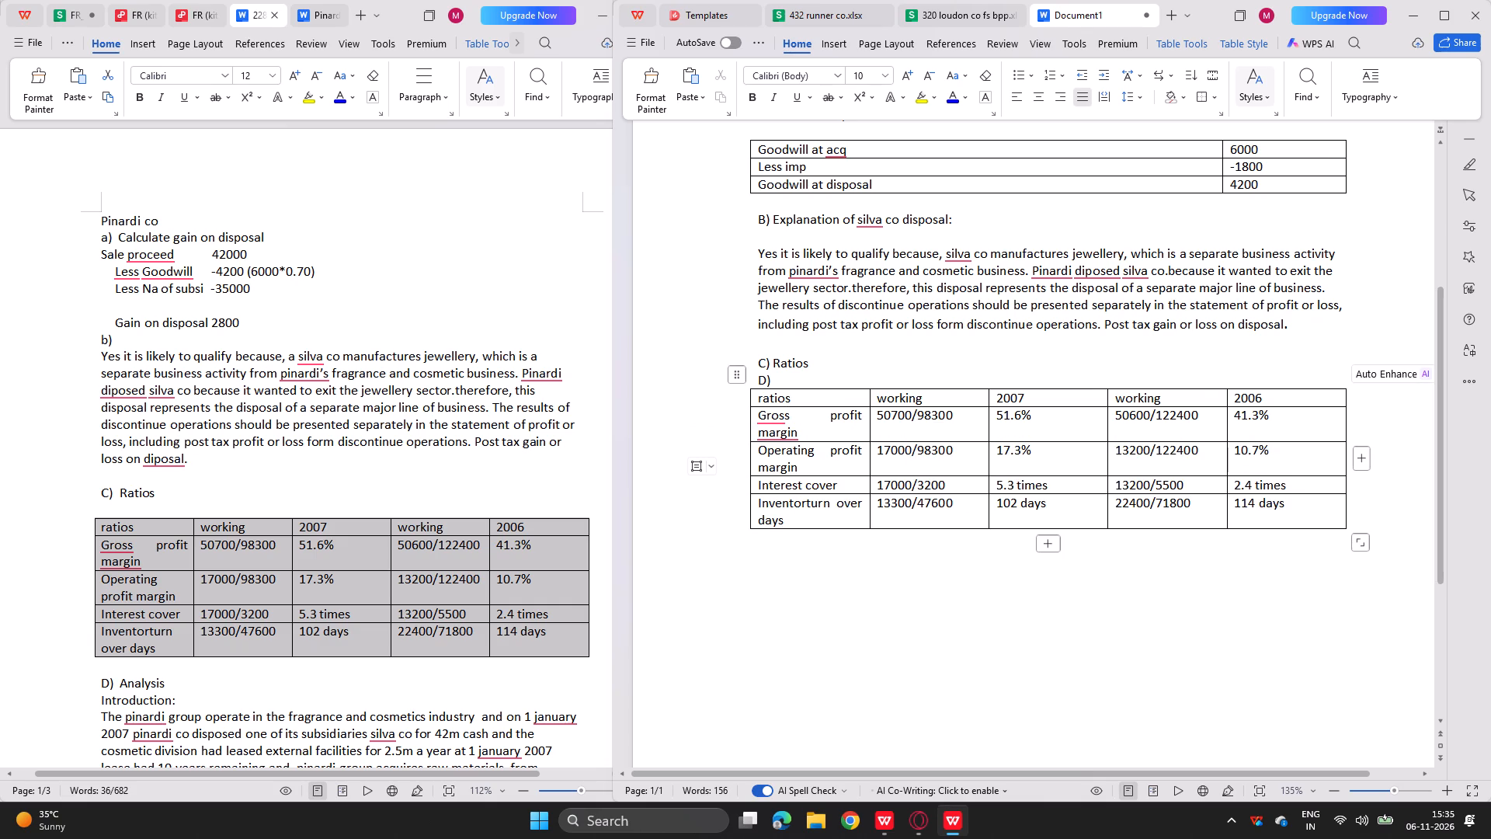
View the other Pinardi reference answer document to see how its ratios section is laid out.
{"action": "left_click", "coordinate": [446, 466]}
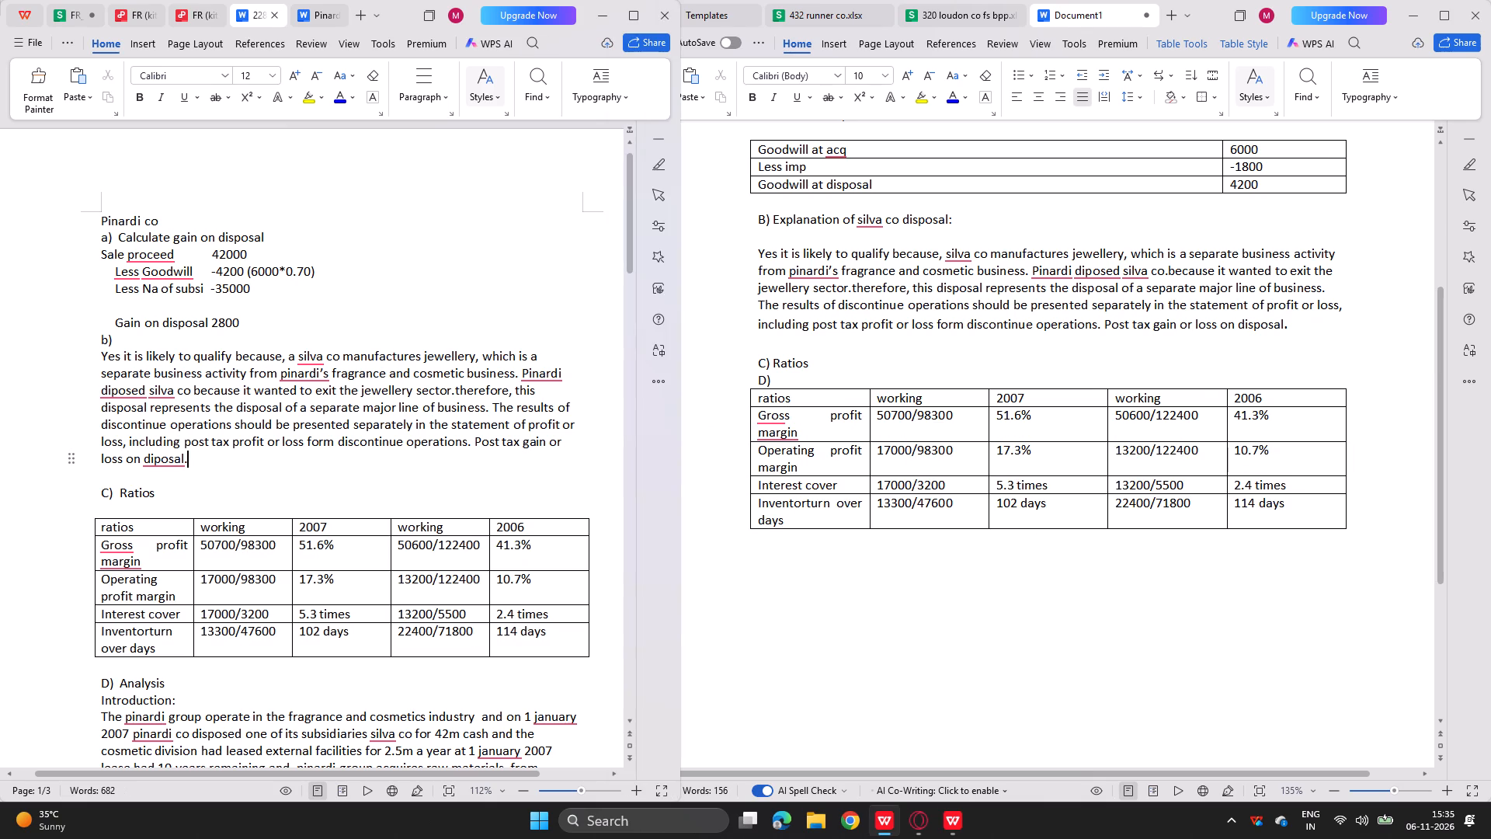
{"action": "left_click", "coordinate": [303, 0]}
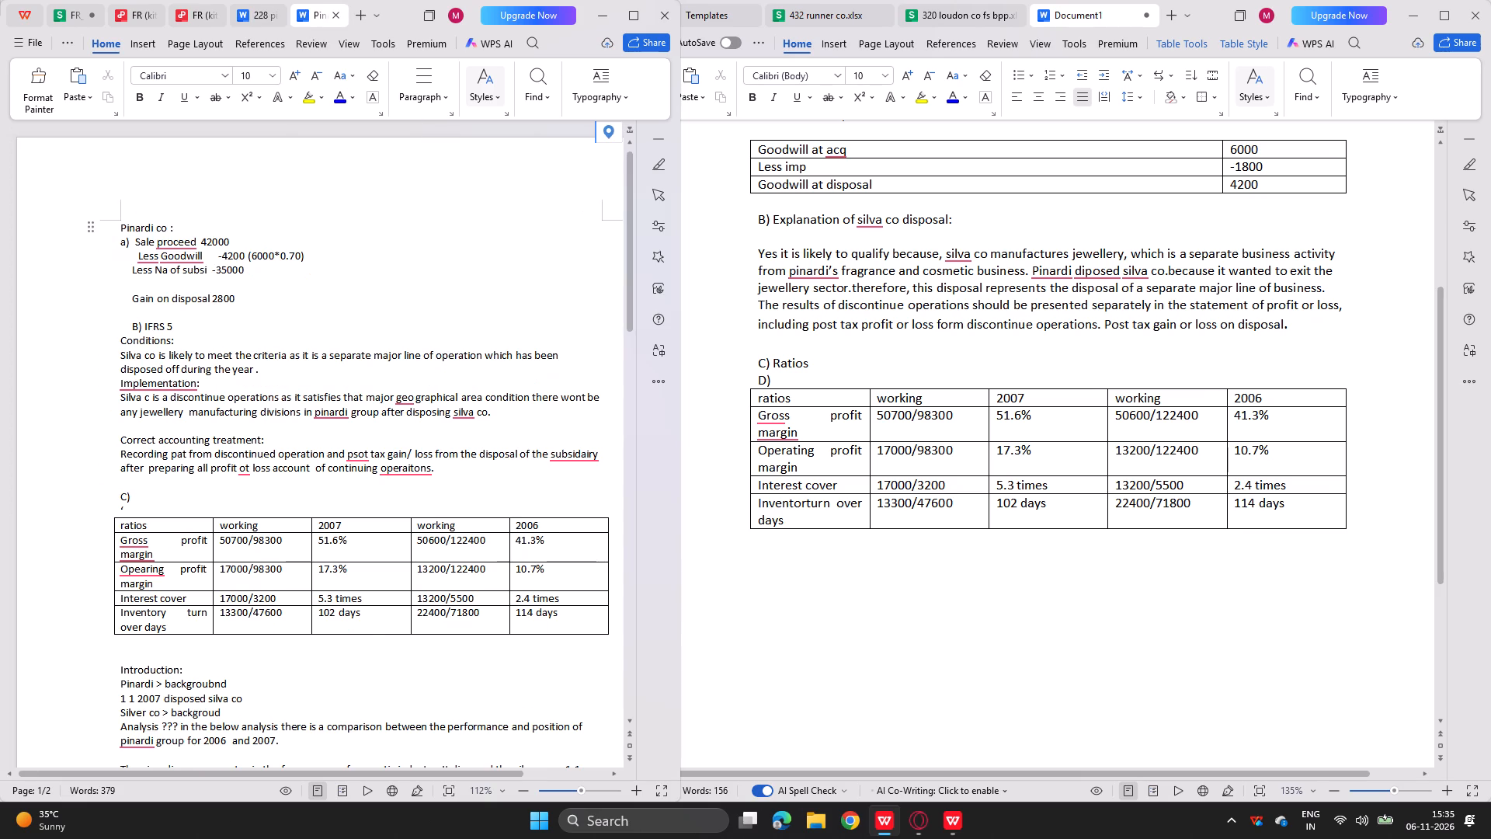
Replace the stray "D)" line under the "C) Ratios" heading with an unnumbered blank line above the table.
{"action": "scroll", "coordinate": [852, 440], "scroll_direction": "down", "scroll_amount": 2}
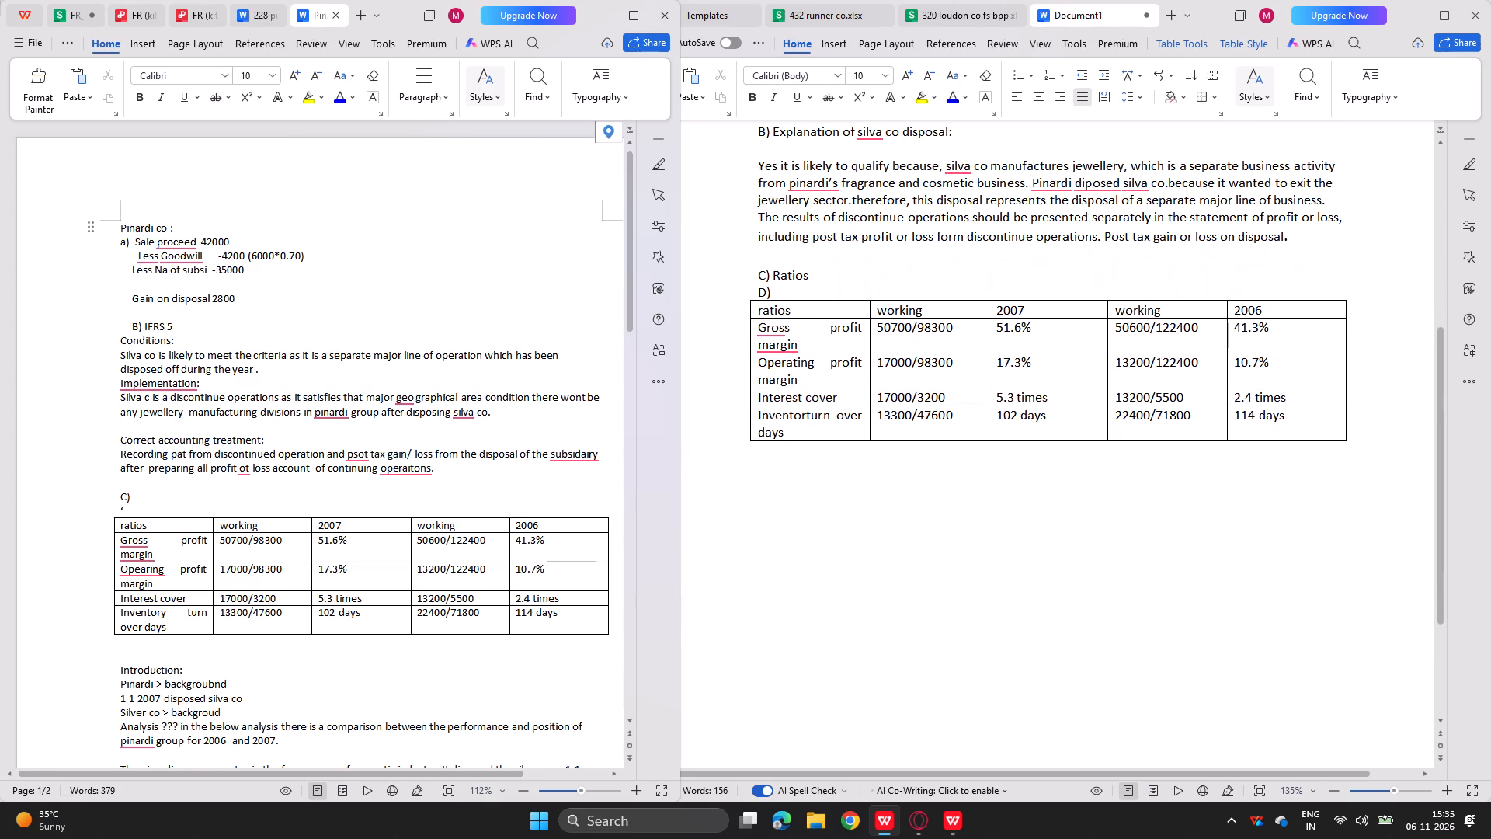
{"action": "left_click", "coordinate": [832, 488]}
{"action": "left_click", "coordinate": [799, 285]}
{"action": "key", "text": "BackSpace"}
{"action": "key", "text": "BackSpace"}
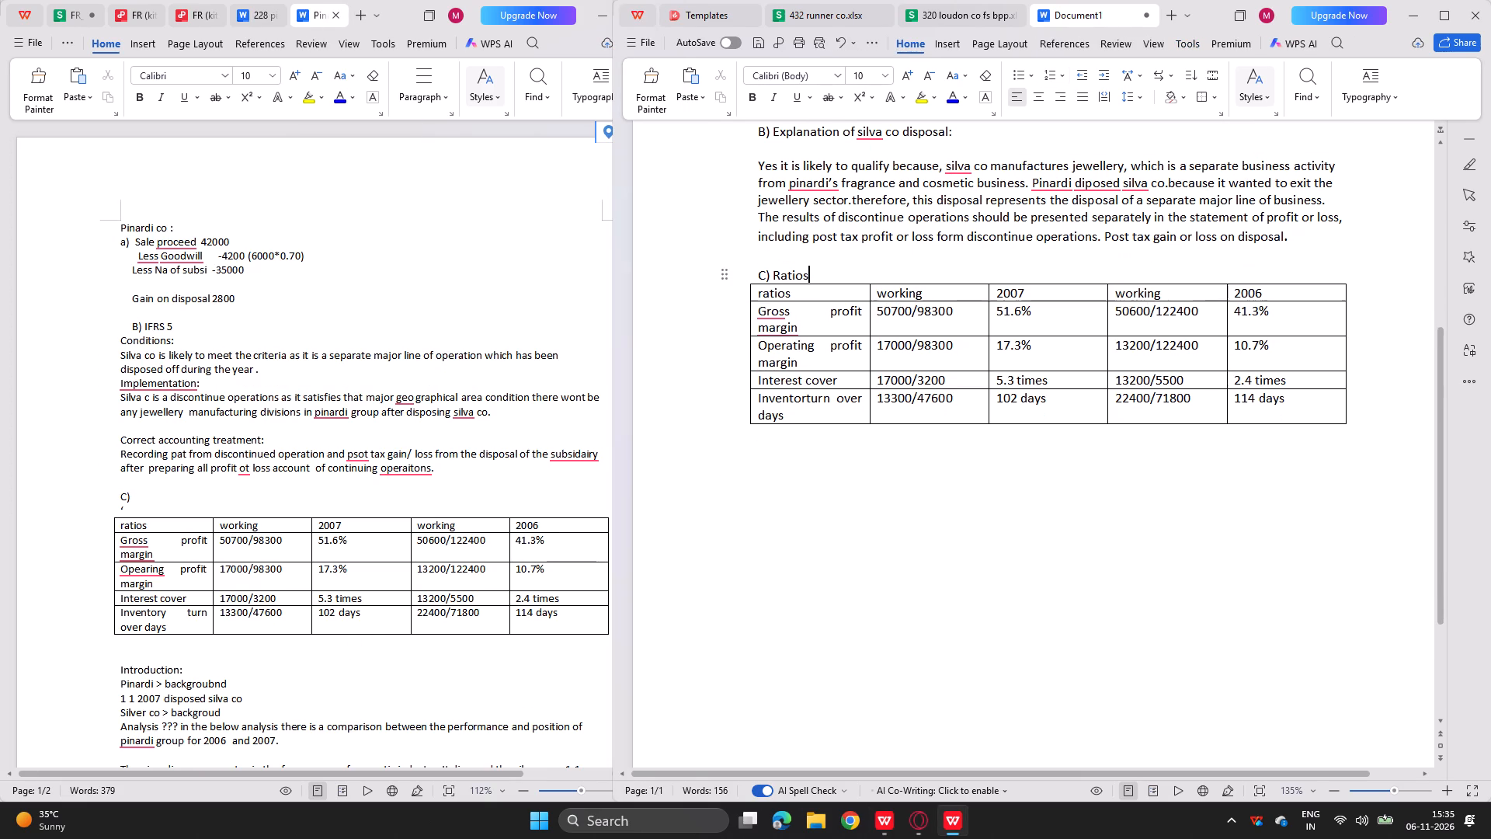
{"action": "key", "text": "Return"}
{"action": "key", "text": "Return"}
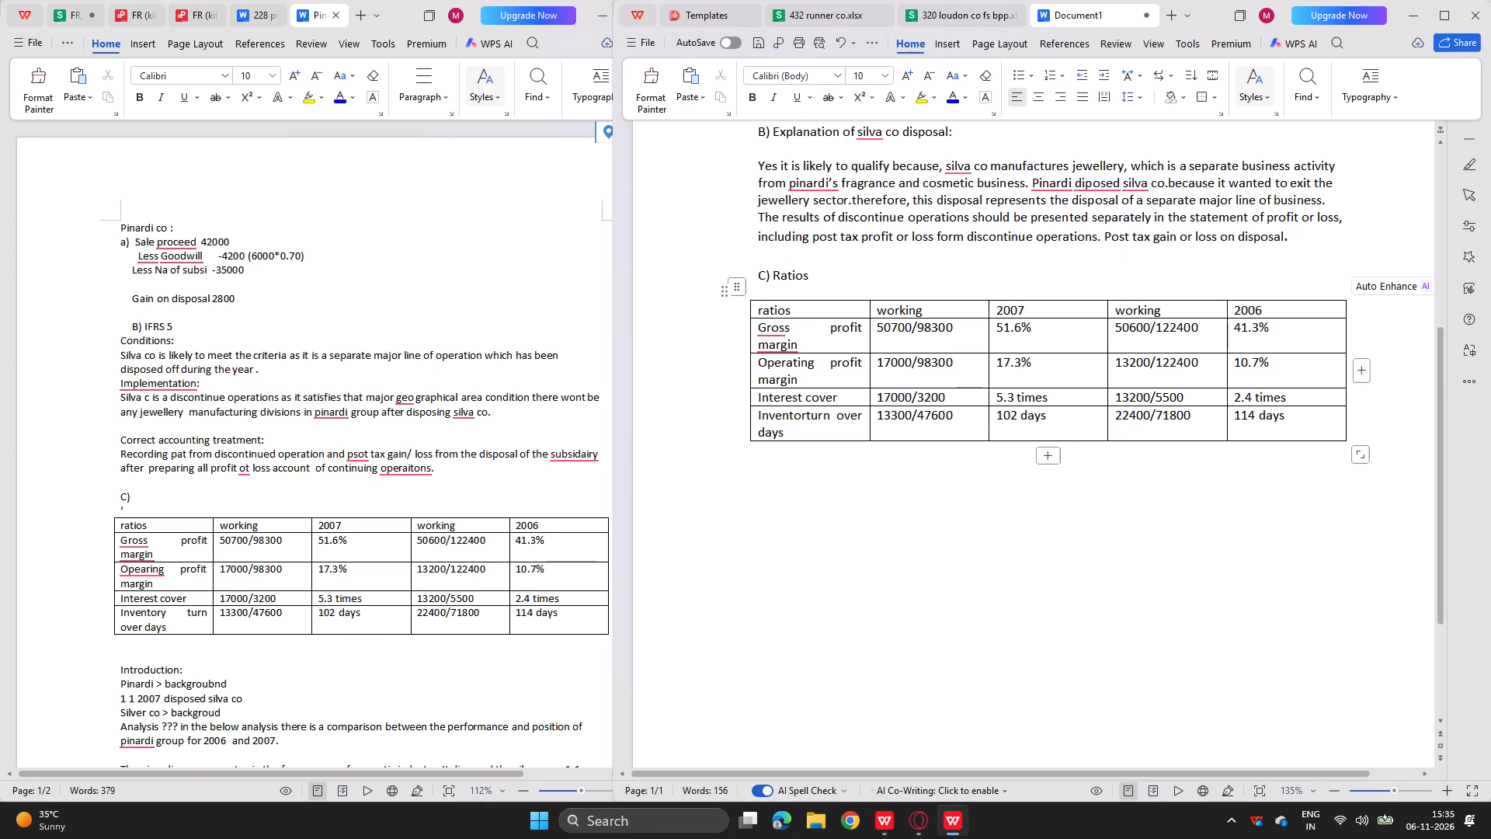
Show the Pinardi question's list of requirements in the question PDF.
{"action": "left_click", "coordinate": [787, 503]}
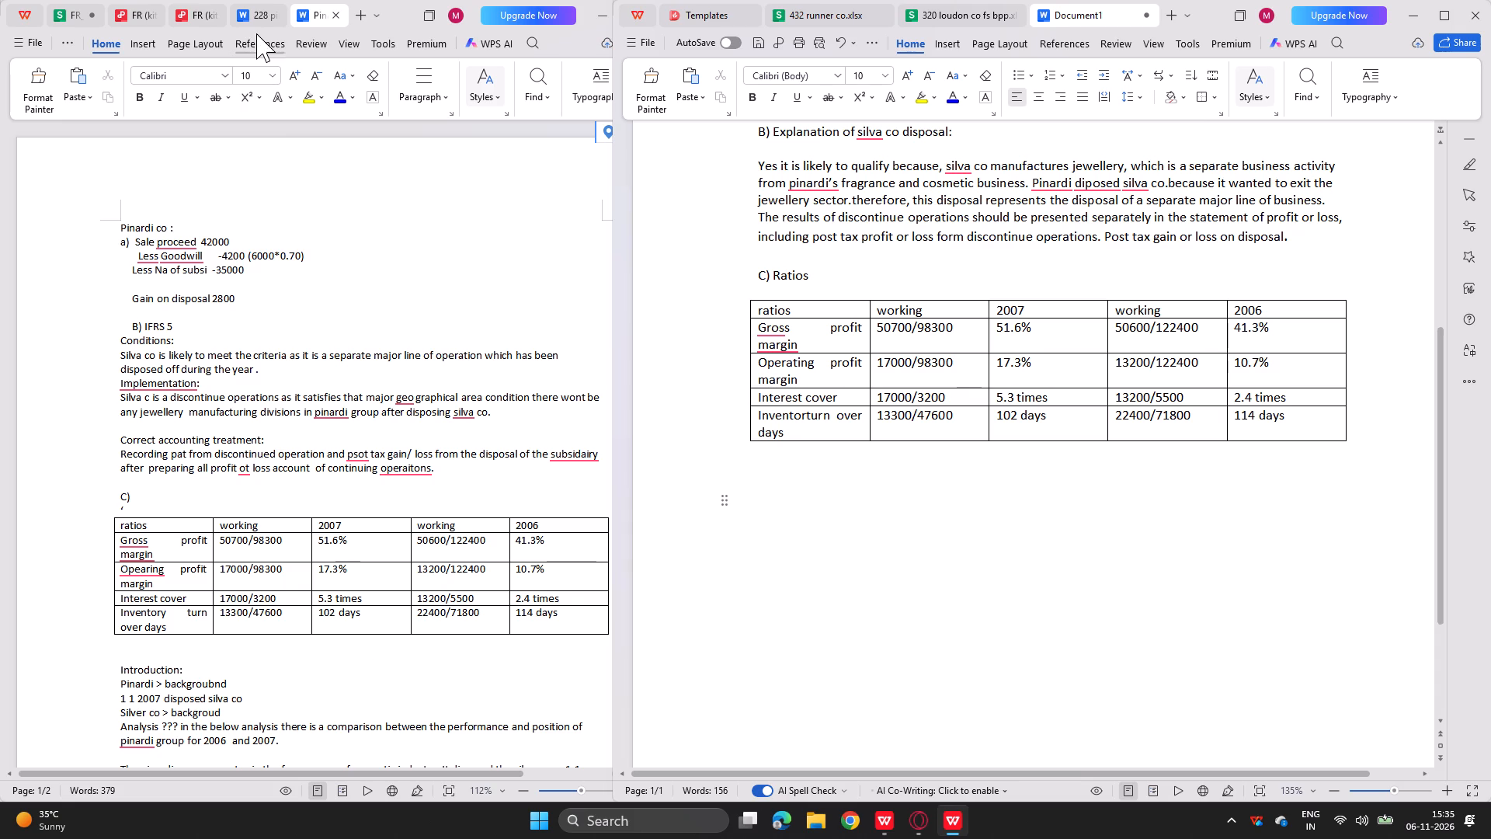
{"action": "left_click", "coordinate": [133, 16]}
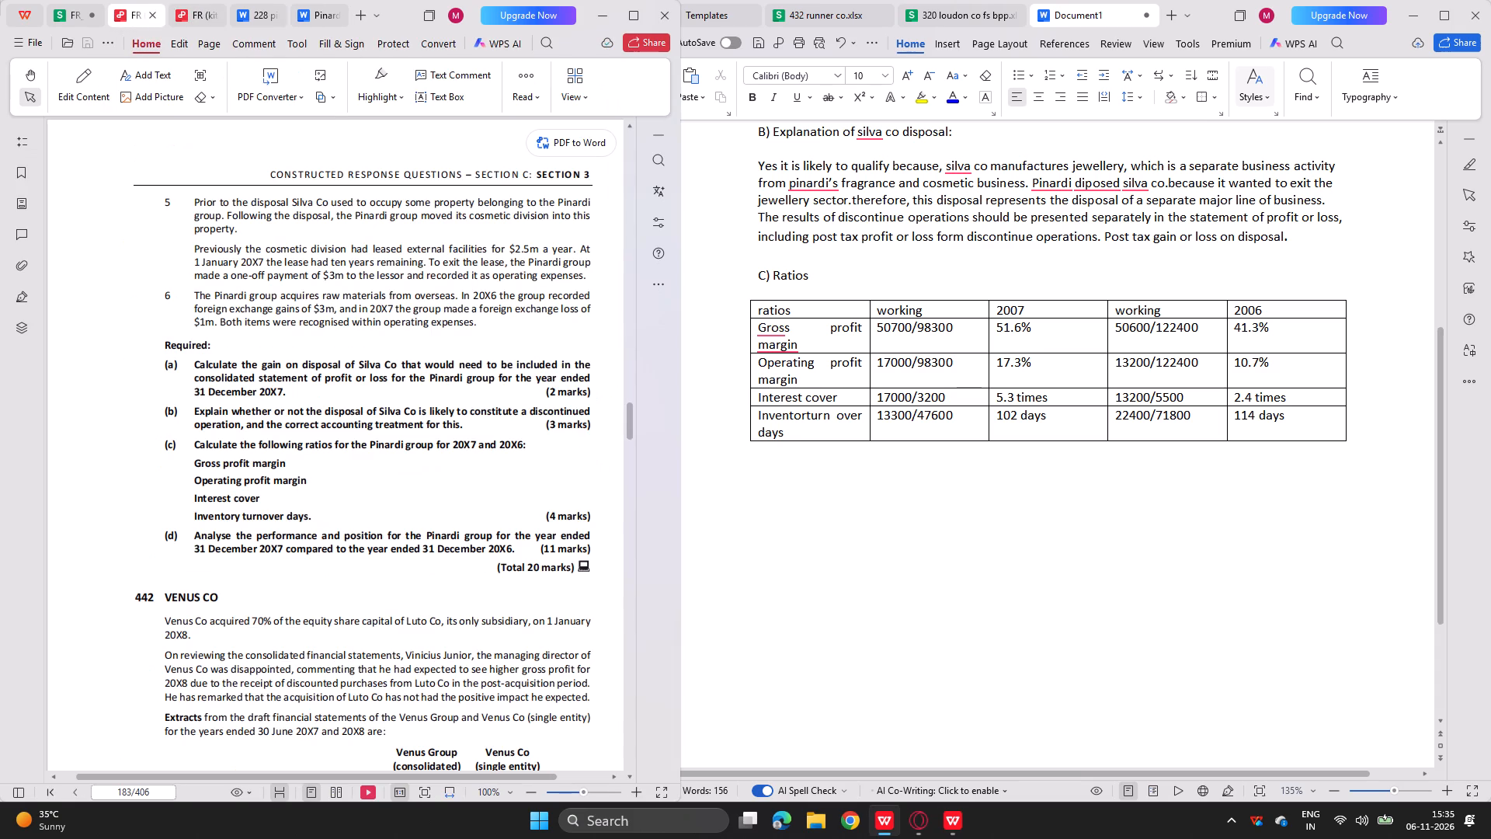
{"action": "scroll", "coordinate": [189, 325], "scroll_direction": "left", "scroll_amount": 1}
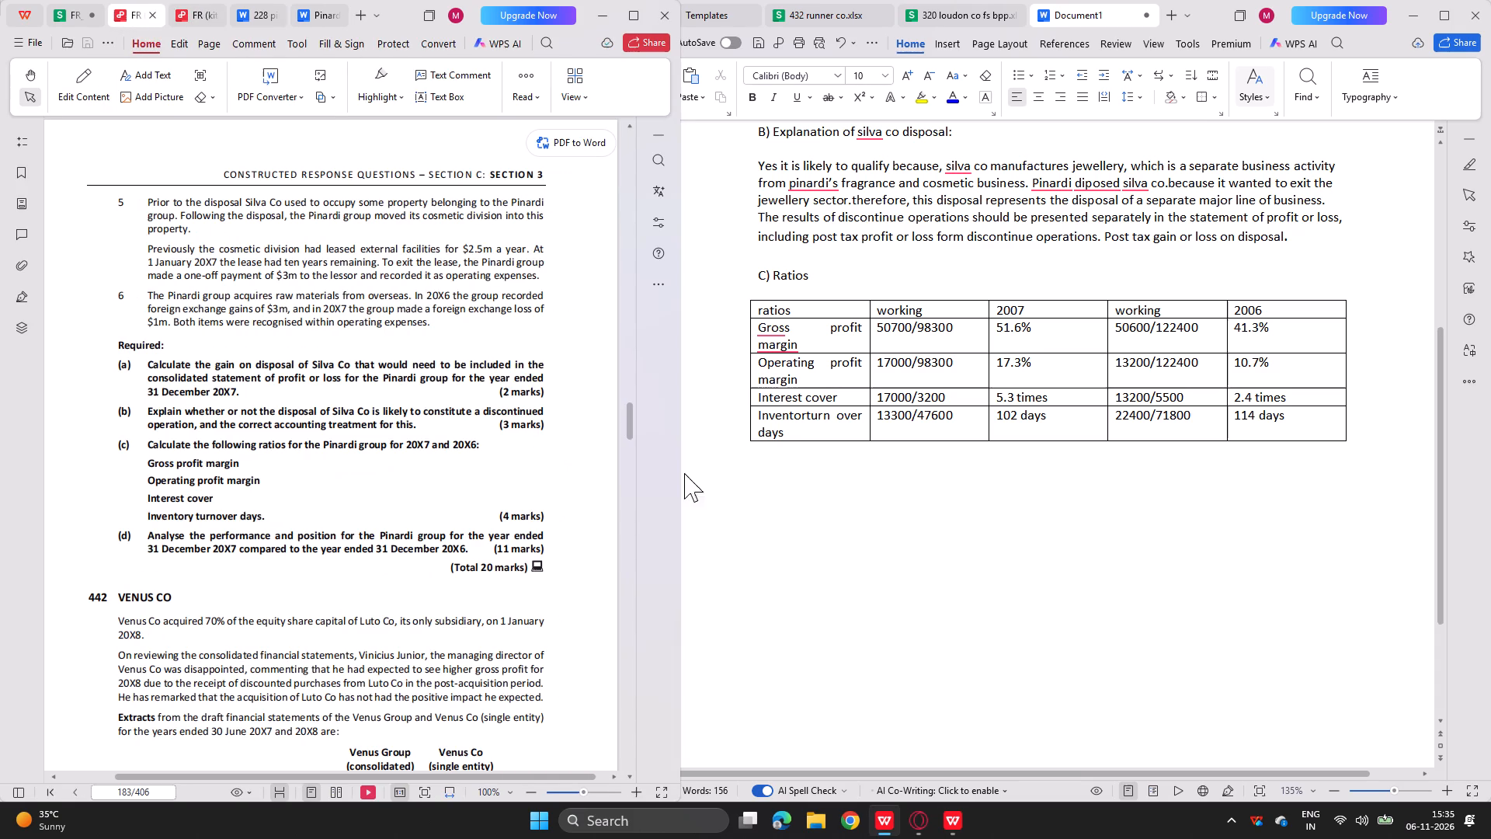
Add the heading "Introduction:" below the ratios table and start a new line beneath it.
{"action": "left_click", "coordinate": [787, 478]}
{"action": "key", "text": "BackSpace"}
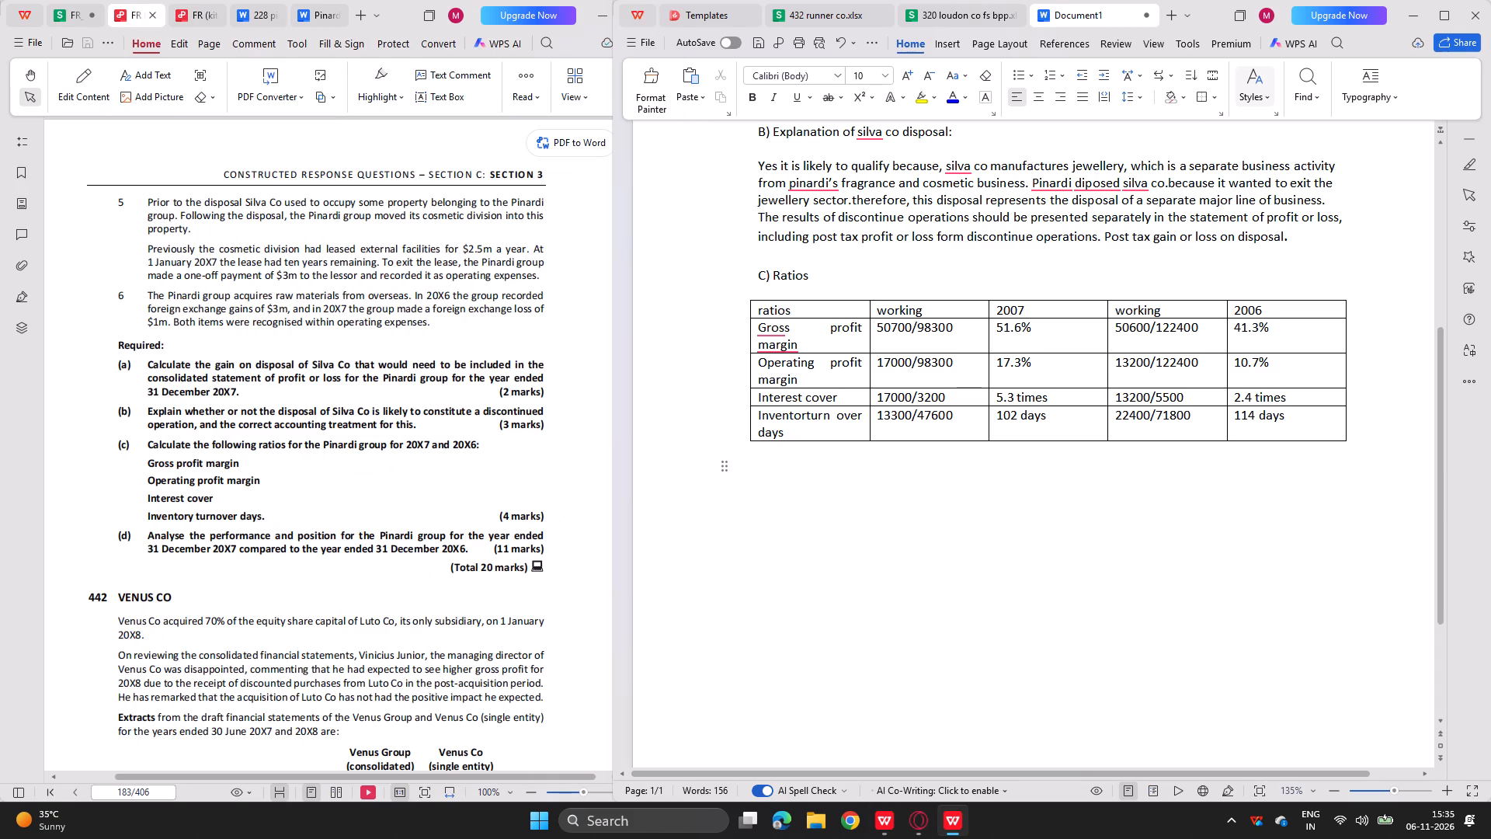
{"action": "type", "text": "introudctu"}
{"action": "key", "text": "BackSpace"}
{"action": "key", "text": "BackSpace"}
{"action": "key", "text": "BackSpace"}
{"action": "key", "text": "BackSpace"}
{"action": "key", "text": "BackSpace"}
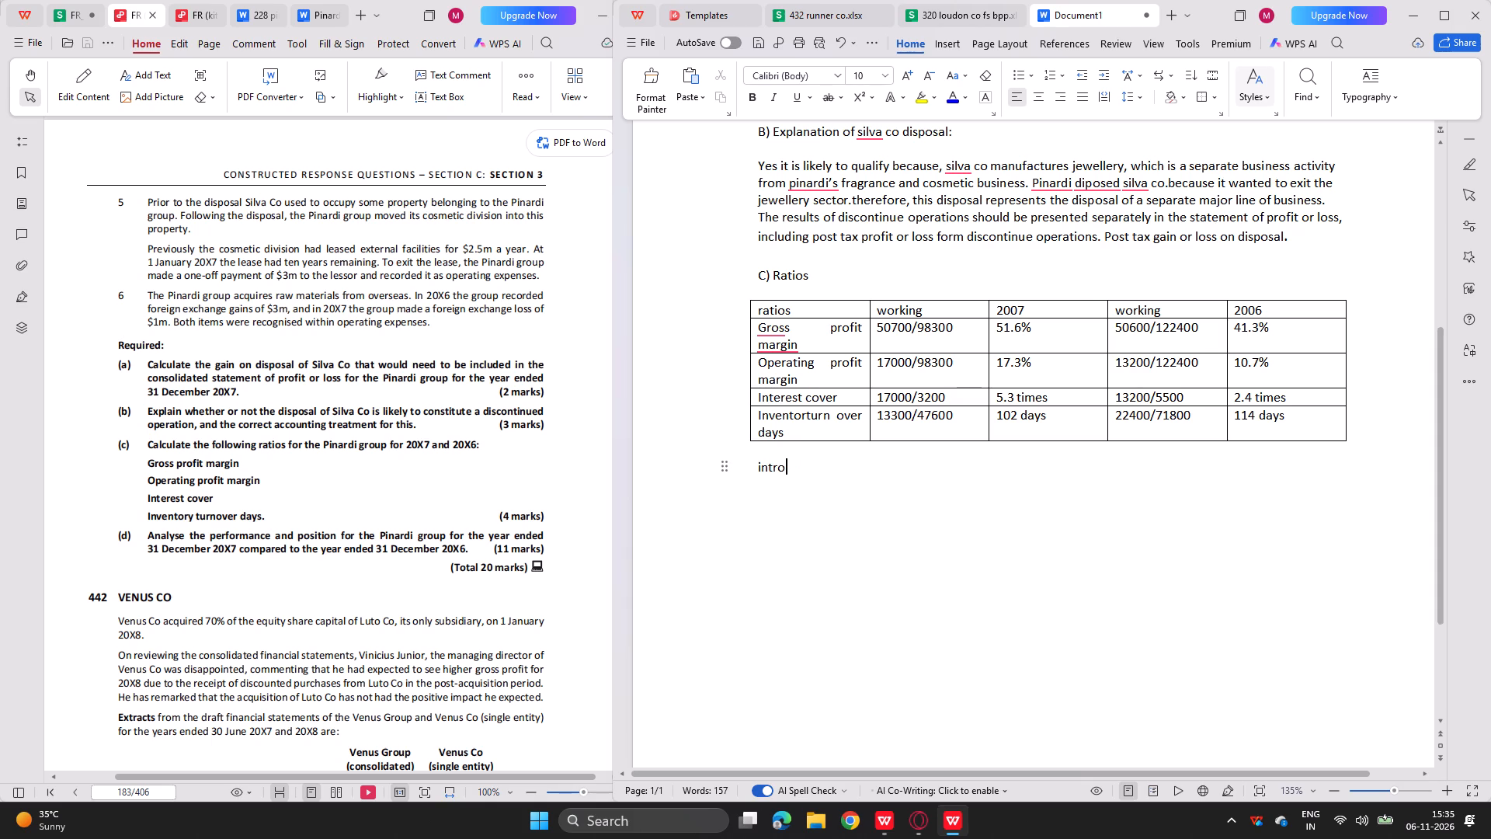
{"action": "type", "text": "duction:"}
{"action": "key", "text": "Return"}
Review the Pinardi question's financial extracts and numbered notes for the introduction's background.
{"action": "scroll", "coordinate": [375, 510], "scroll_direction": "up", "scroll_amount": 4}
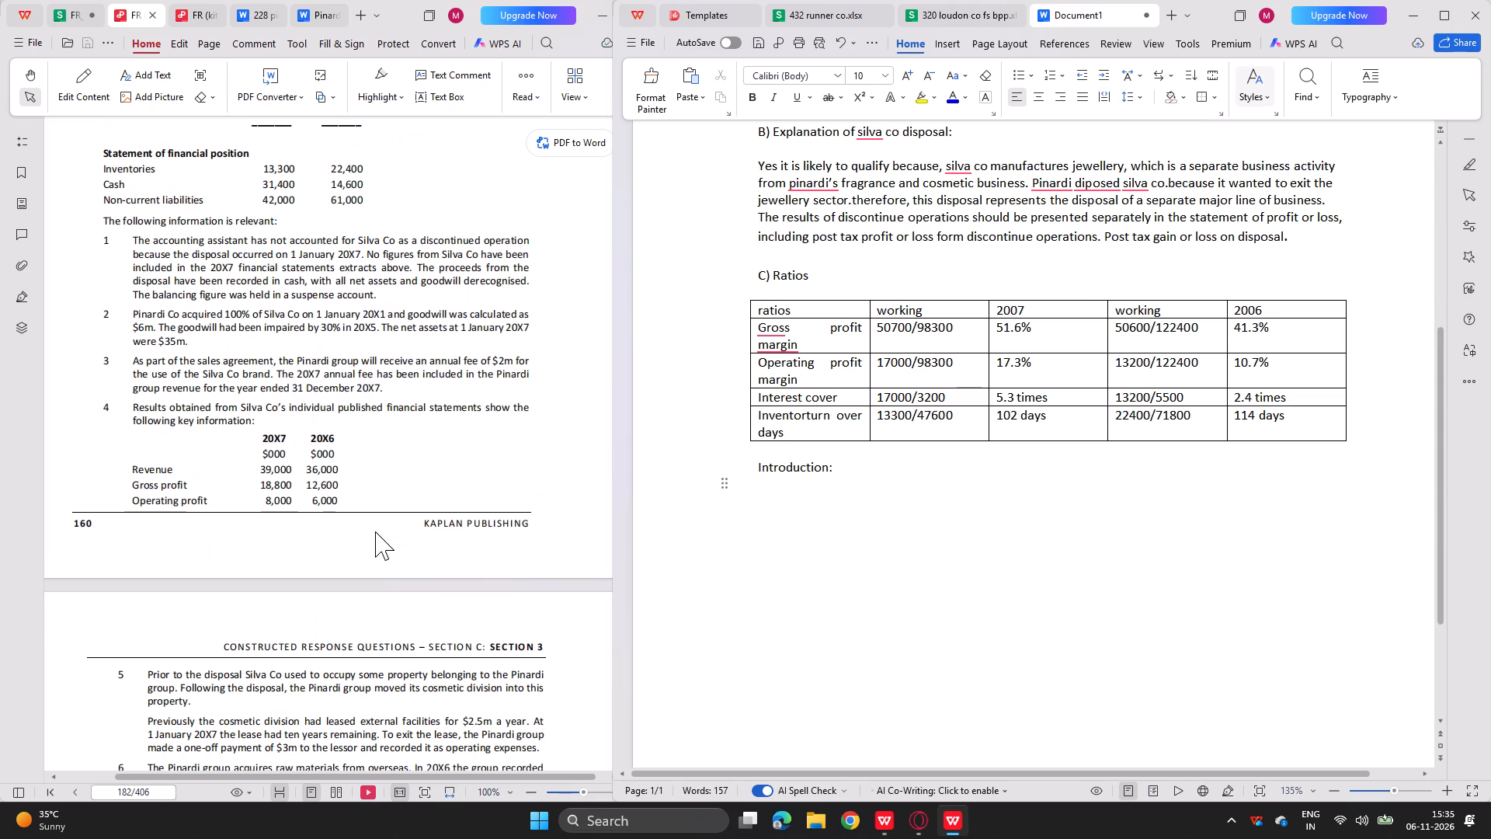
{"action": "scroll", "coordinate": [375, 531], "scroll_direction": "up", "scroll_amount": 2}
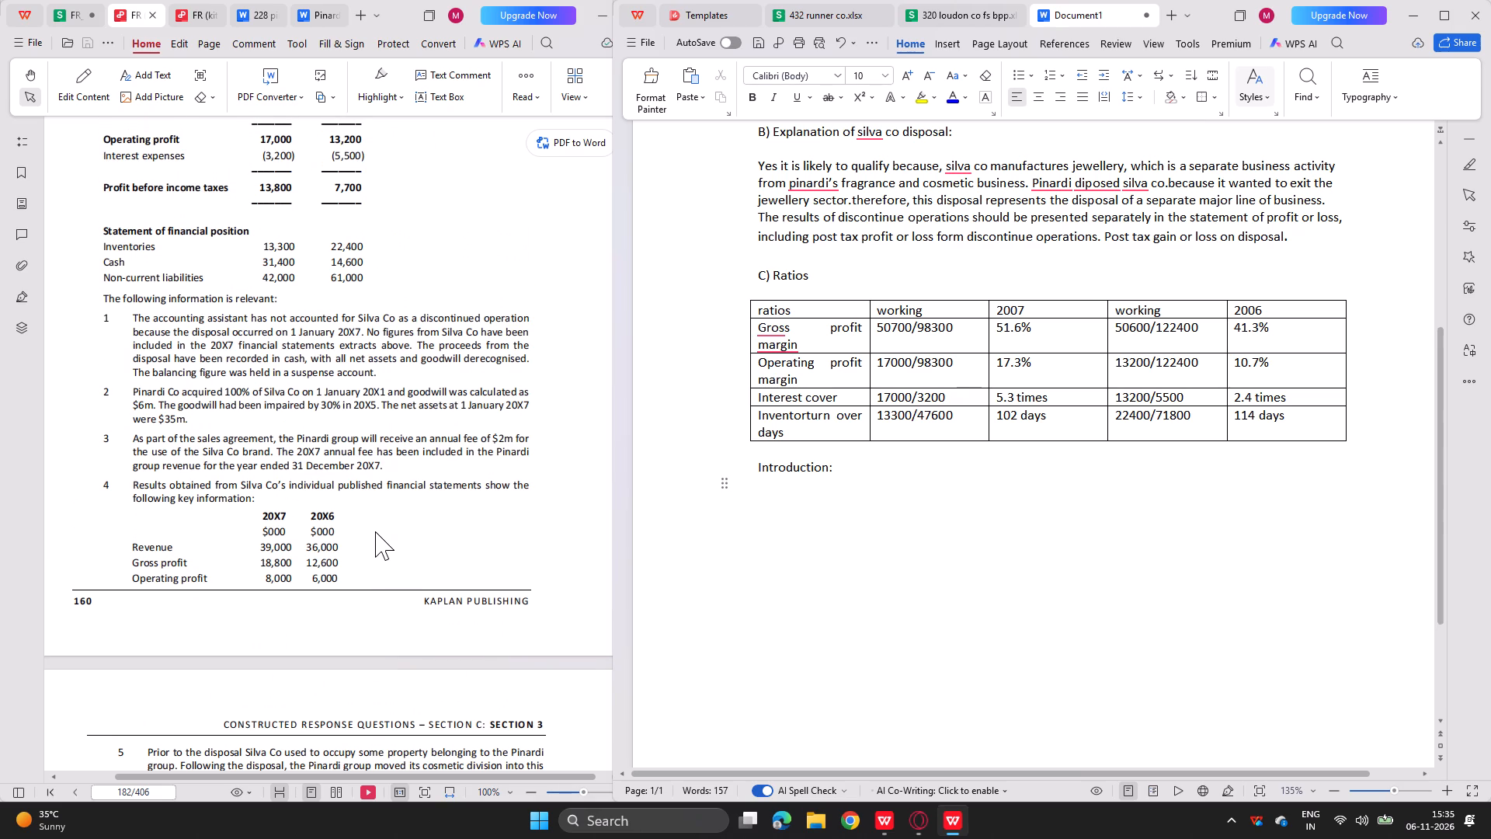
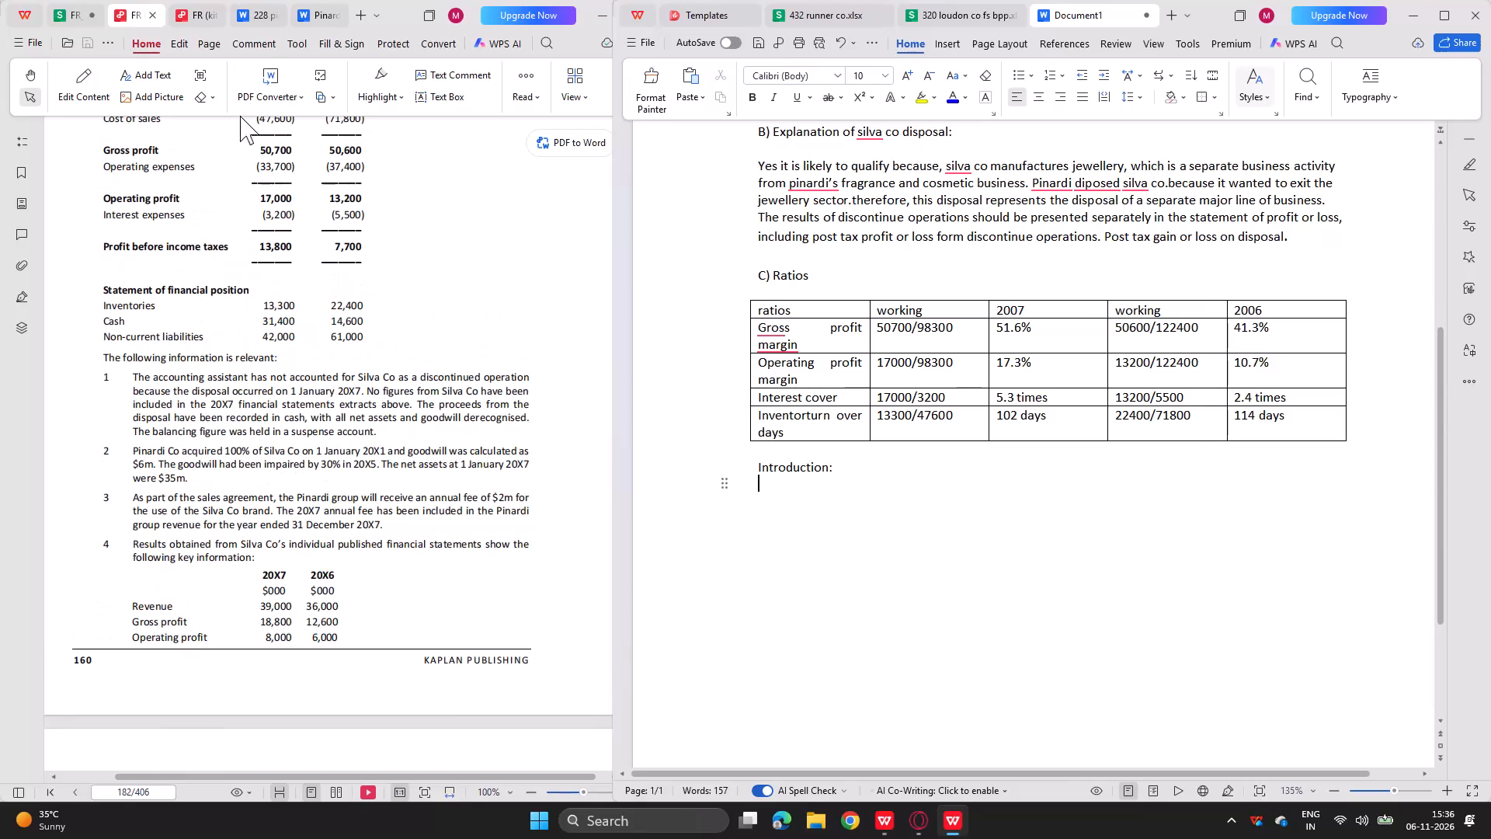
In the earlier 228 Pinardi answer document, copy the analysis text from the introduction paragraph through the end of the conclusion.
{"action": "left_click", "coordinate": [297, 8]}
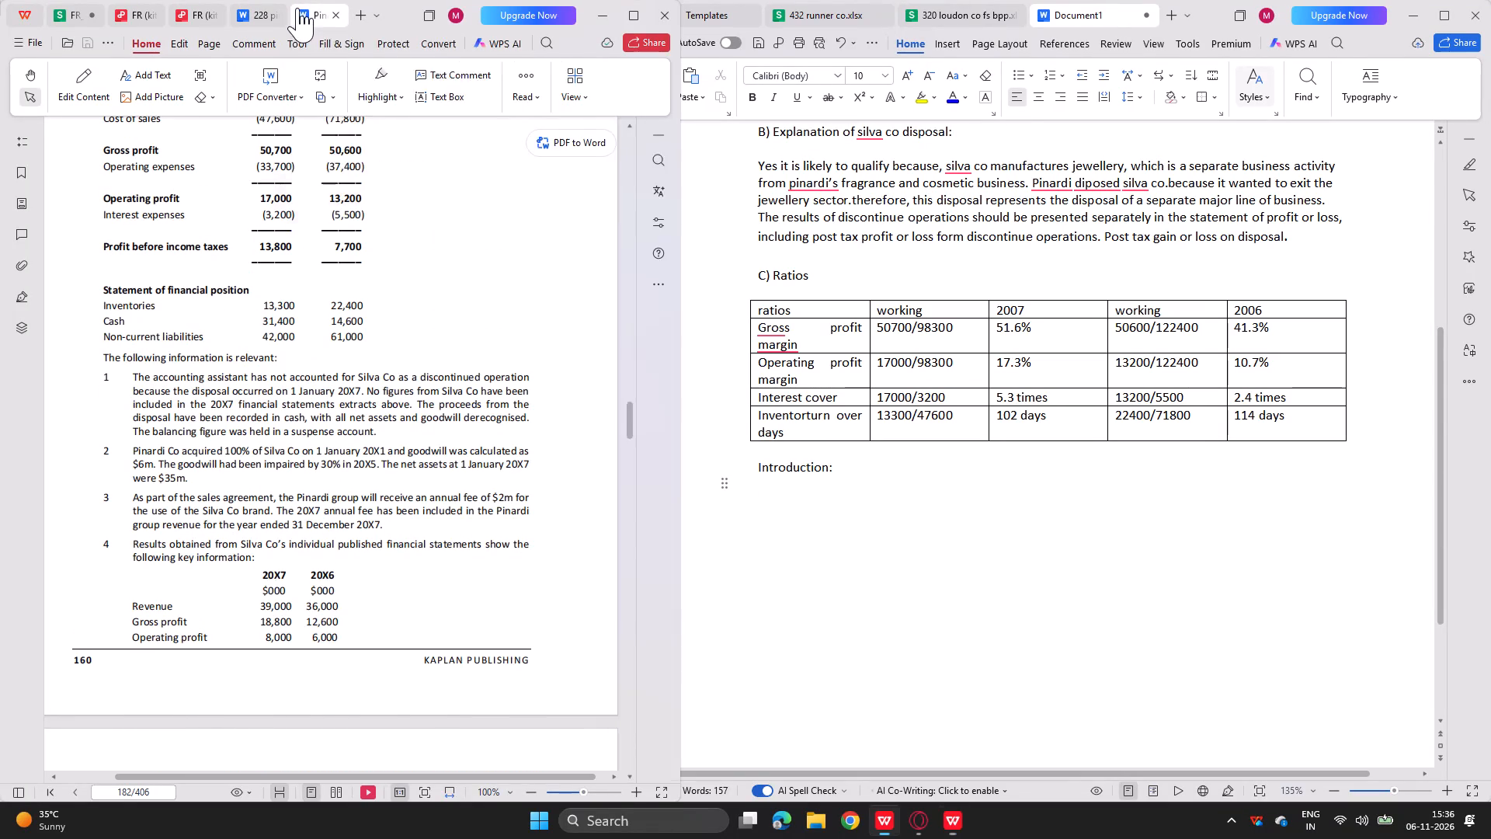
{"action": "scroll", "coordinate": [238, 384], "scroll_direction": "down", "scroll_amount": 4}
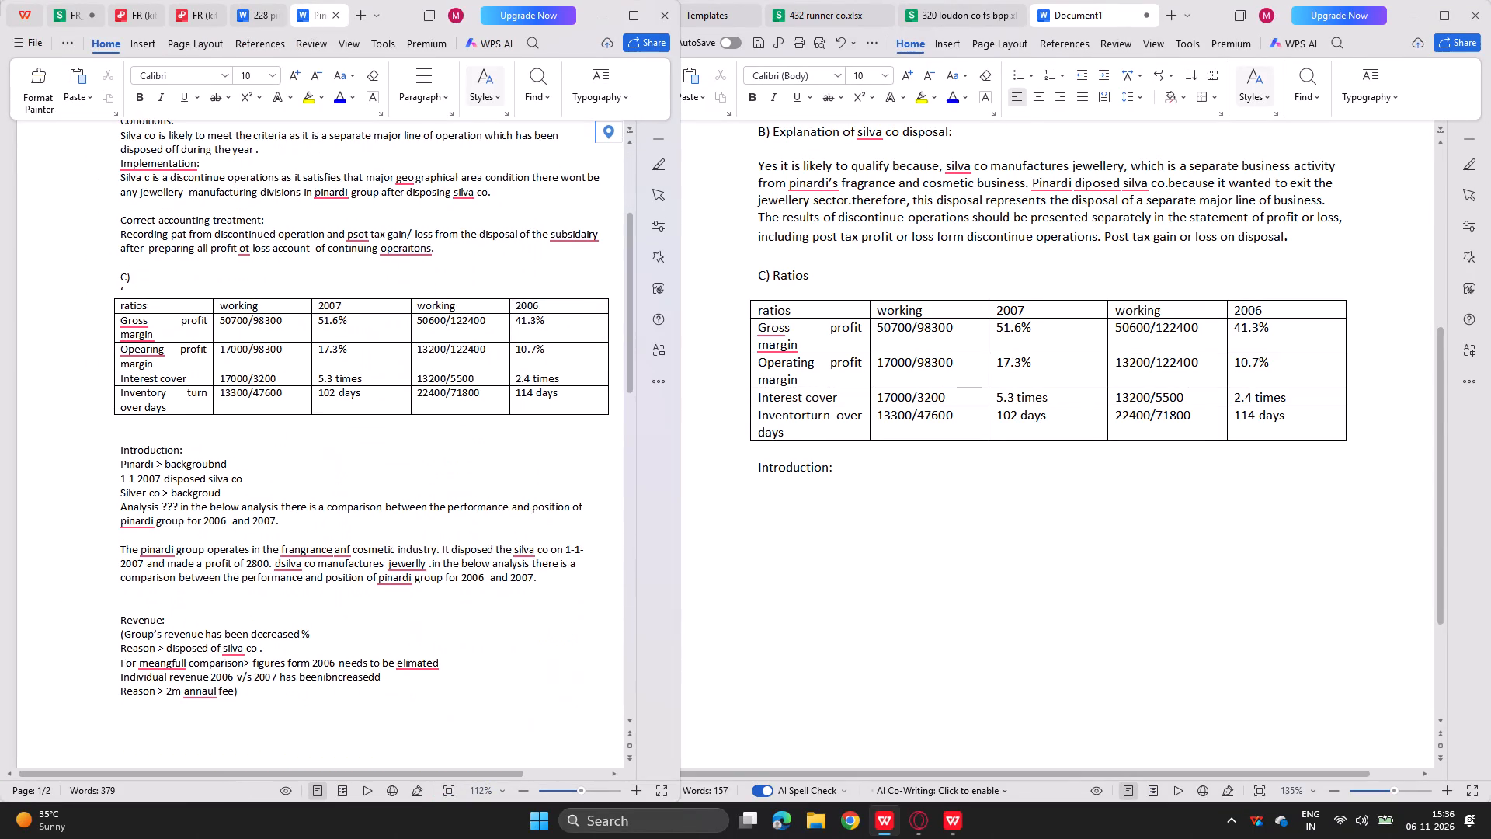
{"action": "scroll", "coordinate": [238, 384], "scroll_direction": "down", "scroll_amount": 1}
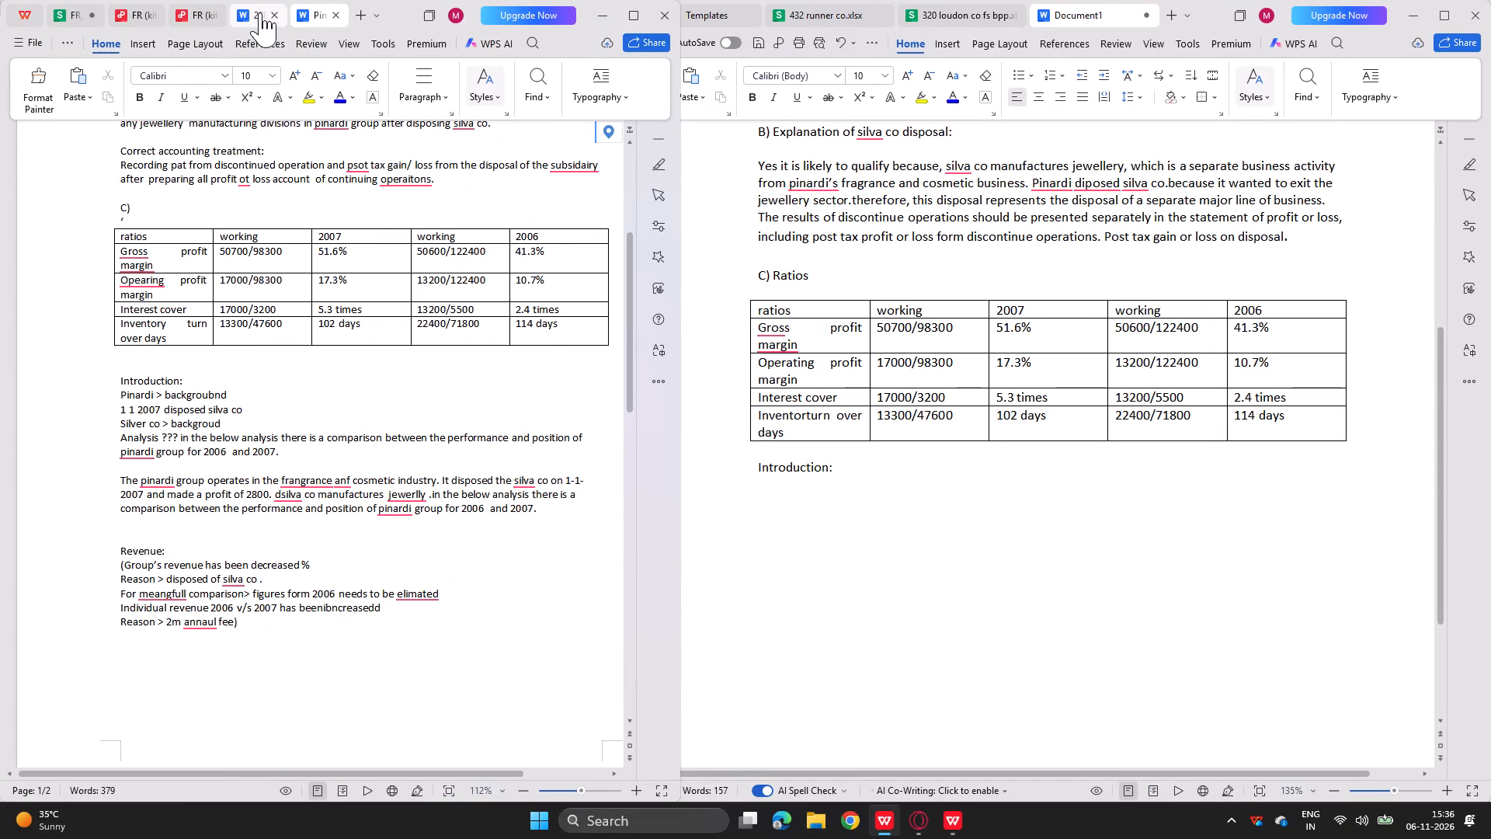
{"action": "left_click", "coordinate": [261, 13]}
{"action": "scroll", "coordinate": [315, 395], "scroll_direction": "down", "scroll_amount": 3}
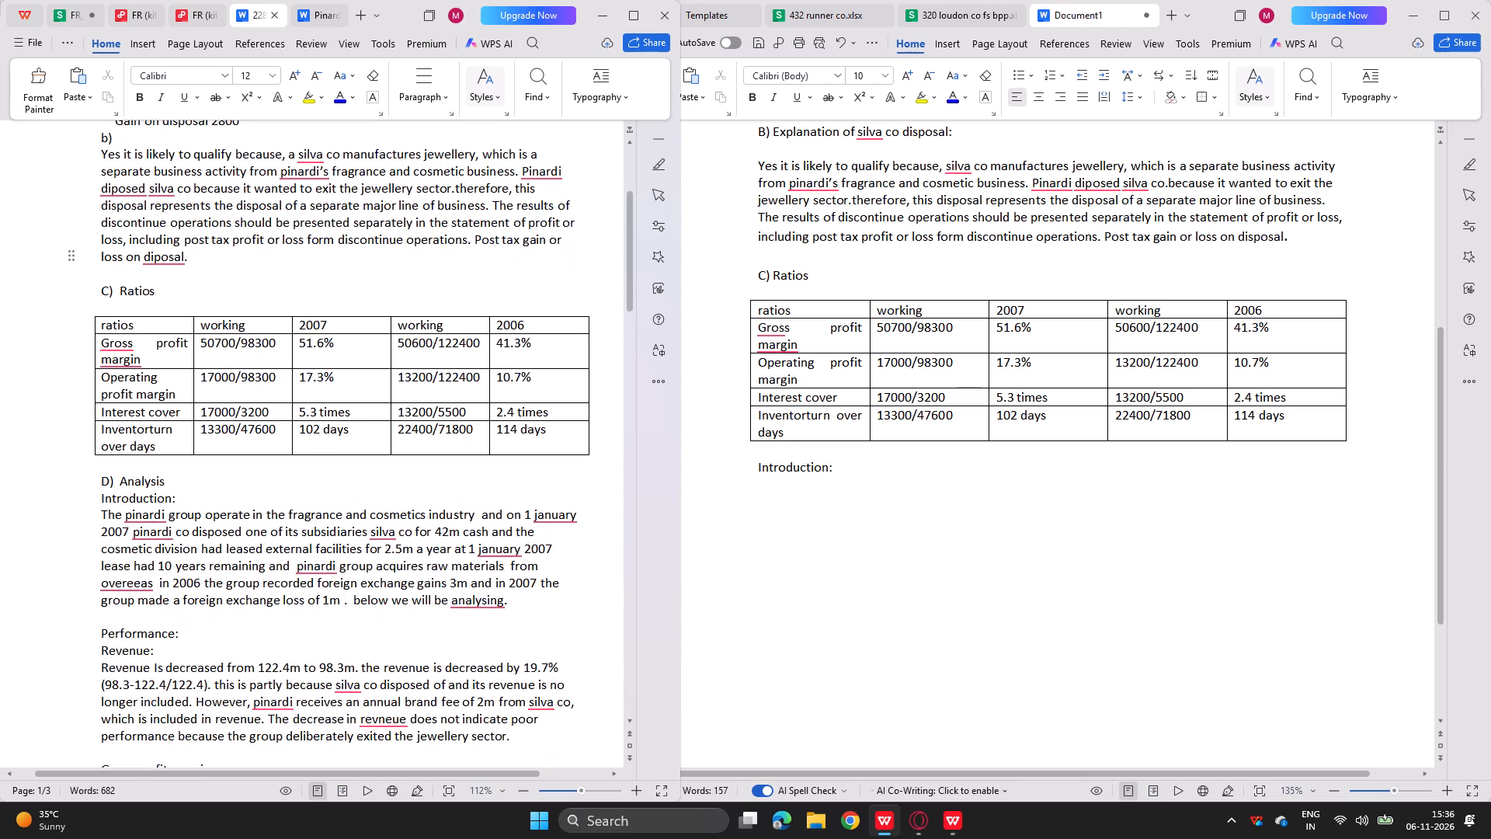
{"action": "scroll", "coordinate": [315, 395], "scroll_direction": "down", "scroll_amount": 2}
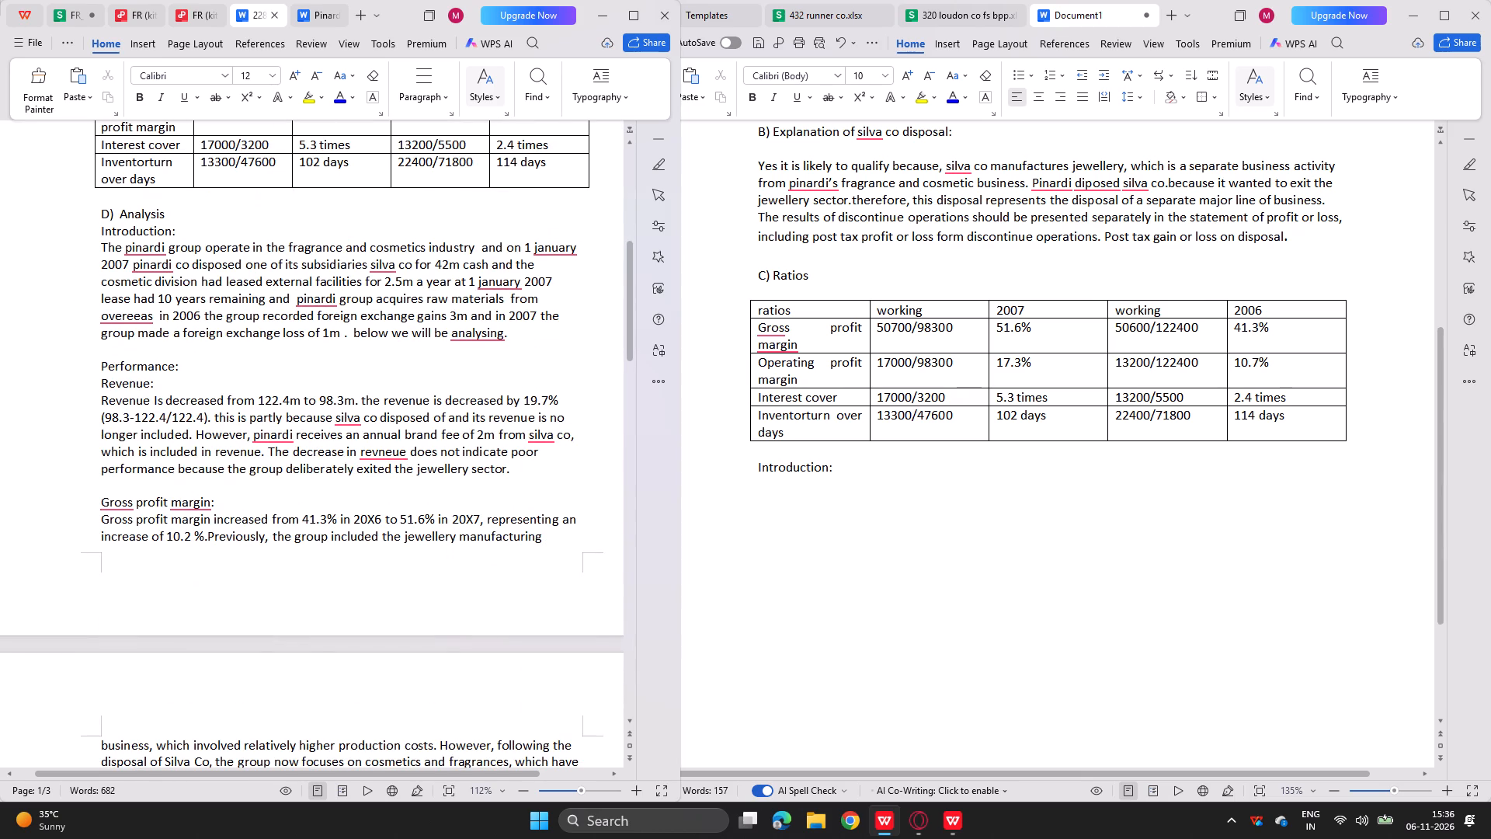
{"action": "left_click_drag", "start_coordinate": [99, 249], "coordinate": [379, 737]}
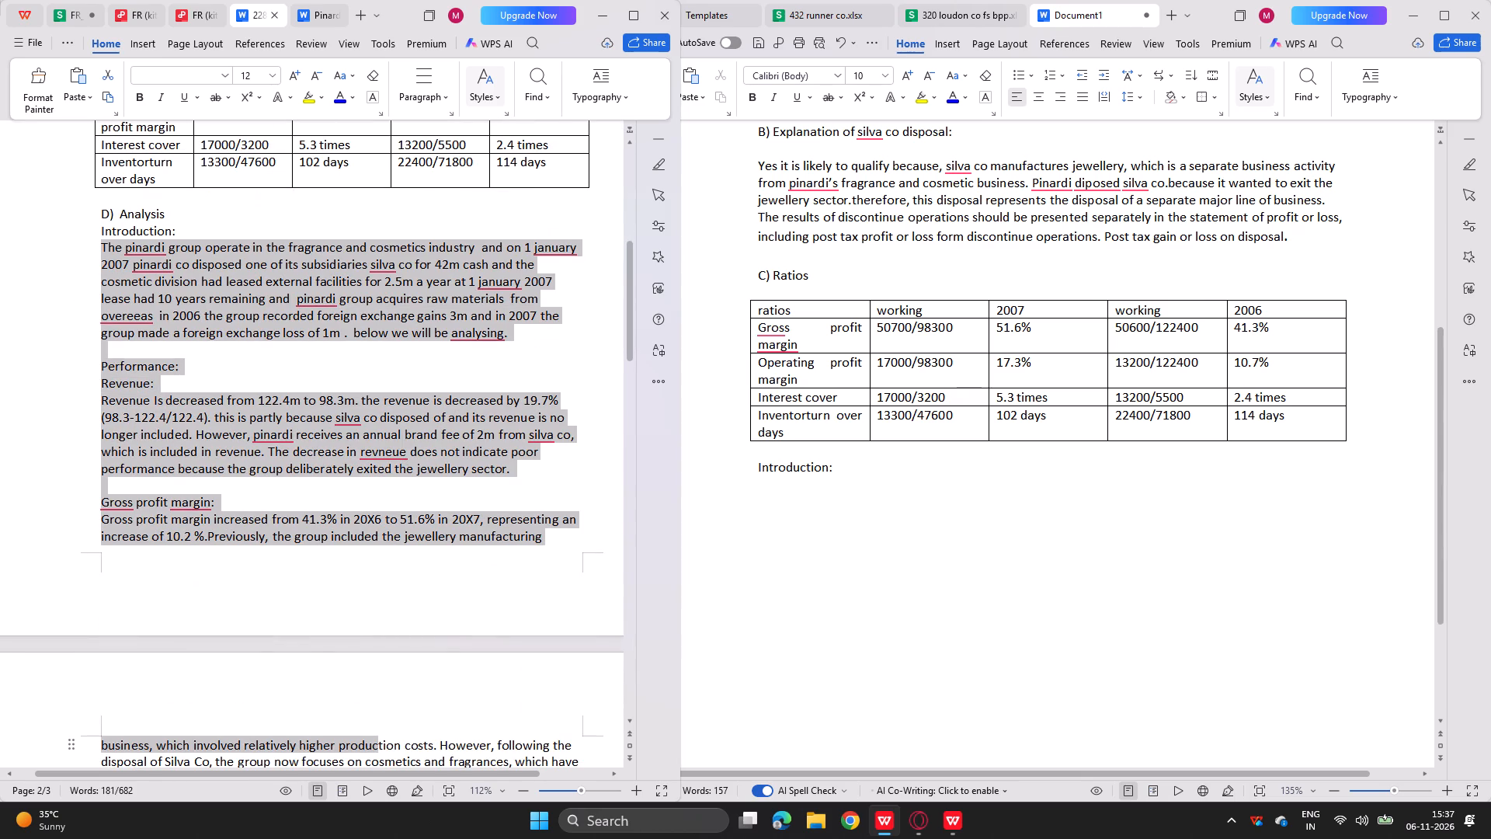
{"action": "left_click_drag", "start_coordinate": [379, 737], "coordinate": [450, 816]}
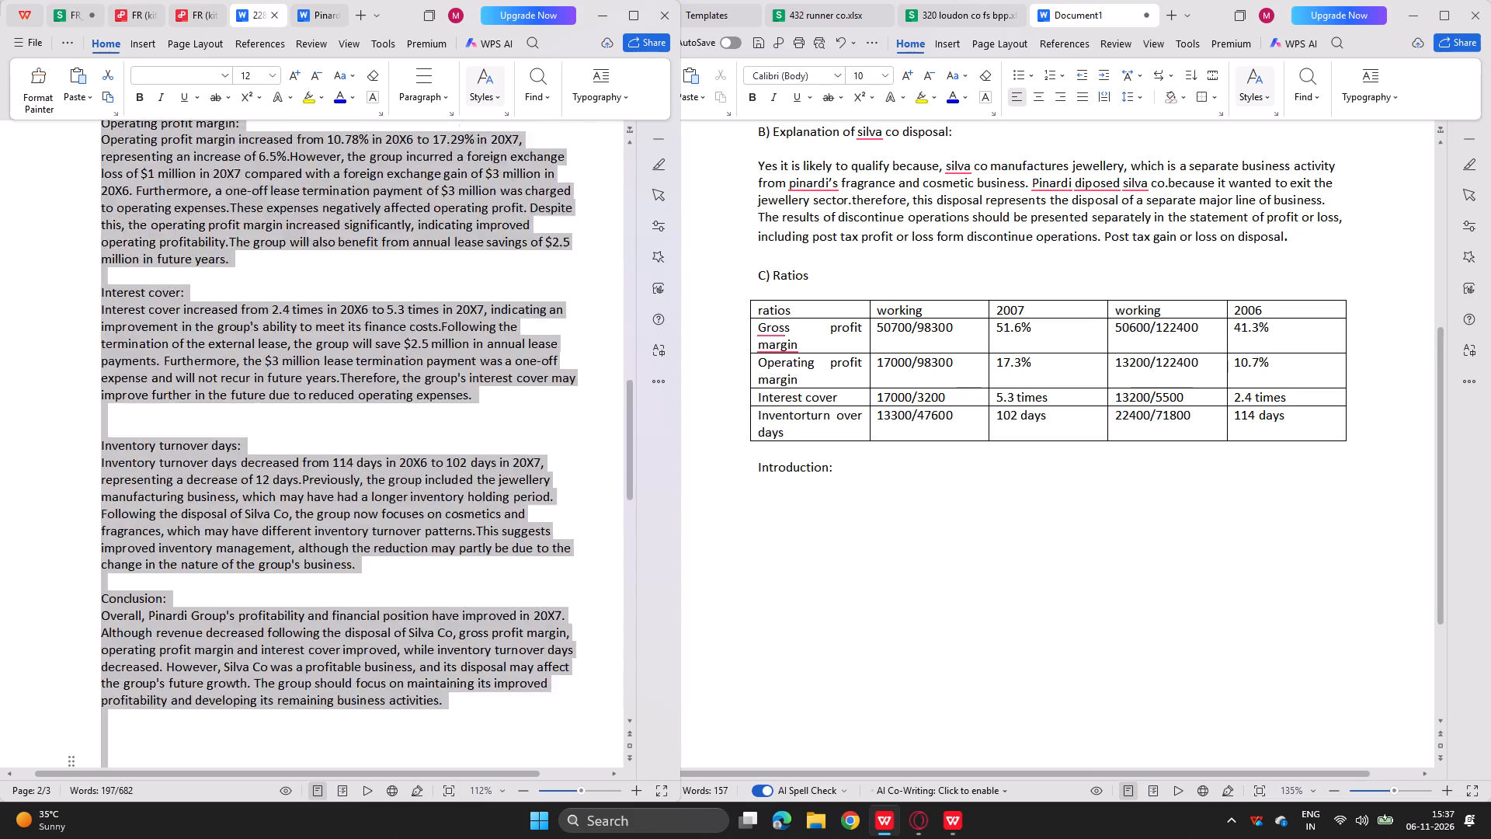
{"action": "left_click_drag", "start_coordinate": [450, 816], "coordinate": [384, 139]}
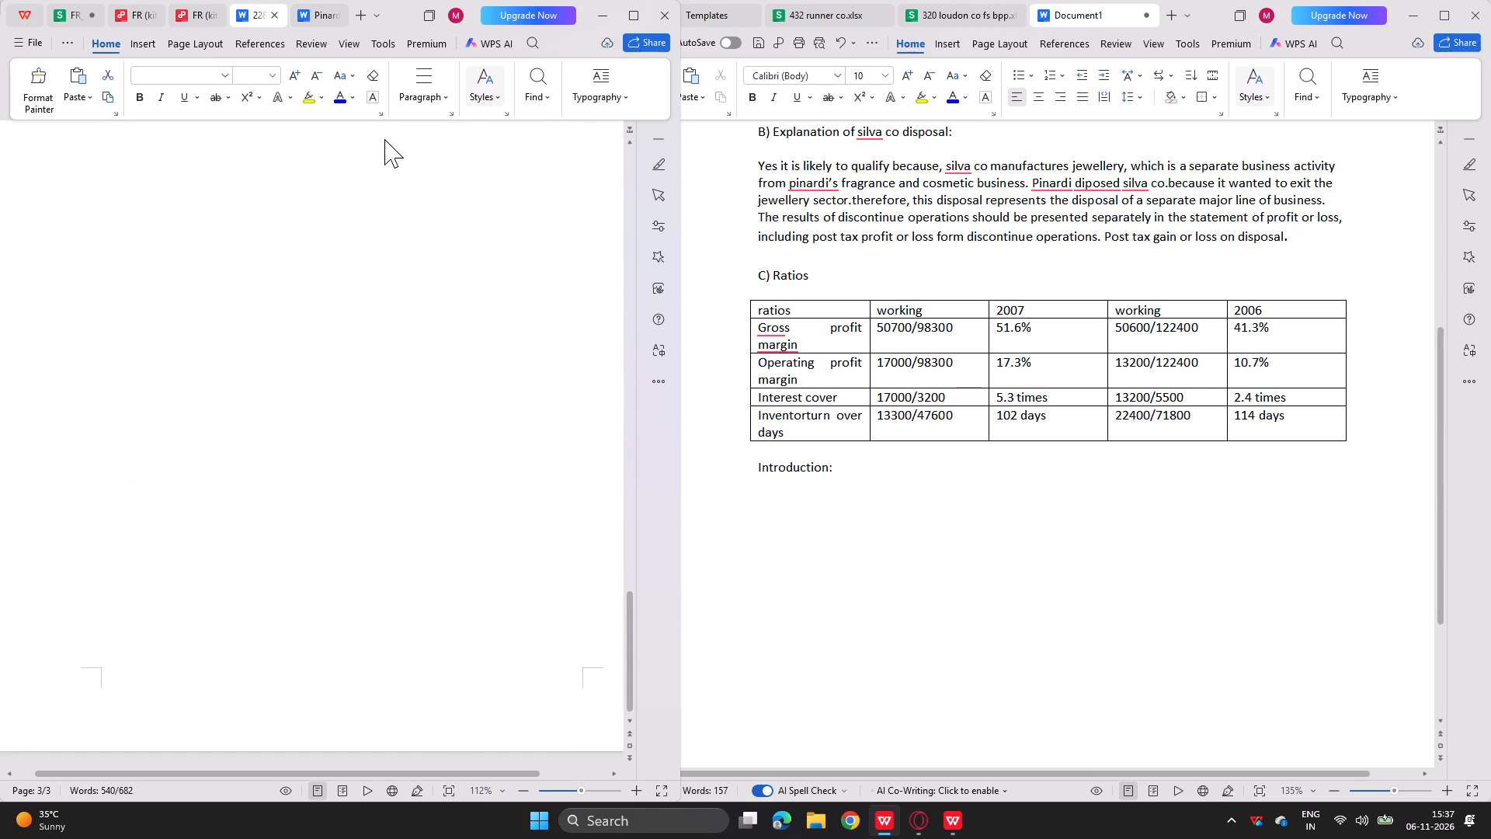
{"action": "left_click_drag", "start_coordinate": [384, 139], "coordinate": [386, 191]}
{"action": "left_click_drag", "start_coordinate": [386, 191], "coordinate": [349, 174]}
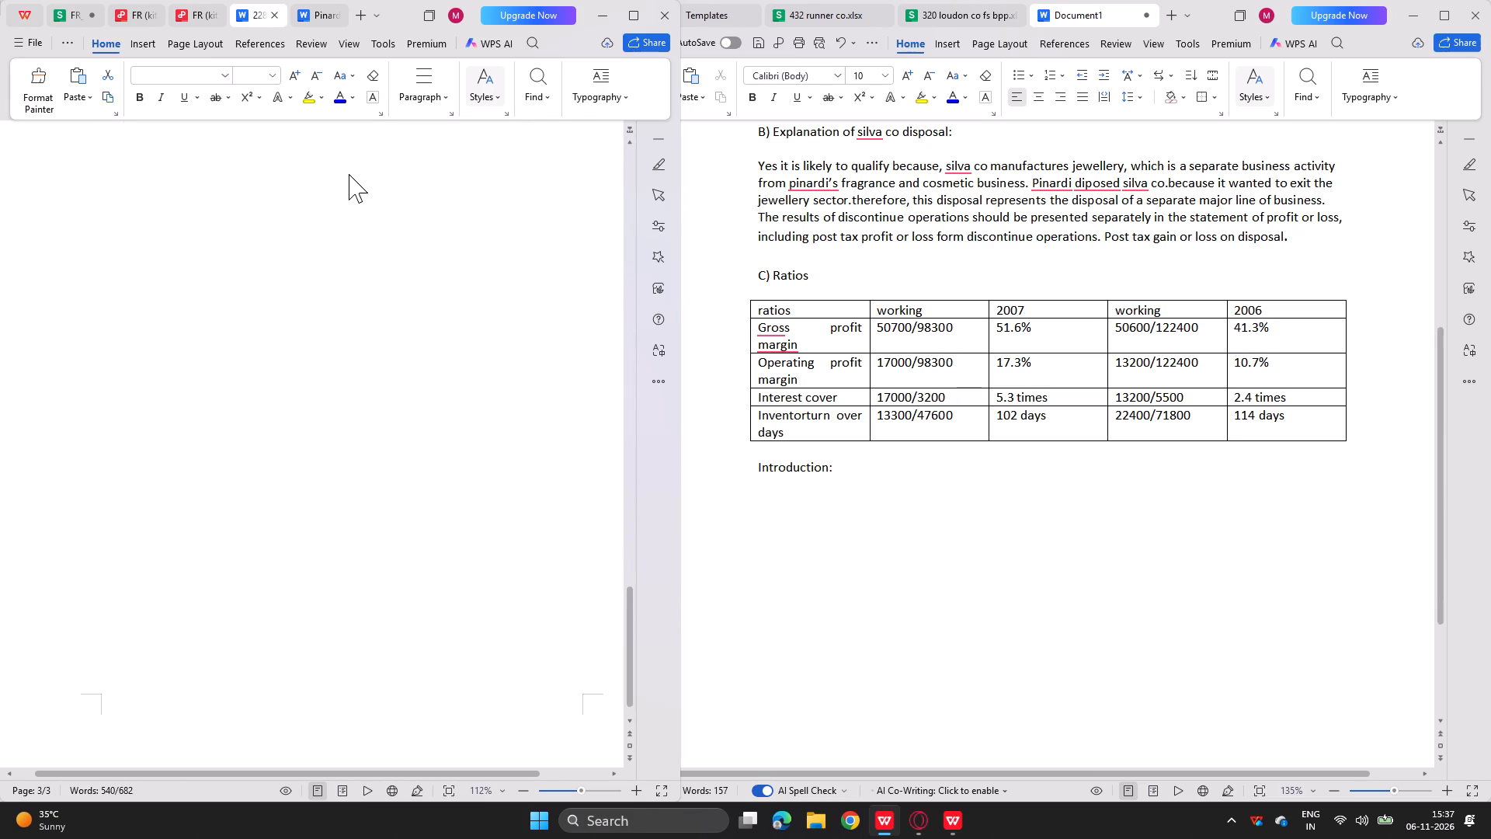
{"action": "left_click_drag", "start_coordinate": [349, 174], "coordinate": [334, 99]}
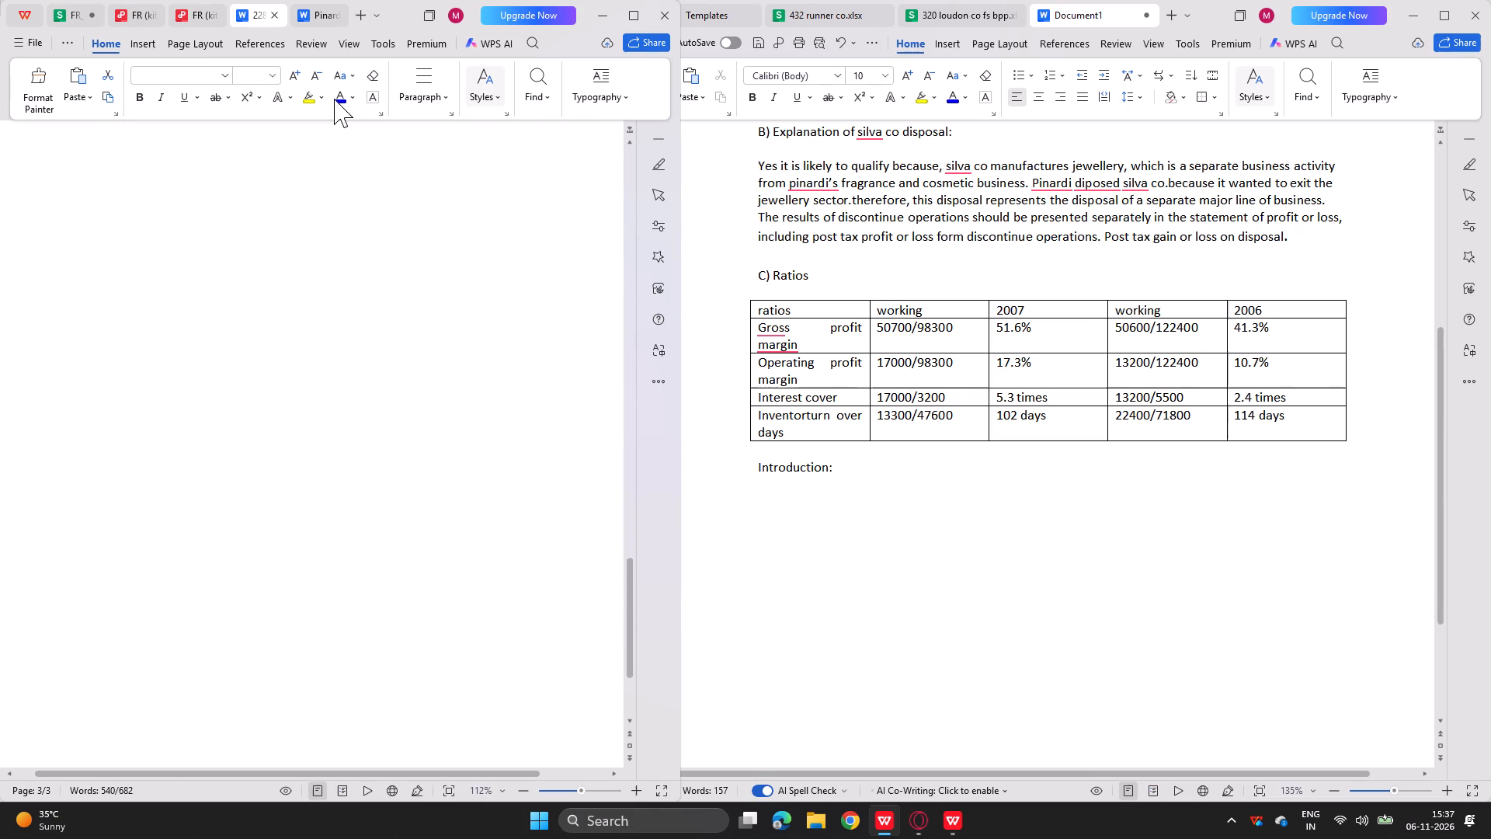
{"action": "left_click_drag", "start_coordinate": [334, 99], "coordinate": [297, 121]}
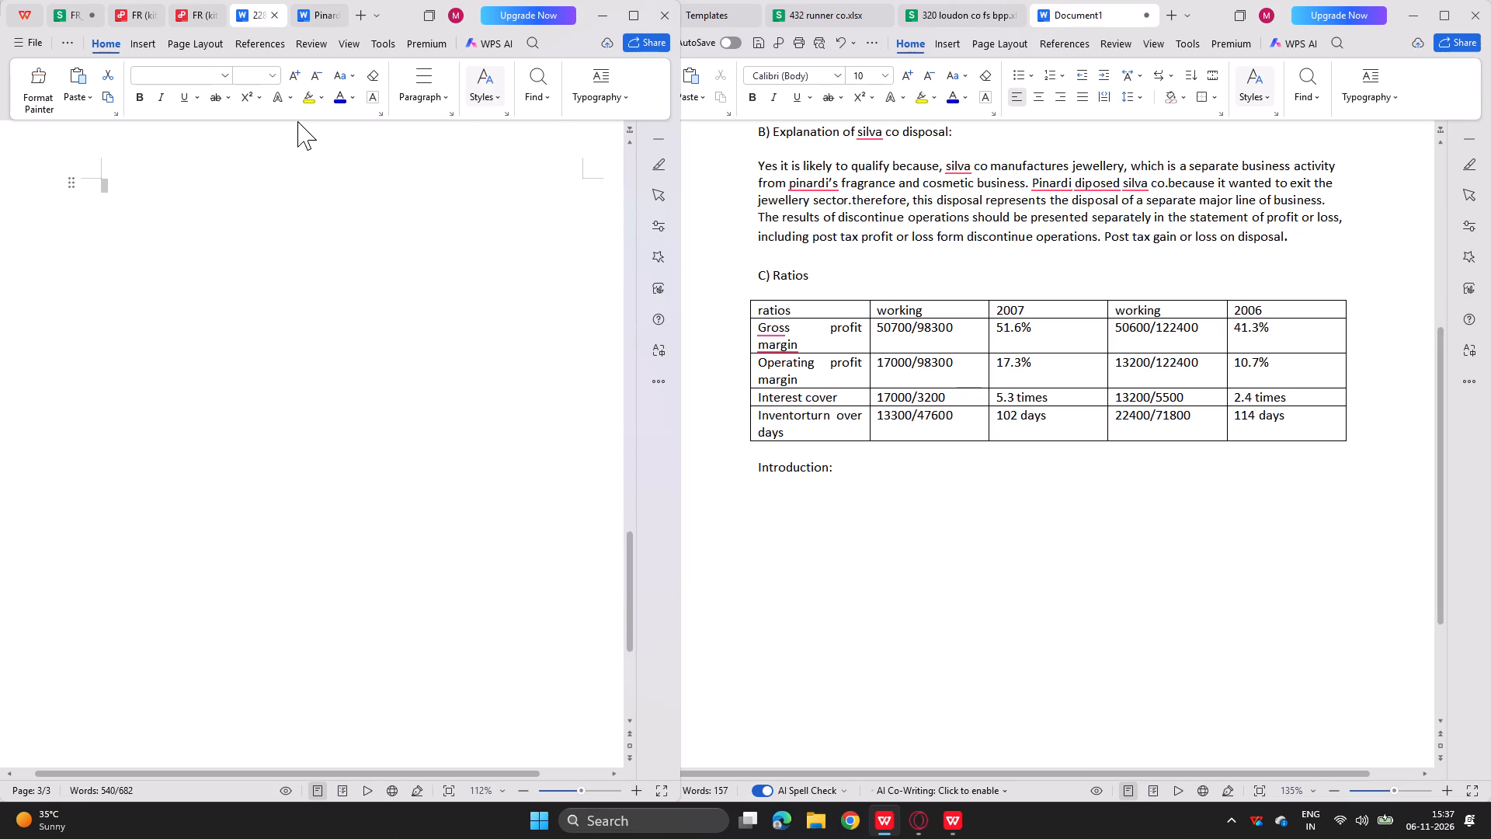
{"action": "left_click_drag", "start_coordinate": [297, 121], "coordinate": [494, 750]}
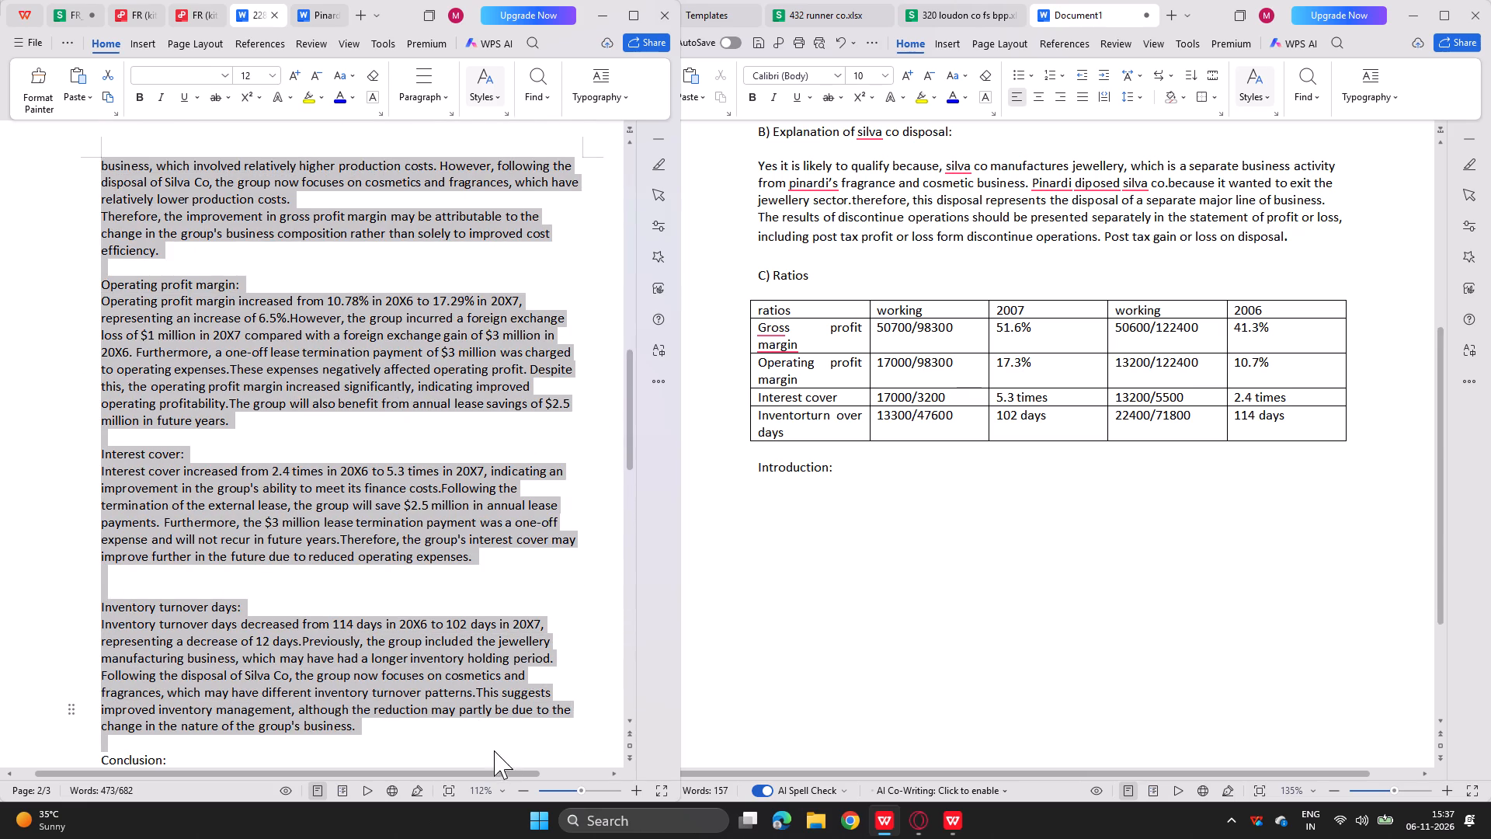
{"action": "left_click_drag", "start_coordinate": [494, 750], "coordinate": [450, 601]}
{"action": "left_click", "coordinate": [262, 631]}
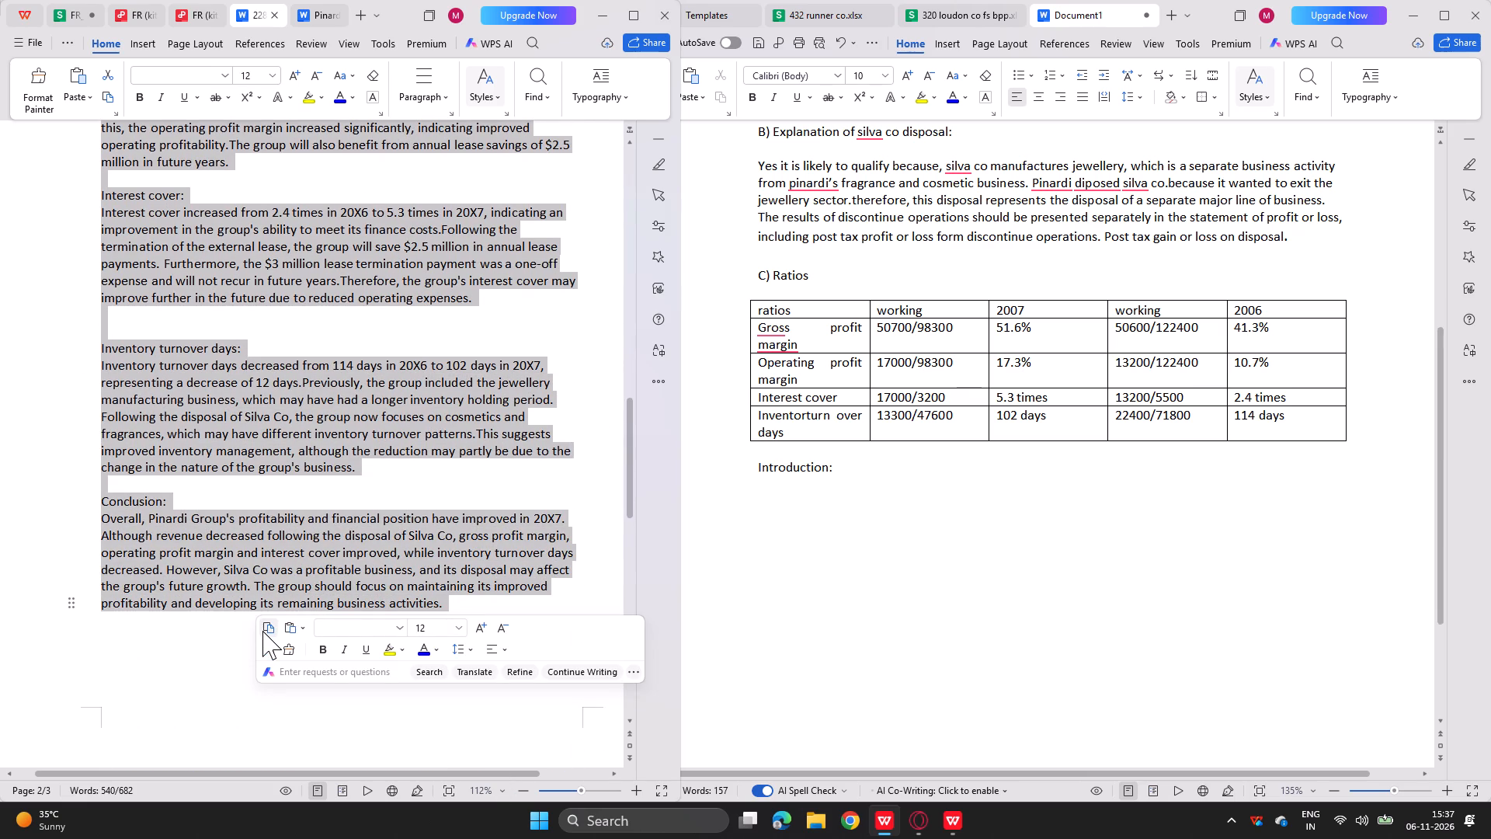
{"action": "left_click", "coordinate": [265, 631]}
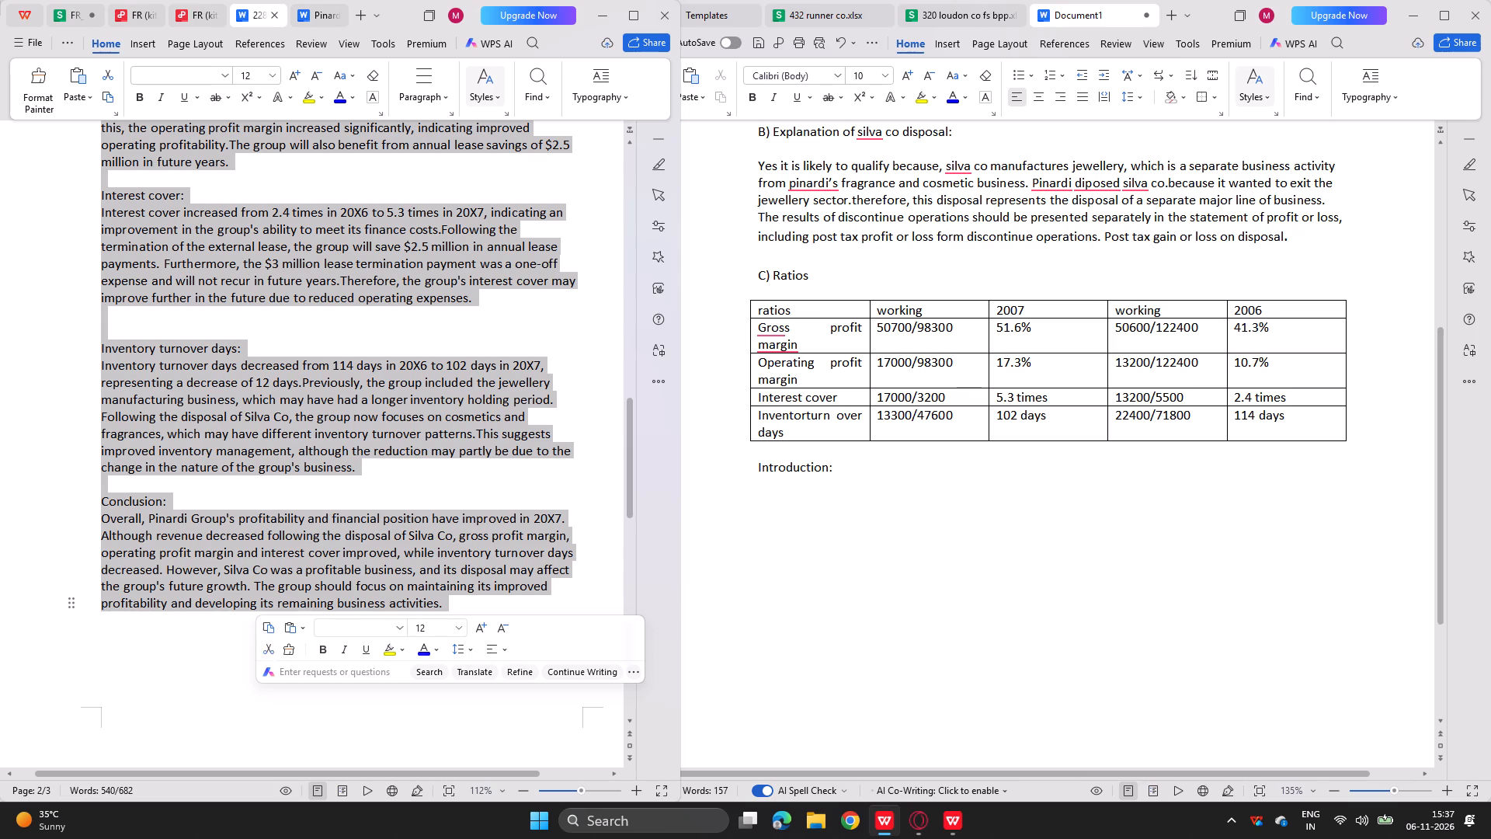
{"action": "left_click", "coordinate": [190, 702]}
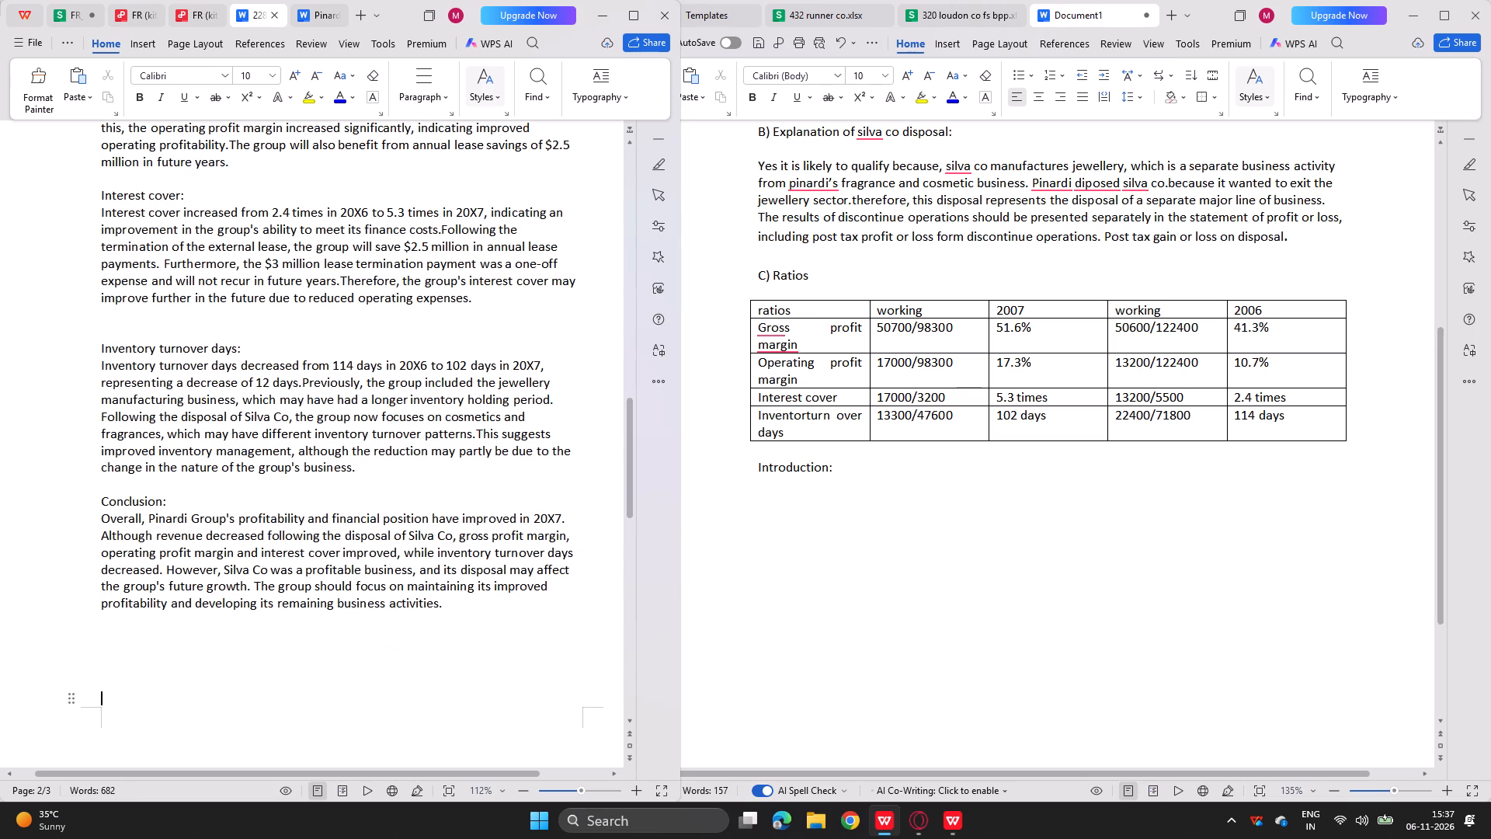
Paste the copied analysis below the "Introduction:" heading in Document1, without bold.
{"action": "left_click", "coordinate": [843, 512]}
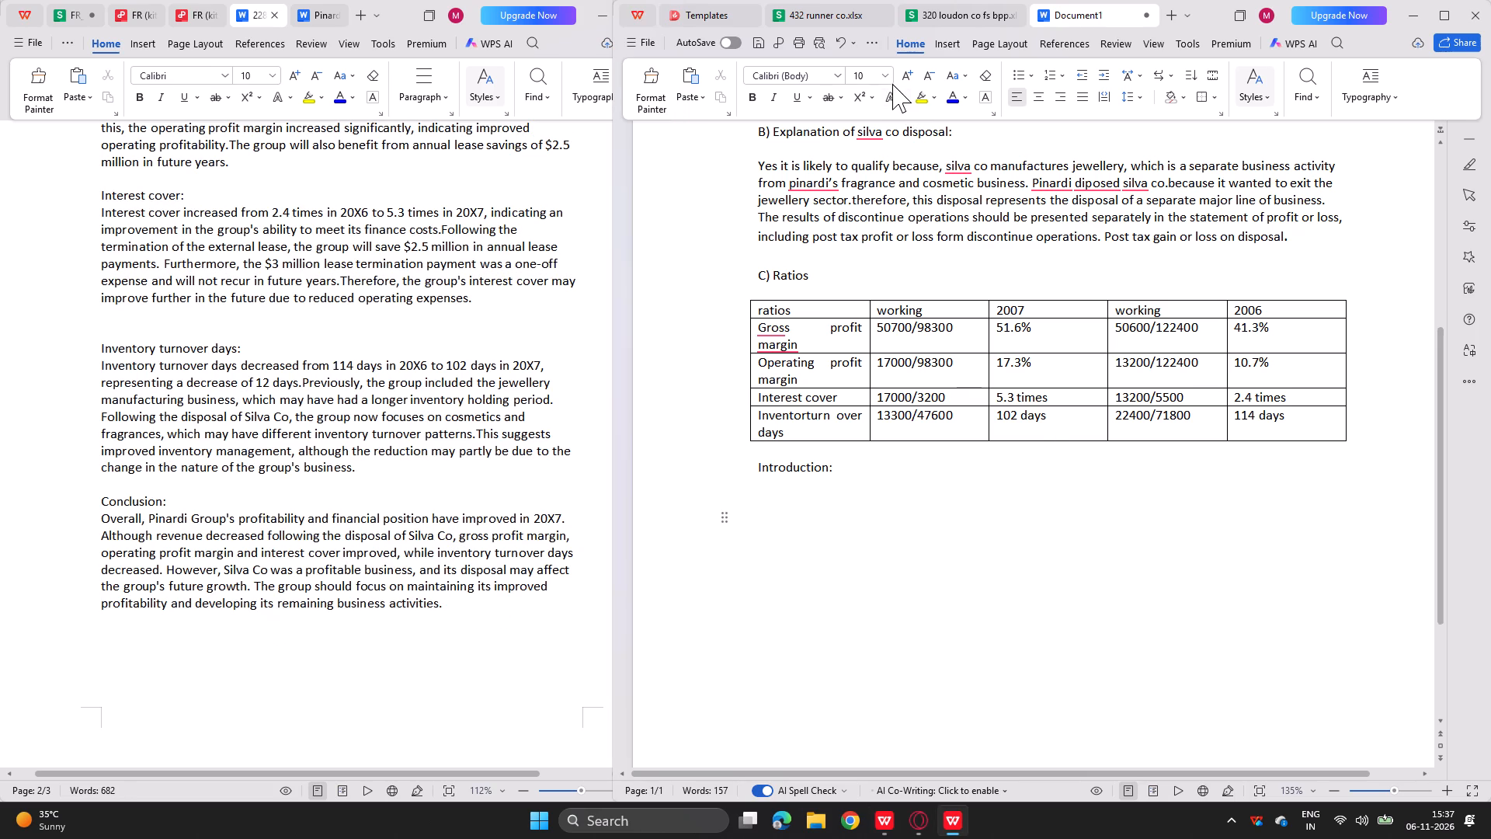
{"action": "key", "text": "ctrl+b"}
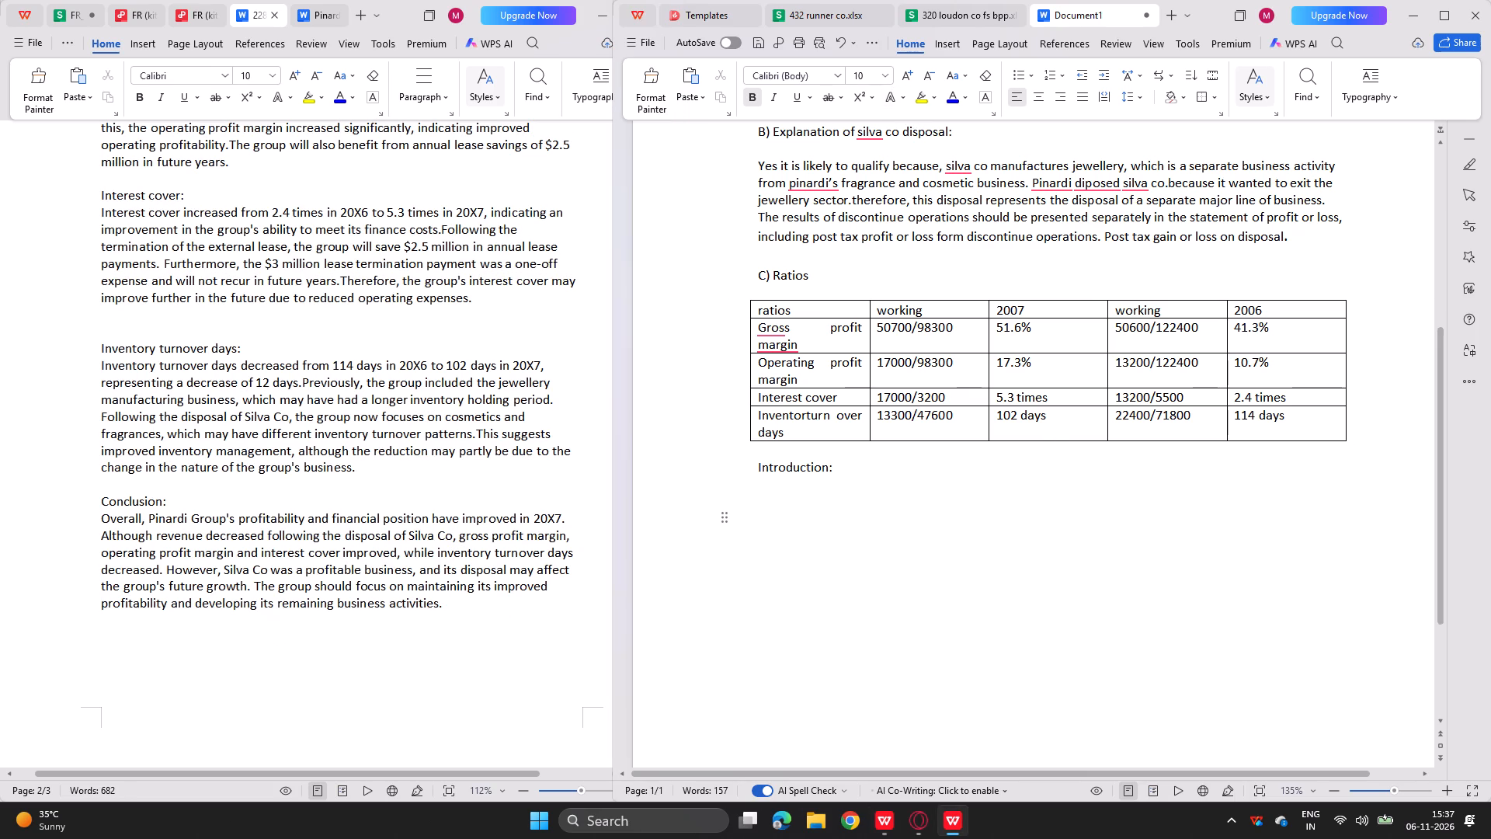
{"action": "key", "text": "ctrl+v"}
{"action": "left_click", "coordinate": [774, 505]}
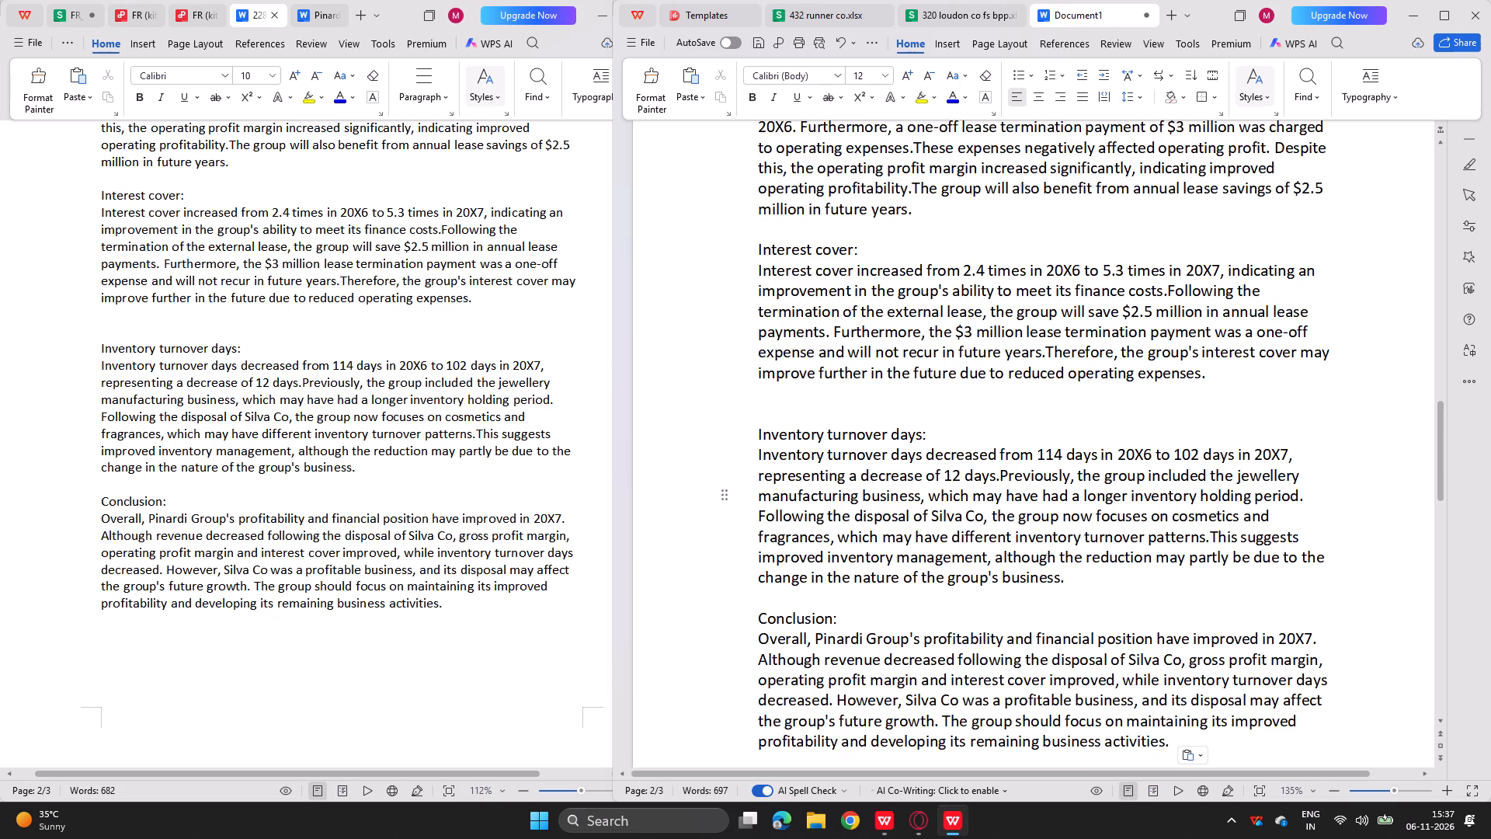
Set the font size to 12 for everything from the "Pinardi co" title through the "Introduction:" heading, tables included.
{"action": "scroll", "coordinate": [783, 476], "scroll_direction": "up", "scroll_amount": 10}
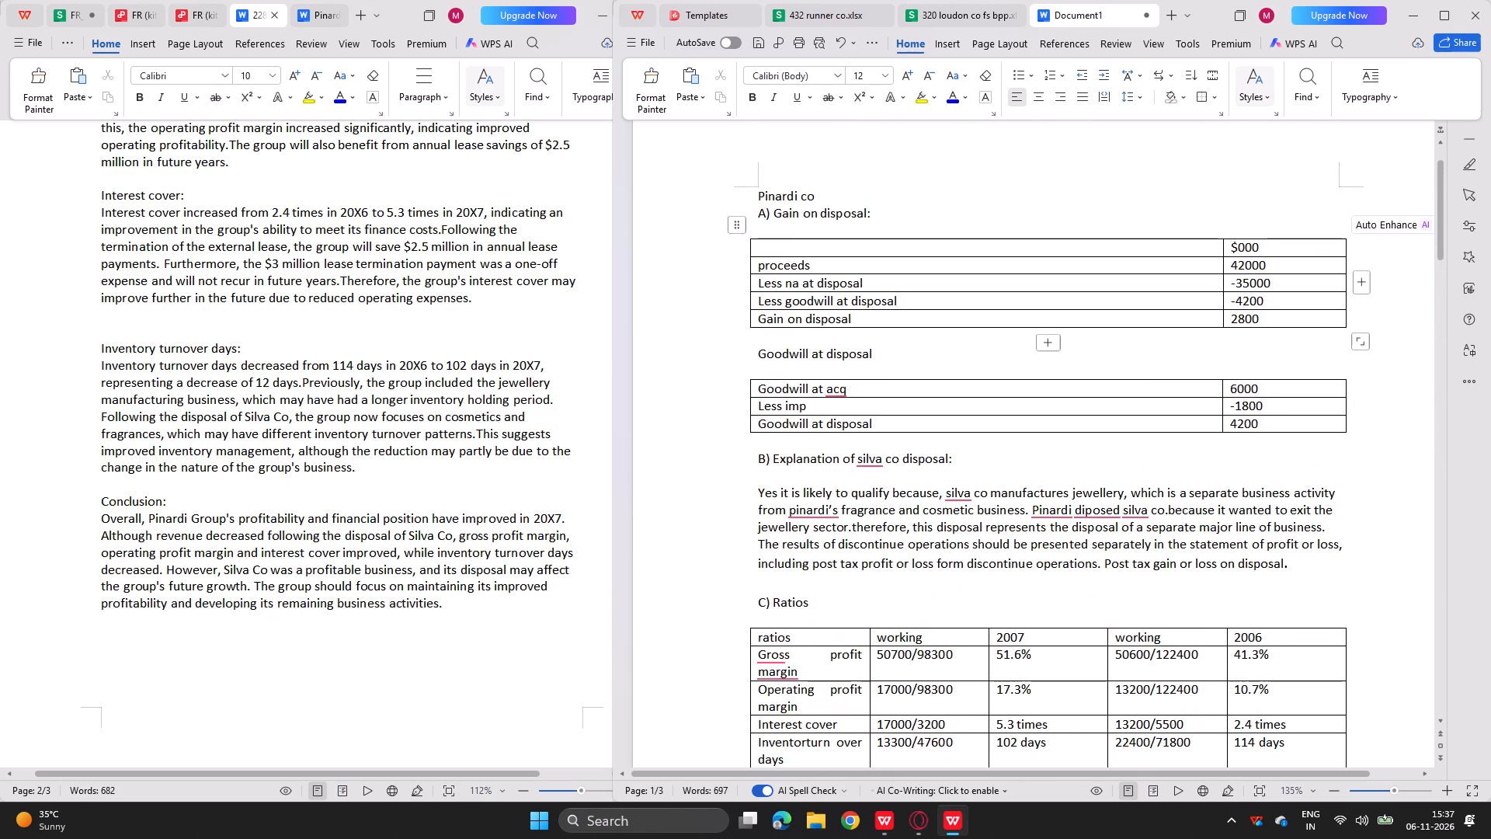
{"action": "left_click_drag", "start_coordinate": [756, 190], "coordinate": [924, 681]}
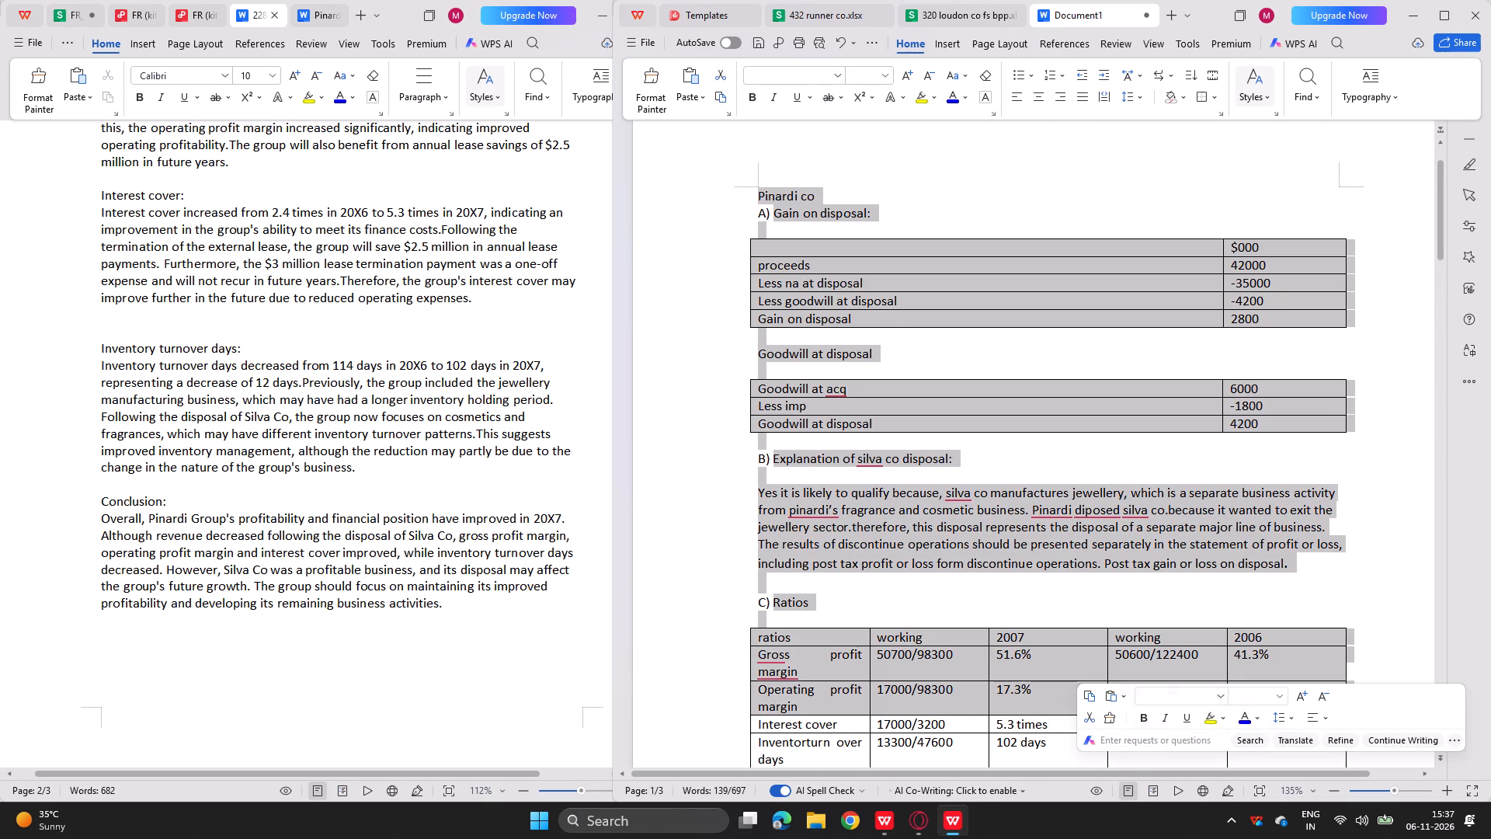
{"action": "left_click", "coordinate": [709, 399]}
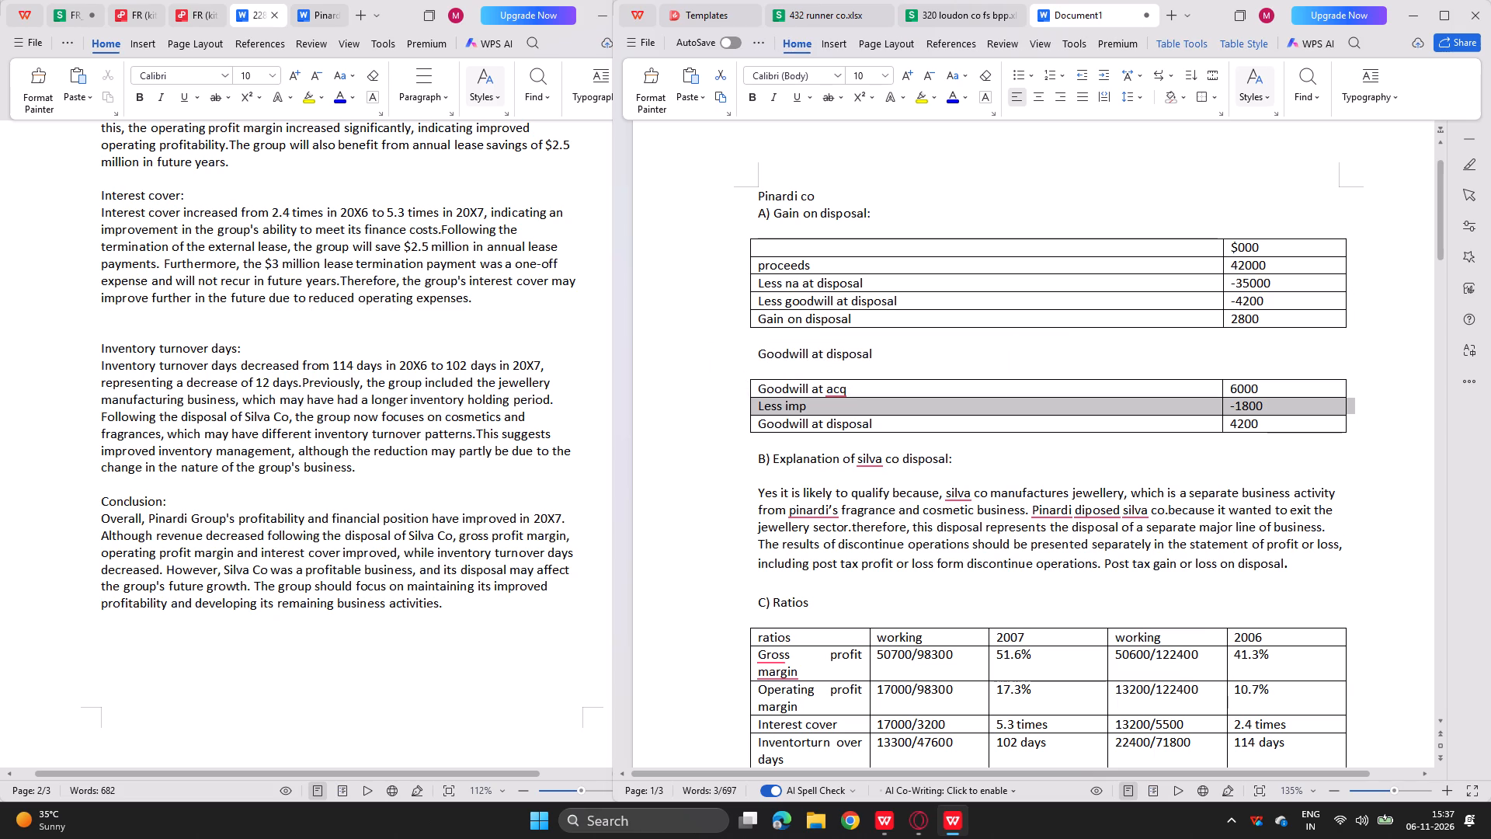
{"action": "left_click_drag", "start_coordinate": [754, 192], "coordinate": [903, 692]}
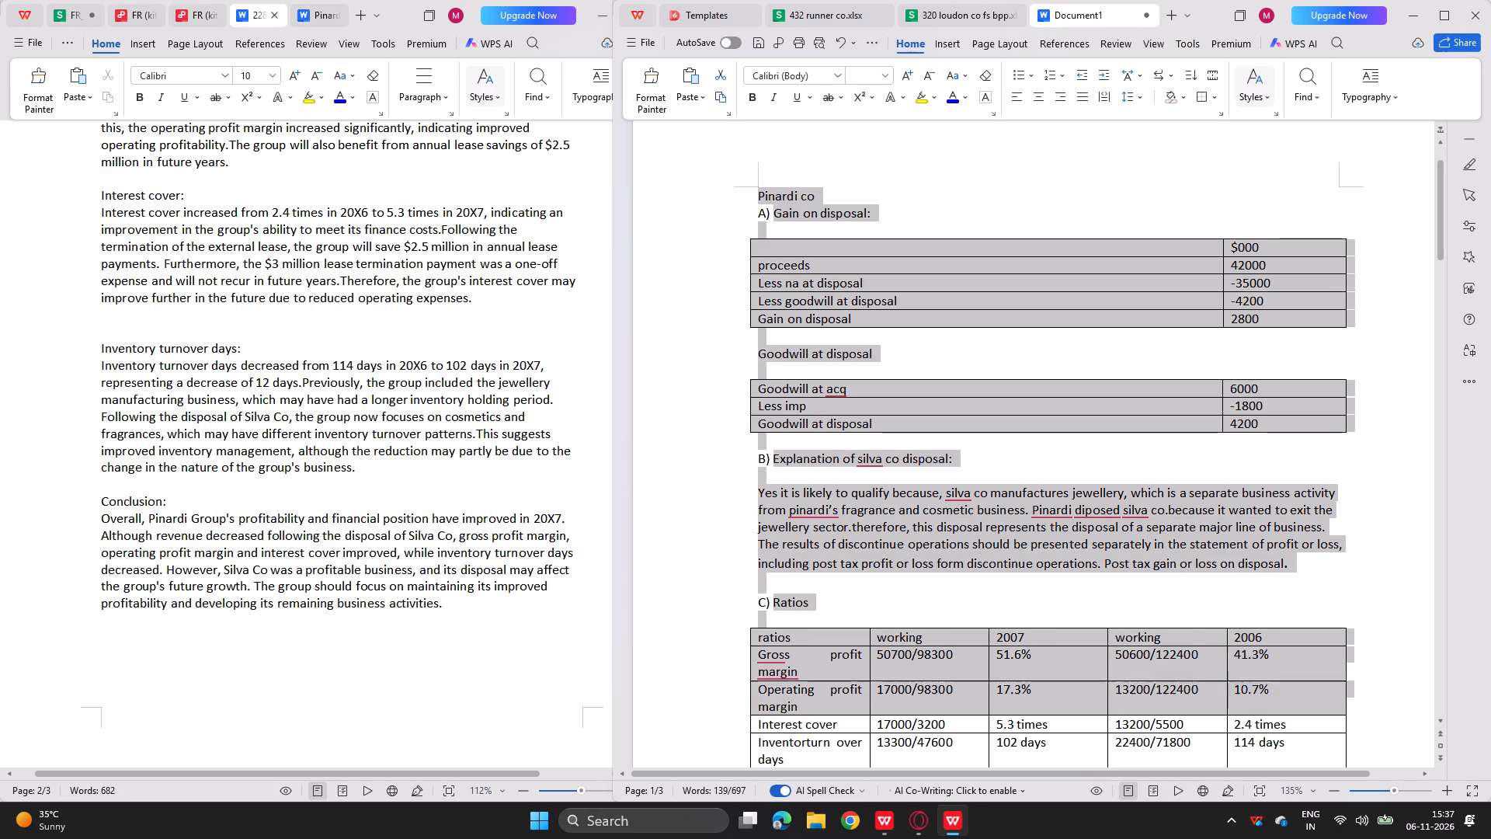
{"action": "left_click_drag", "start_coordinate": [903, 692], "coordinate": [872, 631]}
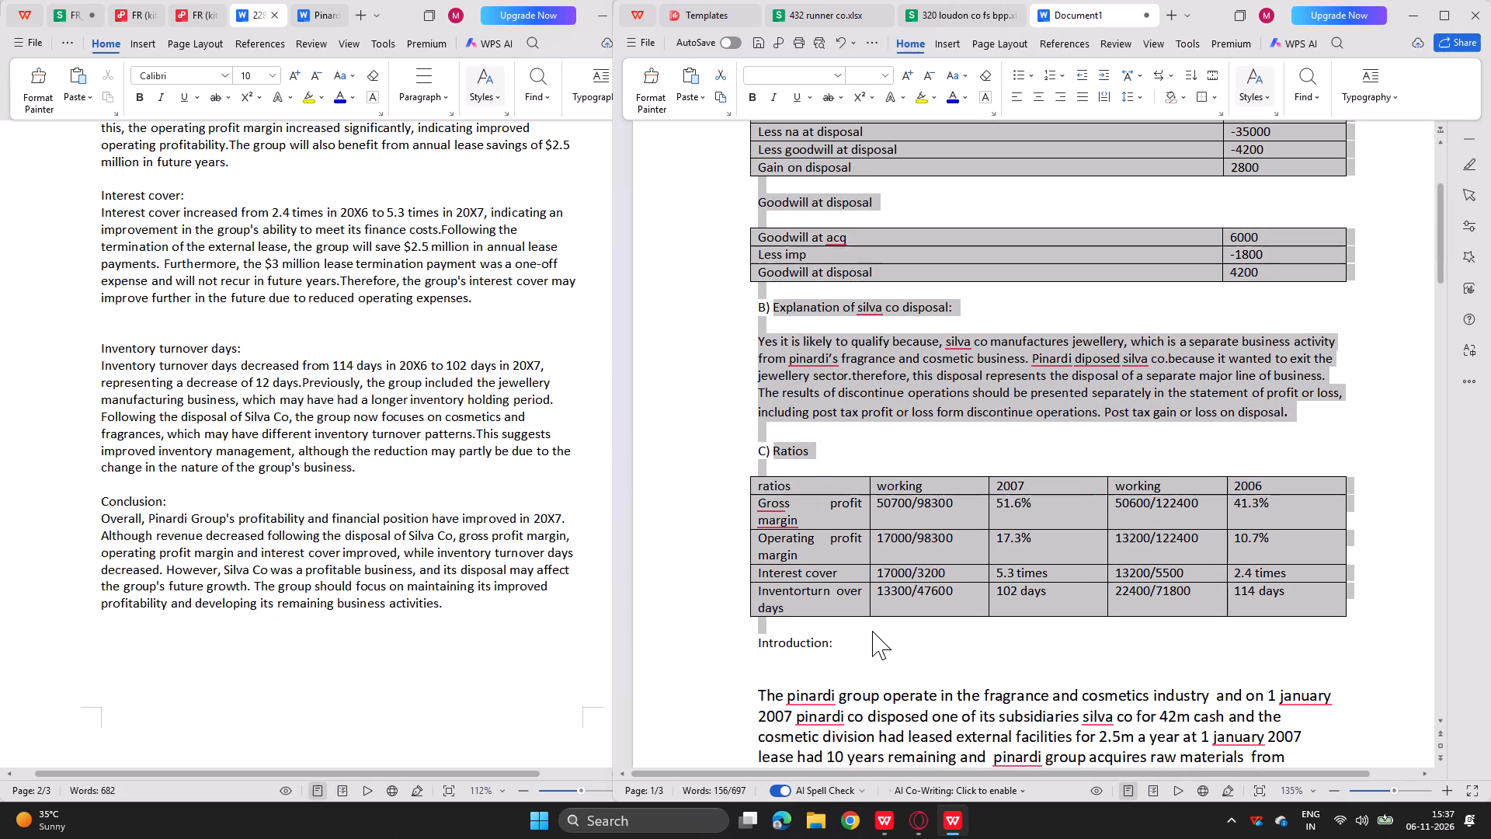
{"action": "left_click_drag", "start_coordinate": [872, 631], "coordinate": [863, 644]}
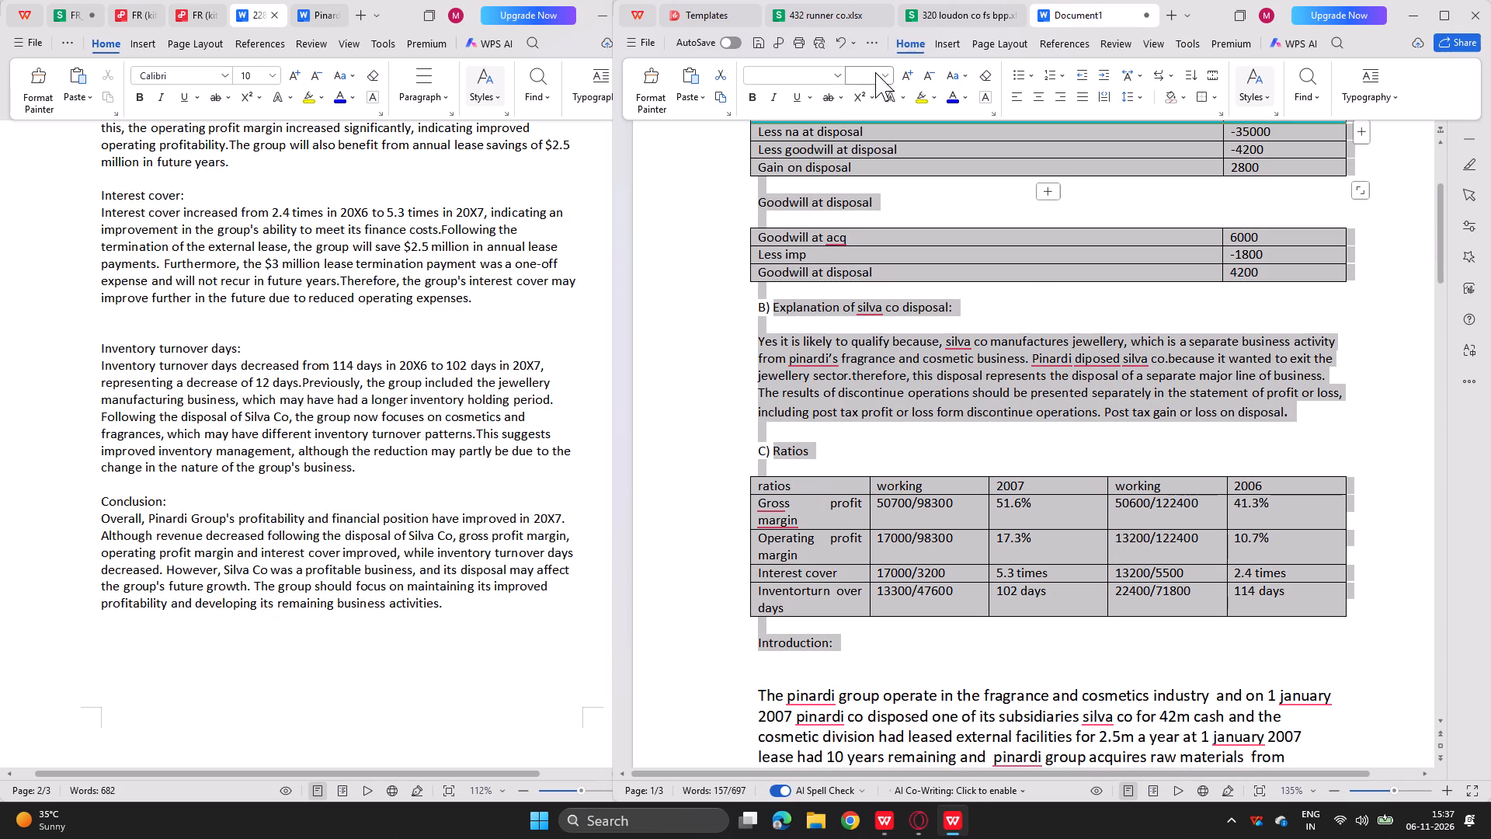
{"action": "left_click", "coordinate": [886, 68]}
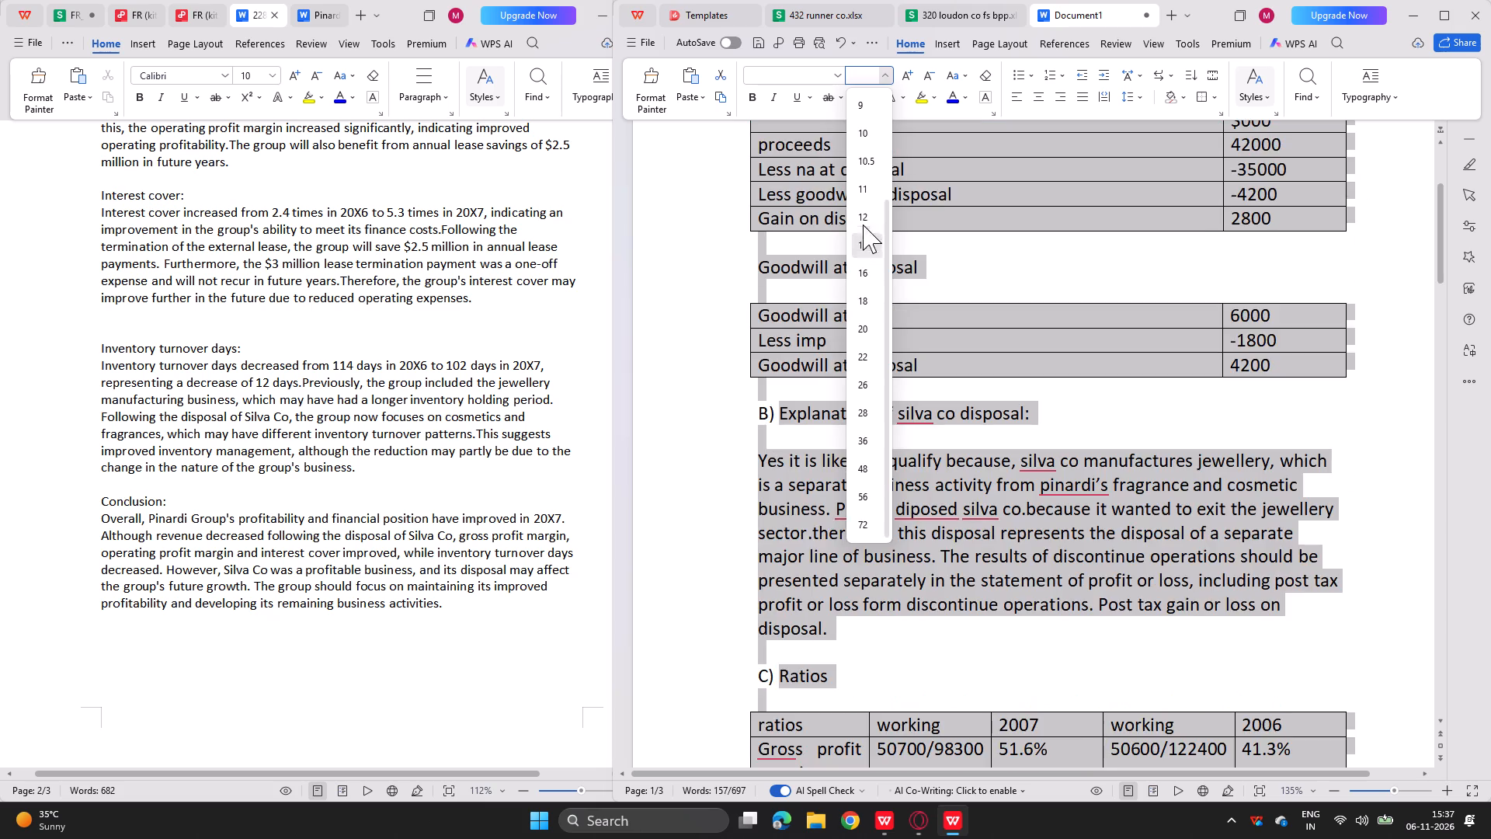
{"action": "left_click", "coordinate": [864, 209]}
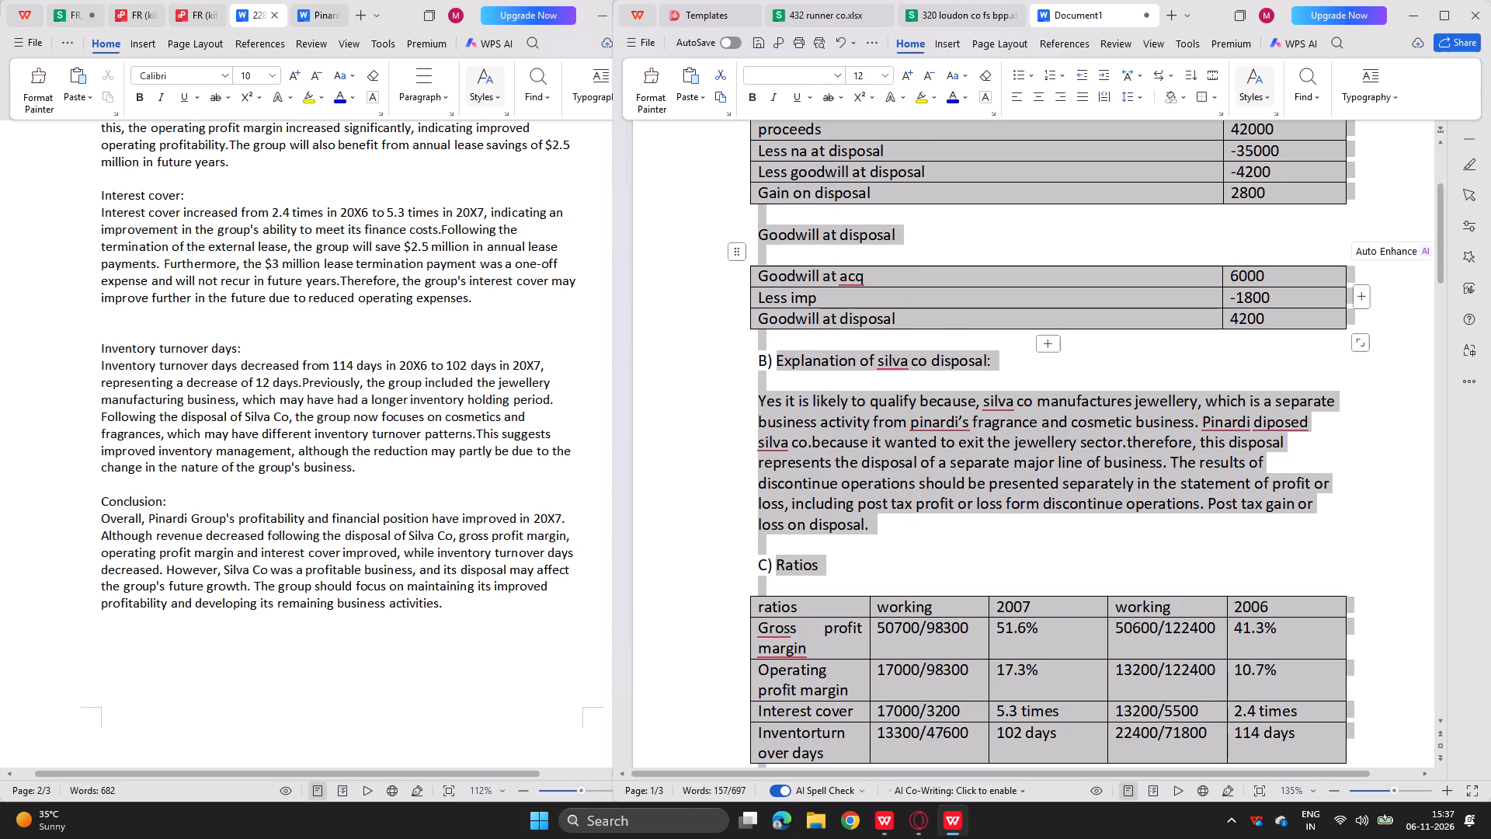
{"action": "left_click", "coordinate": [727, 434]}
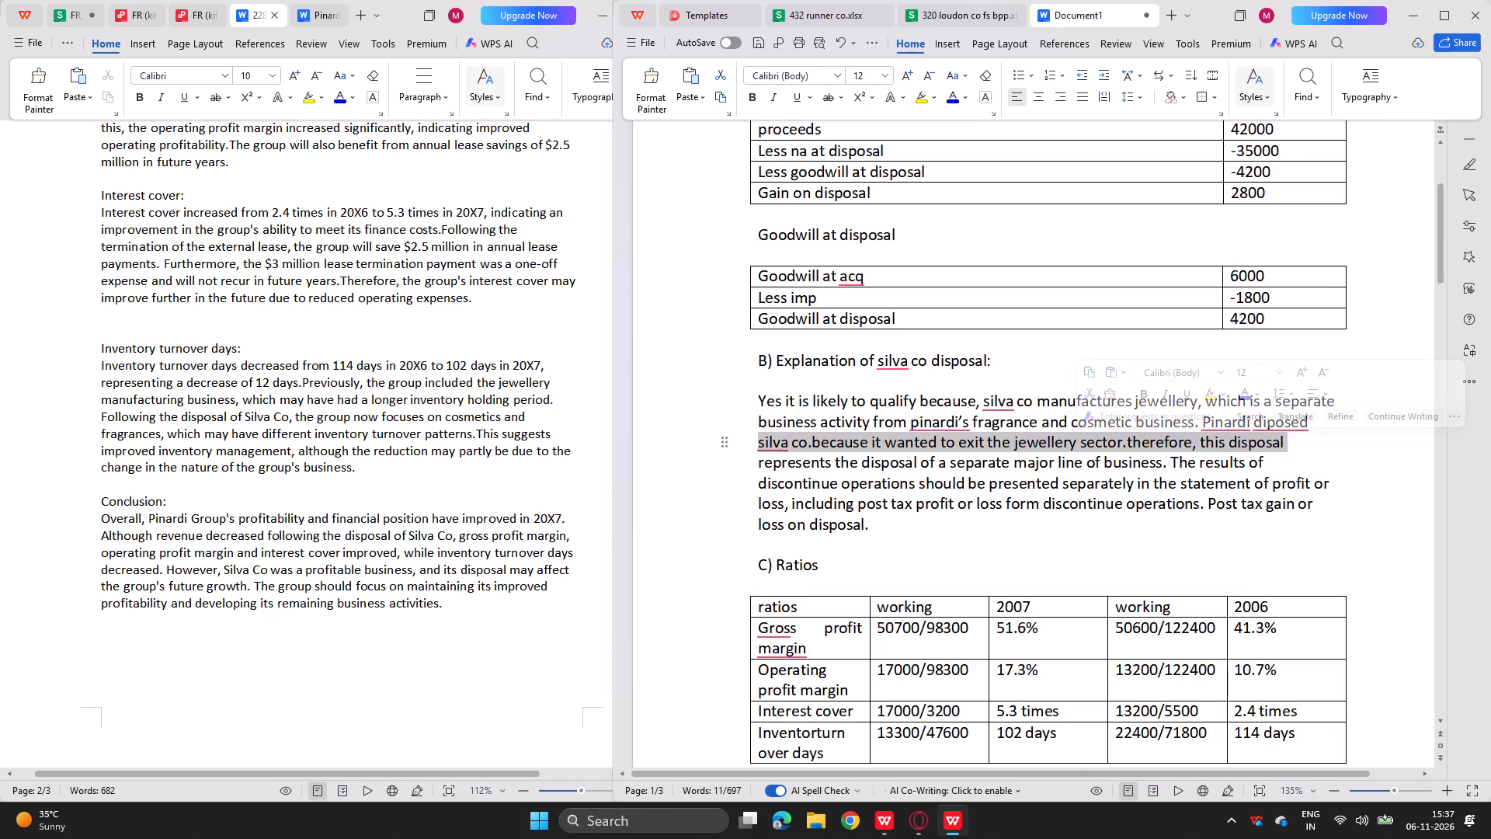
Set the automatic list letters of the section headings, such as "B)" and "C)", to font size 12.
{"action": "left_click_drag", "start_coordinate": [774, 560], "coordinate": [757, 560]}
{"action": "left_click_drag", "start_coordinate": [757, 560], "coordinate": [789, 563]}
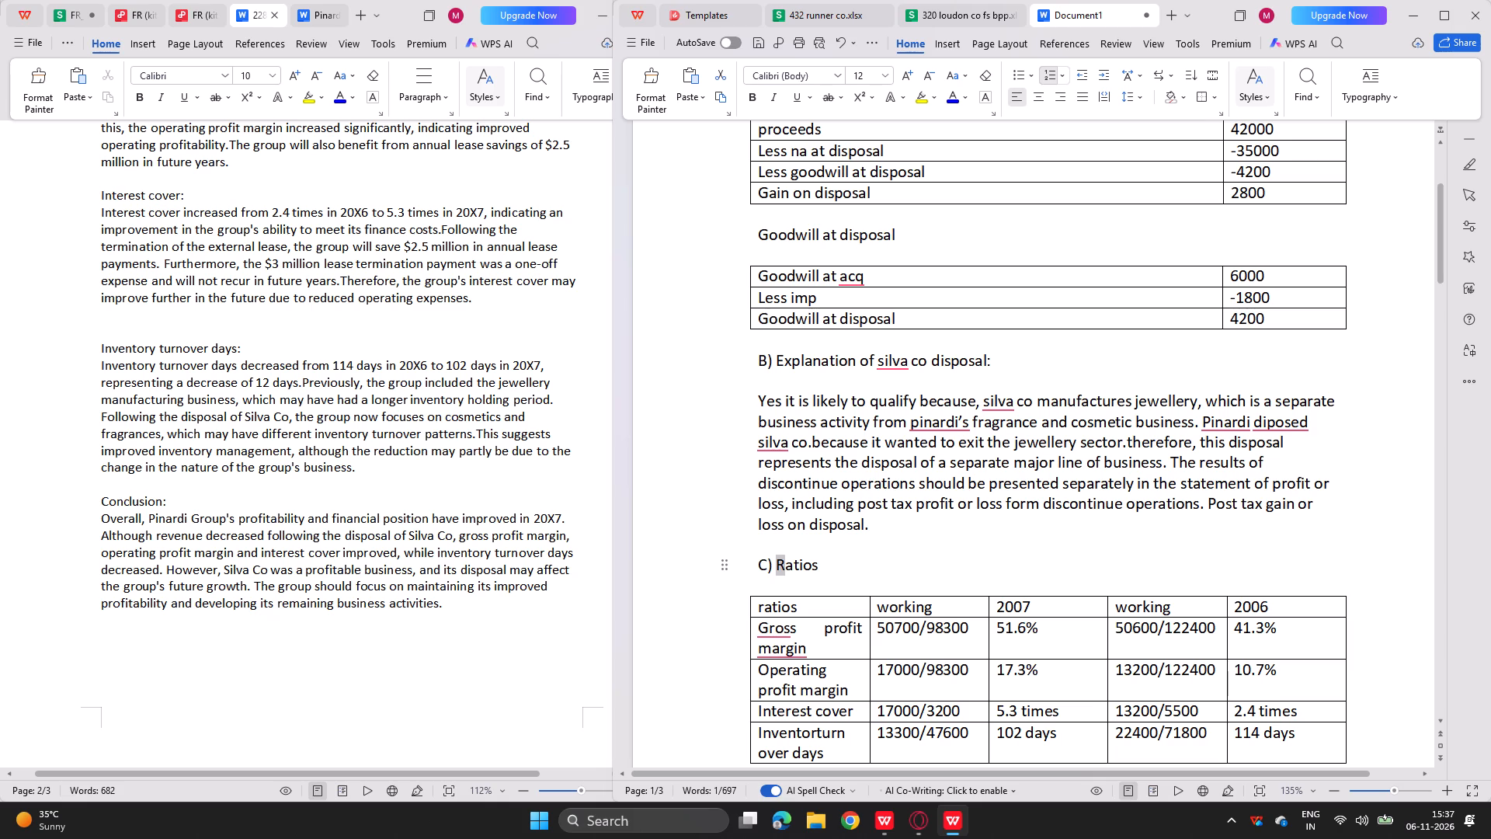
{"action": "left_click_drag", "start_coordinate": [789, 563], "coordinate": [787, 562]}
{"action": "left_click", "coordinate": [771, 565]}
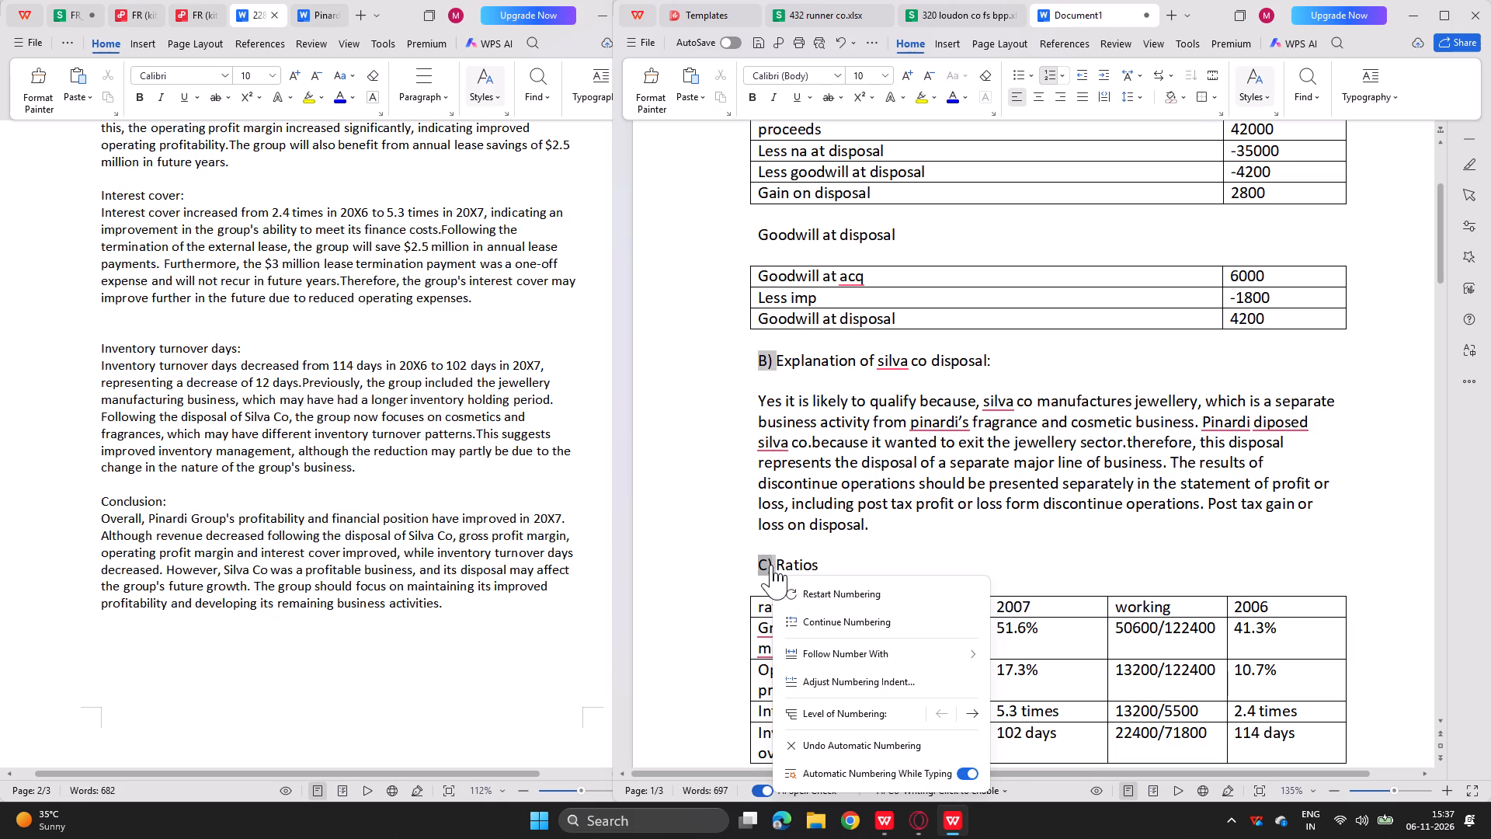
{"action": "left_click", "coordinate": [885, 71]}
{"action": "left_click", "coordinate": [855, 213]}
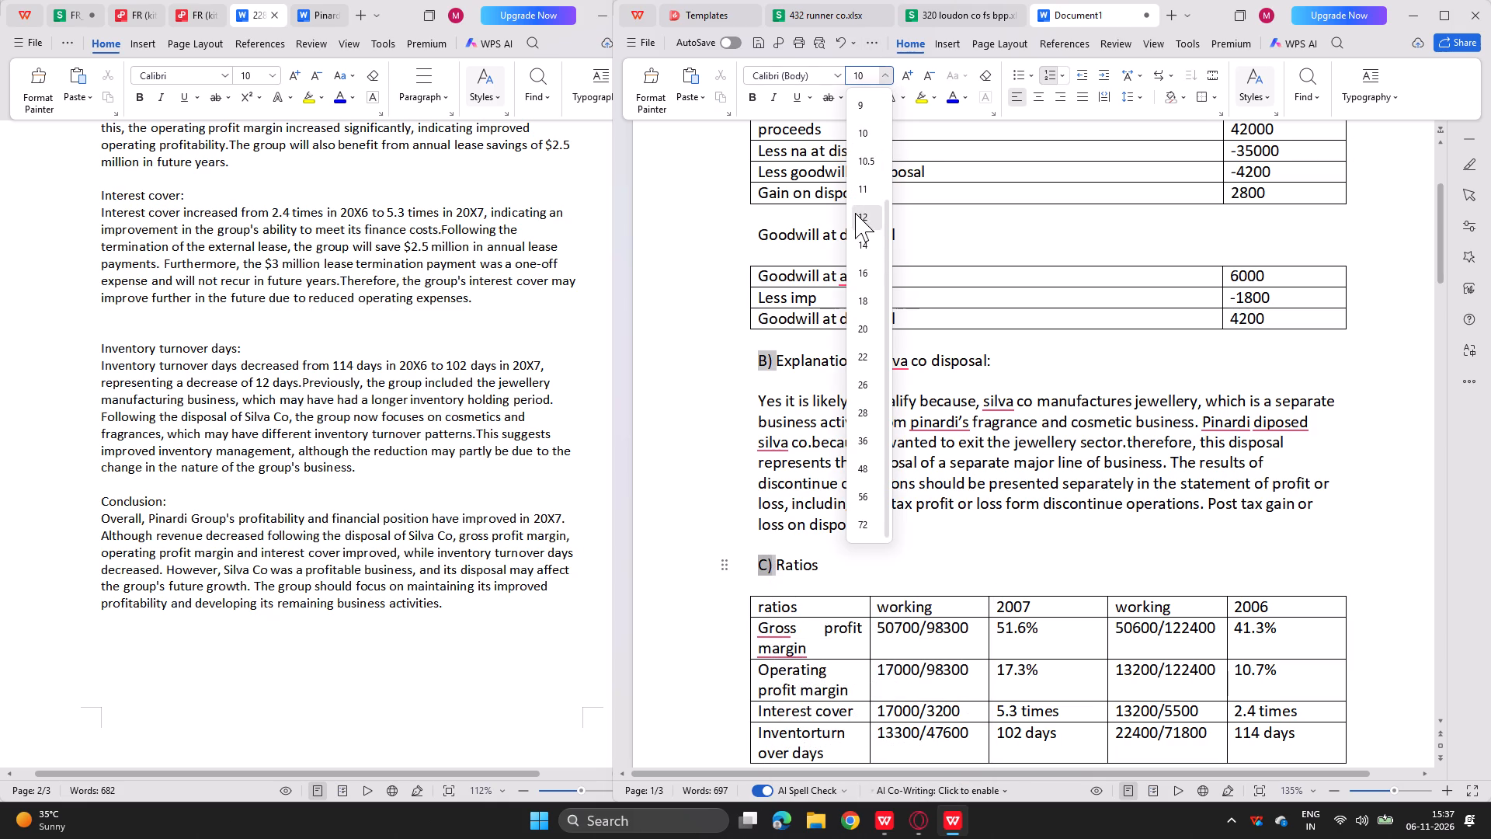
{"action": "left_click", "coordinate": [735, 402]}
Check the document's layout and text size from the title through the conclusion.
{"action": "scroll", "coordinate": [735, 402], "scroll_direction": "up", "scroll_amount": 1}
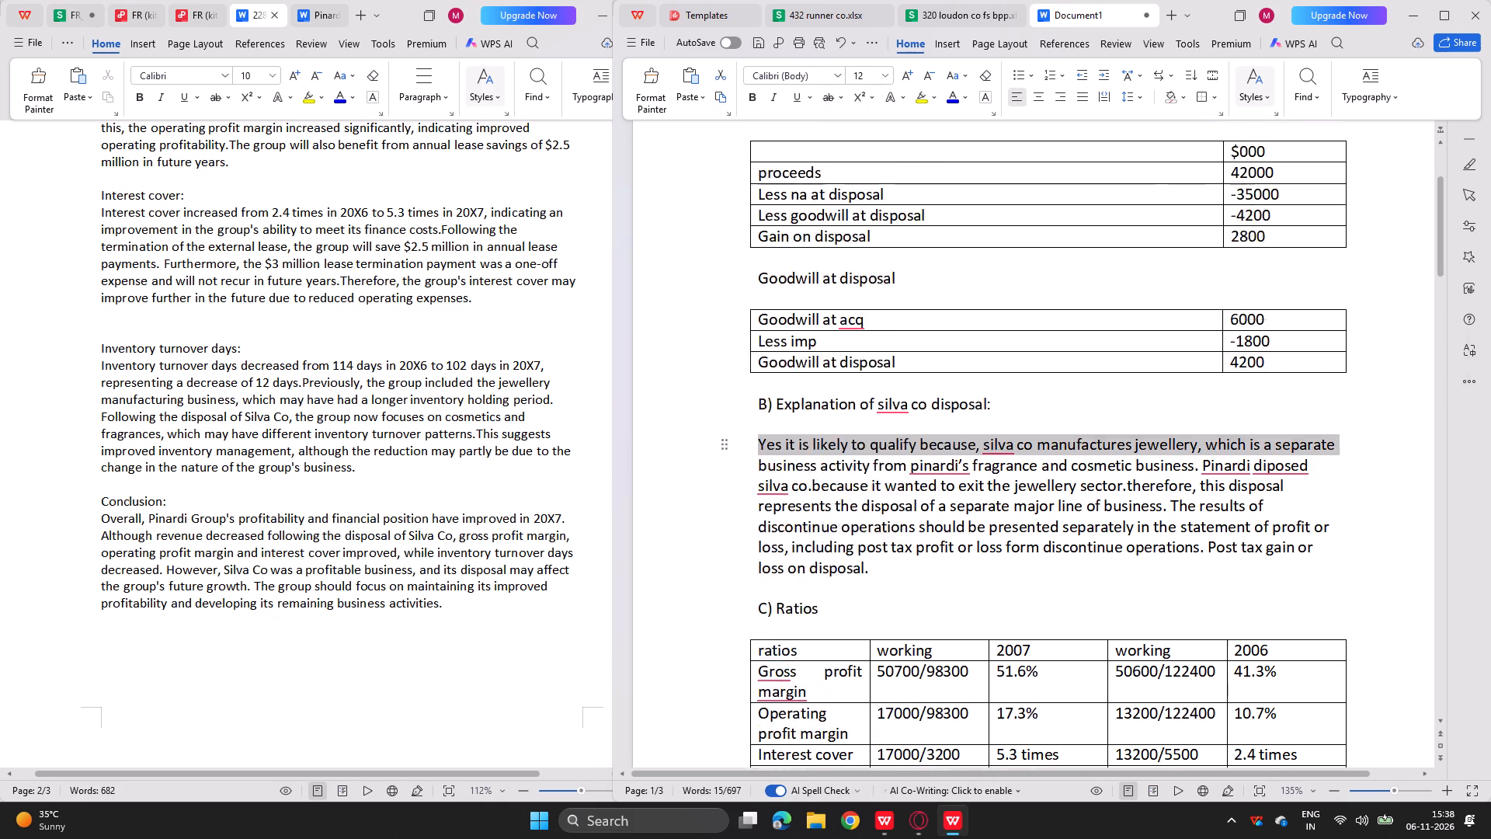
{"action": "scroll", "coordinate": [735, 402], "scroll_direction": "up", "scroll_amount": 7}
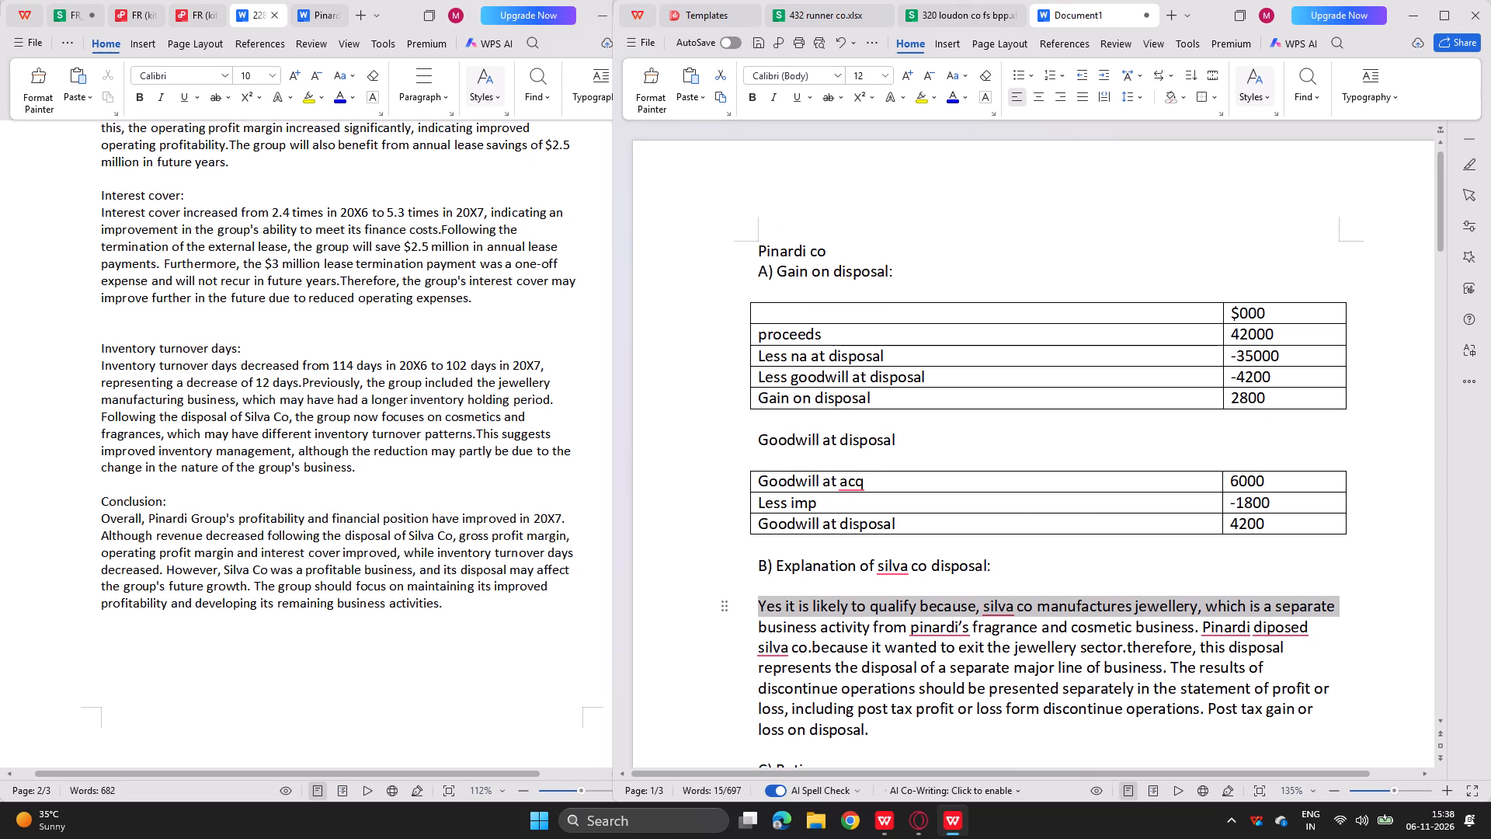
{"action": "scroll", "coordinate": [706, 377], "scroll_direction": "down", "scroll_amount": 7}
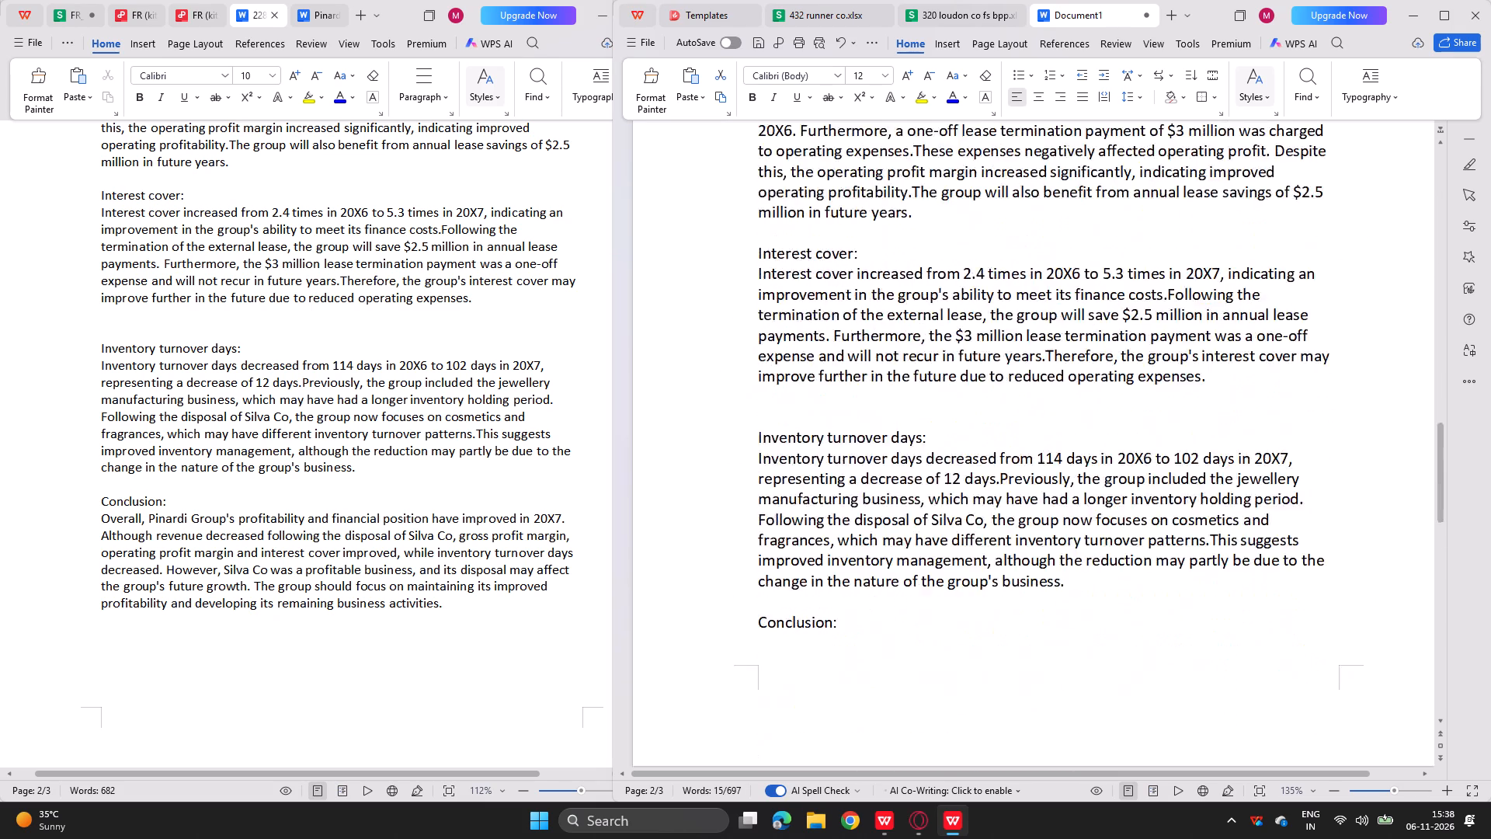
{"action": "scroll", "coordinate": [706, 377], "scroll_direction": "down", "scroll_amount": 1}
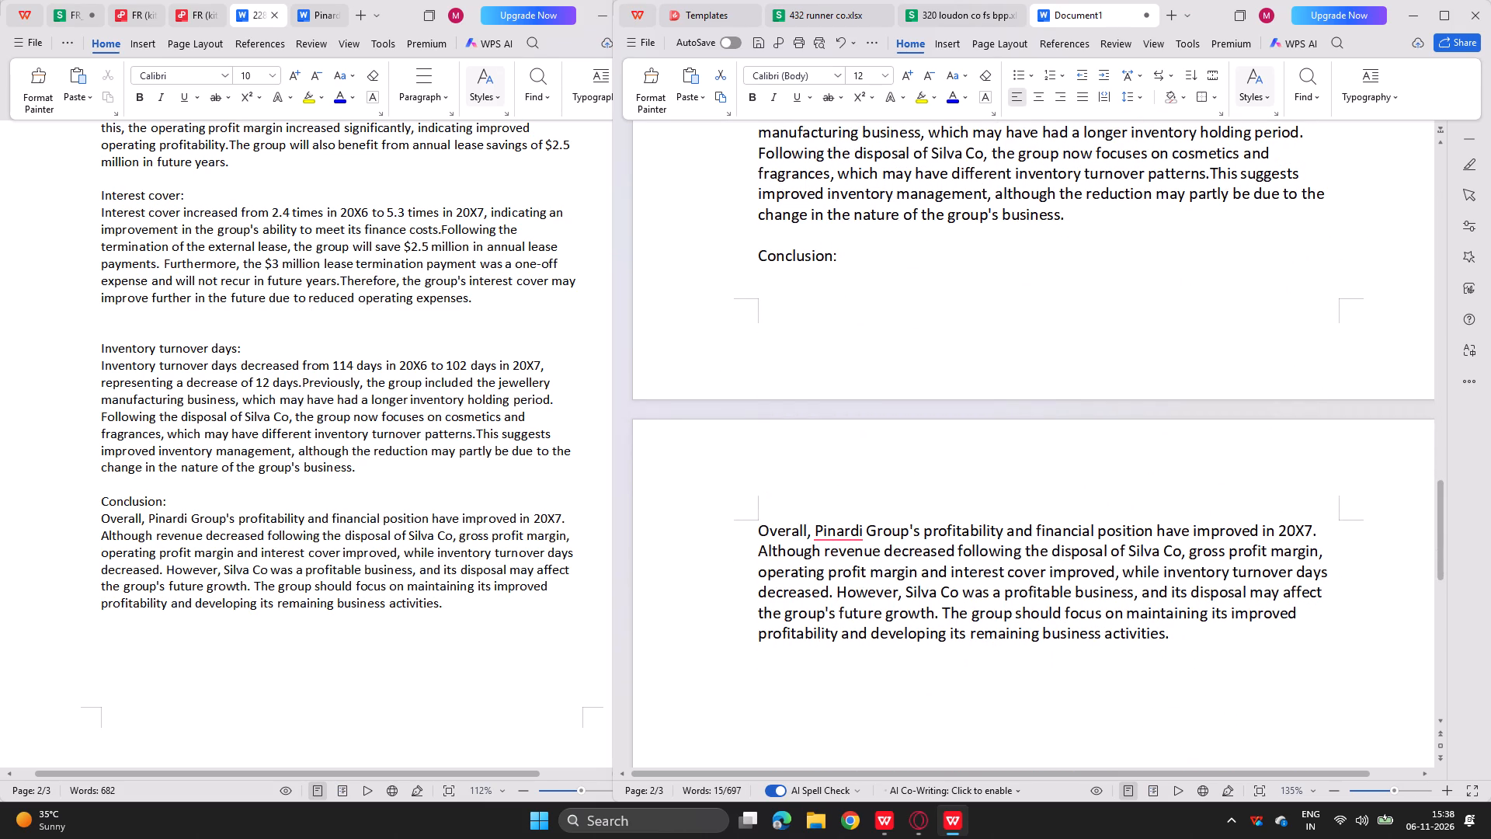
Review the page layout and the text from the "Pinardi co" title through the paragraph under "Introduction:".
{"action": "scroll", "coordinate": [932, 378], "scroll_direction": "up", "scroll_amount": 2}
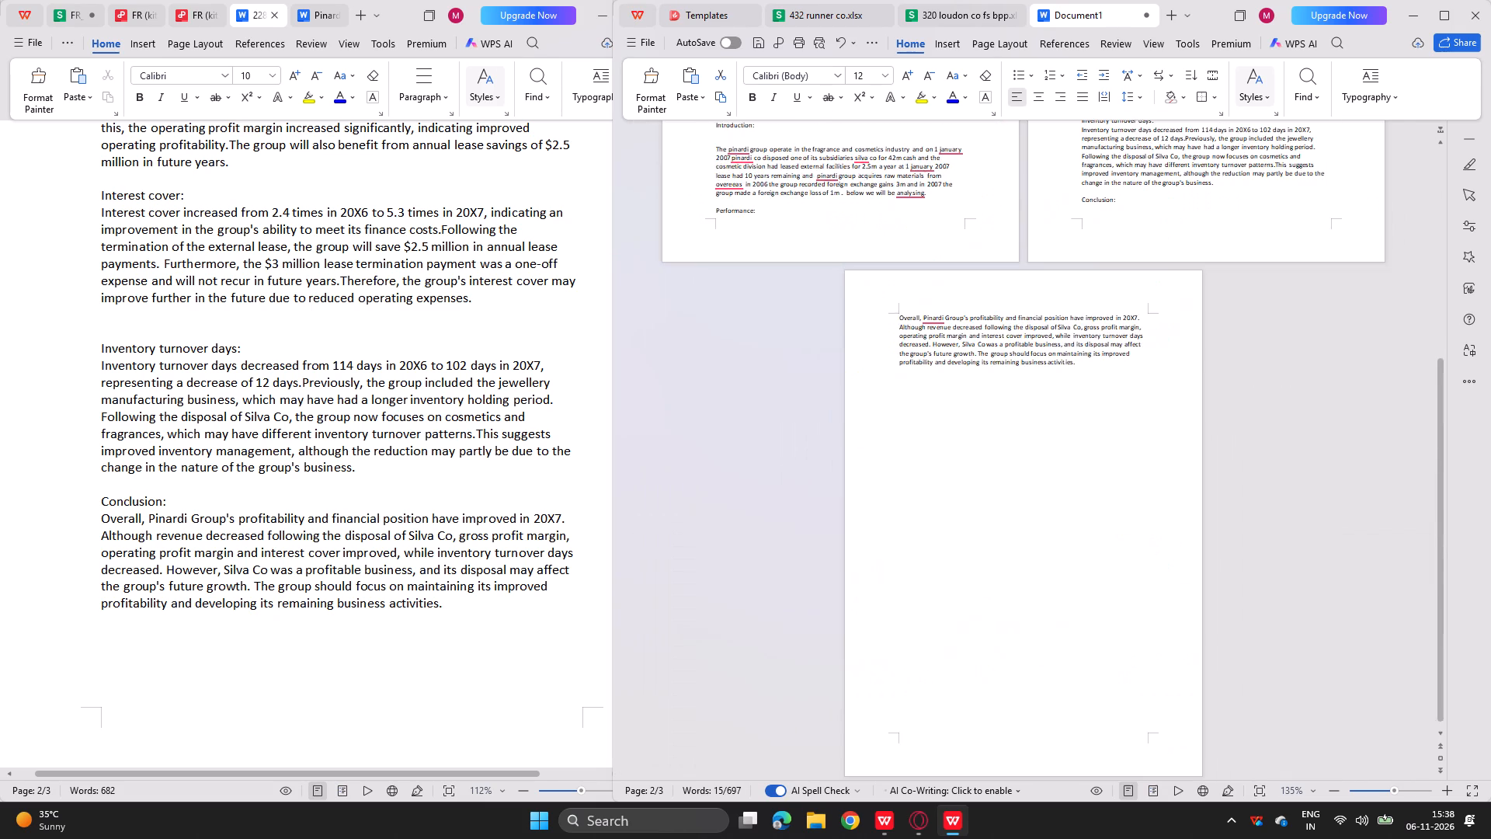
{"action": "scroll", "coordinate": [932, 378], "scroll_direction": "up", "scroll_amount": 5}
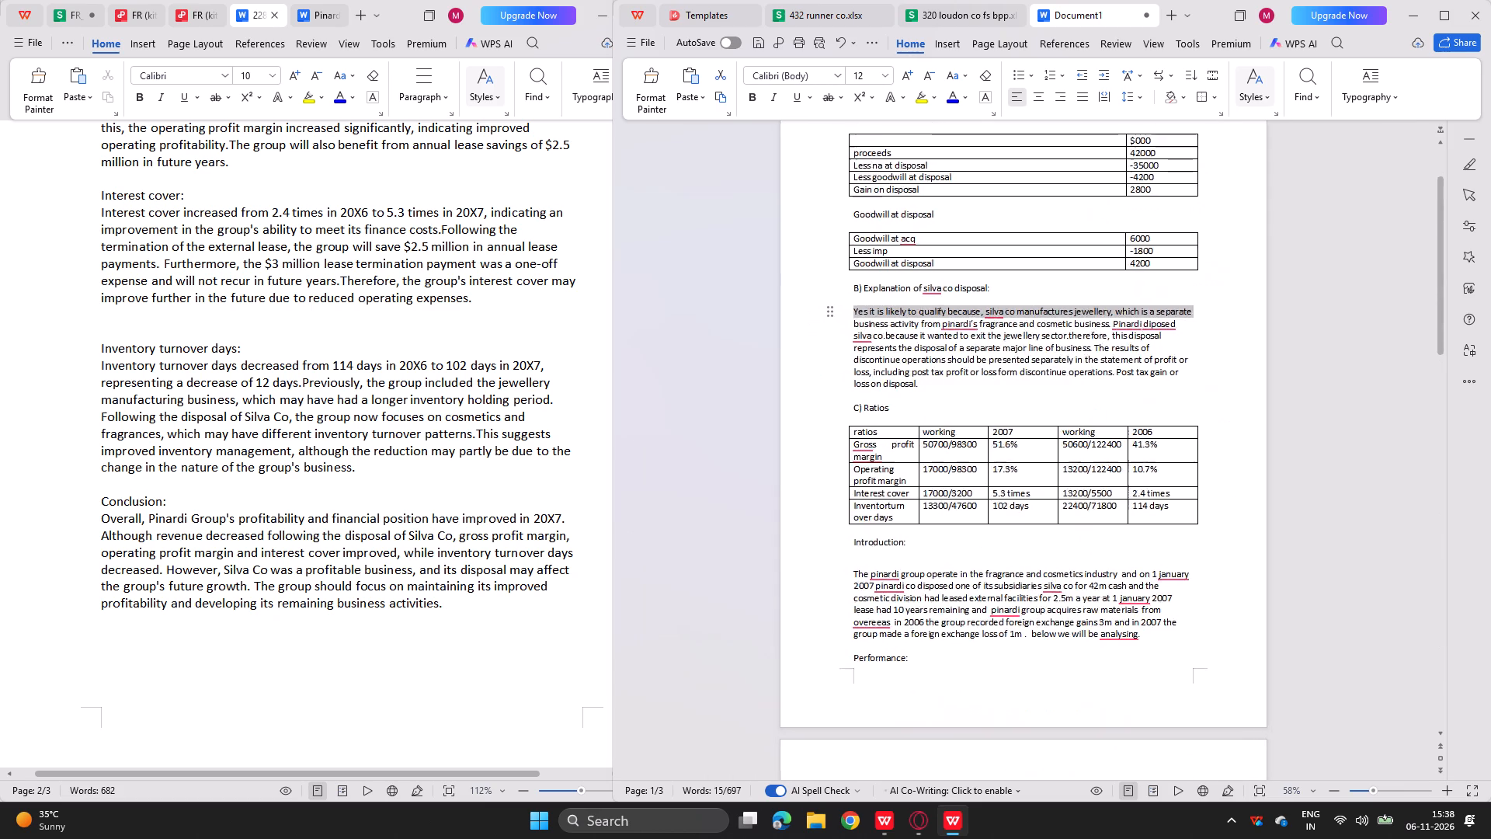
{"action": "scroll", "coordinate": [932, 408], "scroll_direction": "up", "scroll_amount": 2}
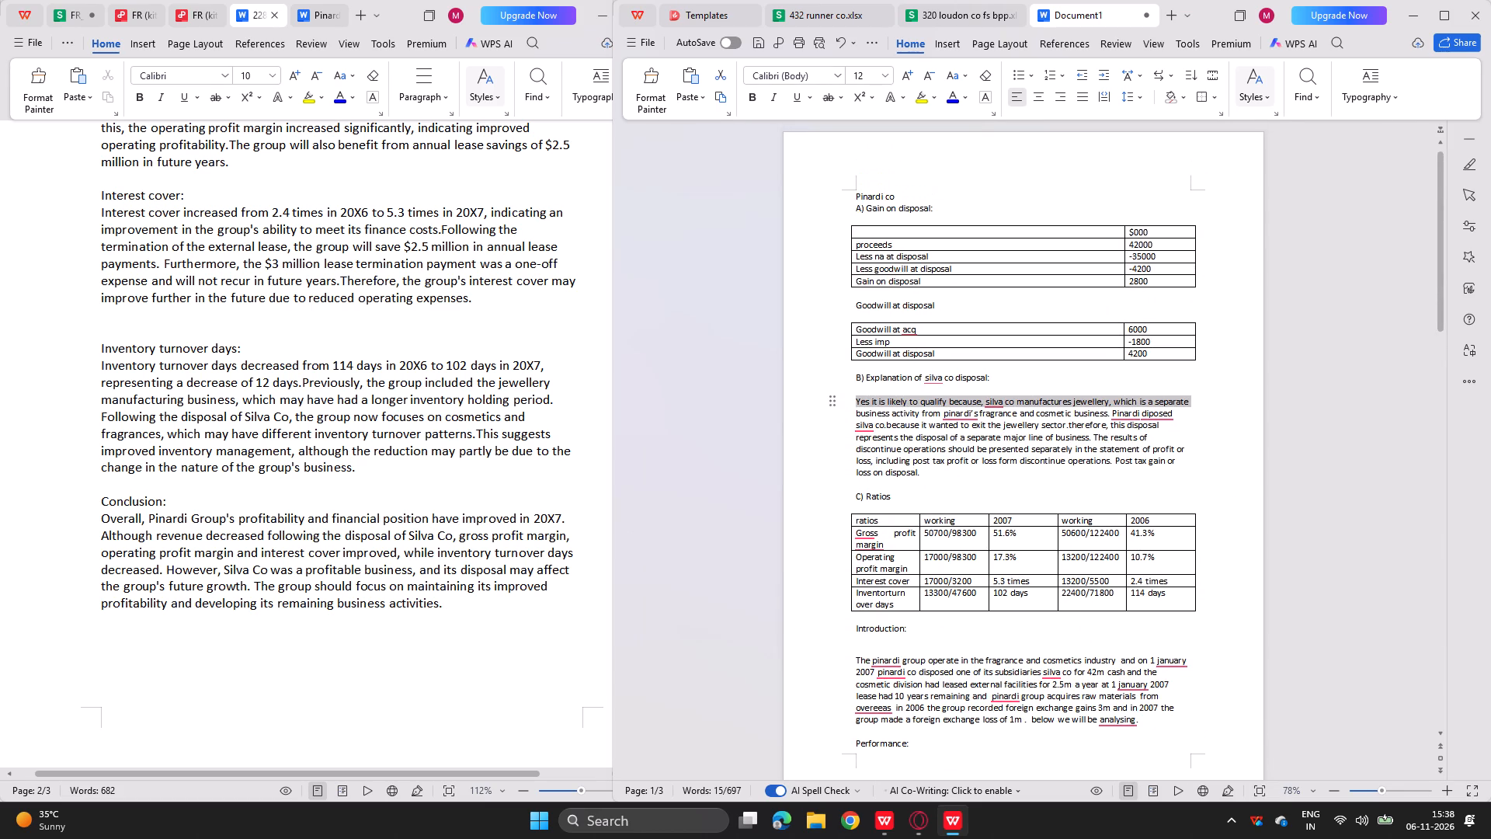
{"action": "left_click", "coordinate": [1035, 382]}
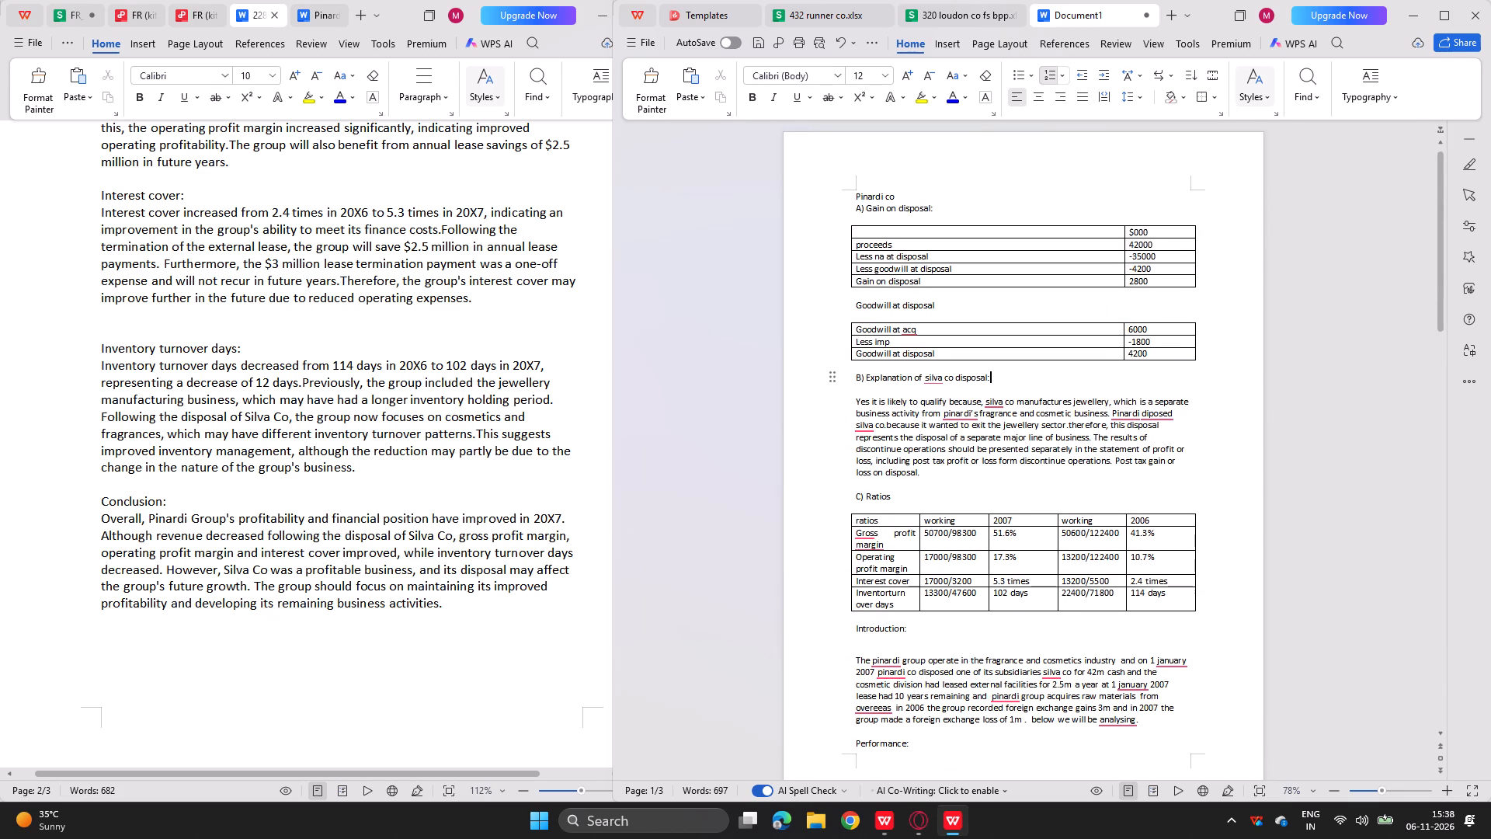
{"action": "scroll", "coordinate": [856, 470], "scroll_direction": "up", "scroll_amount": 1}
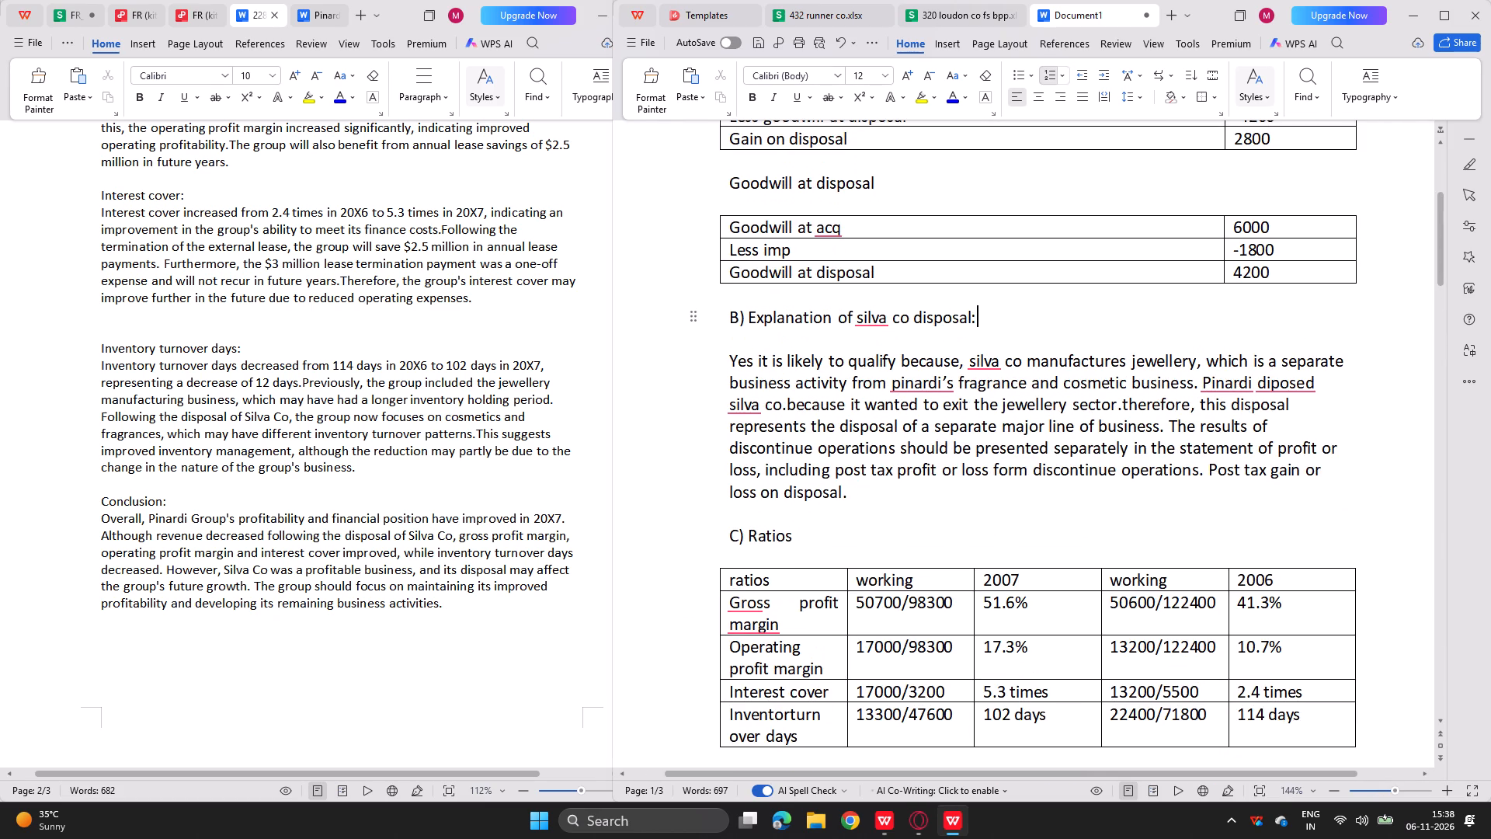
{"action": "scroll", "coordinate": [856, 470], "scroll_direction": "down", "scroll_amount": 7}
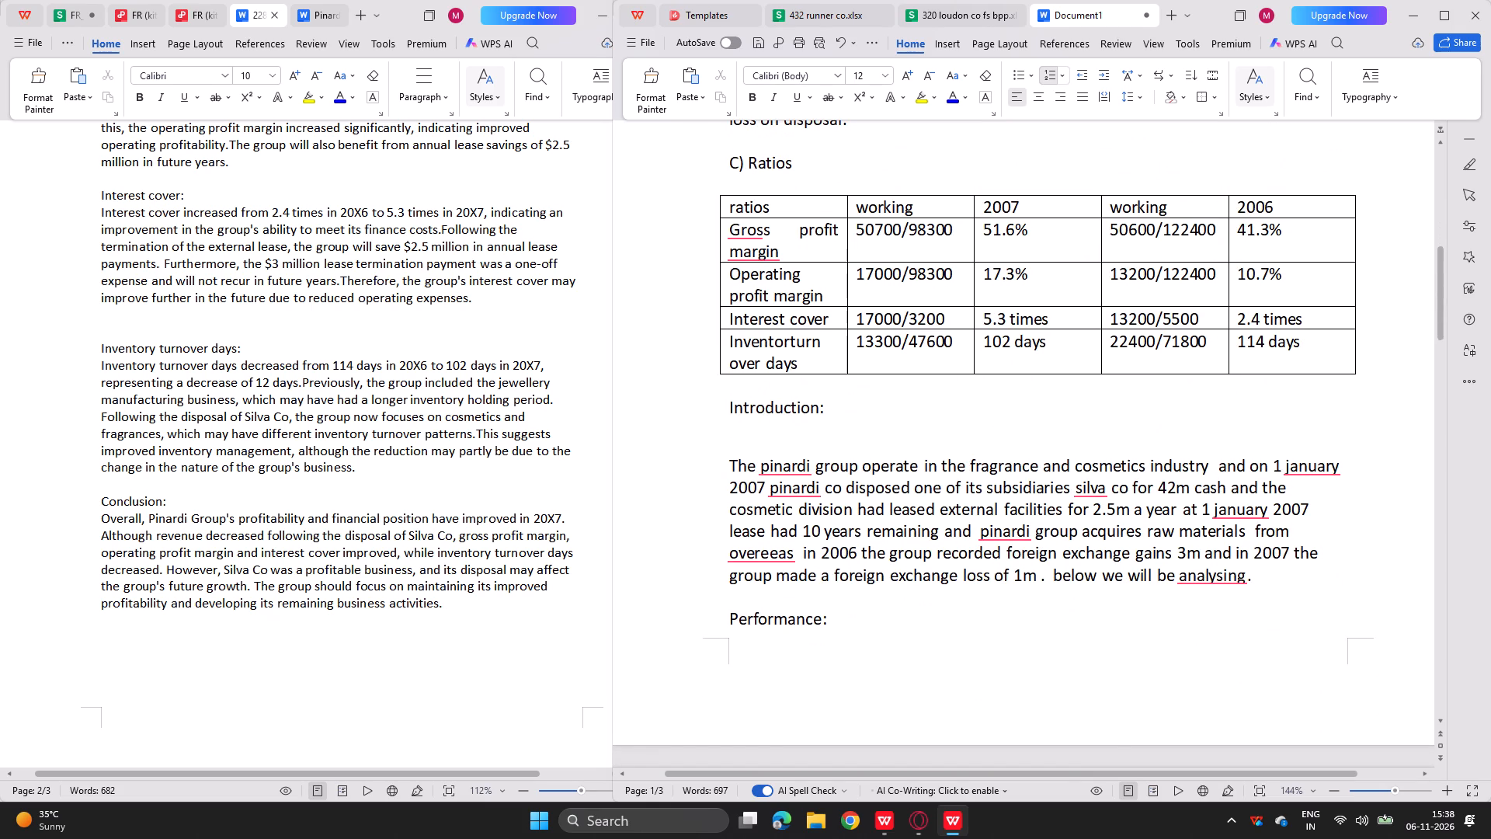
{"action": "scroll", "coordinate": [919, 486], "scroll_direction": "down", "scroll_amount": 1}
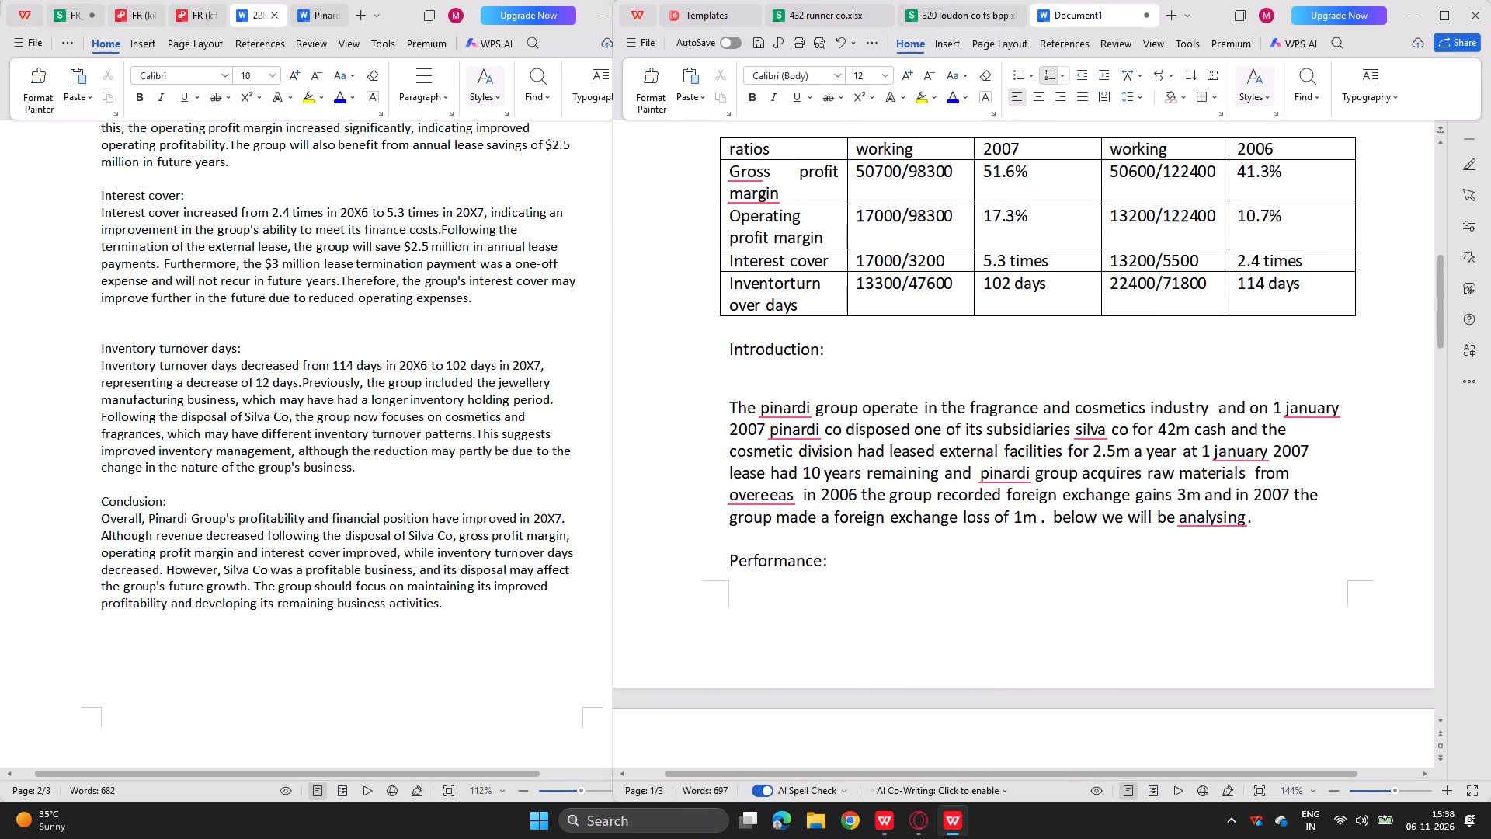
{"action": "scroll", "coordinate": [919, 486], "scroll_direction": "down", "scroll_amount": 2}
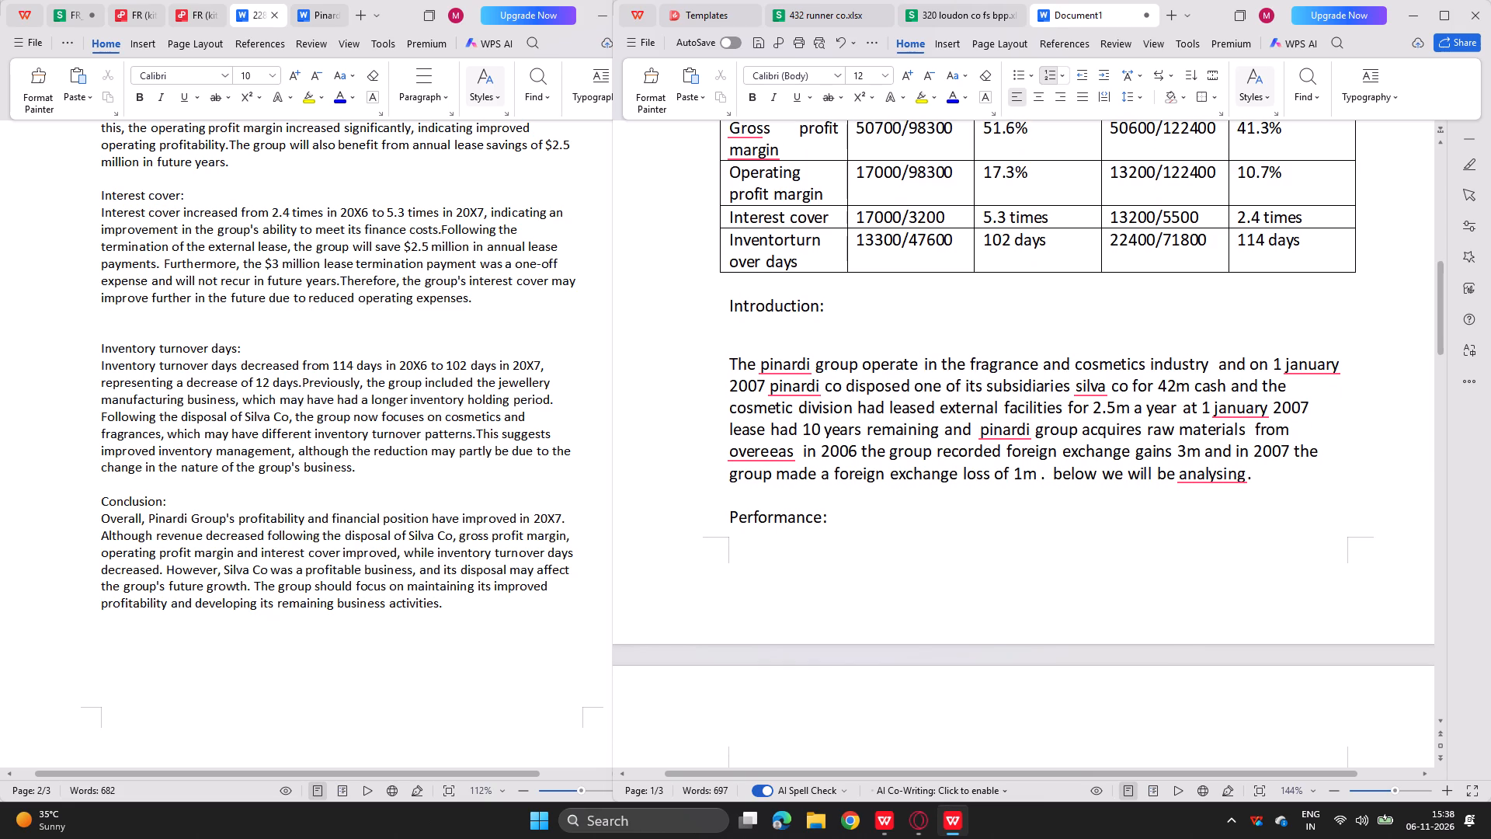
{"action": "scroll", "coordinate": [919, 486], "scroll_direction": "down", "scroll_amount": 1}
In the paragraph under "Introduction:", correct "subsidiaries" to "subsidiary" before "silva co".
{"action": "left_click", "coordinate": [1067, 388]}
{"action": "key", "text": "Right"}
{"action": "key", "text": "BackSpace"}
{"action": "key", "text": "BackSpace"}
{"action": "key", "text": "BackSpace"}
{"action": "key", "text": "u"}
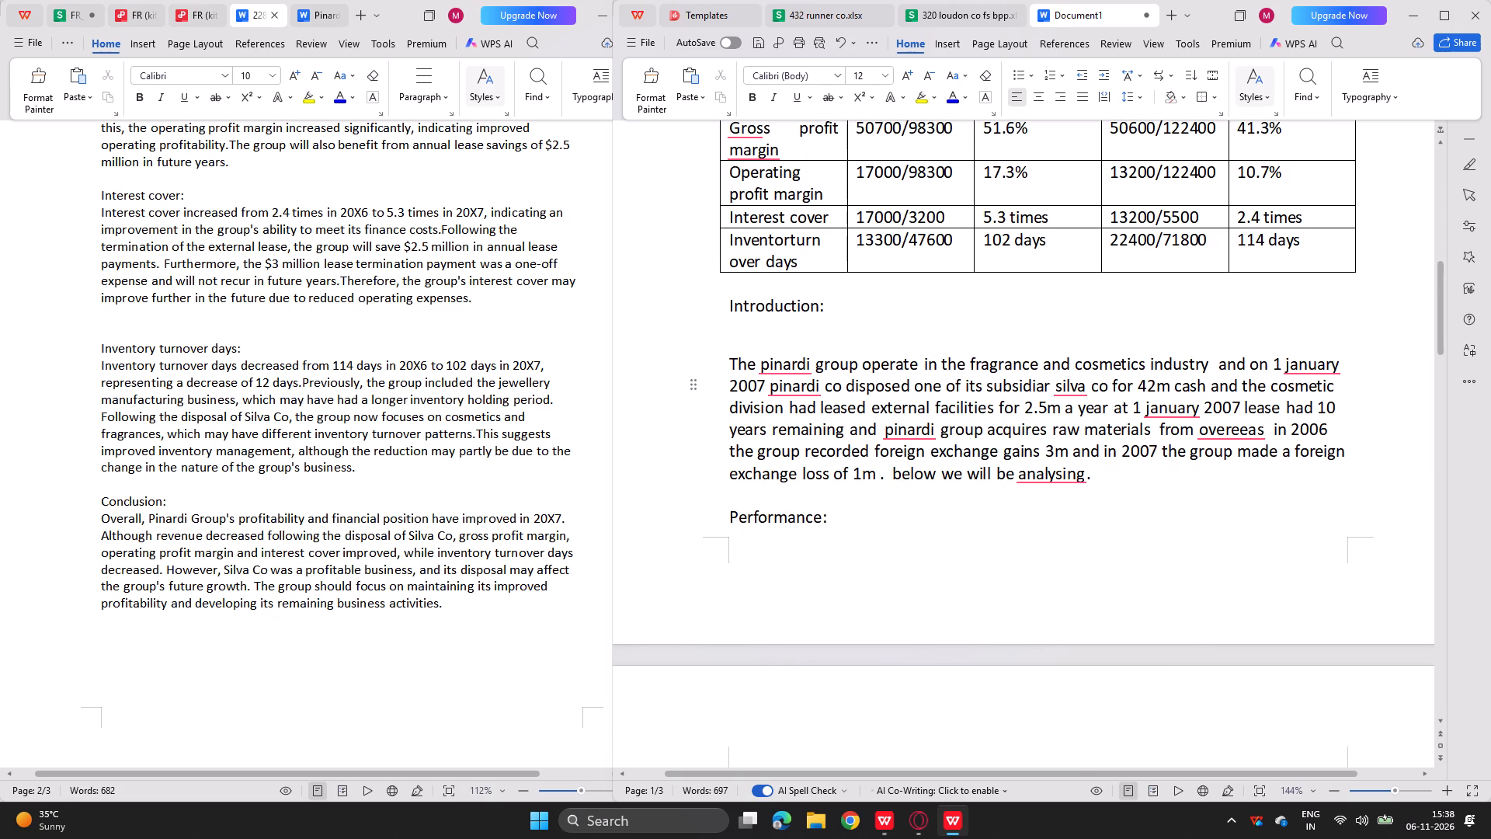
{"action": "key", "text": "BackSpace"}
{"action": "key", "text": "y"}
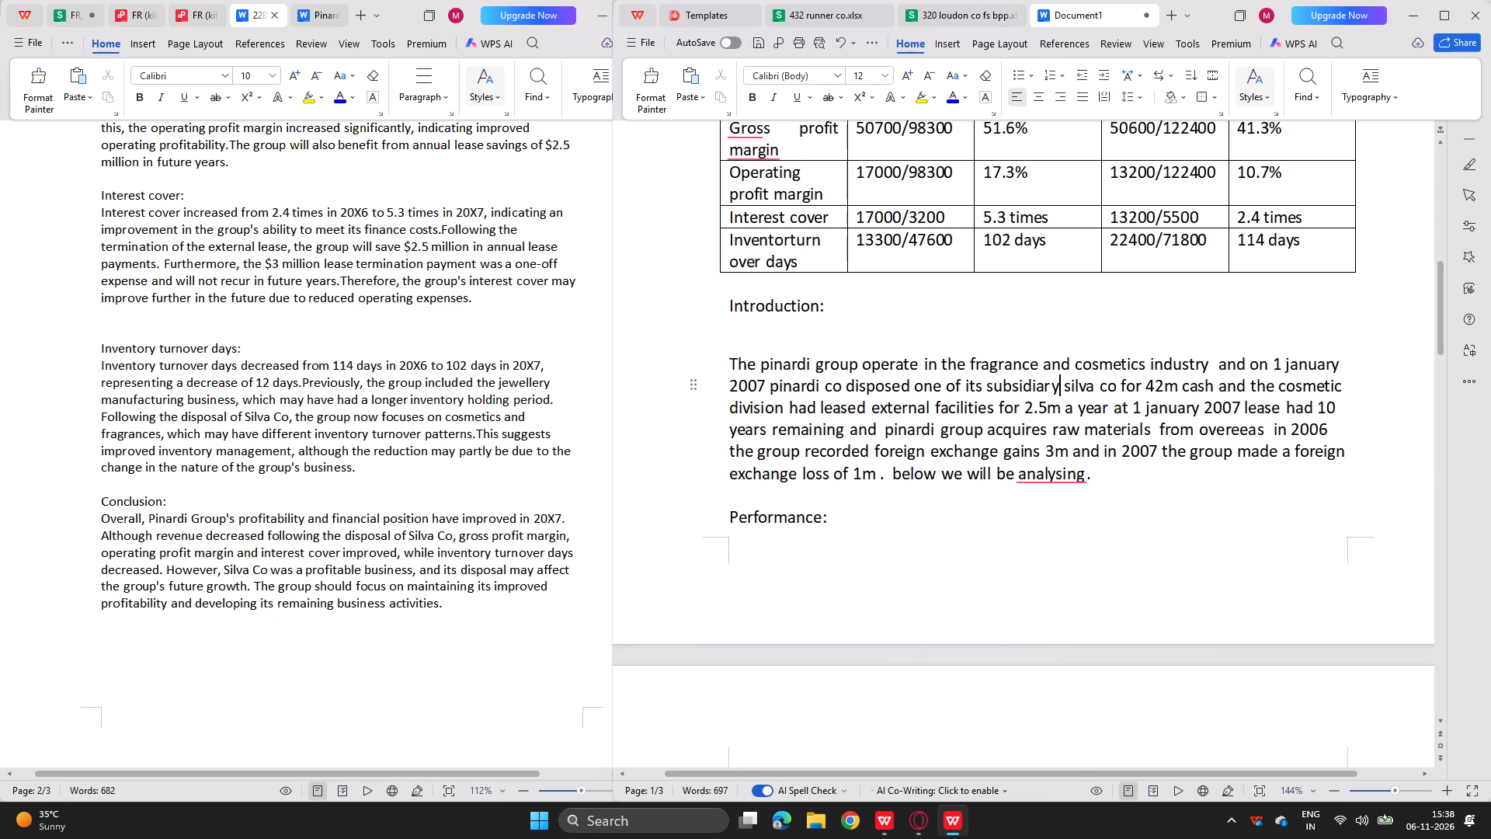
{"action": "key", "text": "BackSpace"}
{"action": "key", "text": "BackSpace"}
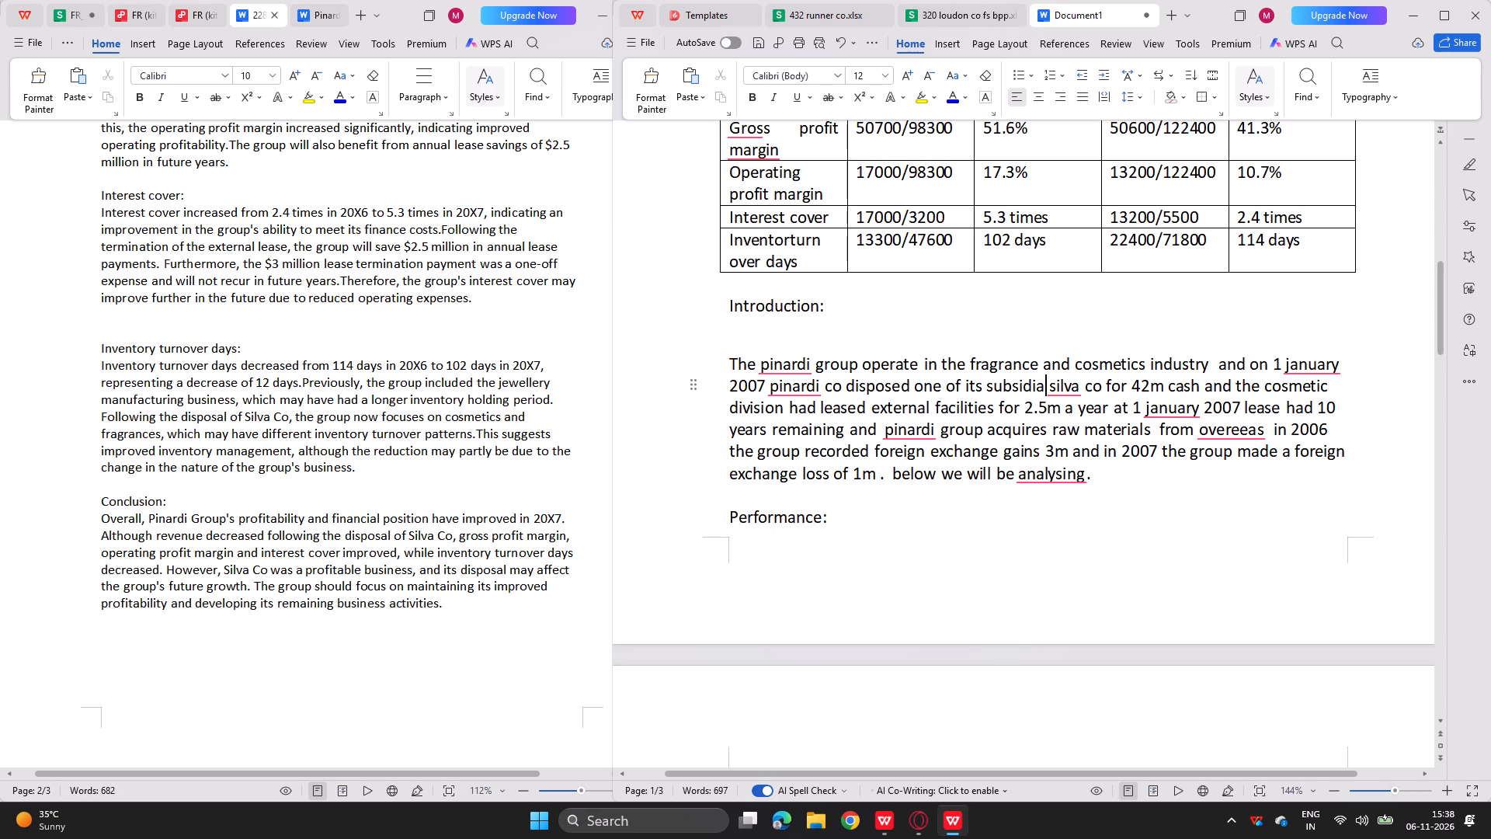
{"action": "type", "text": "ry"}
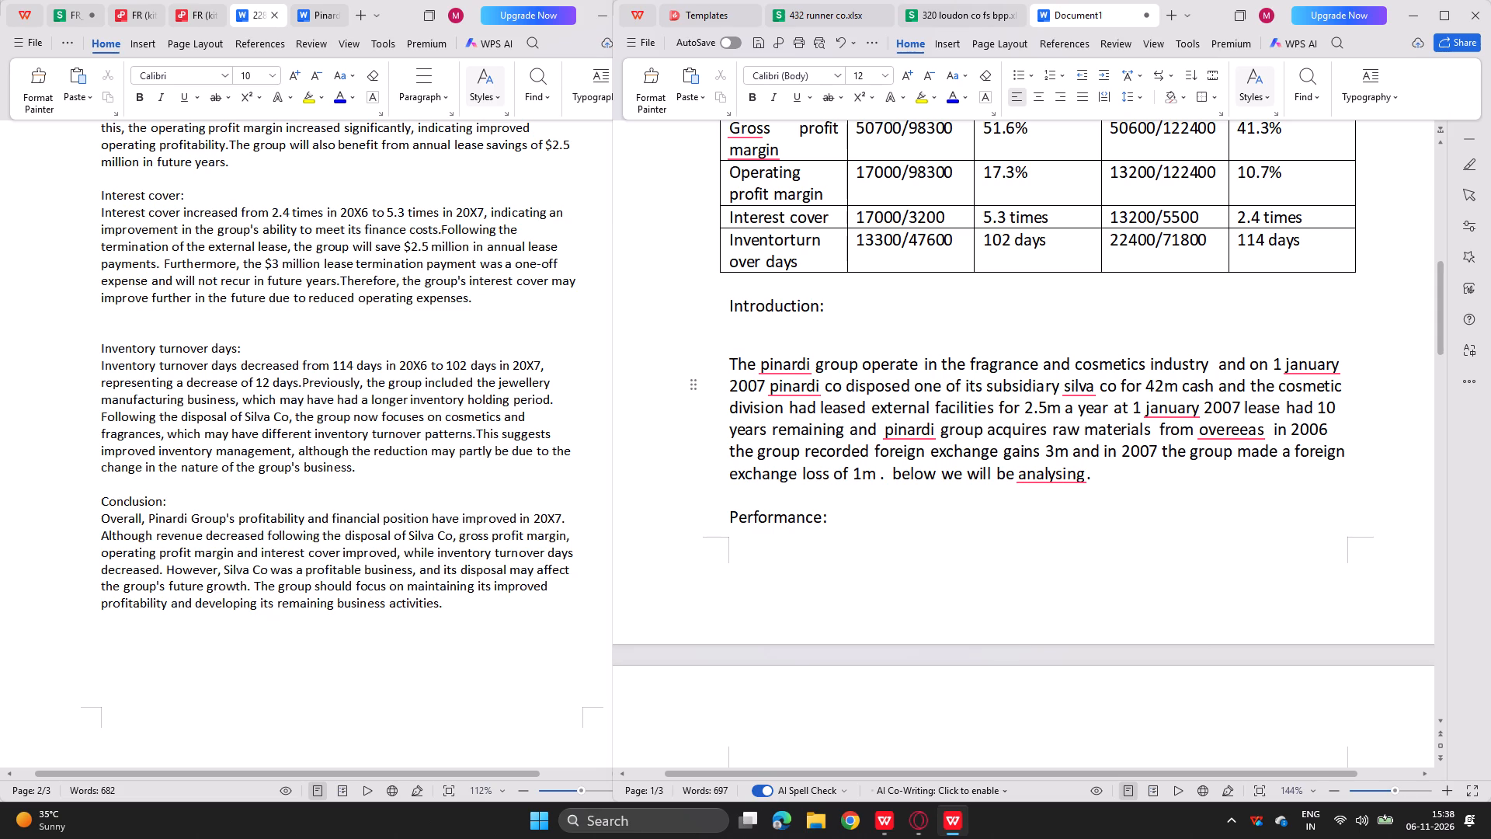
Review the performance sections through the conclusion and view the spelling suggestions for "Pinardi" without applying any.
{"action": "left_click", "coordinate": [1129, 465]}
{"action": "scroll", "coordinate": [887, 590], "scroll_direction": "down", "scroll_amount": 4}
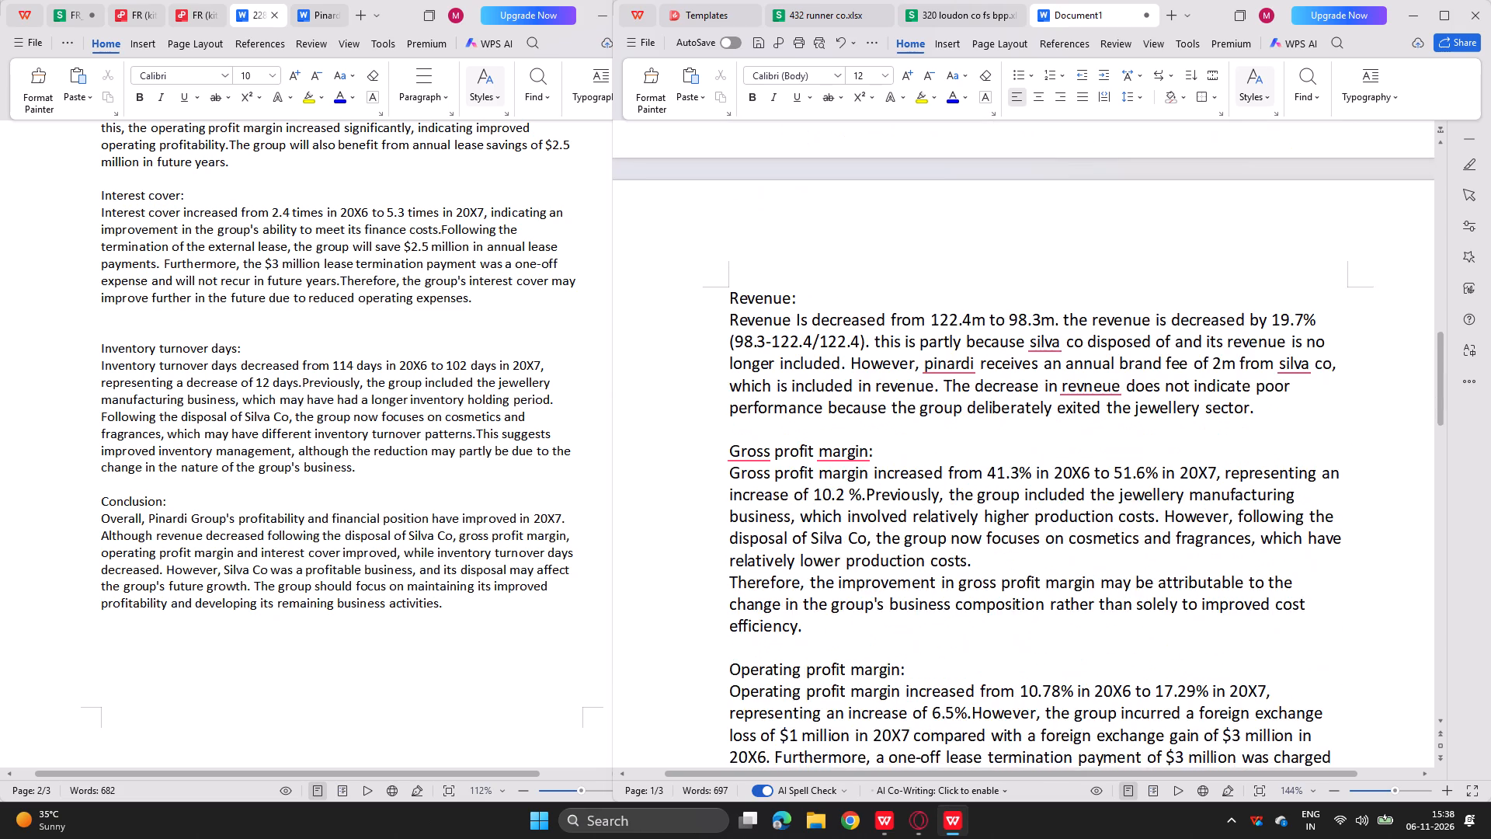
{"action": "scroll", "coordinate": [887, 590], "scroll_direction": "down", "scroll_amount": 8}
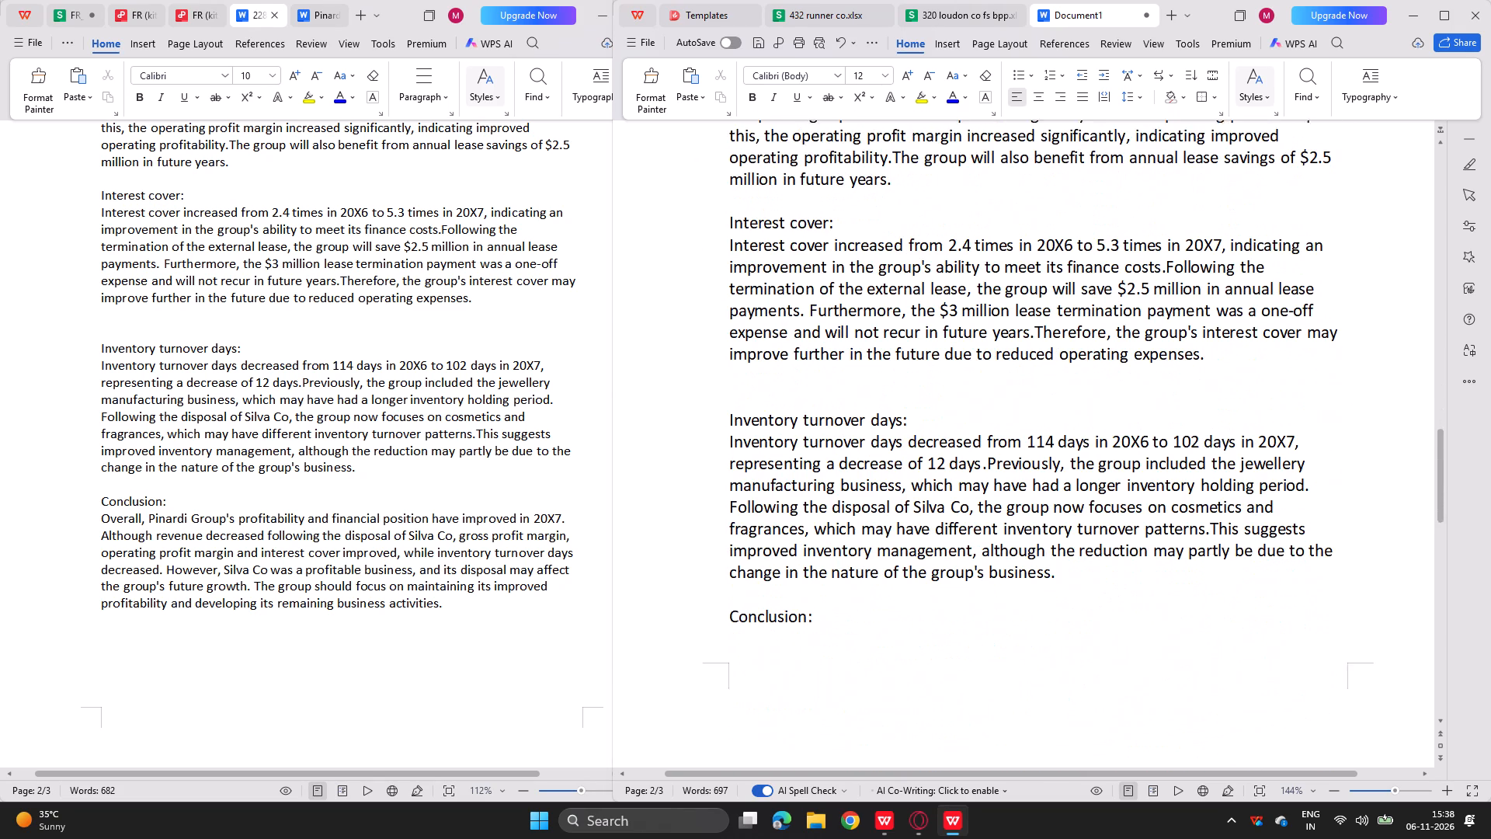
{"action": "scroll", "coordinate": [887, 590], "scroll_direction": "down", "scroll_amount": 1}
{"action": "scroll", "coordinate": [823, 655], "scroll_direction": "down", "scroll_amount": 5}
{"action": "scroll", "coordinate": [823, 655], "scroll_direction": "left", "scroll_amount": 1}
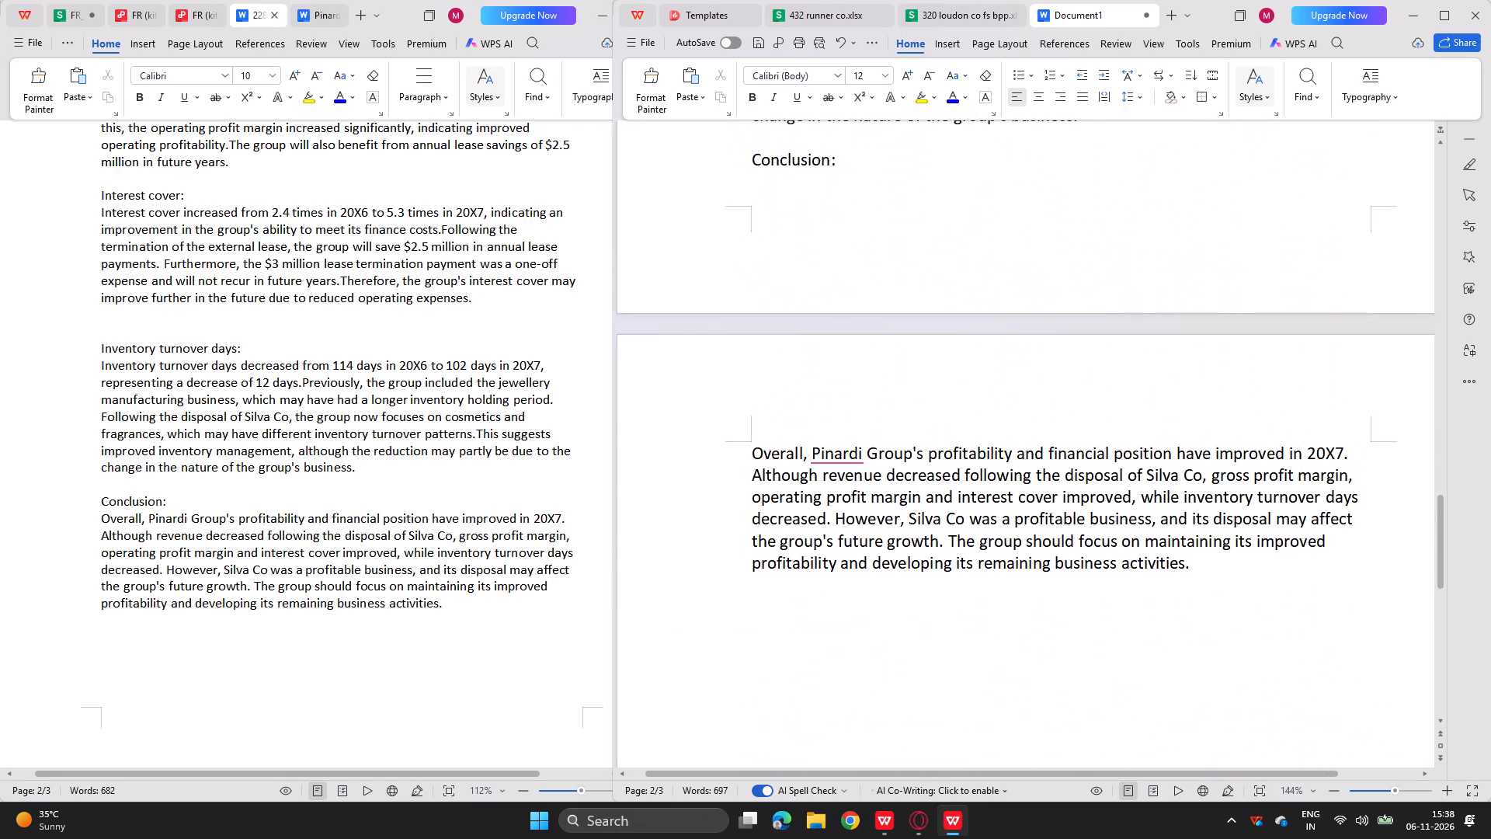
{"action": "scroll", "coordinate": [823, 655], "scroll_direction": "left", "scroll_amount": 1}
{"action": "left_click", "coordinate": [850, 451]}
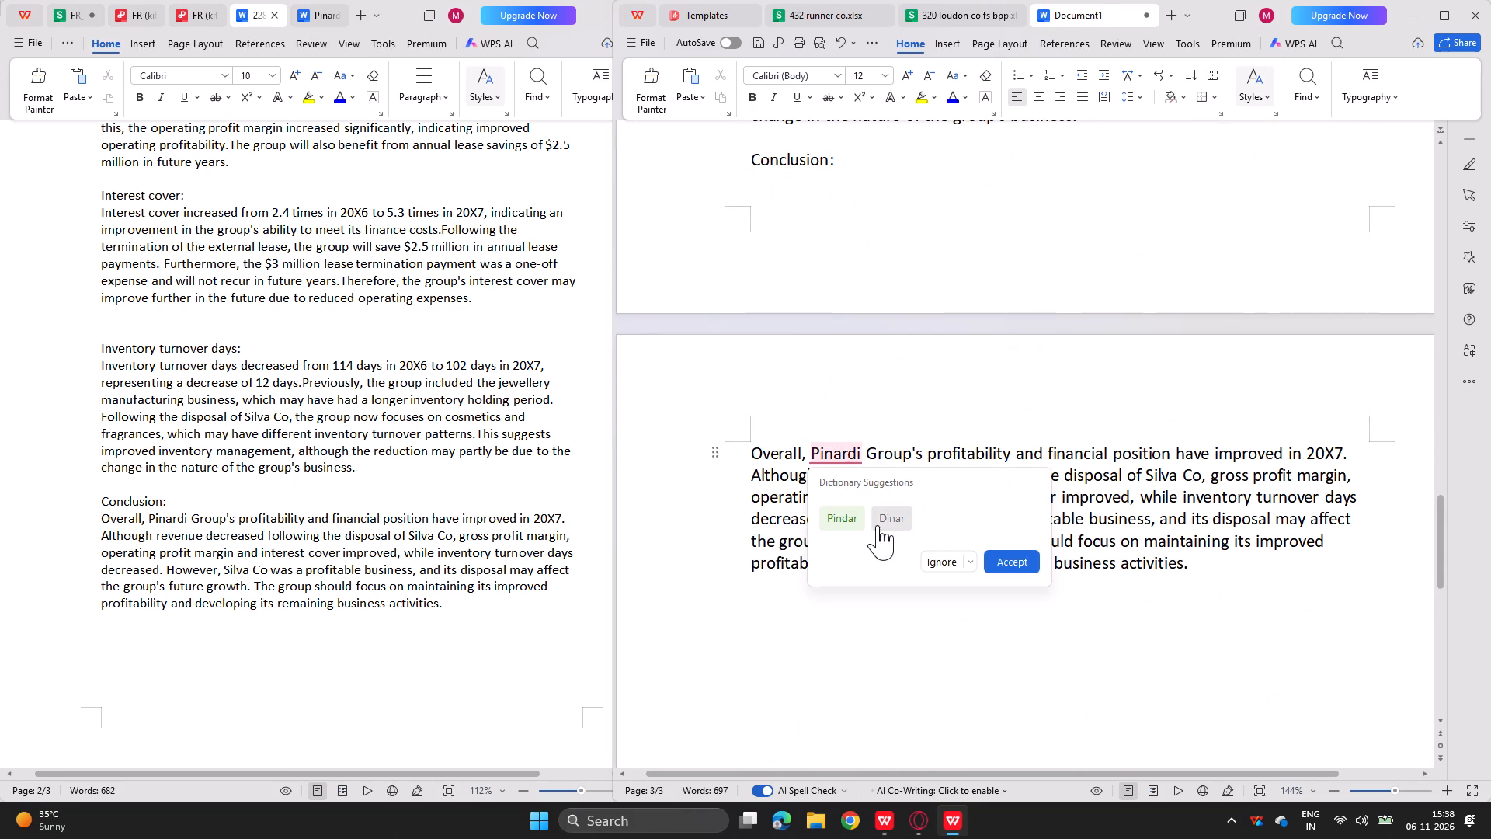
{"action": "left_click", "coordinate": [854, 659]}
Recheck the document from the conclusion back to the title, including the disposal tables, explanation, ratios and introduction.
{"action": "scroll", "coordinate": [854, 659], "scroll_direction": "up", "scroll_amount": 3}
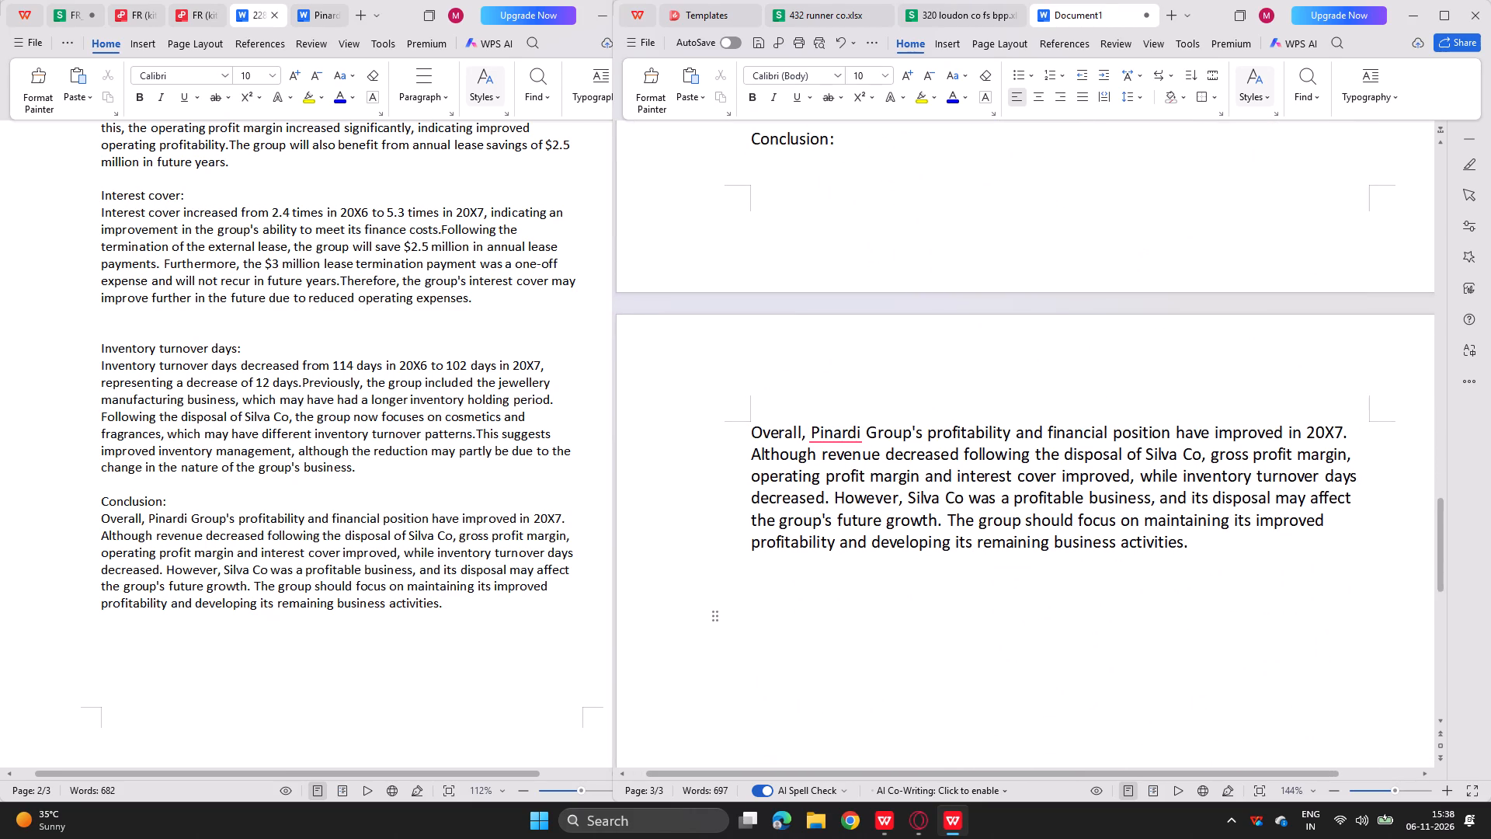
{"action": "scroll", "coordinate": [854, 659], "scroll_direction": "up", "scroll_amount": 9}
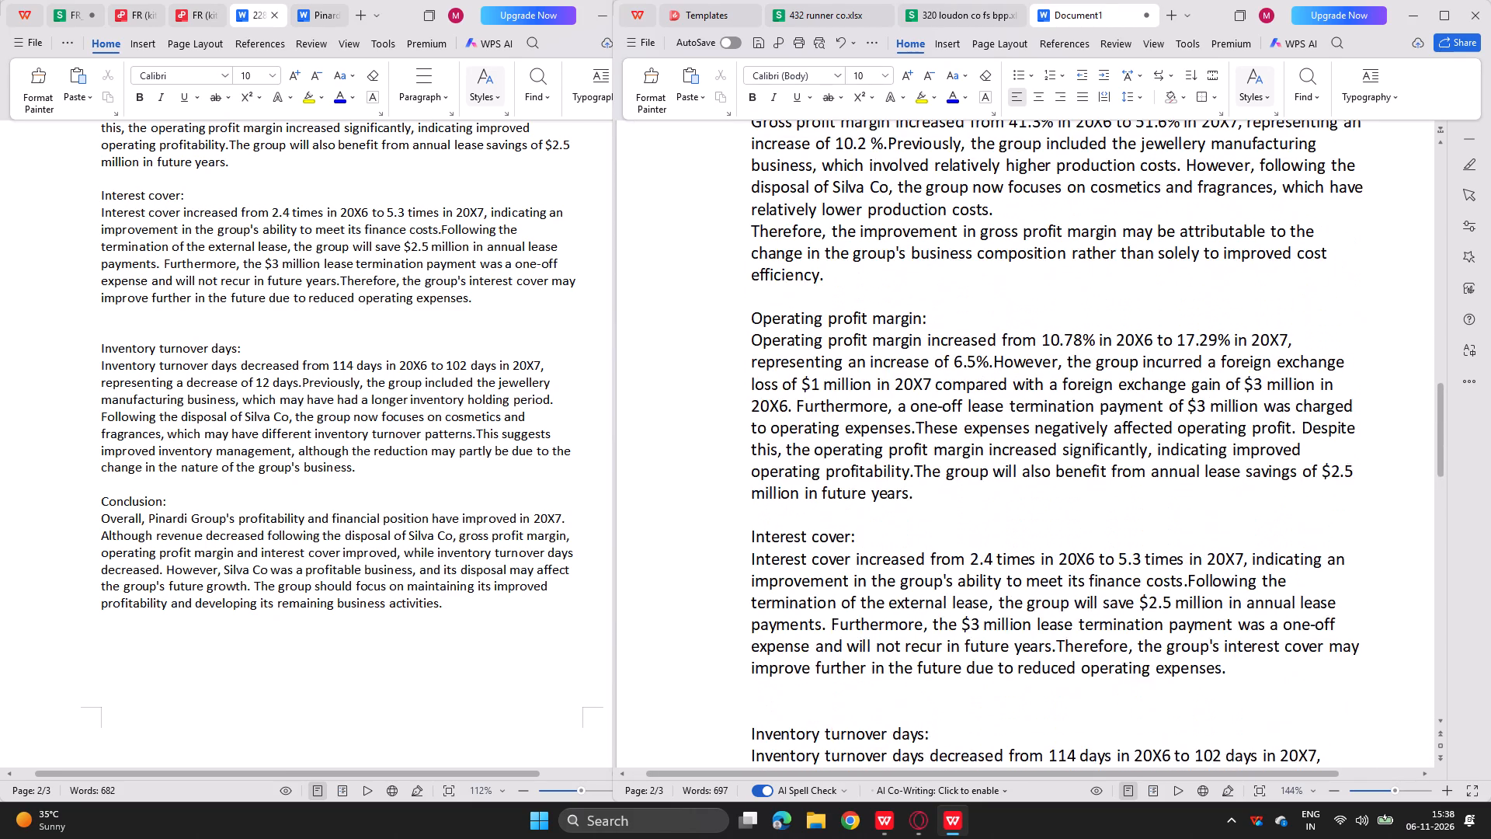
{"action": "scroll", "coordinate": [854, 659], "scroll_direction": "up", "scroll_amount": 10}
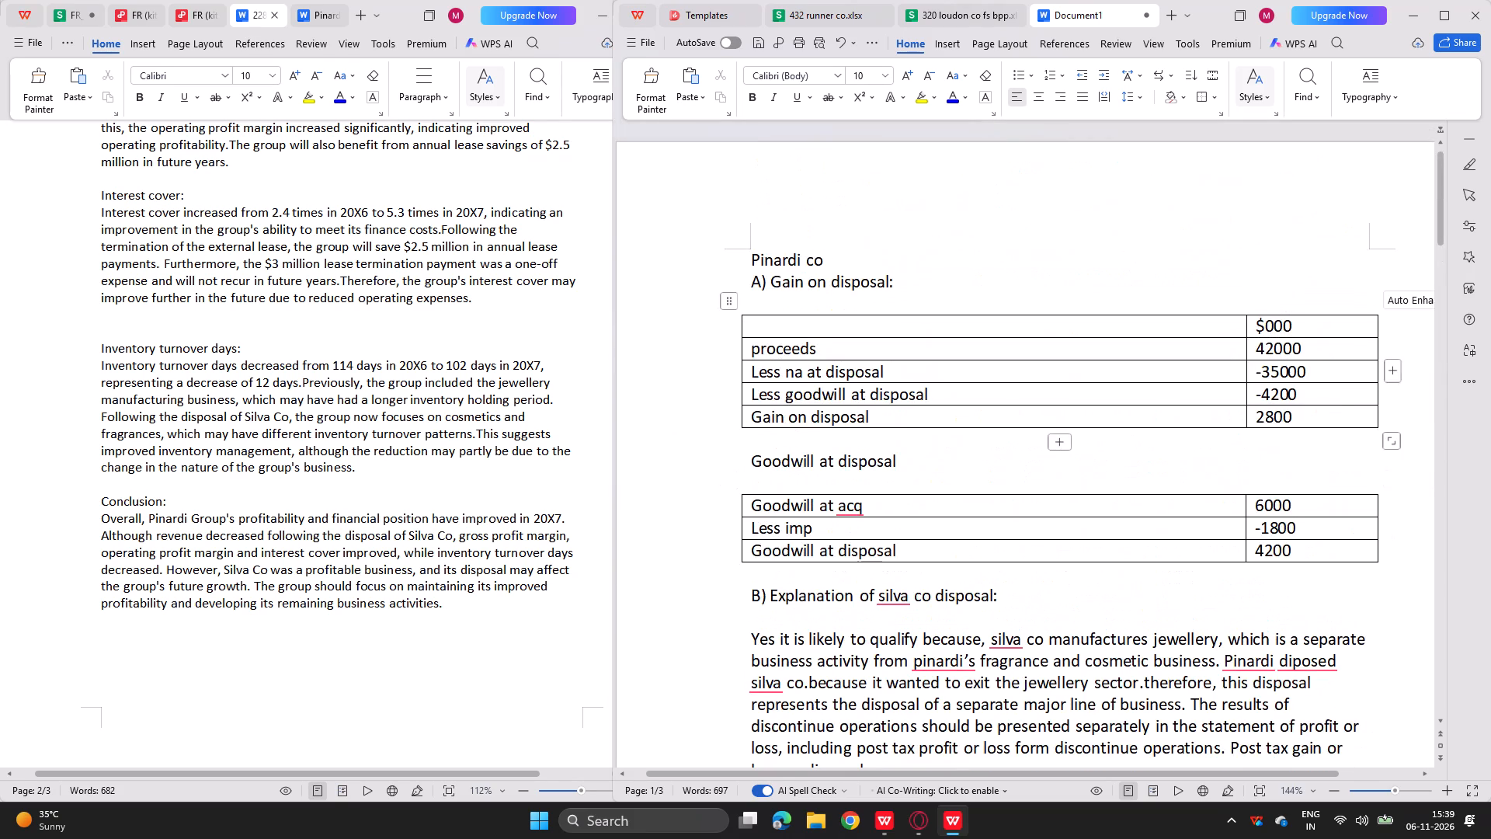
{"action": "scroll", "coordinate": [860, 234], "scroll_direction": "down", "scroll_amount": 1}
{"action": "scroll", "coordinate": [829, 386], "scroll_direction": "down", "scroll_amount": 2}
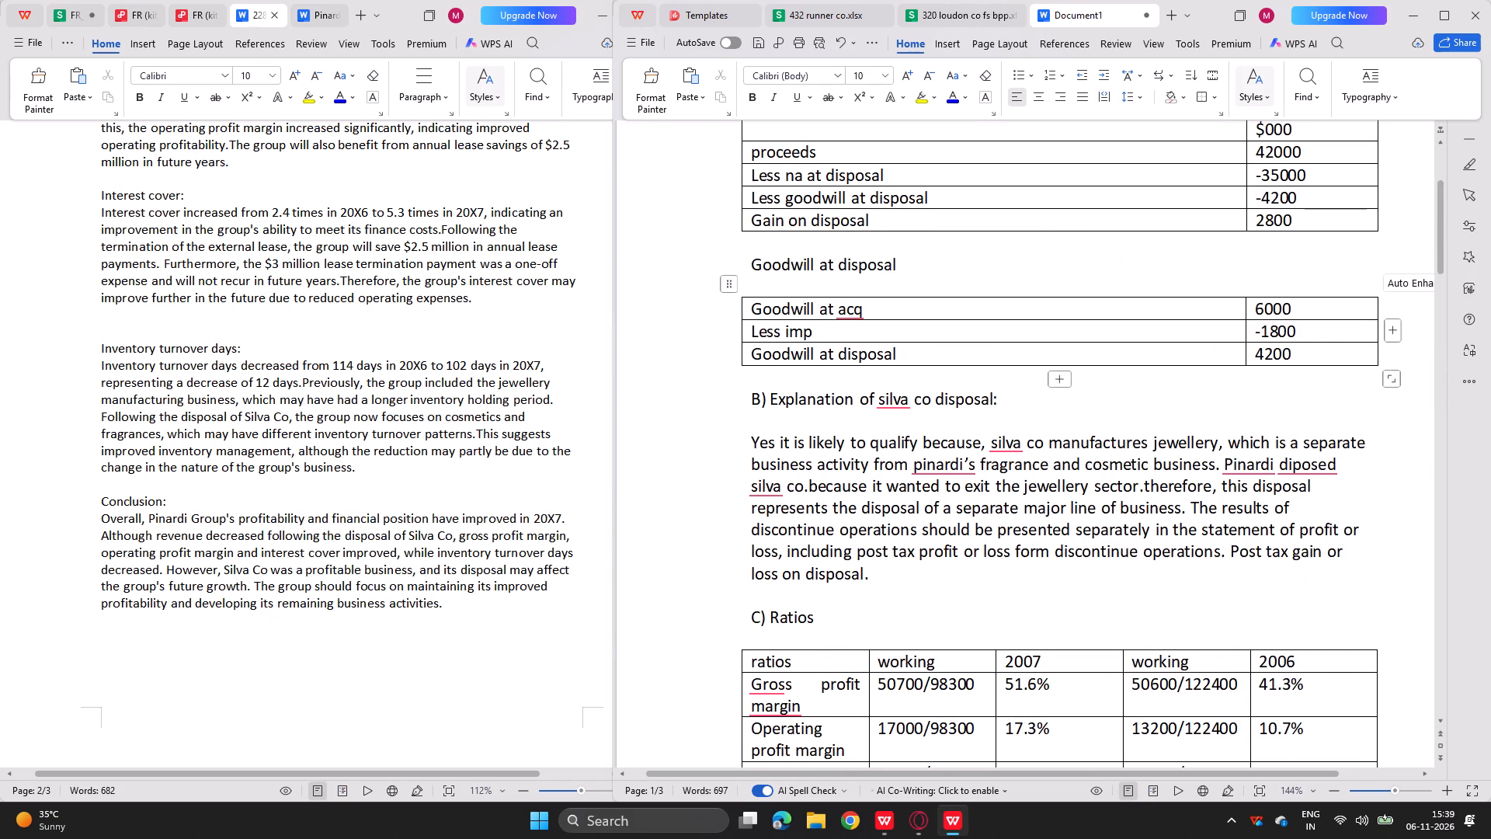
{"action": "scroll", "coordinate": [851, 337], "scroll_direction": "down", "scroll_amount": 7}
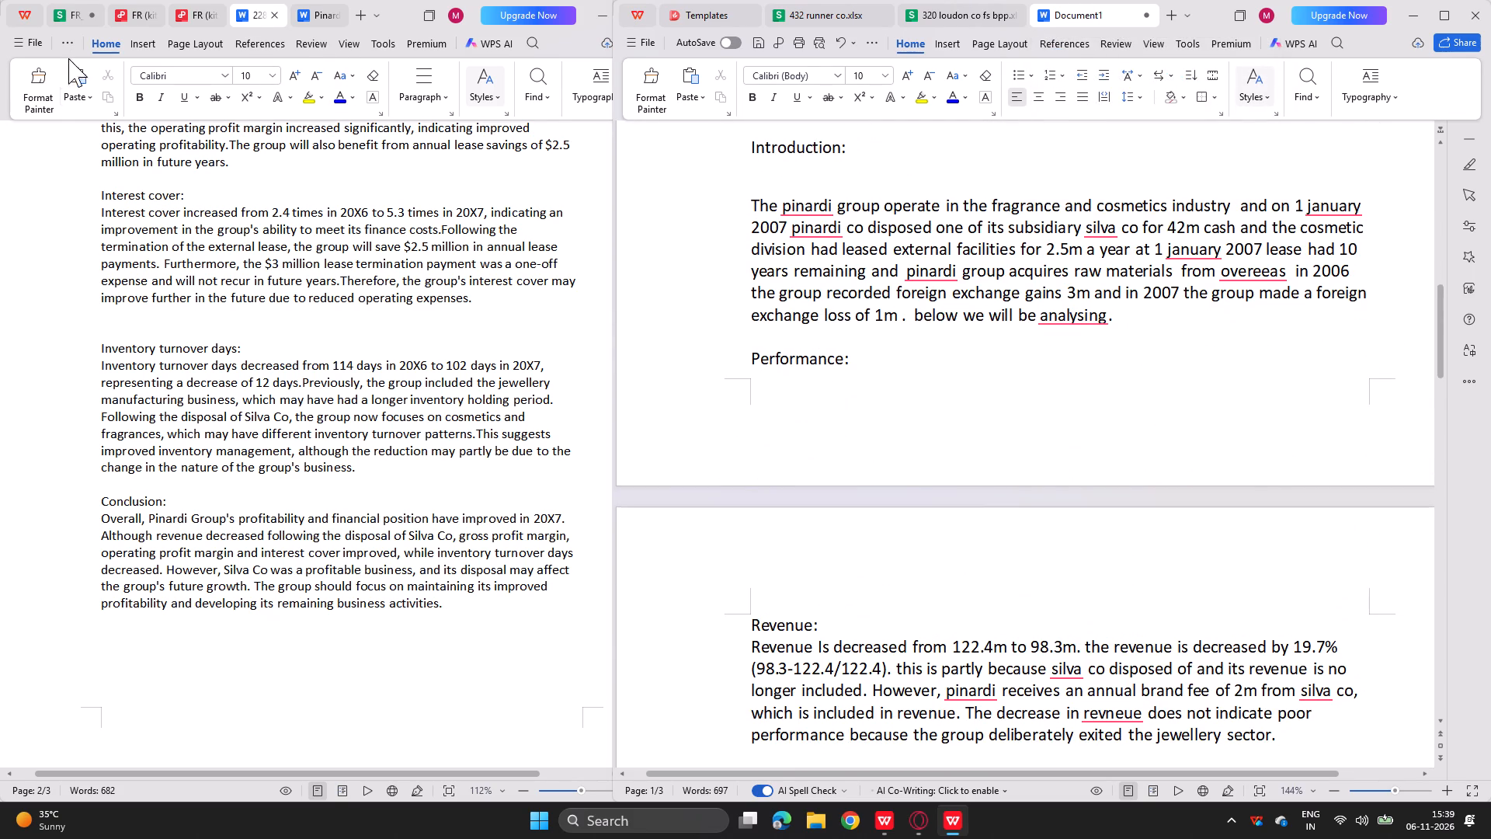
Consult the Section C tracker for Pinardi Co's question number and save Document1 in the Documents folder as "441 pinardi co.docx".
{"action": "left_click", "coordinate": [56, 18]}
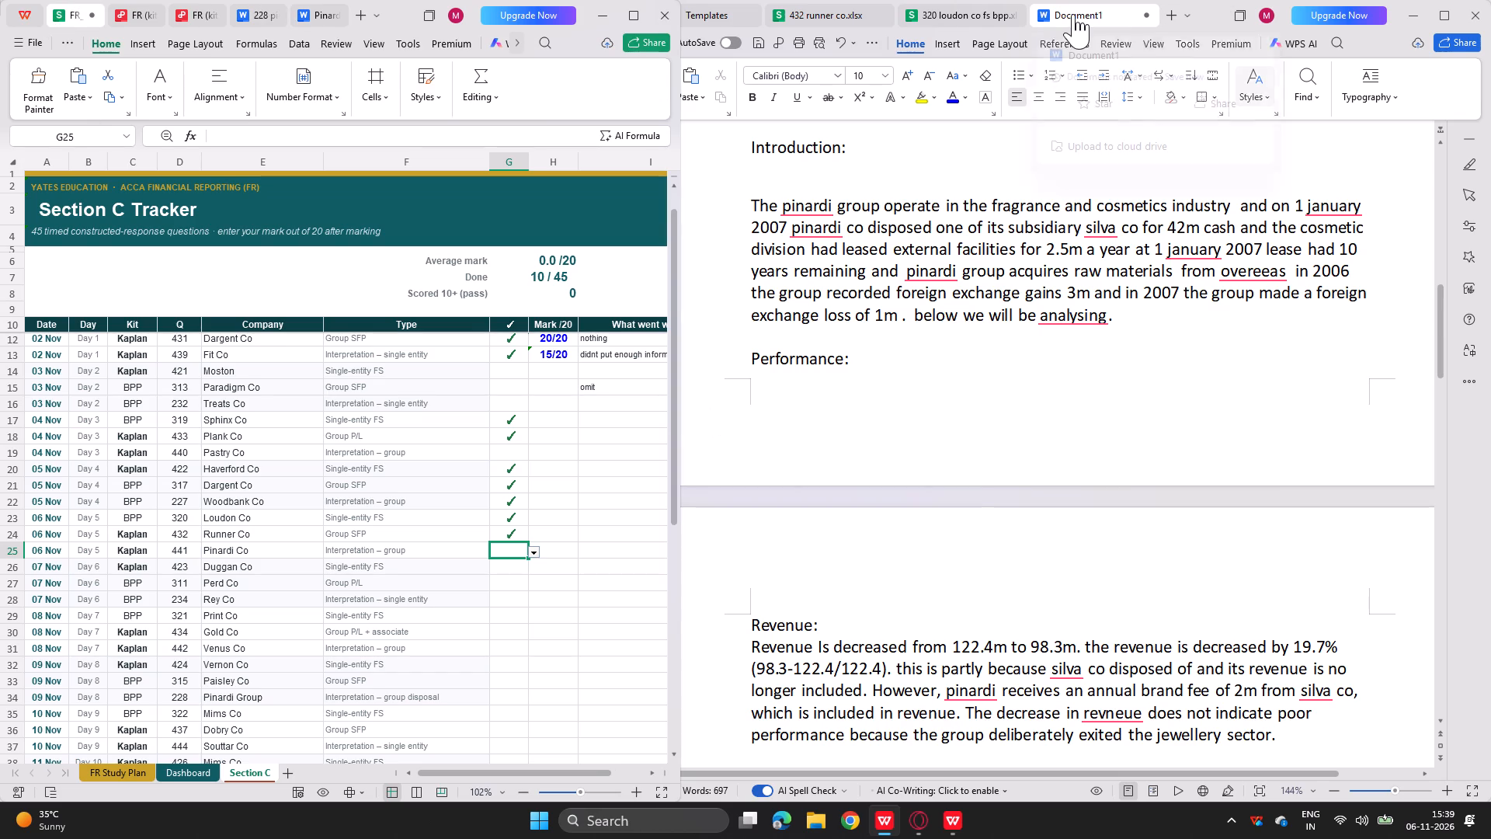
{"action": "left_click", "coordinate": [1176, 85]}
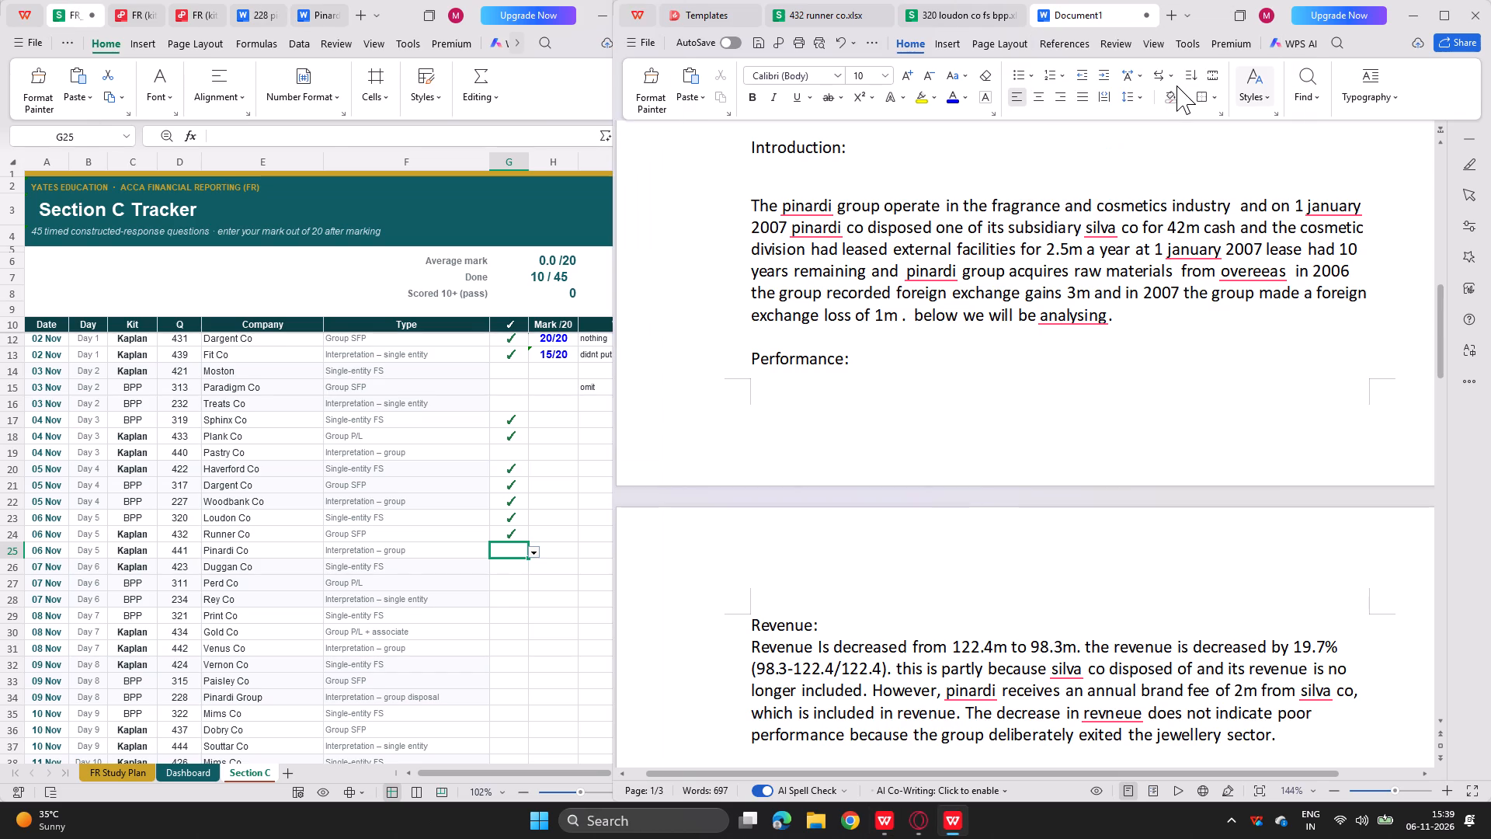
{"action": "left_click", "coordinate": [1176, 85]}
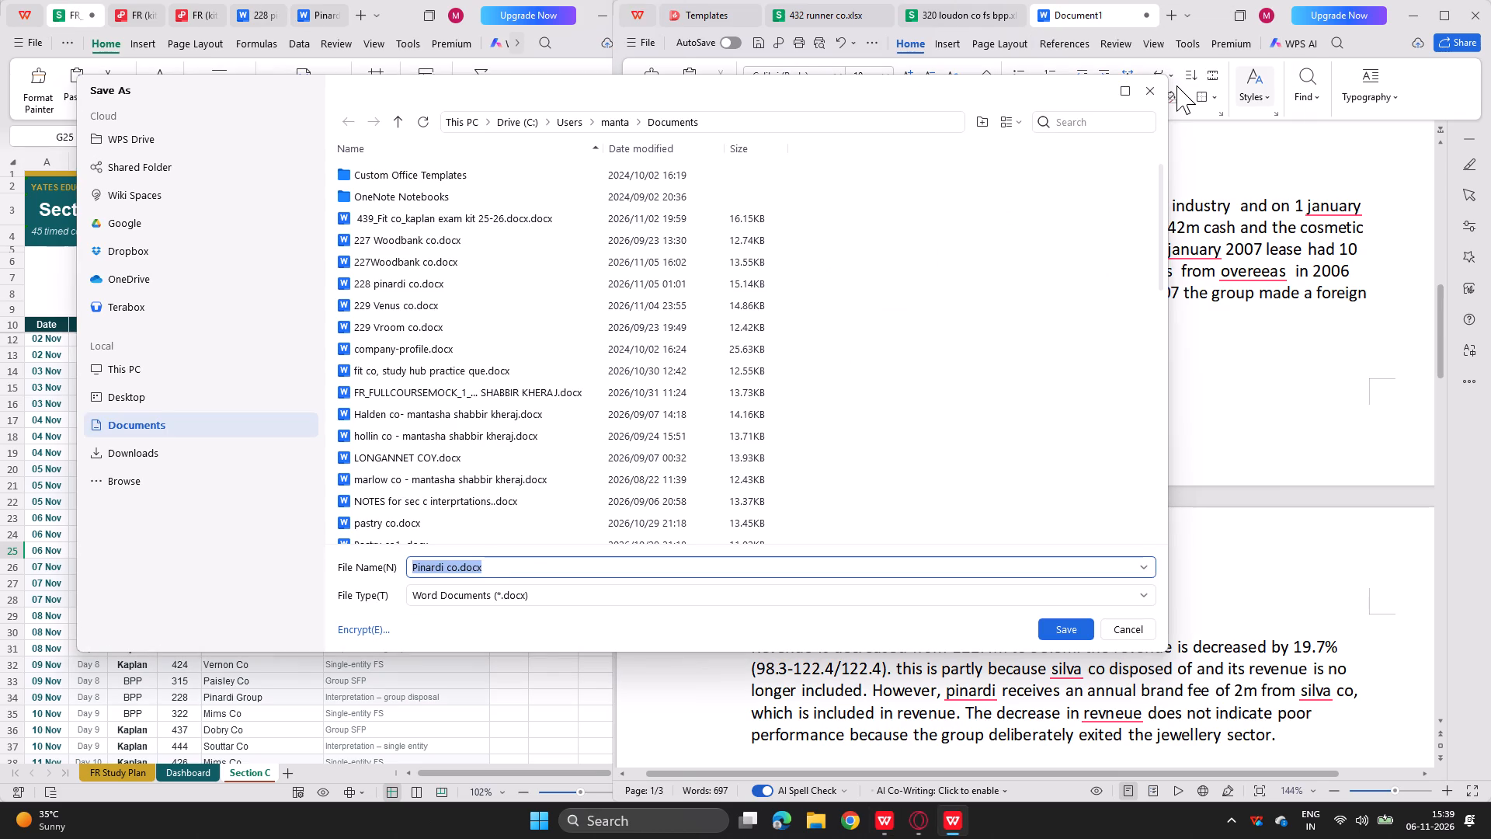
{"action": "left_click", "coordinate": [419, 570]}
{"action": "key", "text": "equal"}
{"action": "key", "text": "BackSpace"}
{"action": "key", "text": "BackSpace"}
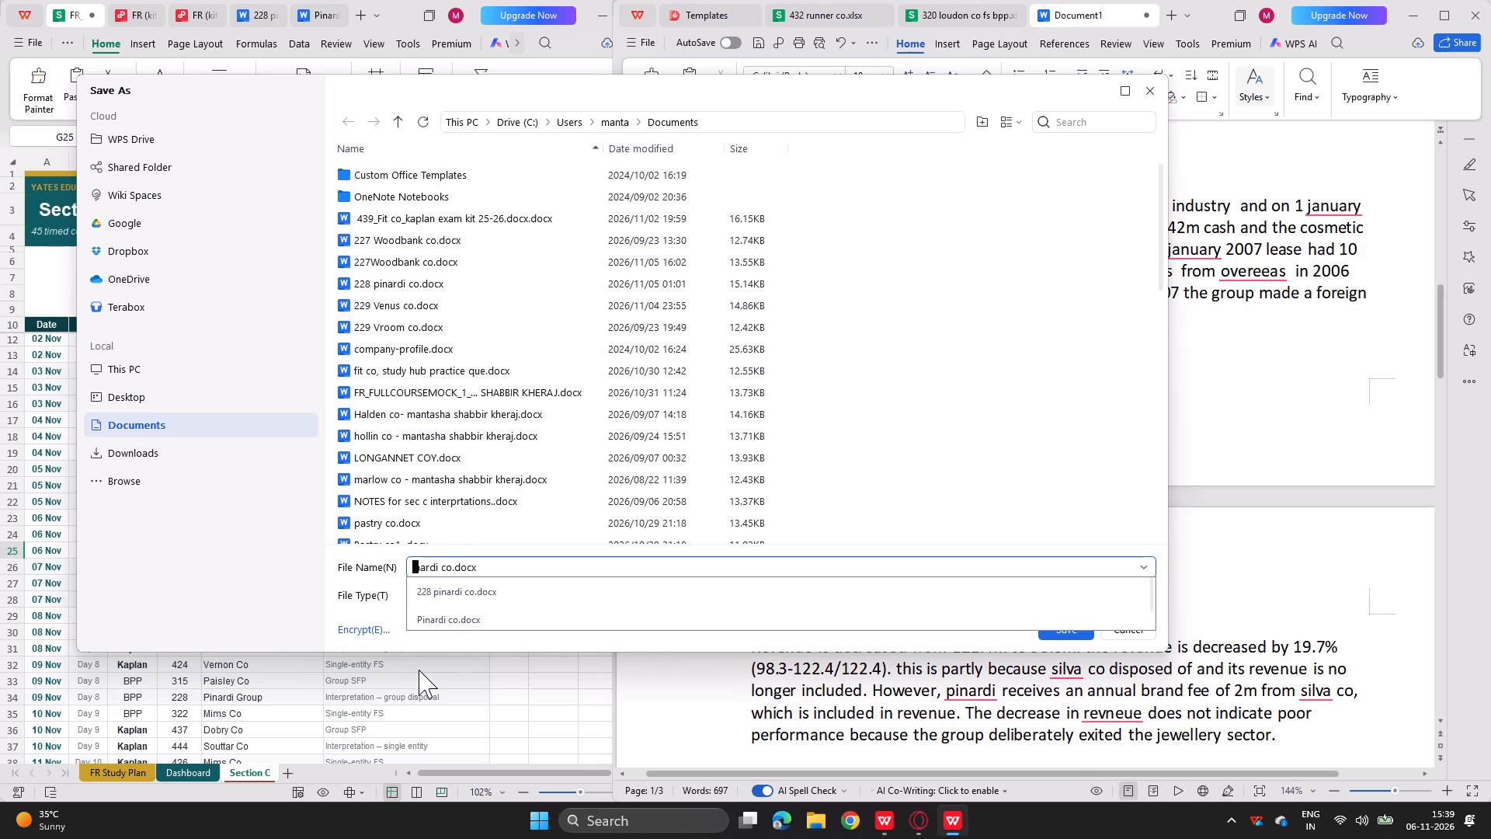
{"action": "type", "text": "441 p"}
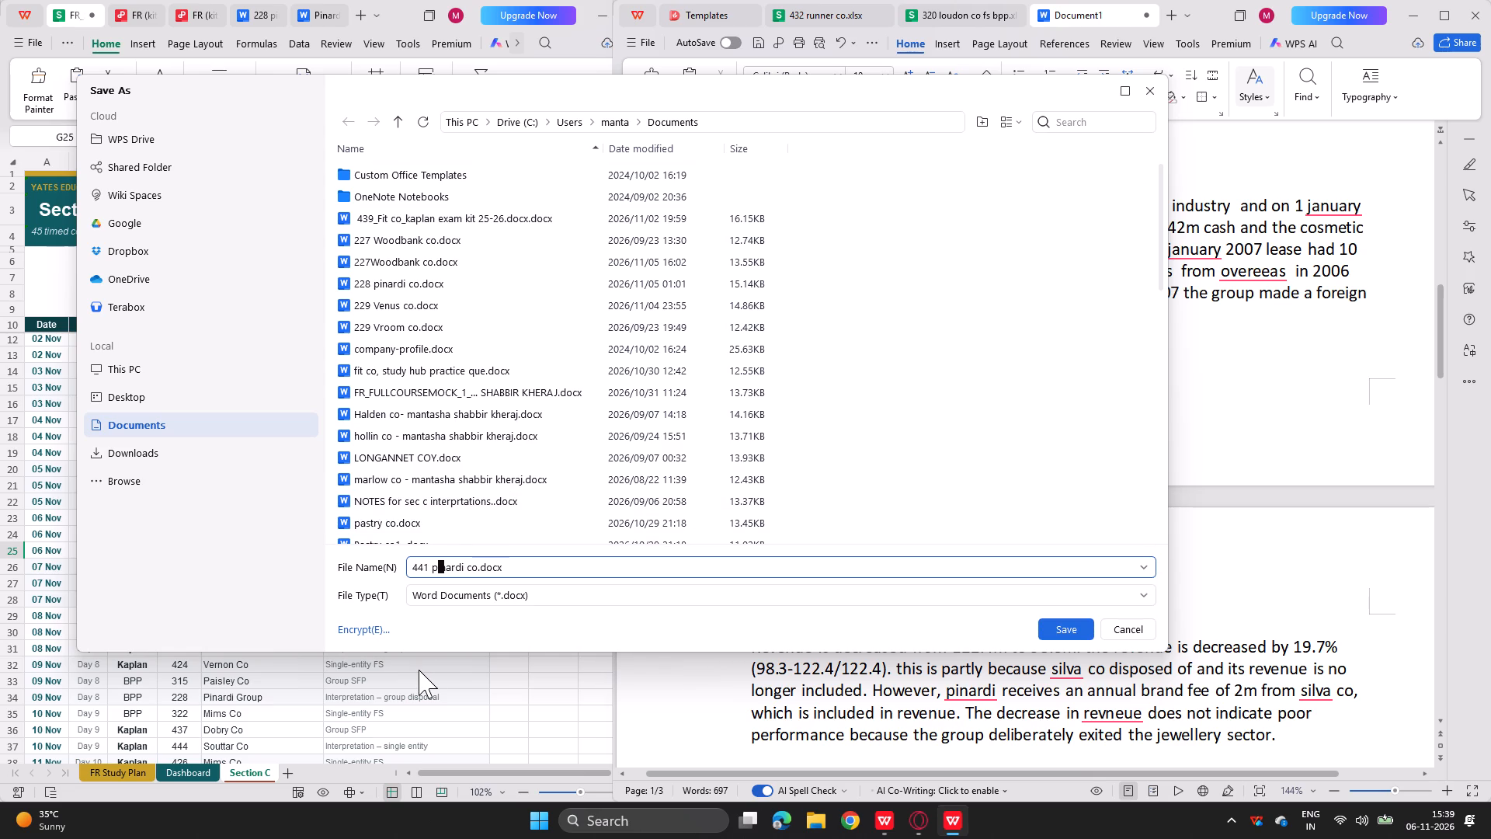